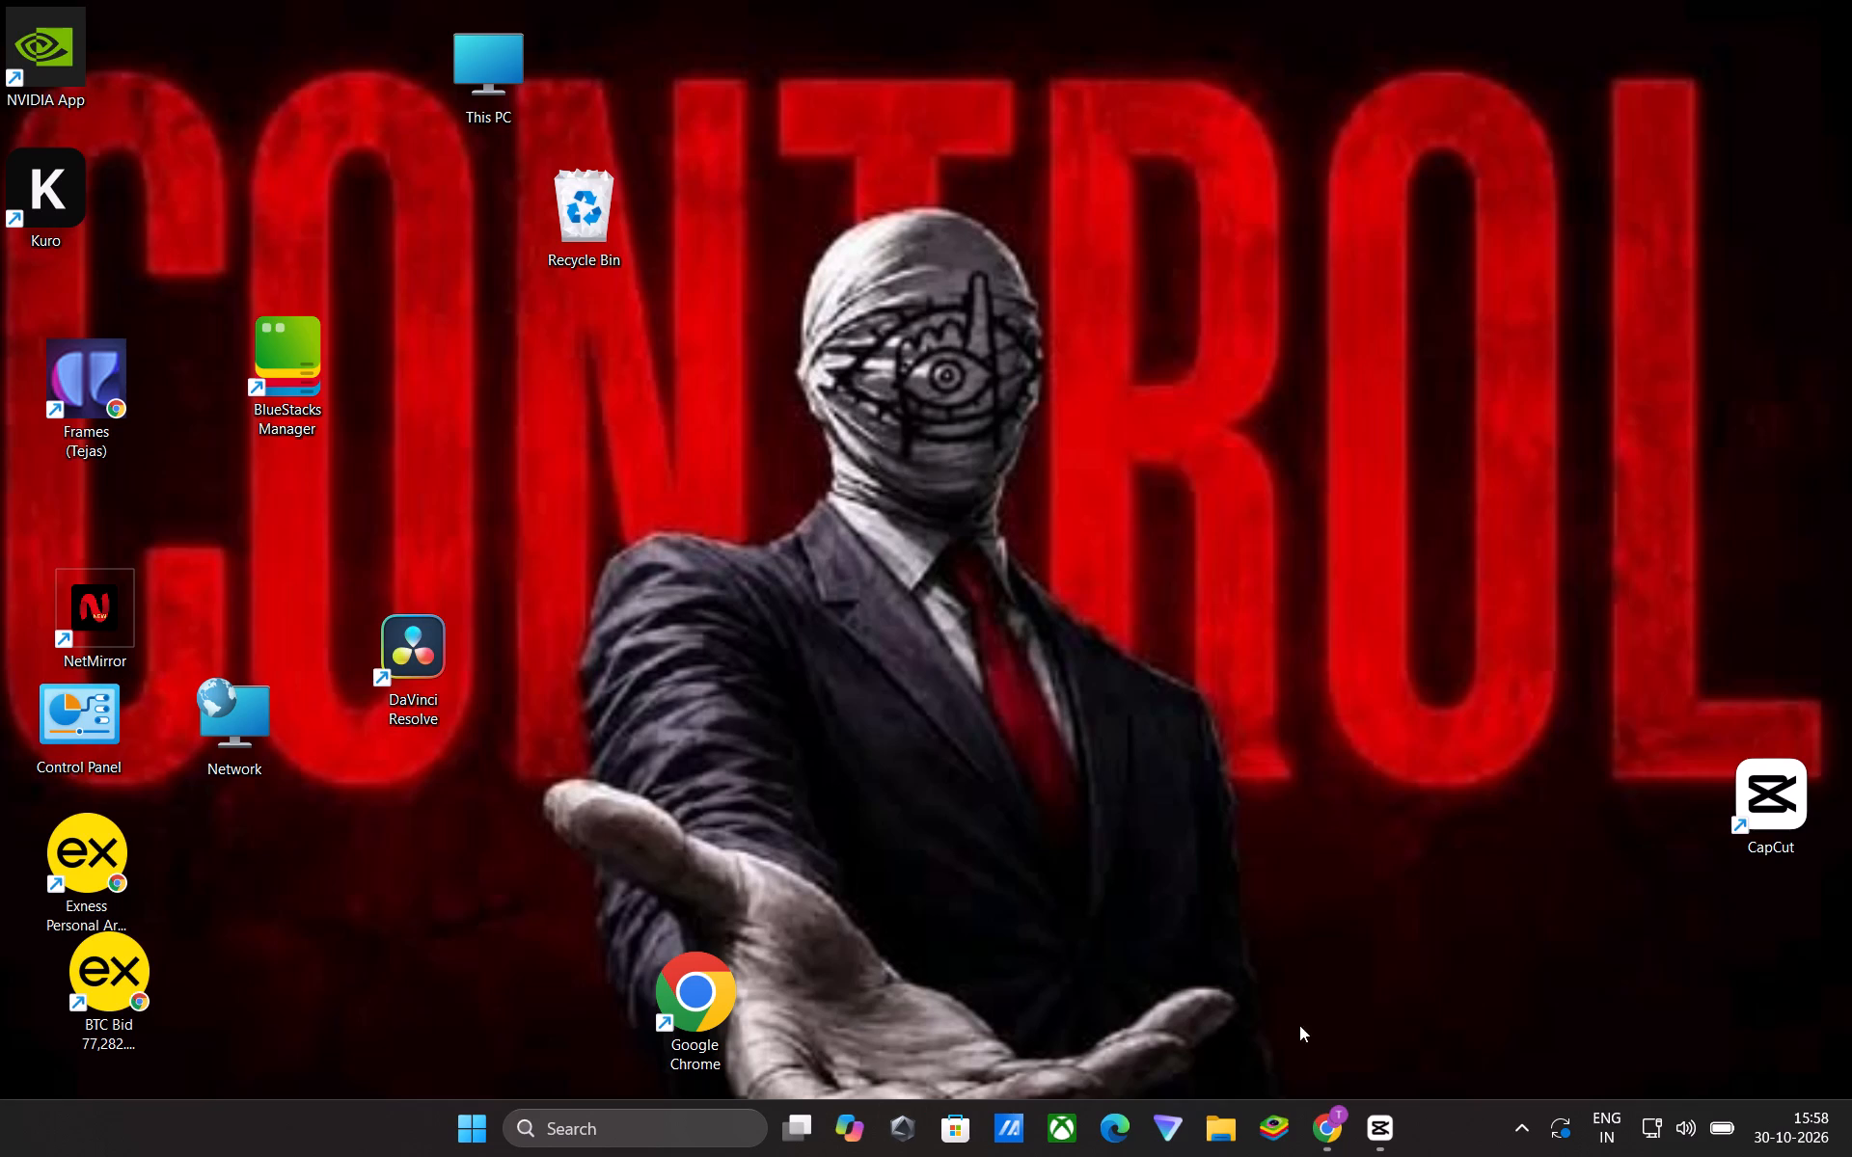
Switch to Chrome and preview the black Fortuner reel open on Instagram.
left_click(1319, 1135)
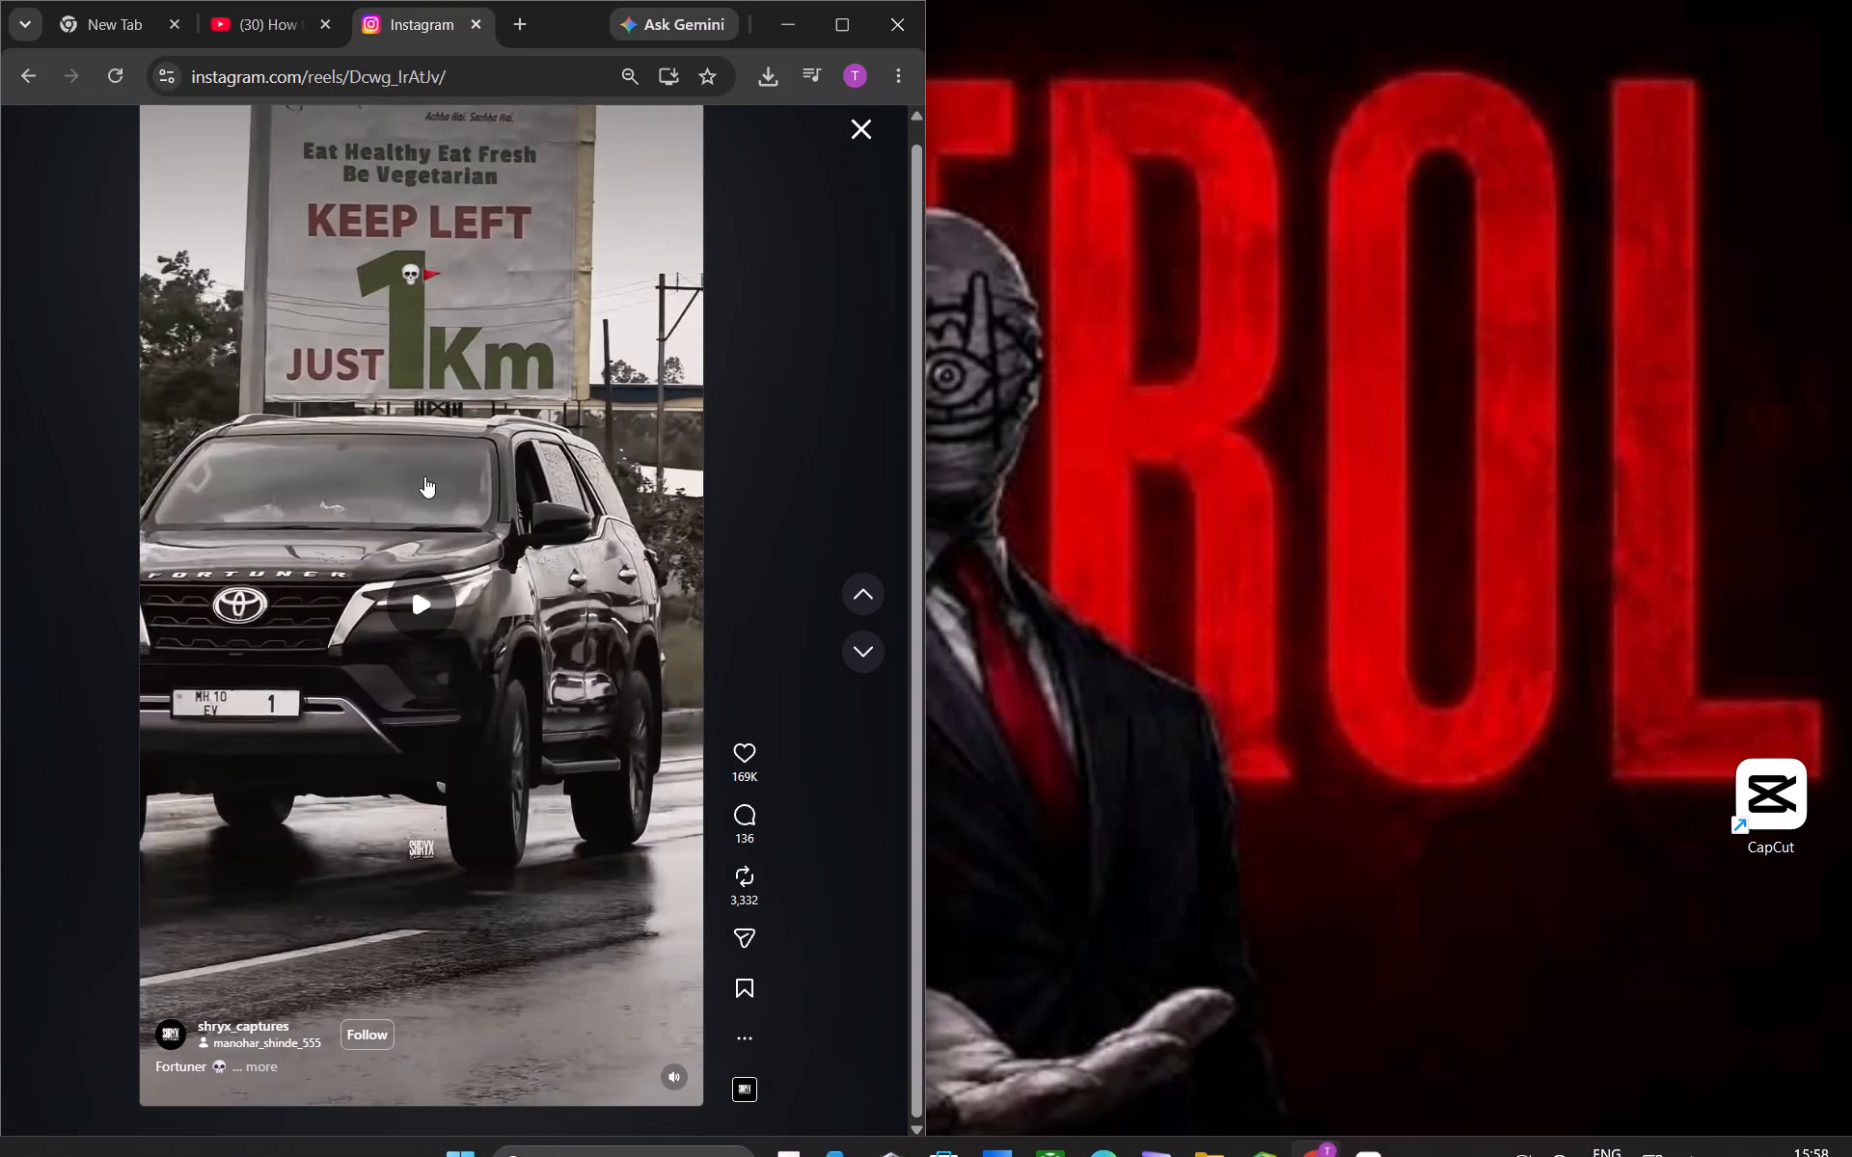
left_click(423, 559)
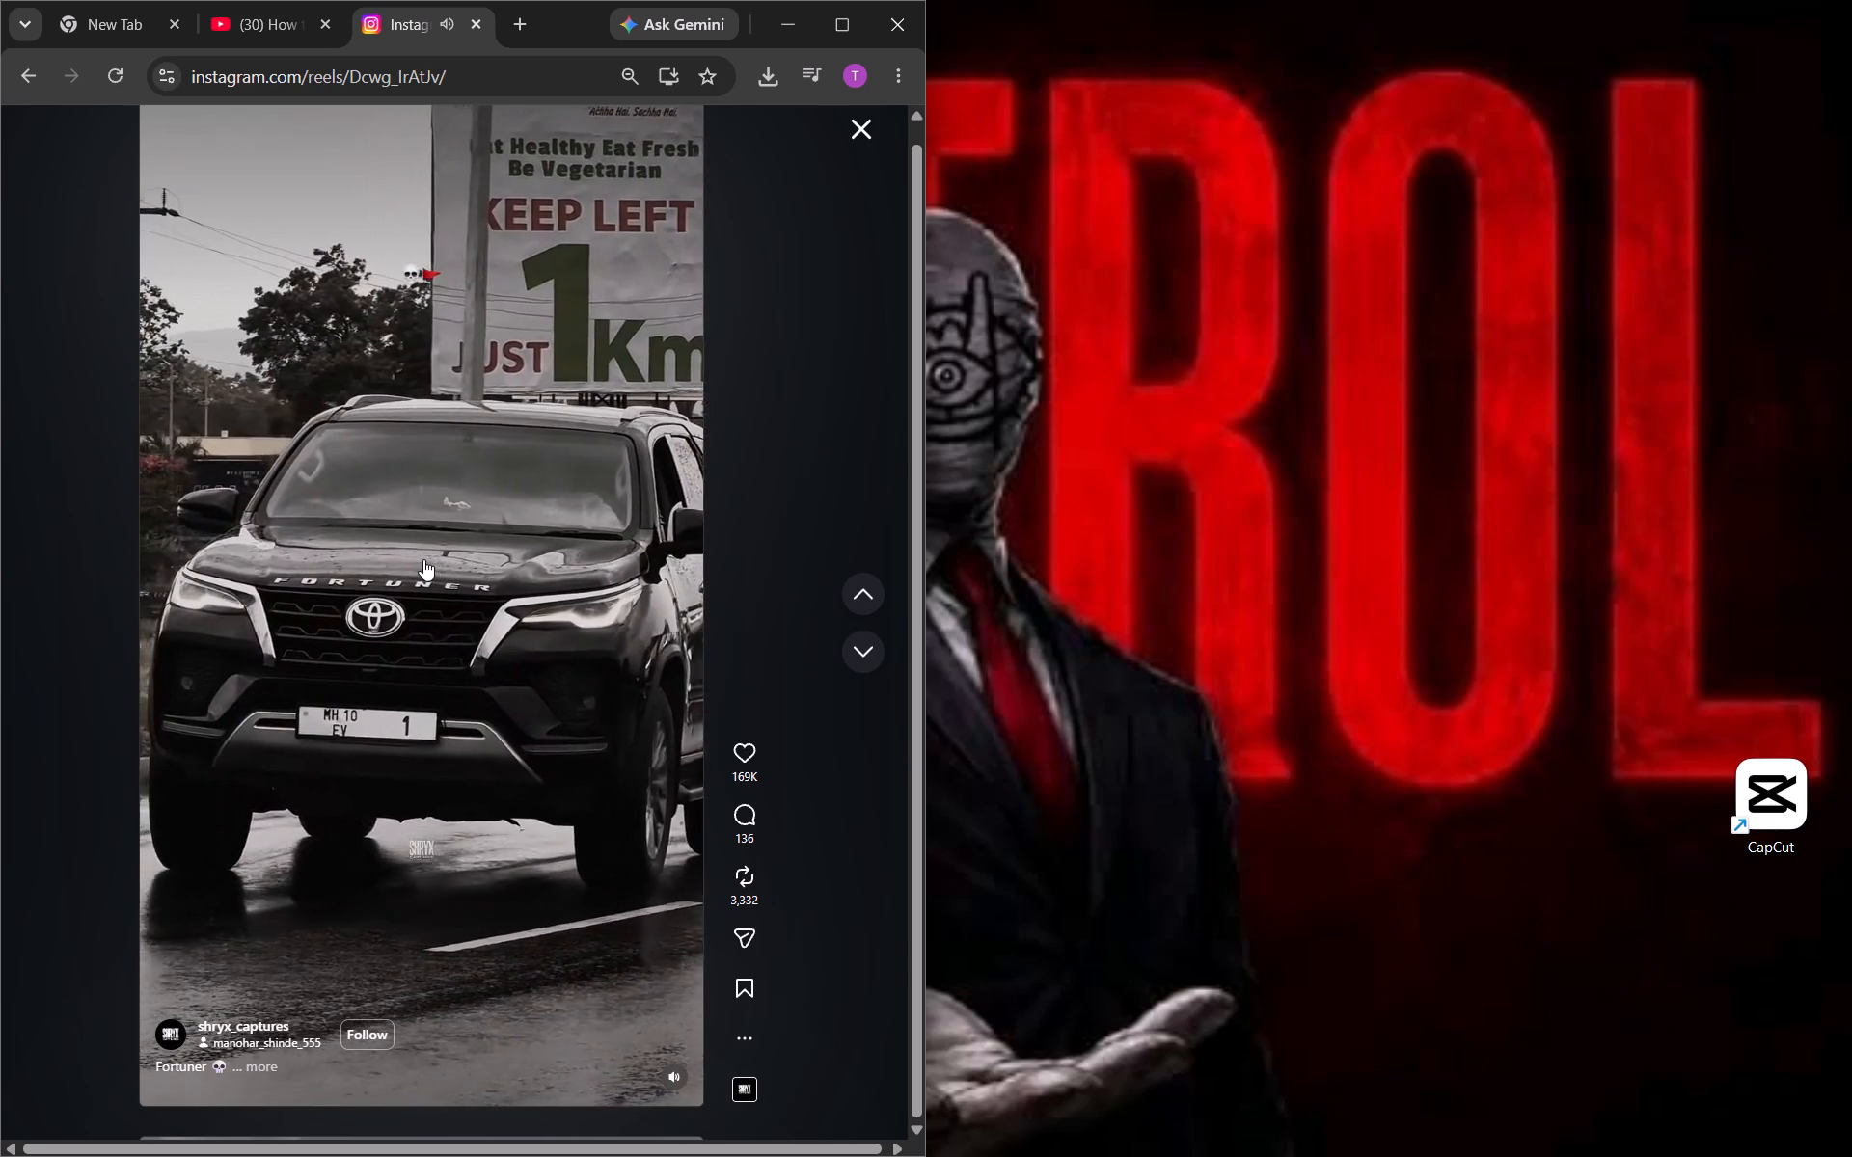
left_click(423, 559)
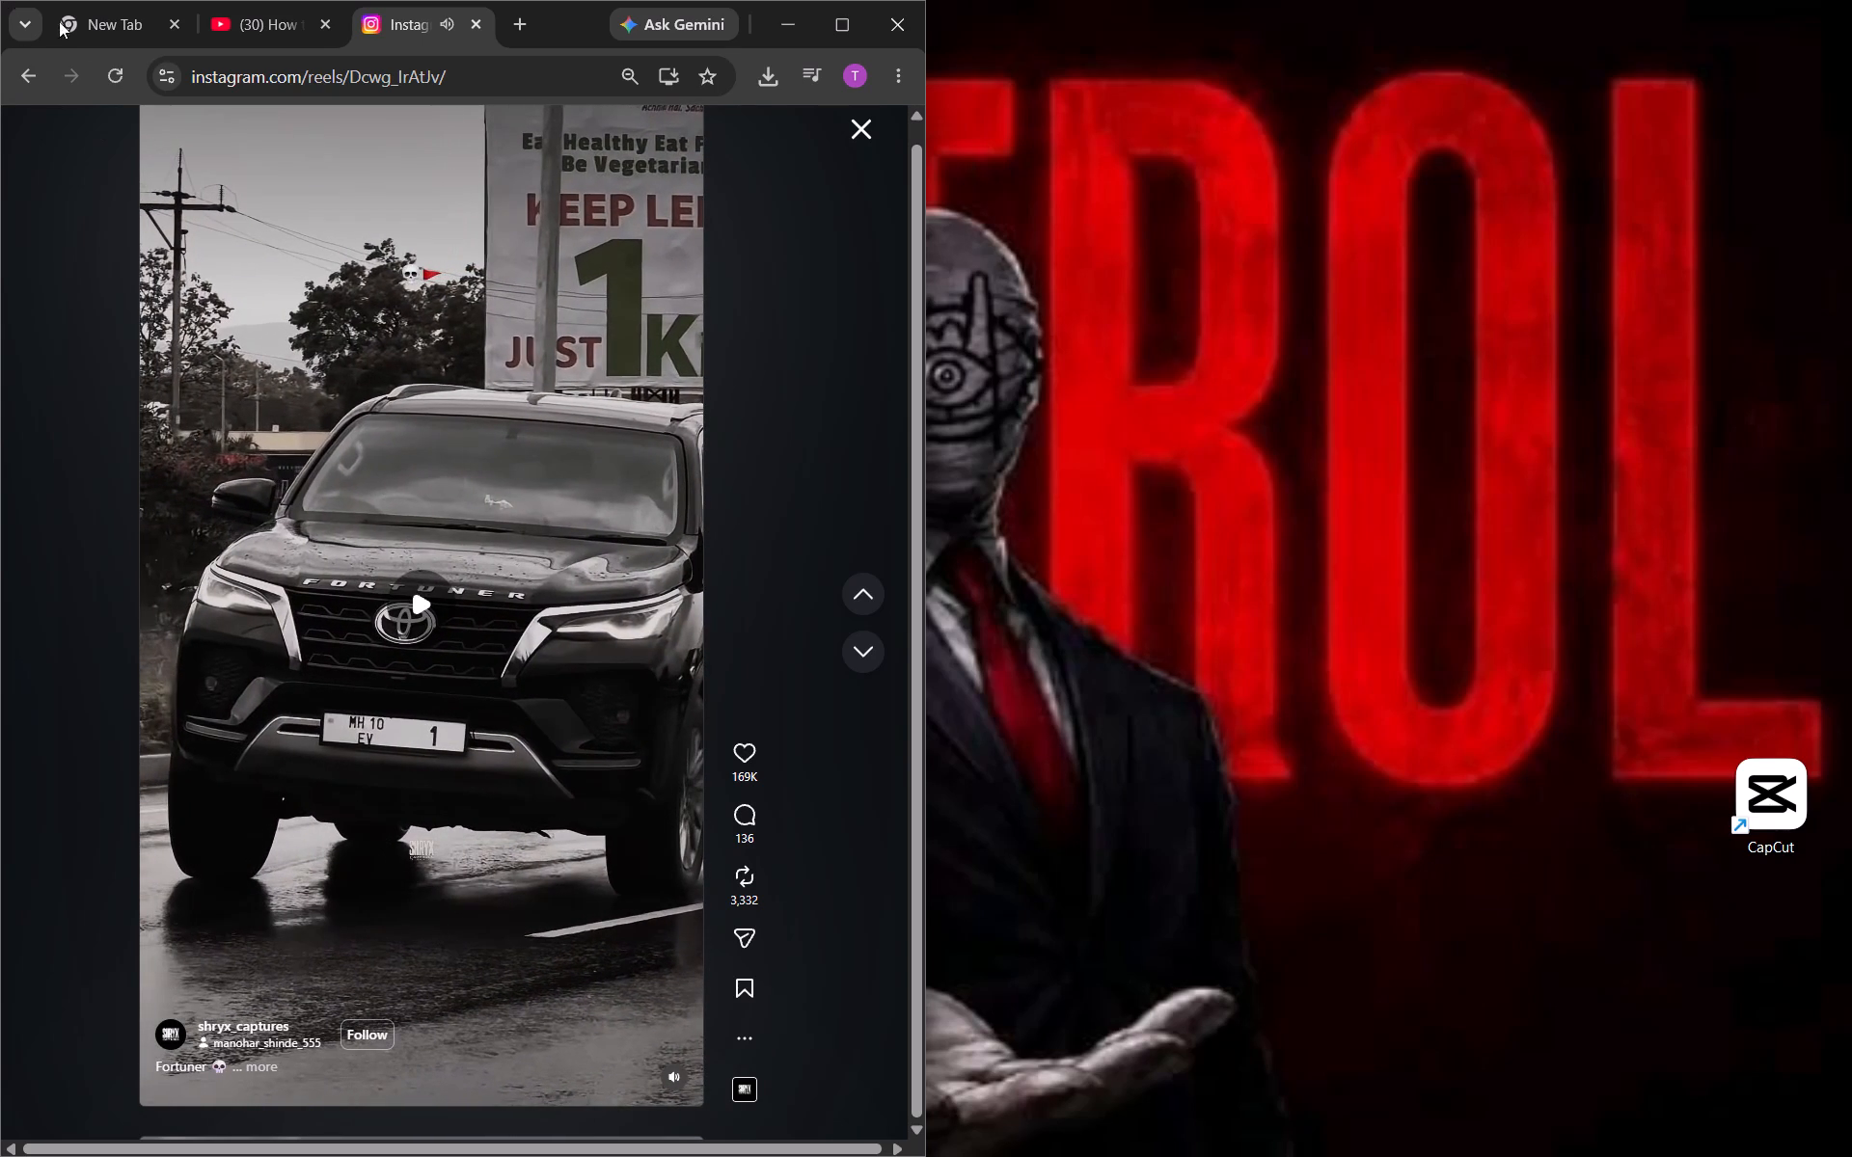
Reopen the recently closed SnapInsta downloader page and close the empty new tab.
left_click(35, 23)
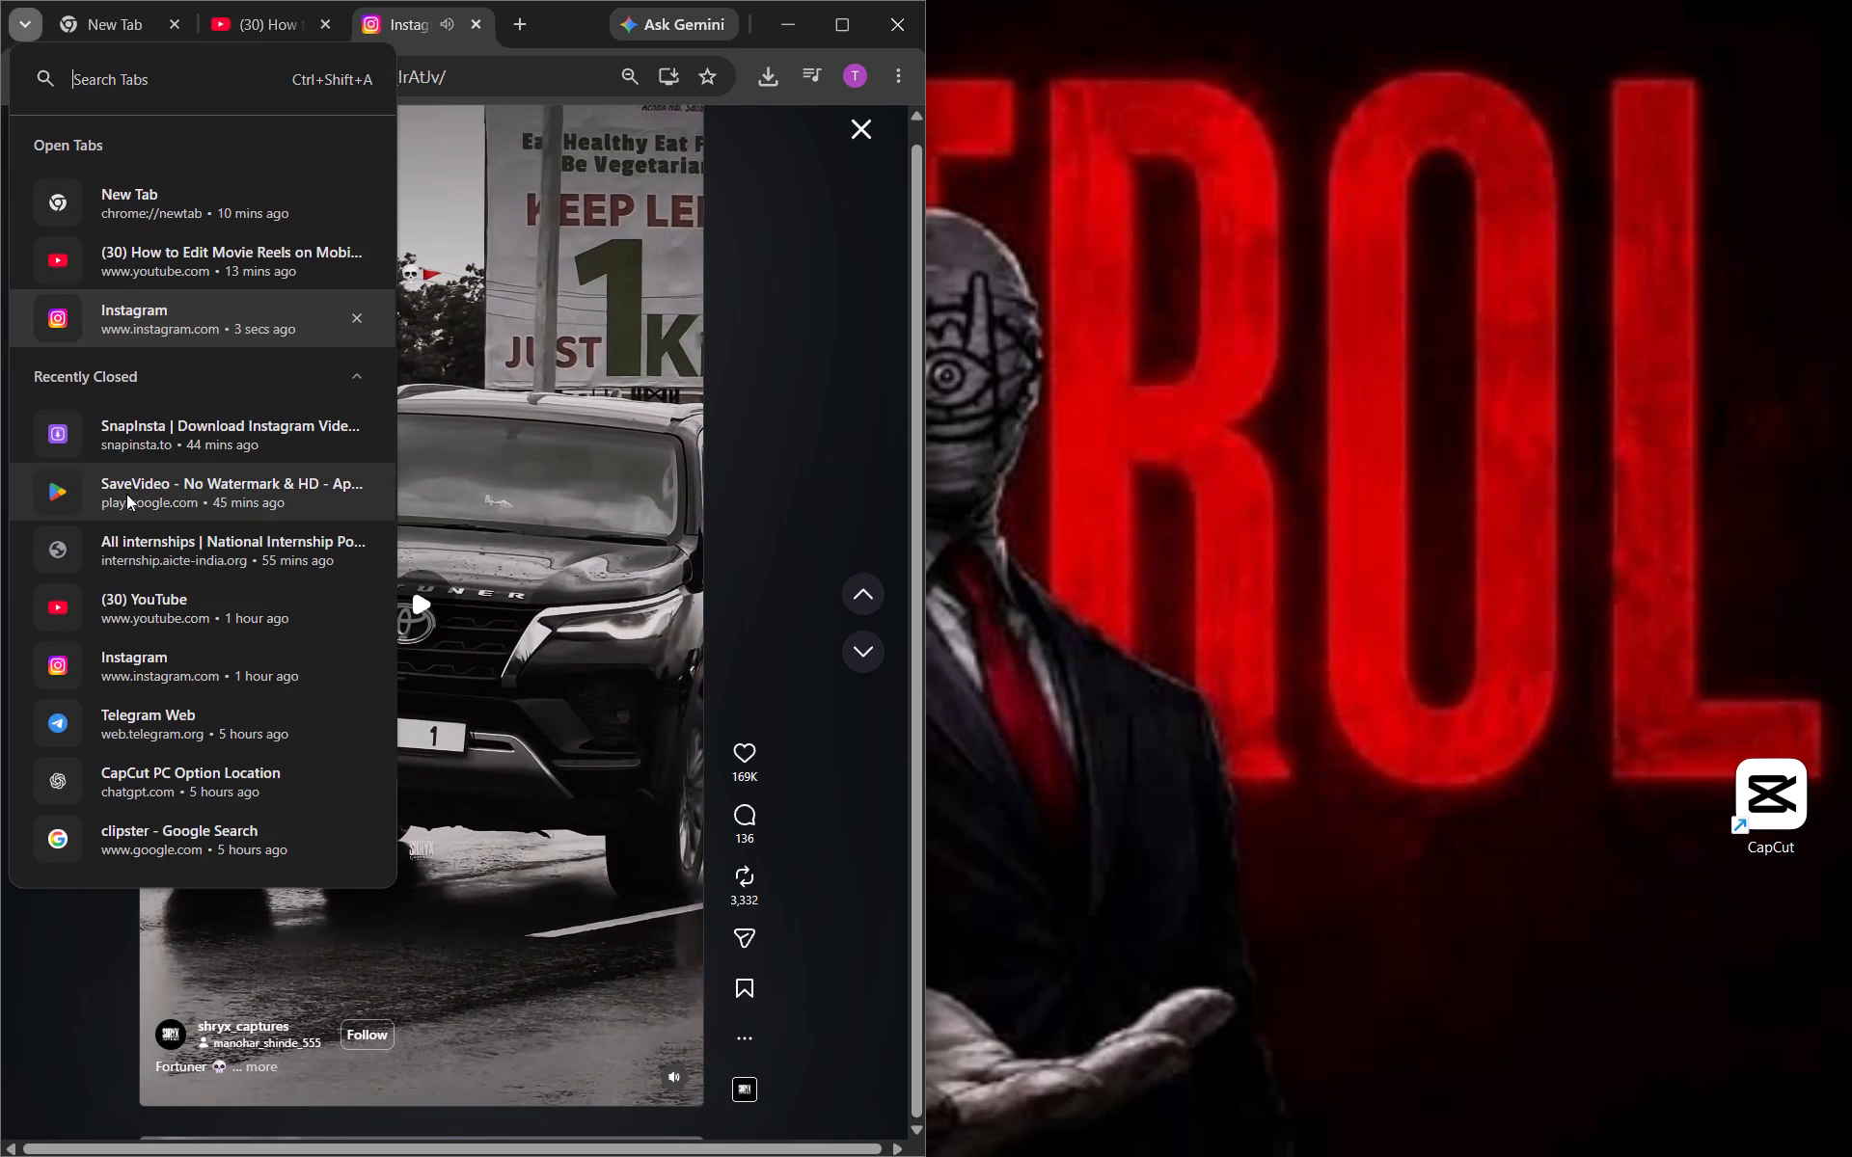
left_click(155, 435)
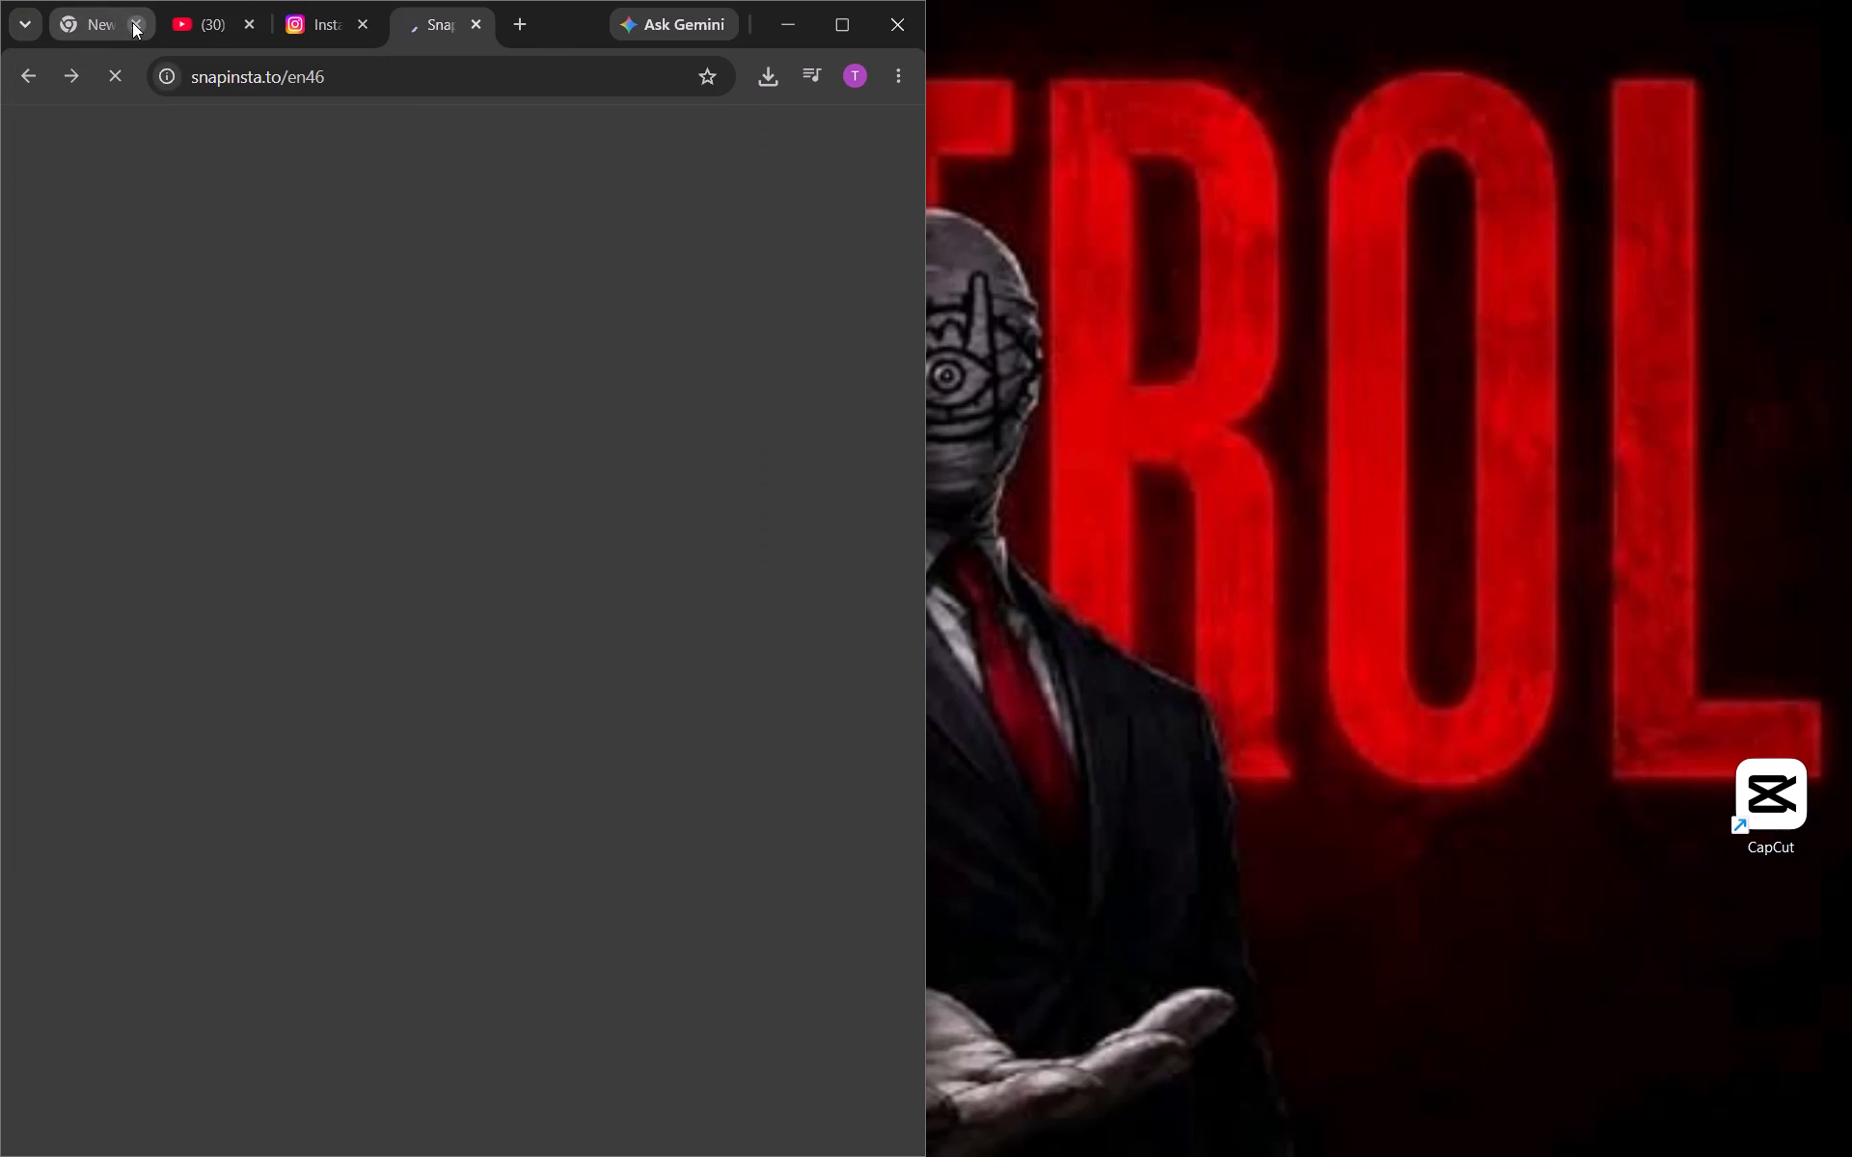
left_click(132, 22)
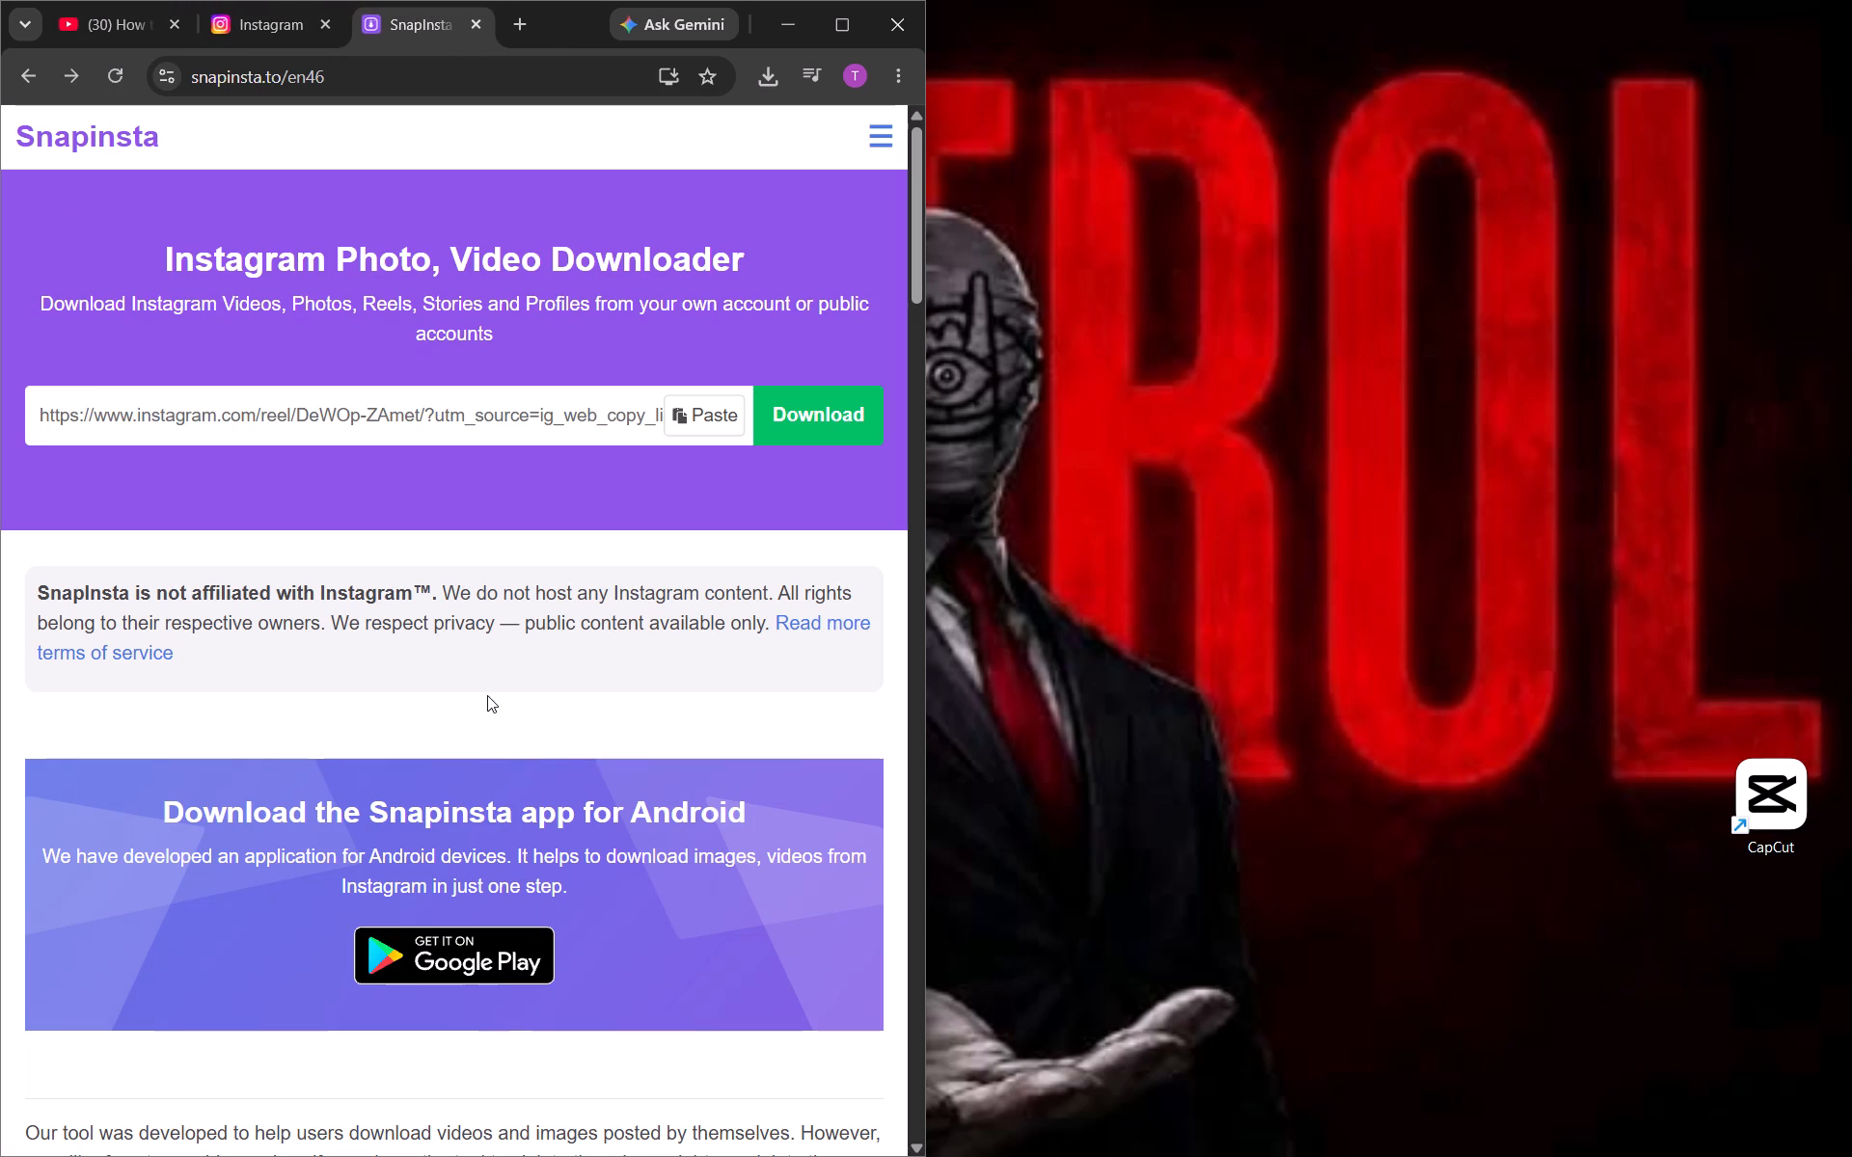
Switch to CapCut and play back the car video on the timeline.
left_click(1370, 1124)
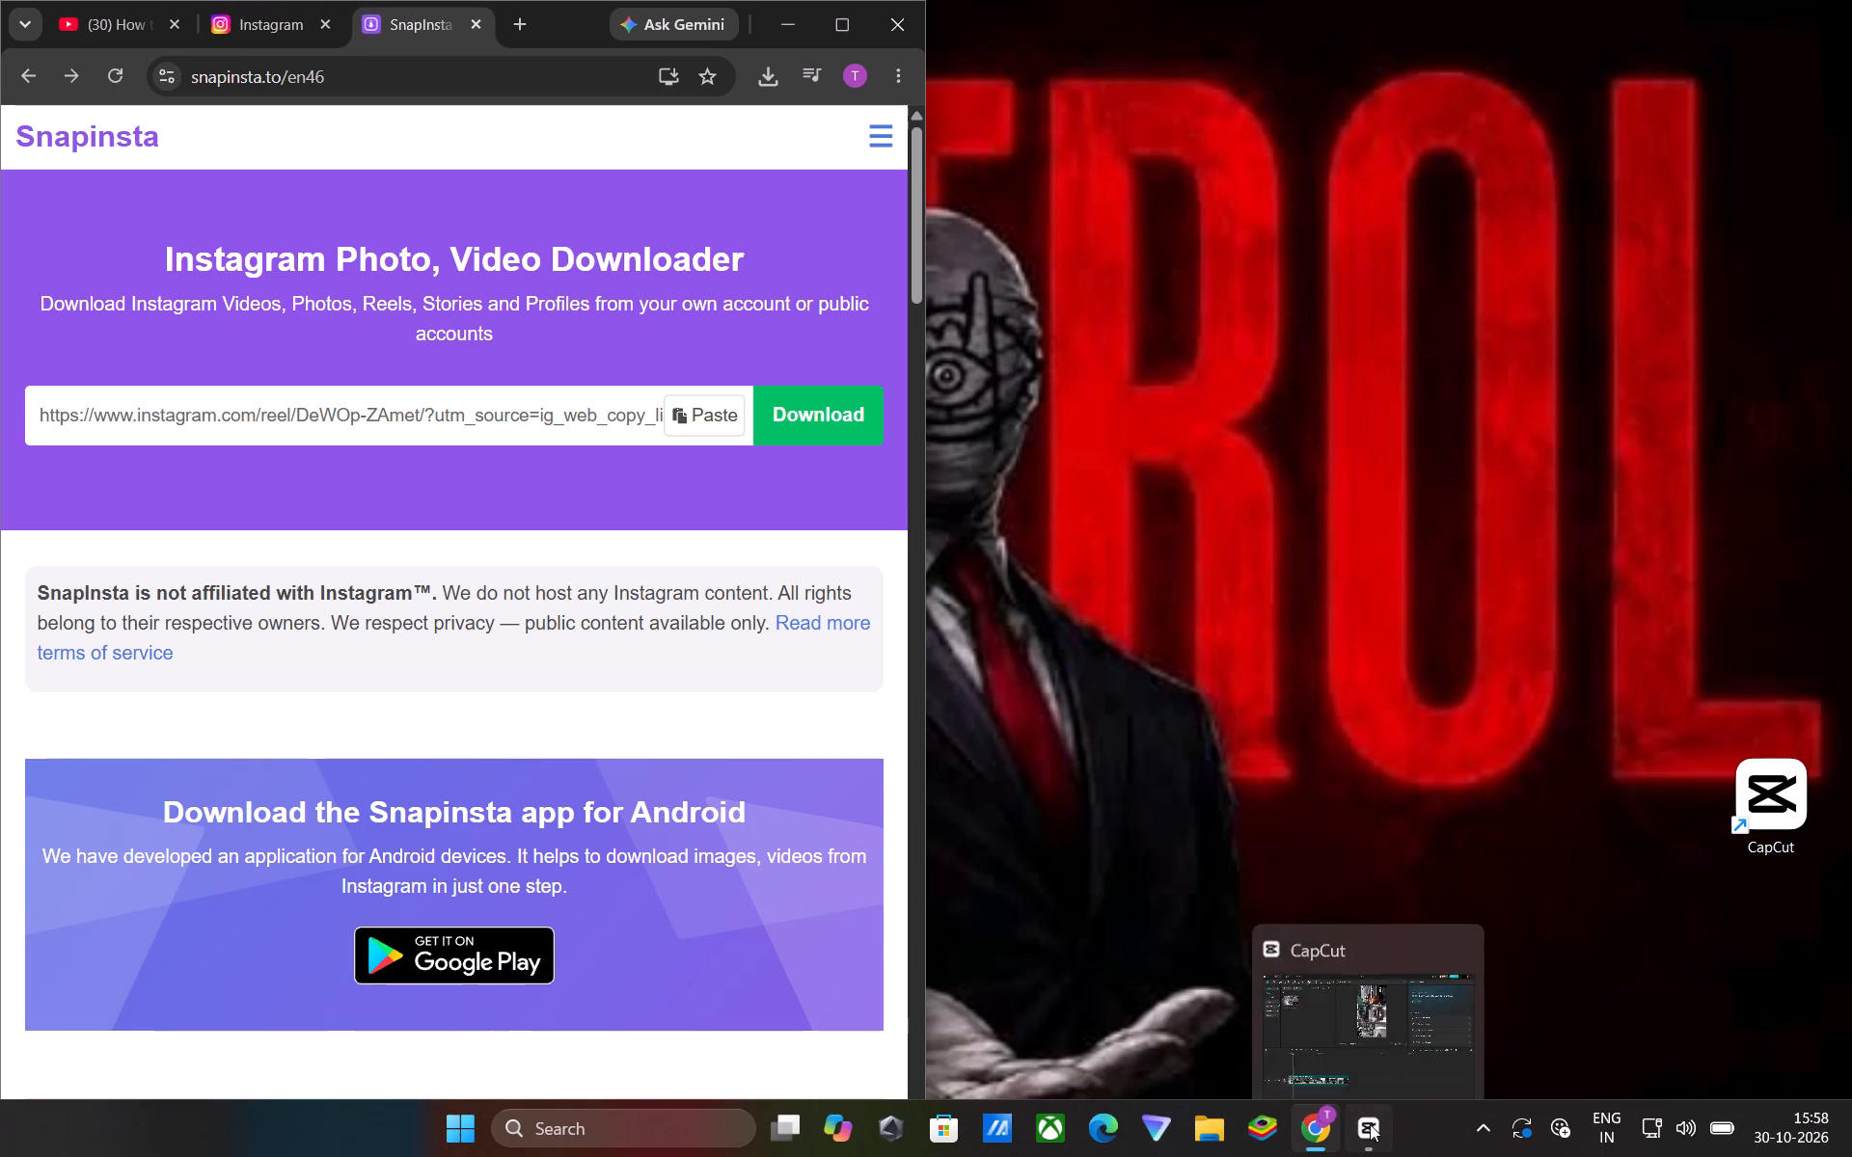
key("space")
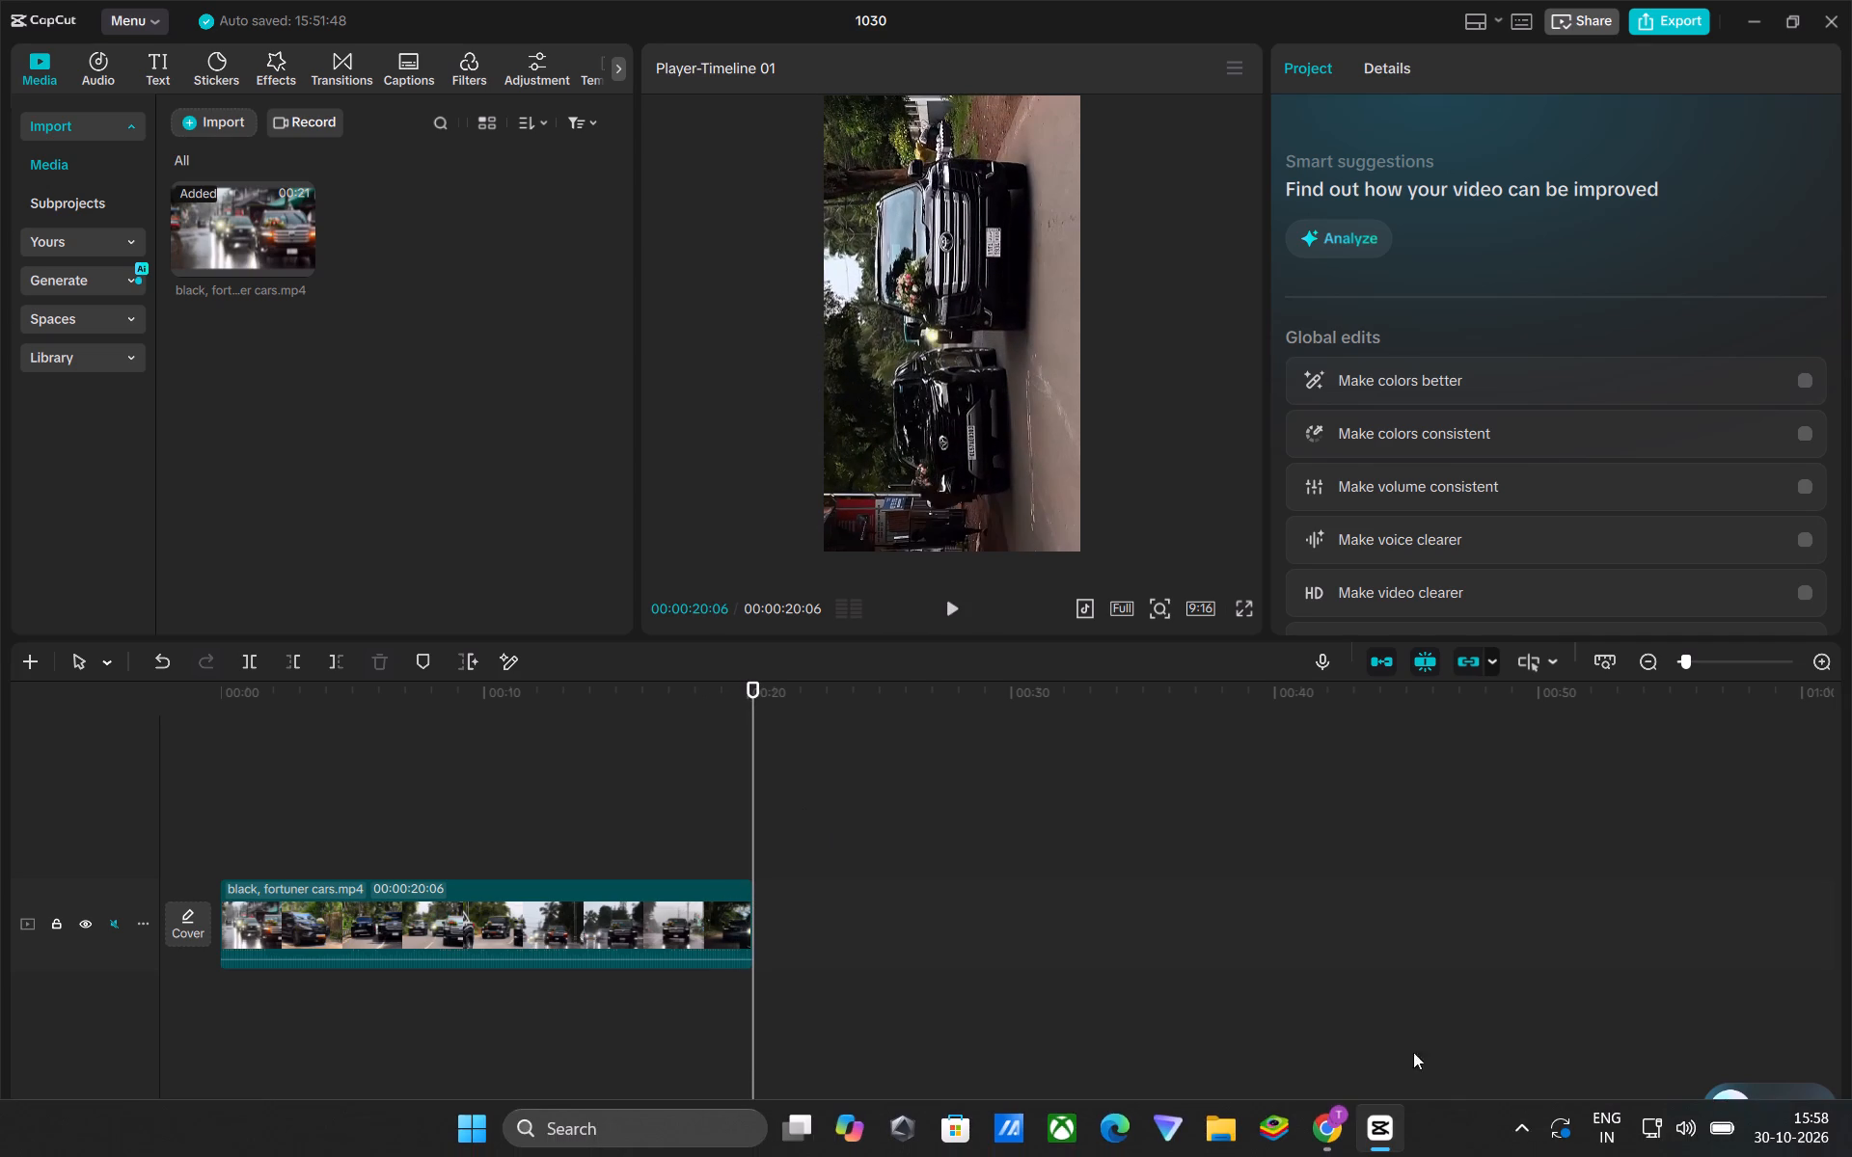
Switch back to Chrome and copy the share link of the black Fortuner reel on Instagram.
left_click(1338, 1125)
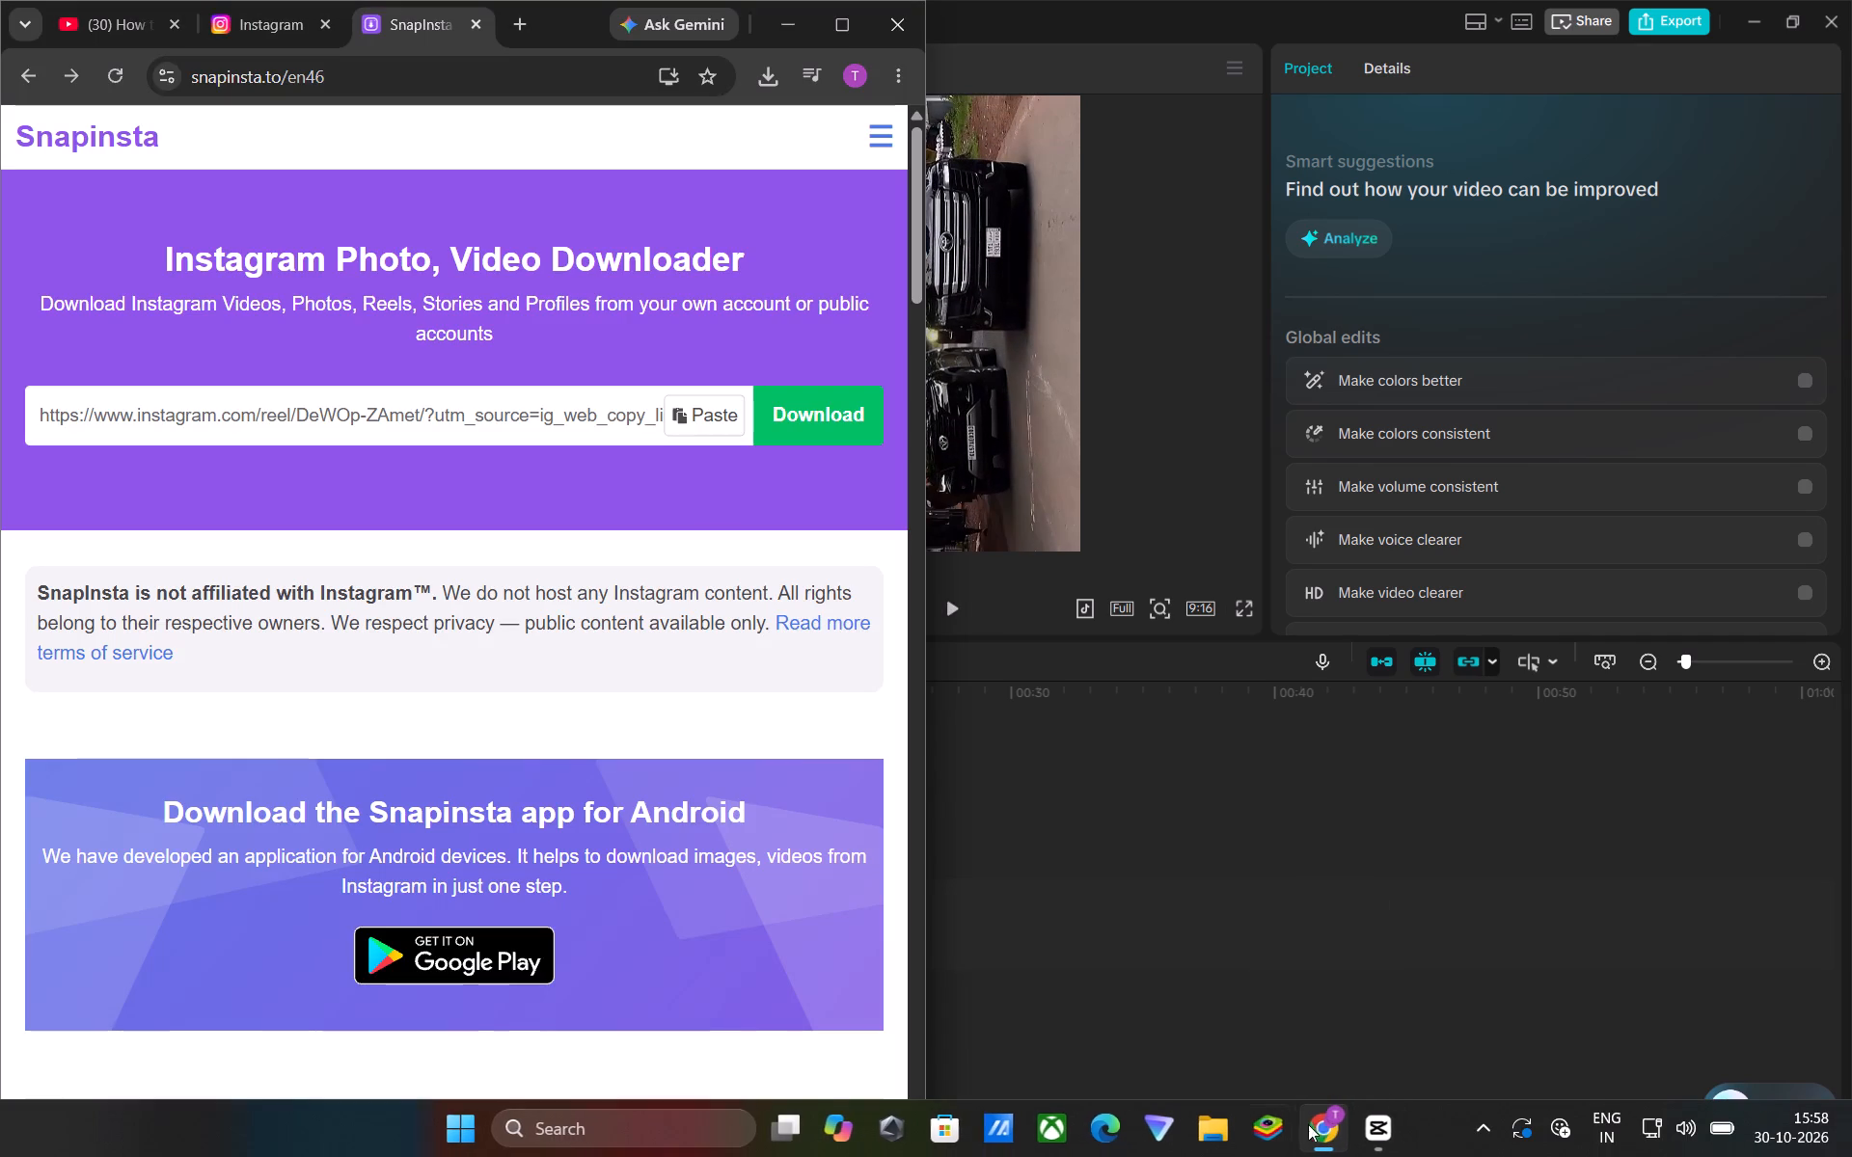
left_click(265, 49)
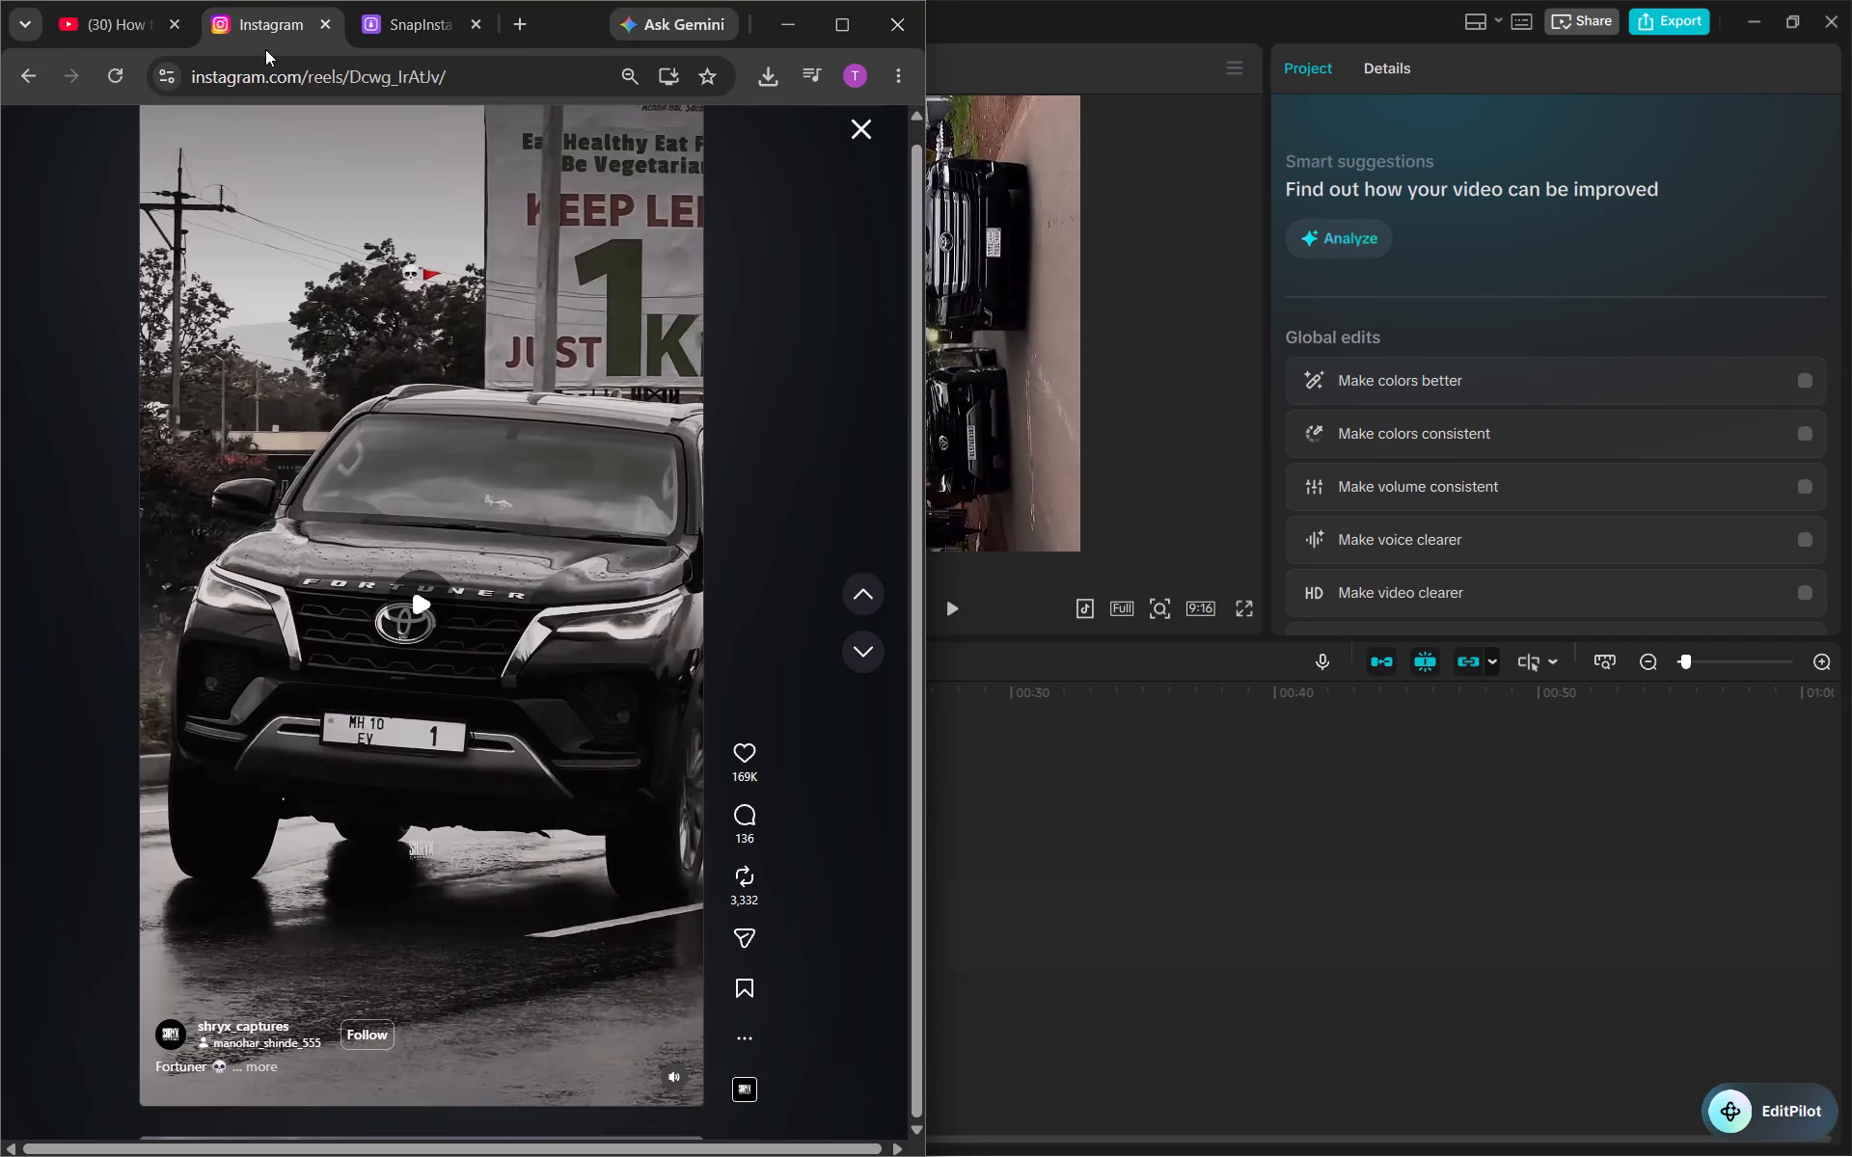
left_click(641, 918)
left_click(749, 933)
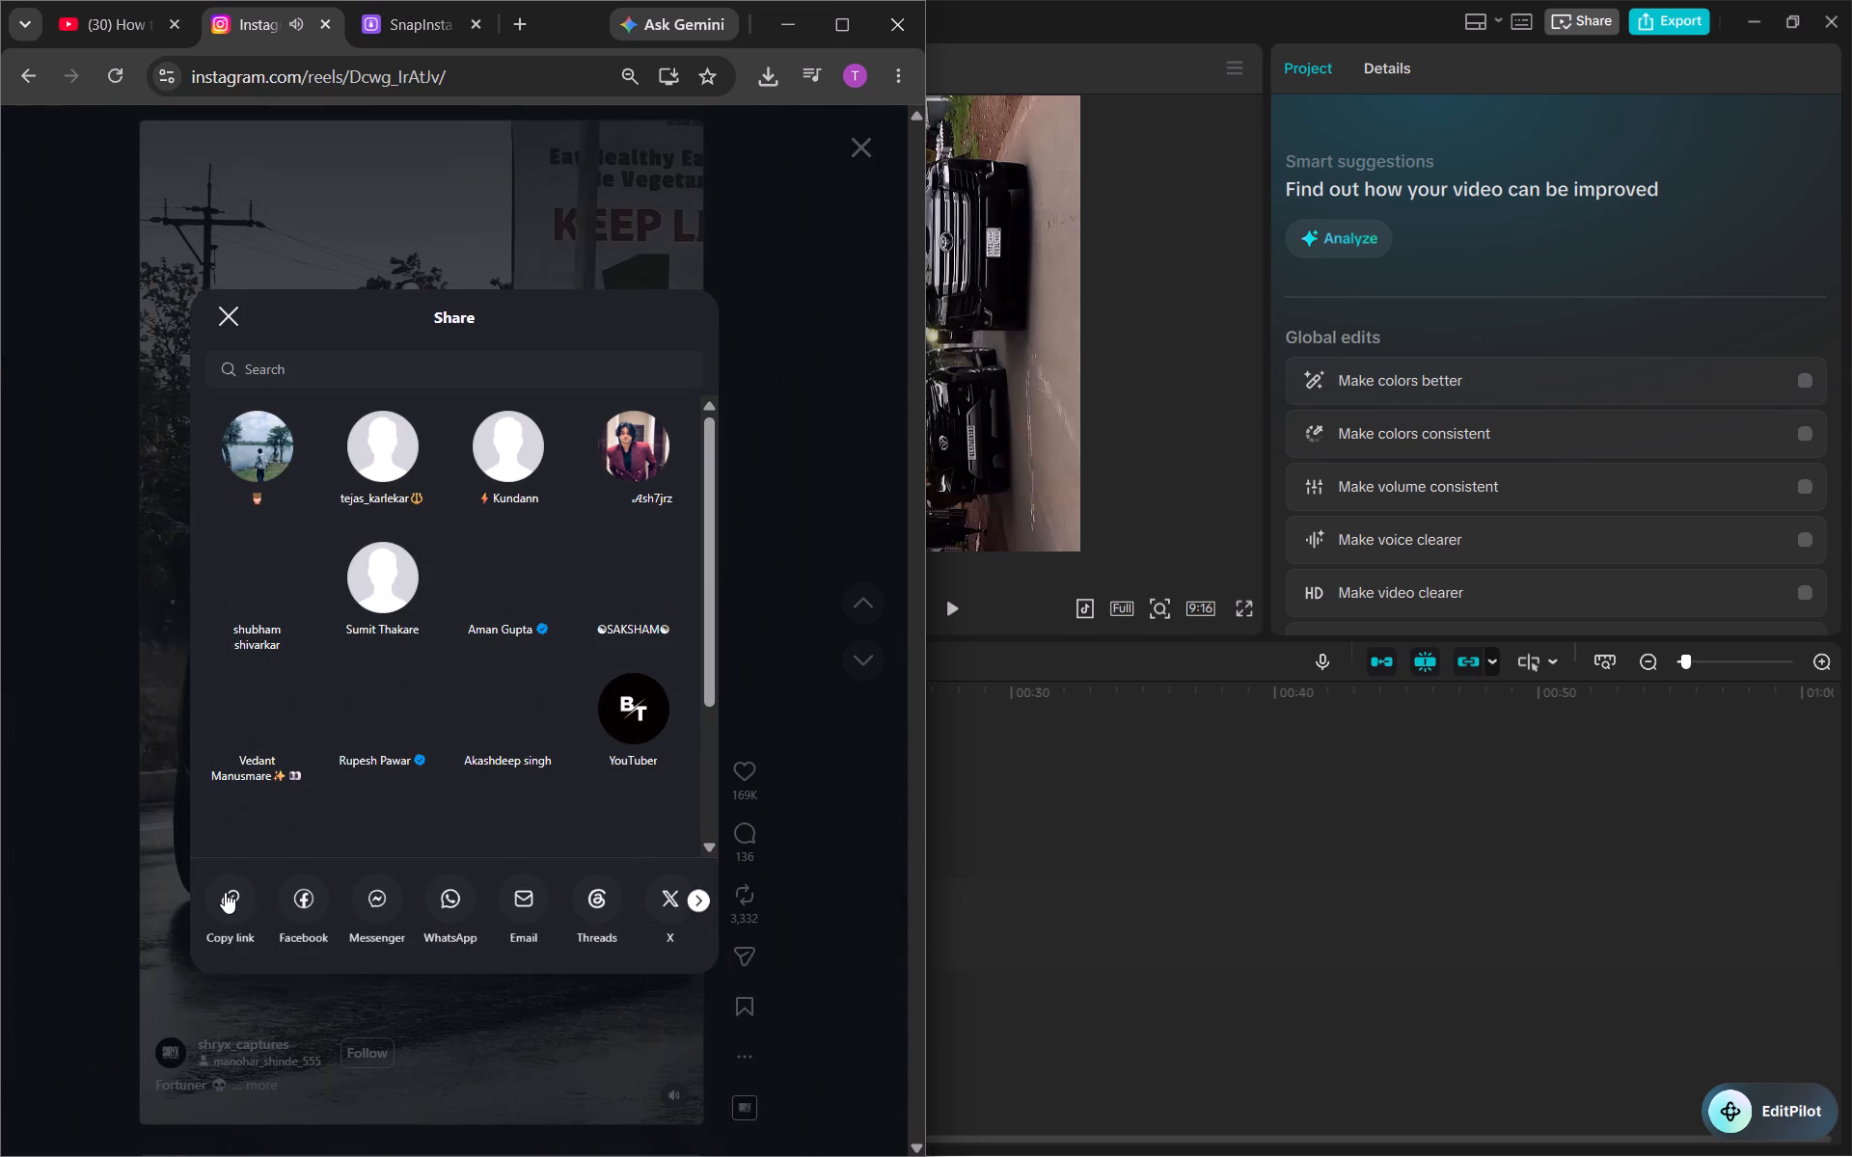
left_click(225, 892)
left_click(850, 396)
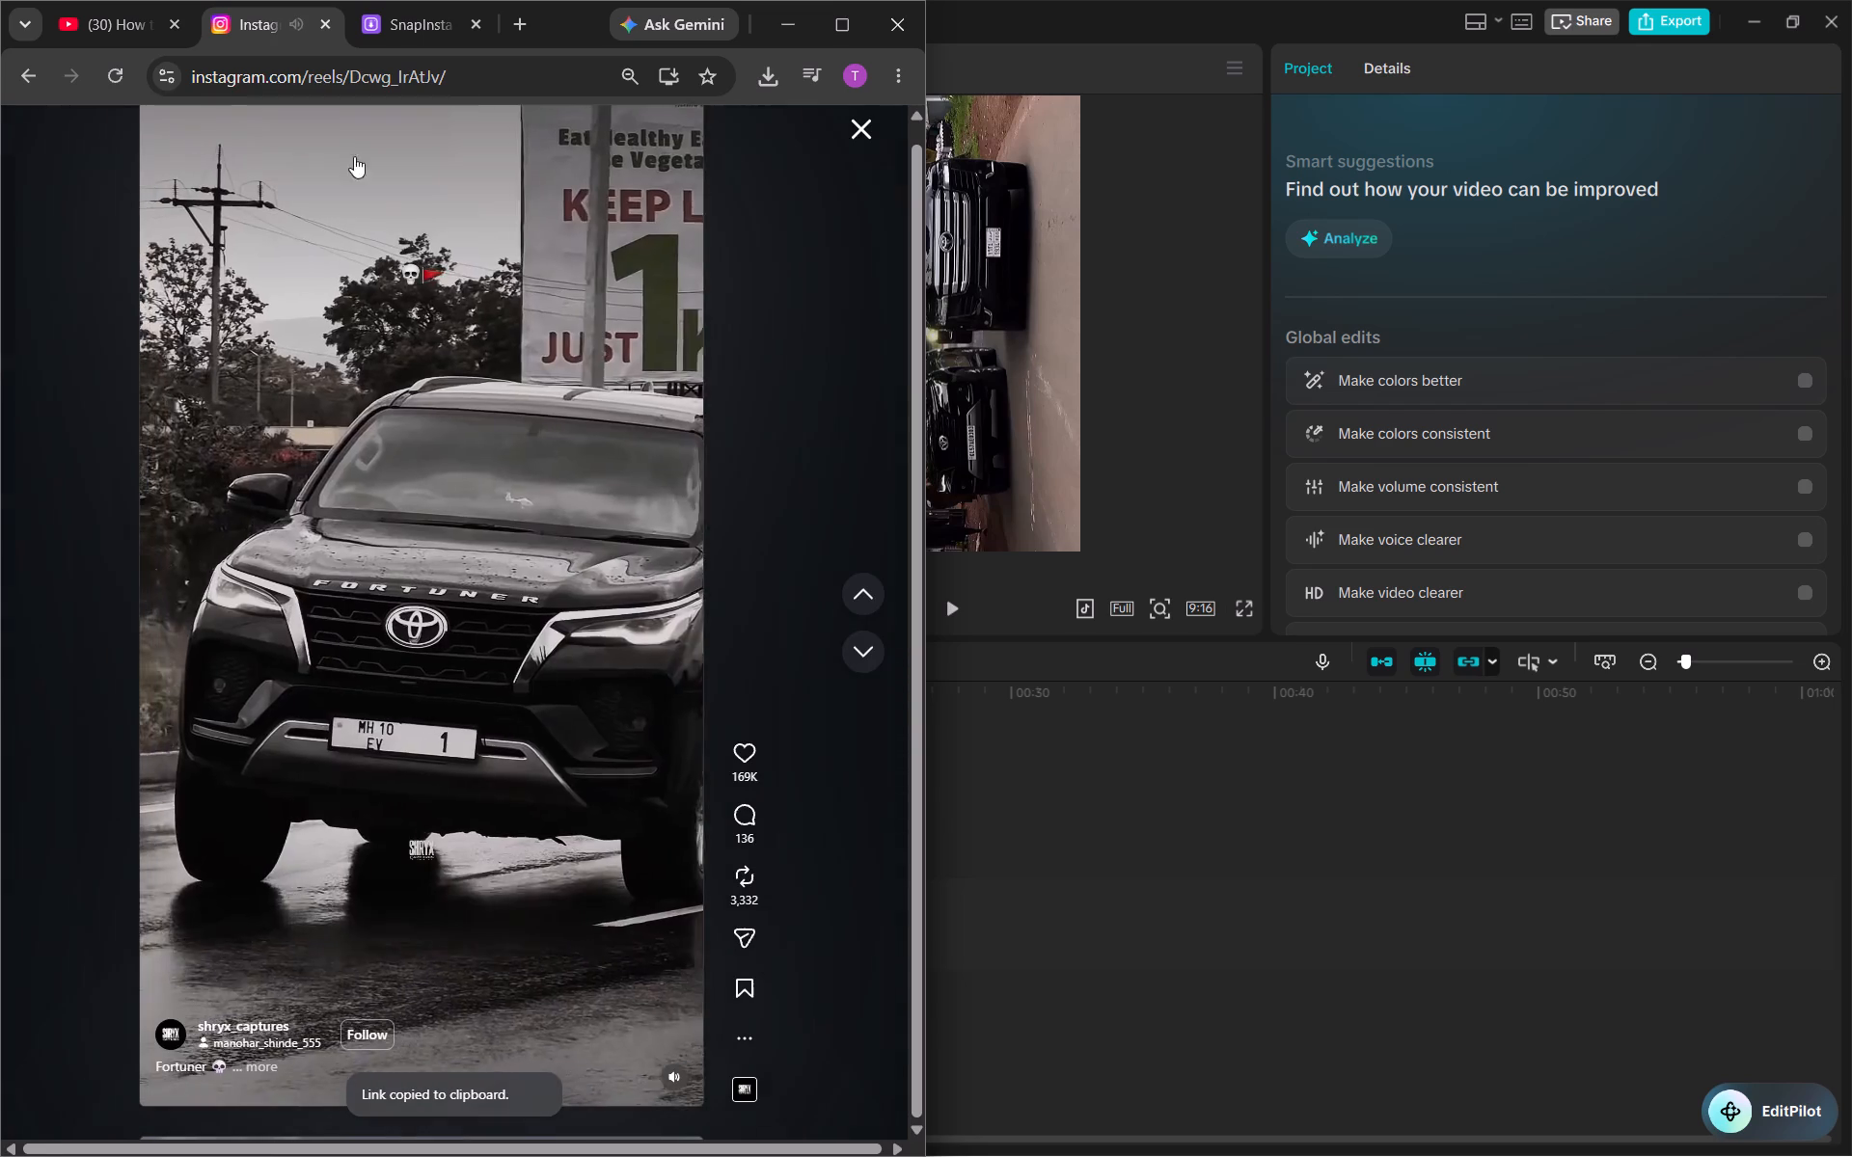
Replace the old link in the SnapInsta downloader with the copied reel link and download the video.
left_click(402, 20)
left_click(384, 438)
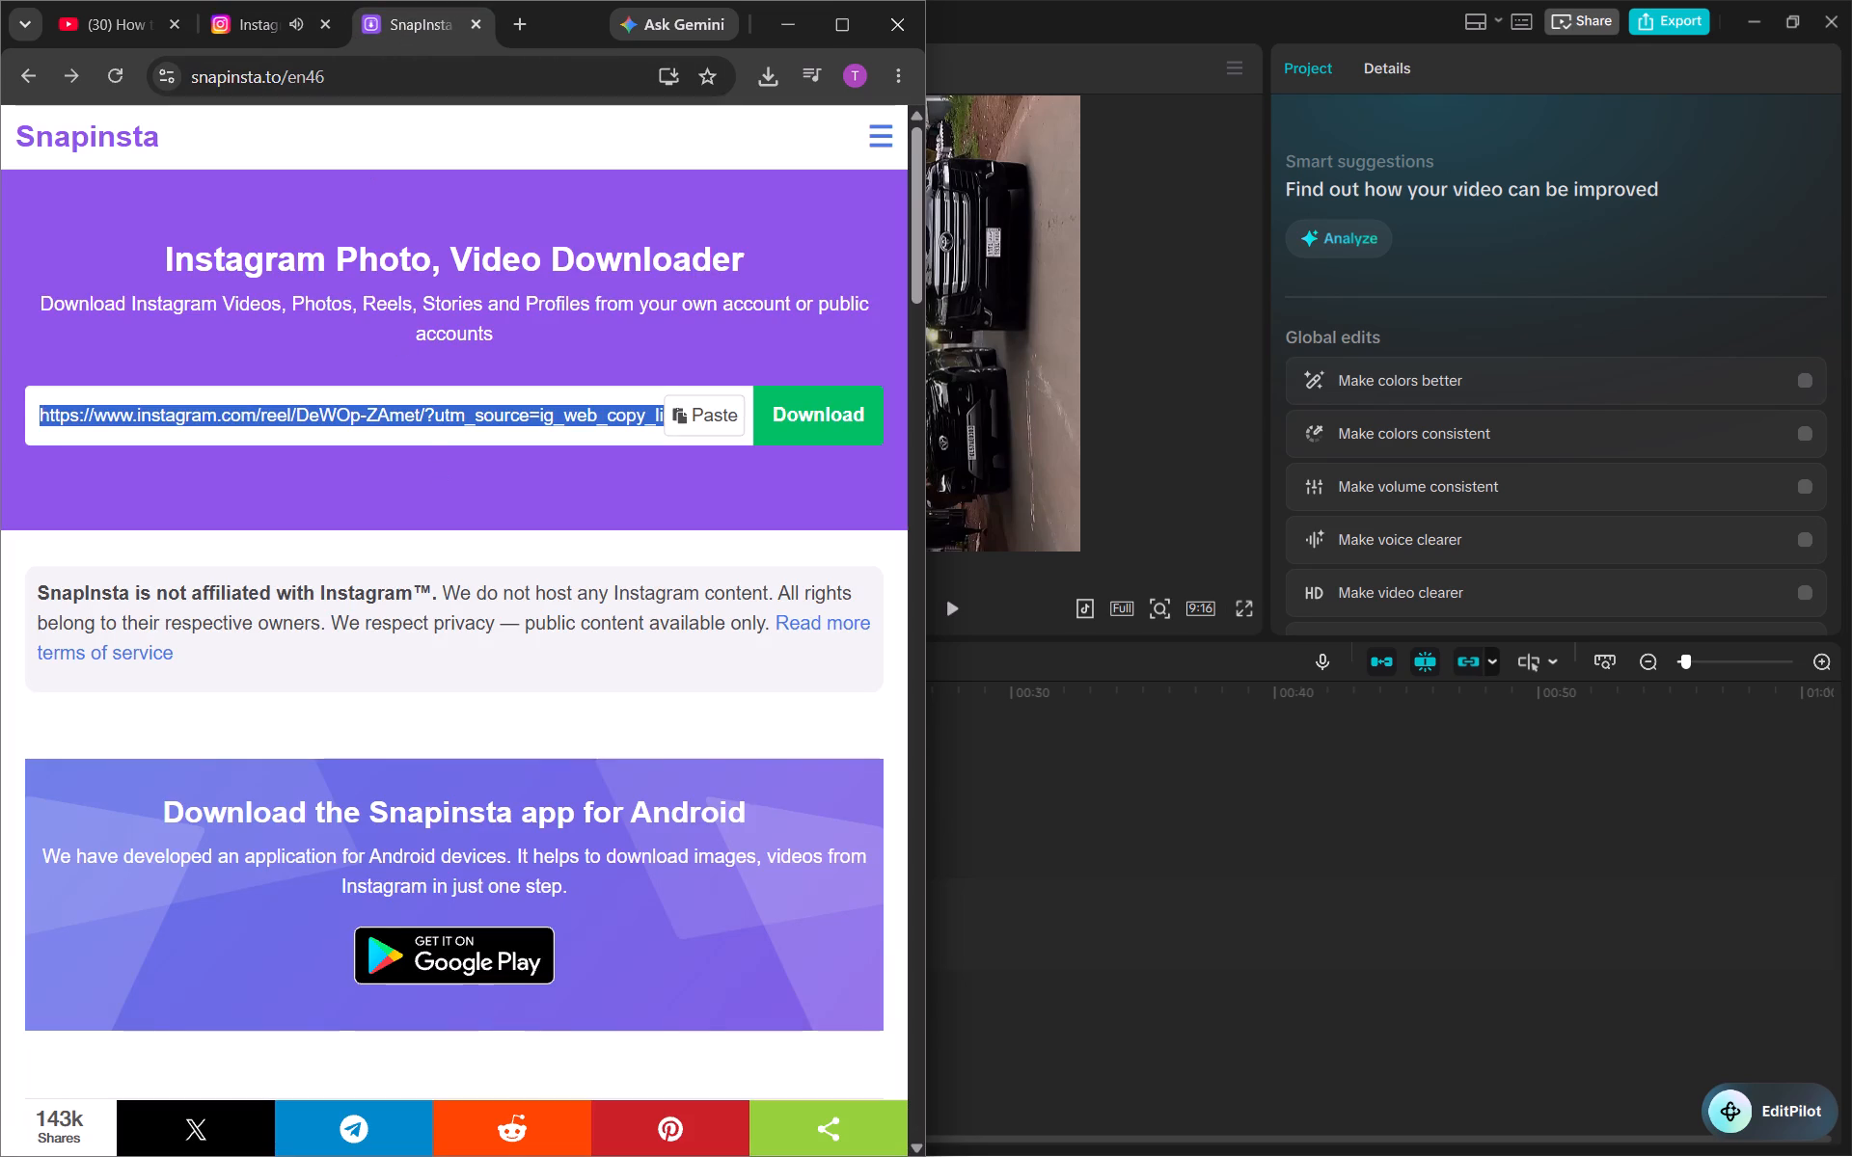
key("BackSpace")
key("ctrl+v")
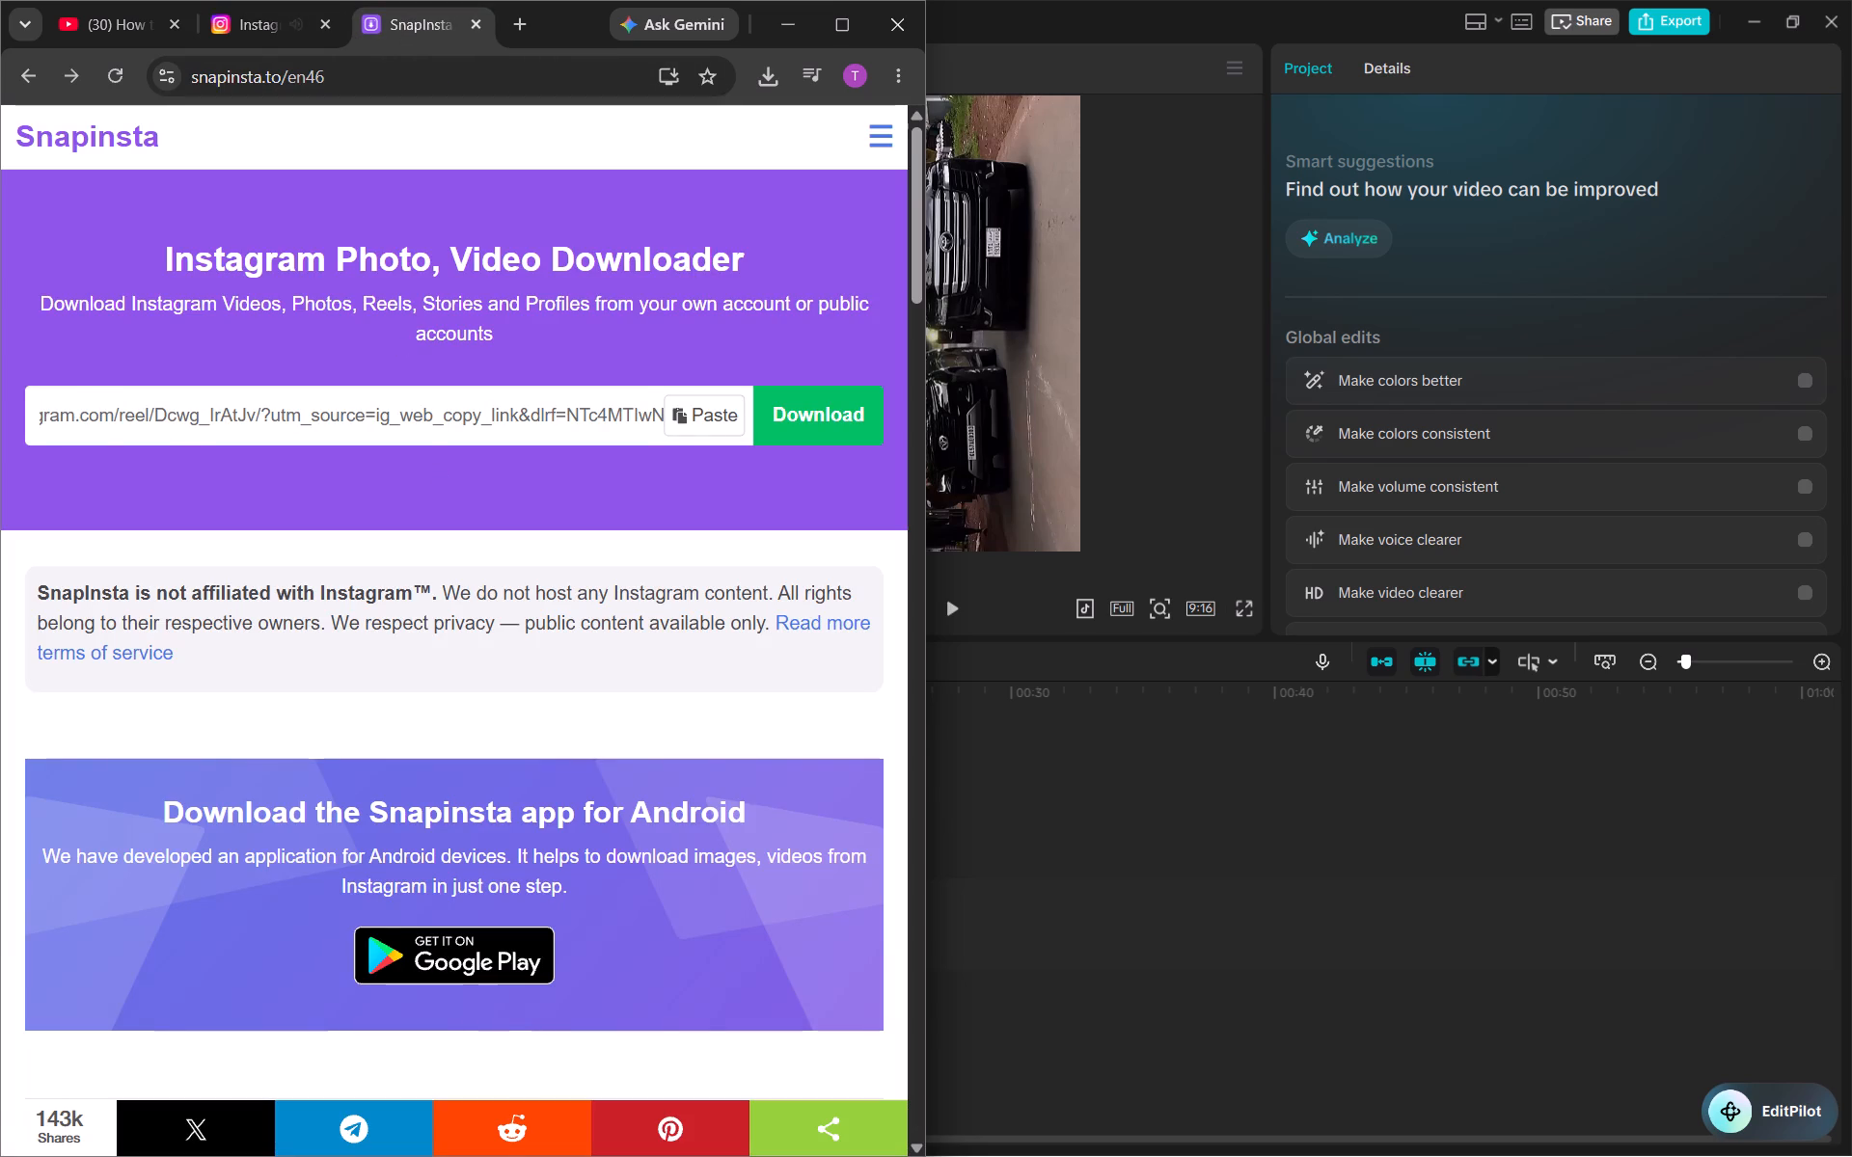
key("Return")
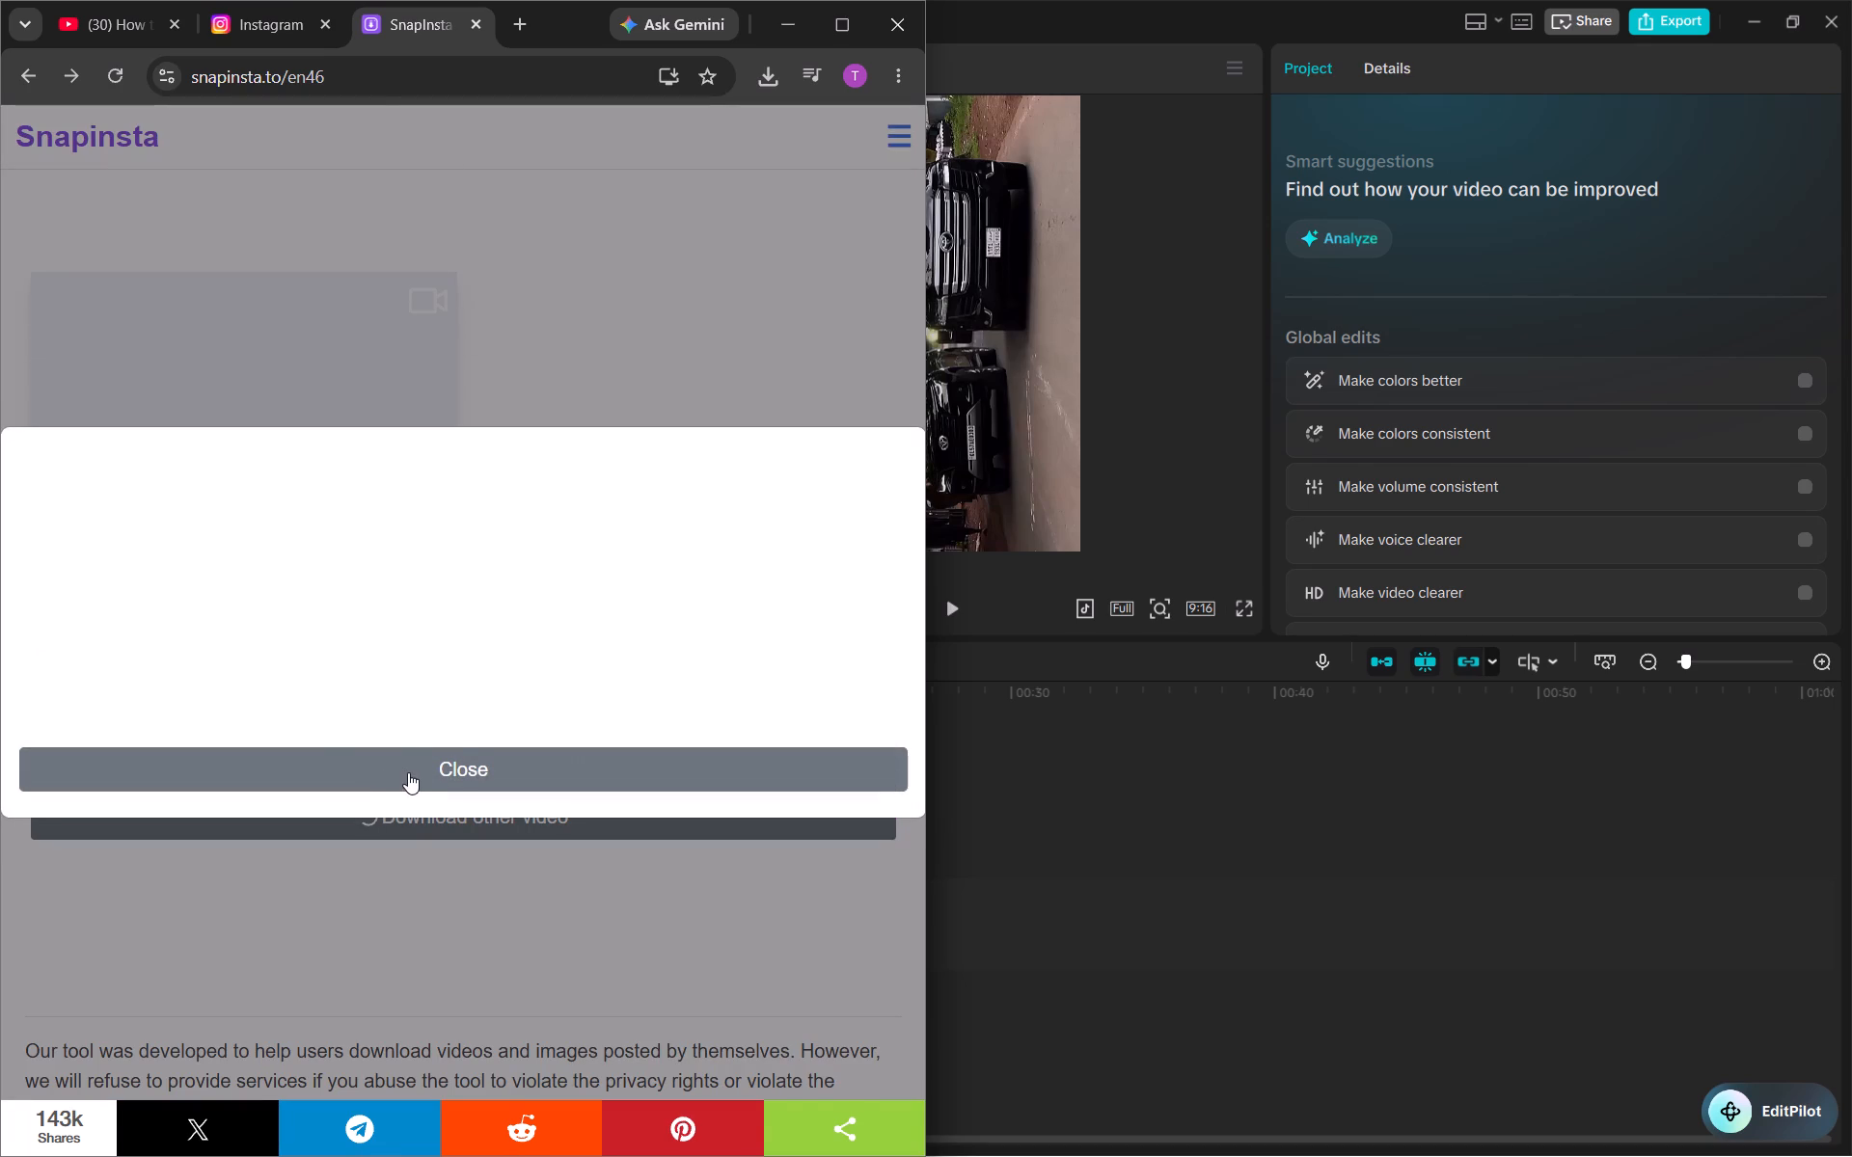
left_click(408, 772)
left_click(413, 754)
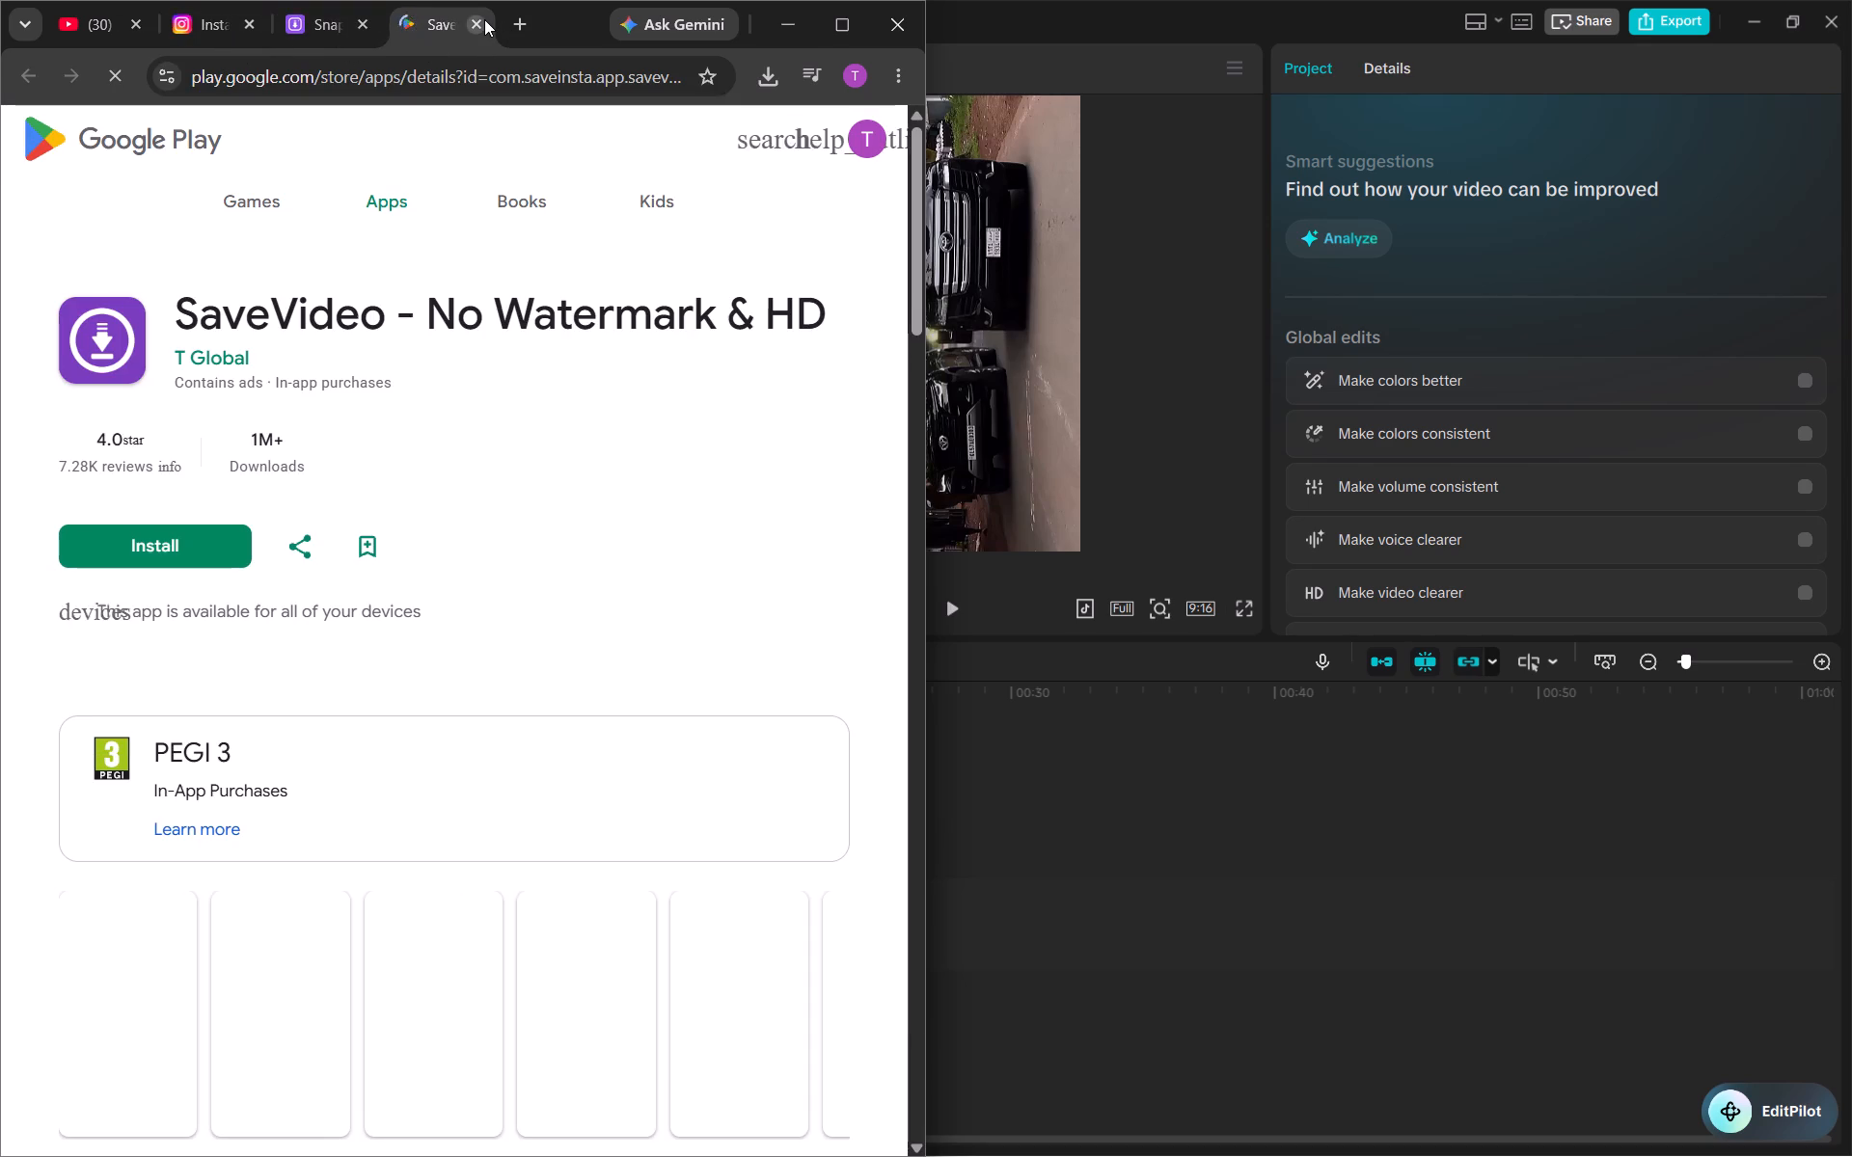
left_click(484, 19)
left_click(194, 661)
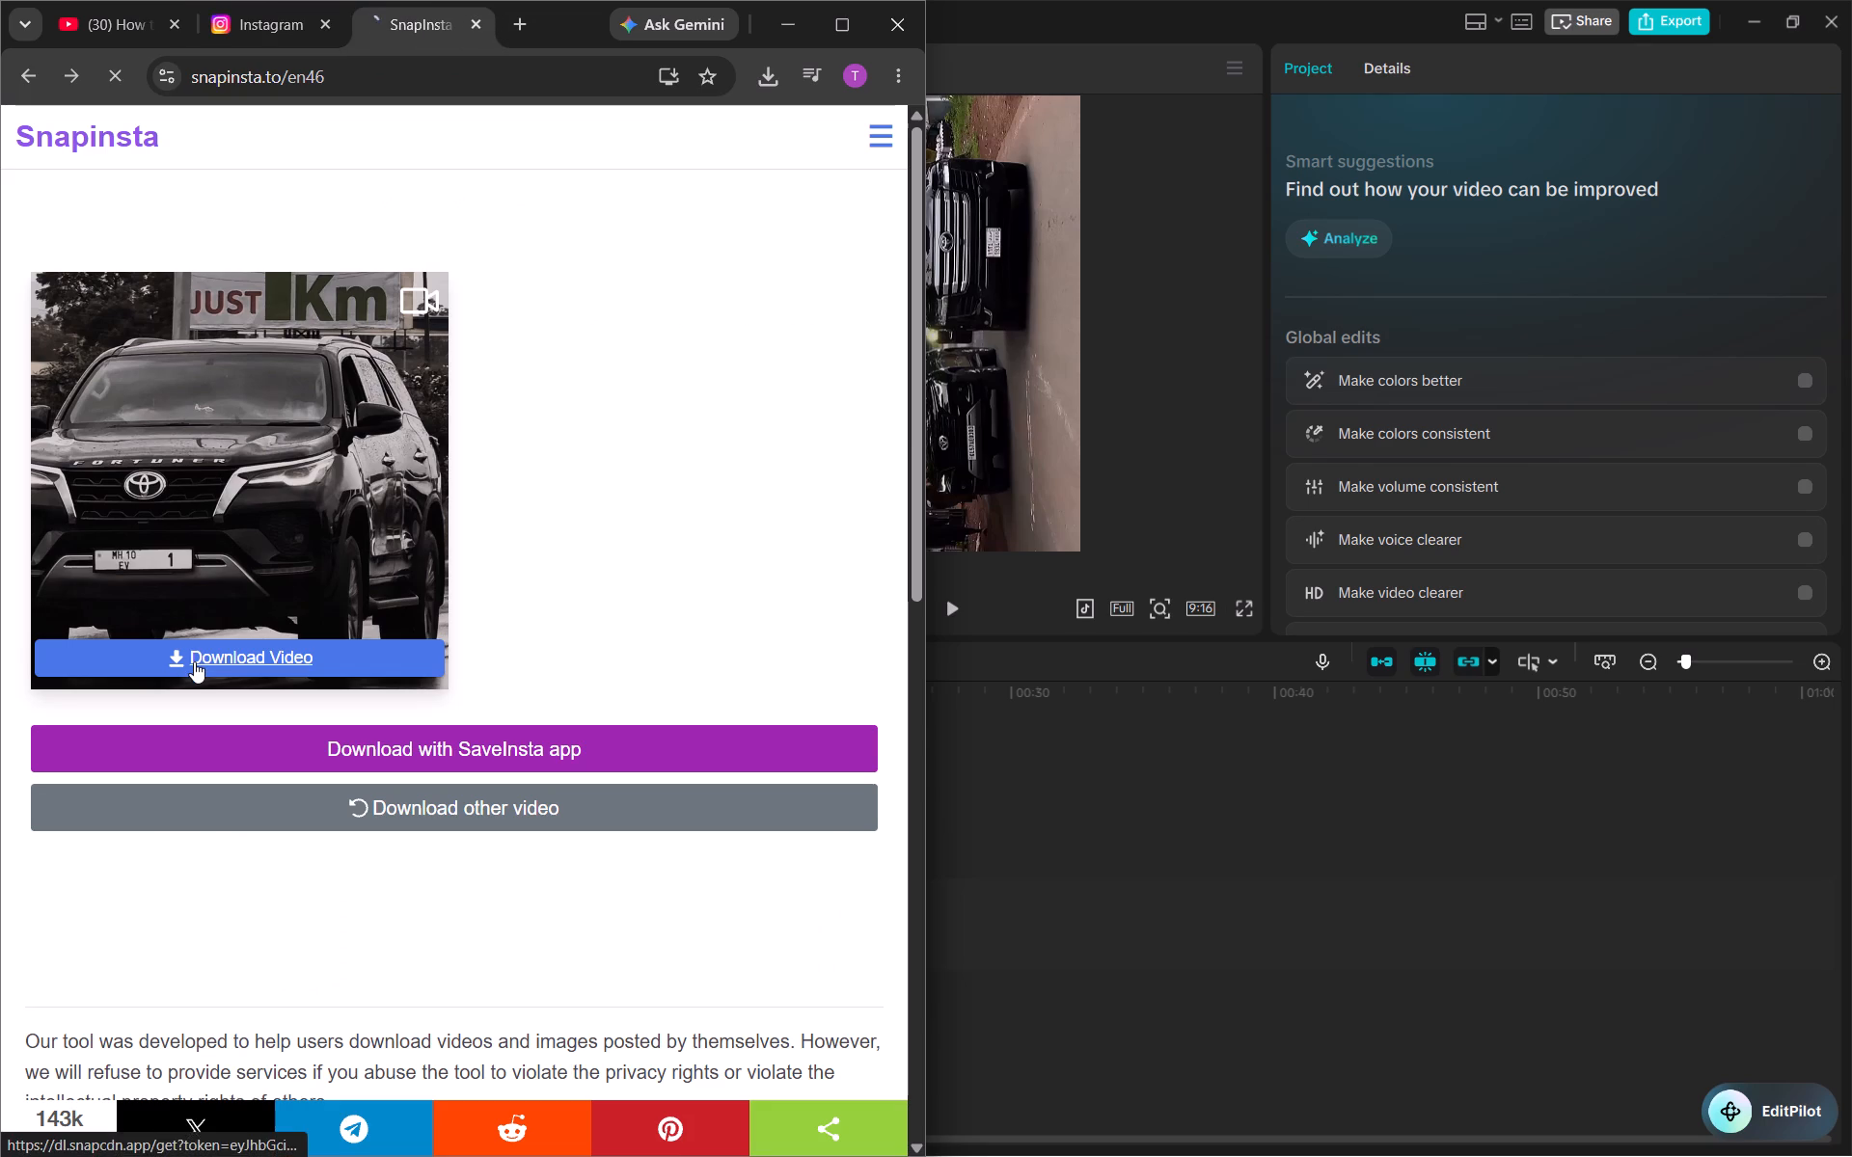
Return to Instagram and browse through the following reels, looking for car footage and edit ideas.
left_click(262, 15)
scroll(389, 537, "down", 3)
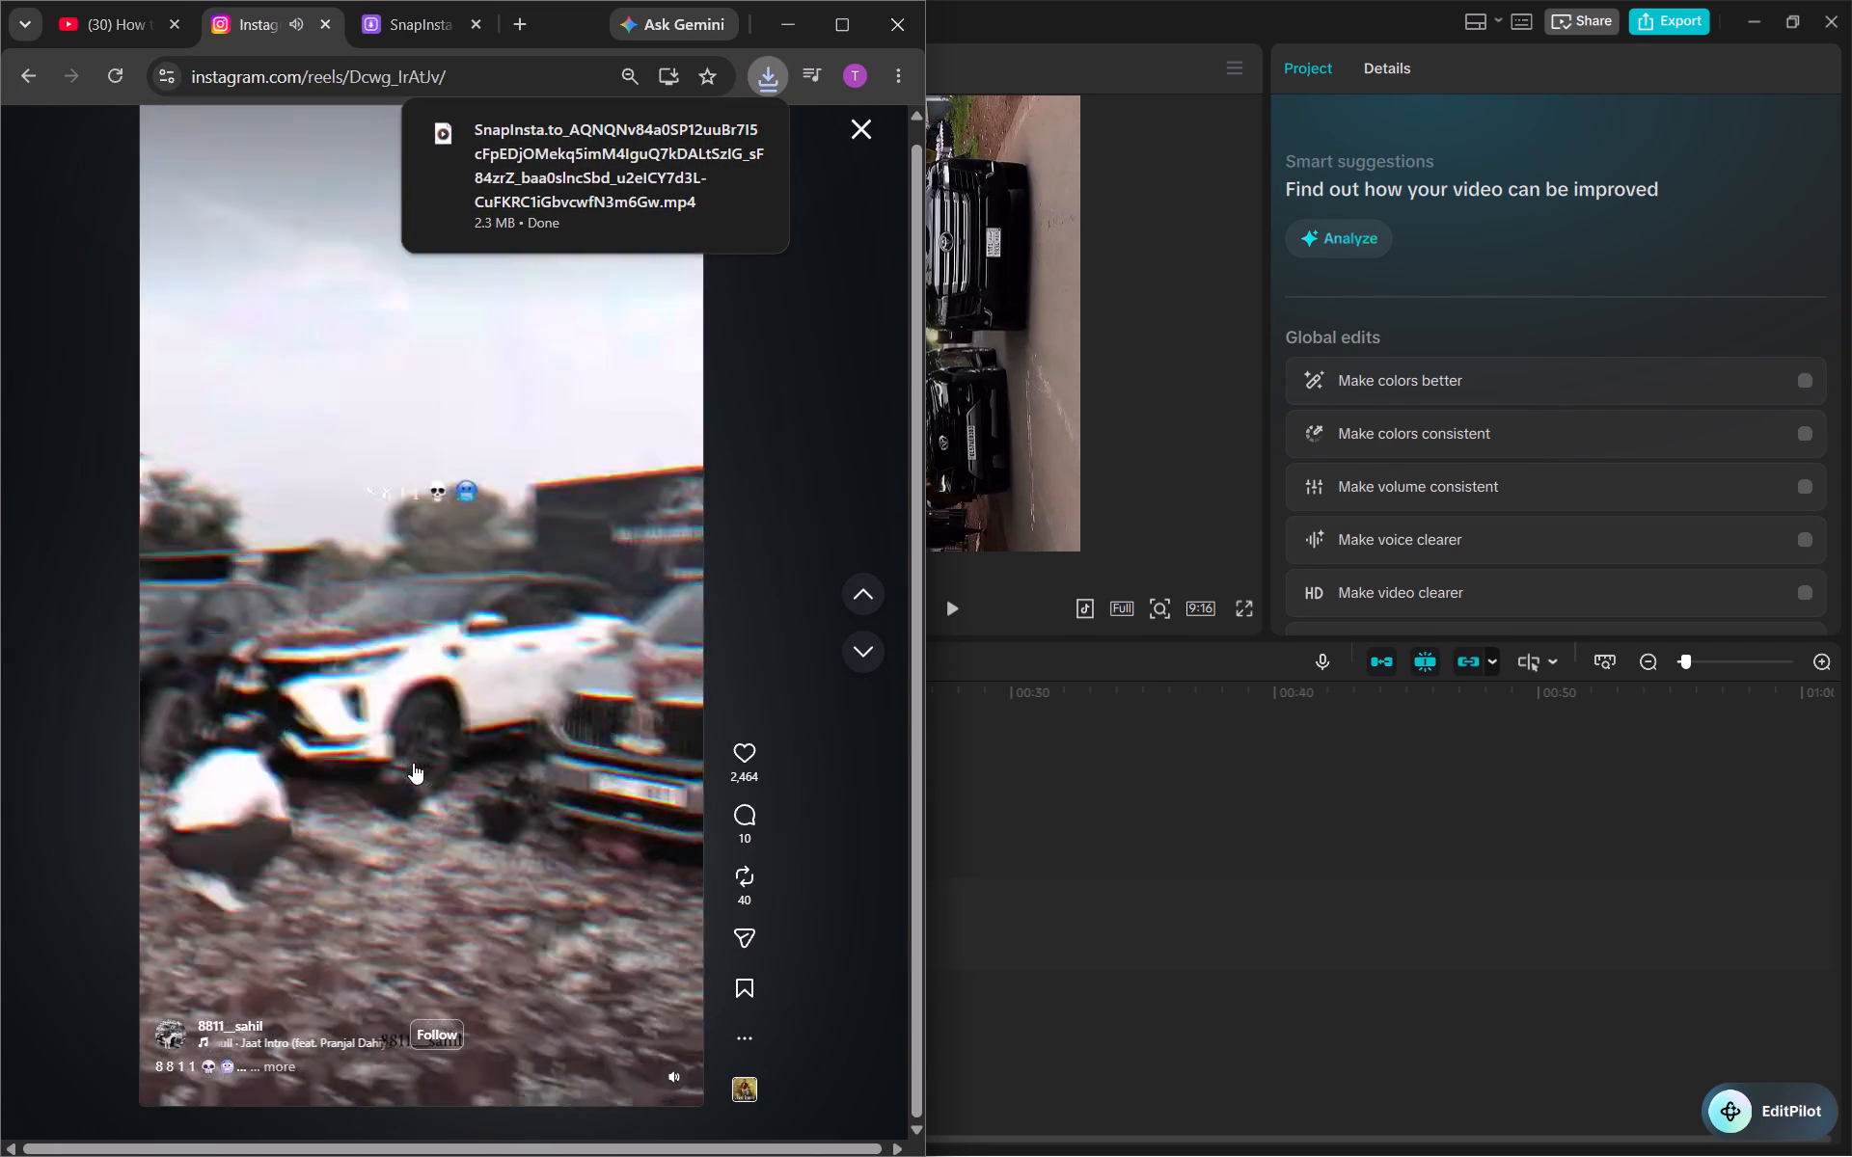
left_click(836, 400)
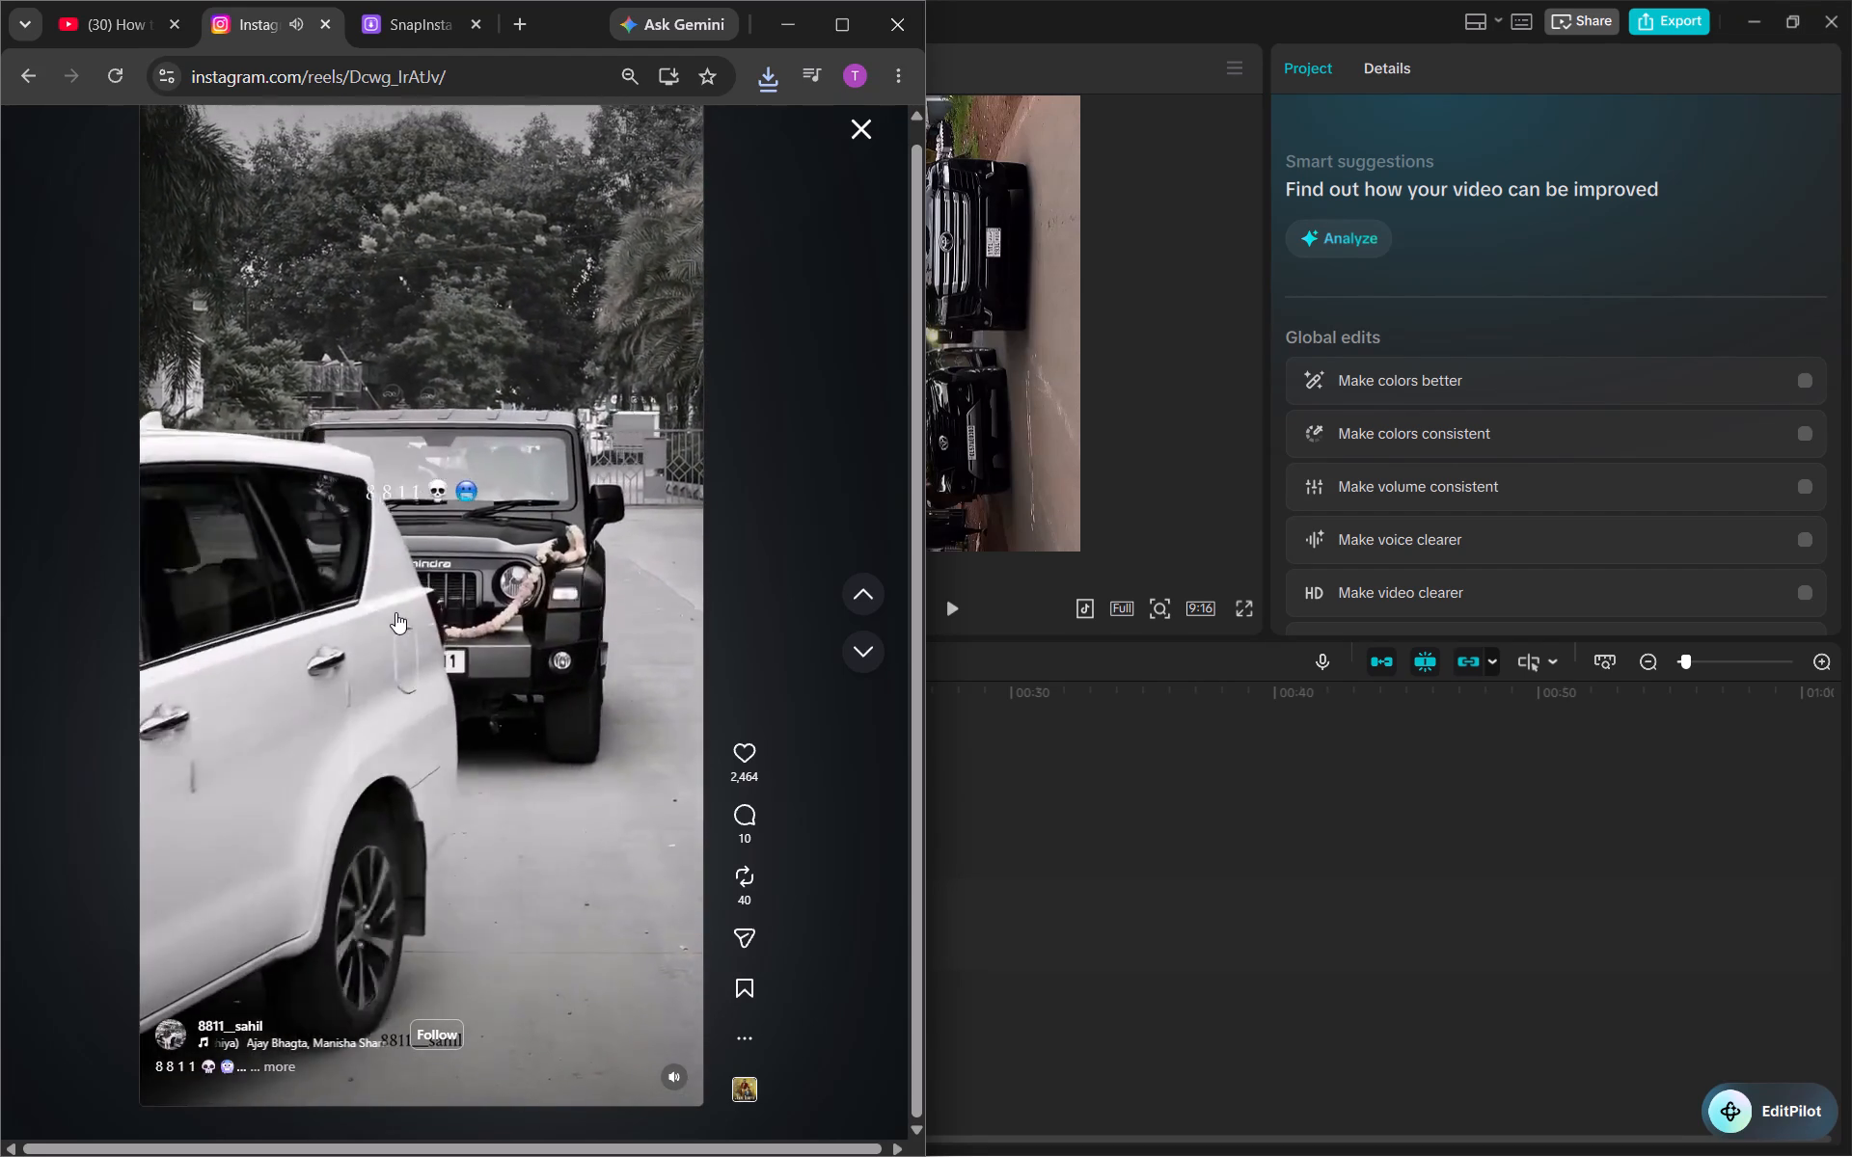
scroll(378, 620, "down", 3)
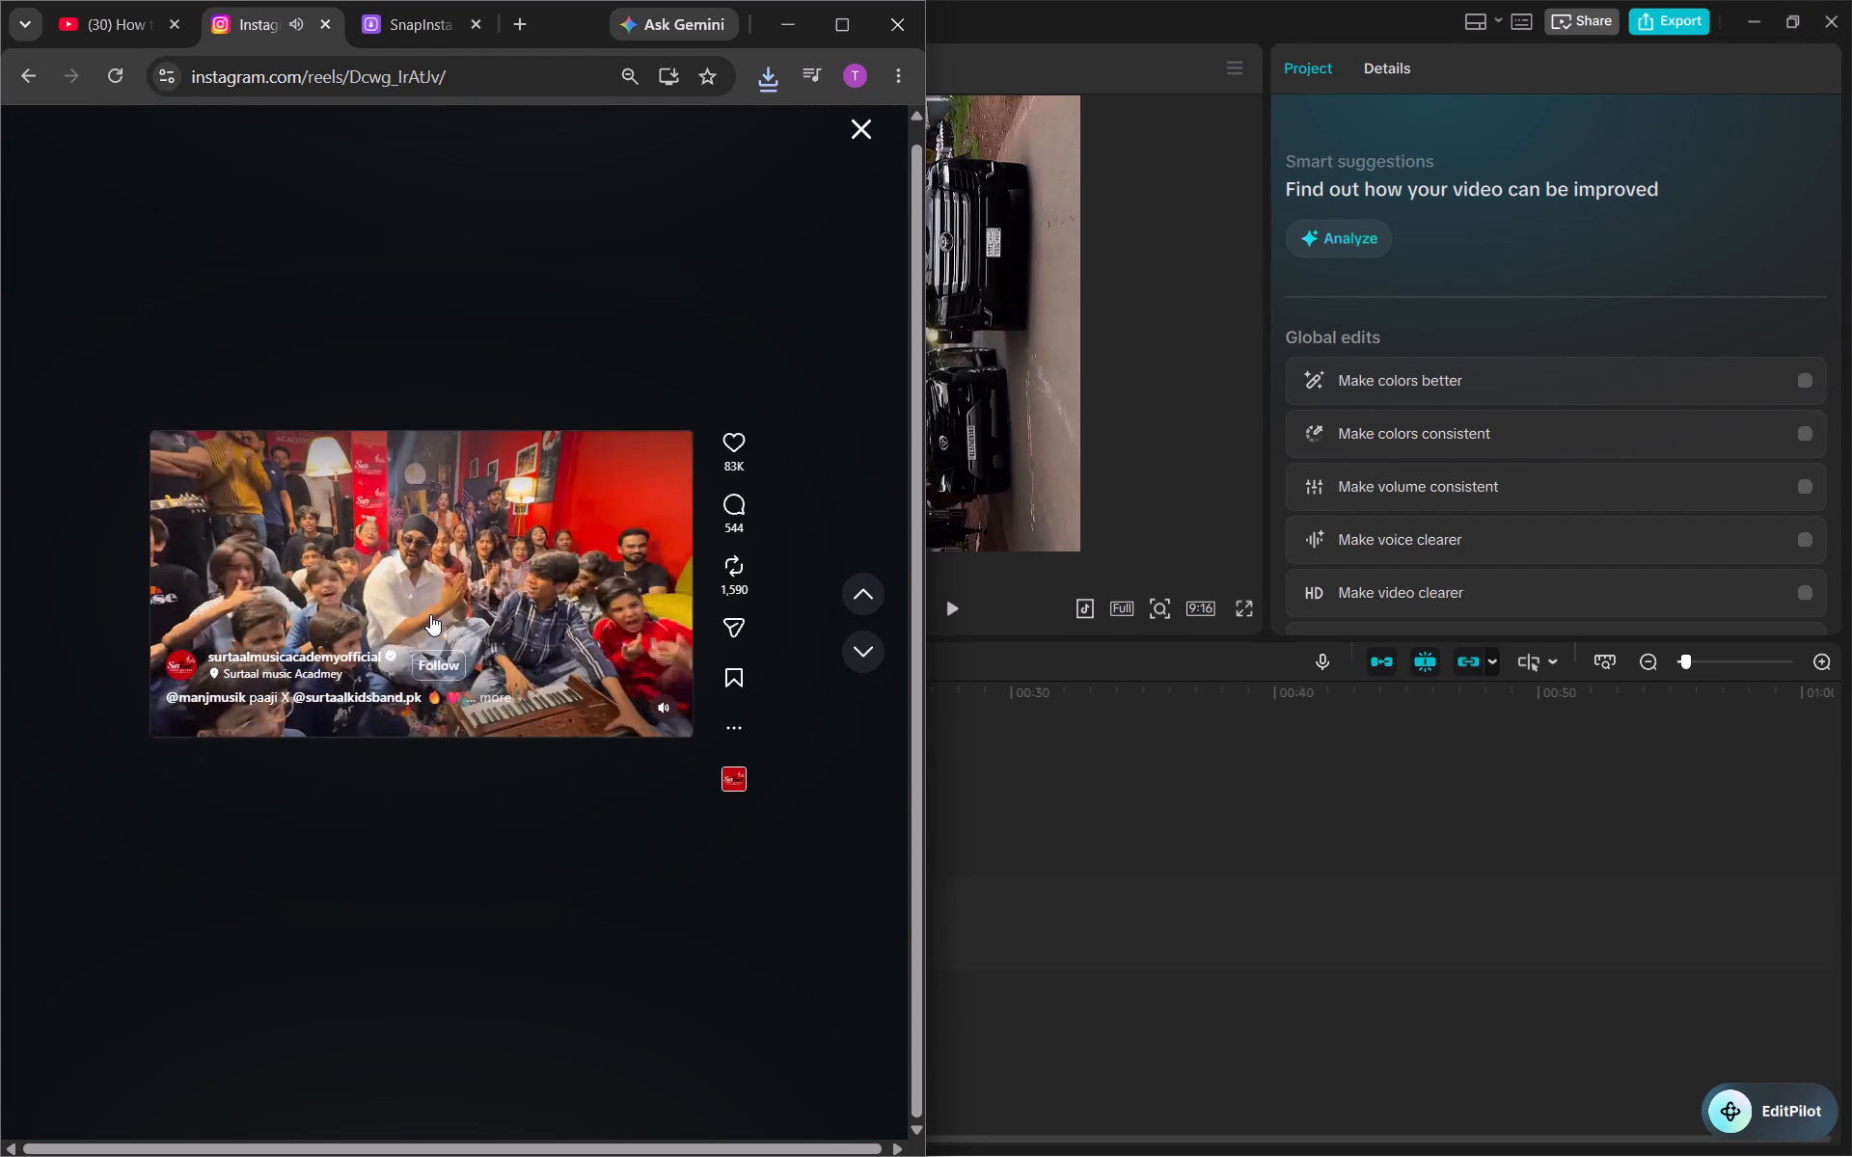
scroll(430, 614, "down", 1)
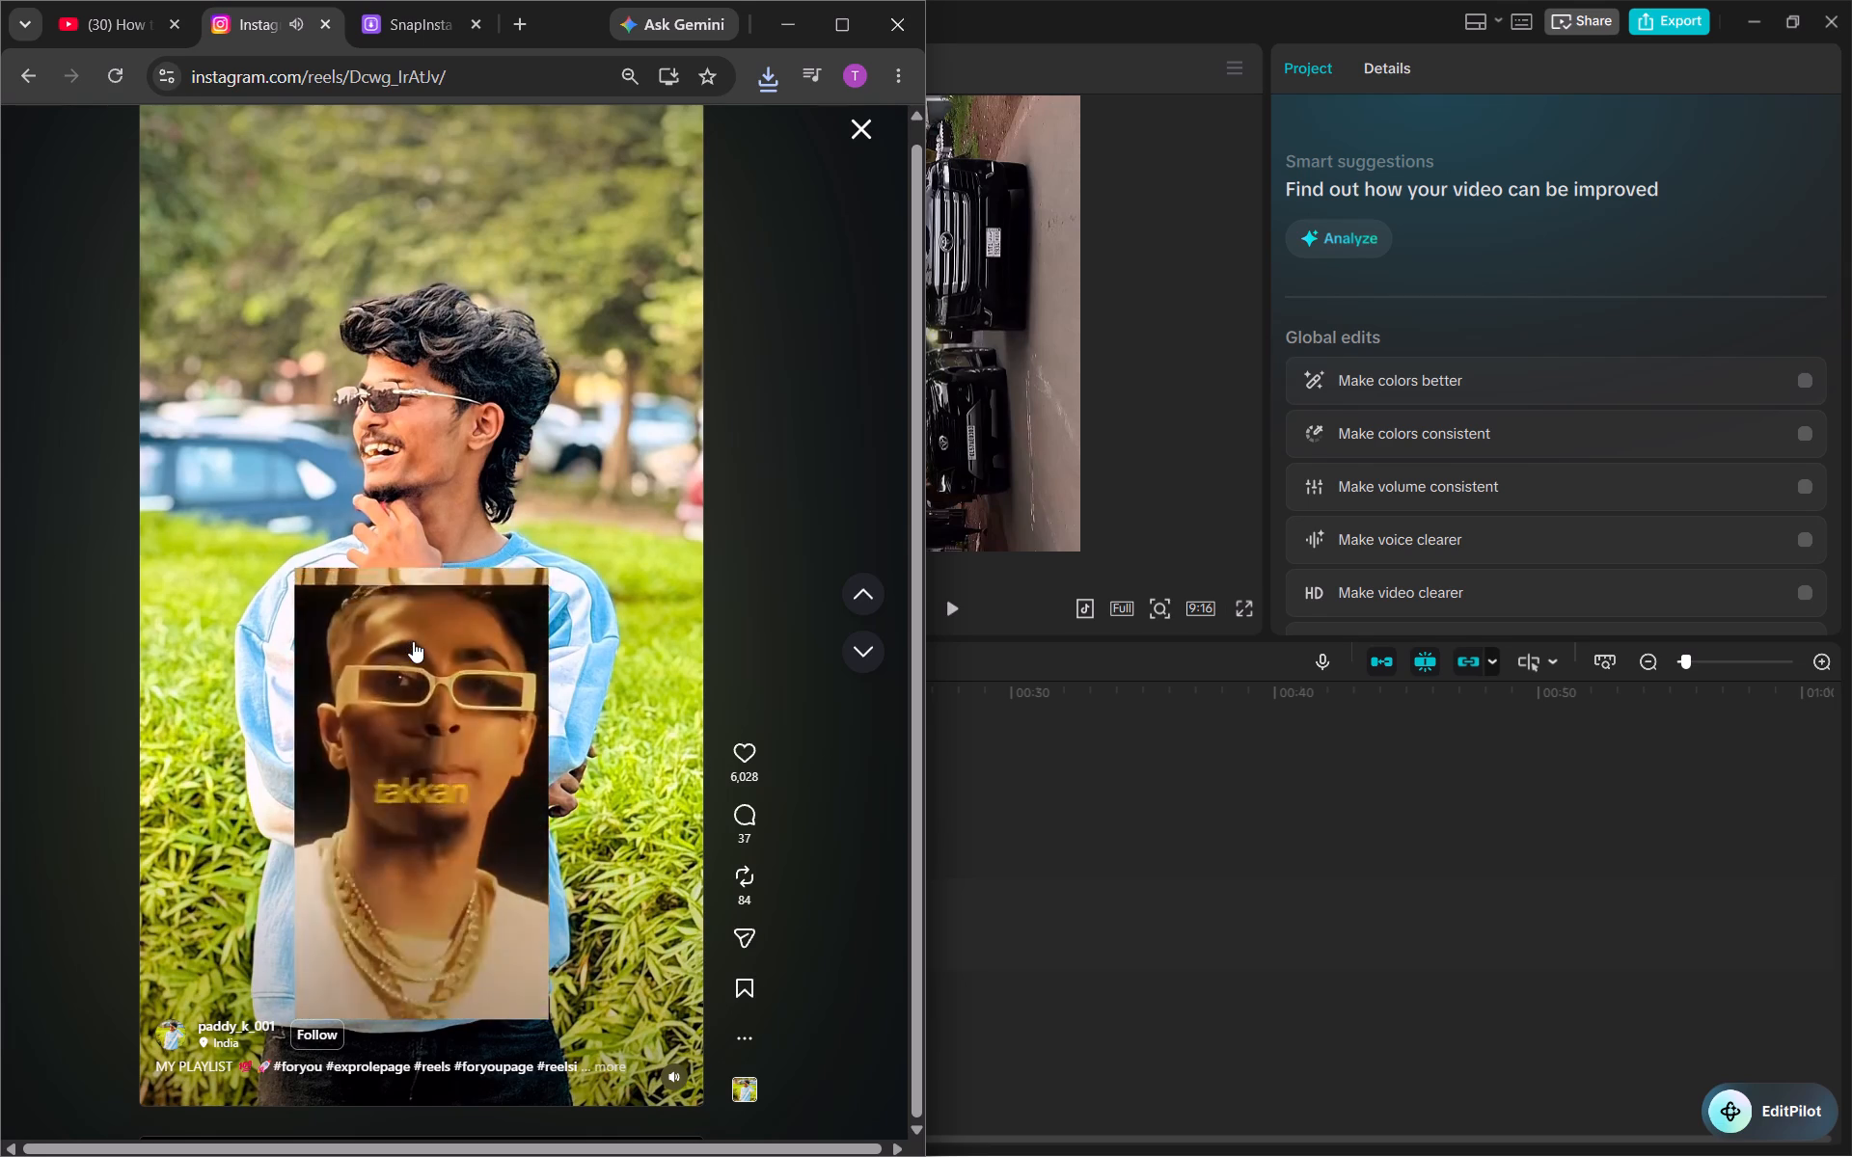
scroll(413, 641, "down", 2)
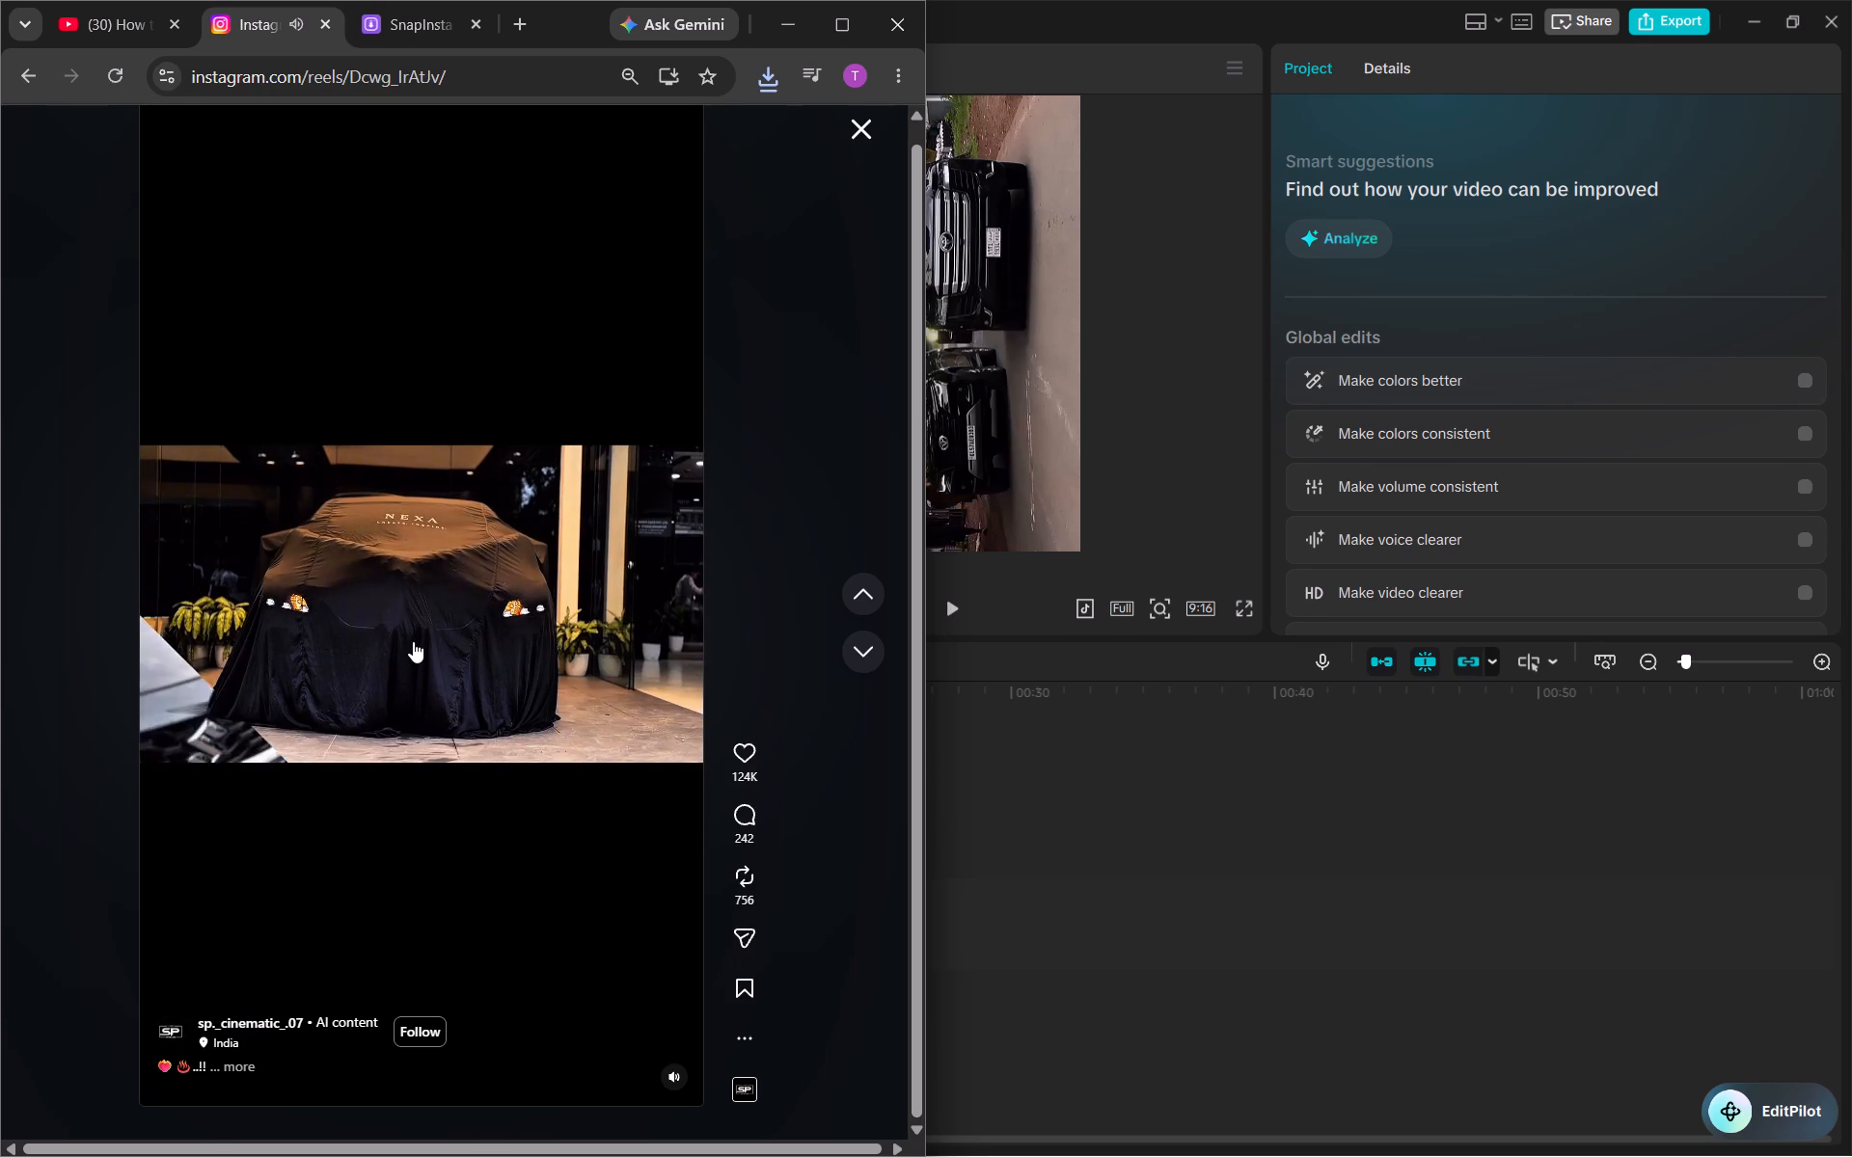
scroll(413, 641, "down", 1)
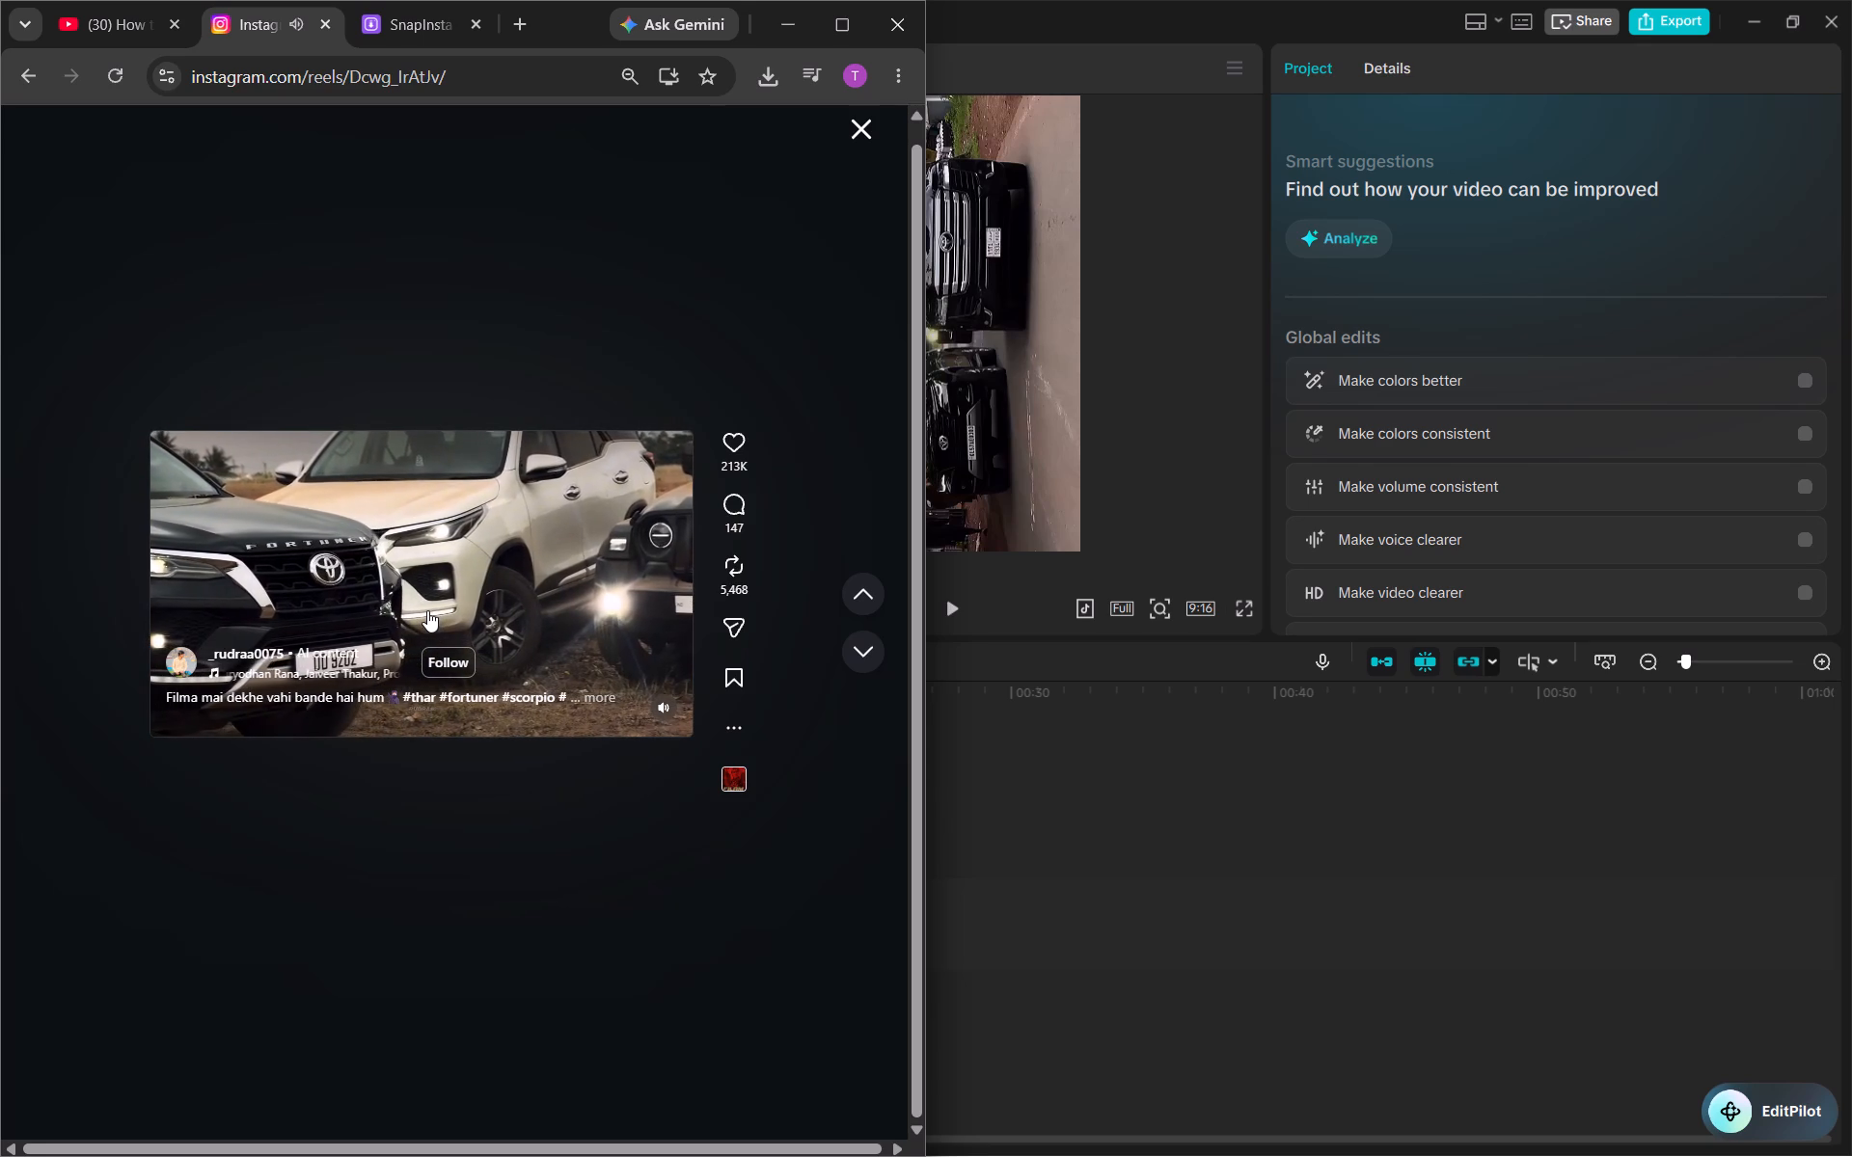
left_click(438, 598)
left_click(438, 598)
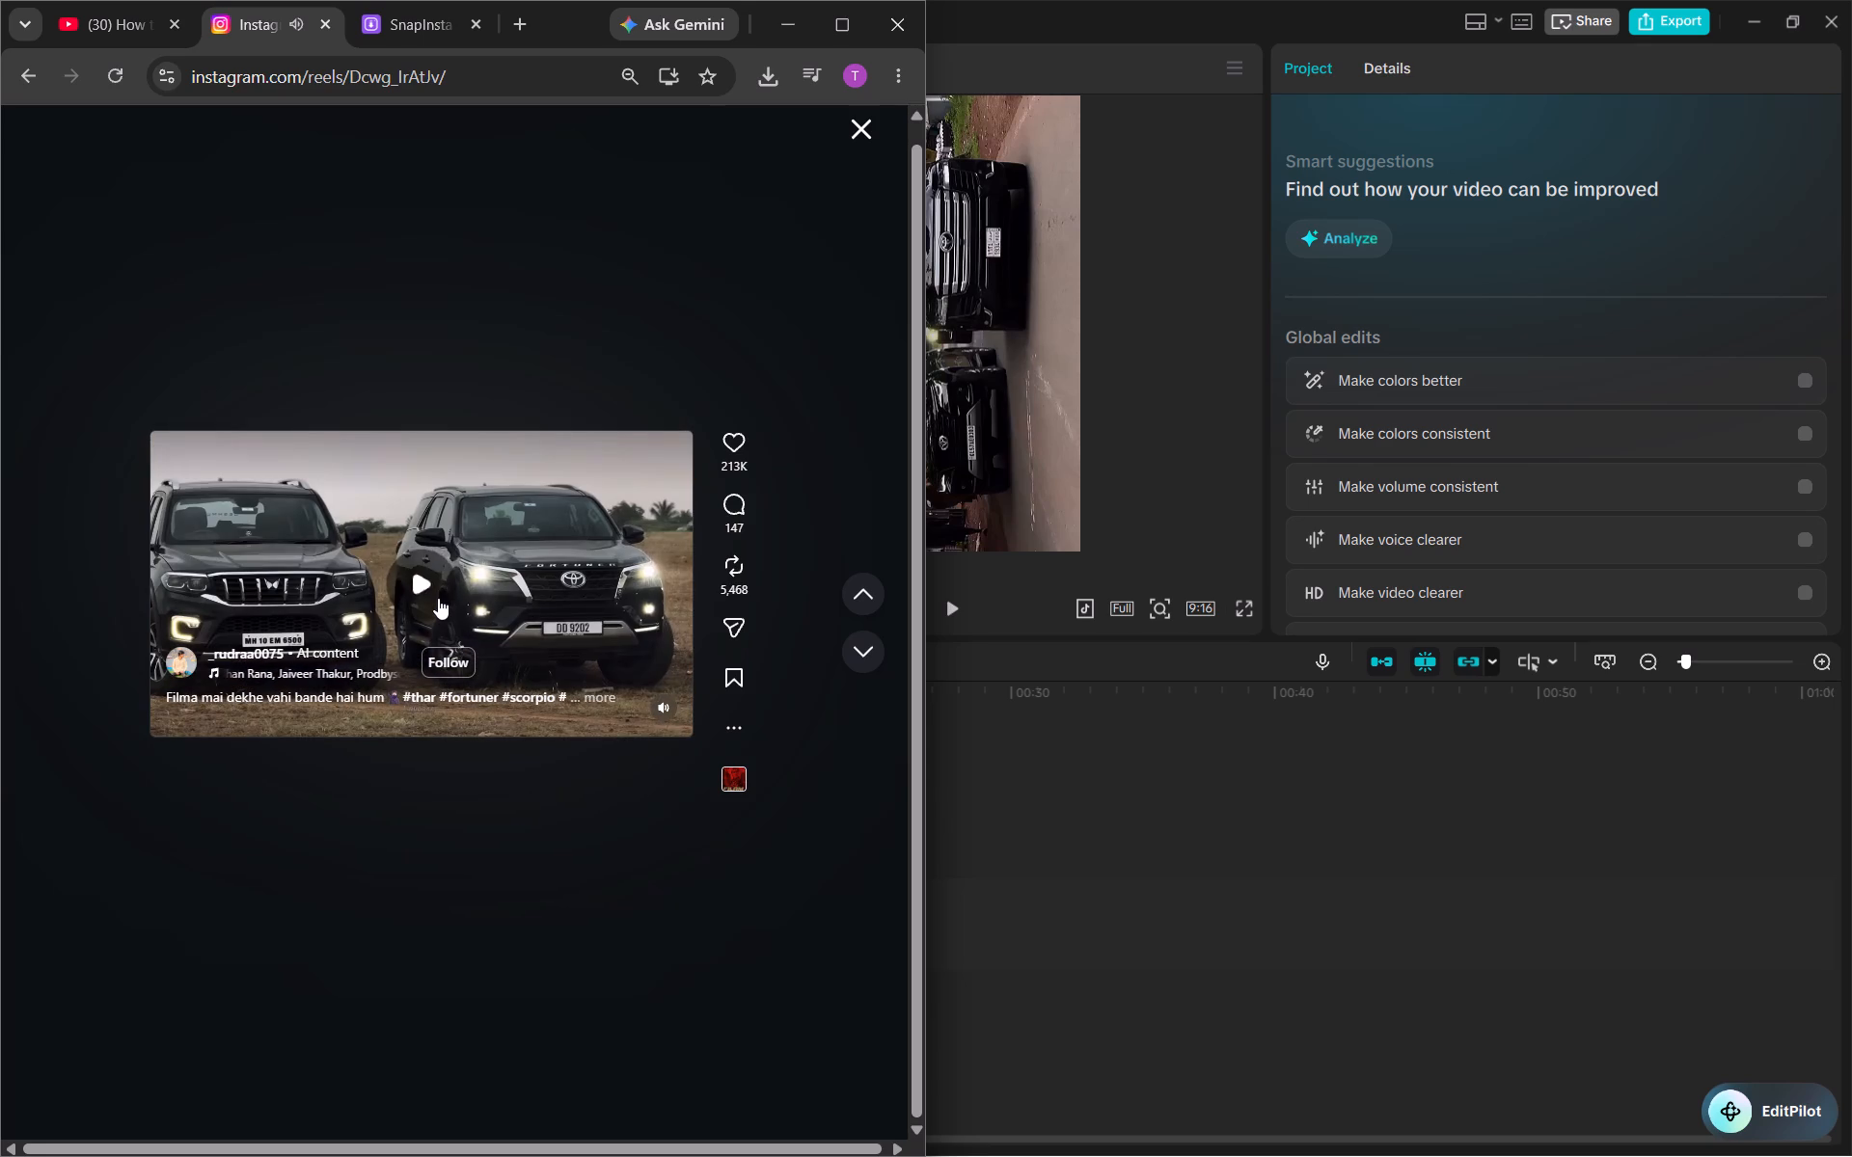
left_click(438, 598)
scroll(438, 598, "down", 2)
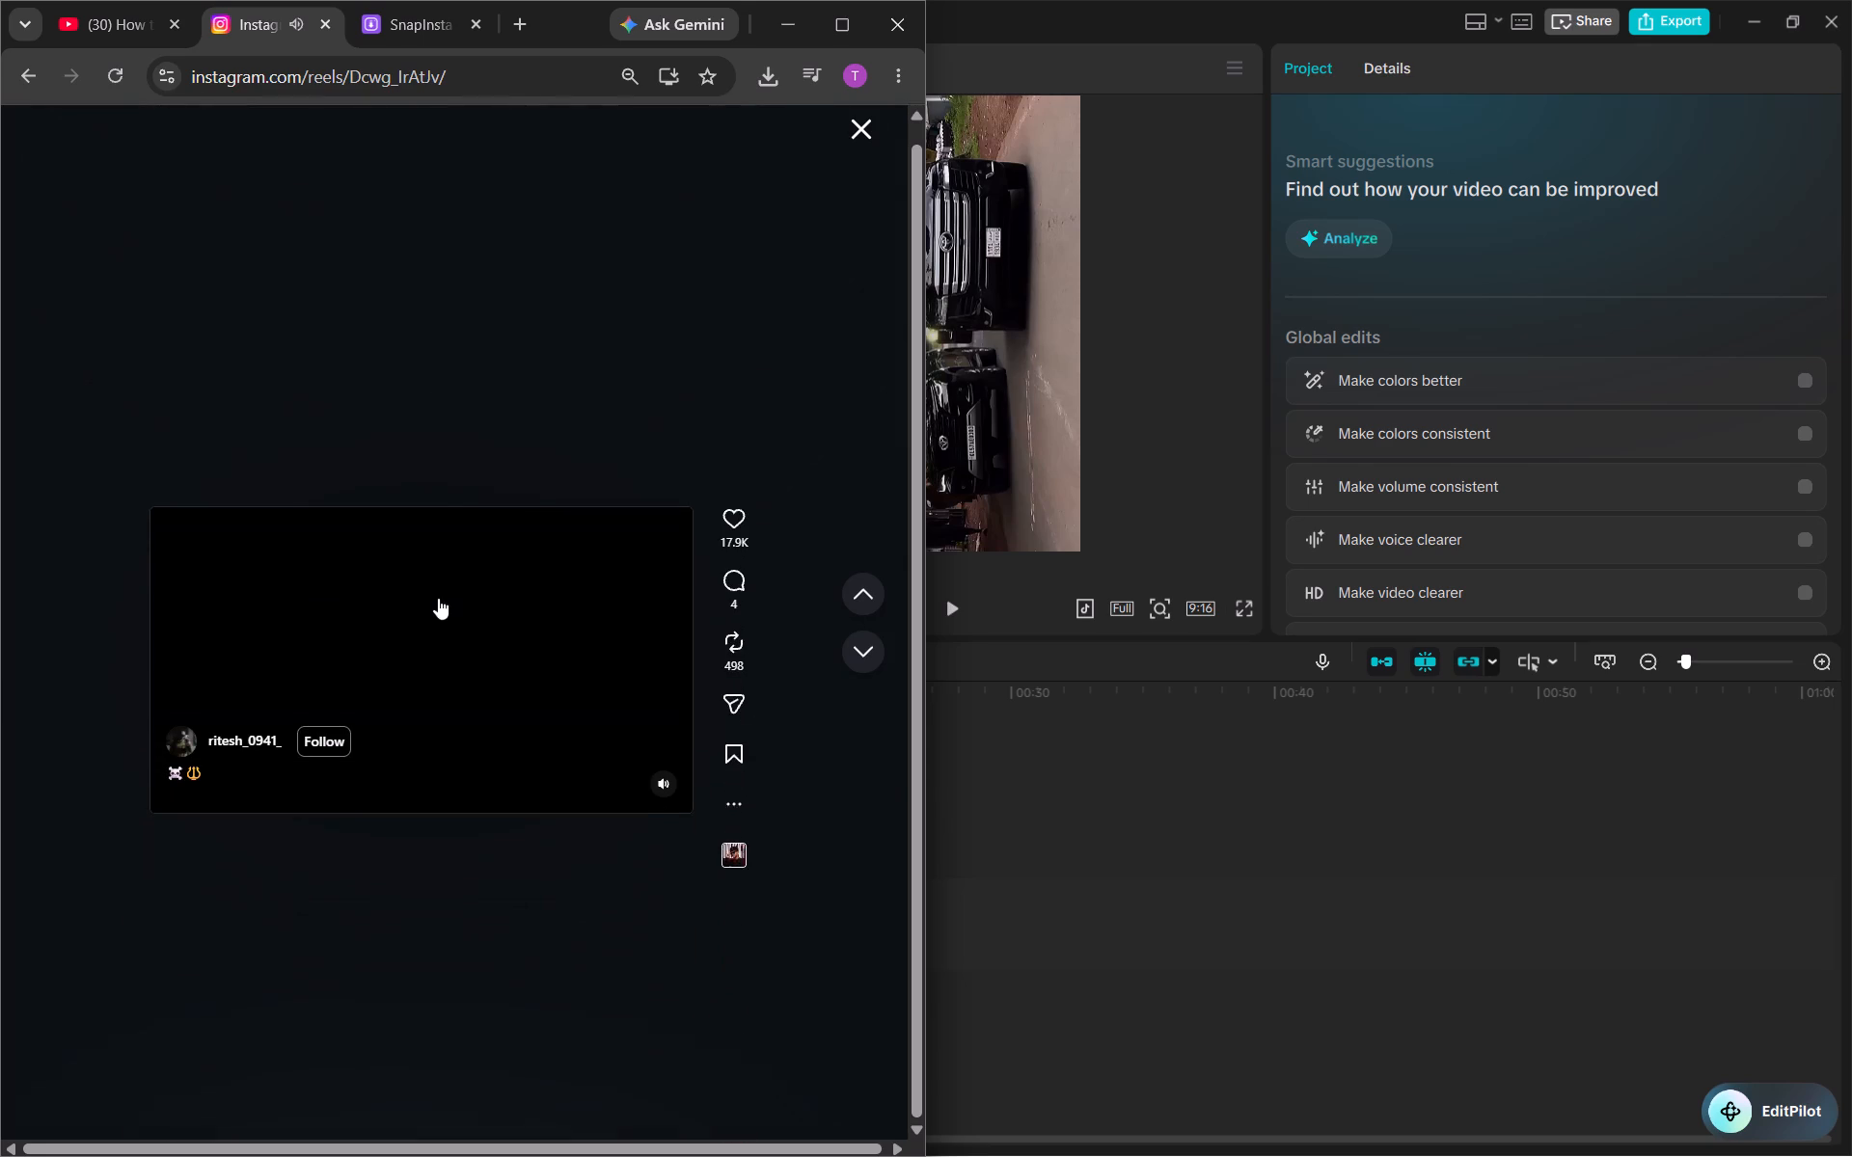
Leave the reel viewer and search Instagram for "car cinematic reel edit capcut" from the recent searches.
left_click(864, 139)
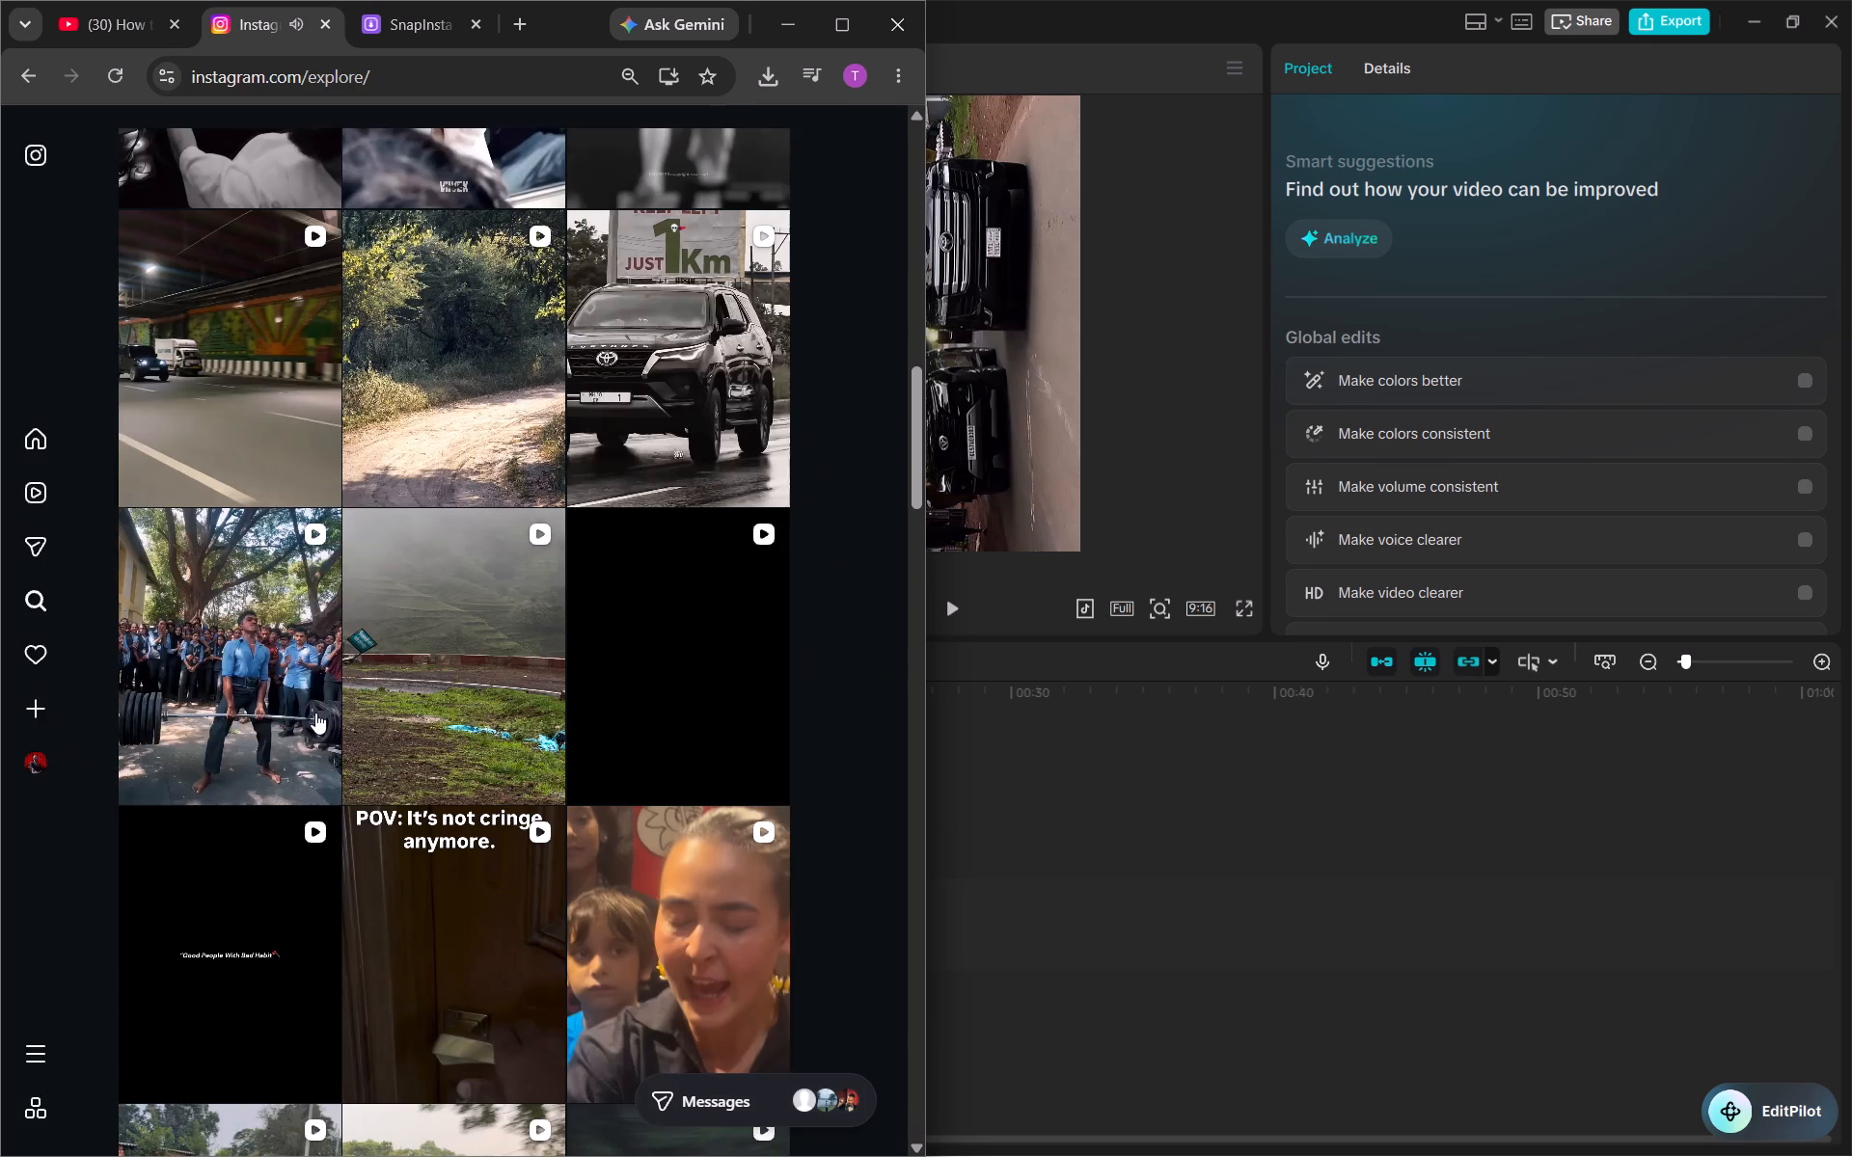
scroll(315, 713, "up", 5)
left_click(27, 589)
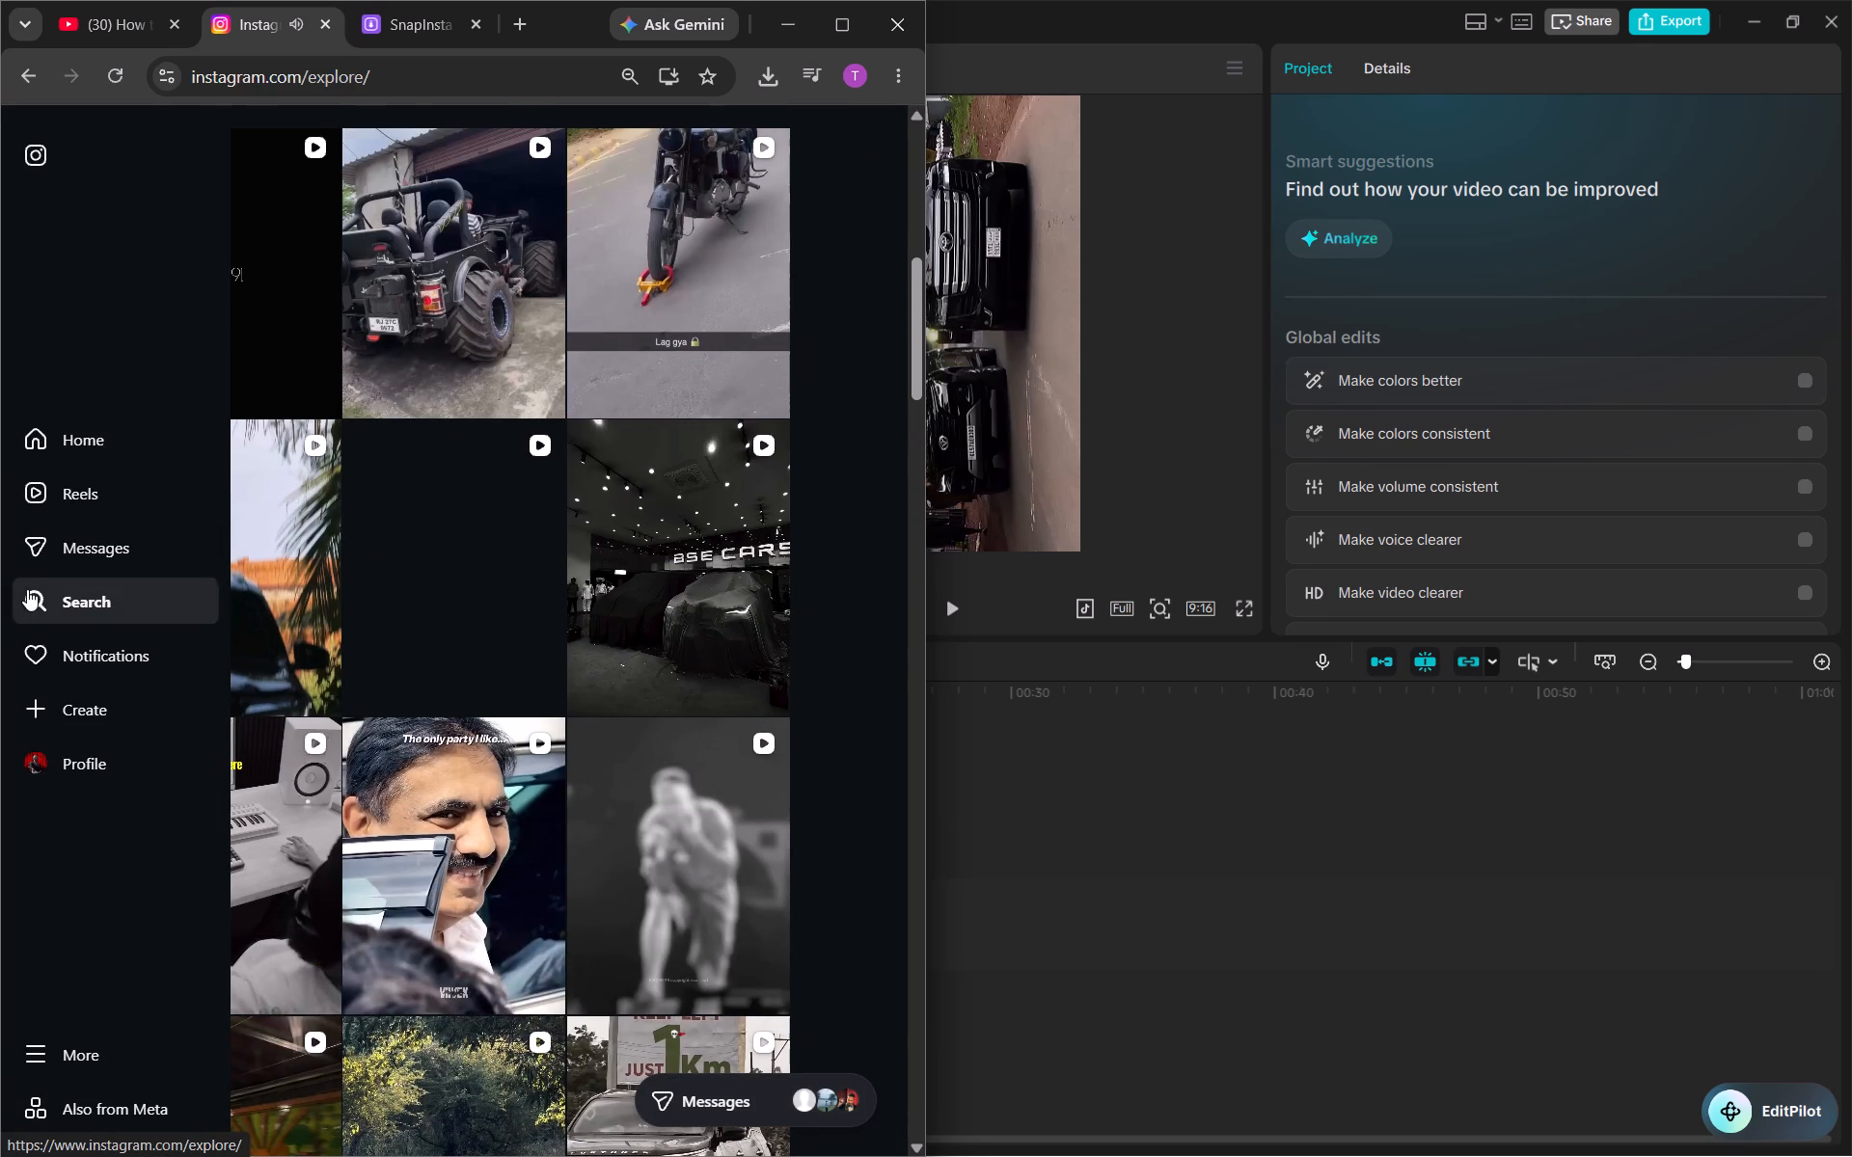
scroll(448, 772, "up", 4)
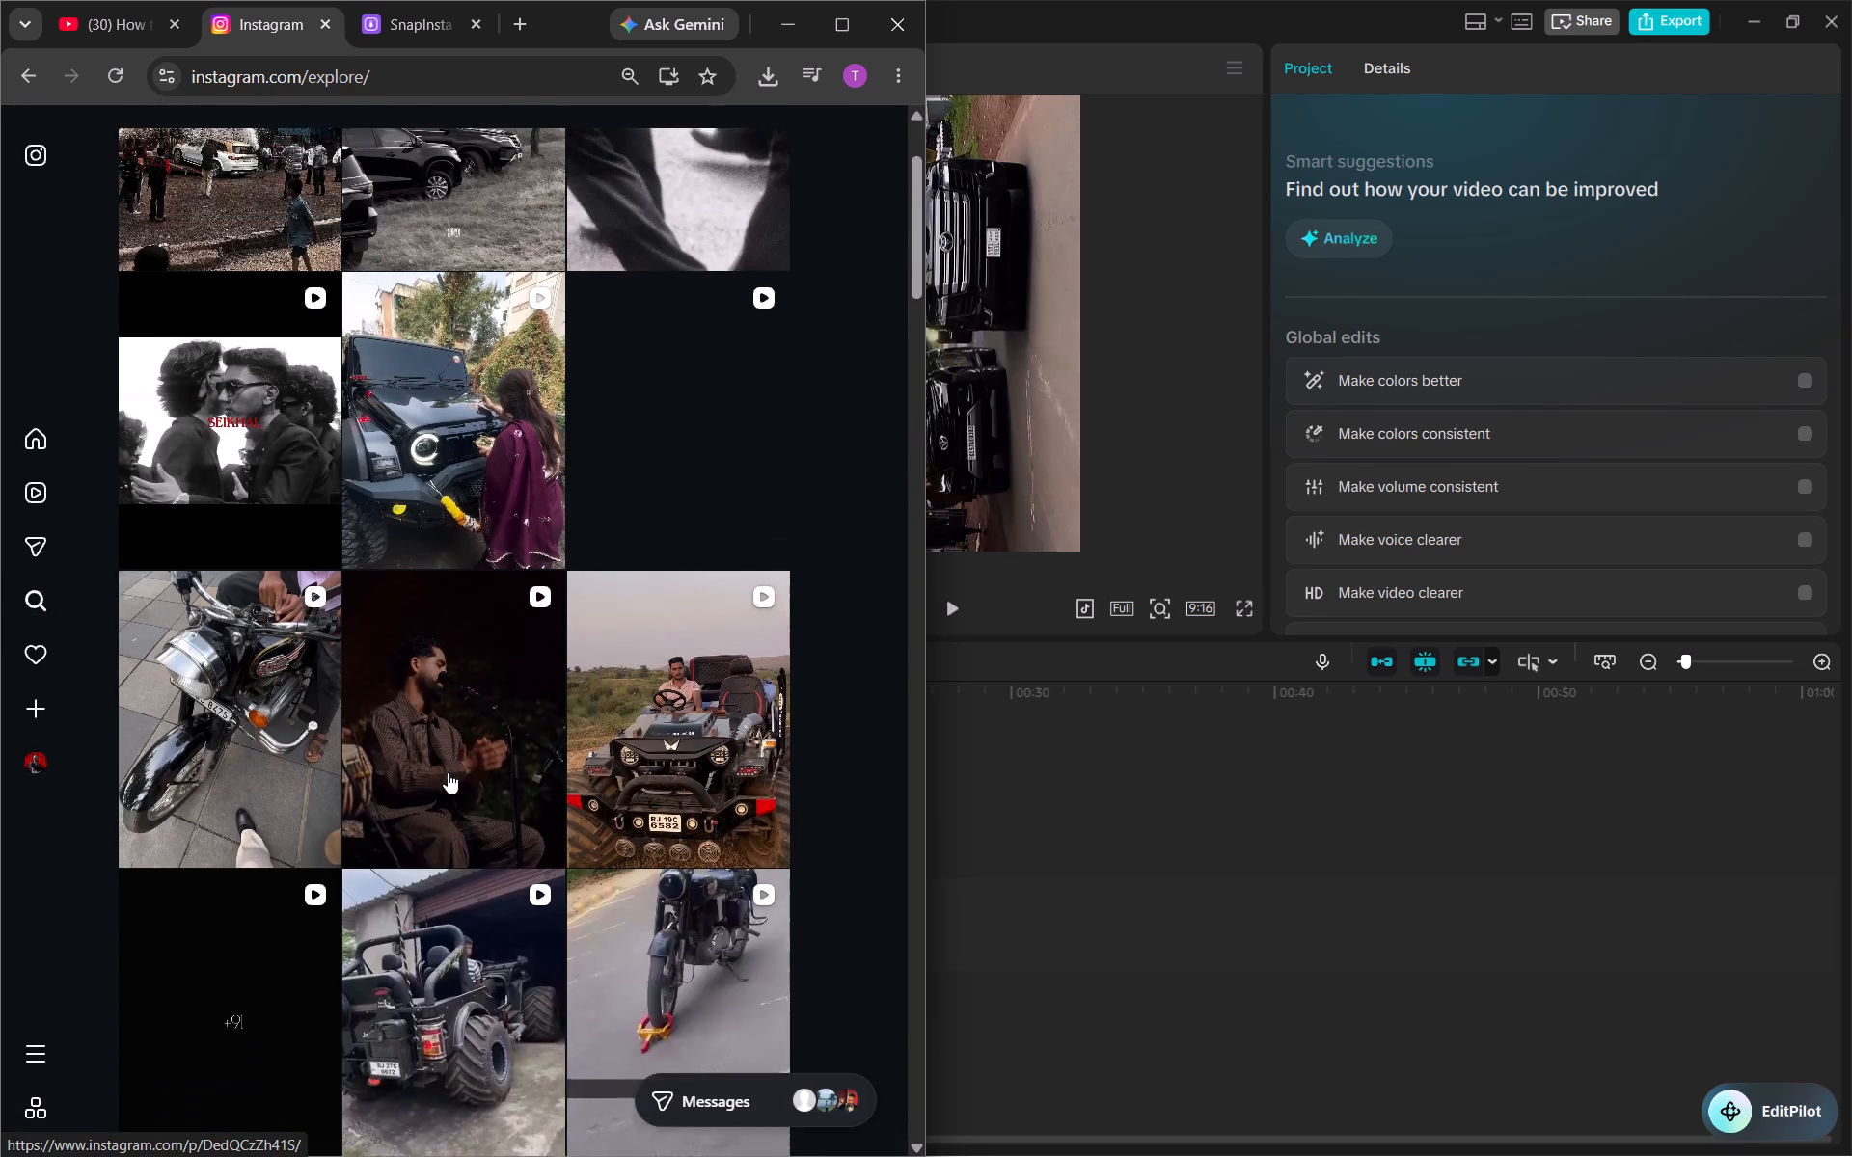
scroll(448, 772, "up", 9)
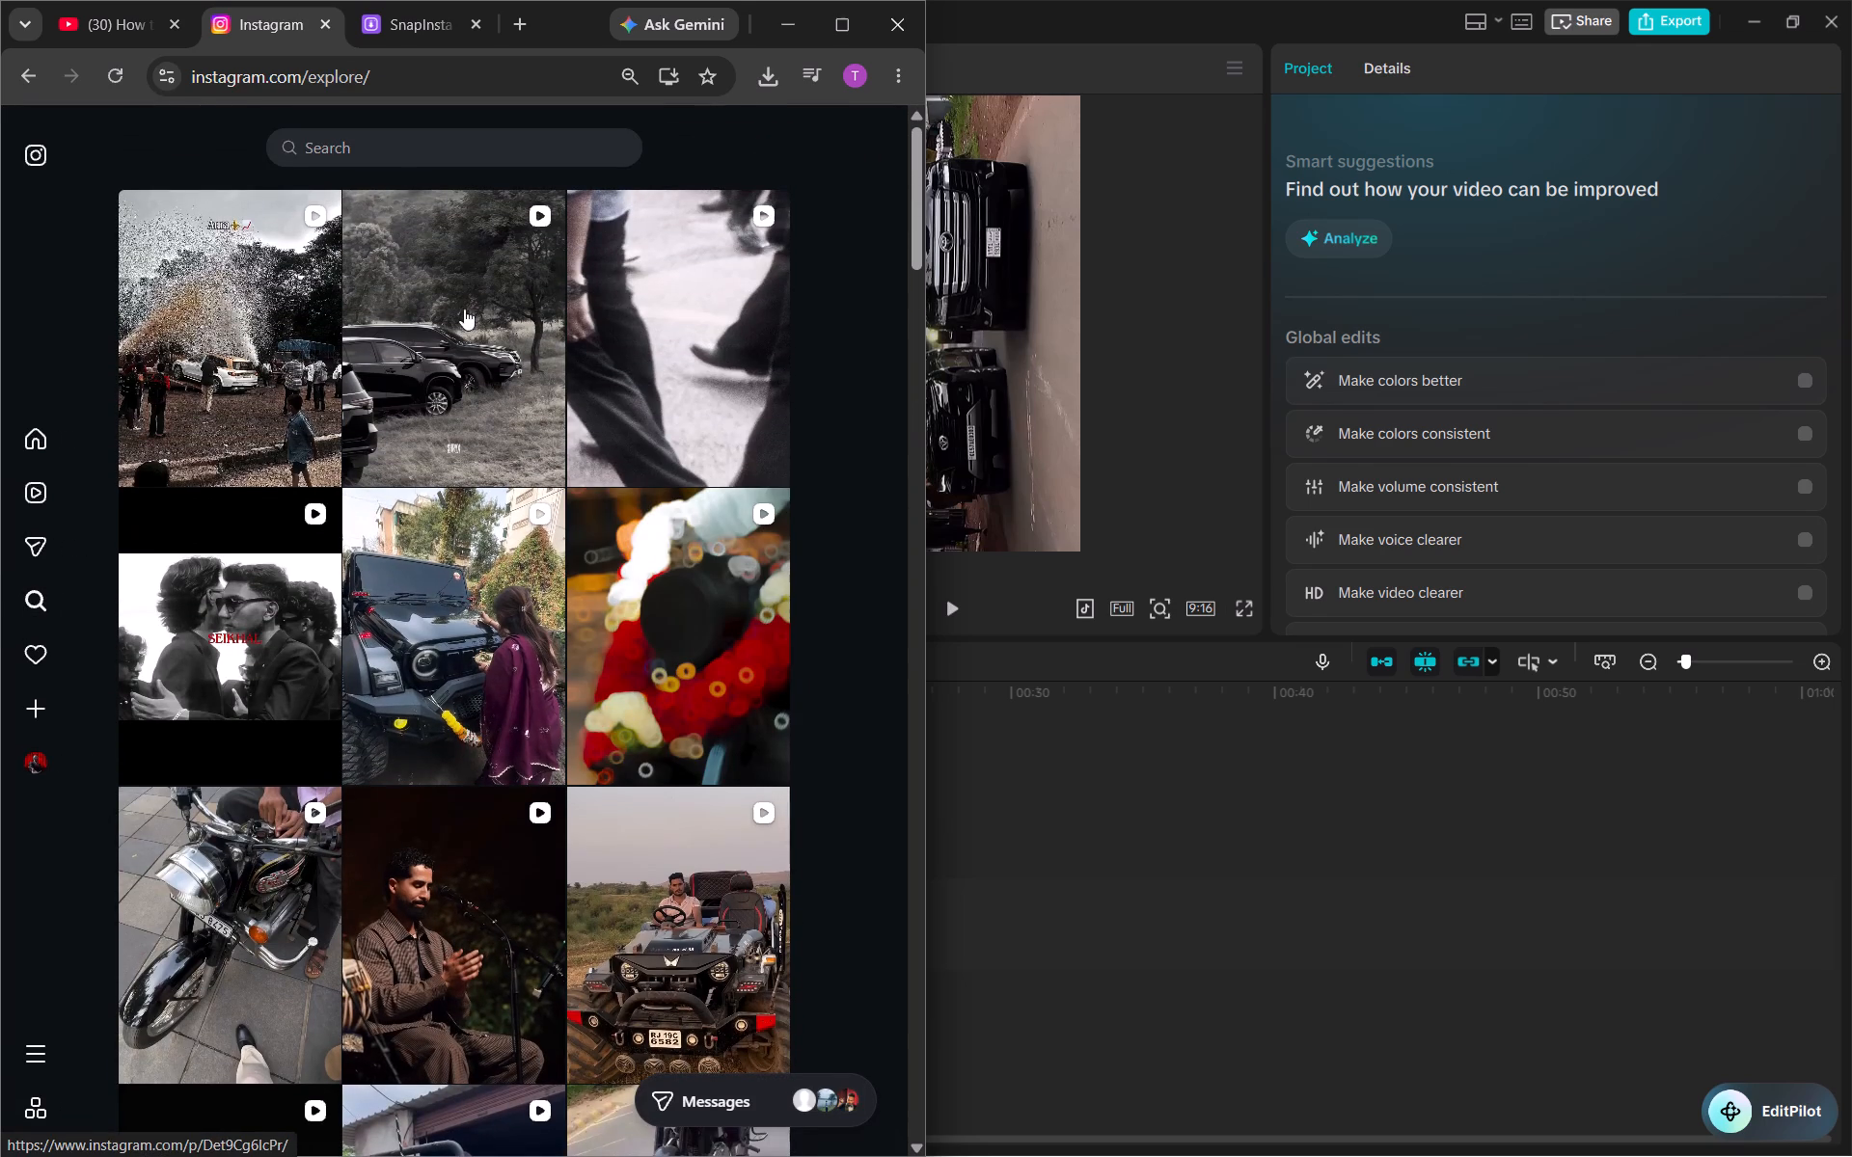
left_click(472, 143)
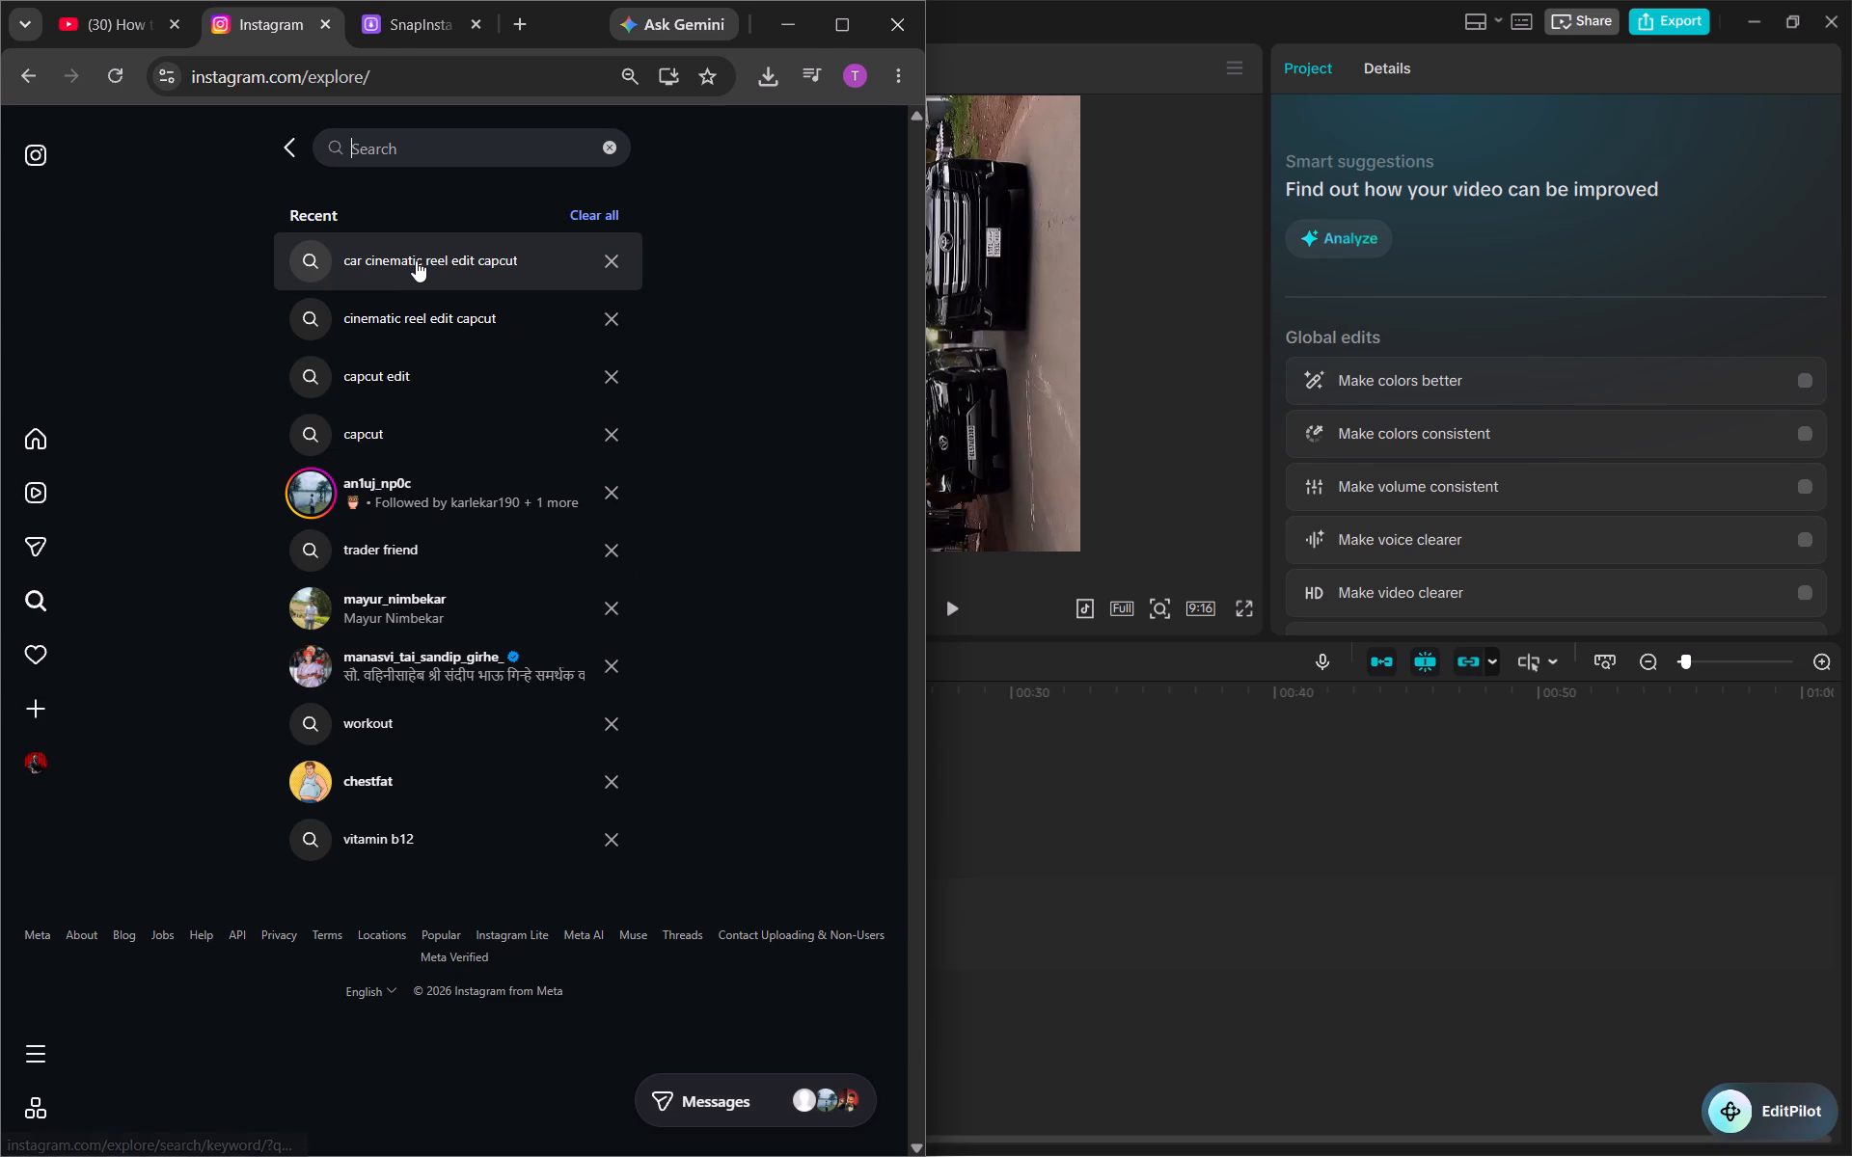
left_click(416, 260)
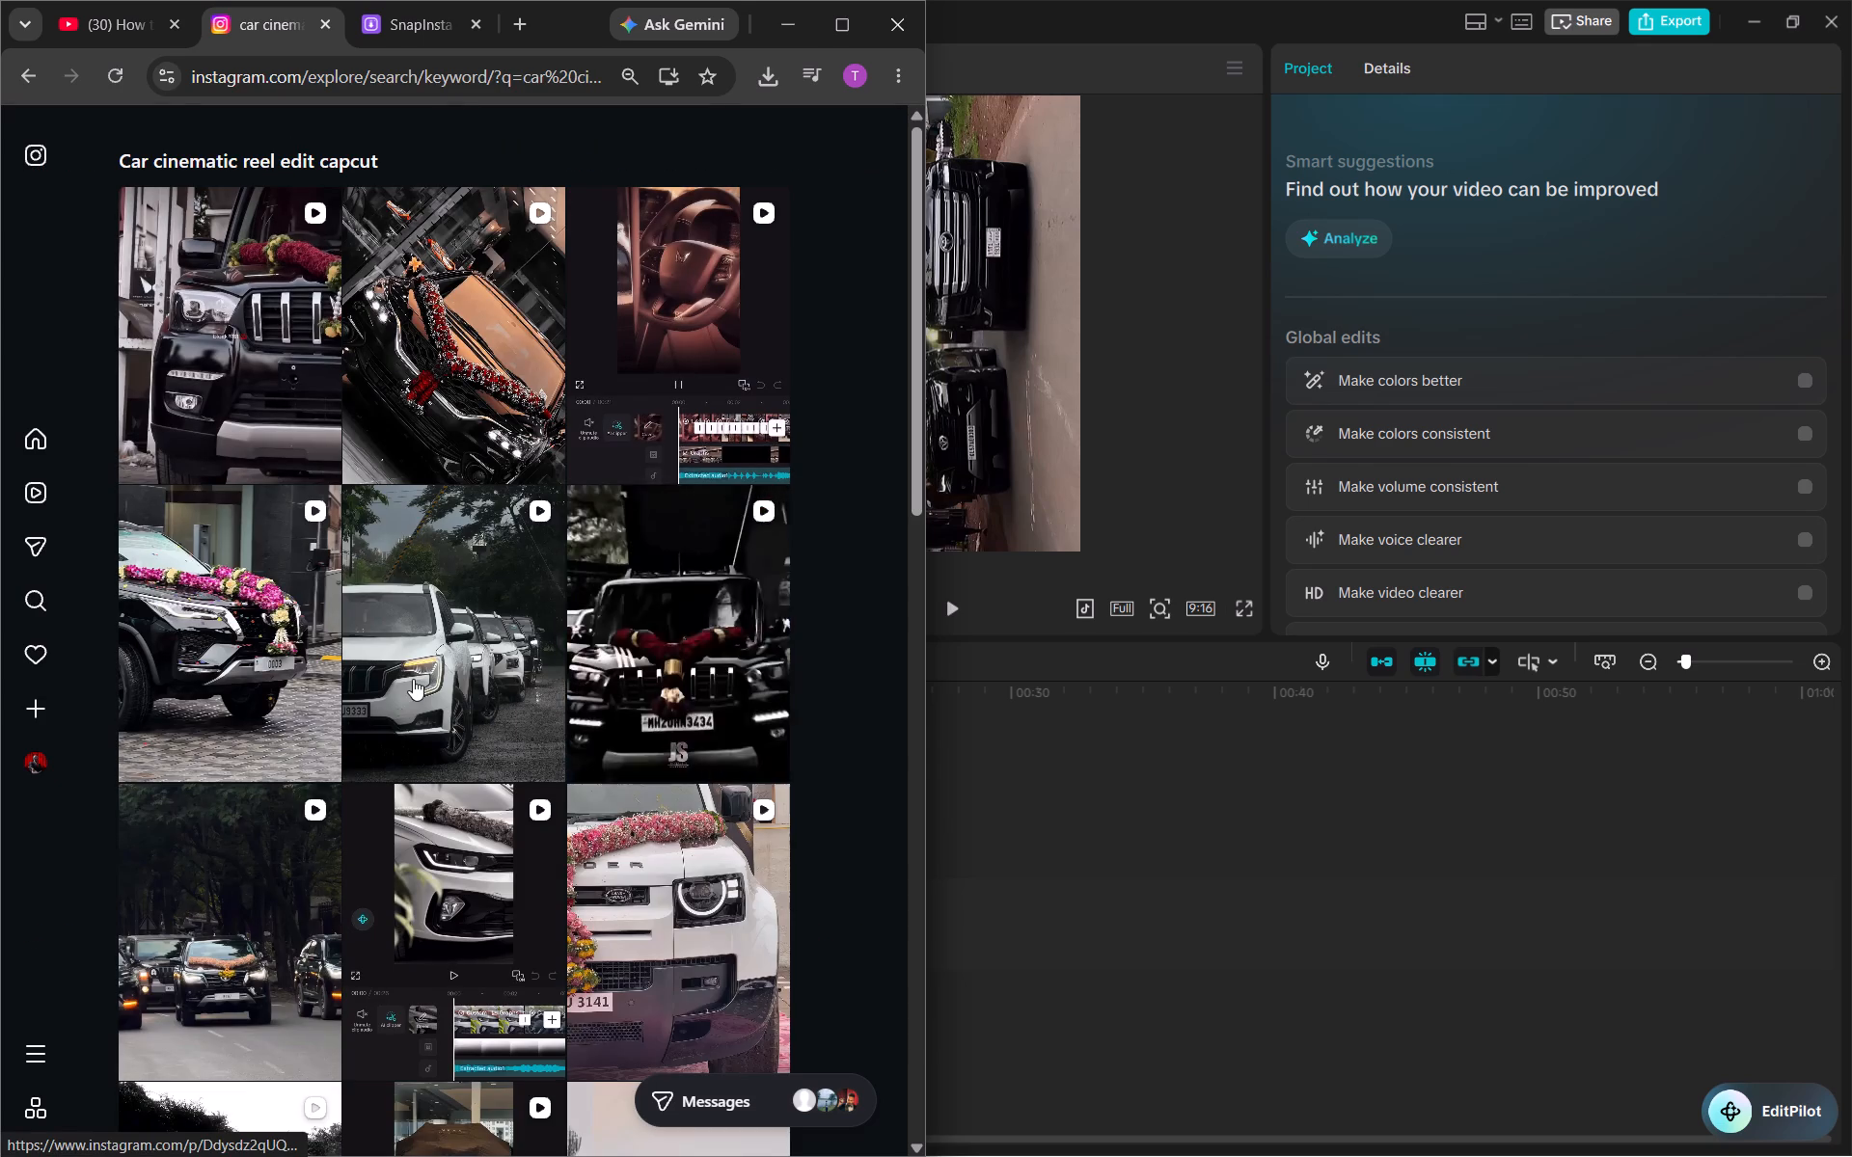
Browse the "Car cinematic reel edit capcut" search results for usable car footage and editing tutorials.
scroll(413, 679, "down", 2)
scroll(413, 679, "up", 1)
scroll(704, 459, "up", 1)
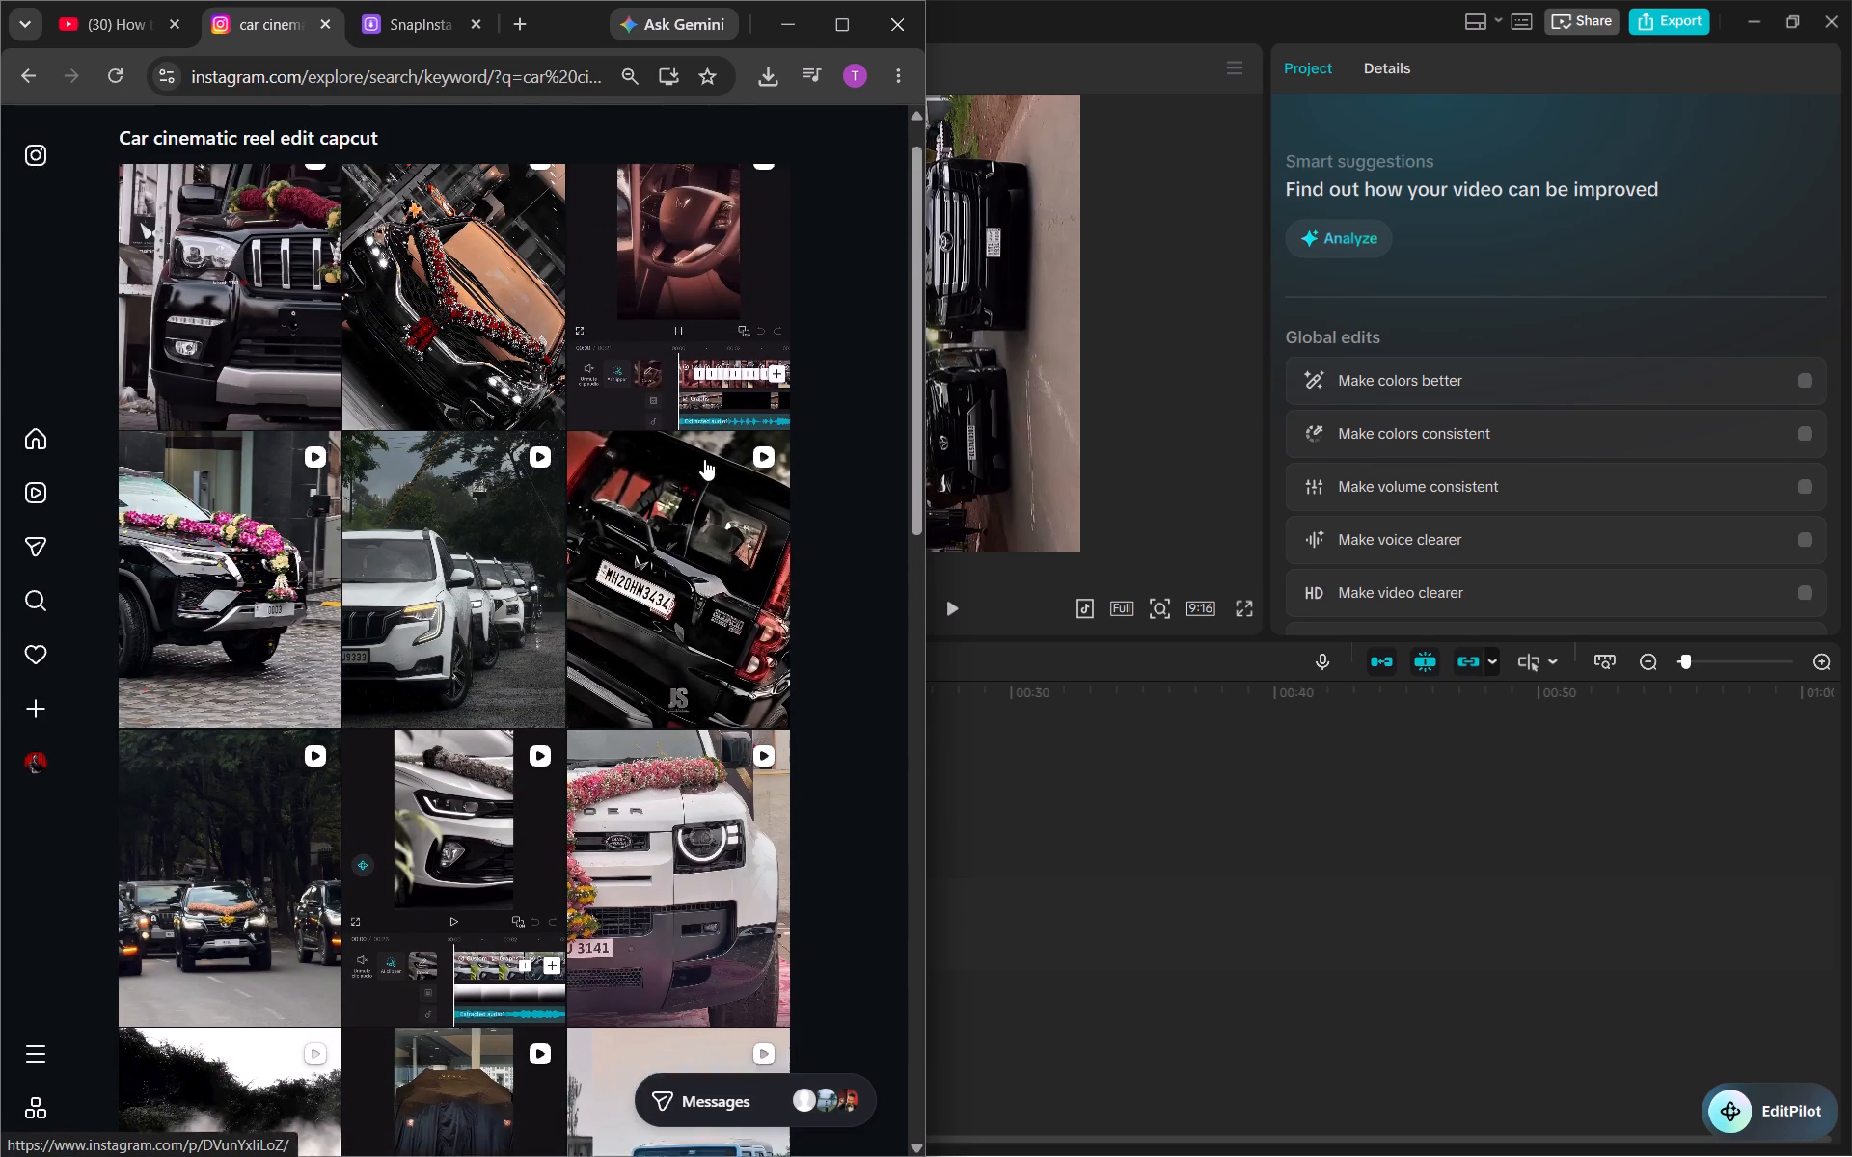
scroll(704, 459, "up", 1)
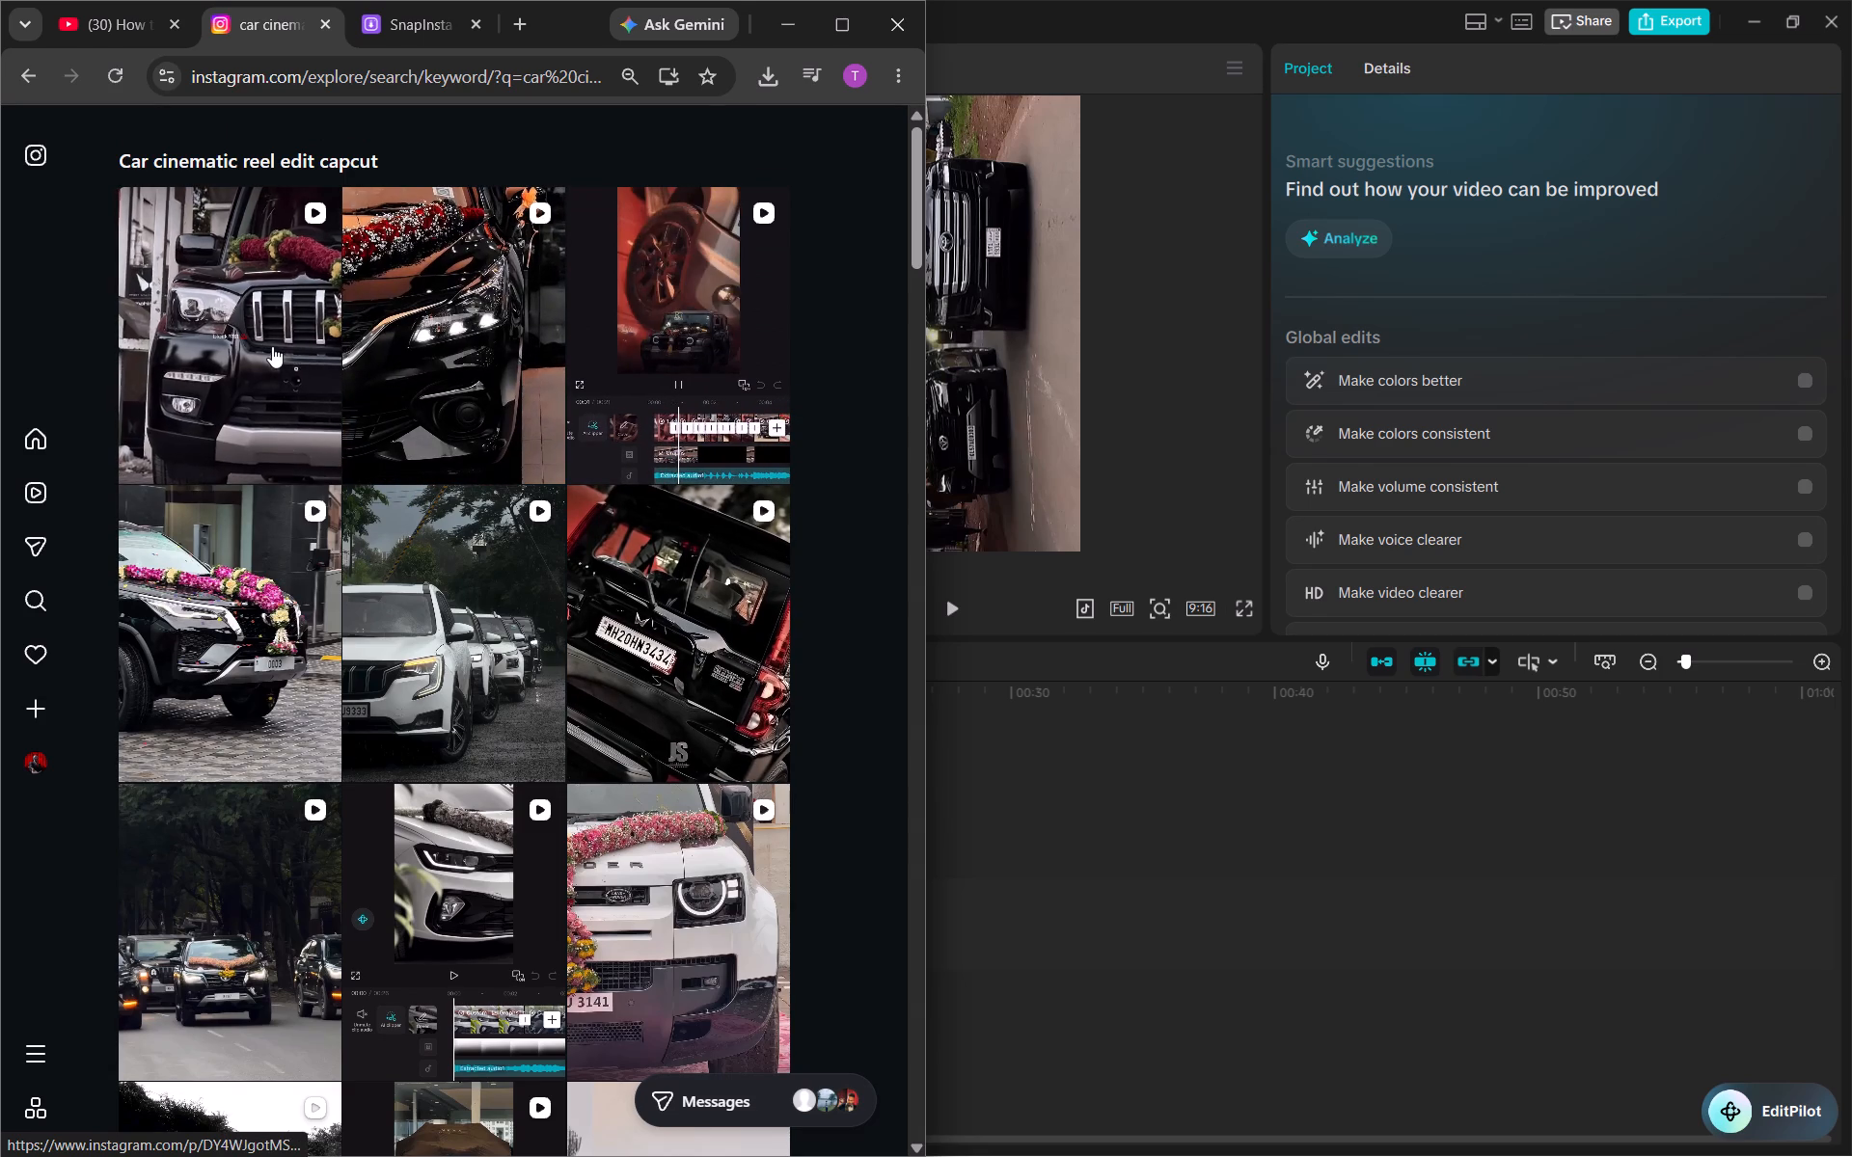
scroll(514, 717, "down", 3)
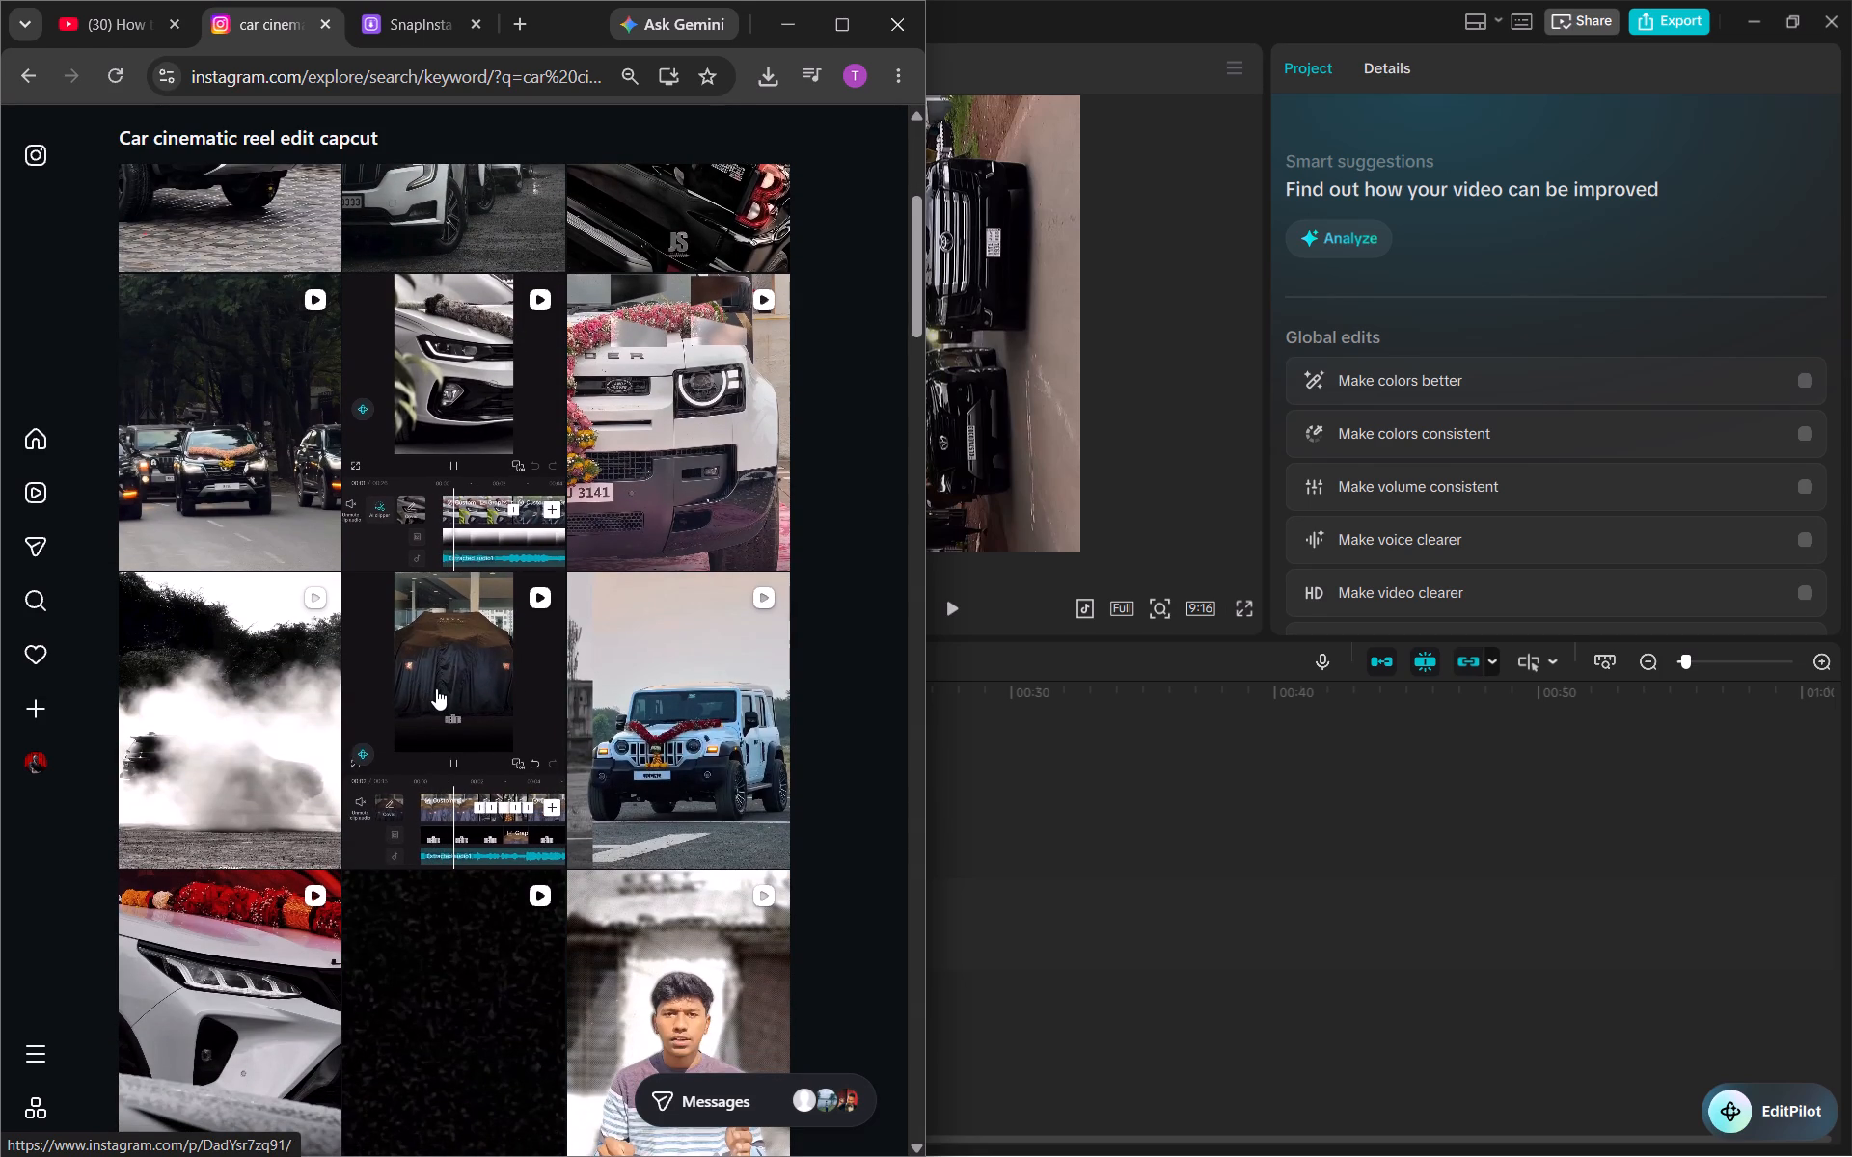
scroll(690, 671, "down", 3)
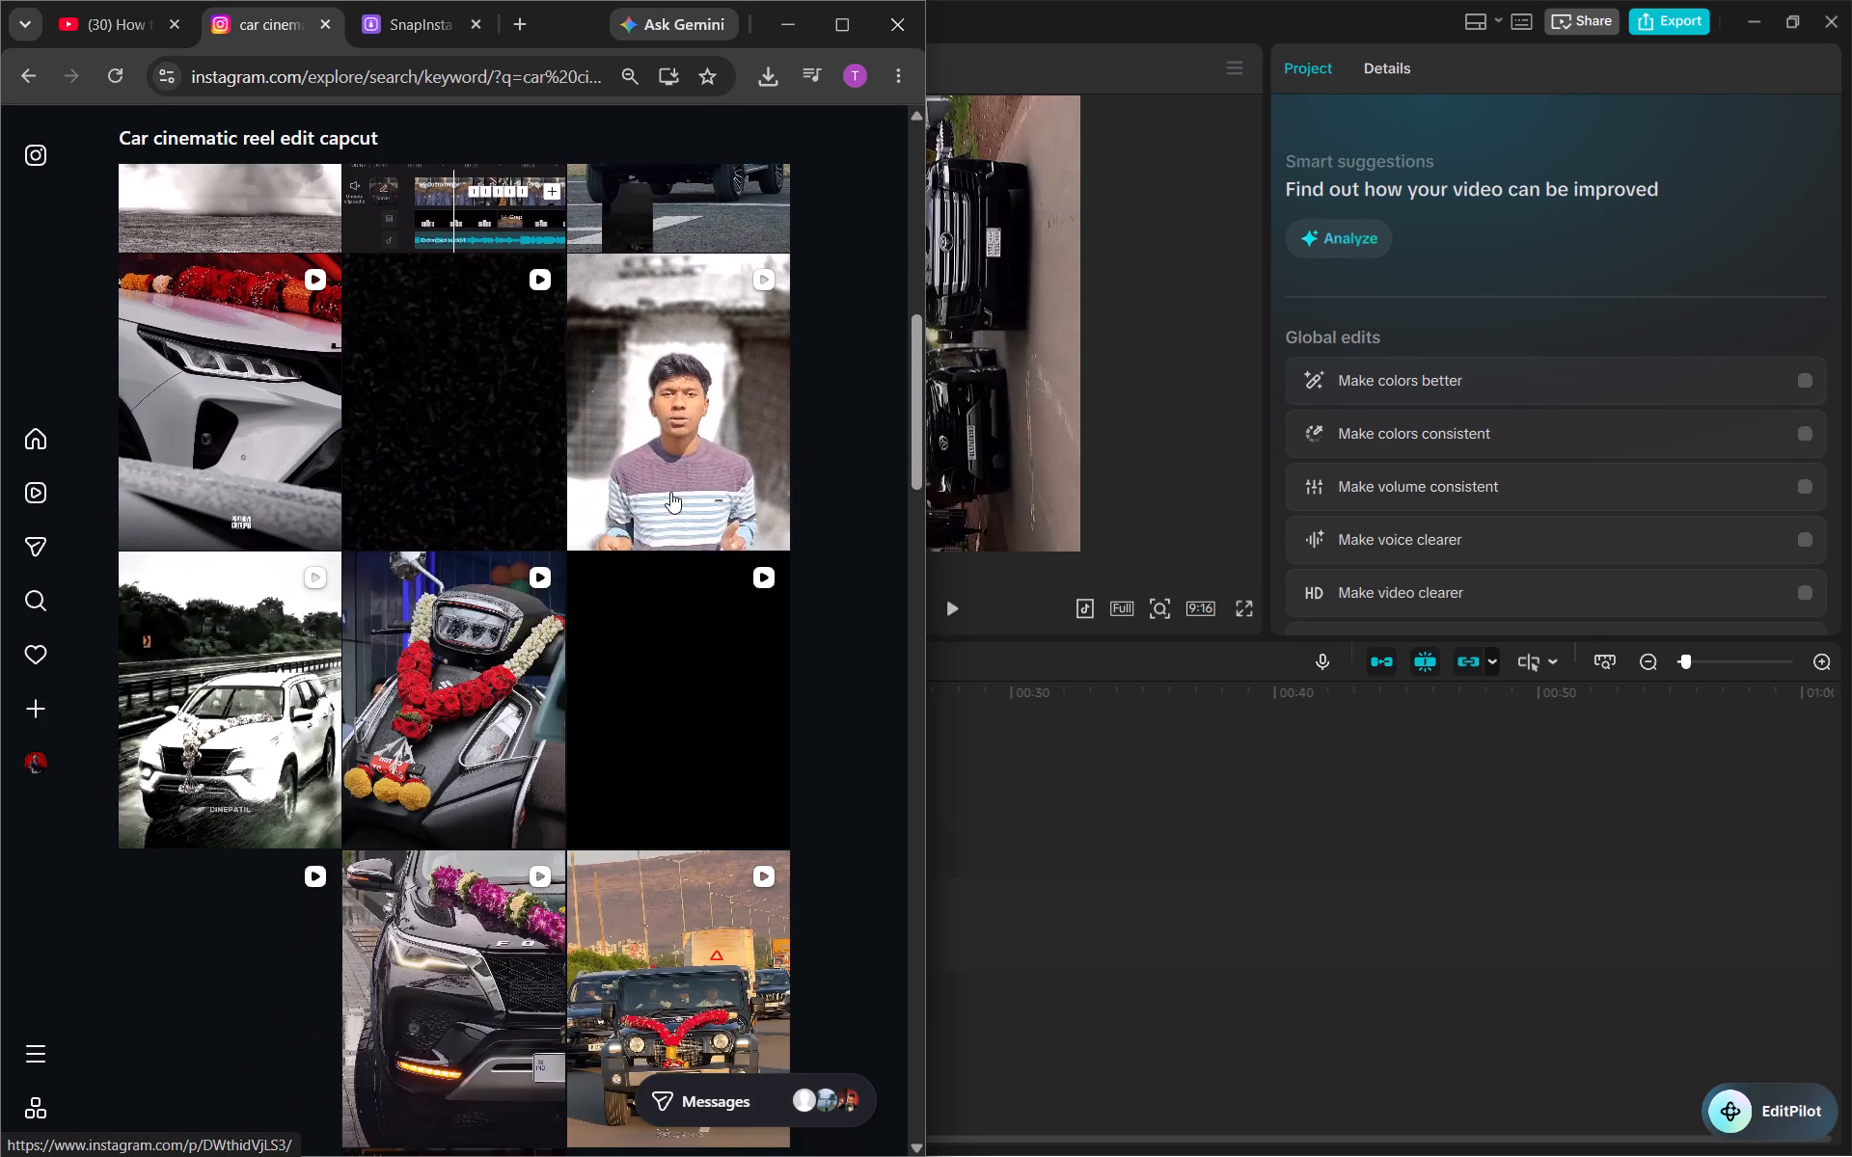
scroll(670, 492, "up", 1)
Open the "Beat to beat masking Day 92" reel and go to the reels on its creator's profile.
left_click(670, 492)
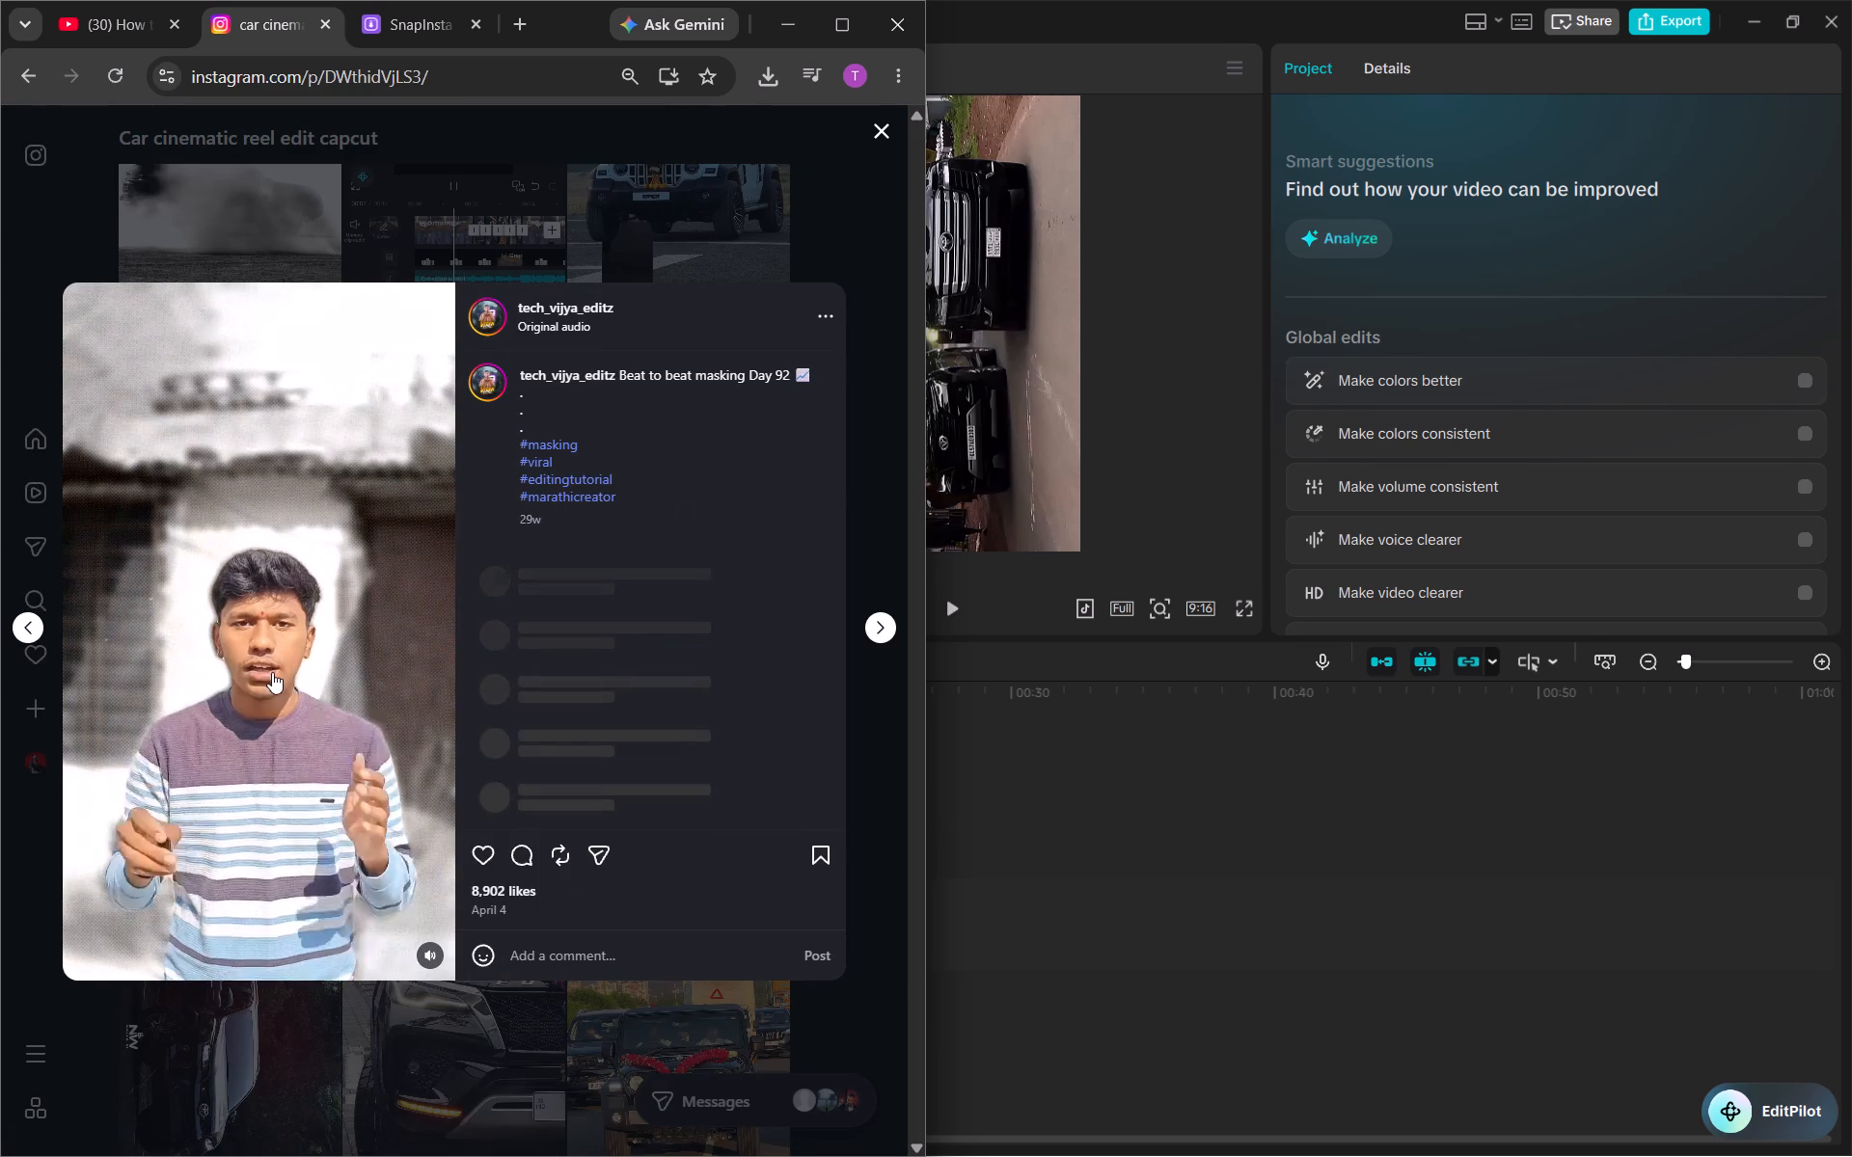
left_click(572, 303)
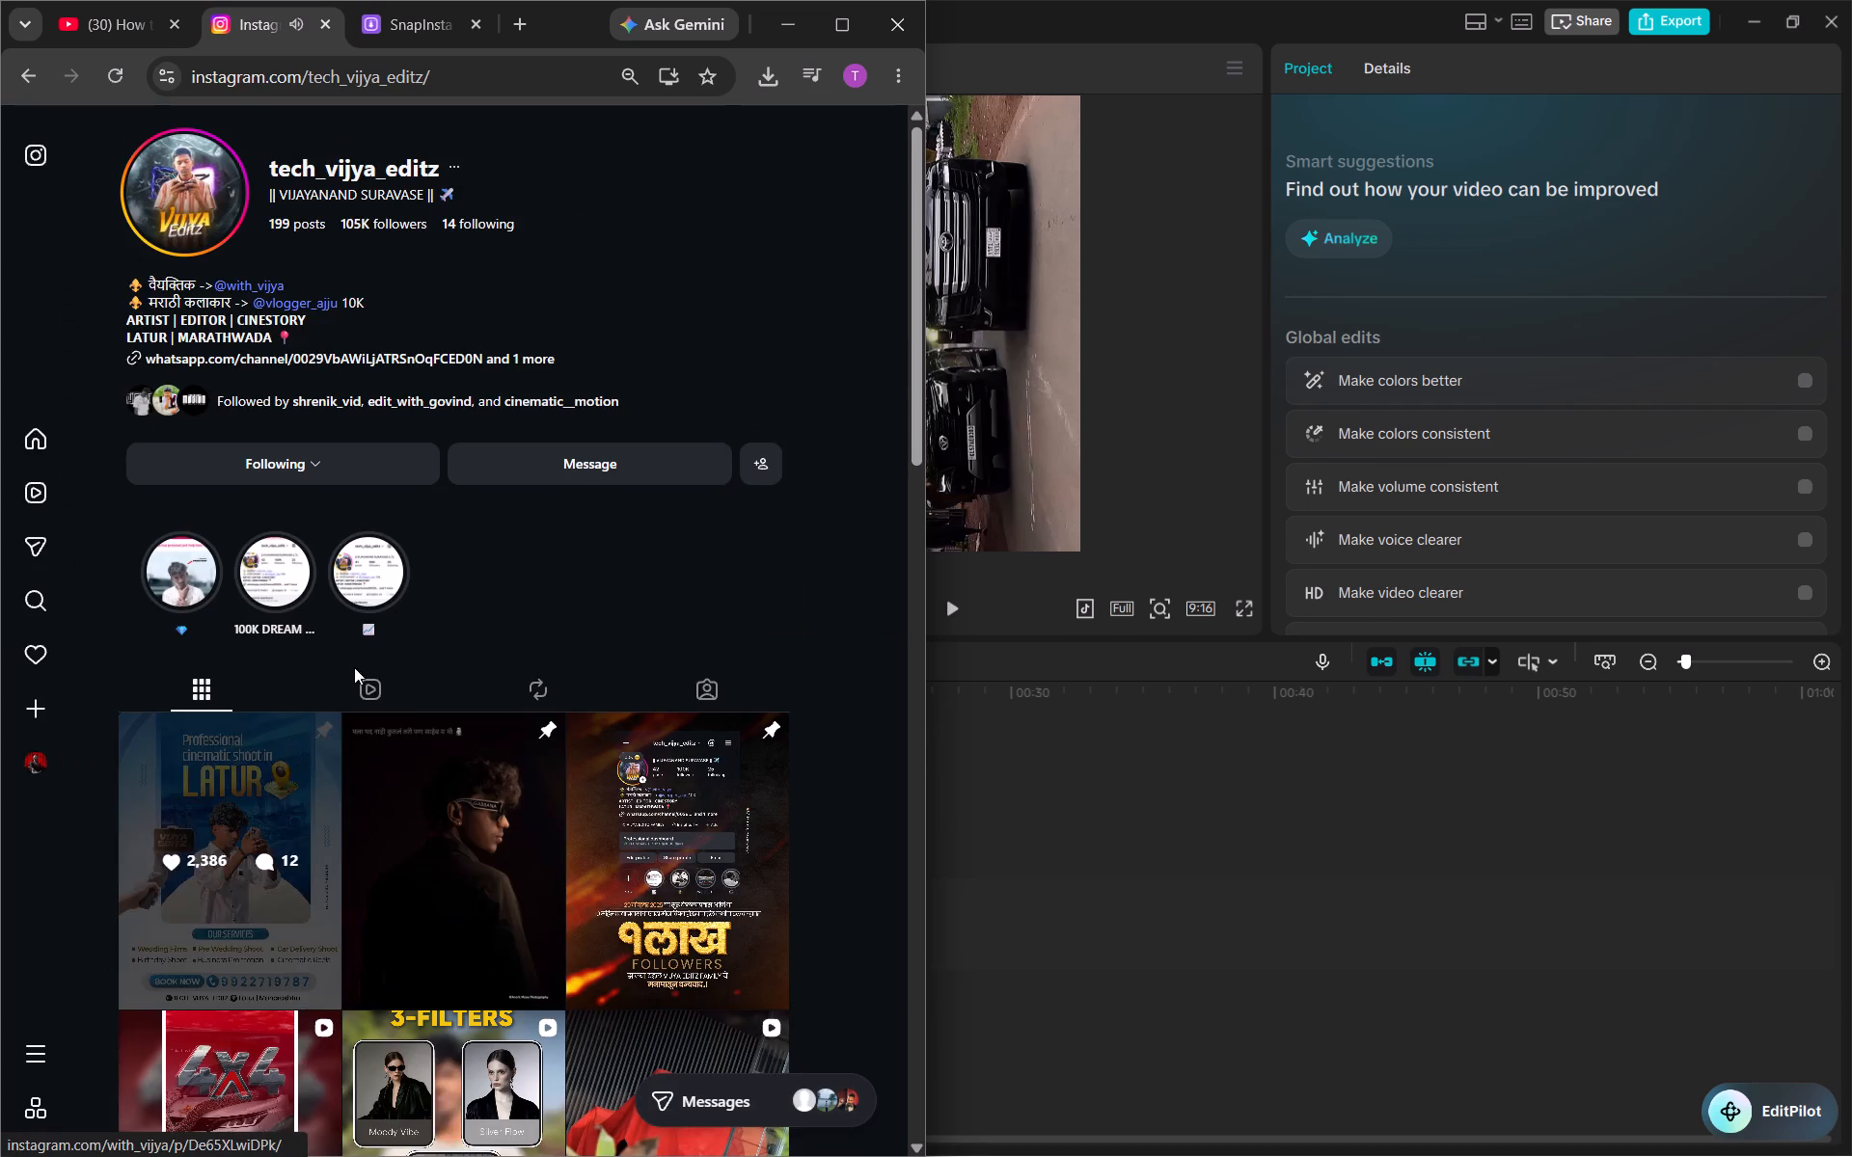
scroll(485, 720, "down", 1)
left_click(384, 596)
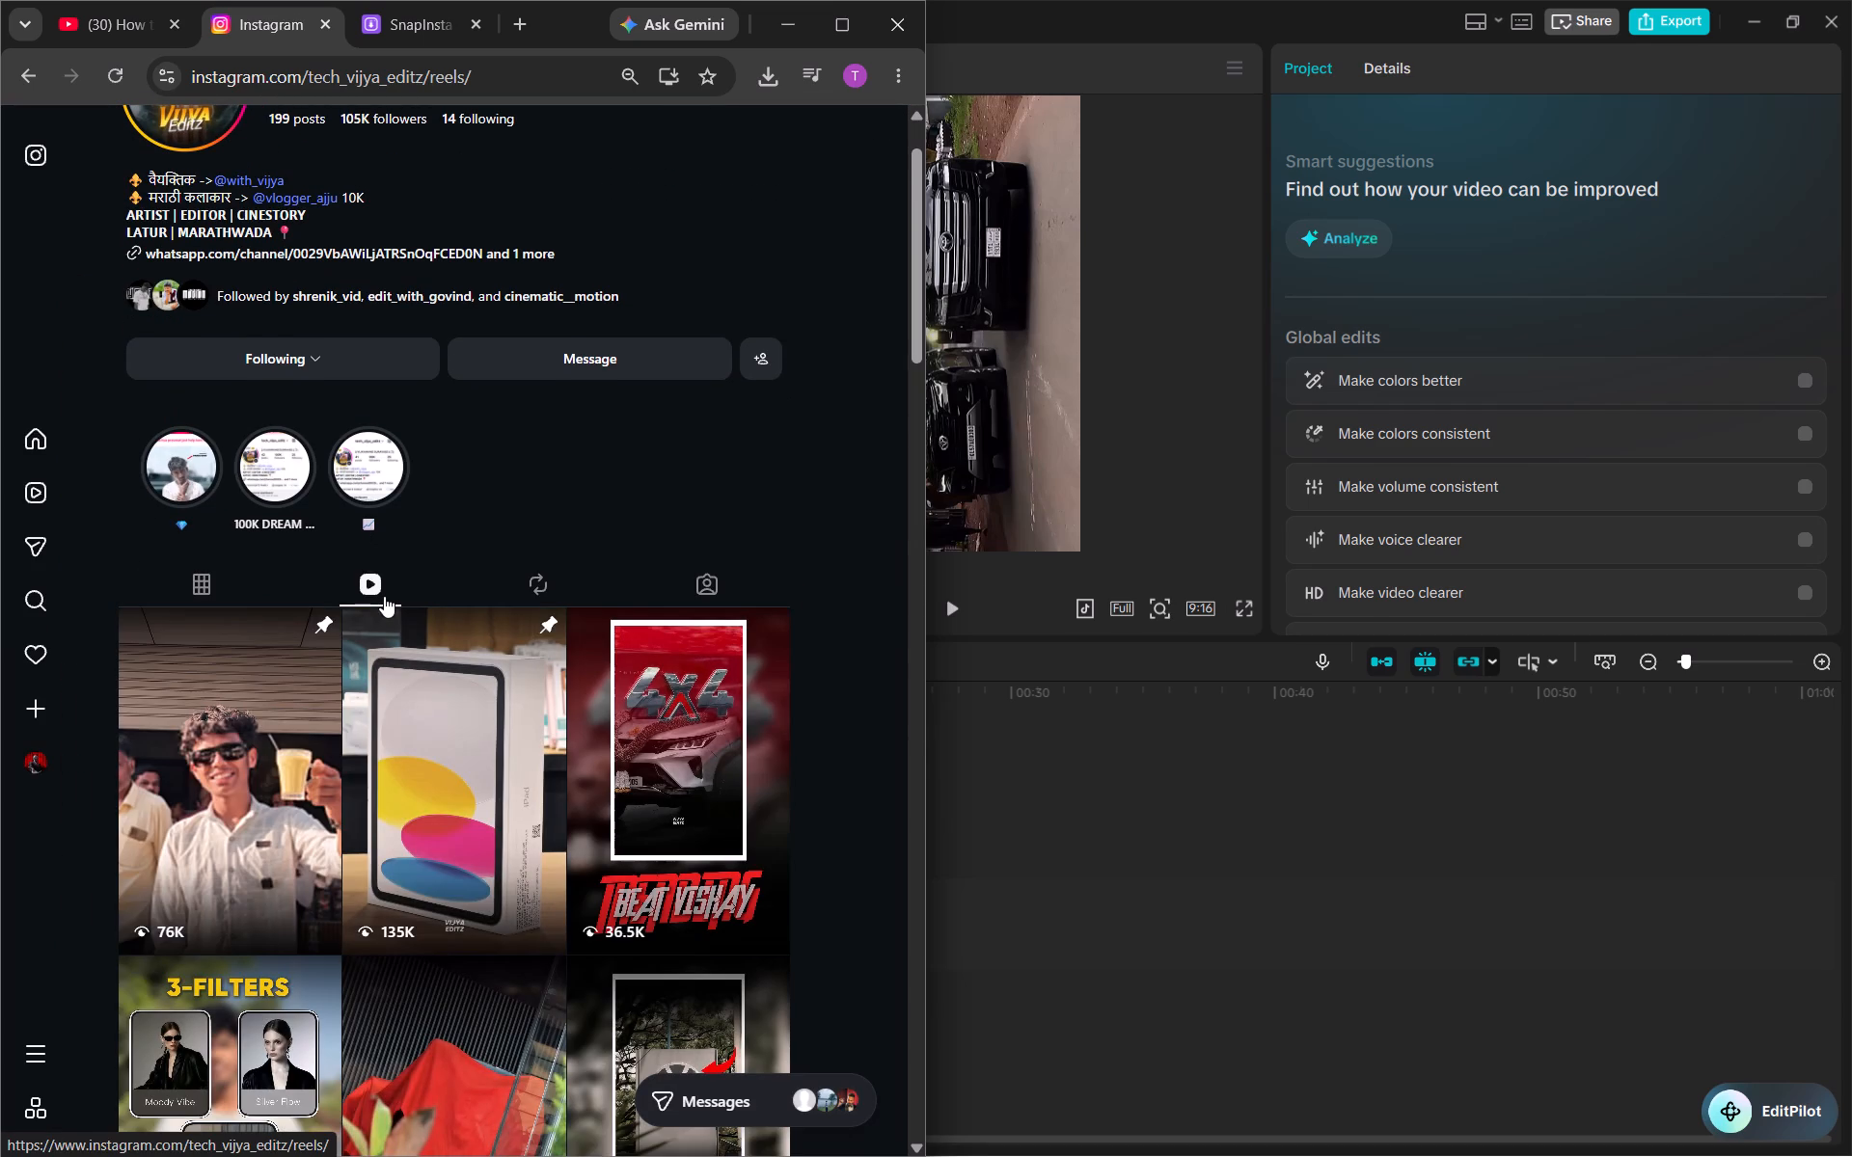
scroll(384, 596, "up", 2)
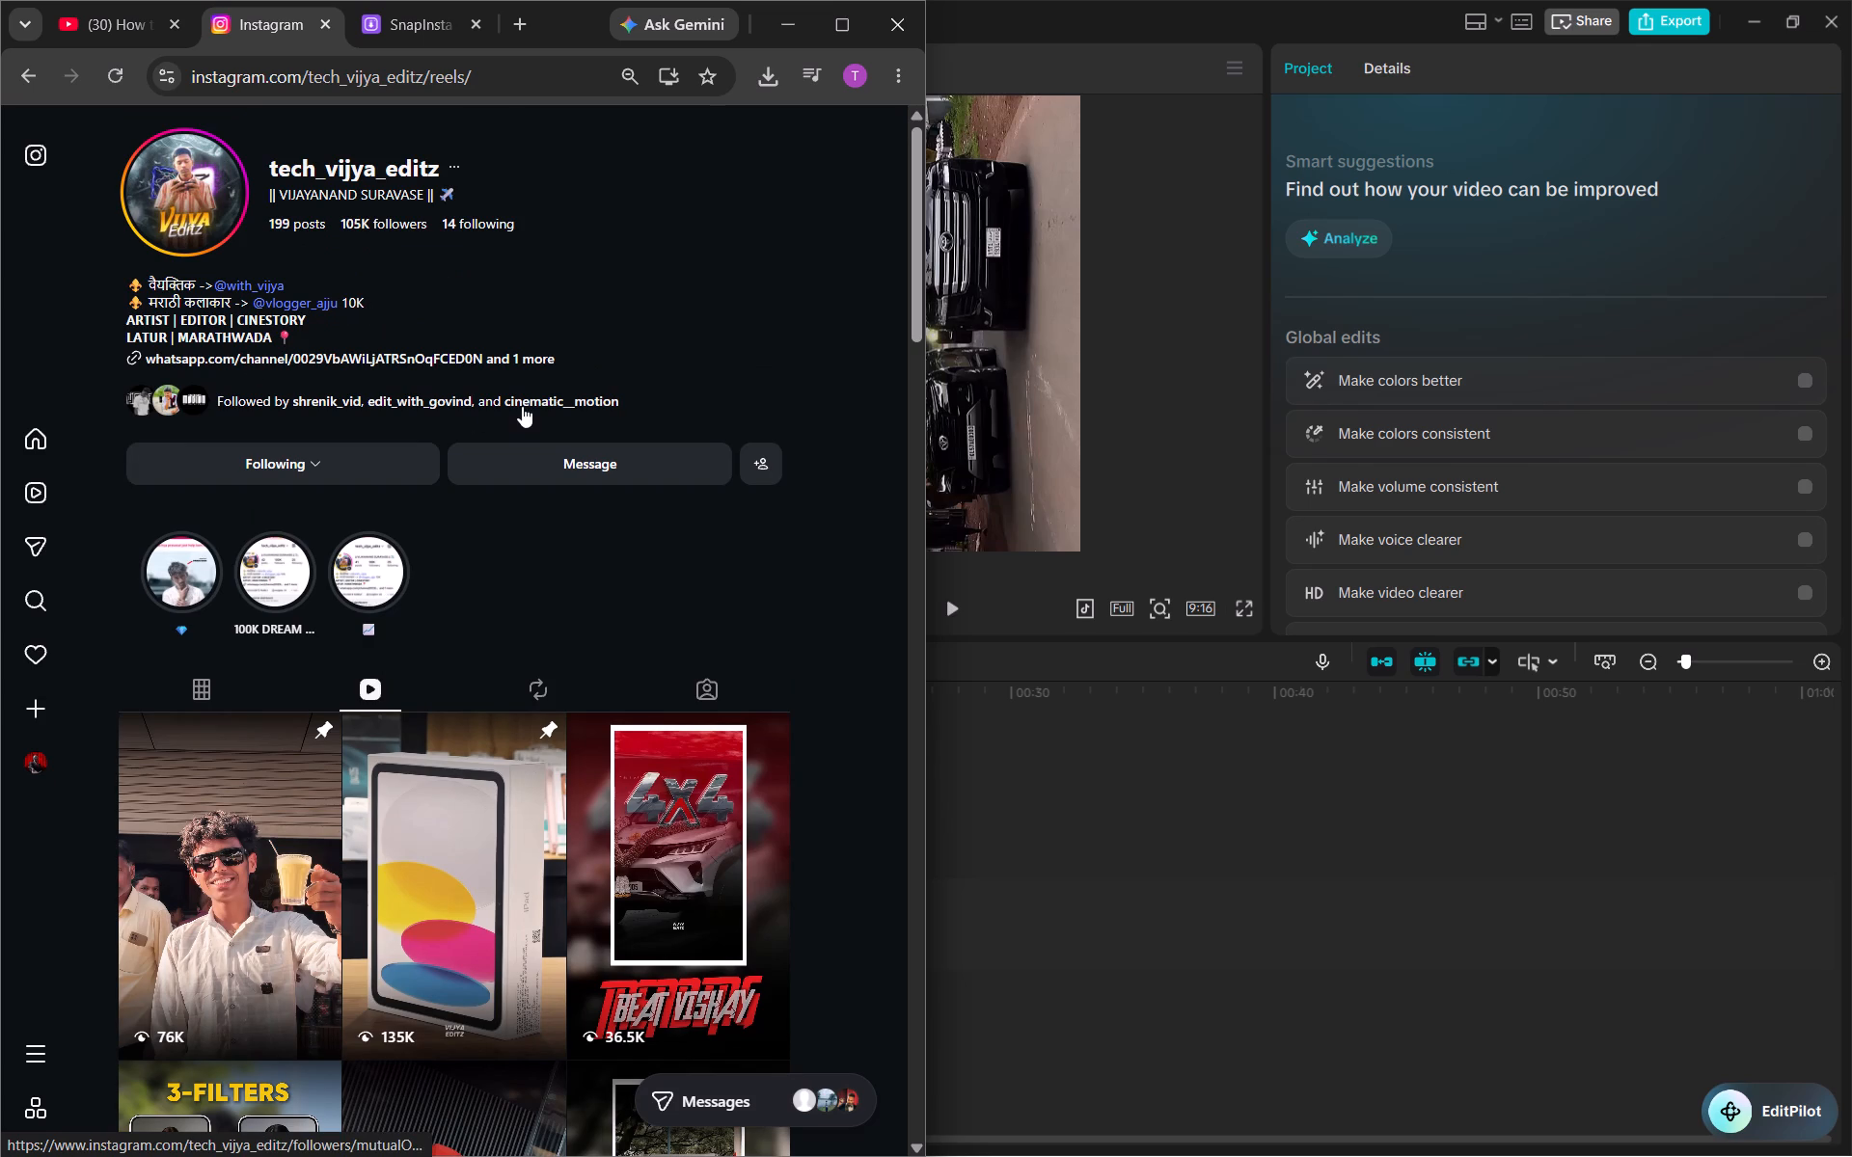
double_click(537, 371)
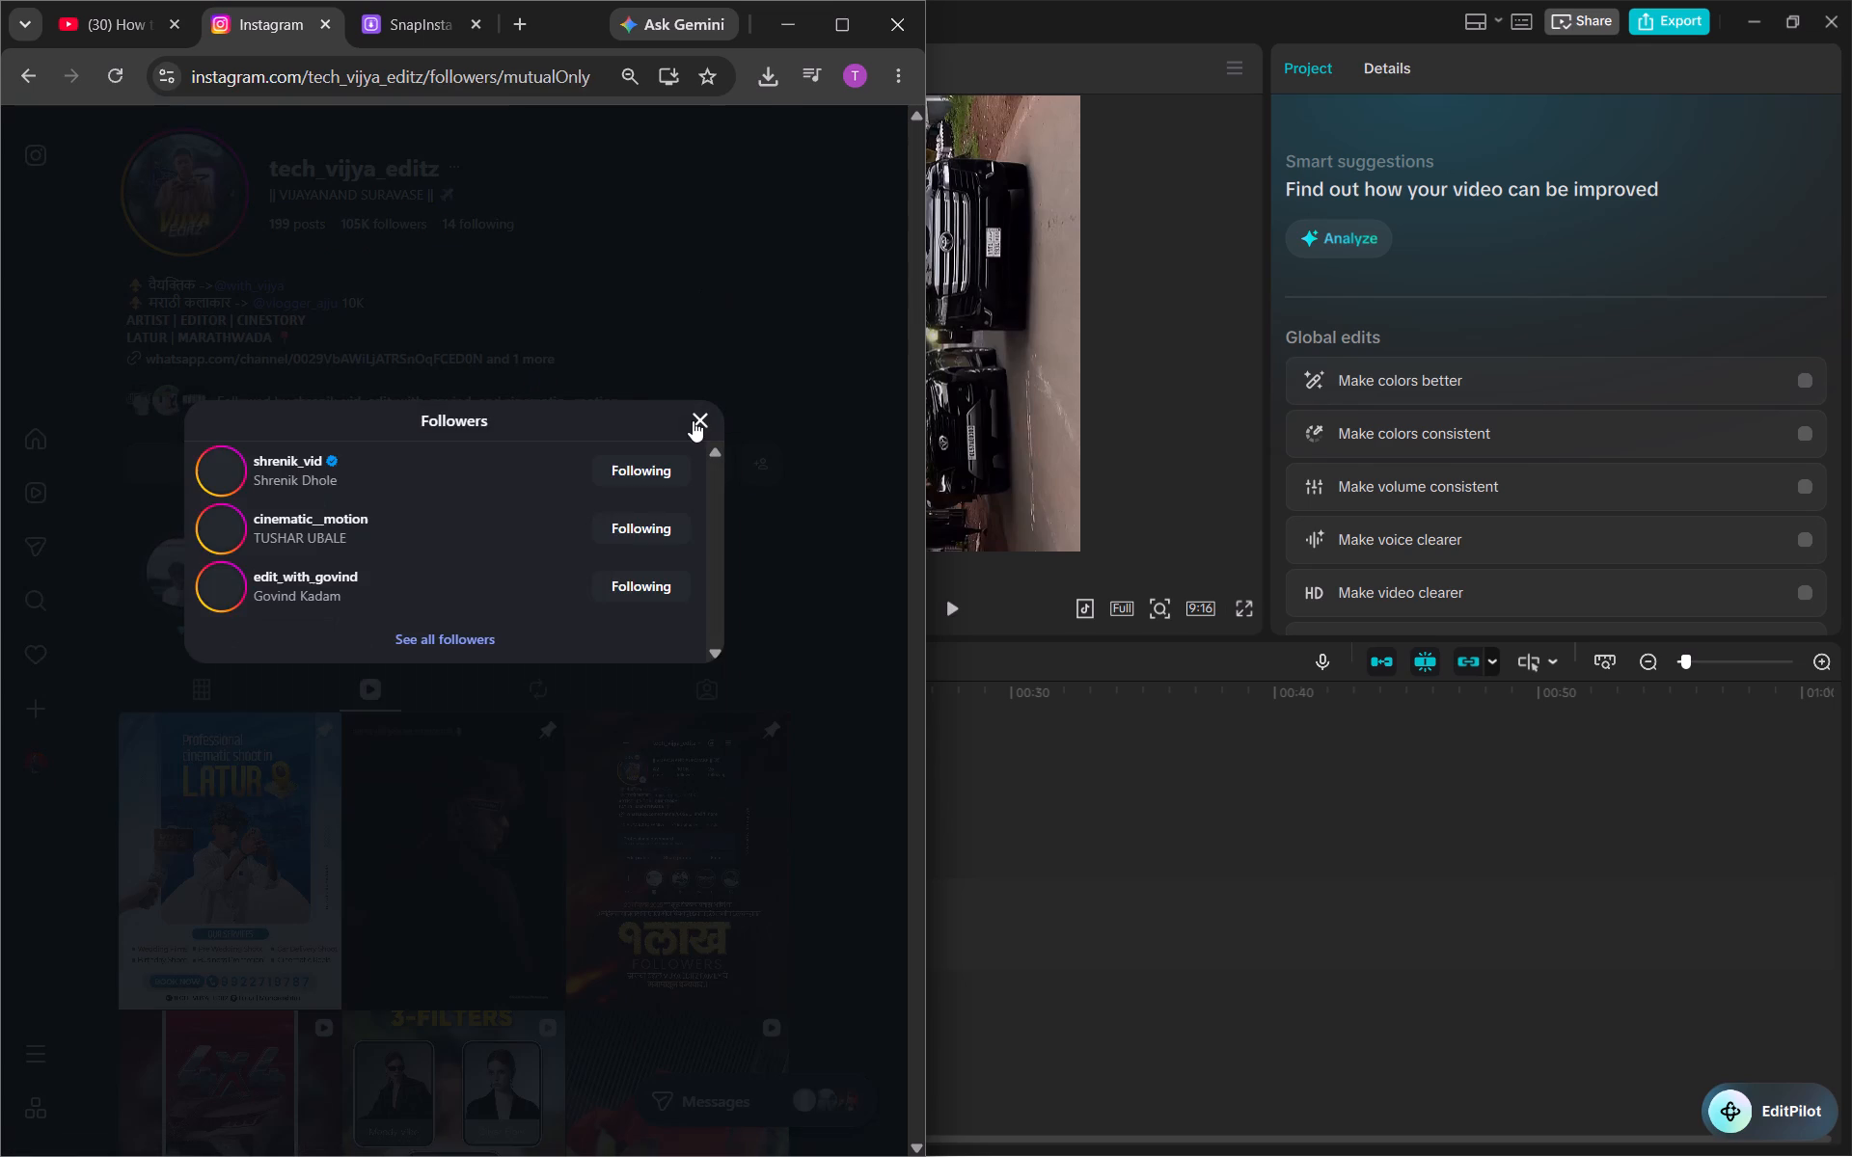
left_click(693, 415)
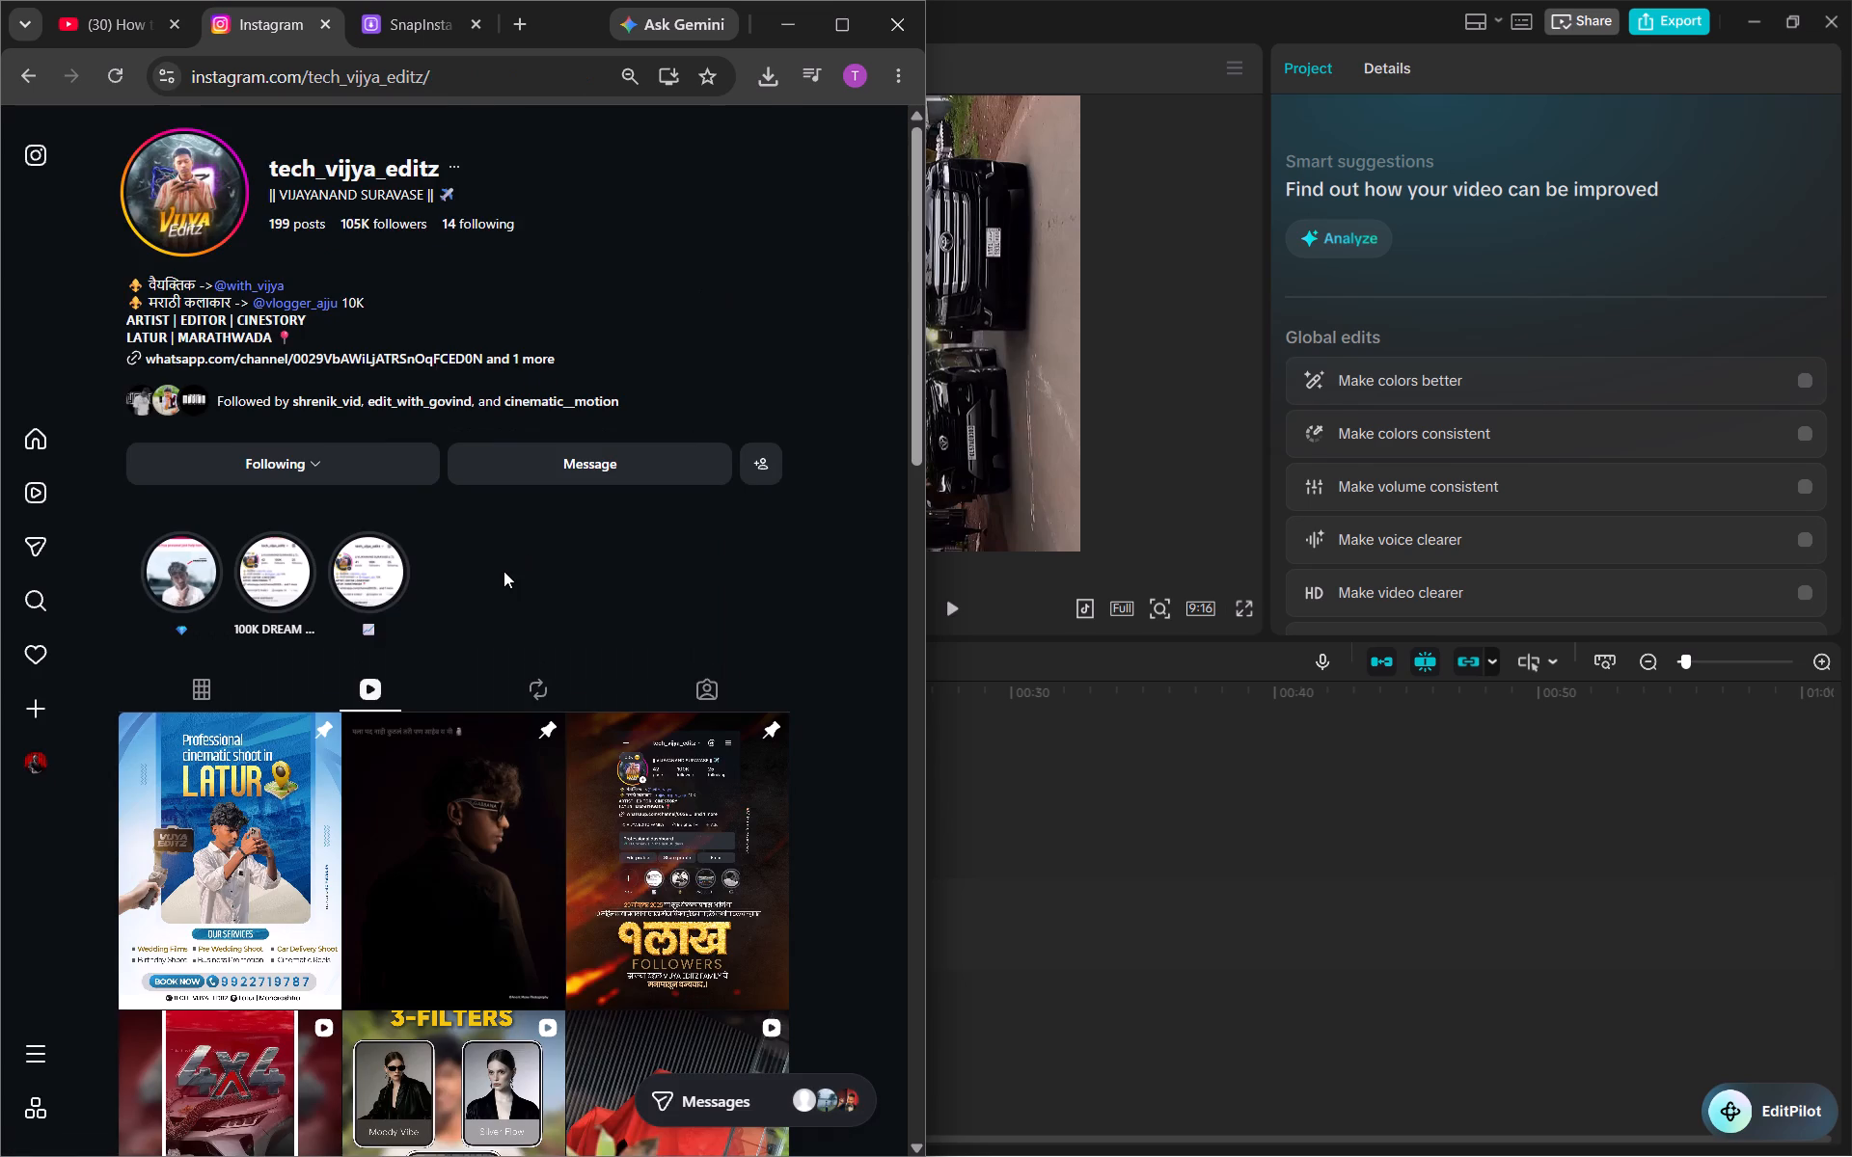
Watch the creator's "BEAT EDITING TUTORIAL" and "CINEMATIC TRANSITION" reels for editing ideas.
scroll(504, 571, "down", 4)
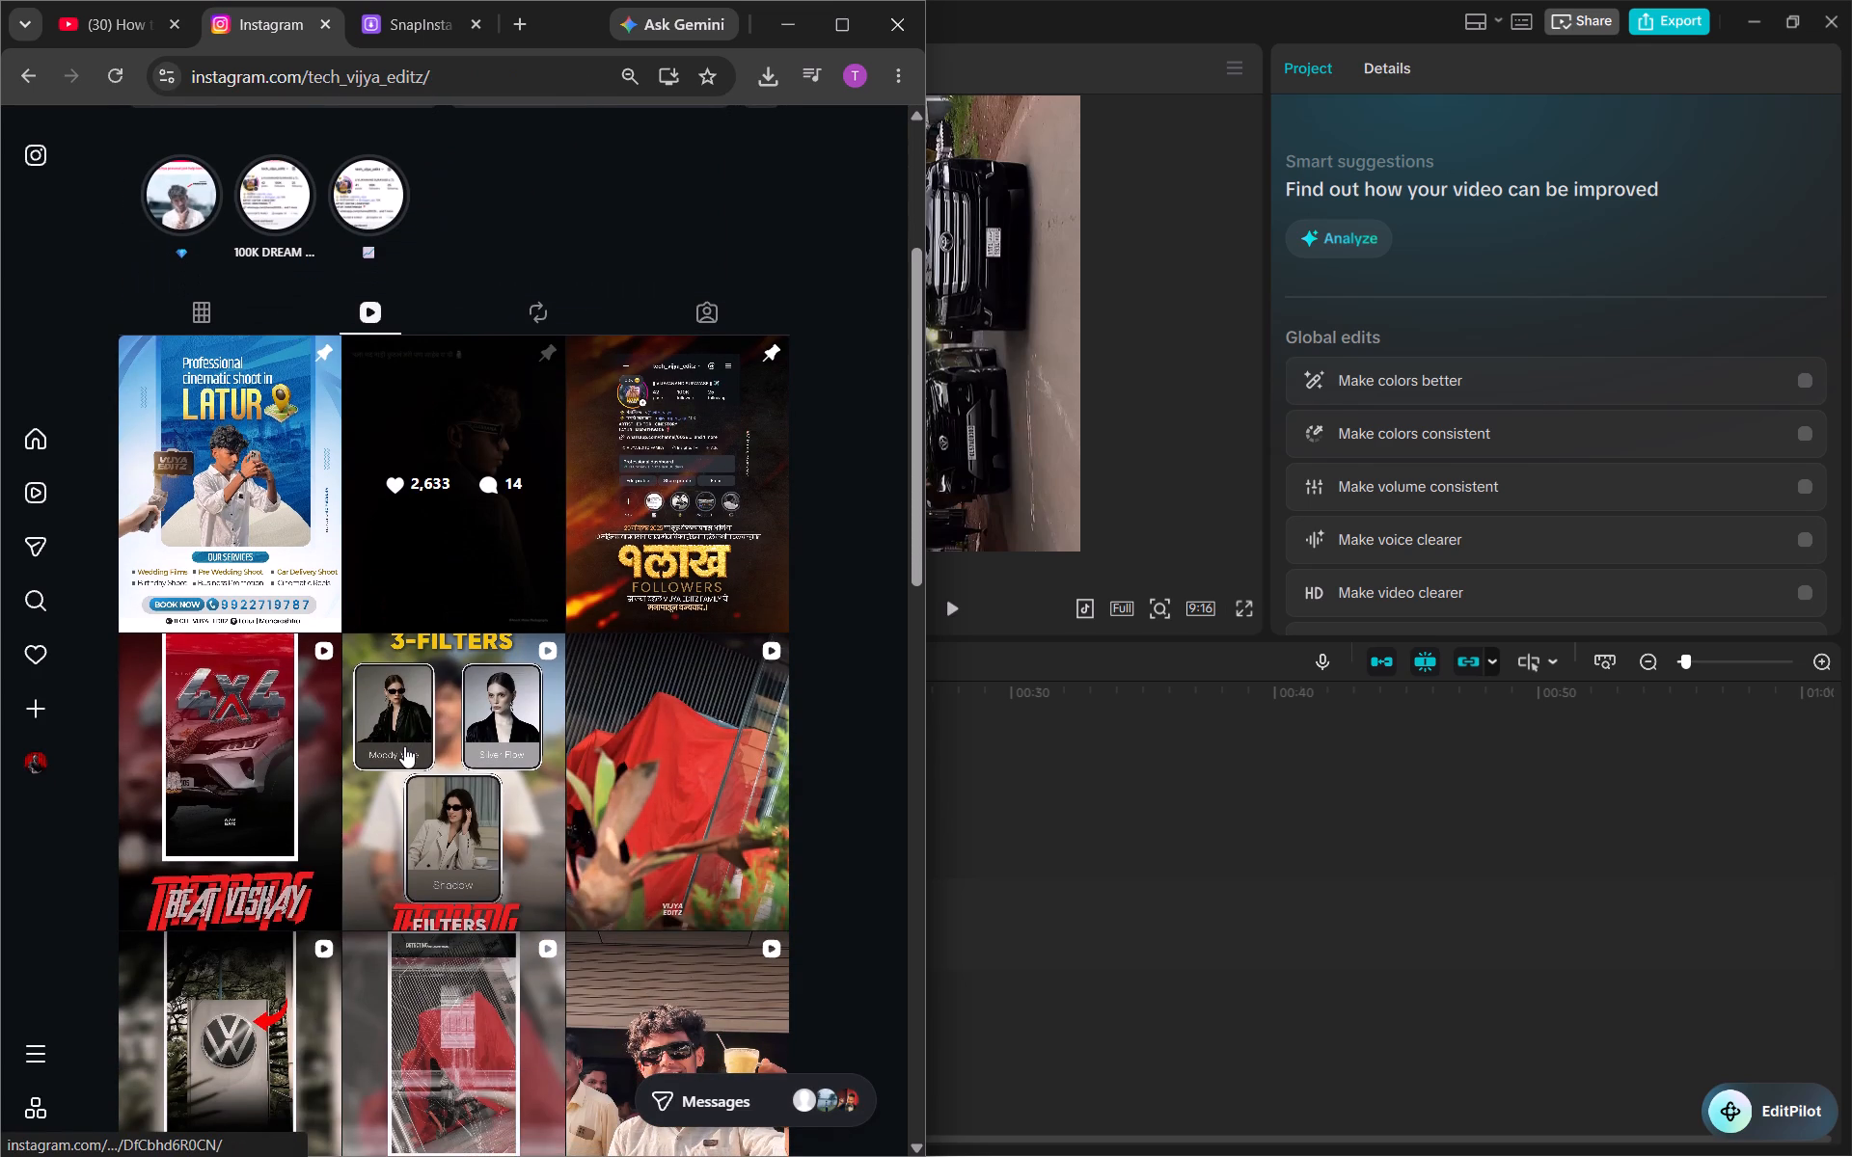
left_click(211, 742)
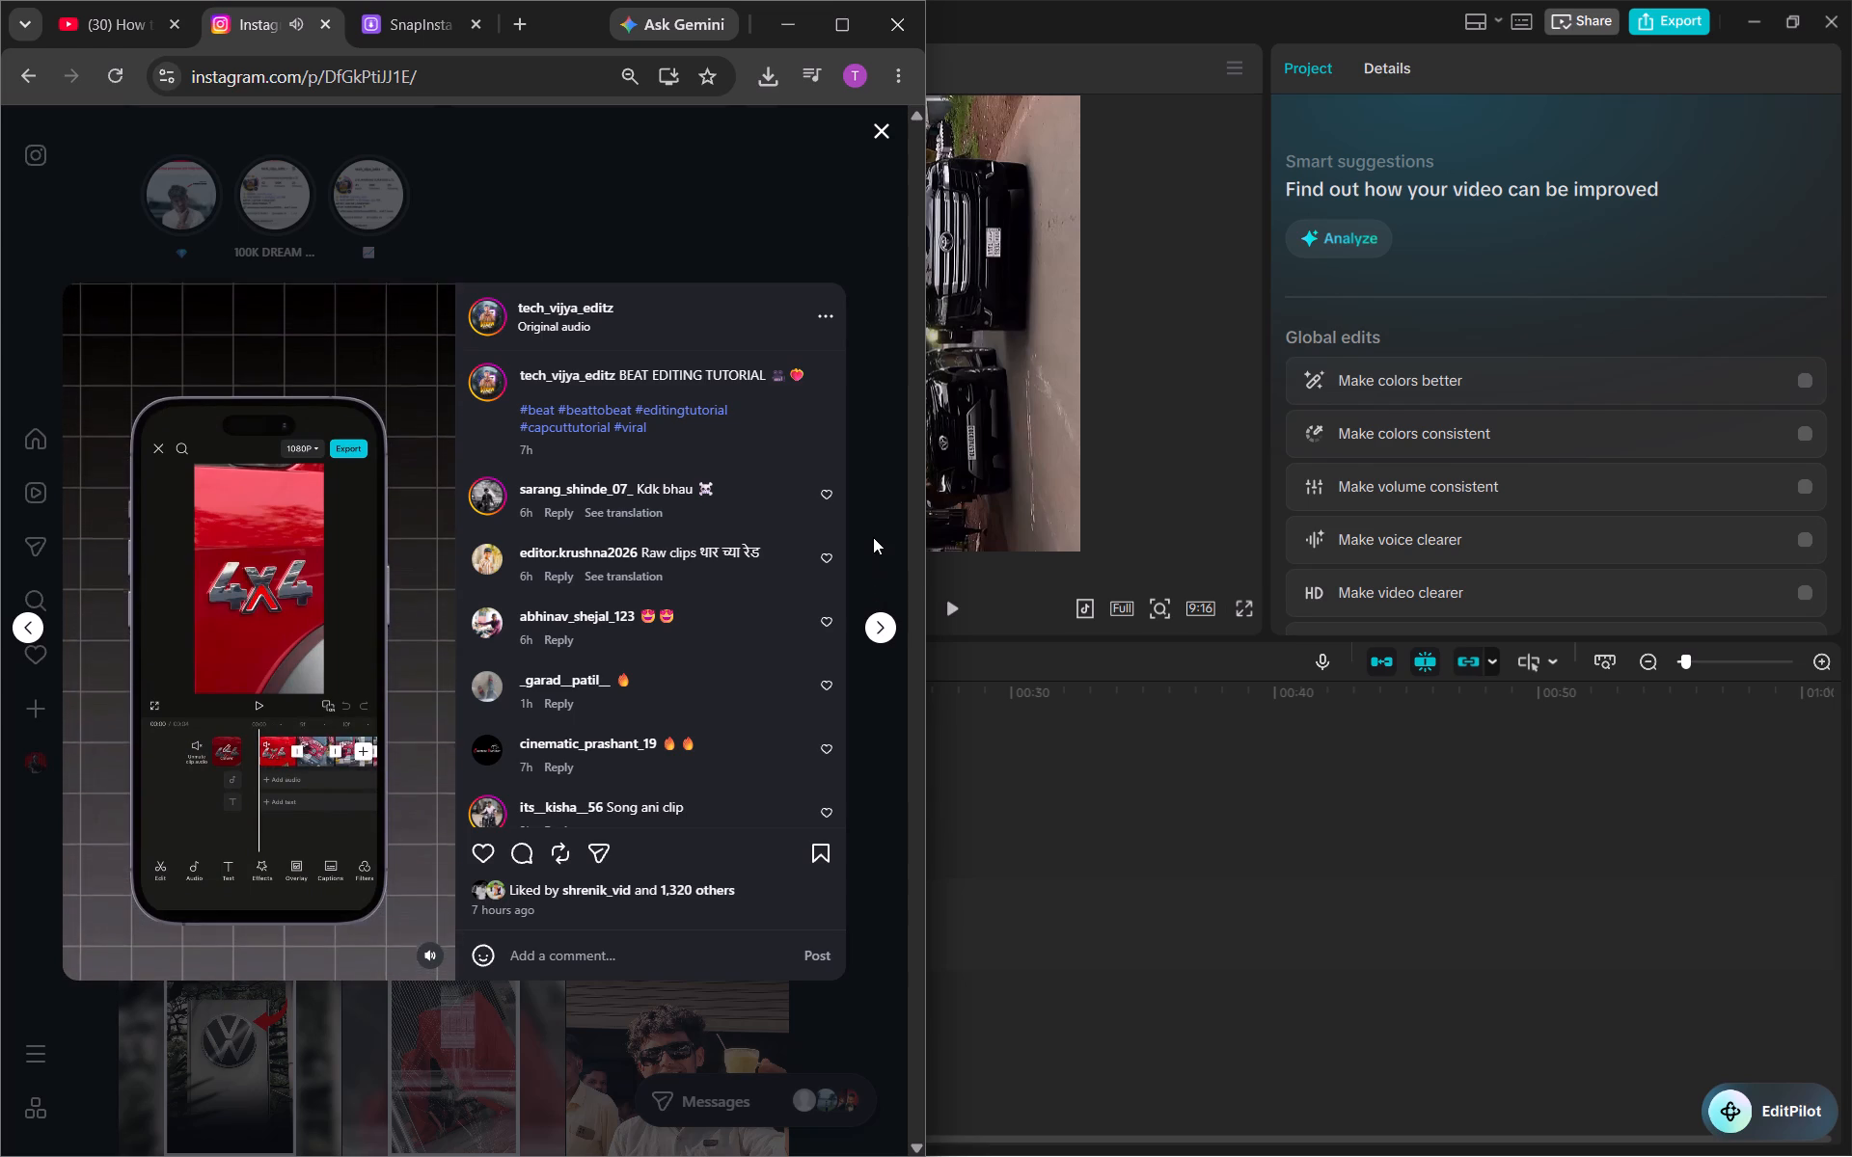
left_click(873, 537)
scroll(560, 770, "down", 2)
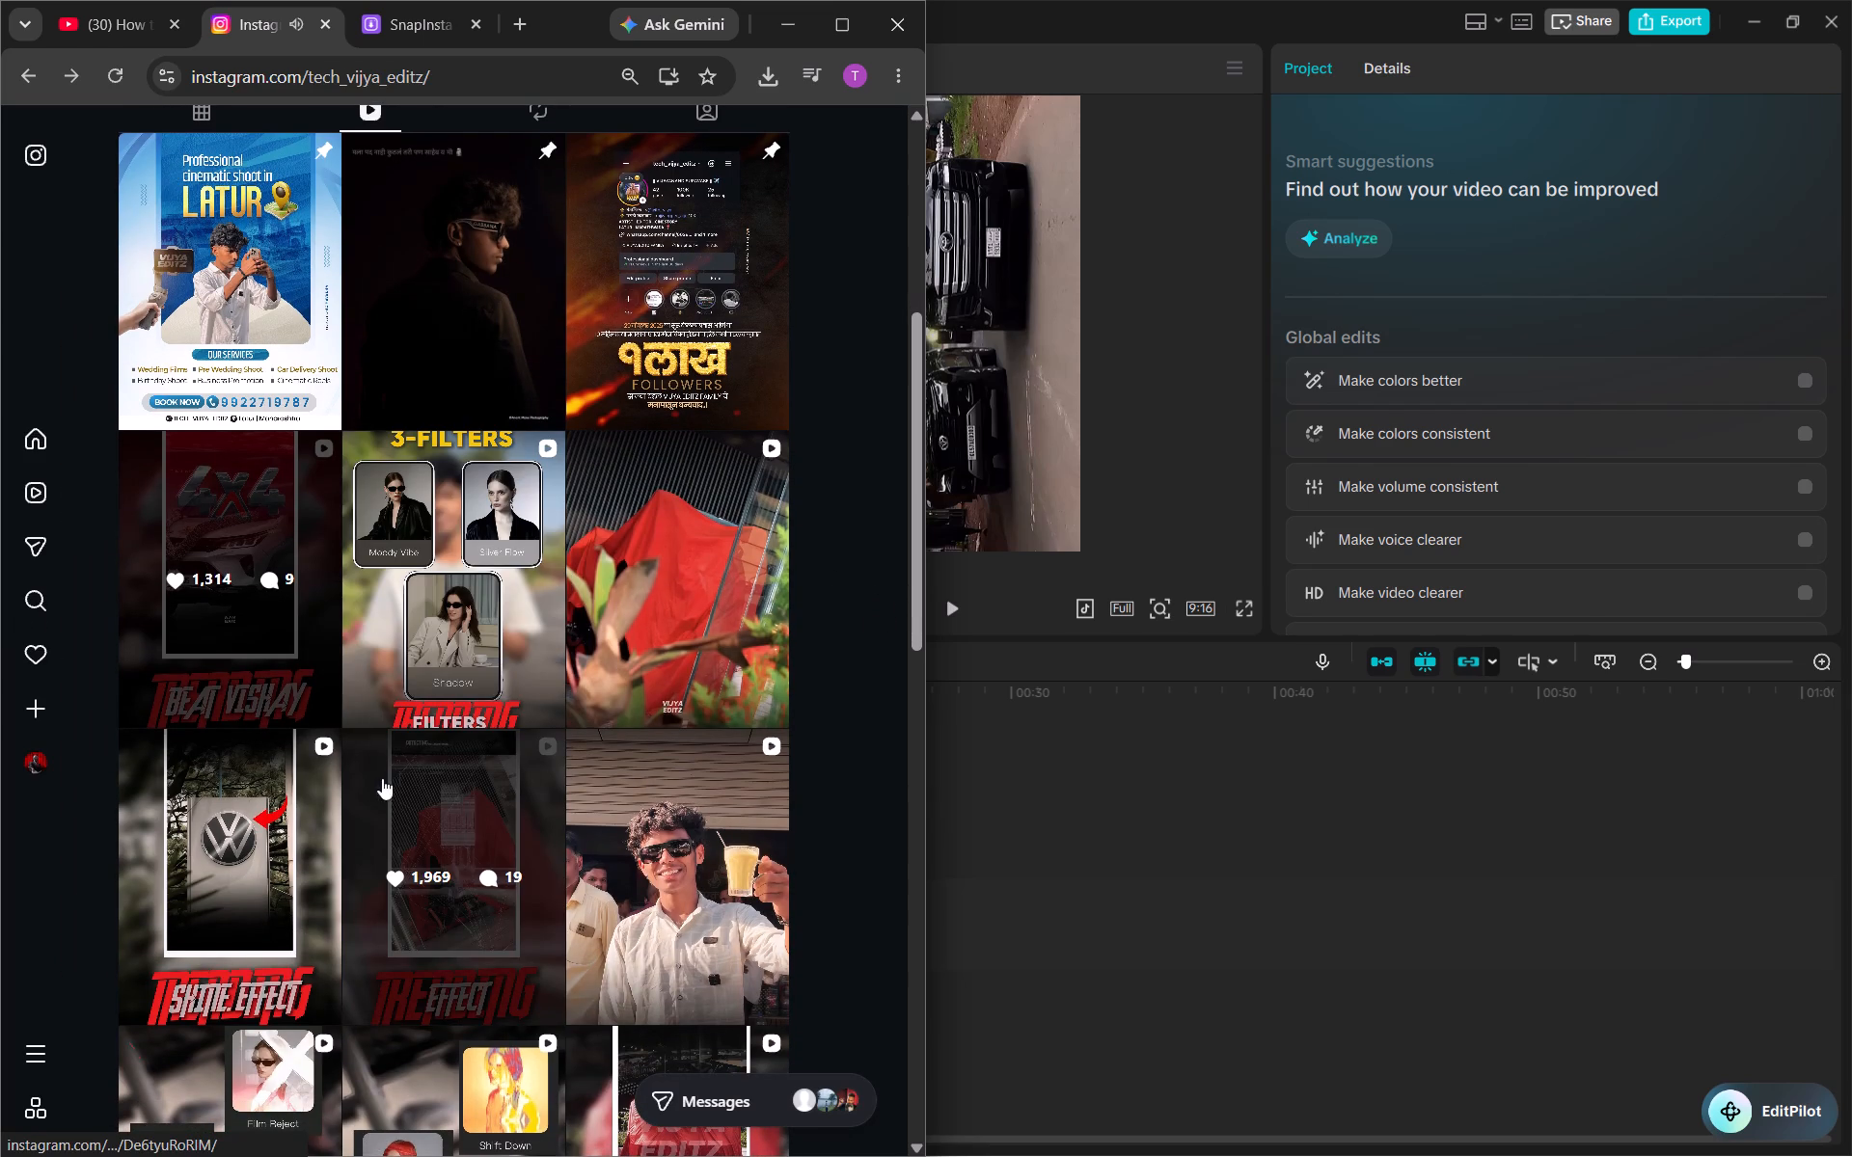
scroll(446, 847, "down", 1)
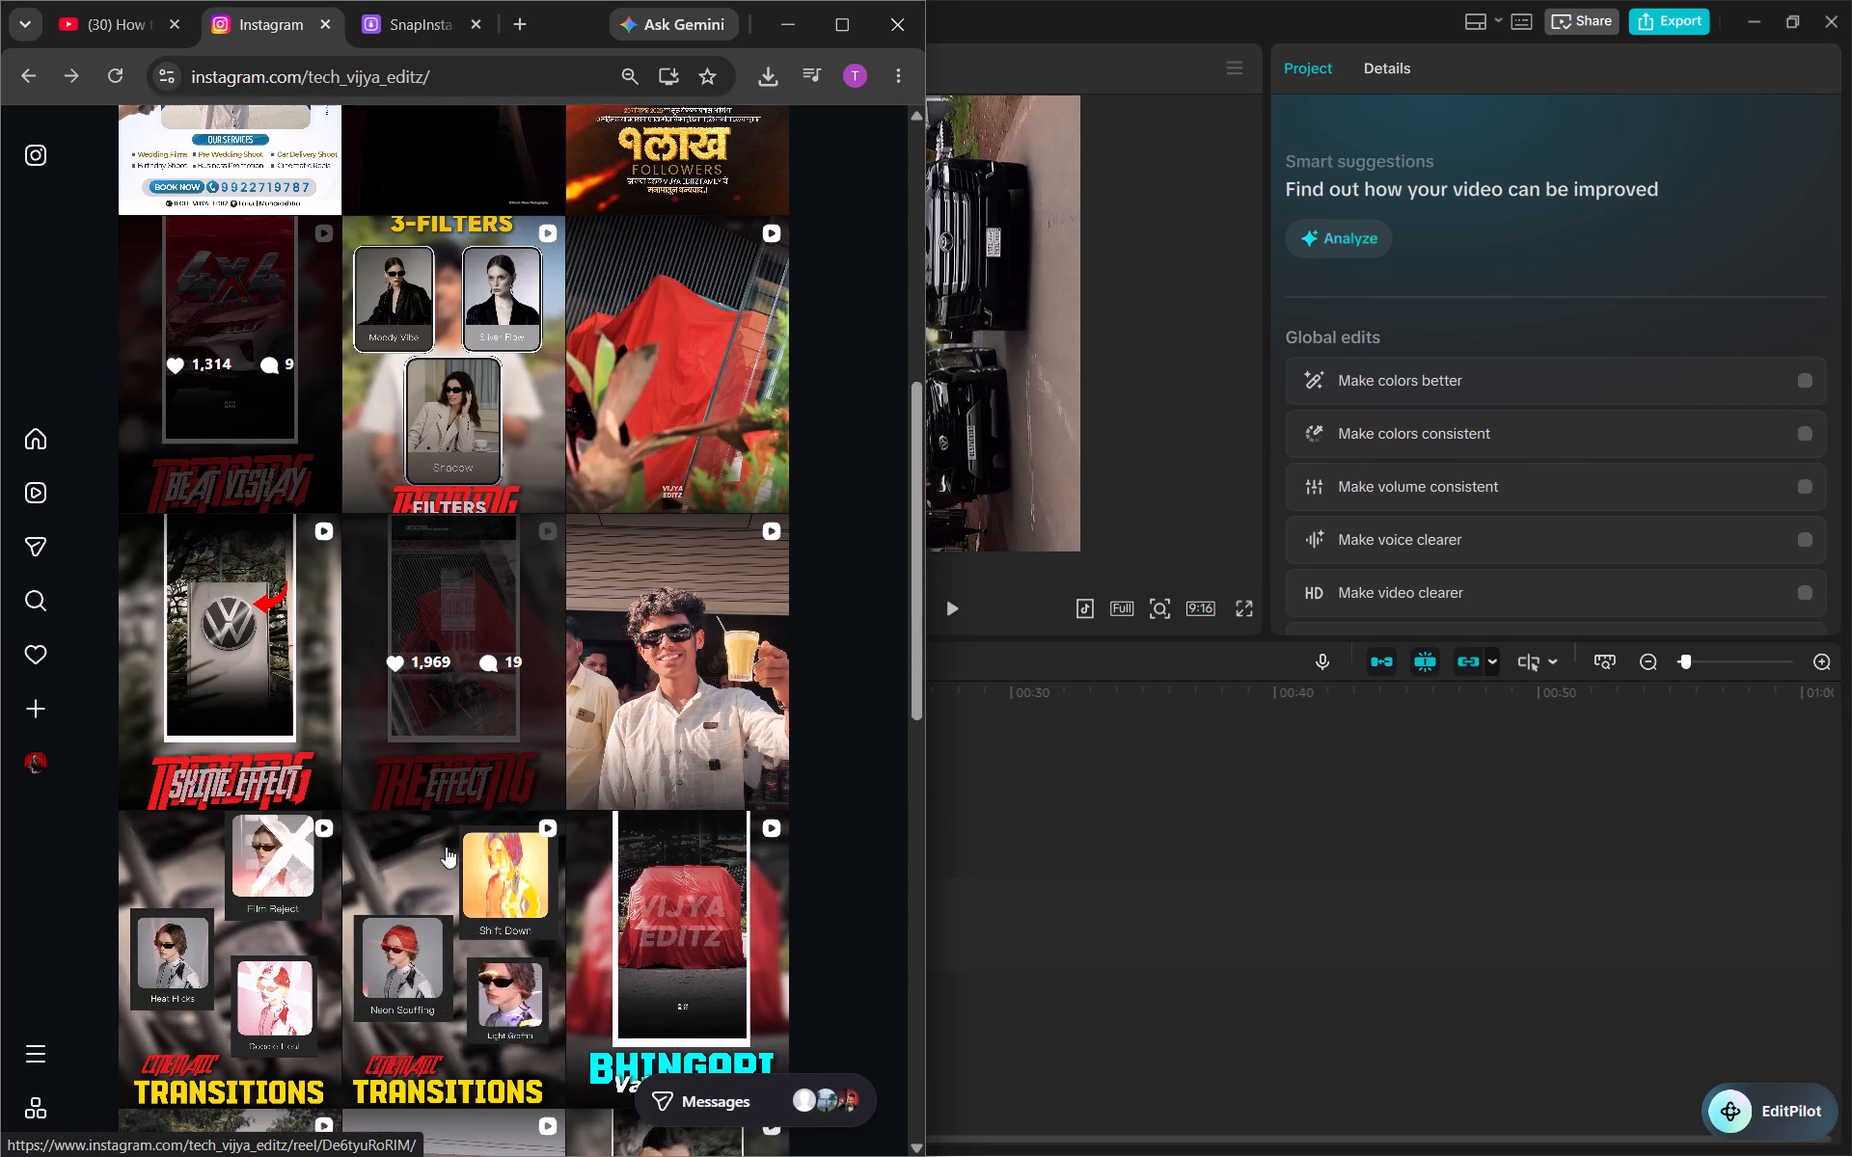
scroll(446, 847, "down", 1)
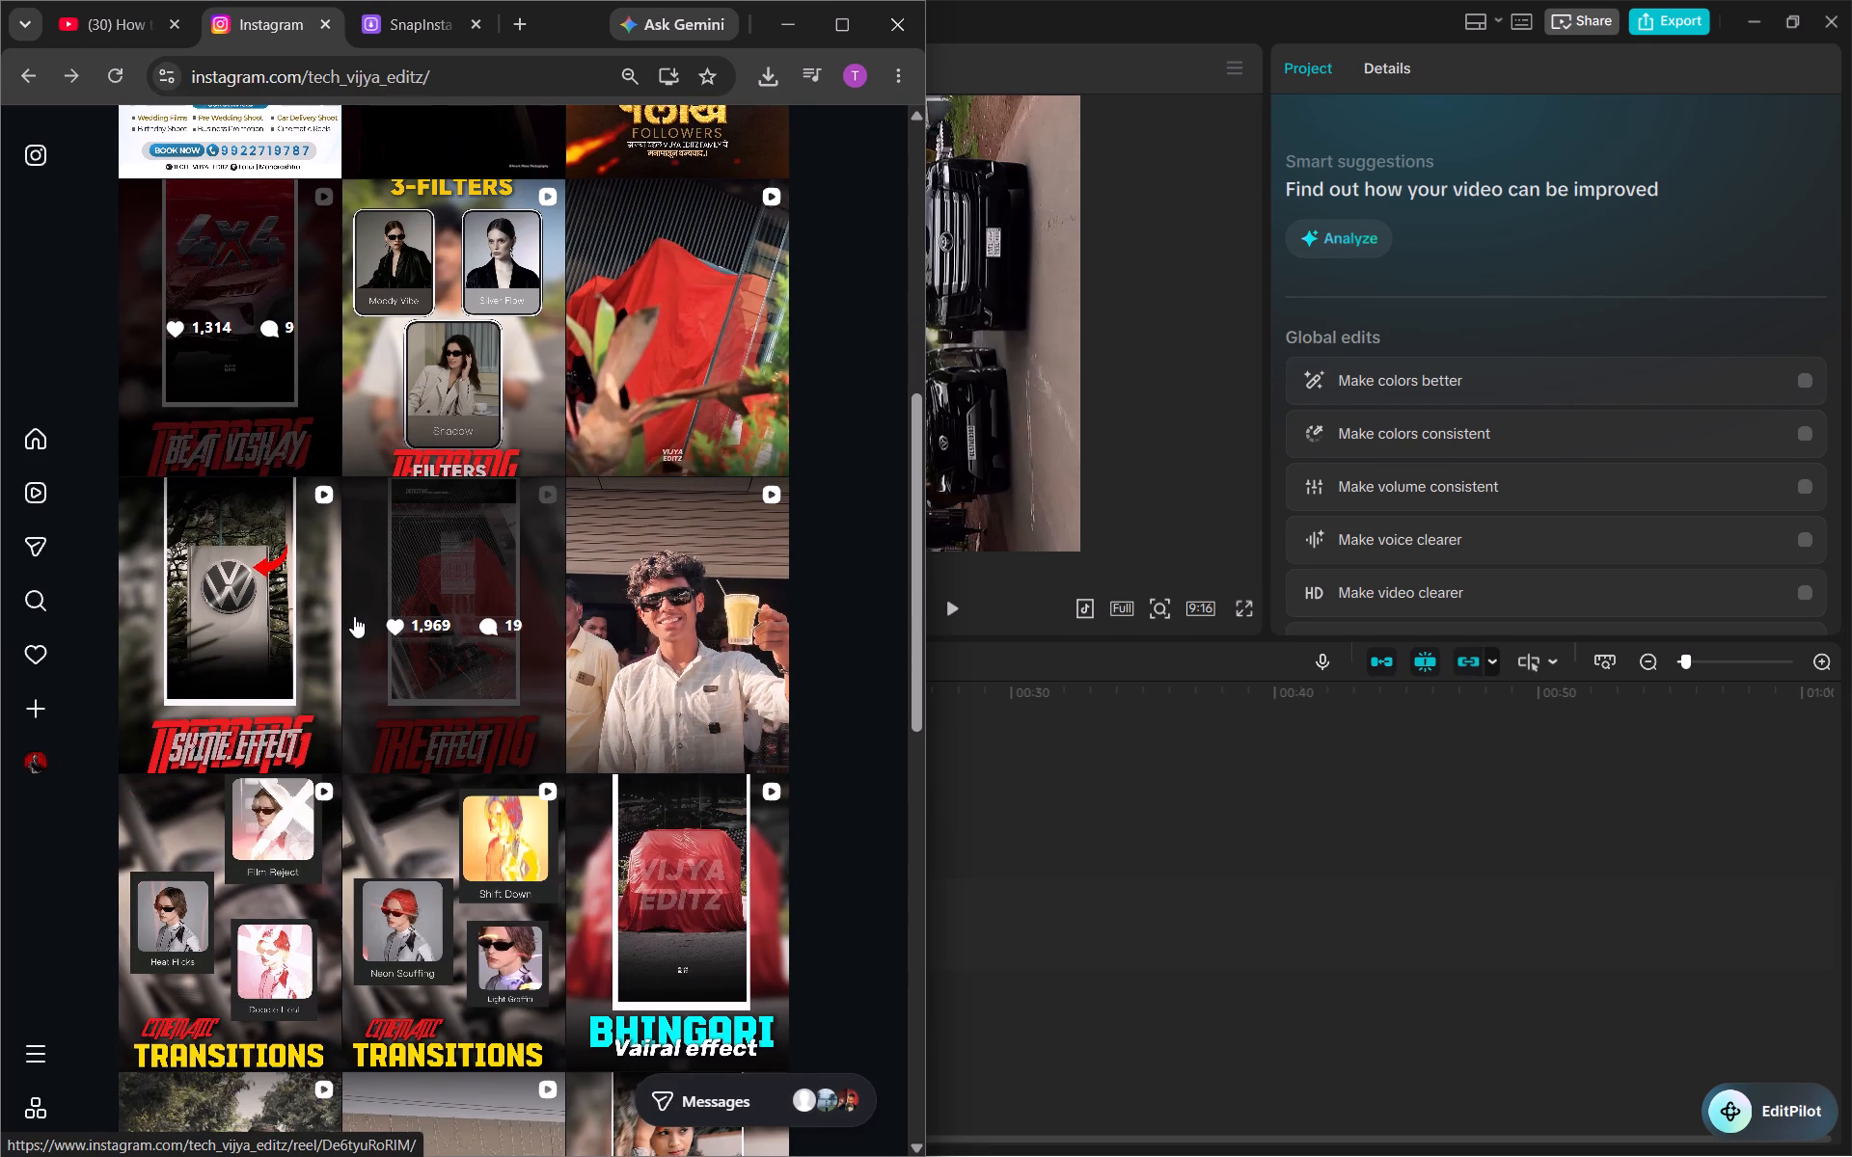
scroll(354, 616, "down", 4)
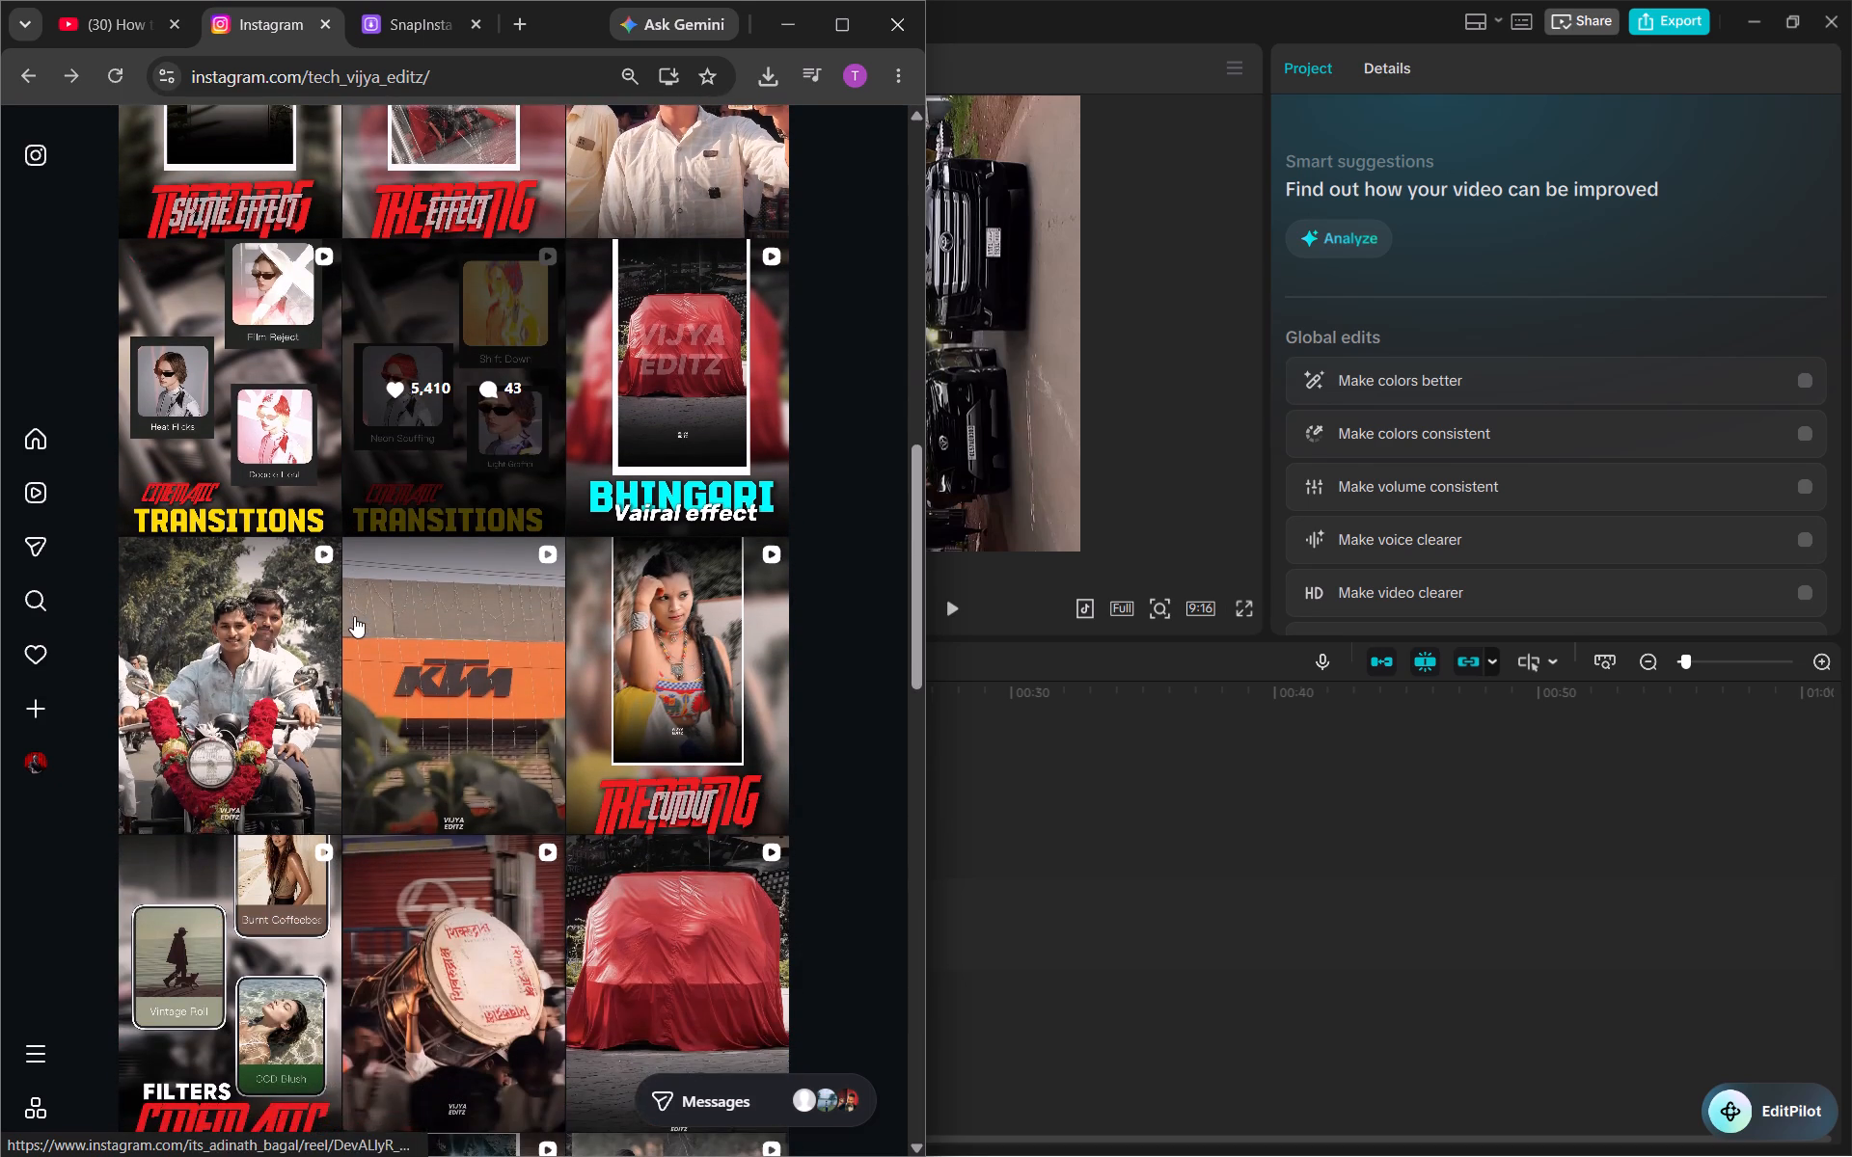
left_click(511, 385)
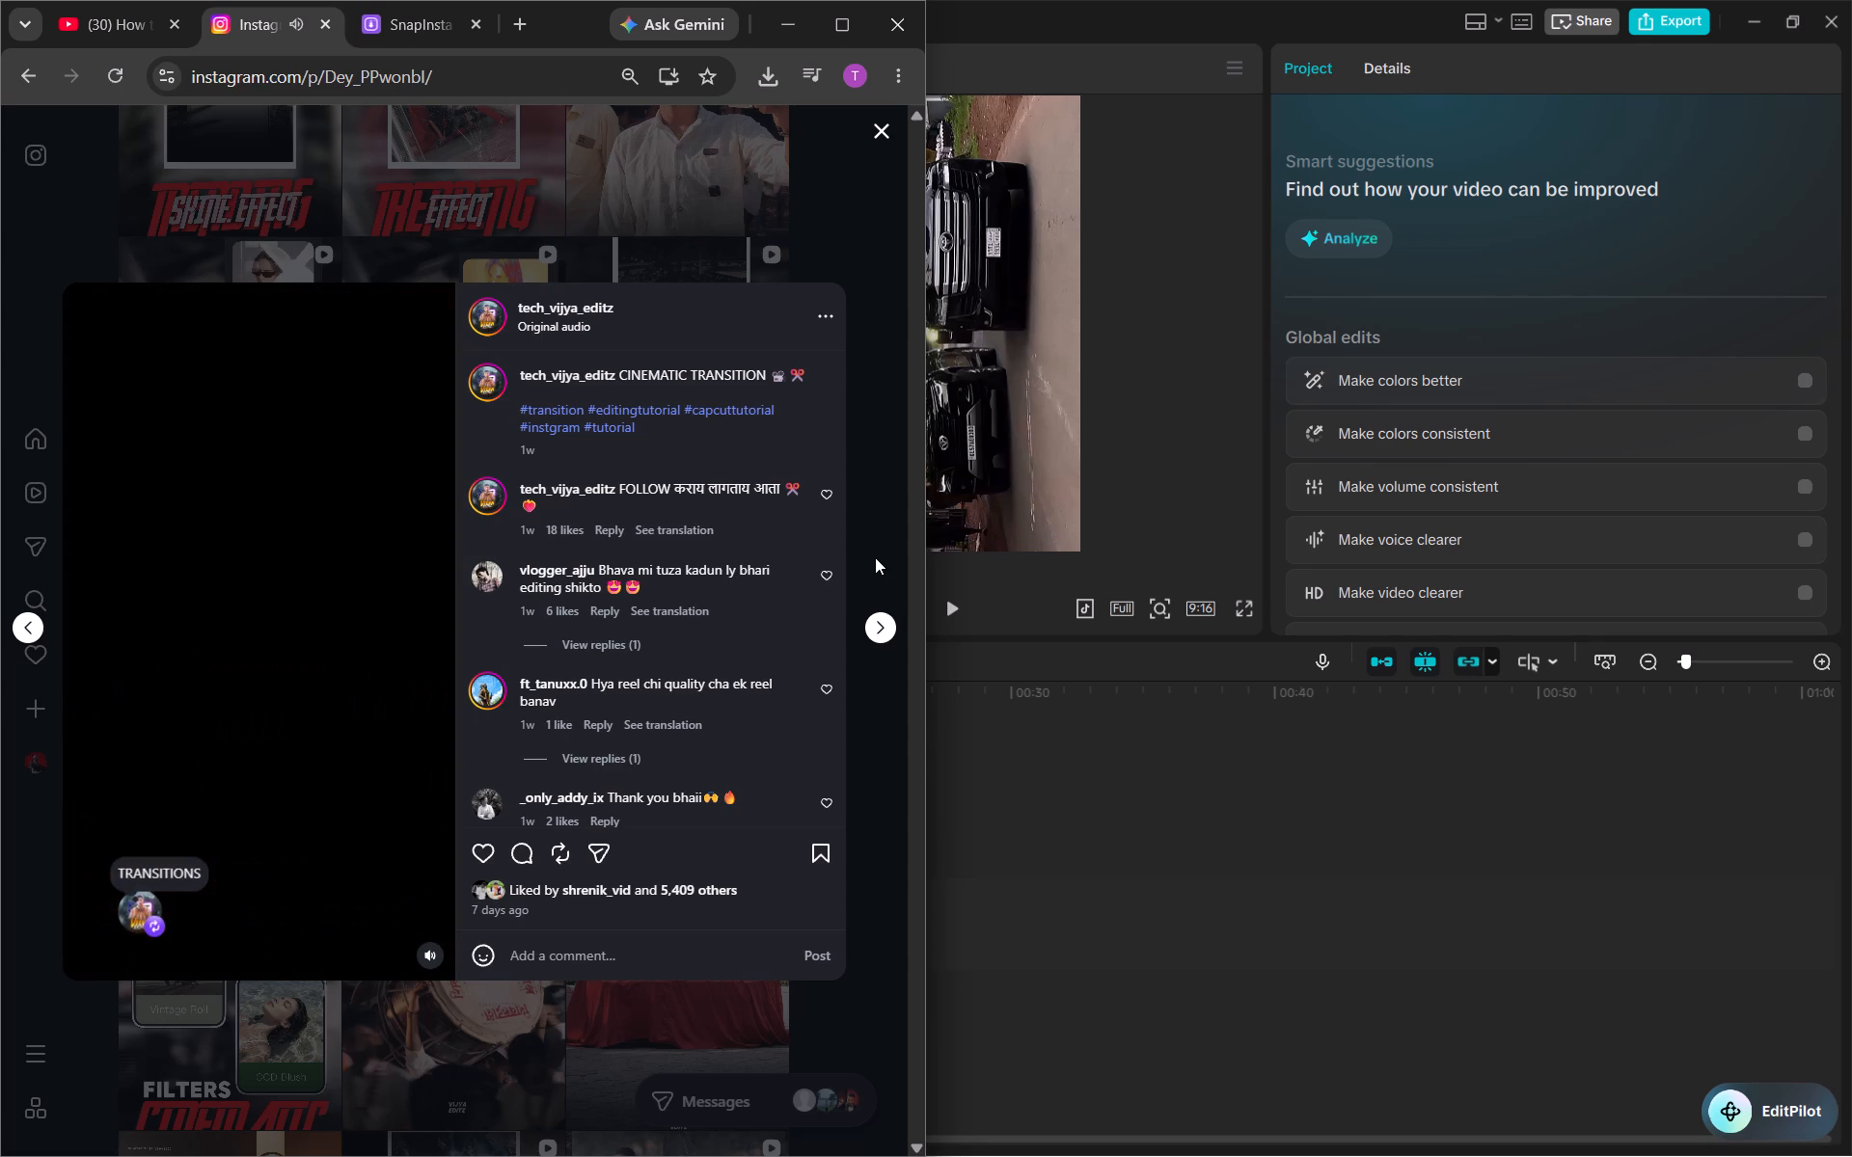
left_click(875, 557)
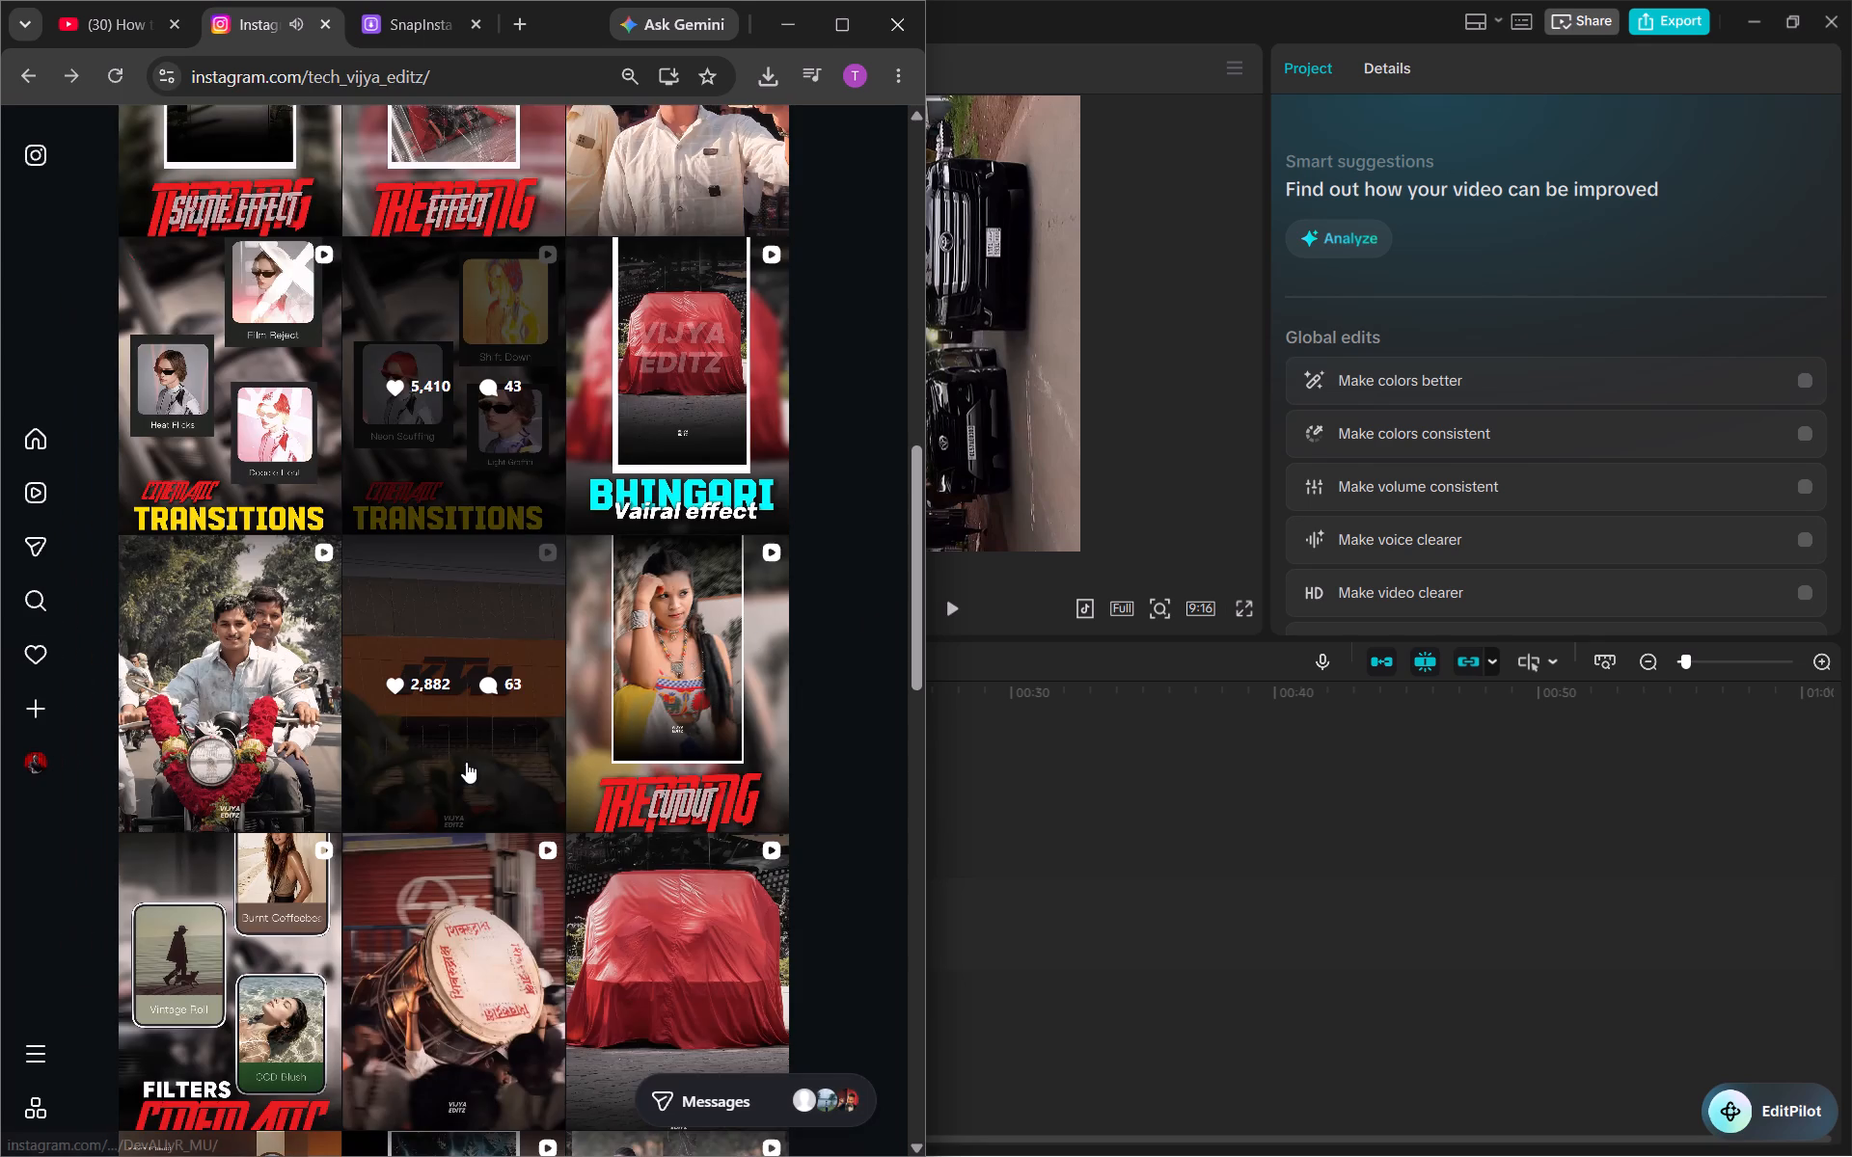
Watch the "TRENDING VAIRAL EFFECT" tutorial and black Thar reels further down the profile, and look over the older posts.
scroll(466, 762, "down", 4)
left_click(478, 576)
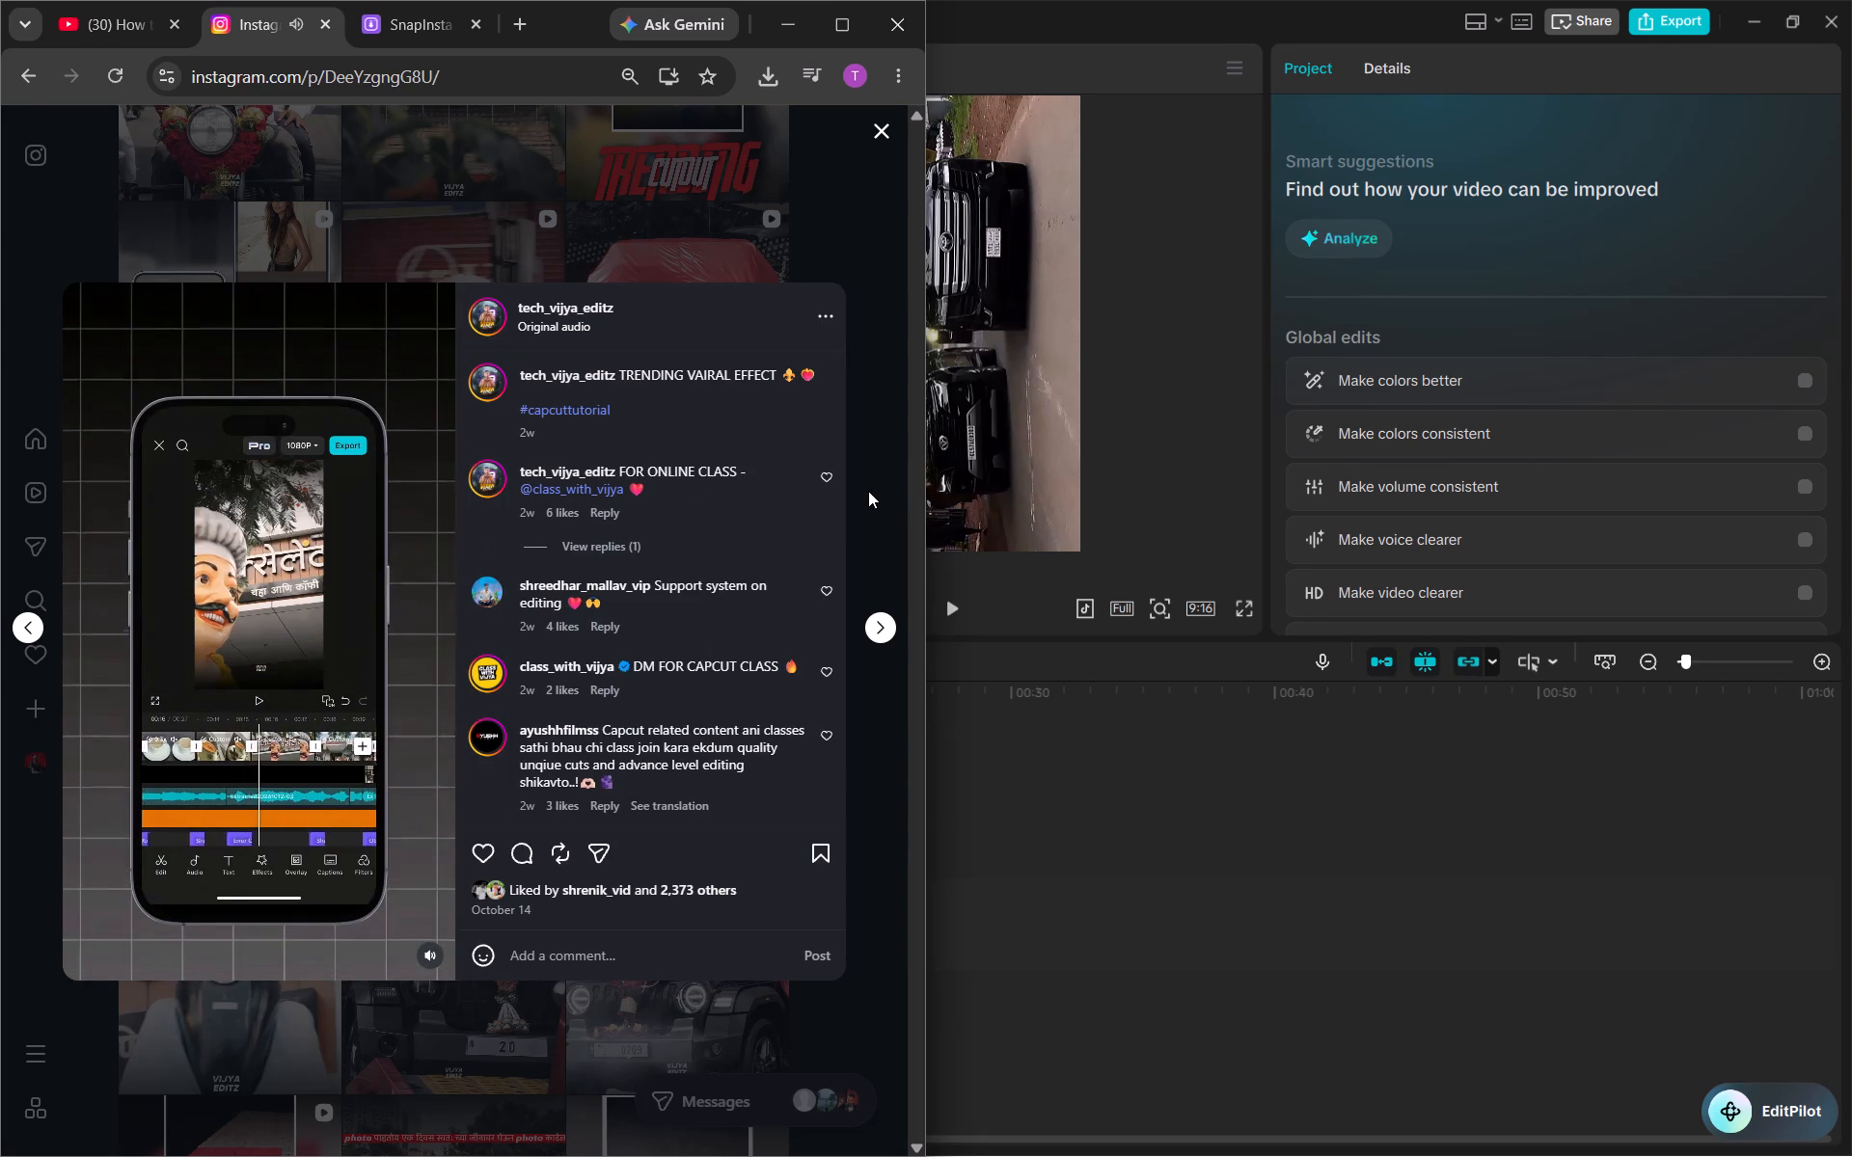
left_click(868, 491)
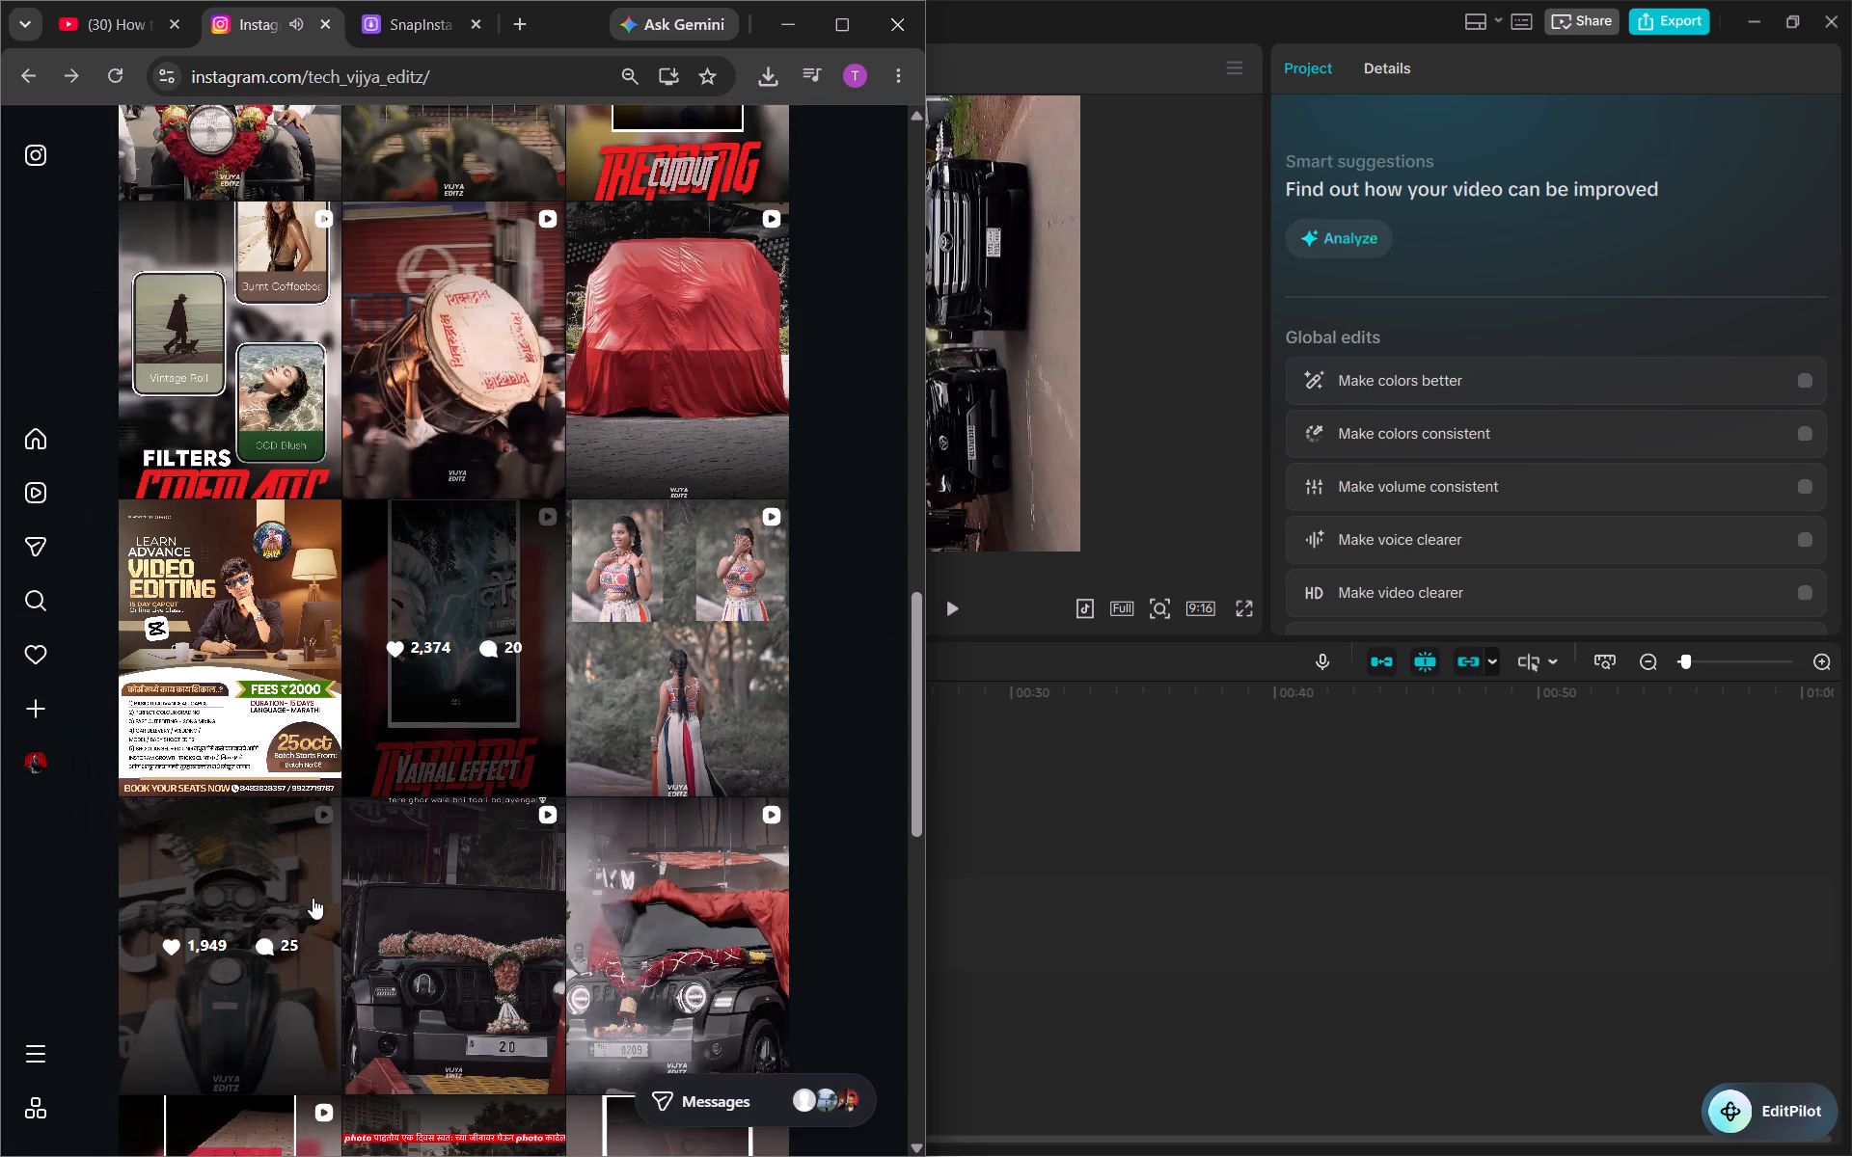
scroll(313, 898, "down", 3)
left_click(516, 605)
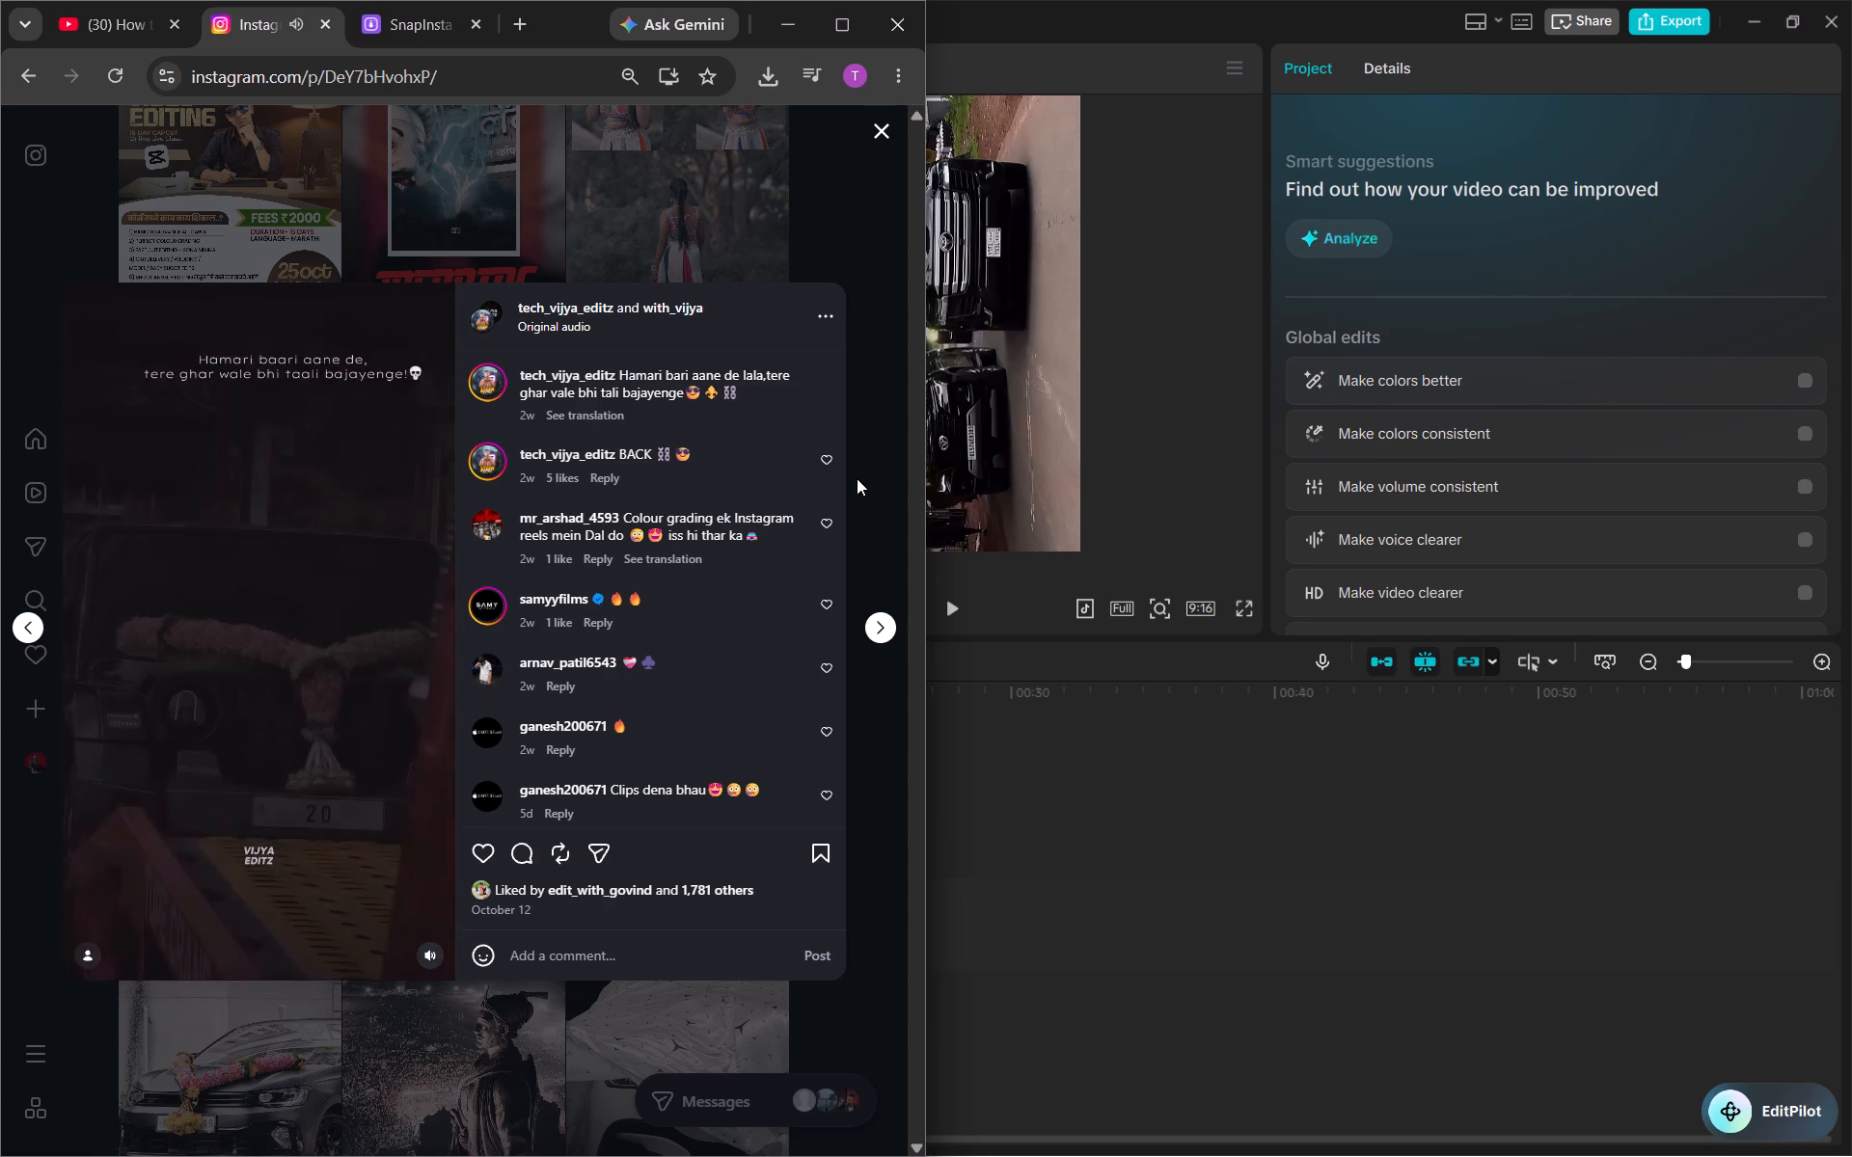
left_click(885, 625)
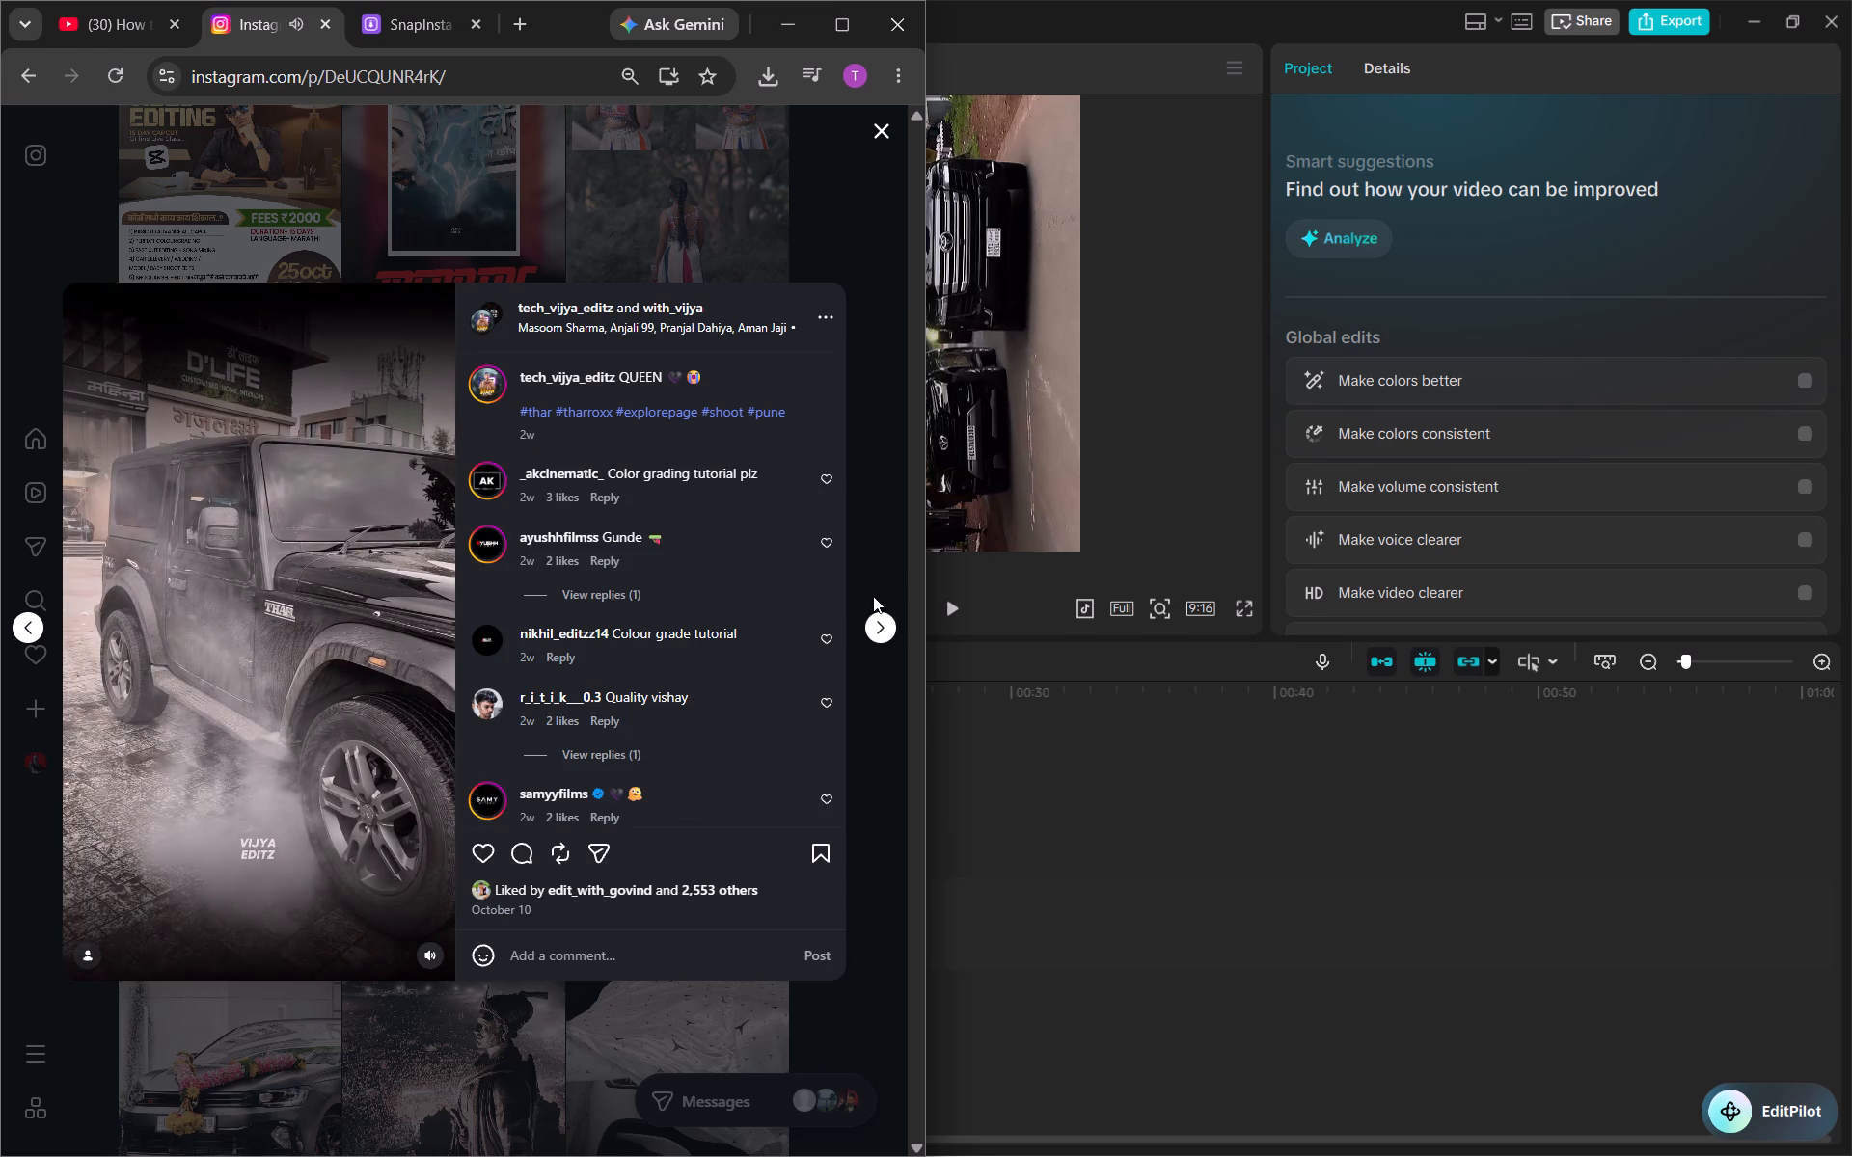
left_click(866, 620)
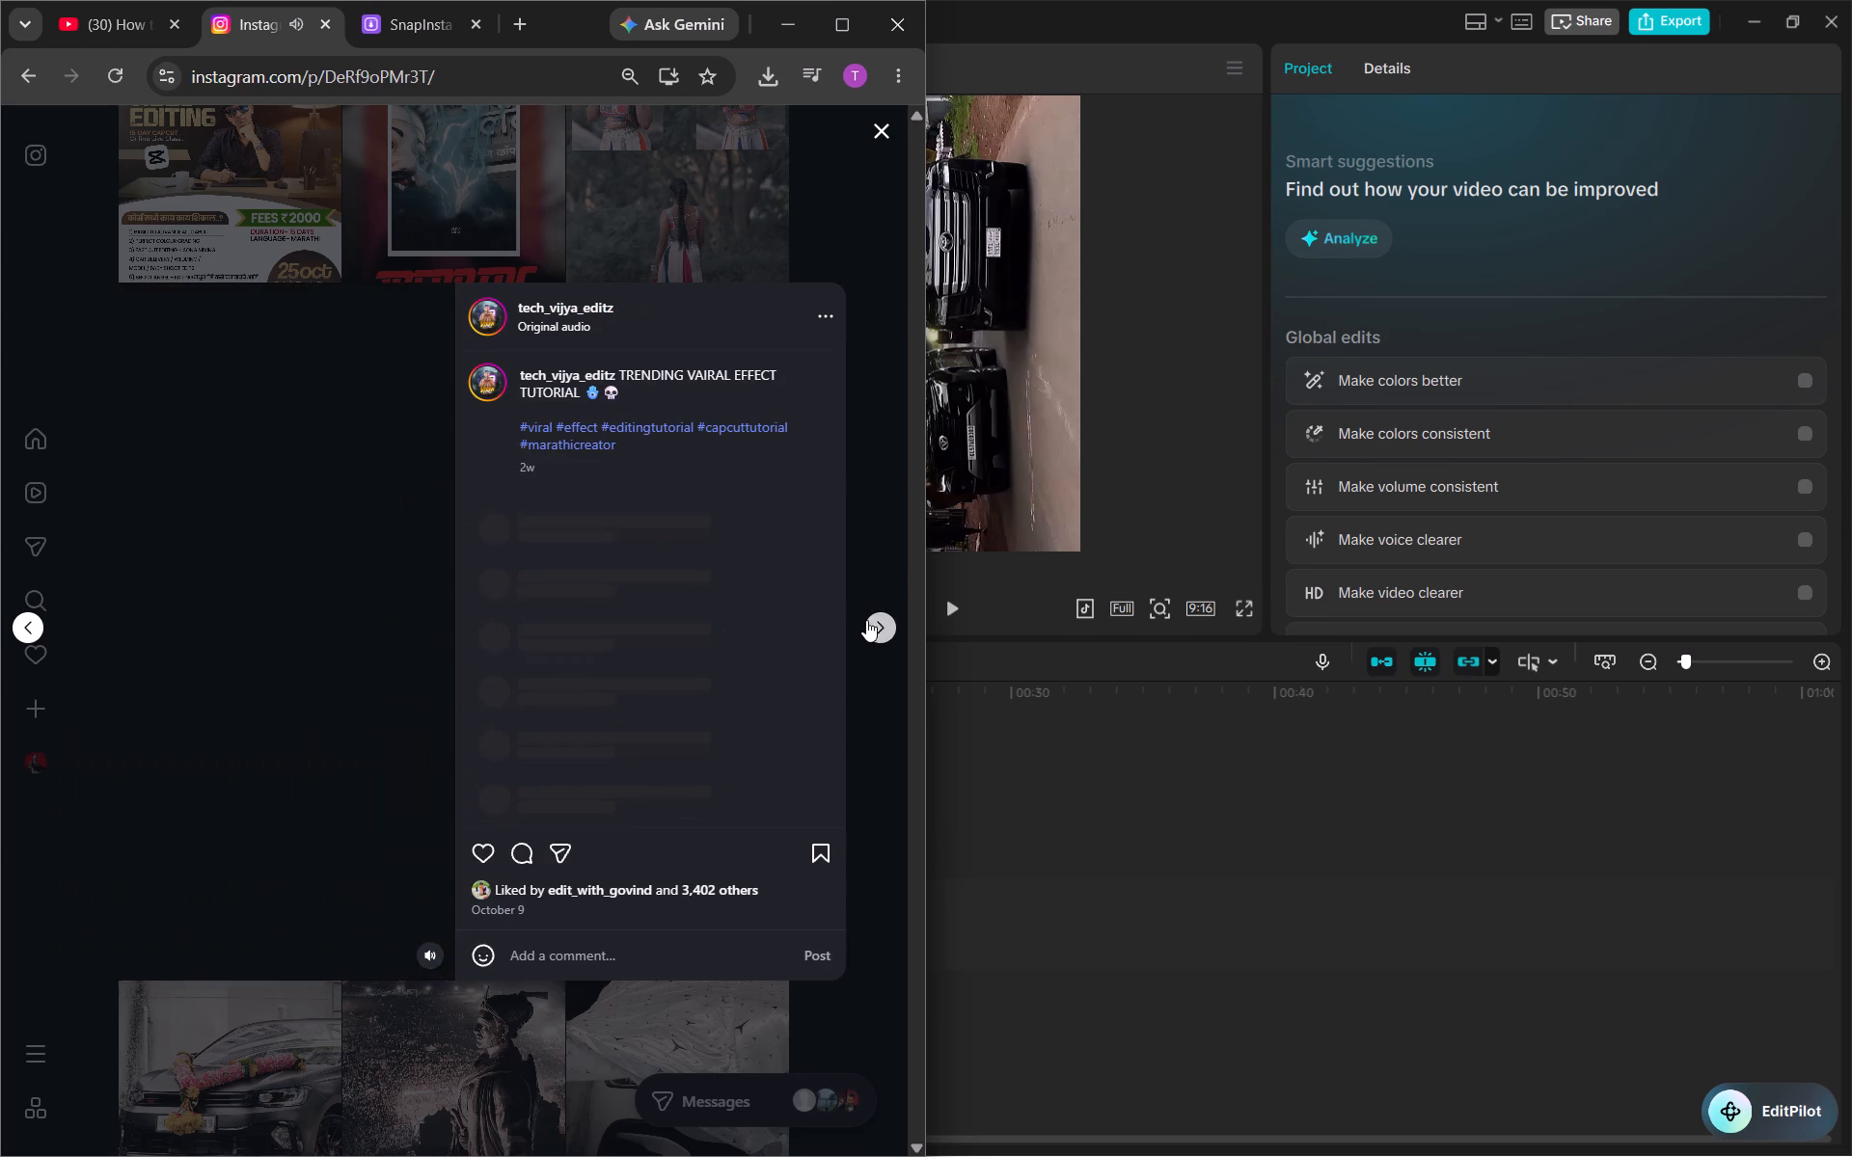
left_click(873, 563)
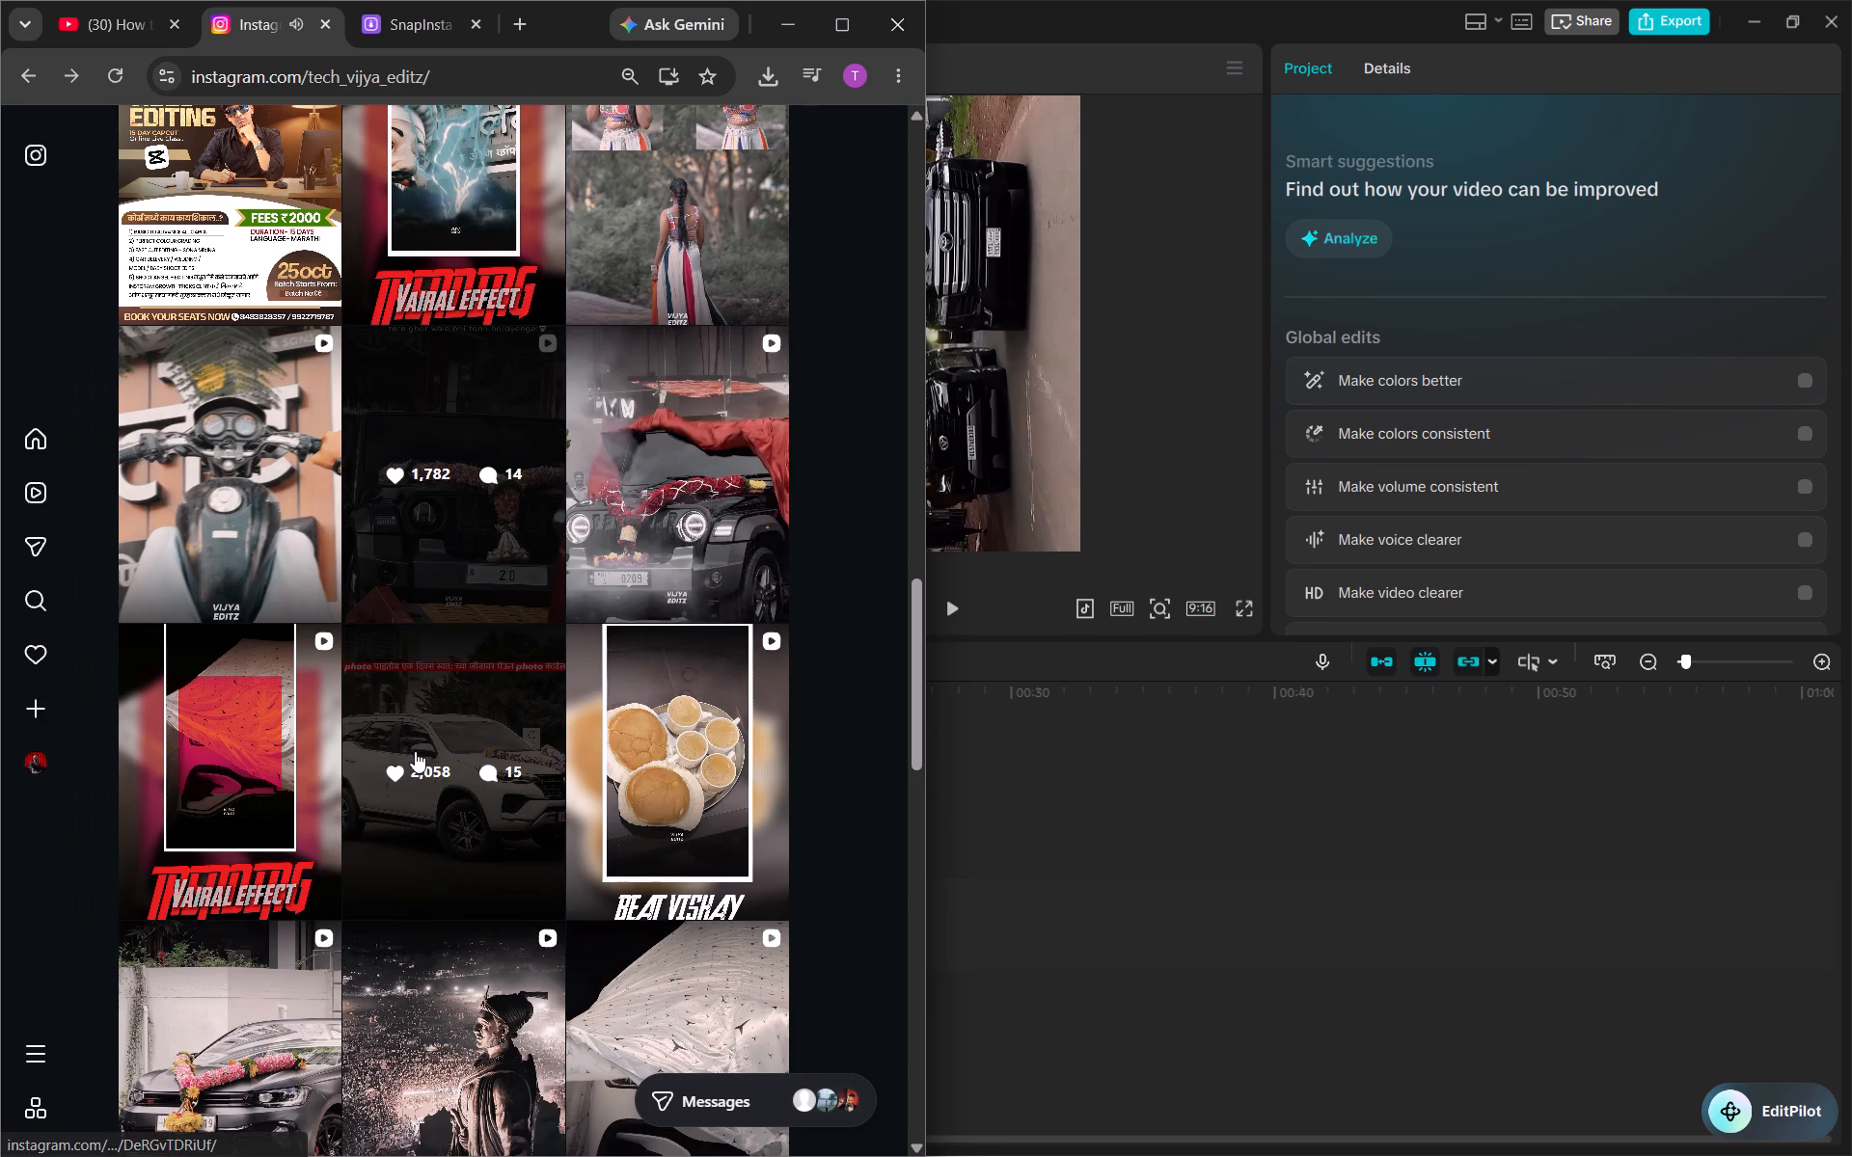
scroll(415, 751, "down", 5)
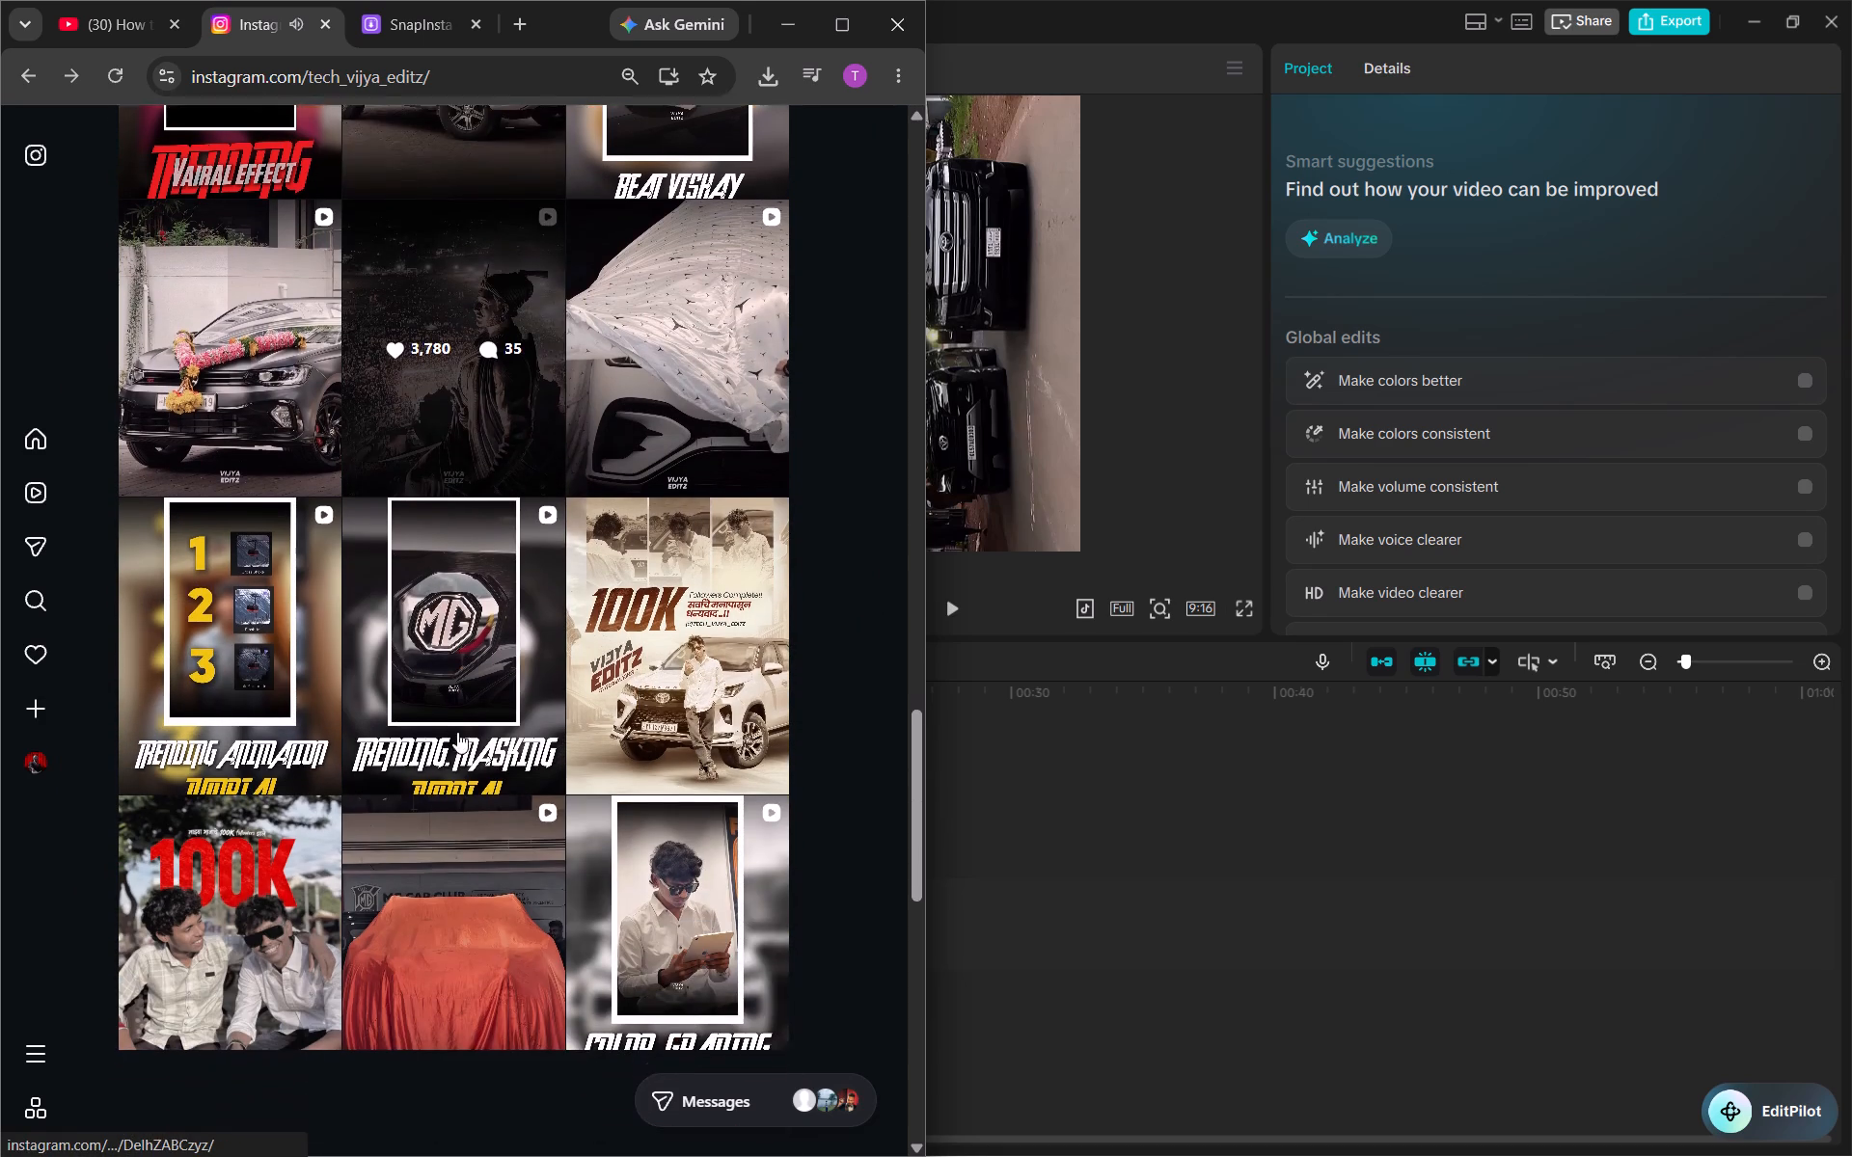
scroll(457, 732, "down", 6)
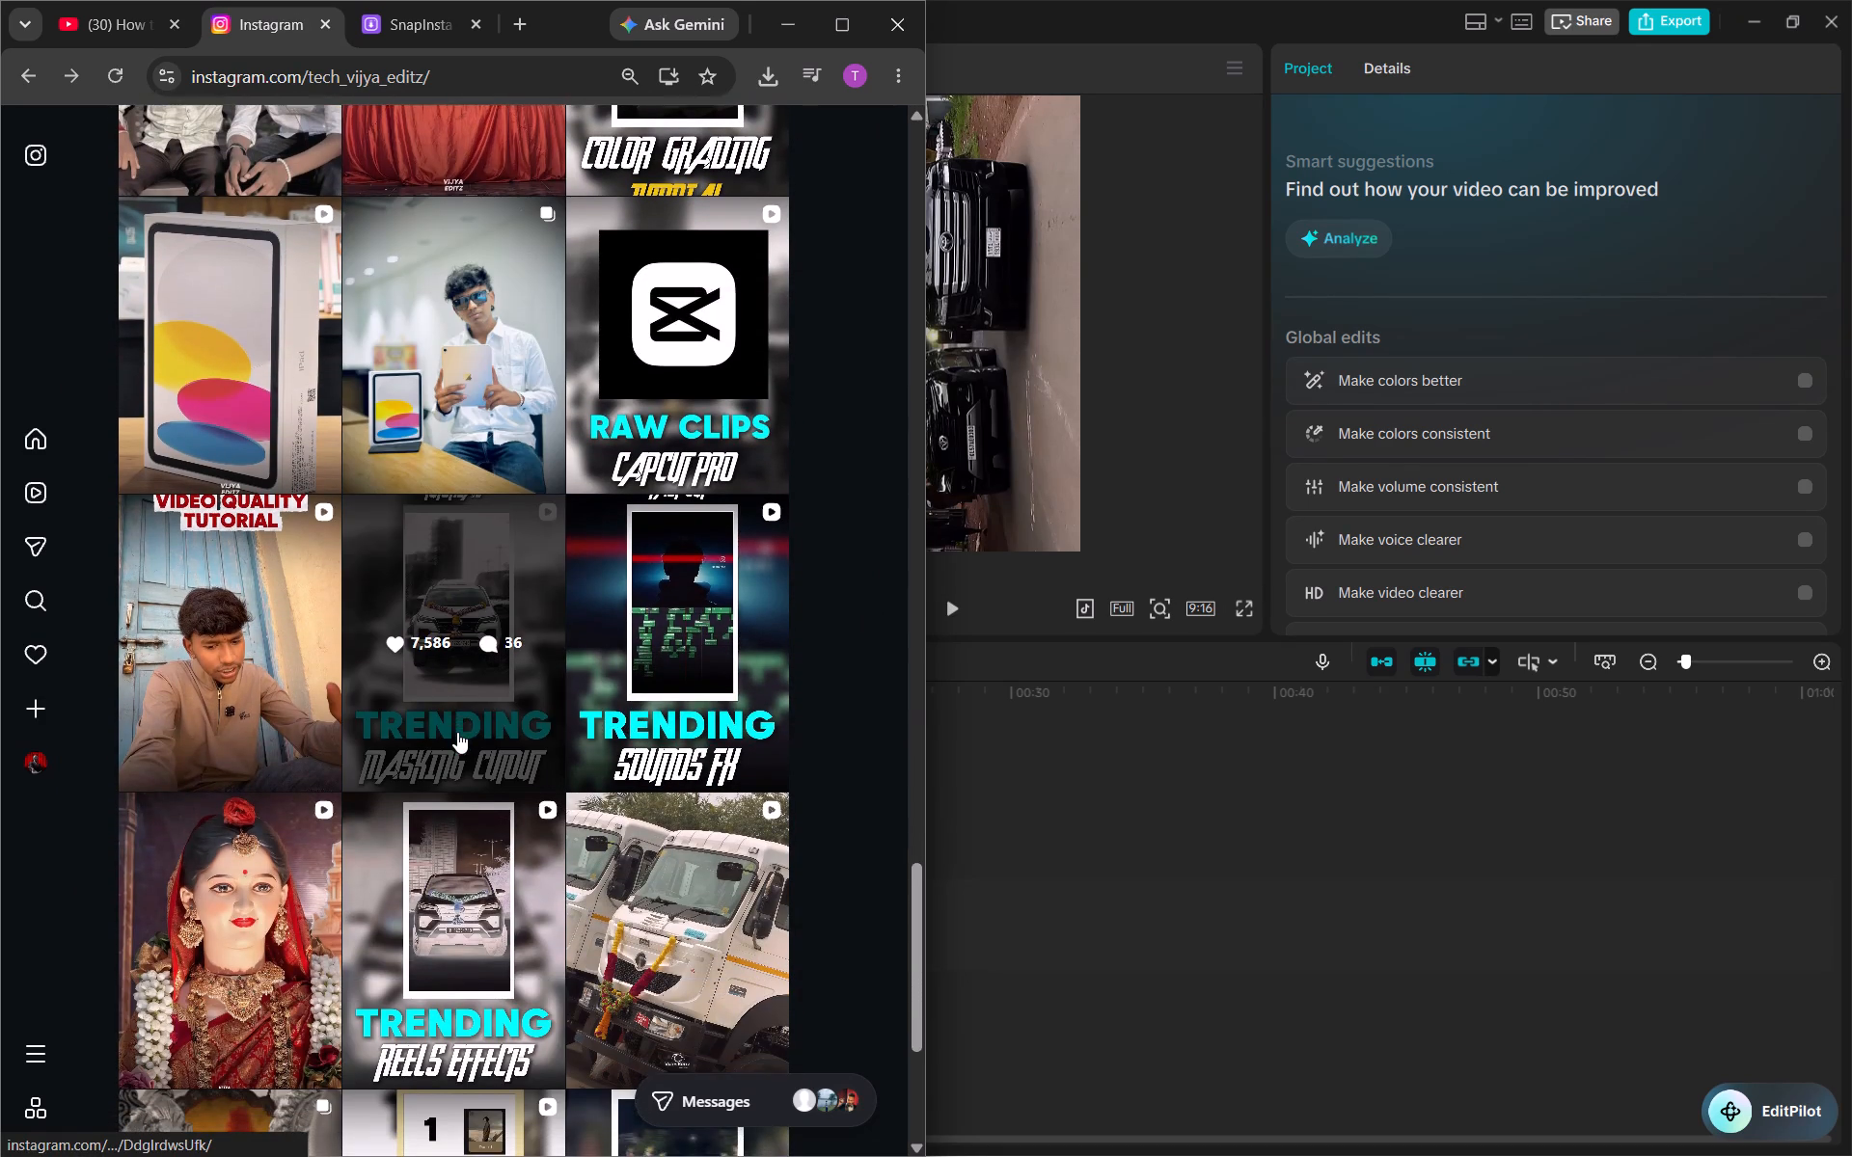
scroll(457, 732, "up", 12)
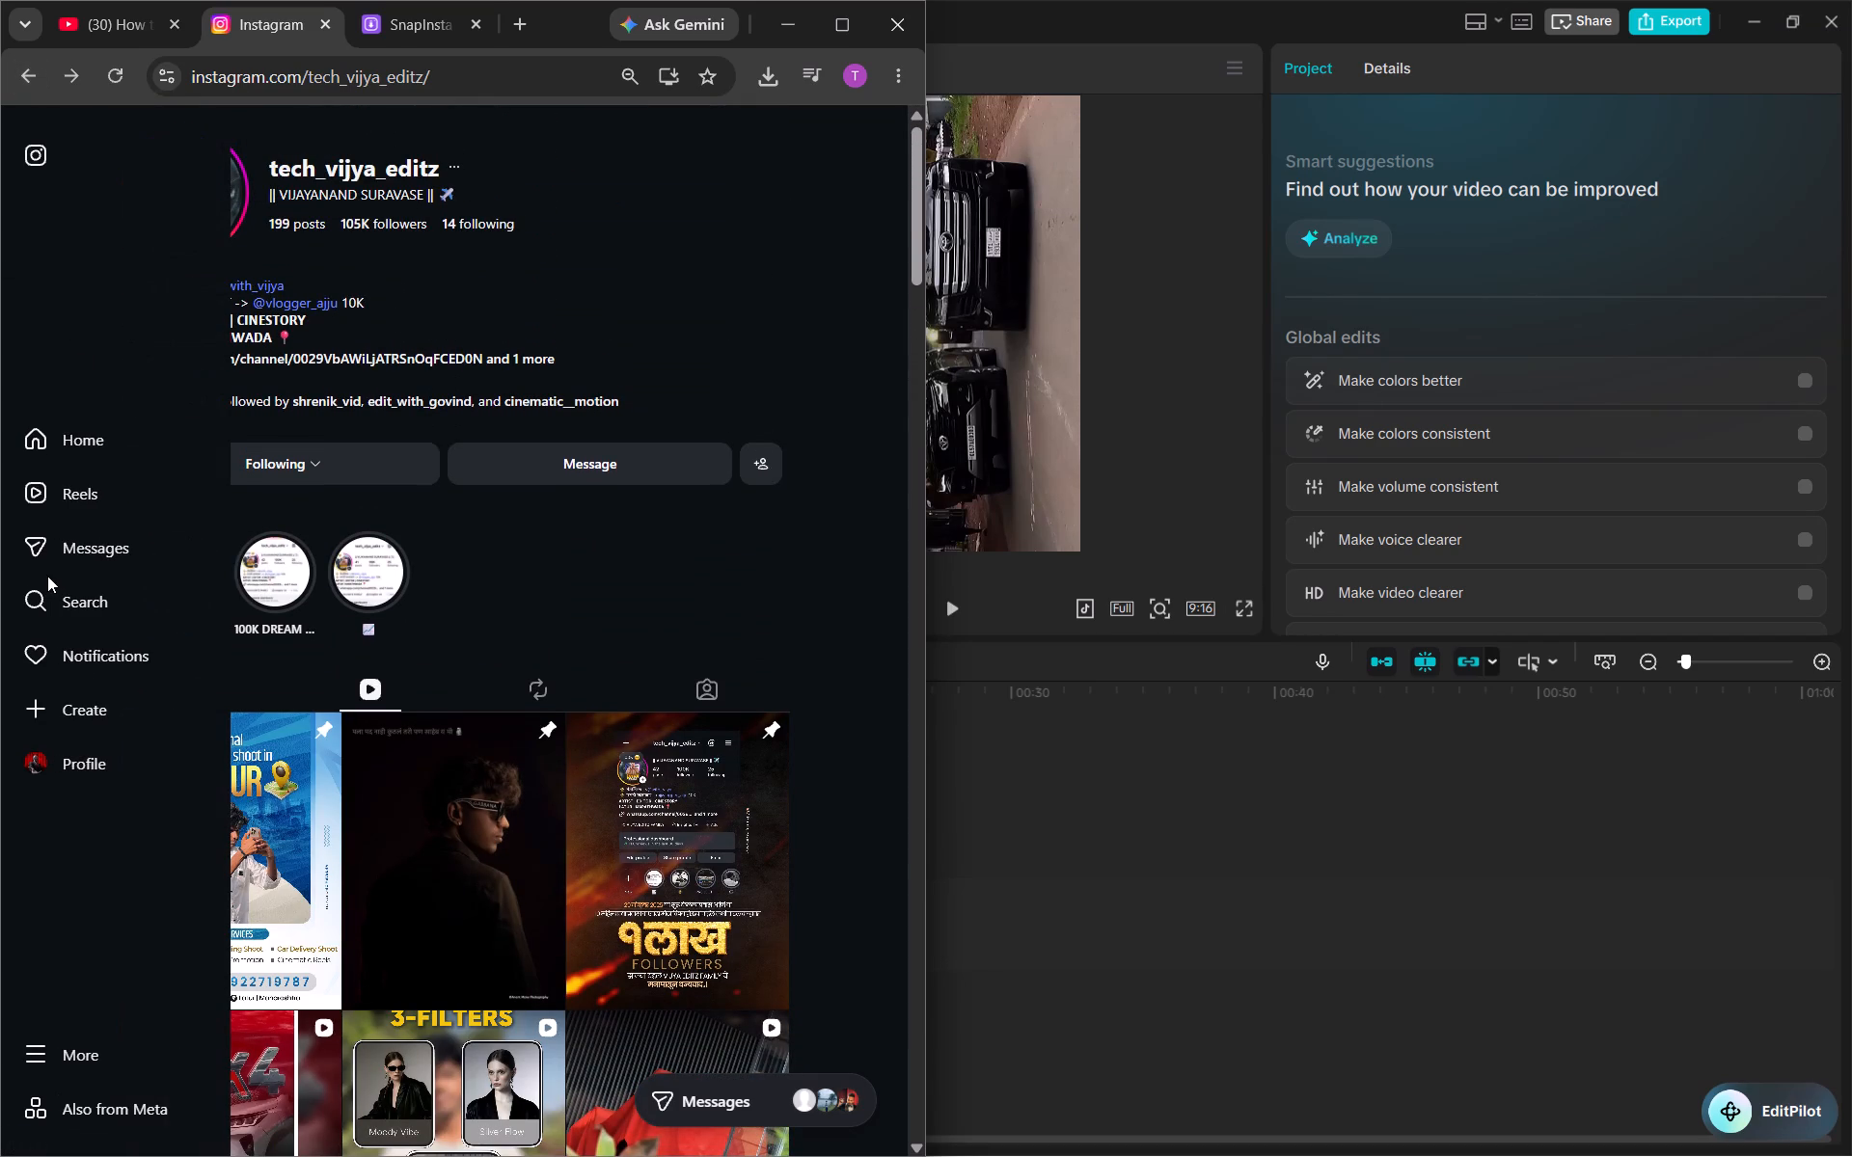
Leave the profile and browse Instagram's Explore feed for suitable car reels.
left_click(99, 612)
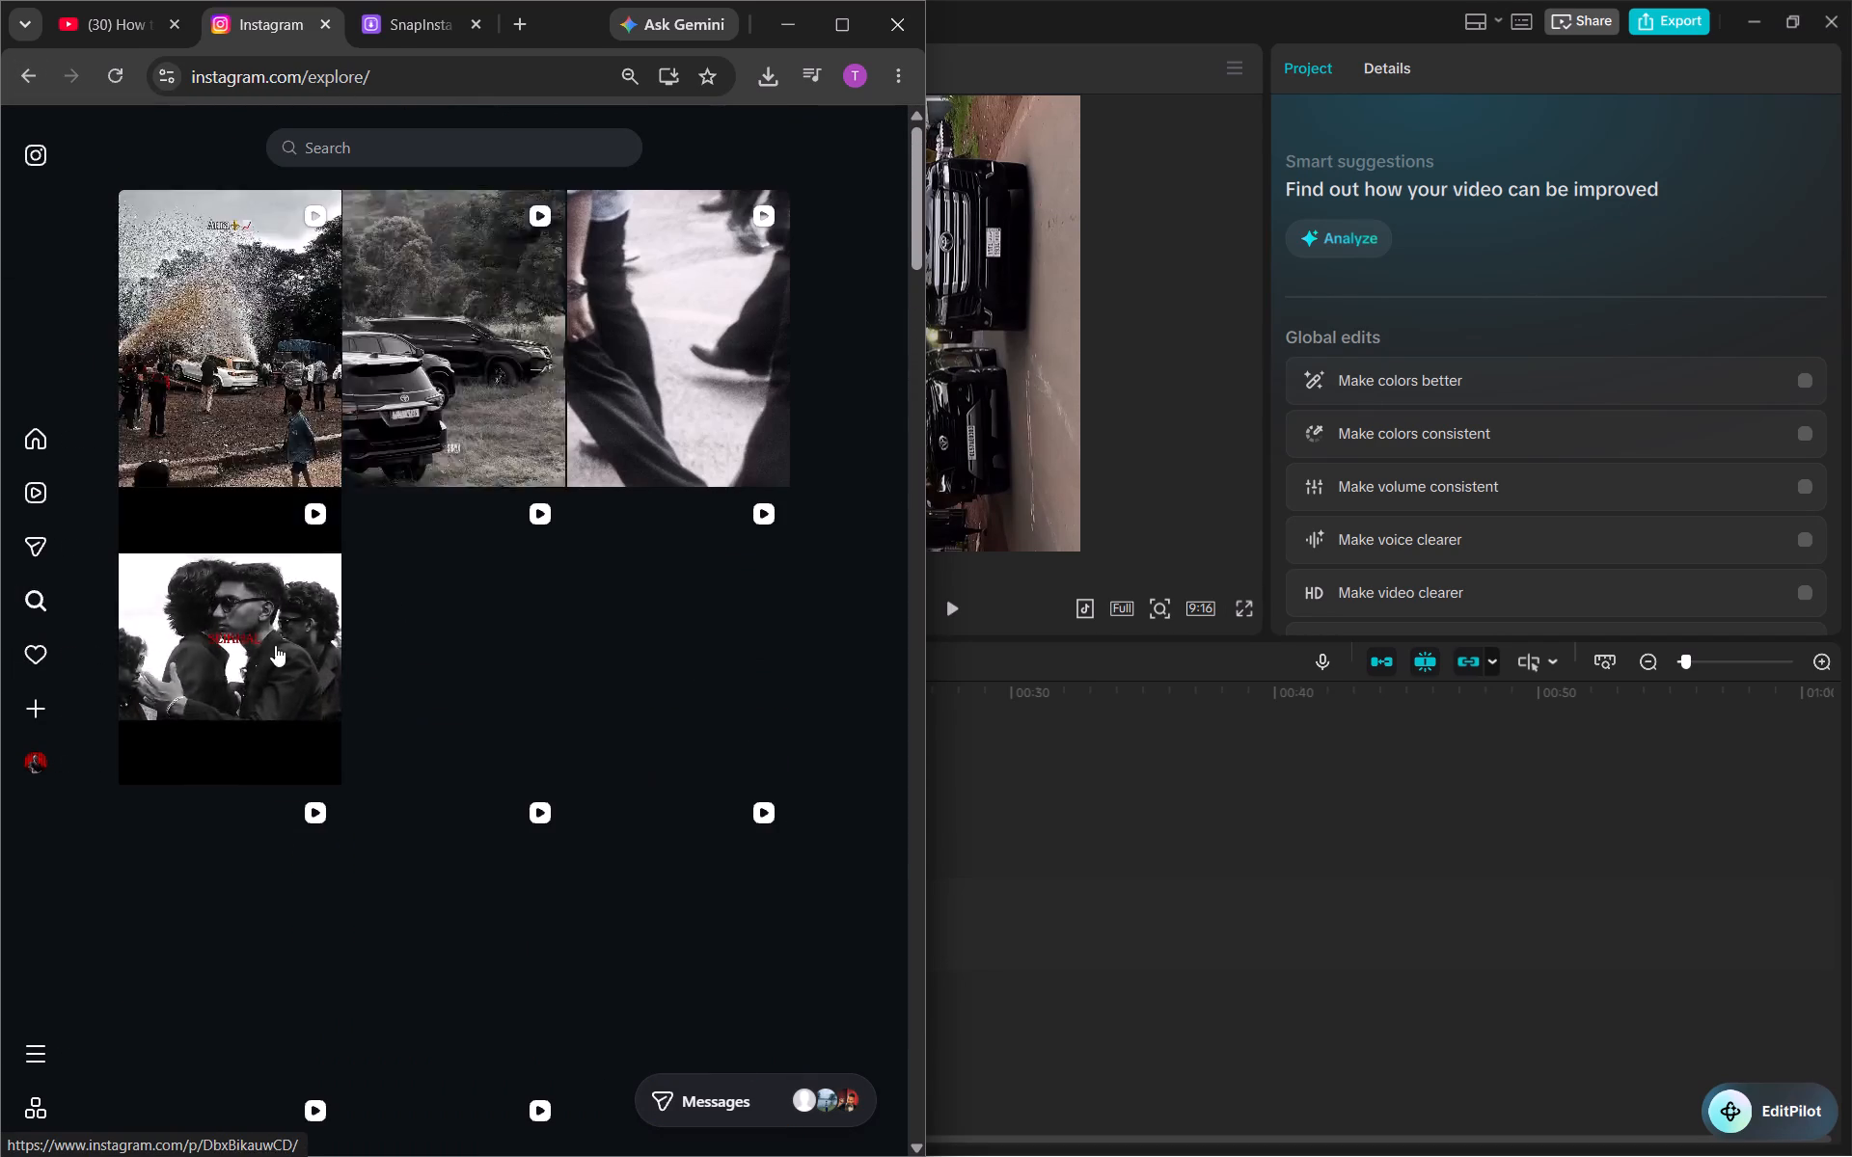
scroll(447, 758, "down", 1)
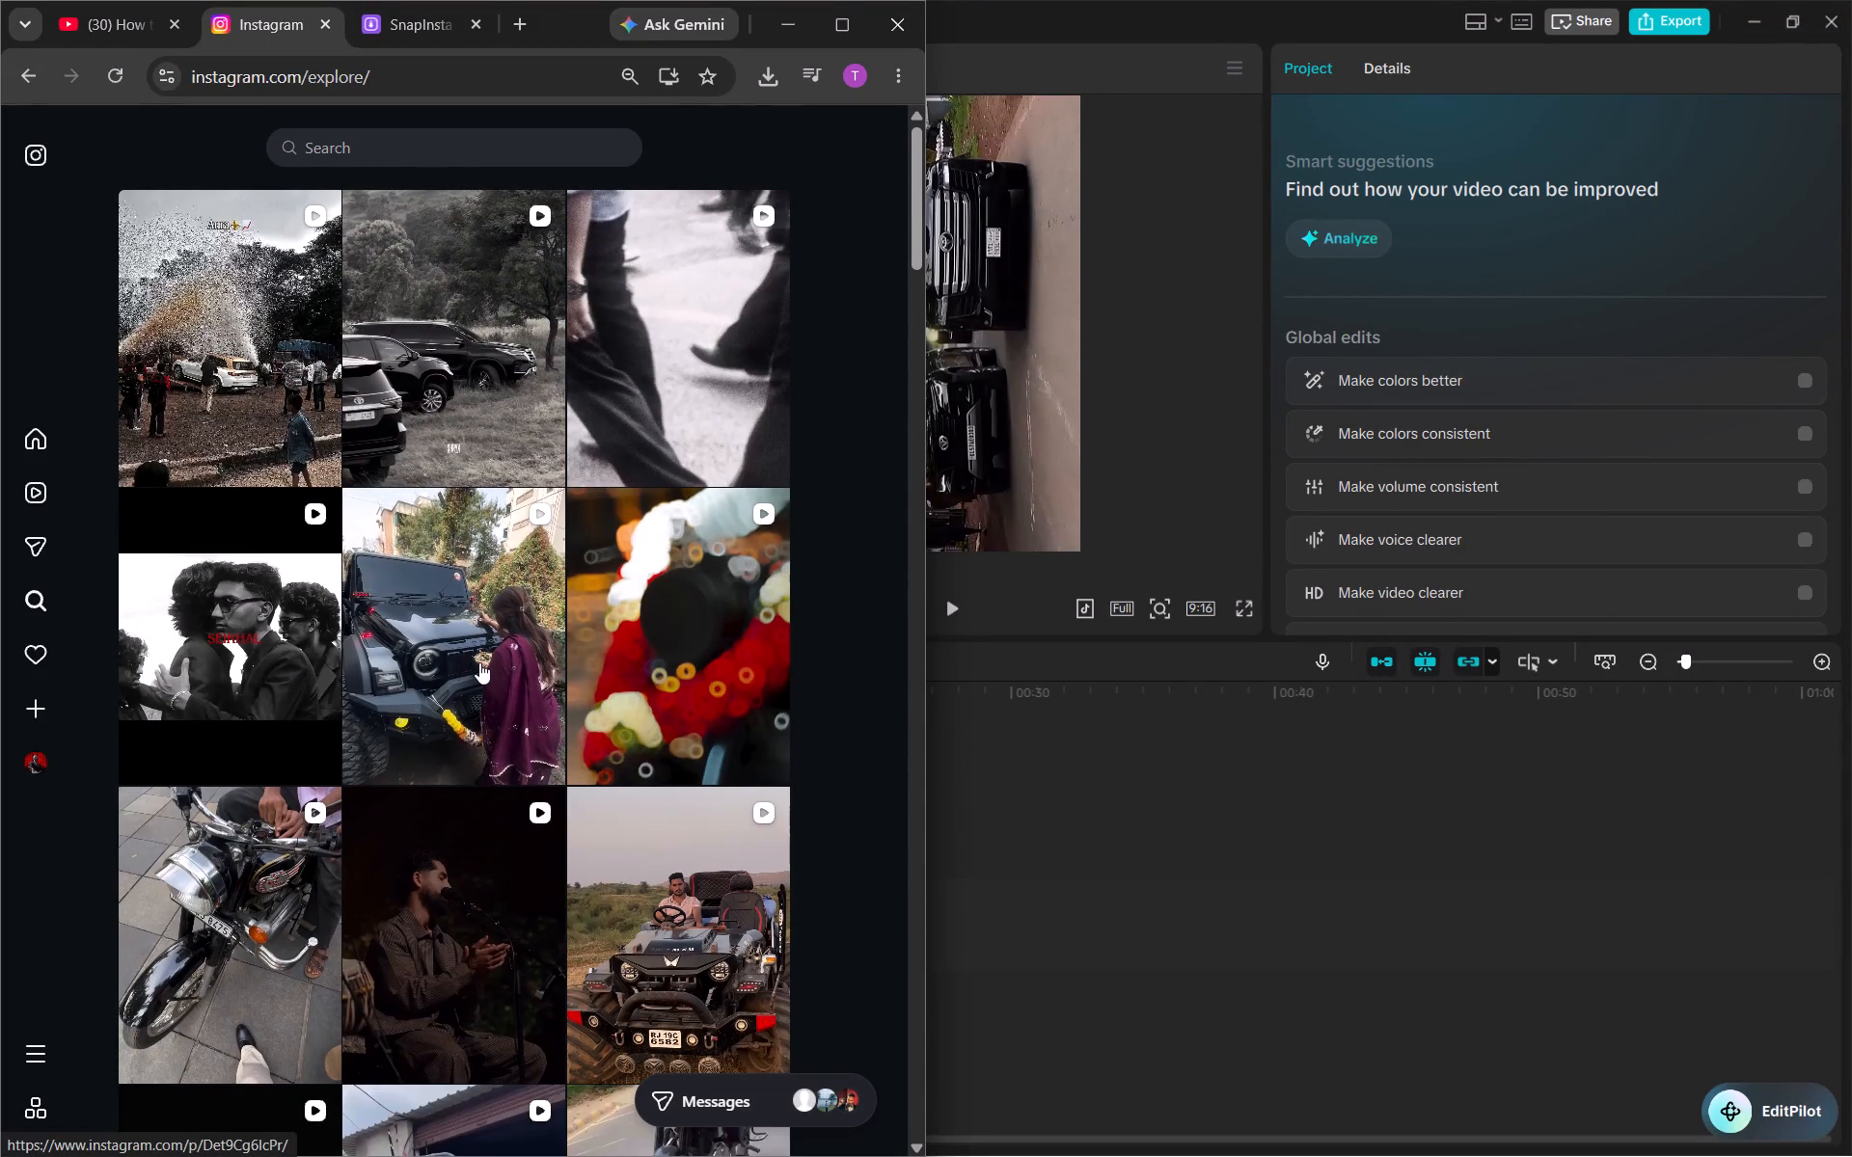
scroll(479, 662, "down", 6)
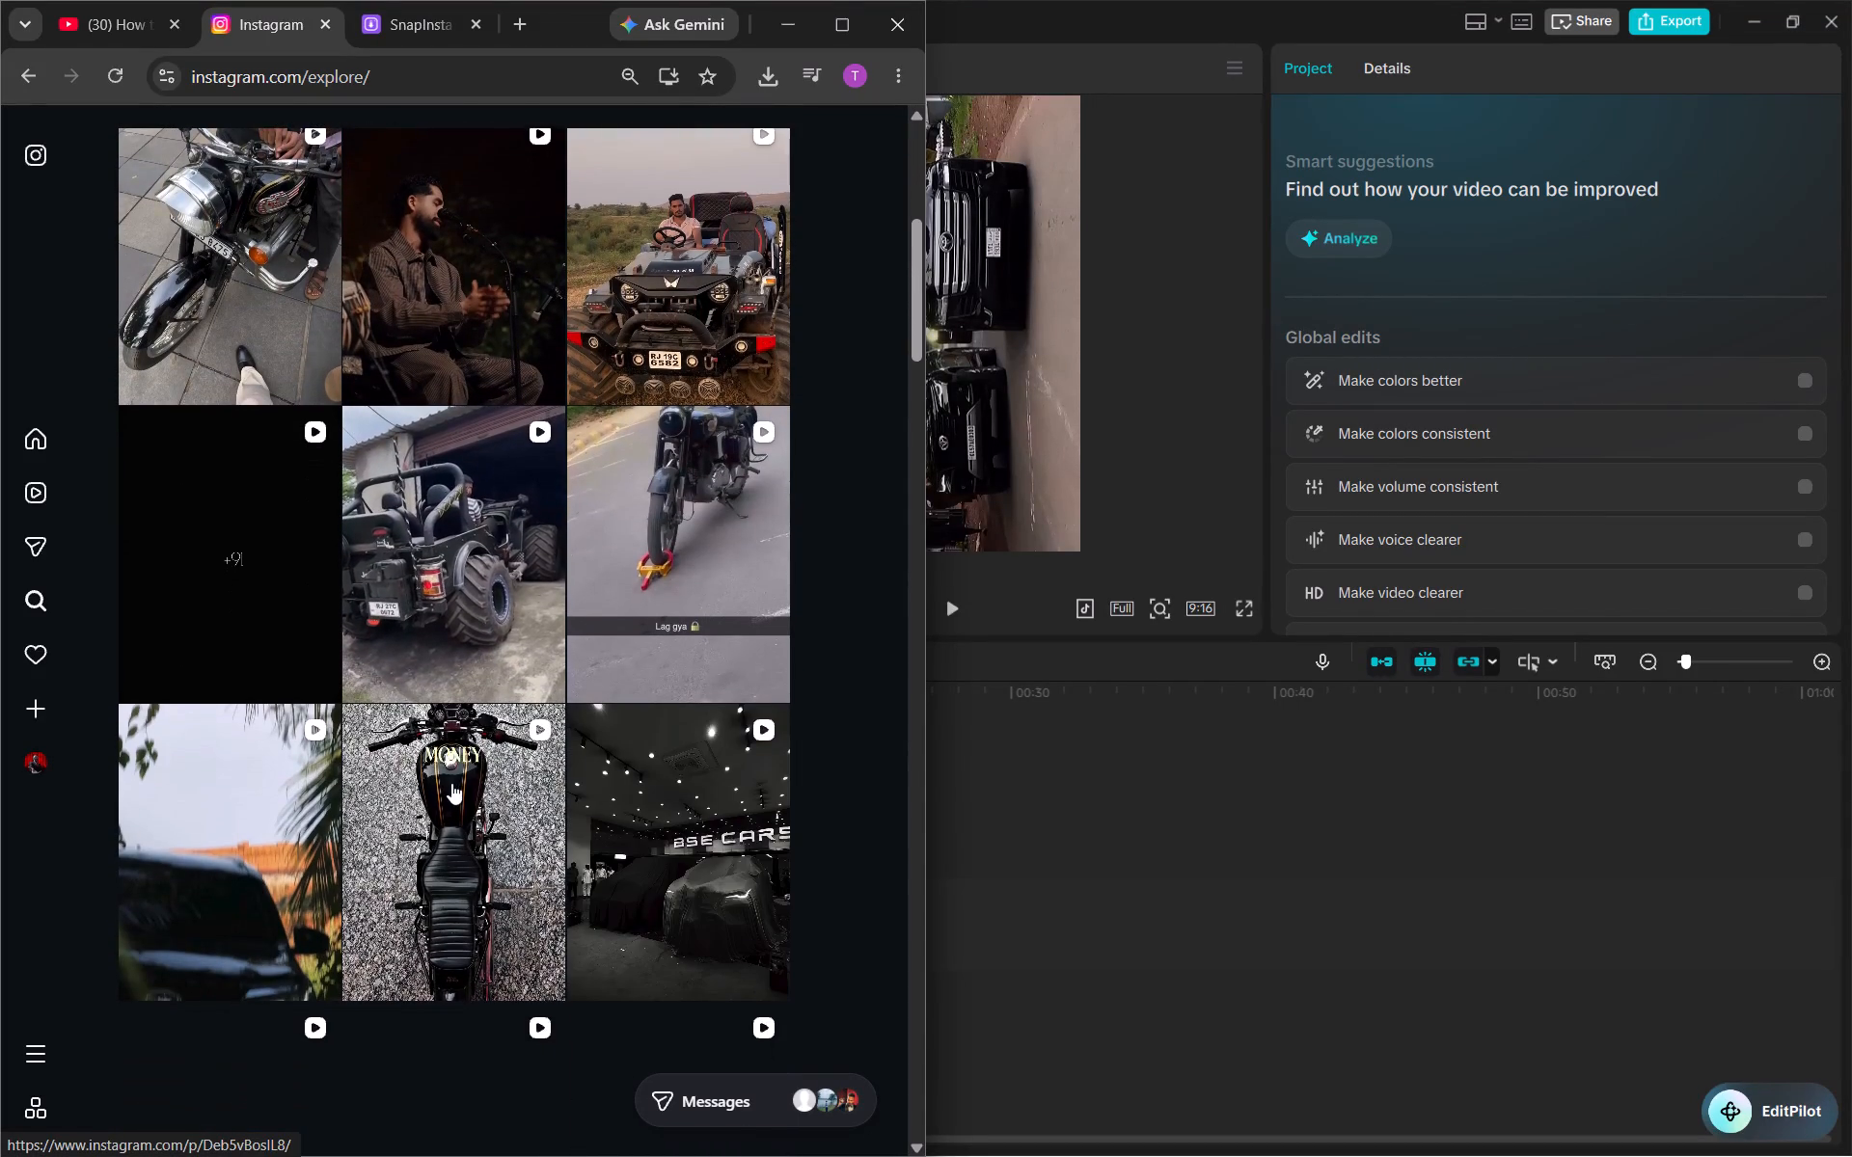
scroll(451, 783, "down", 5)
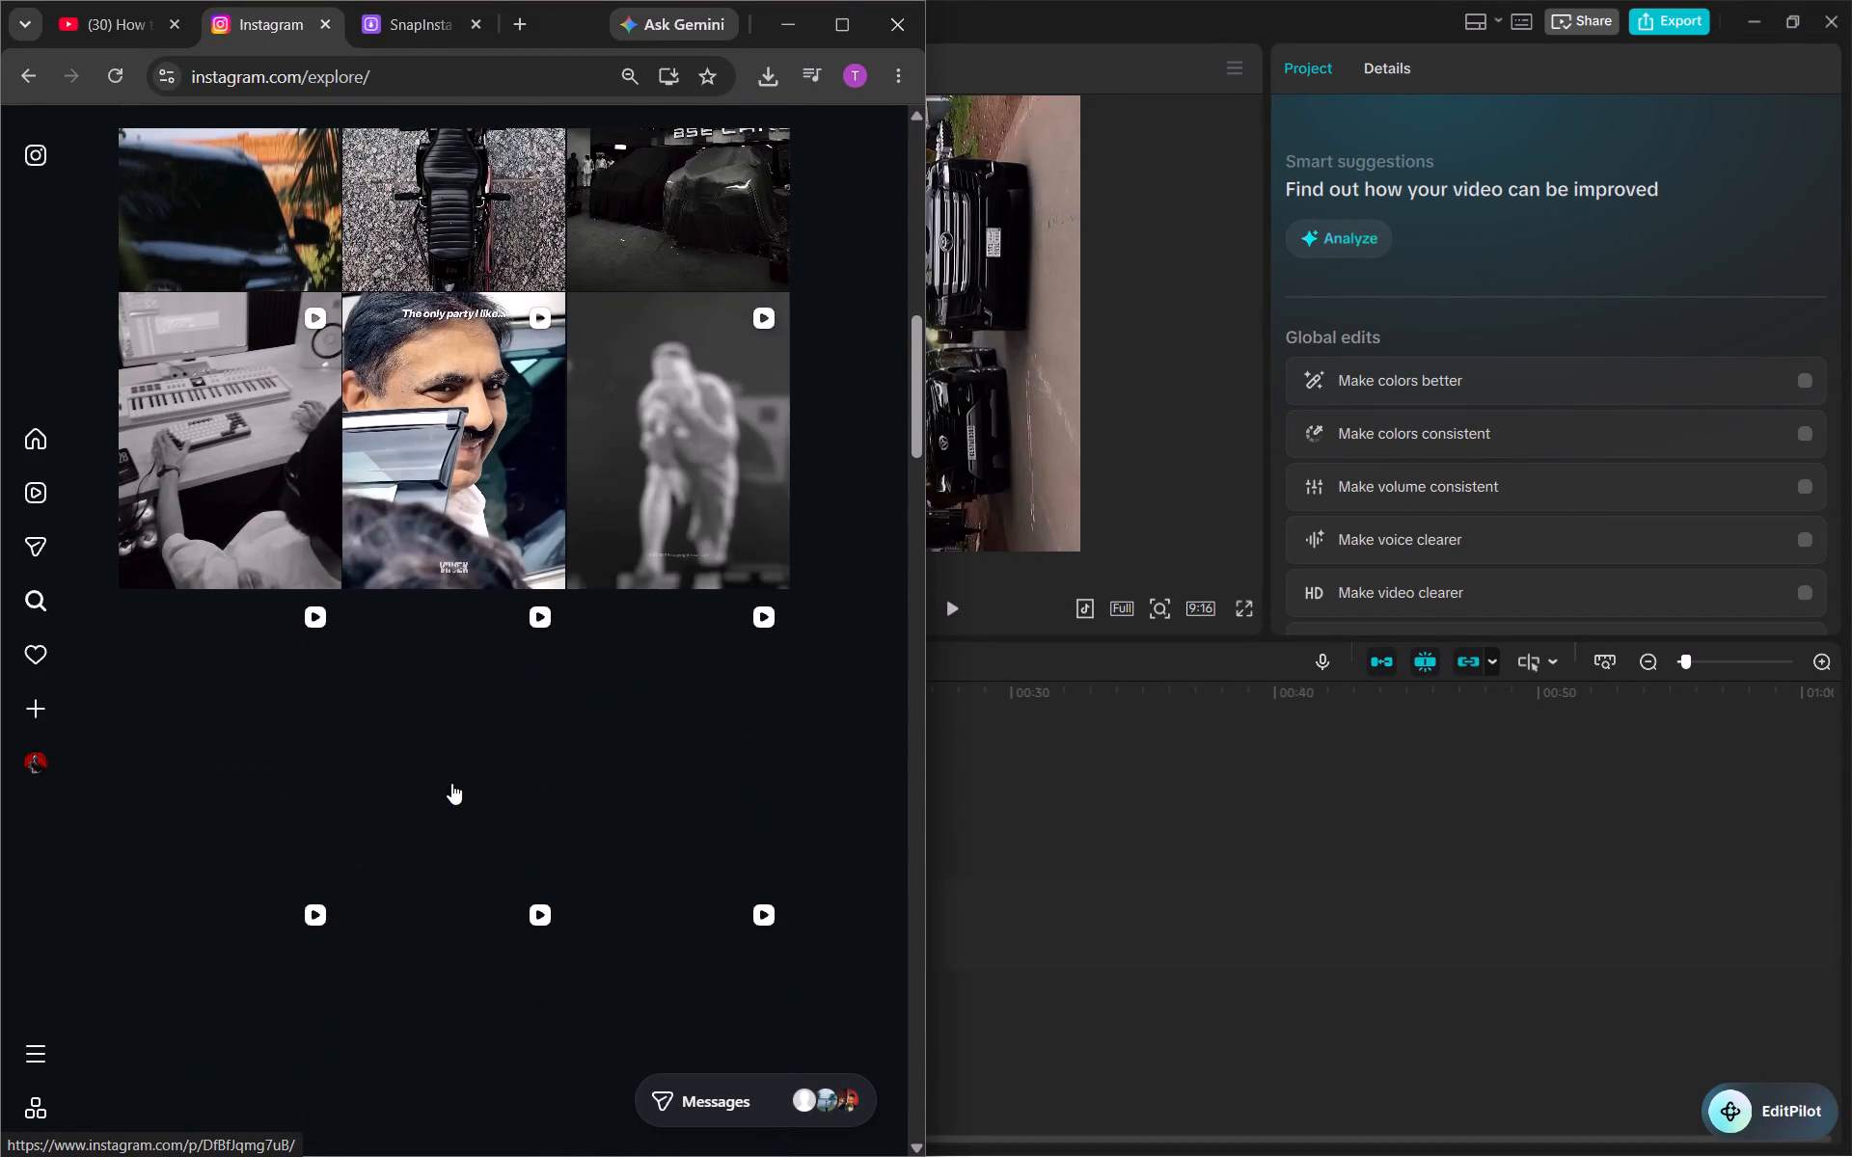
scroll(451, 783, "up", 5)
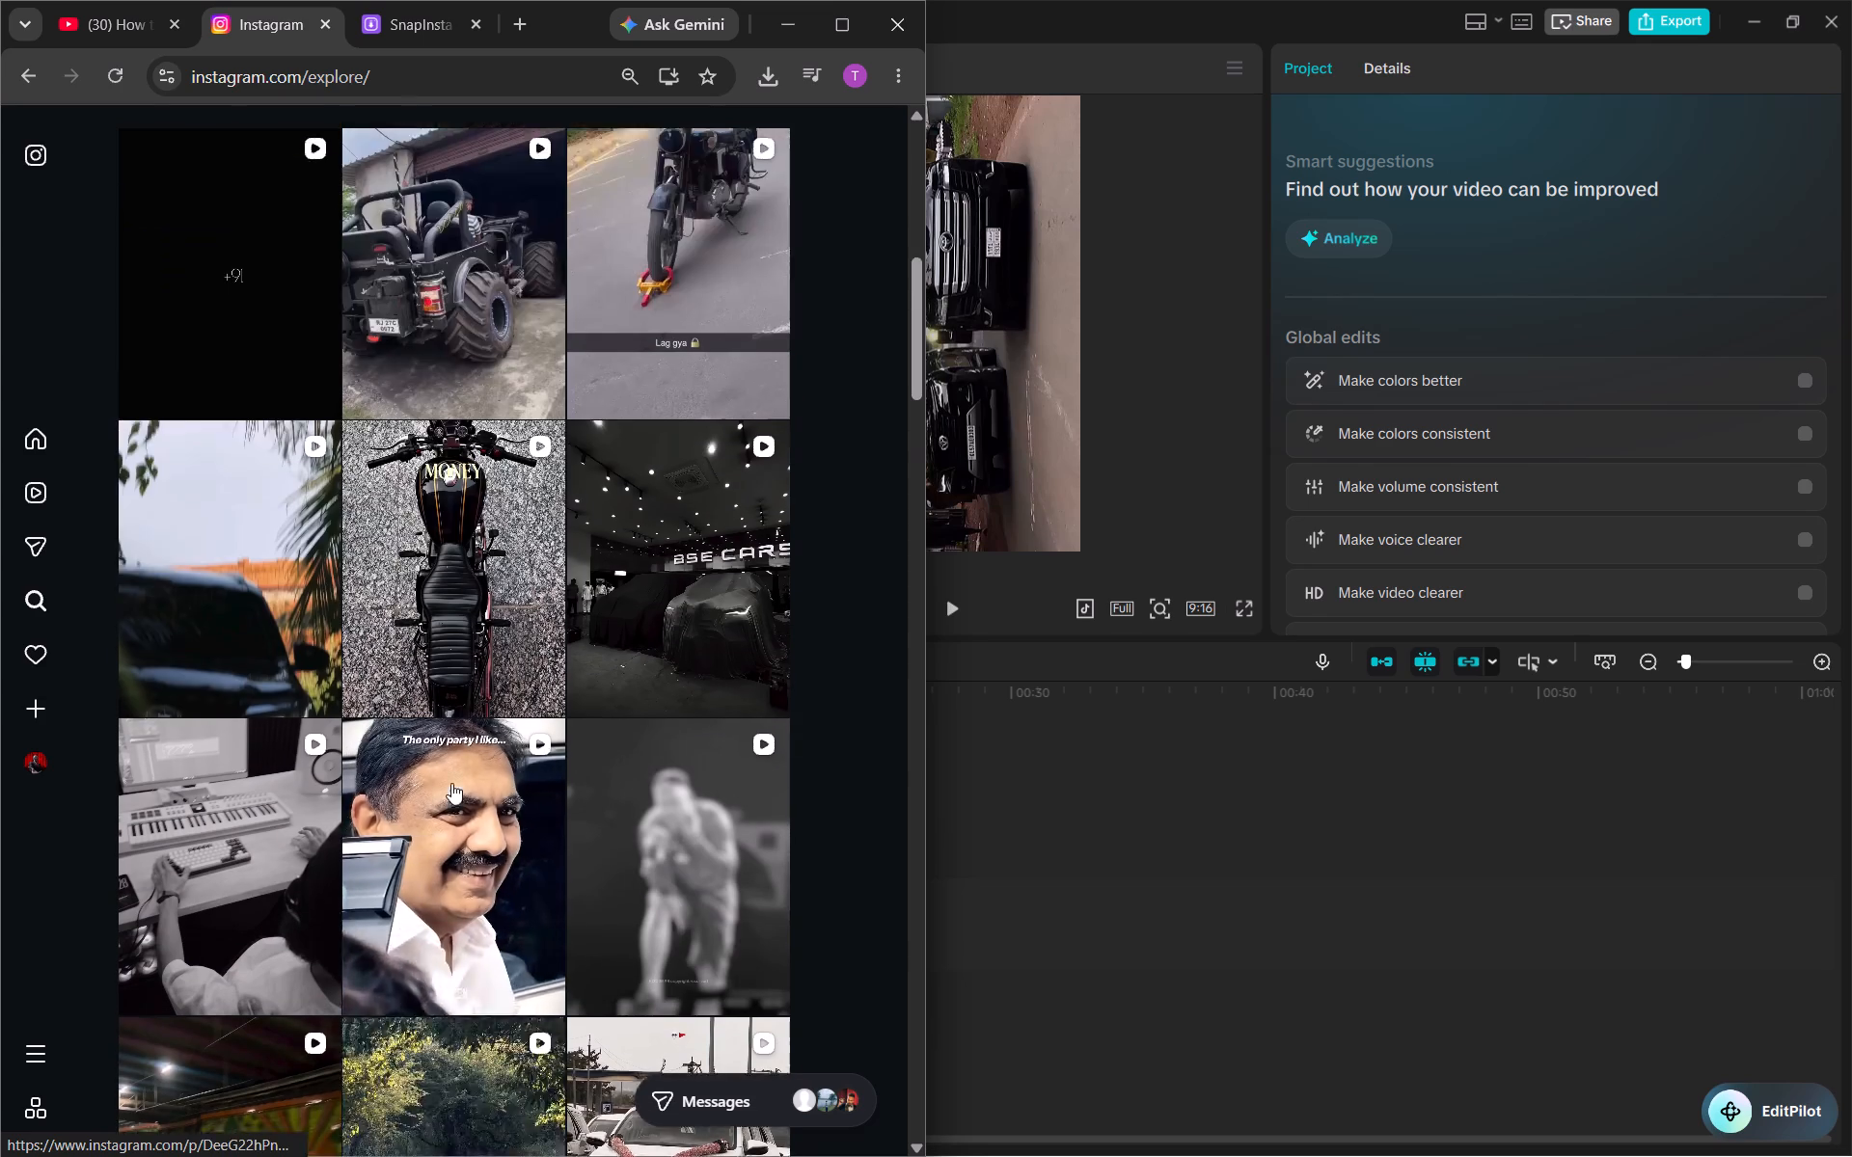
scroll(451, 783, "up", 5)
Search Instagram again for "car cinematic reel edit capcut" from the recent searches.
left_click(395, 123)
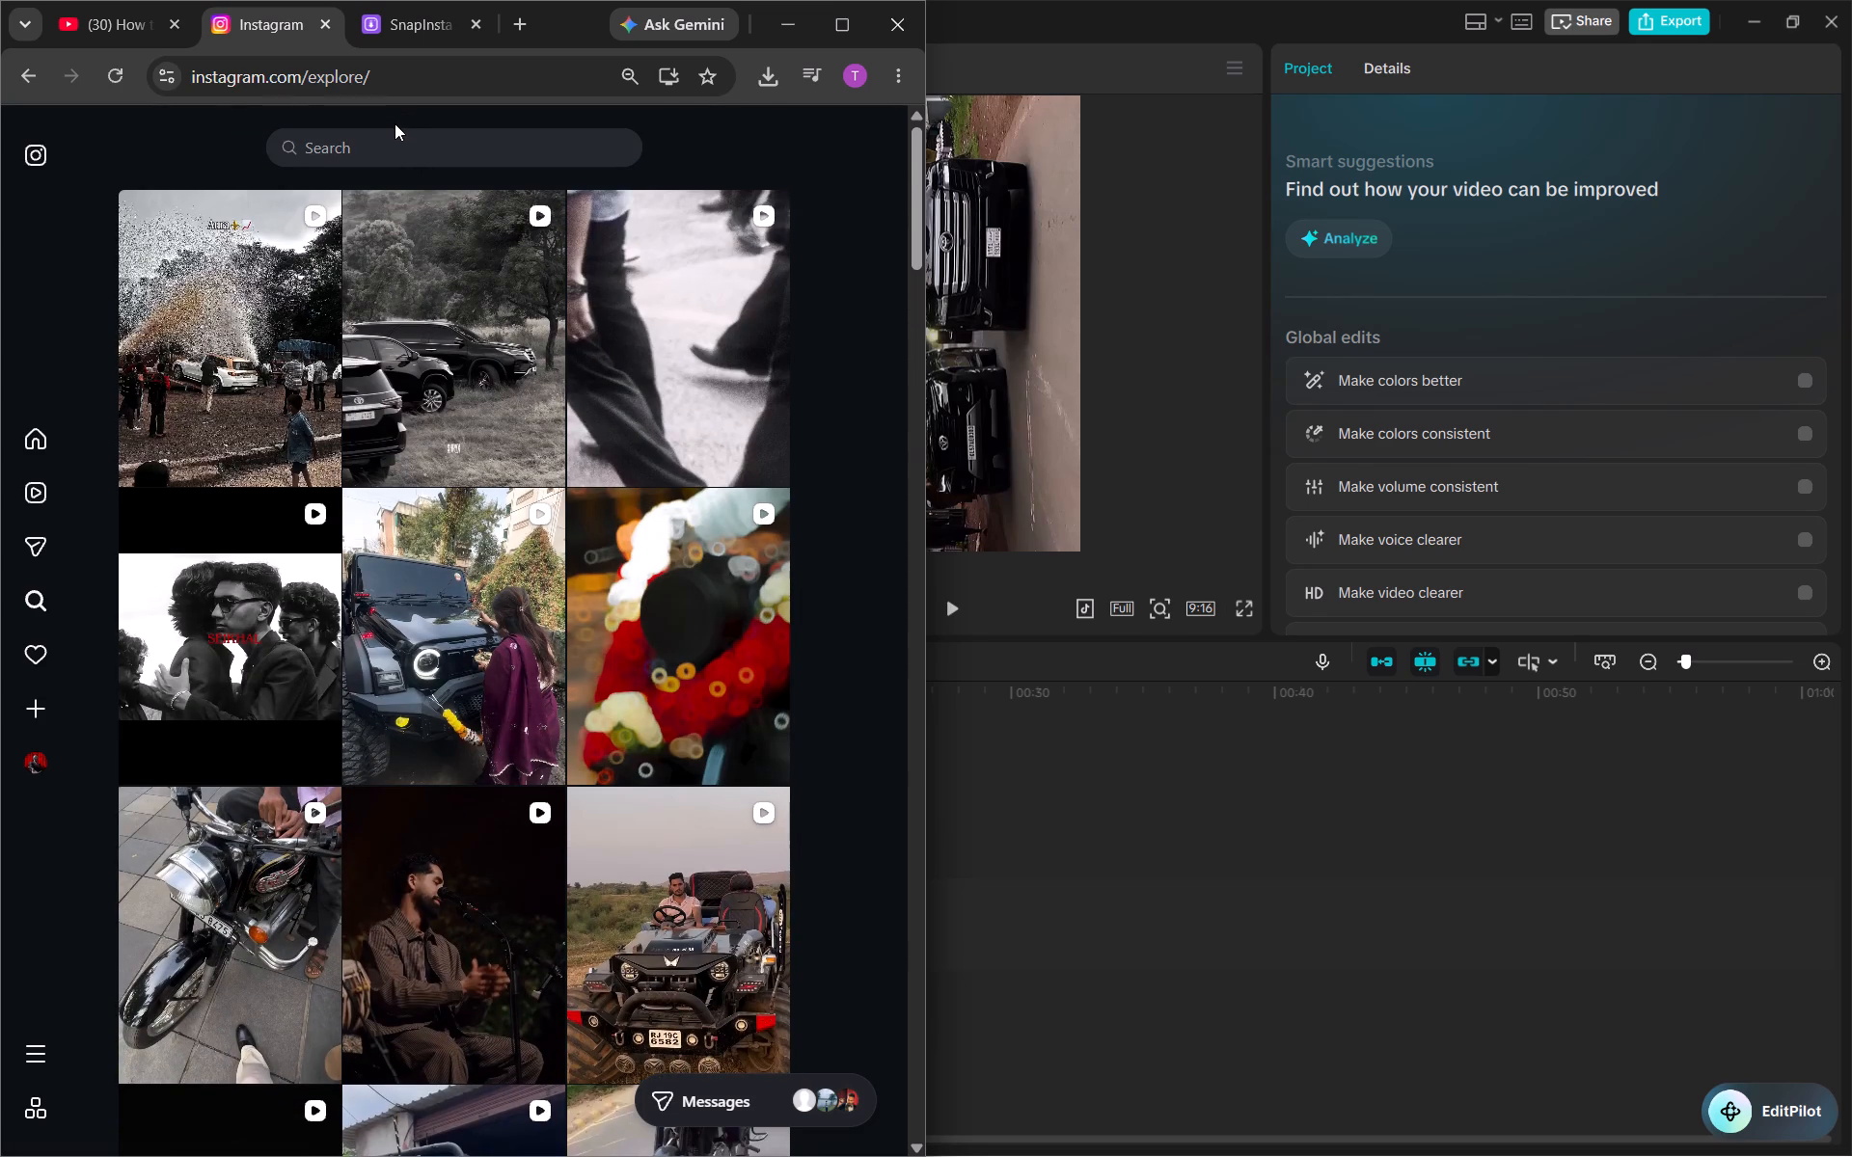
left_click(394, 136)
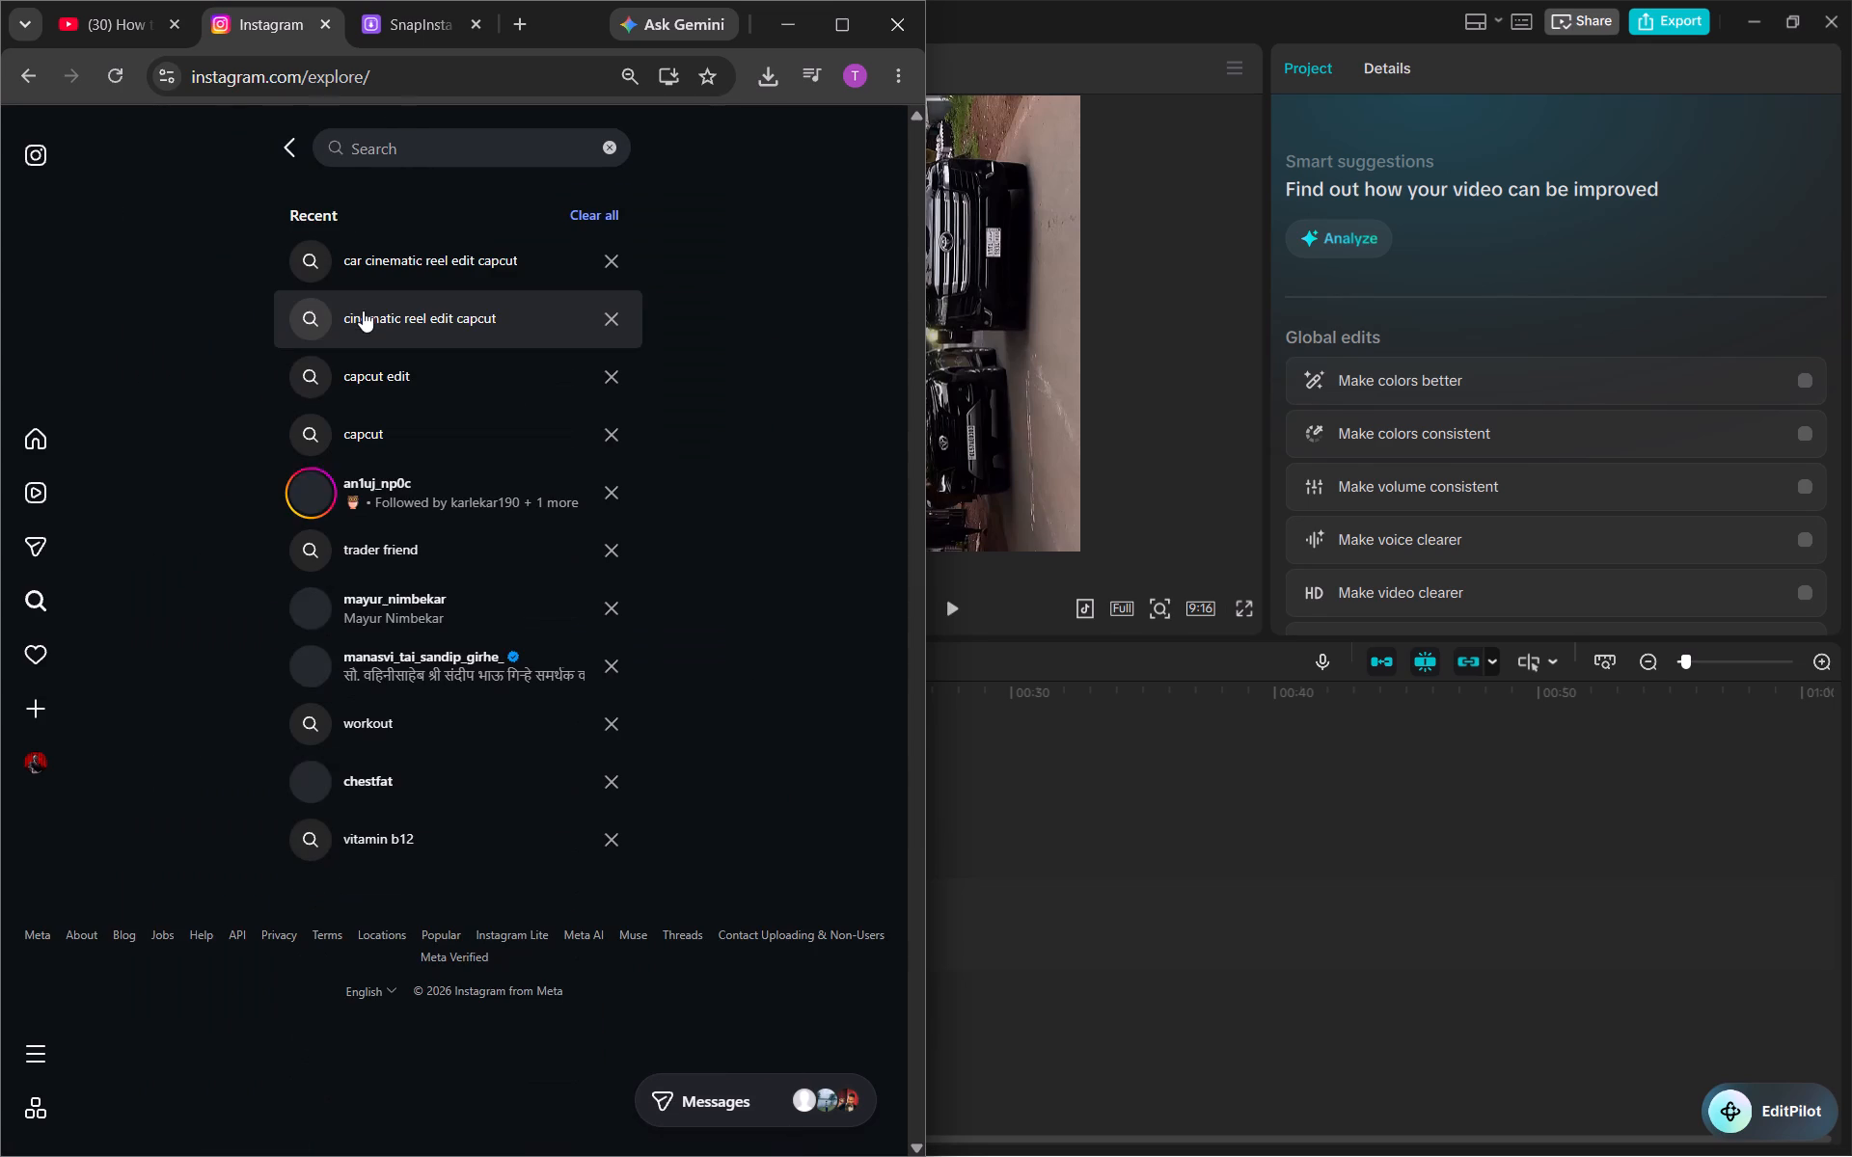
left_click(378, 266)
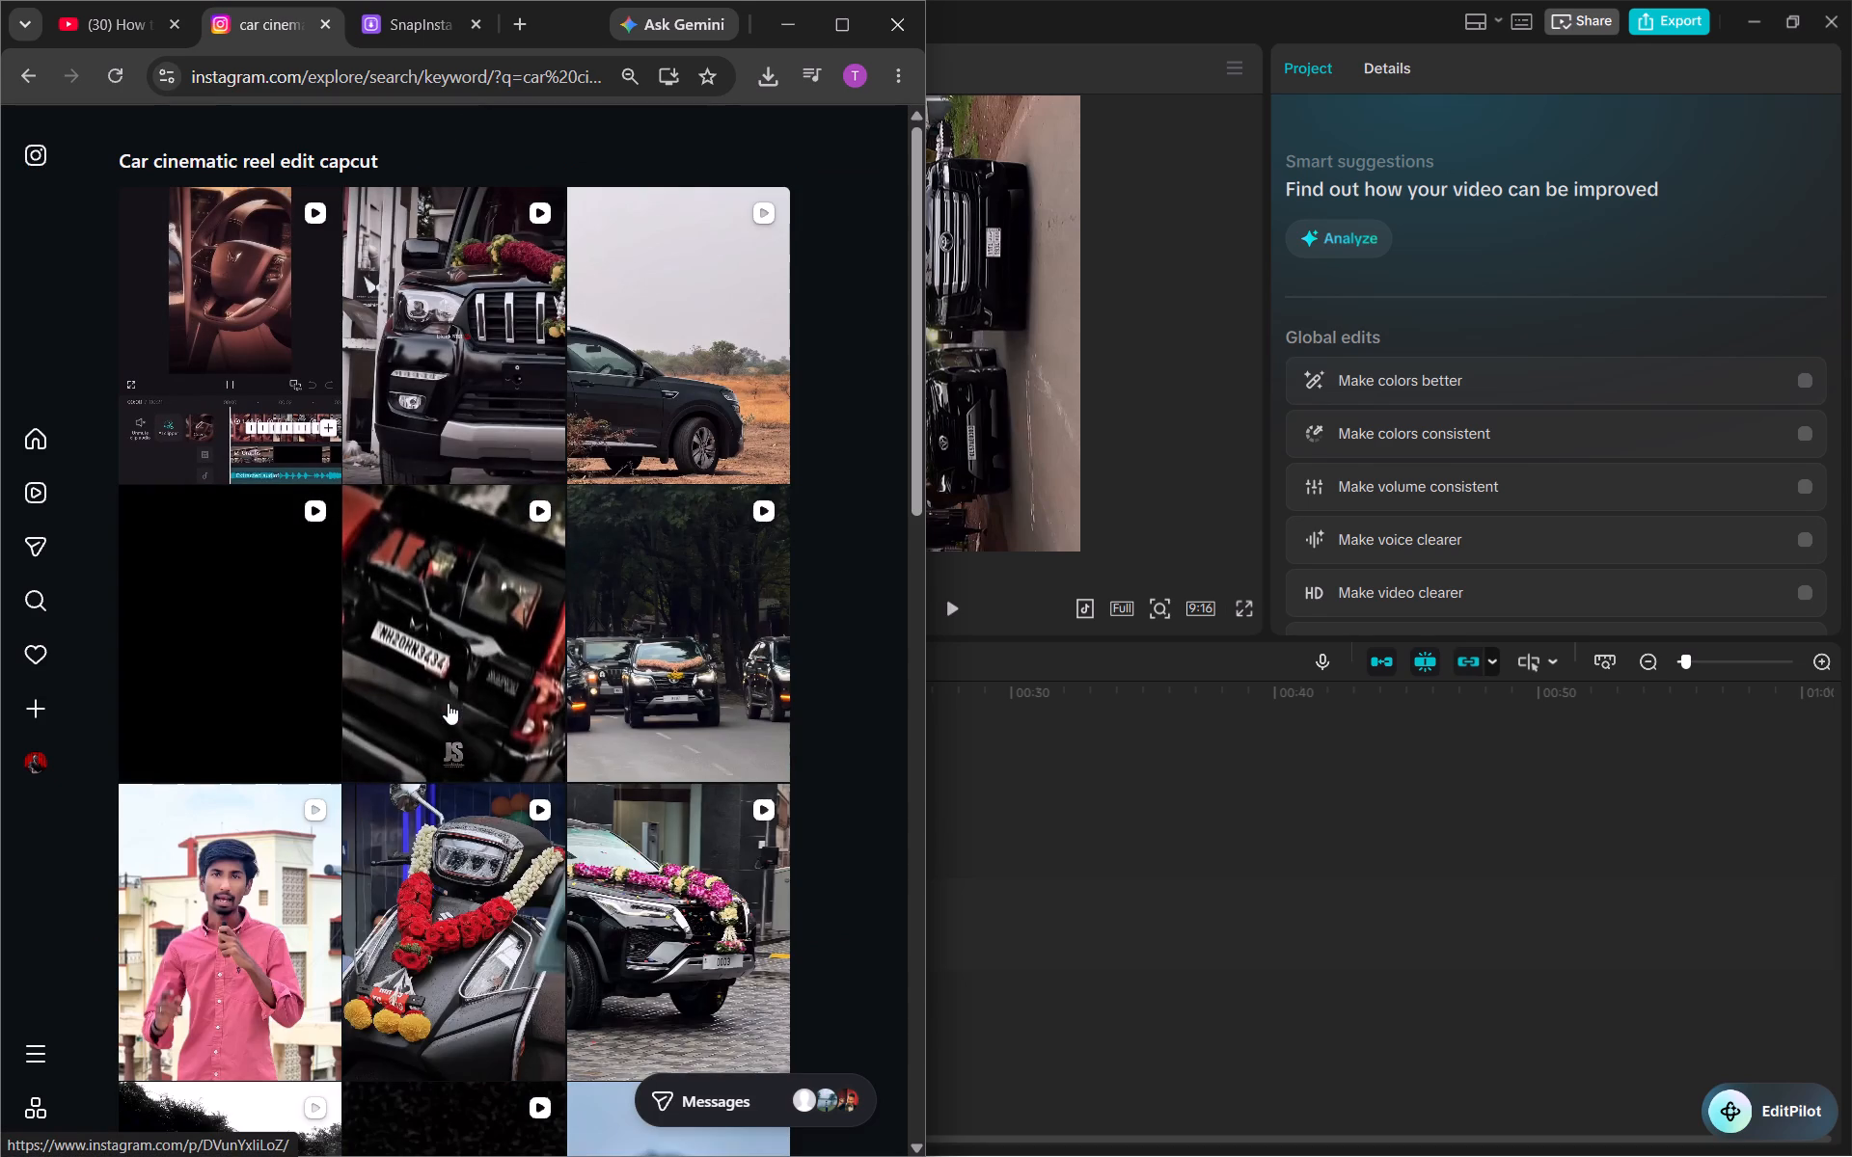
Watch the "Masking cut out transition" reel from the search results for editing ideas.
left_click(593, 680)
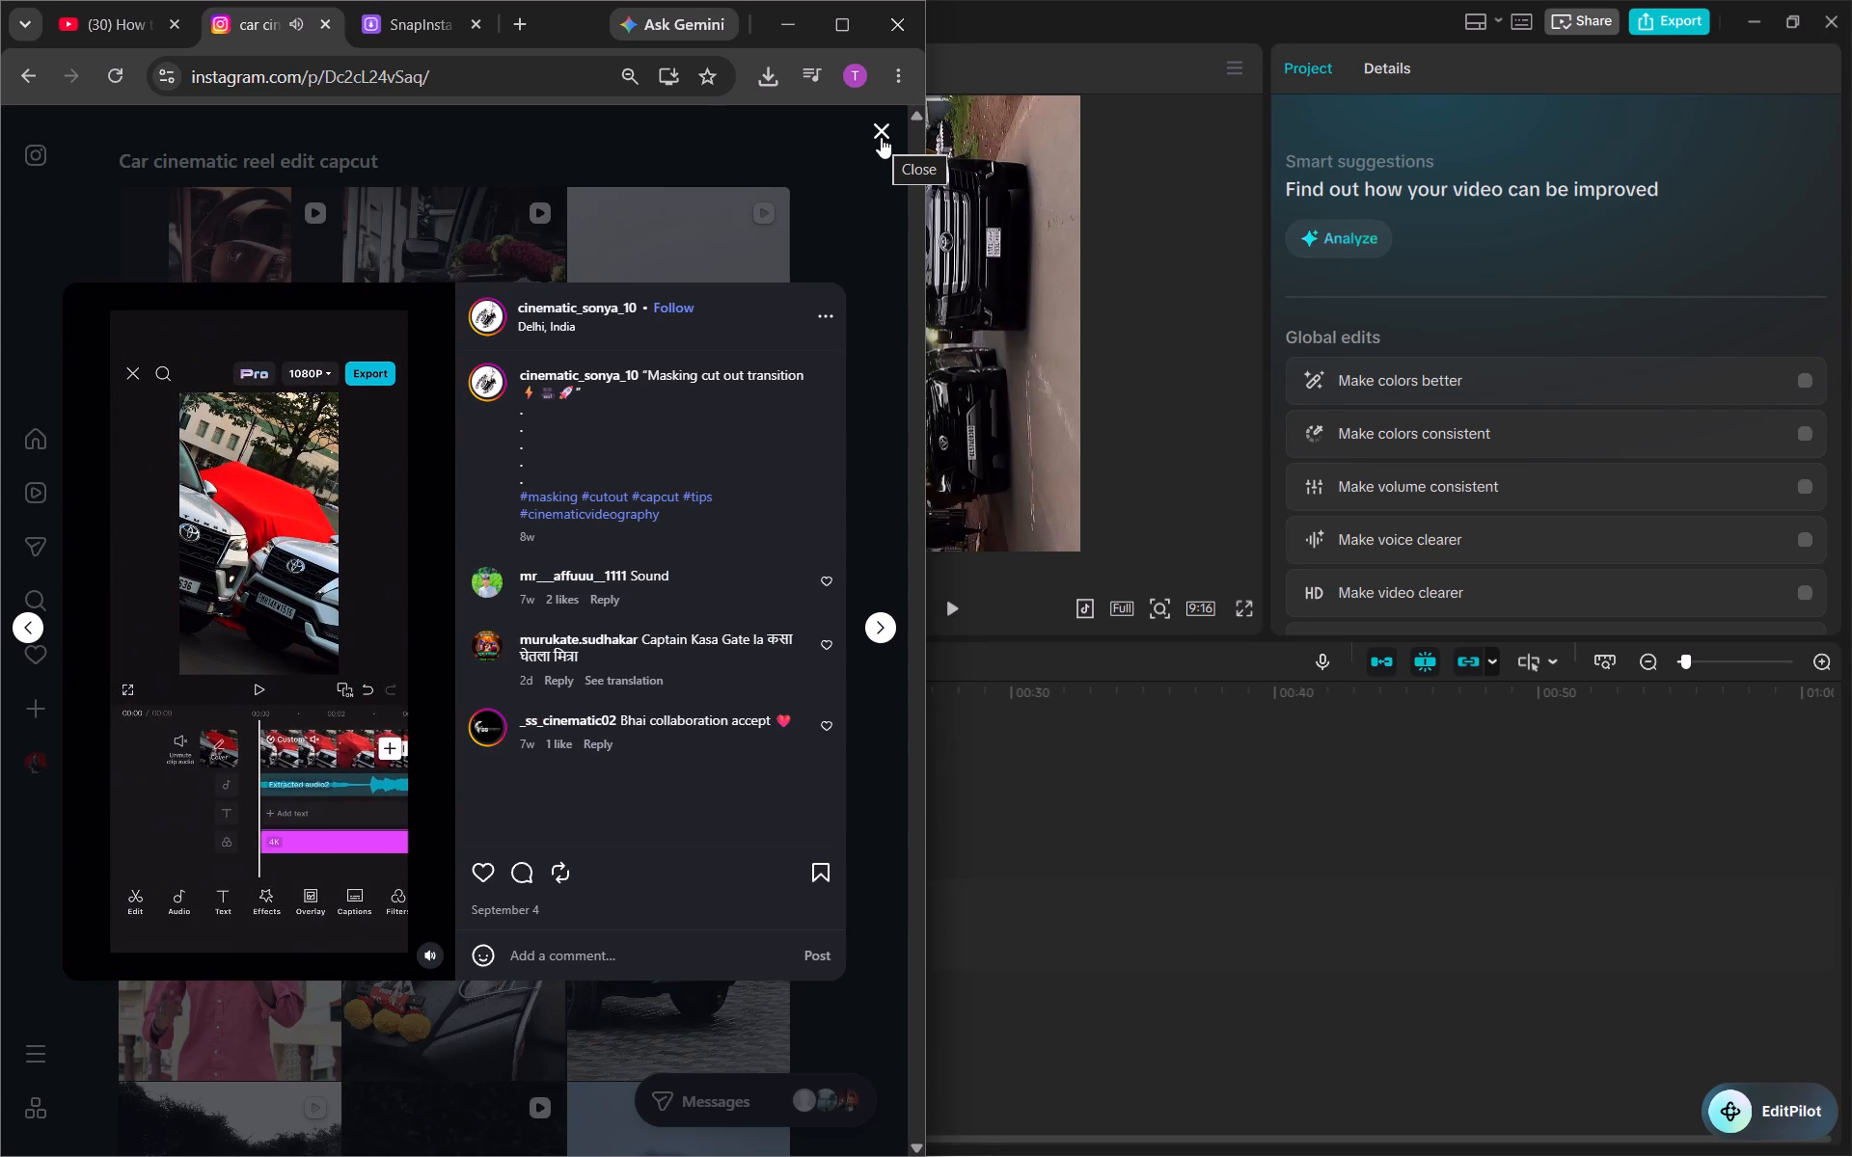
left_click(881, 137)
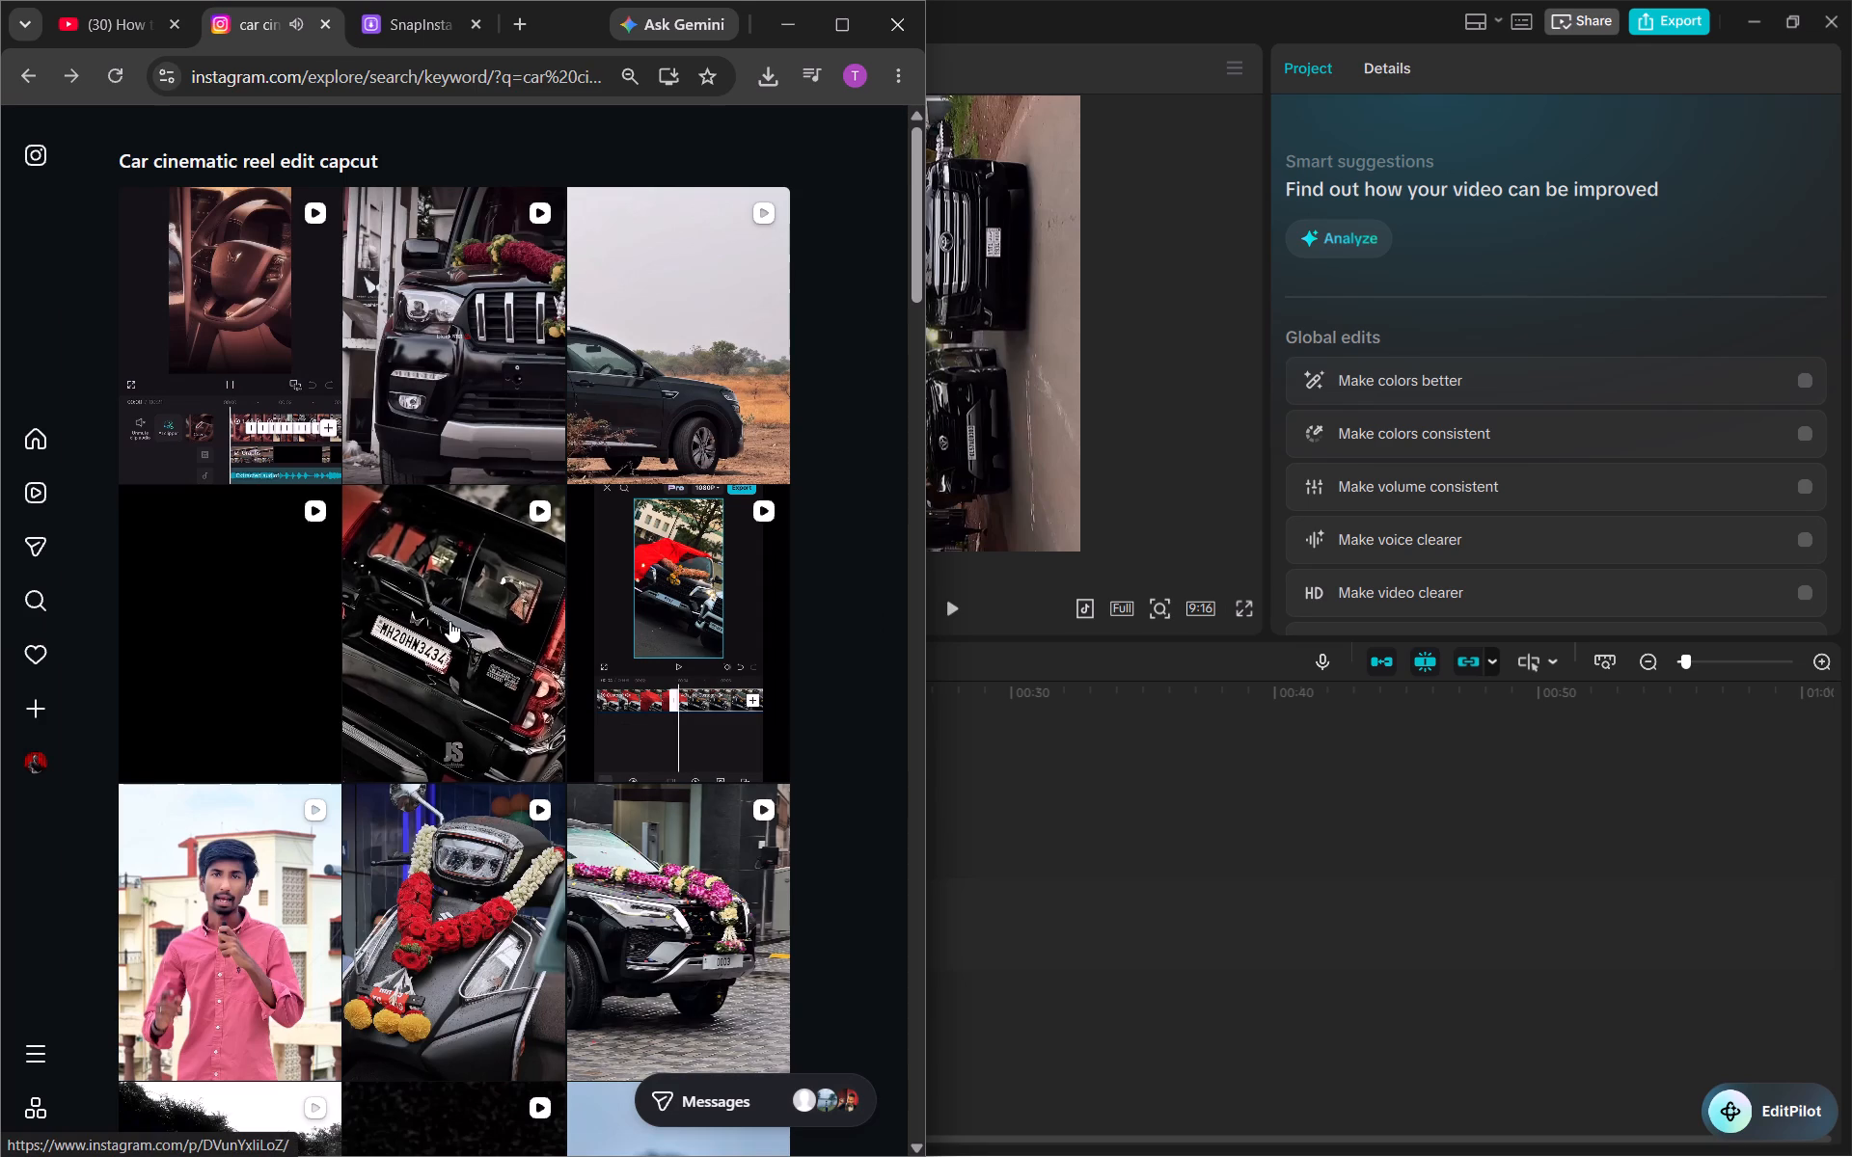
Find the "500+ row clips" reel further down the search results, watch it and follow its creator.
scroll(436, 629, "down", 2)
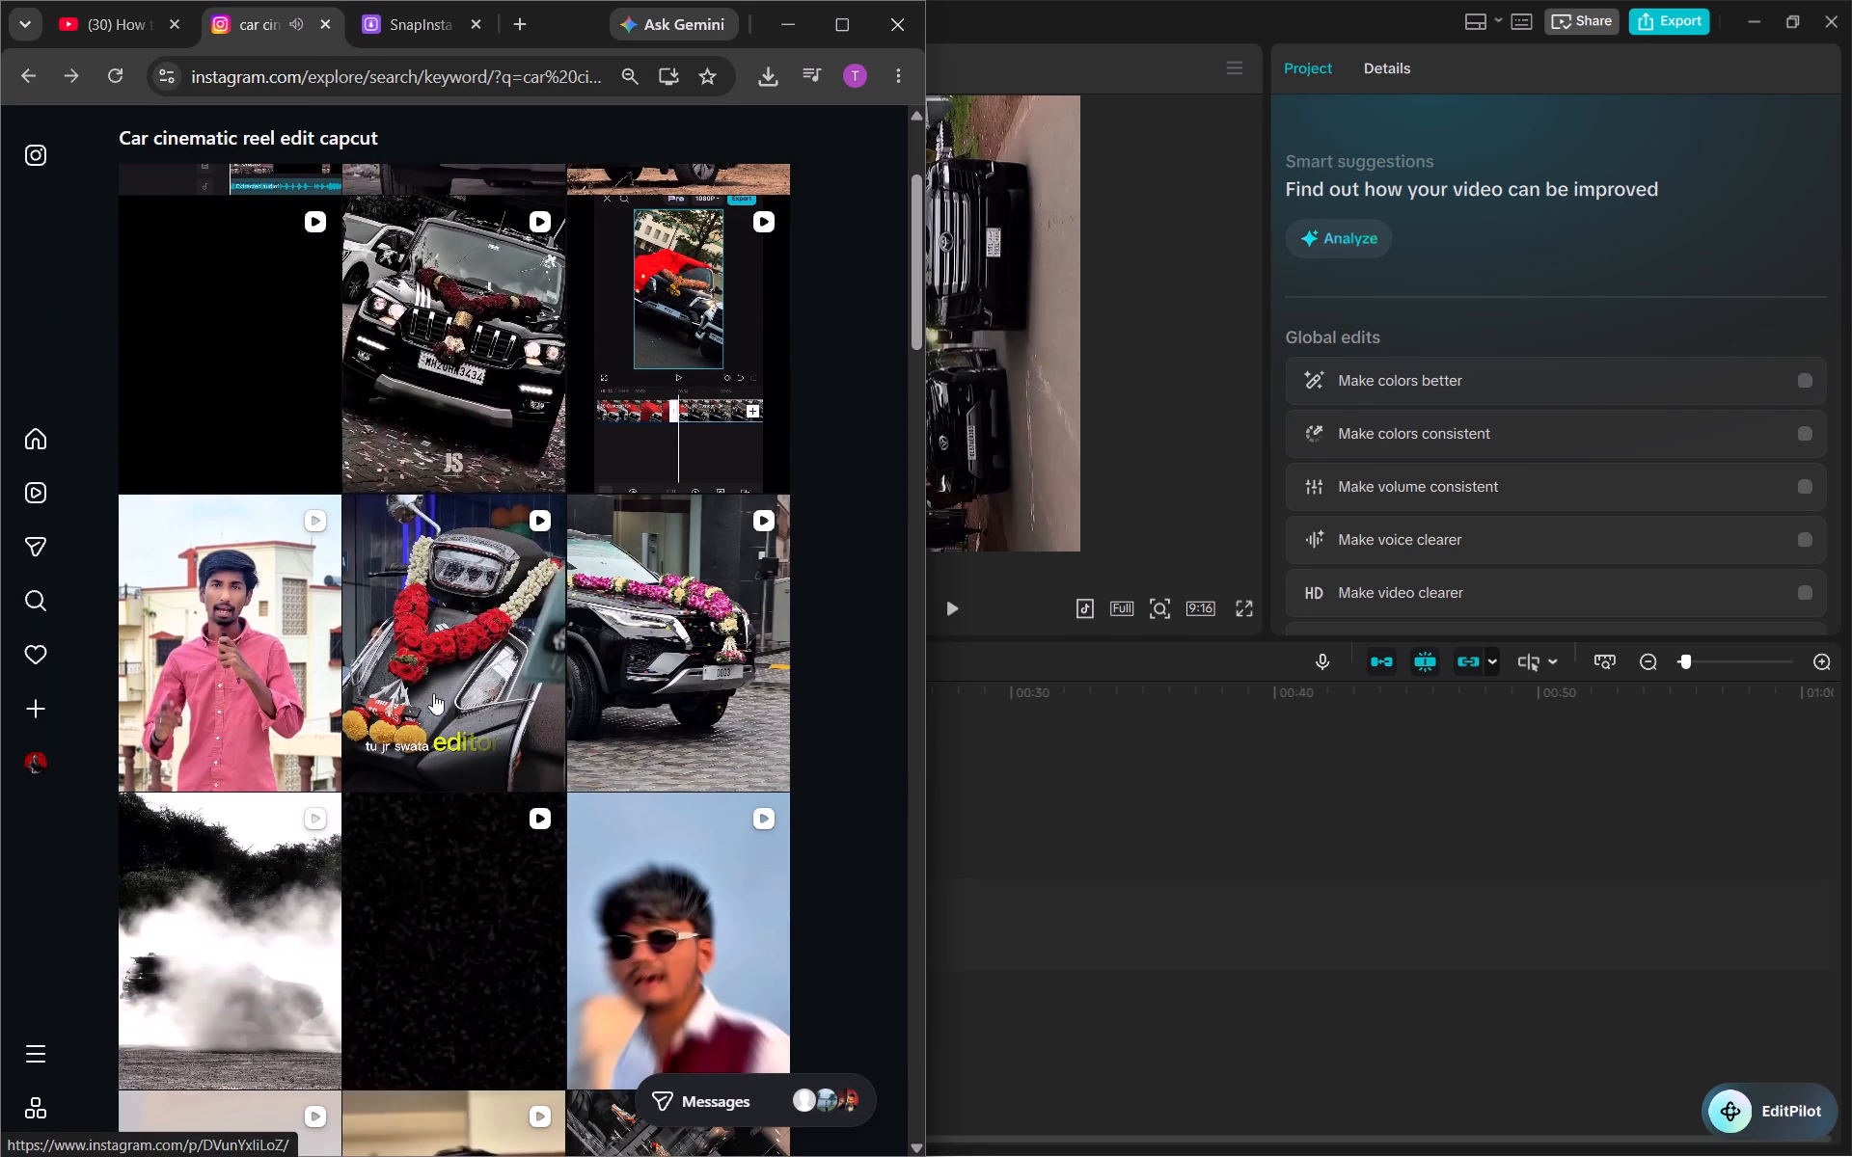
scroll(443, 908, "down", 3)
scroll(248, 717, "down", 1)
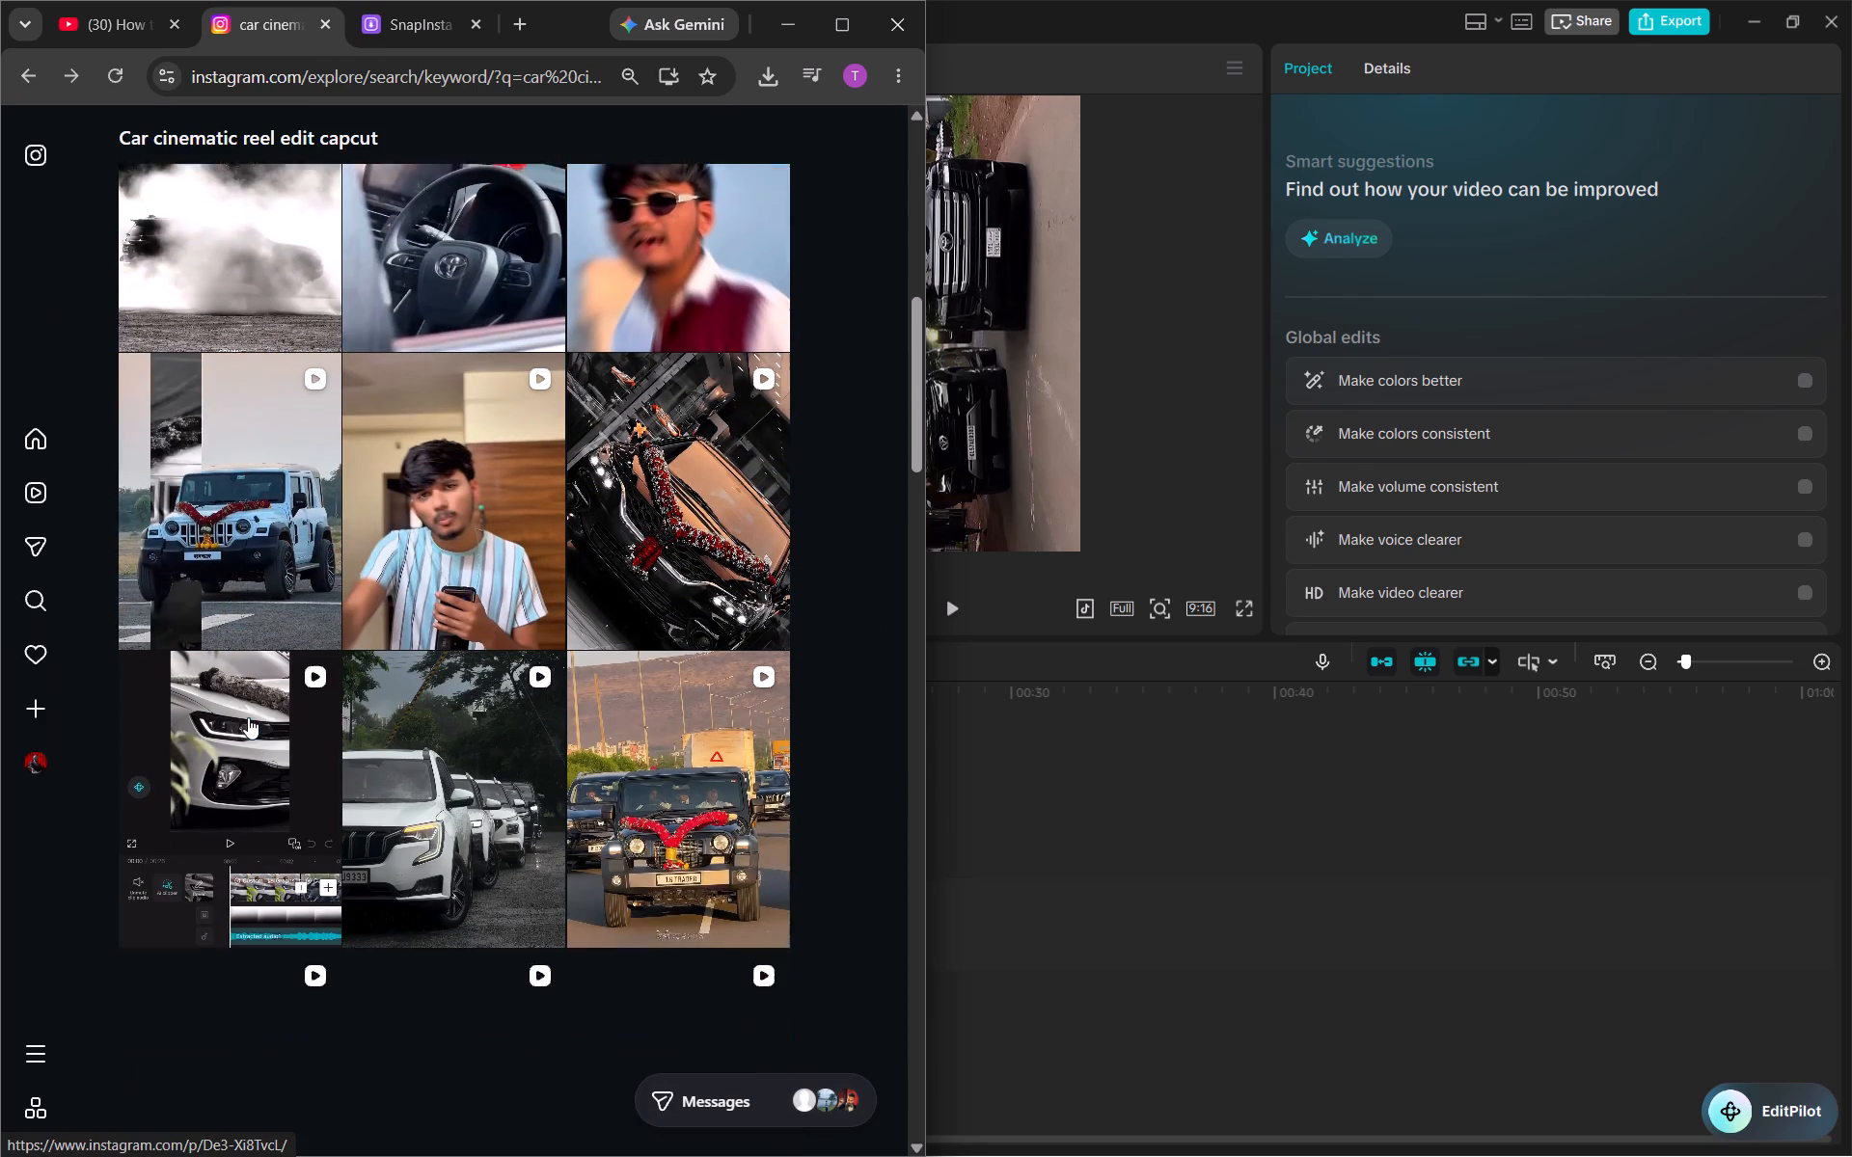
scroll(248, 717, "down", 2)
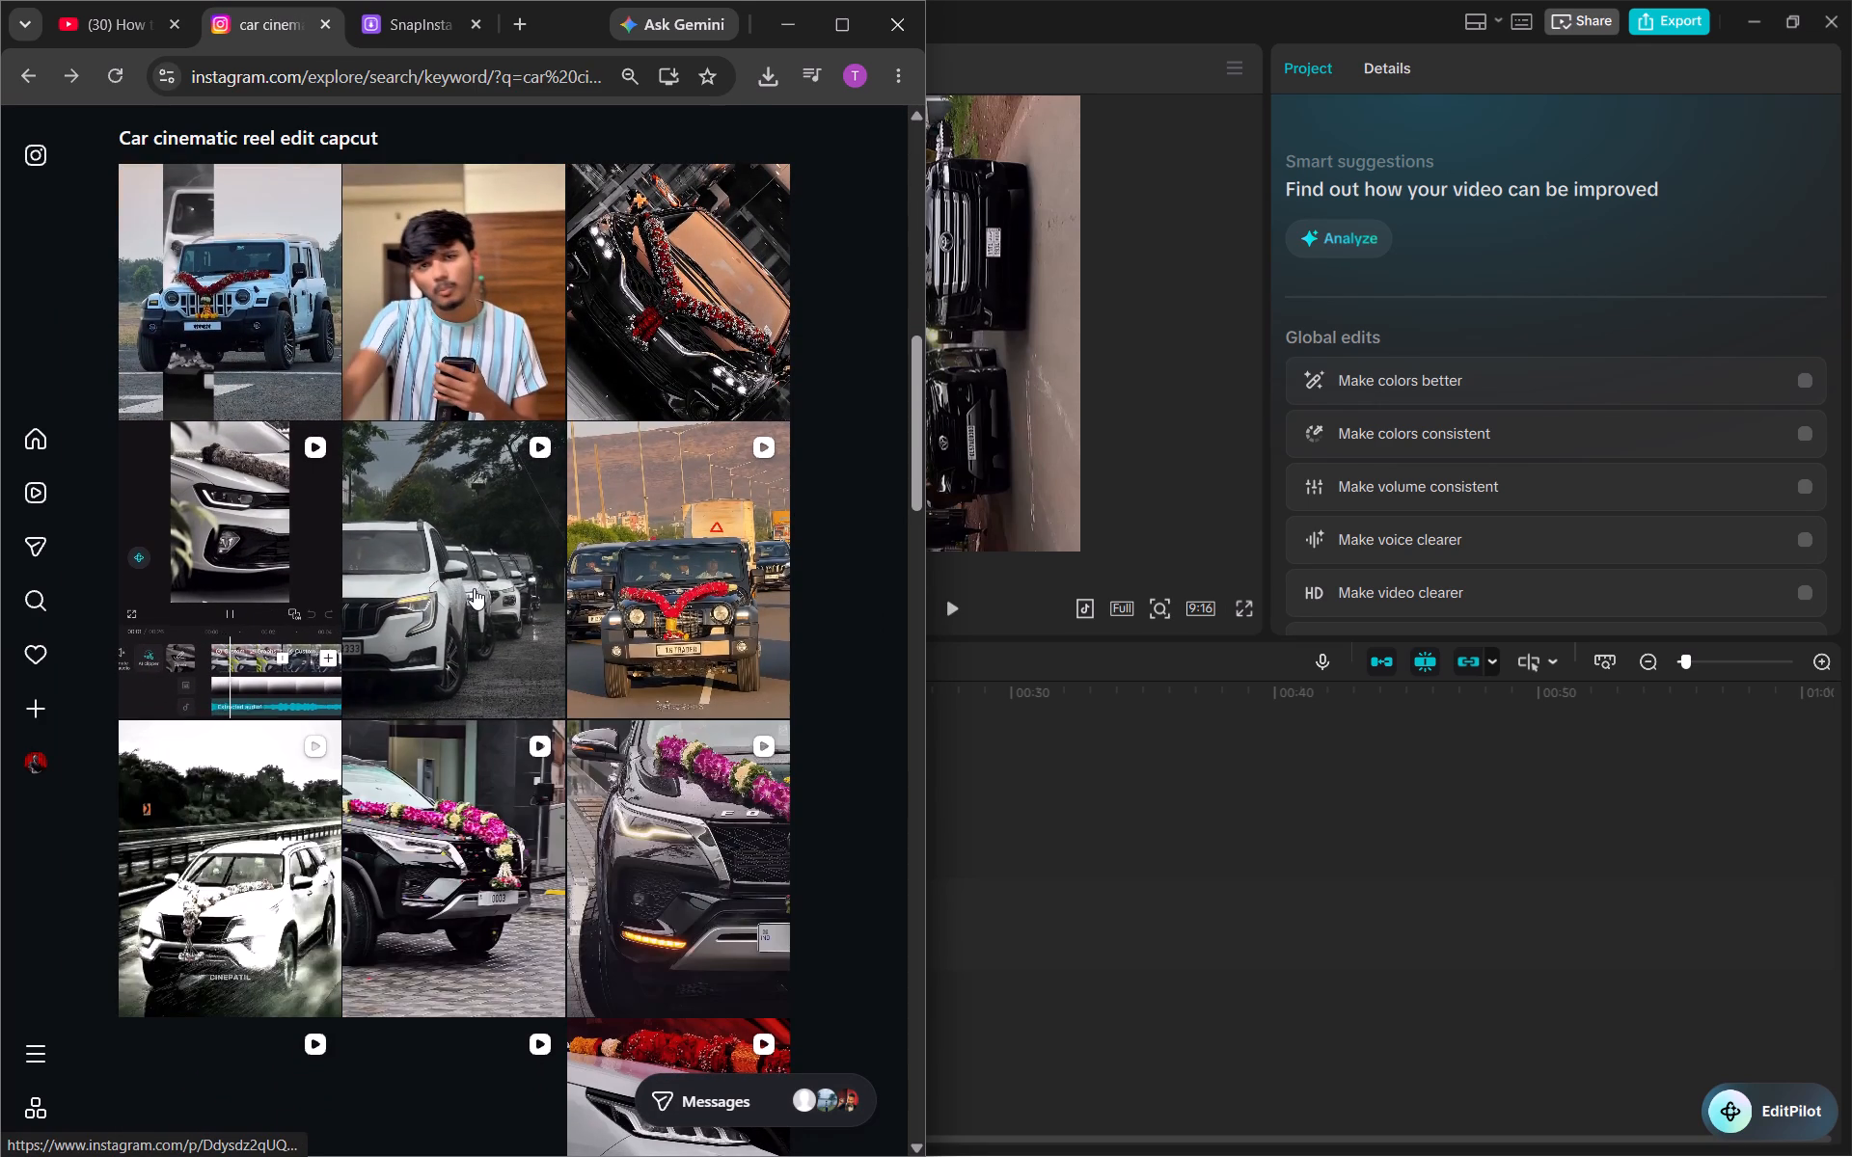
left_click(722, 538)
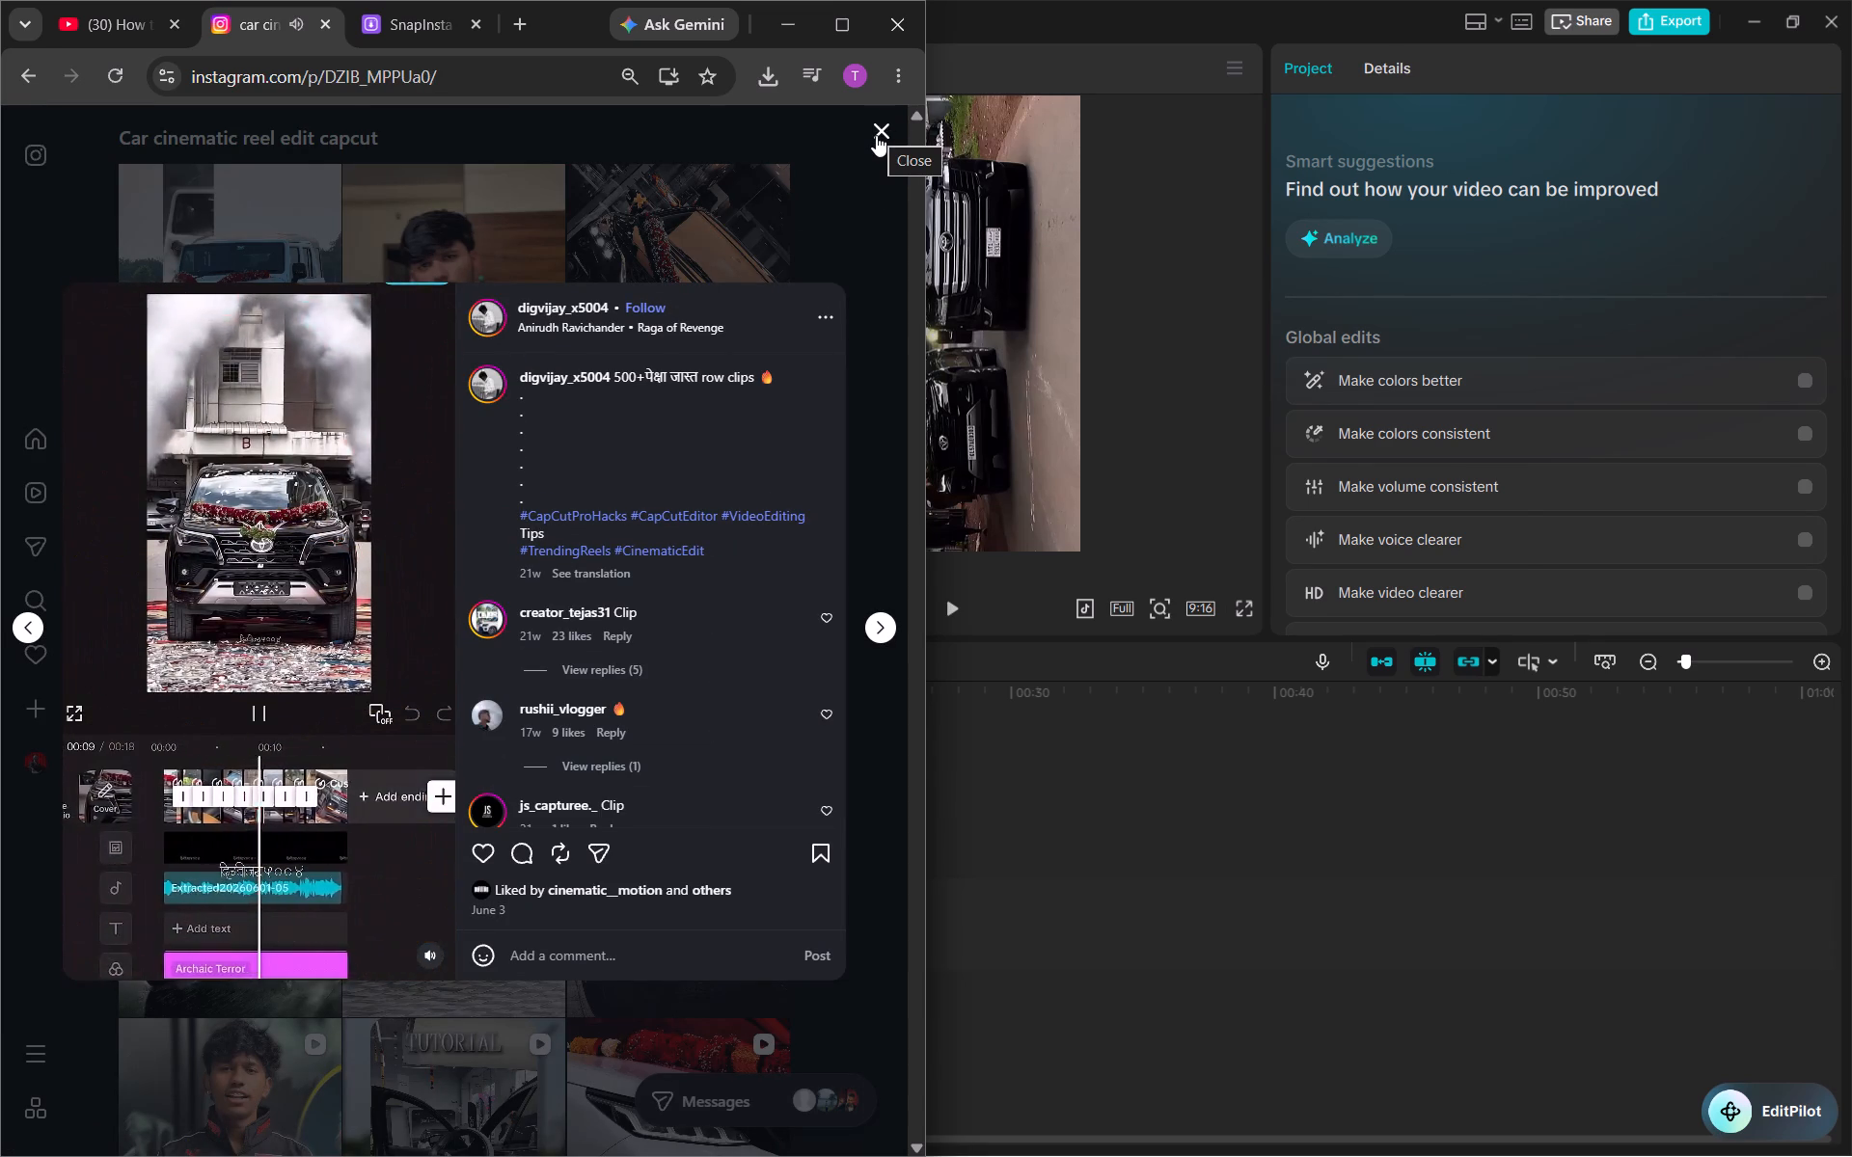
left_click(654, 306)
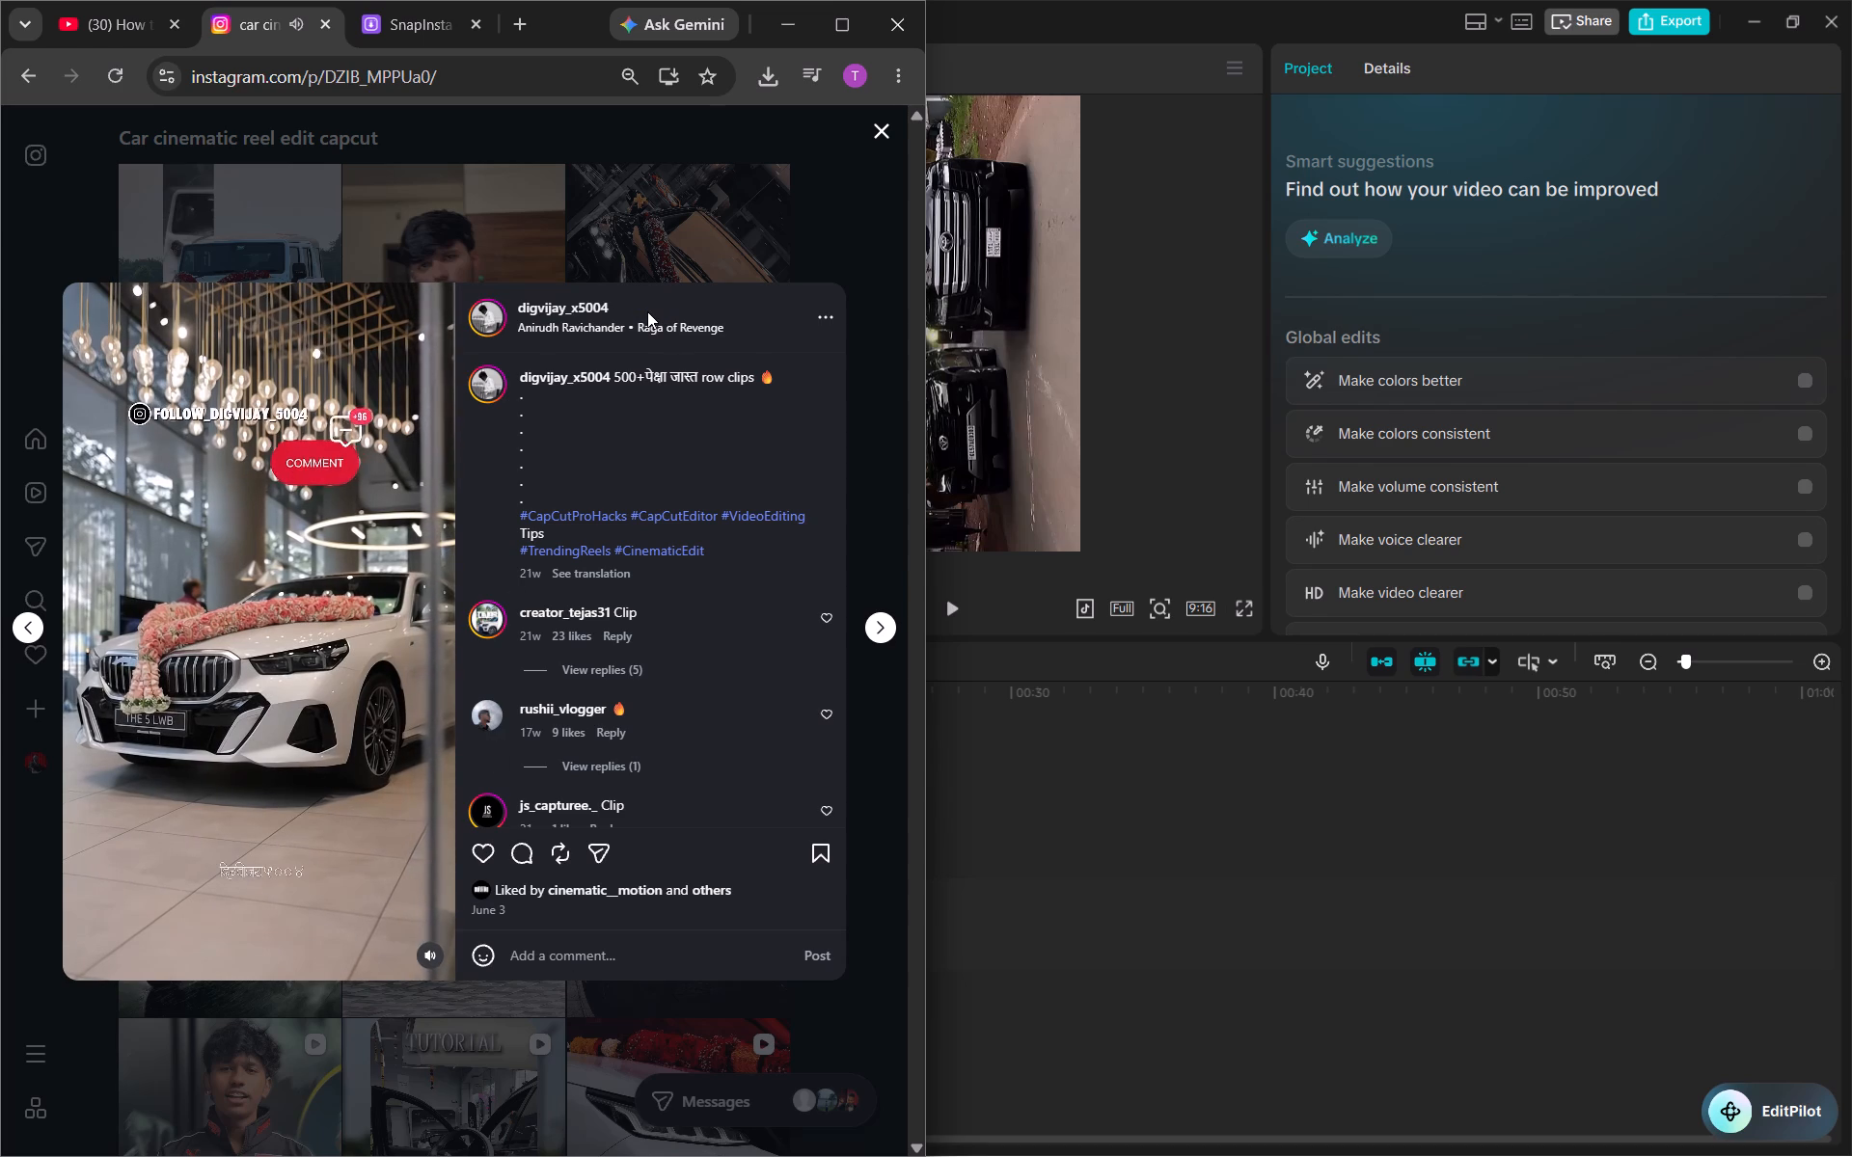
Post the comment "clip" on the row clips reel and return to the search results.
left_click(568, 955)
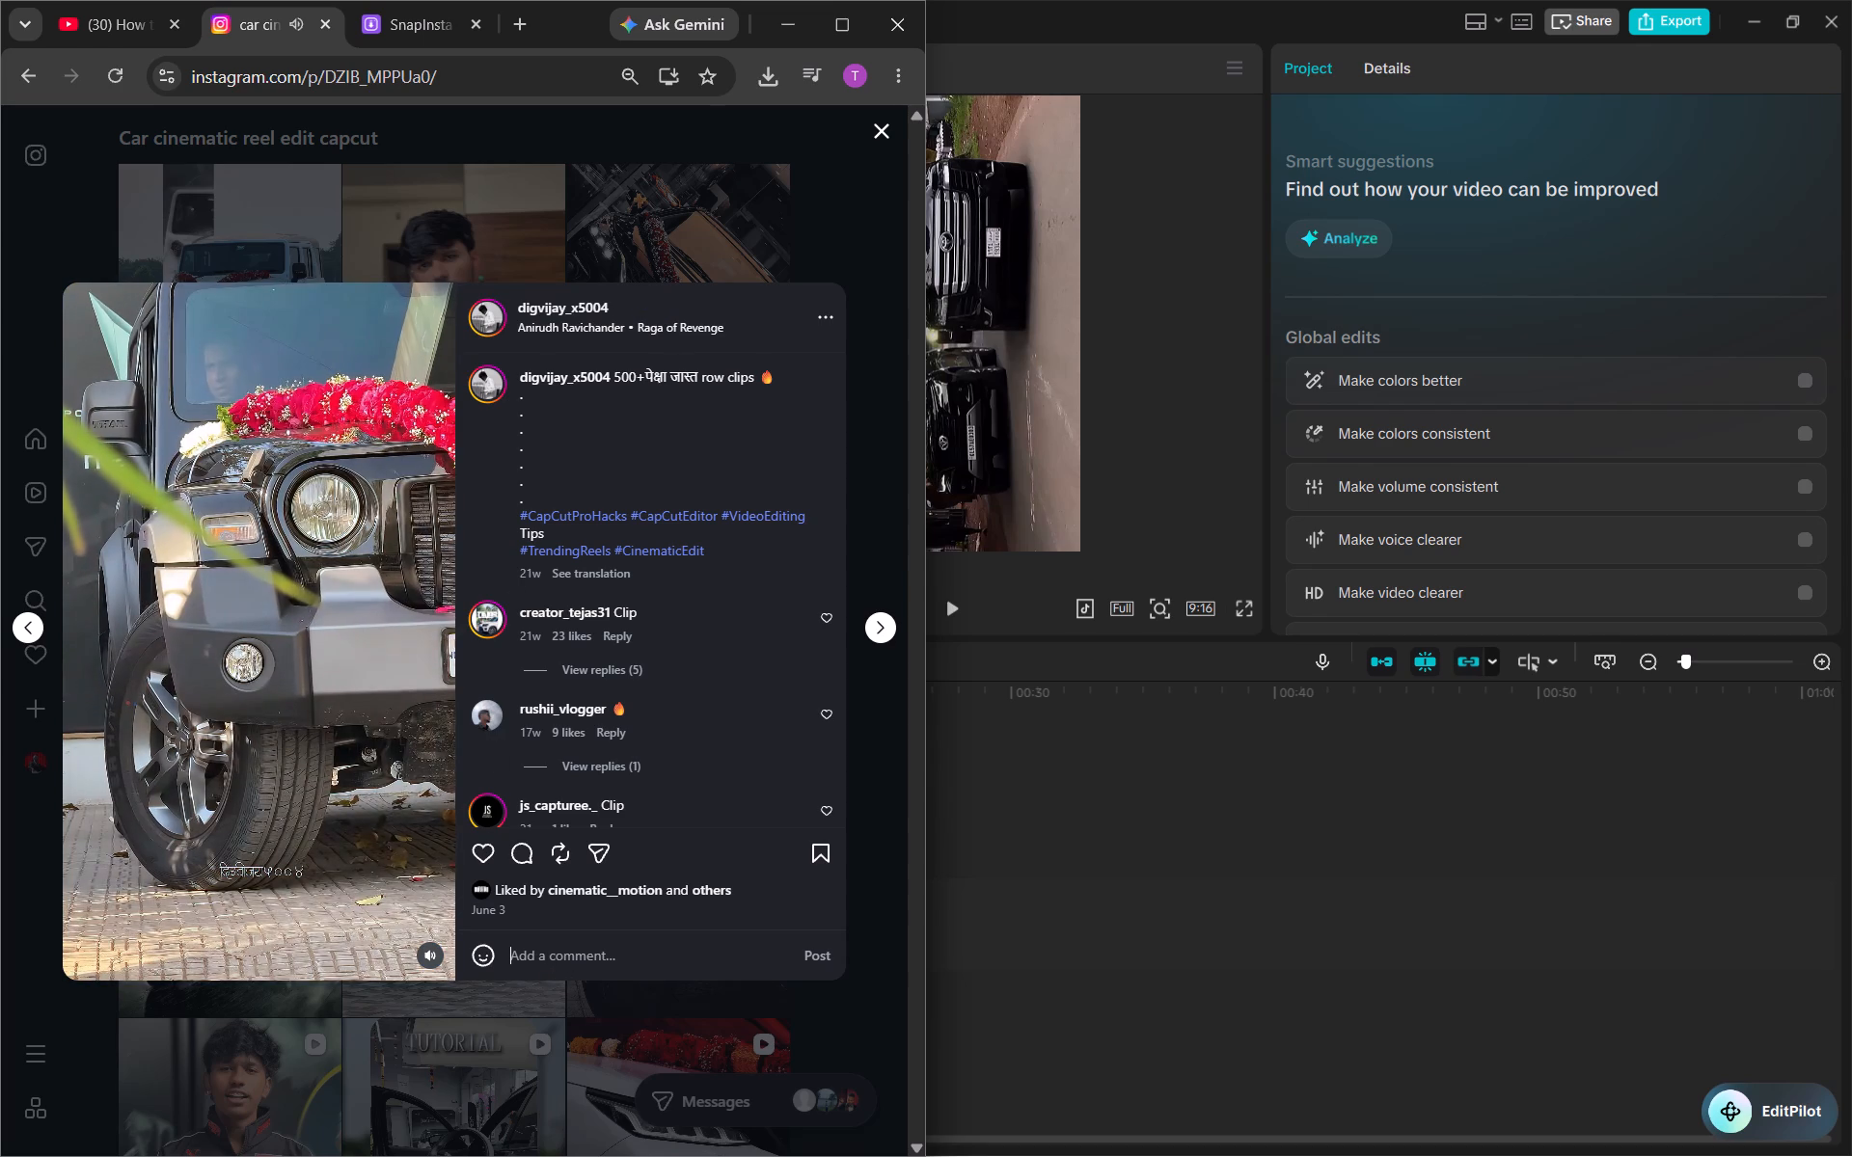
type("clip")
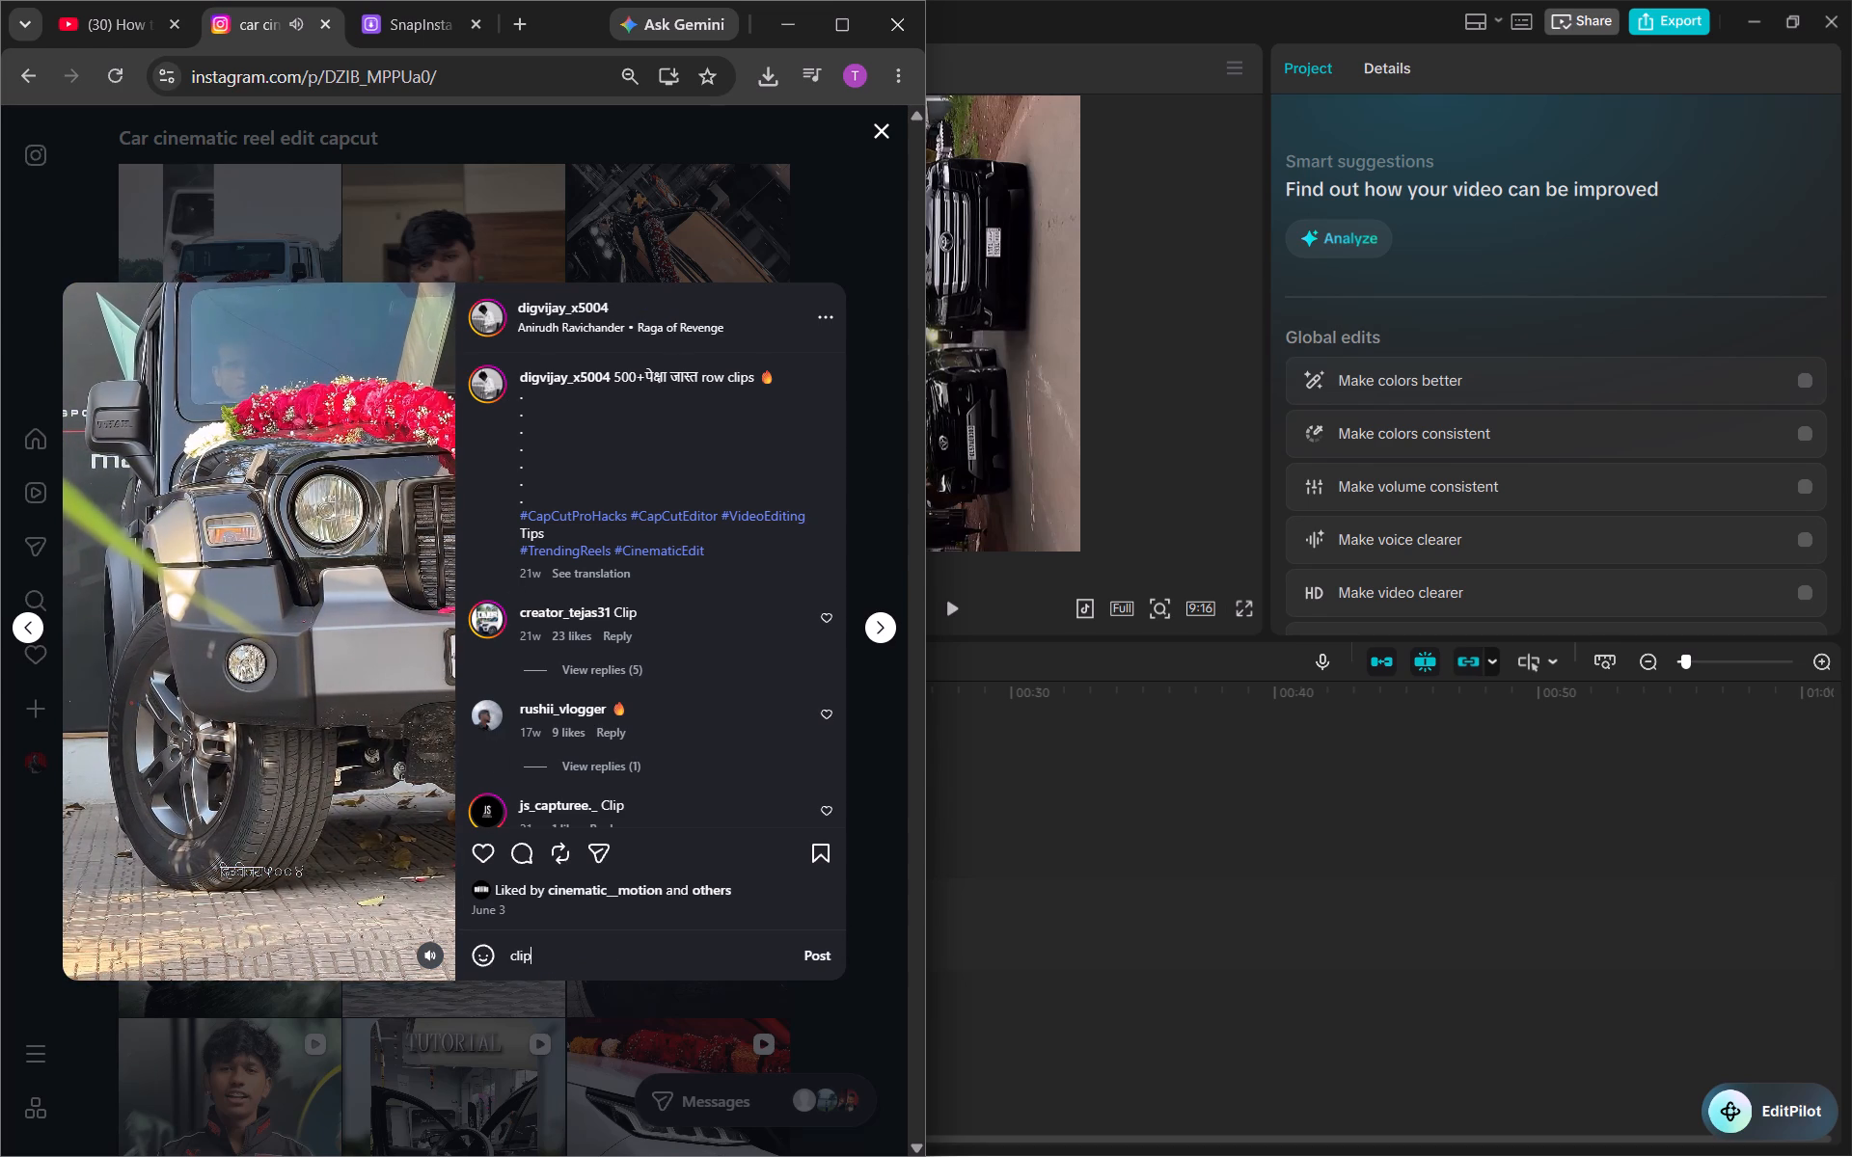
left_click(812, 956)
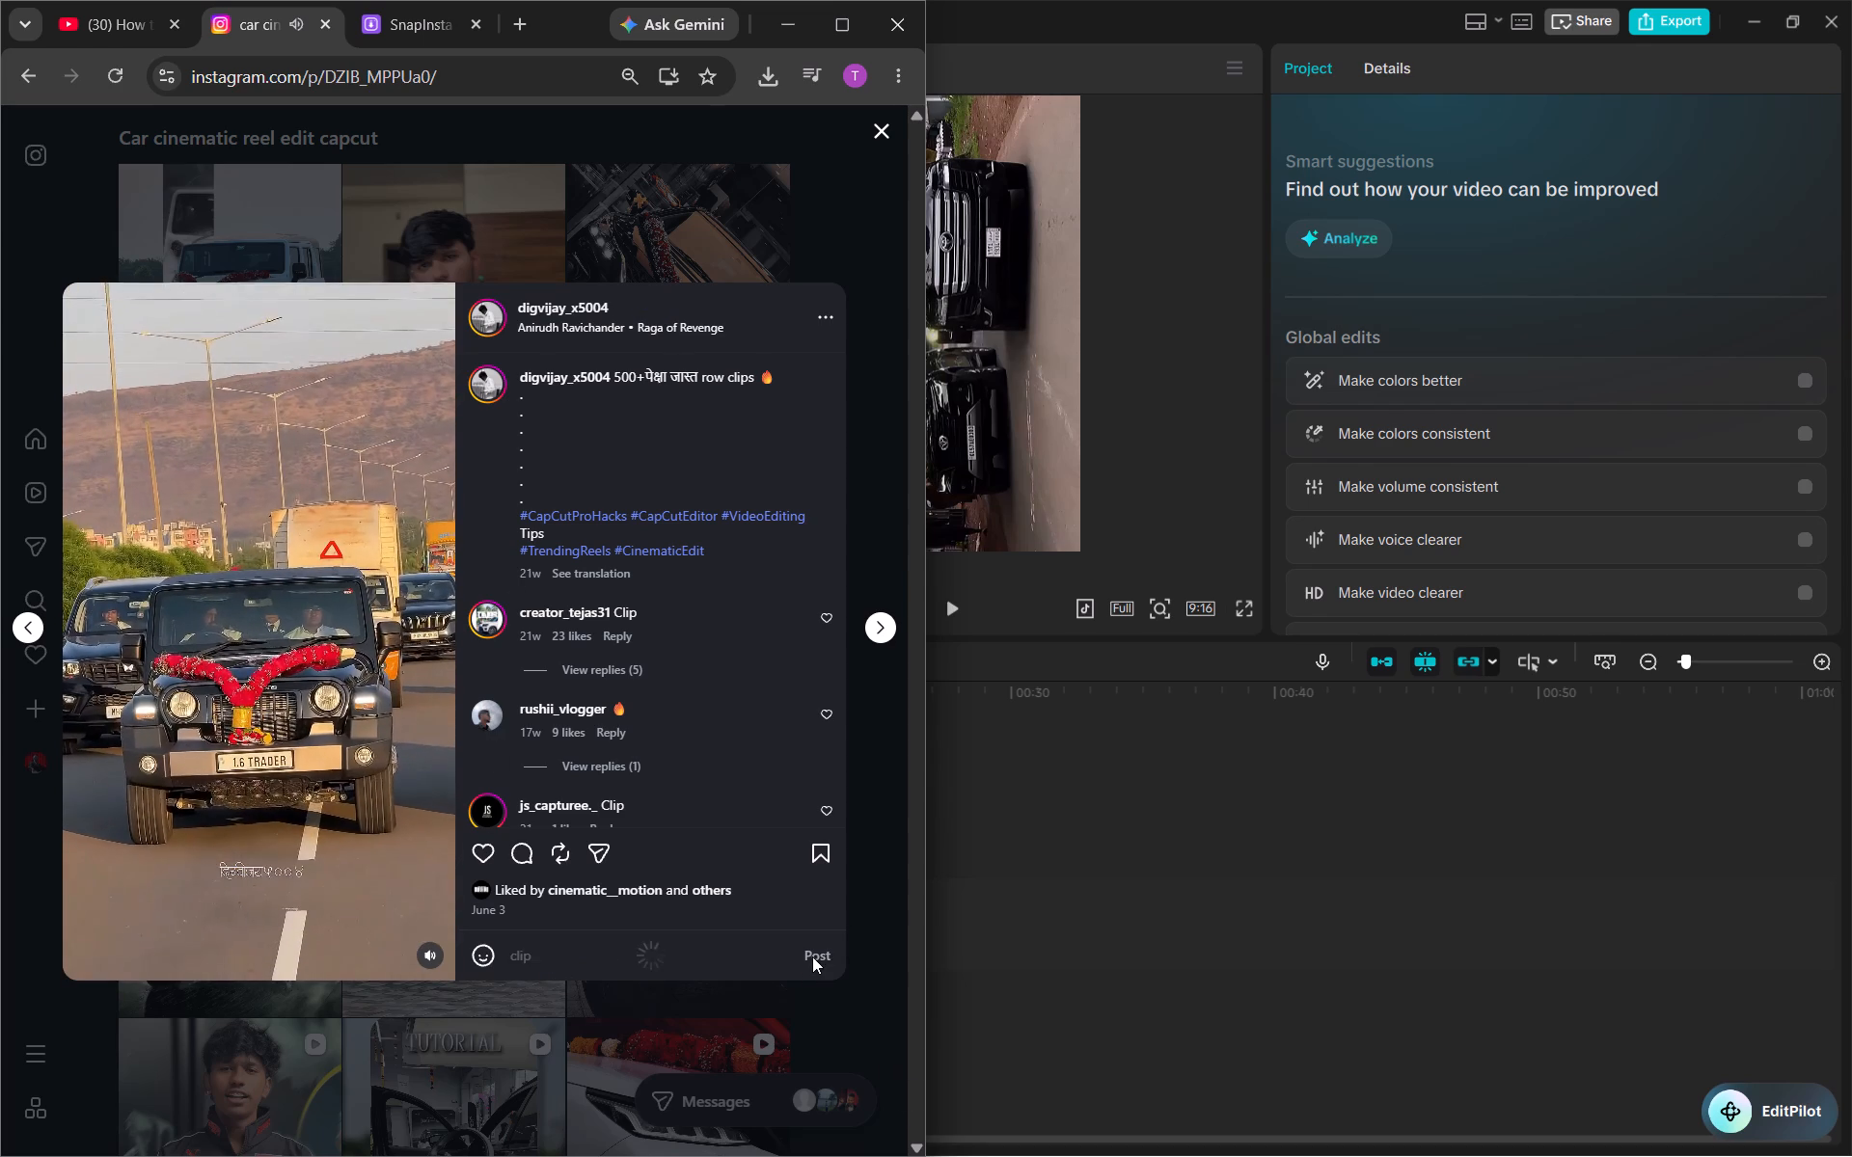
left_click(881, 490)
Watch the "Flash Effects Tutorial" and the bhingari editing tutorial reels in the search results.
scroll(510, 799, "down", 3)
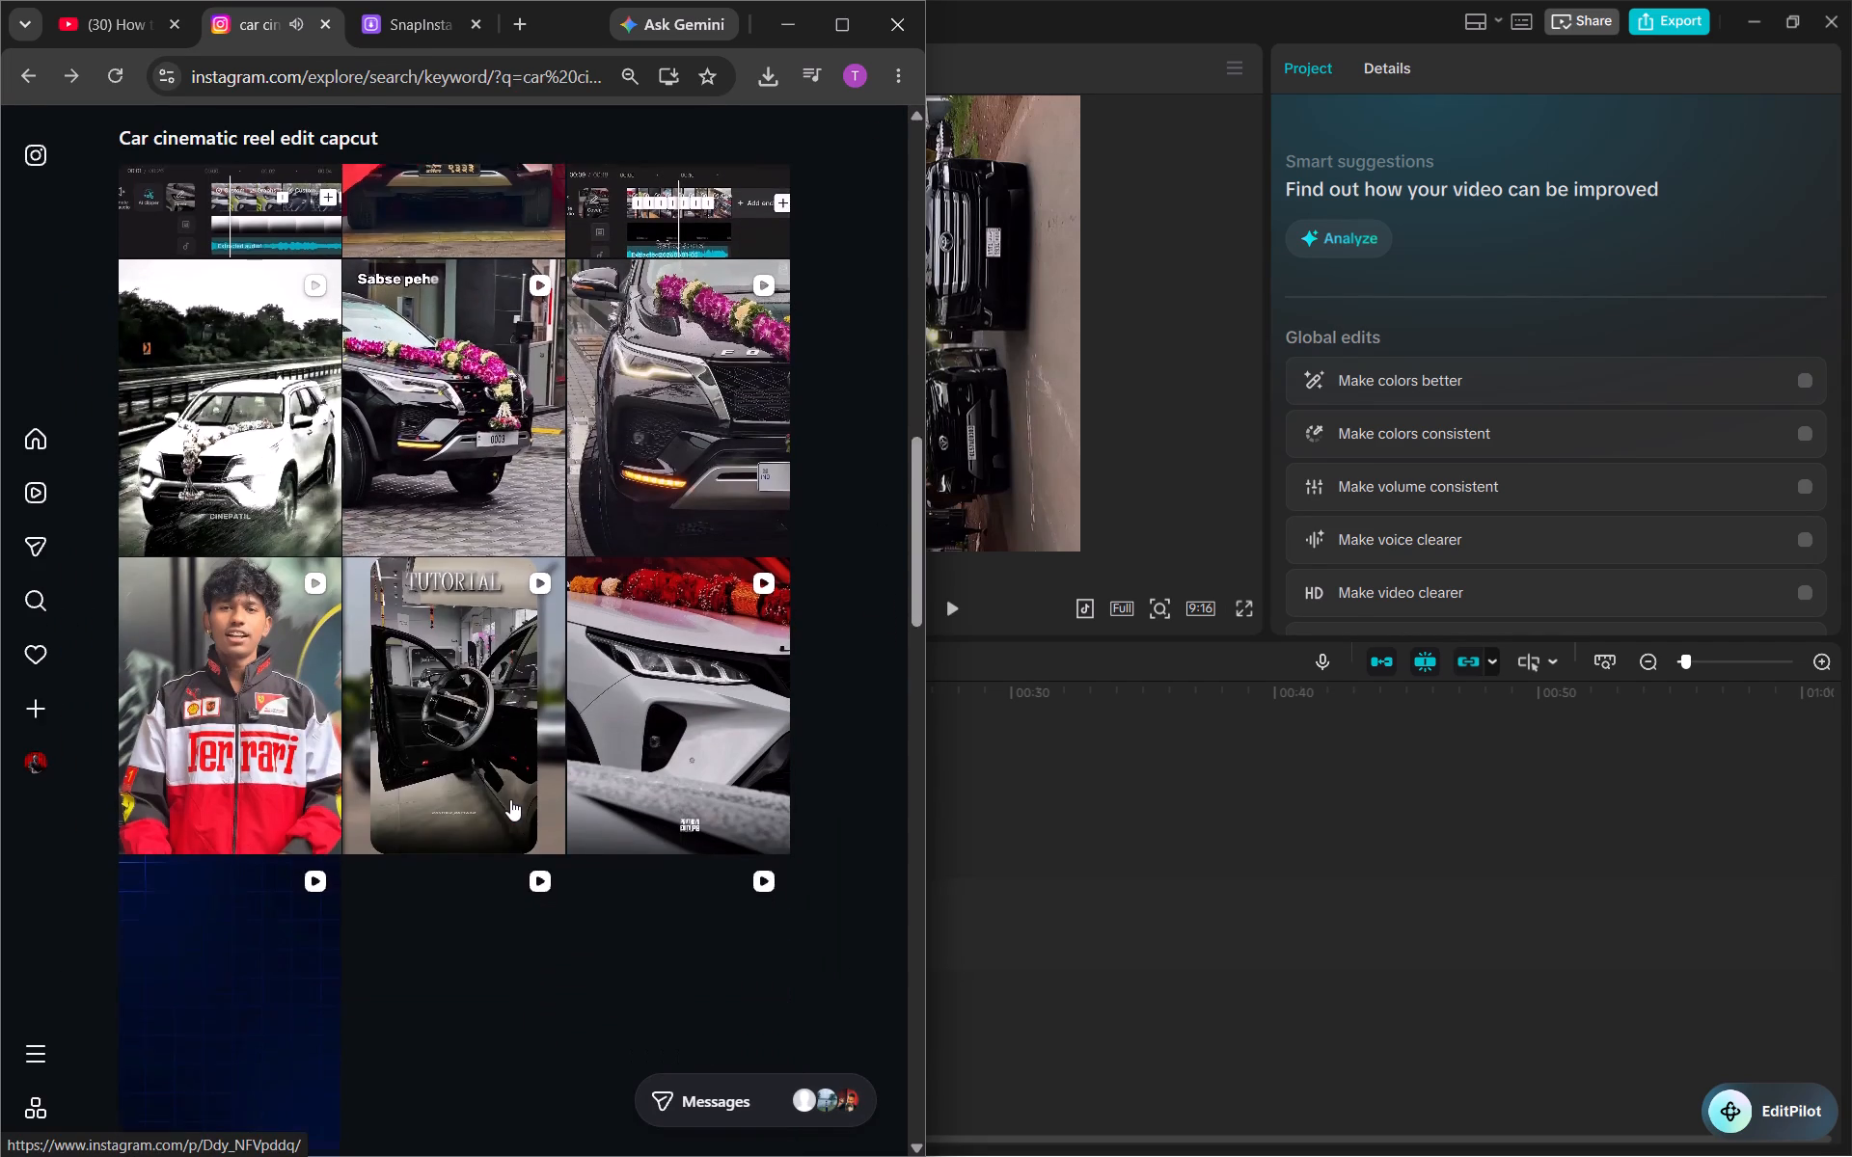
left_click(485, 519)
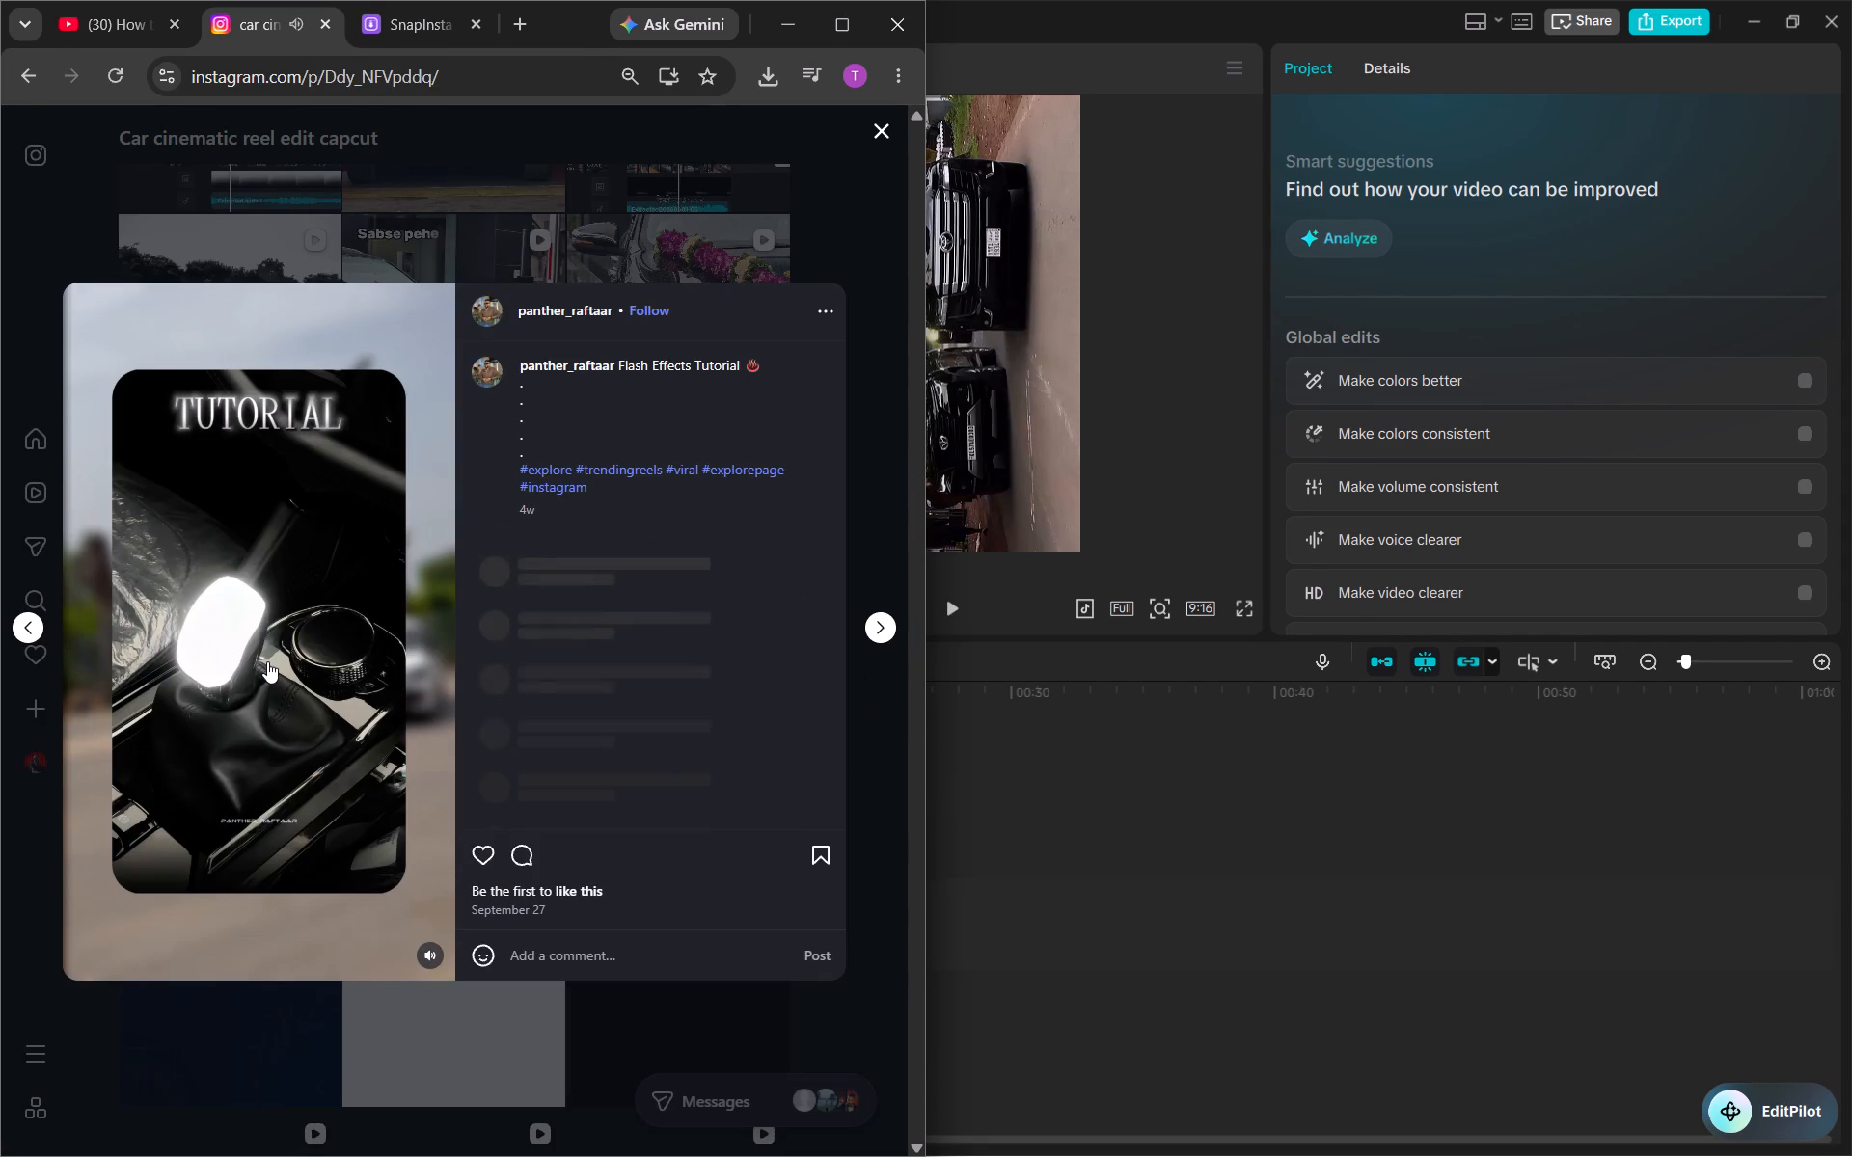
left_click(856, 431)
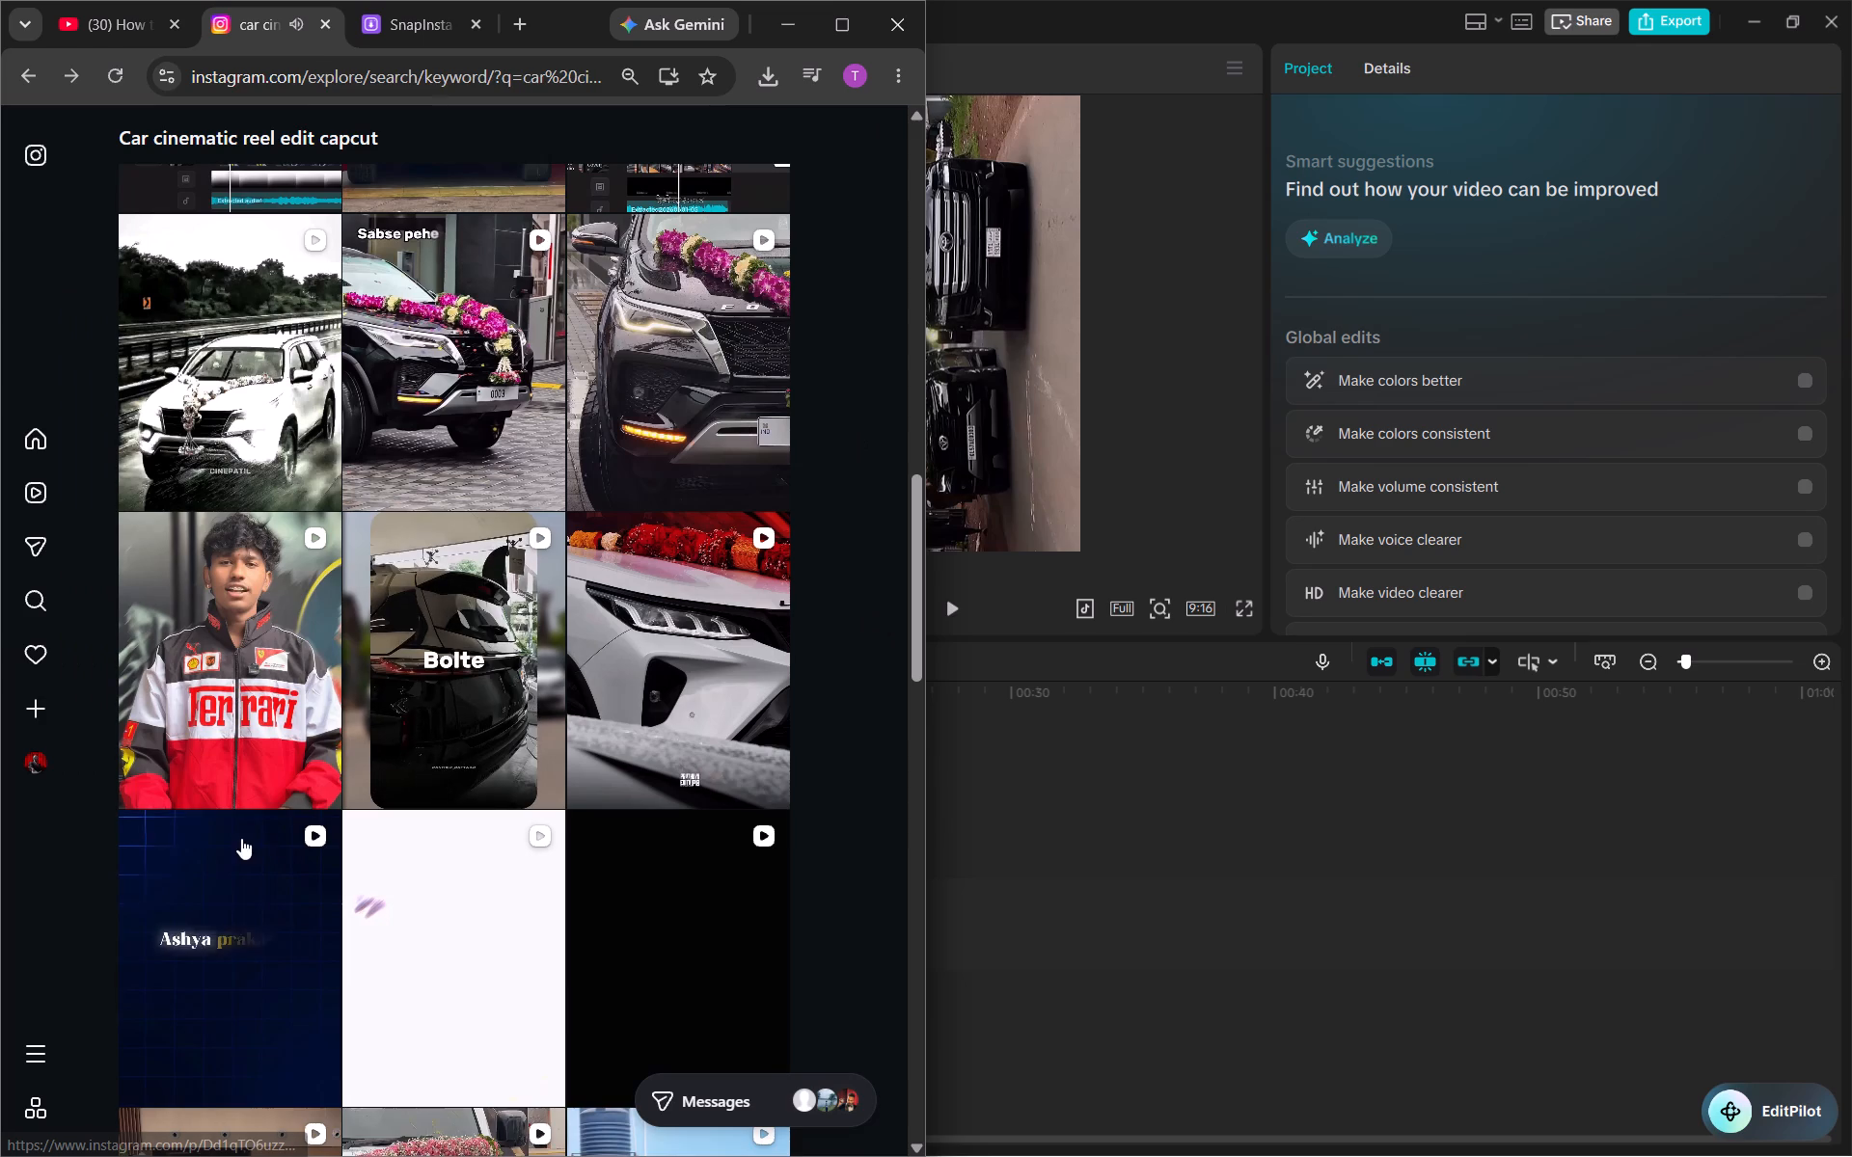
scroll(241, 838, "up", 1)
left_click(241, 838)
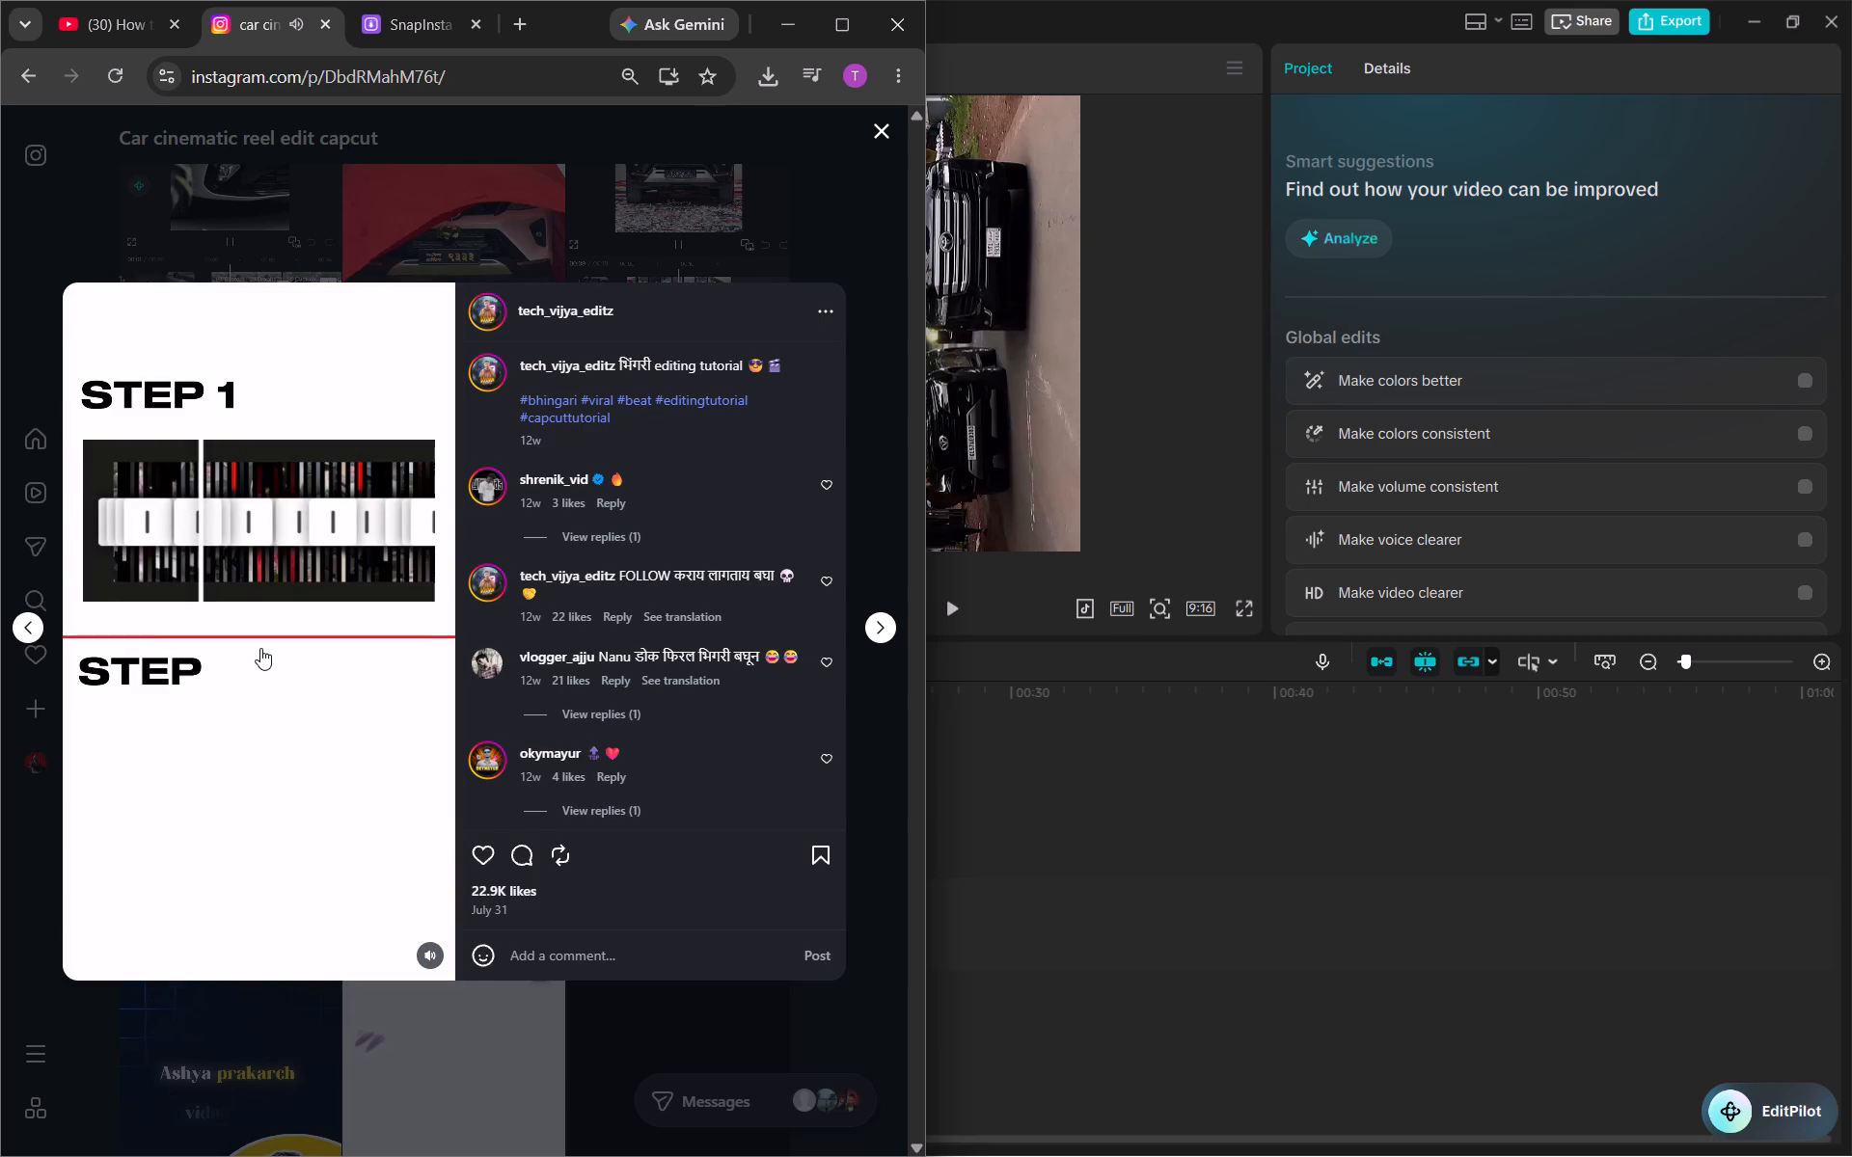
left_click(864, 523)
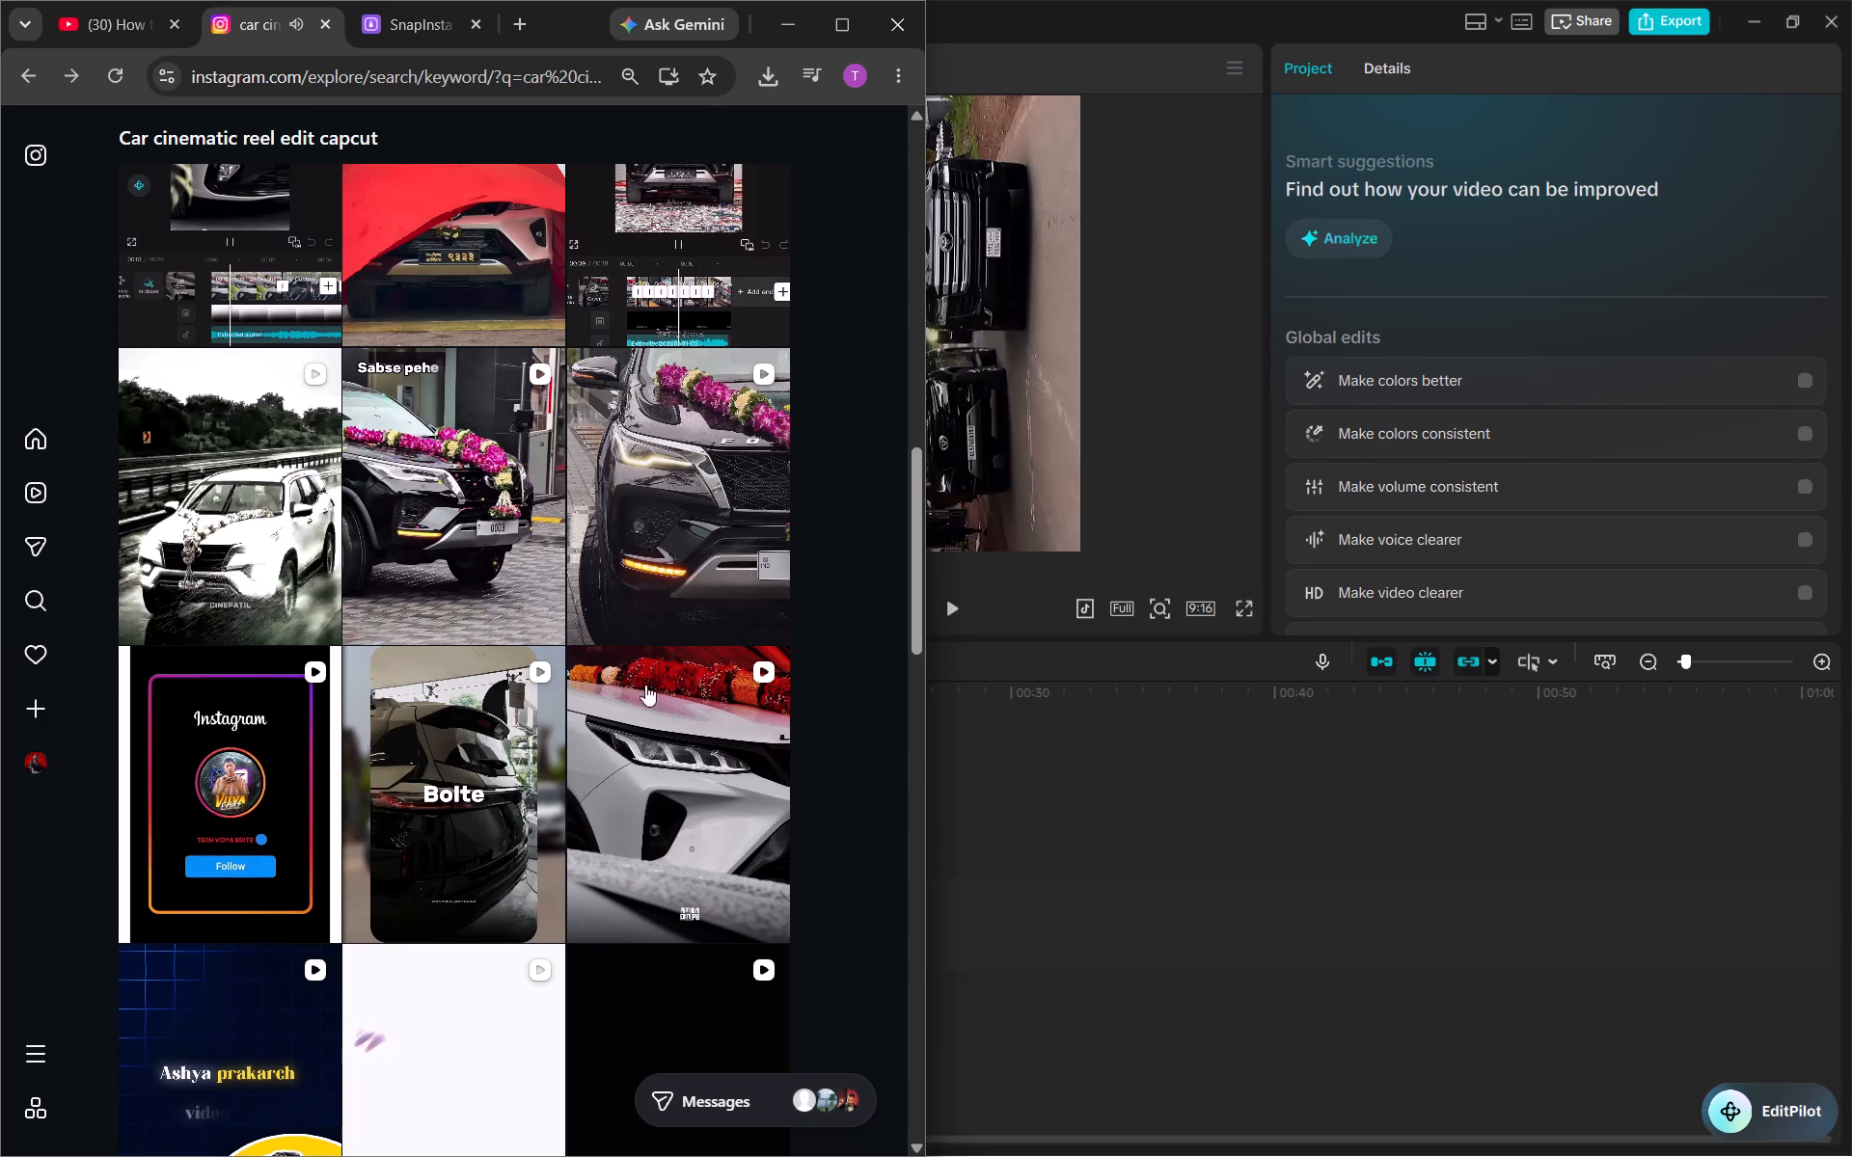
Watch the "Try This Filter" reel and the "Capcut tutorial" filter-combination reel further down the results.
scroll(332, 795, "down", 3)
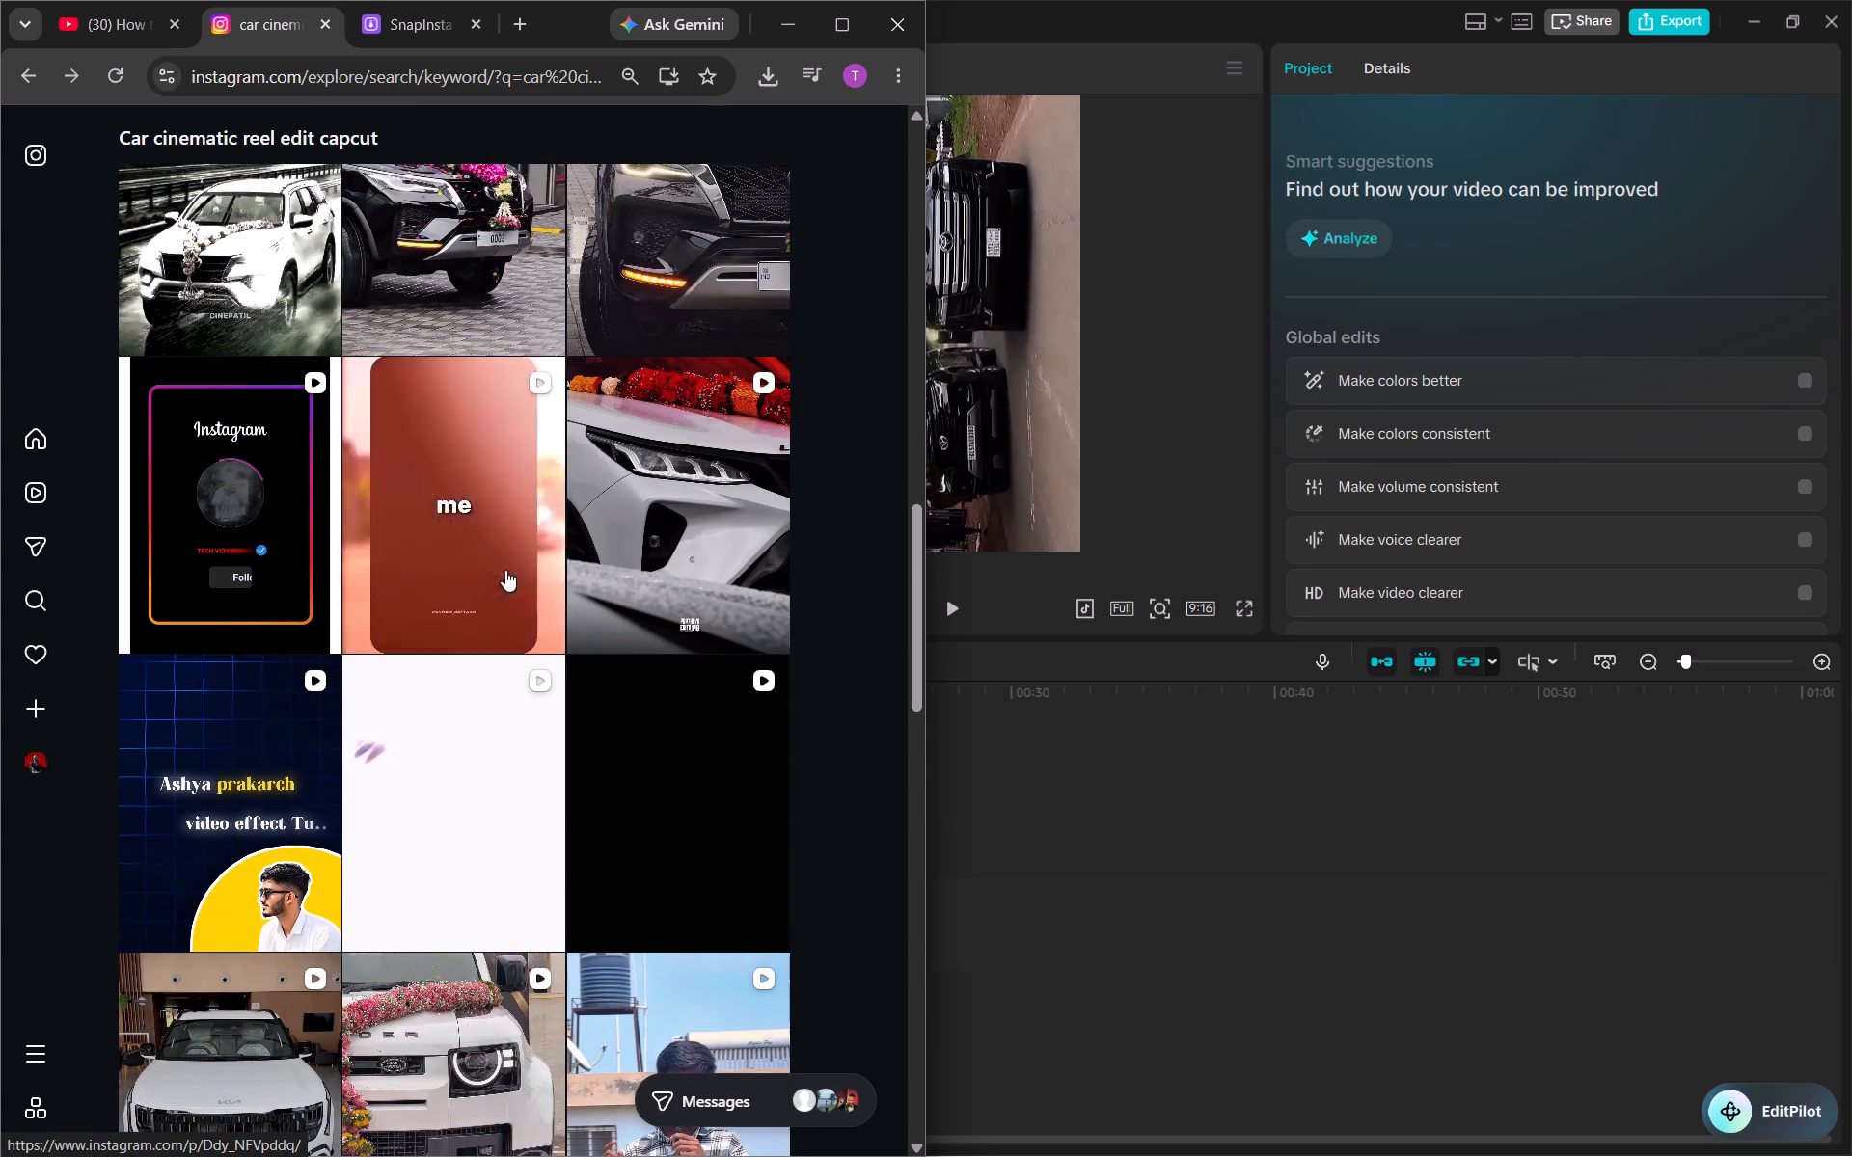
scroll(505, 570, "down", 2)
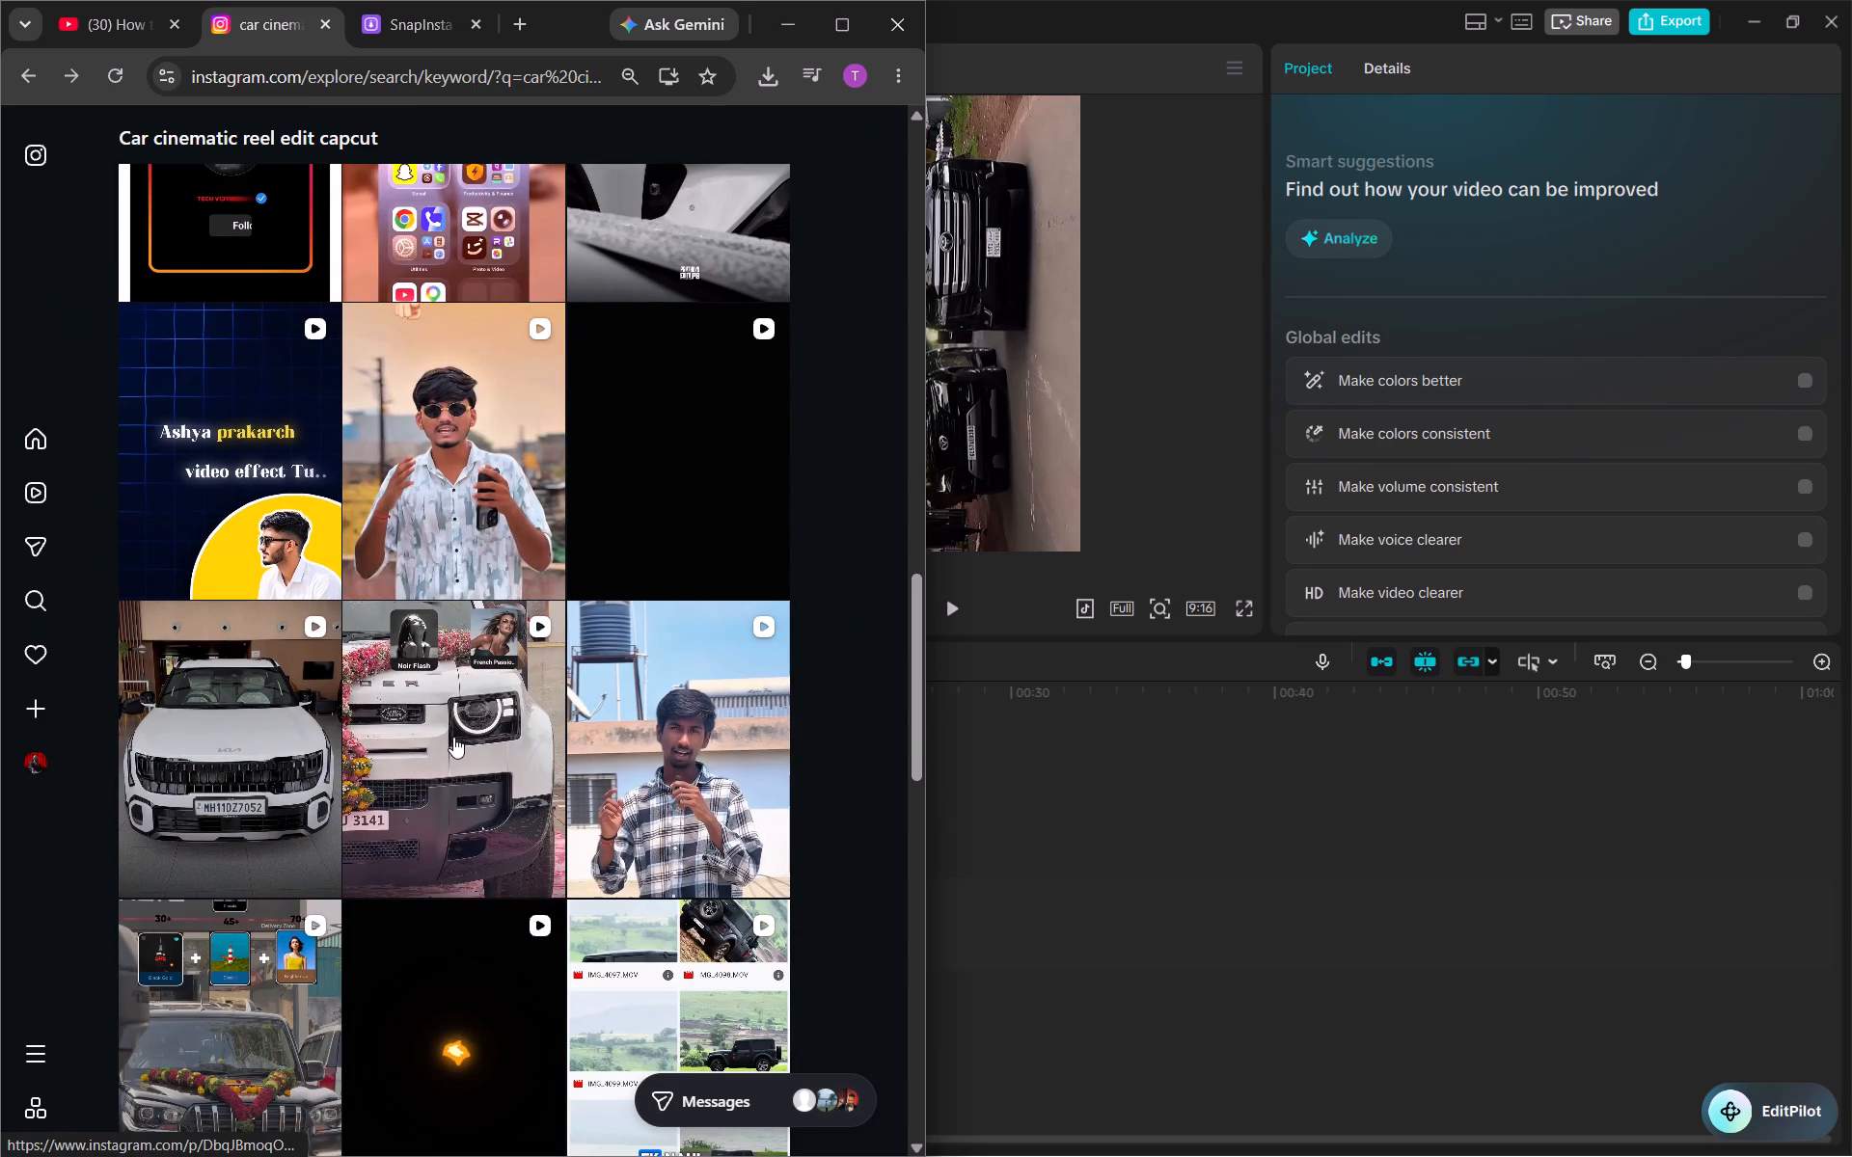
left_click(453, 737)
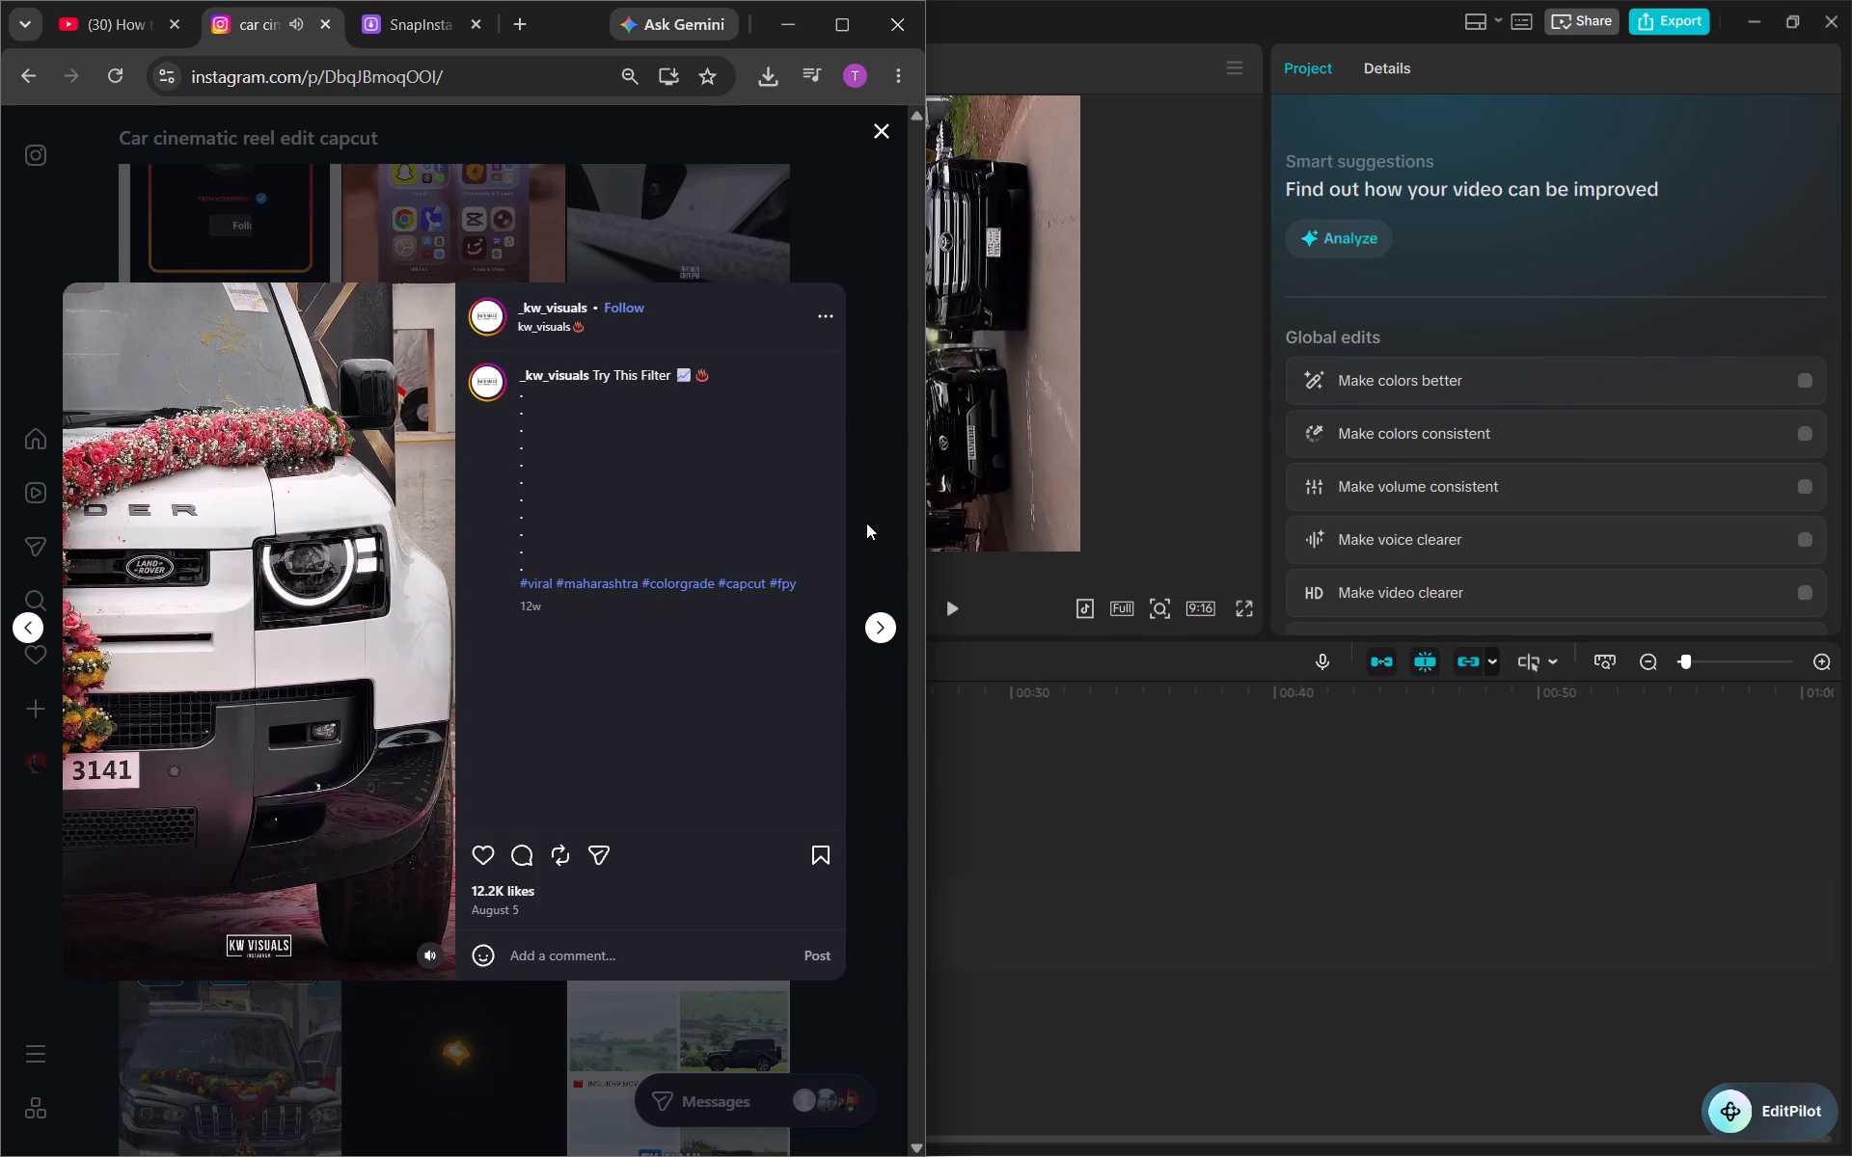
left_click(866, 523)
scroll(540, 706, "down", 3)
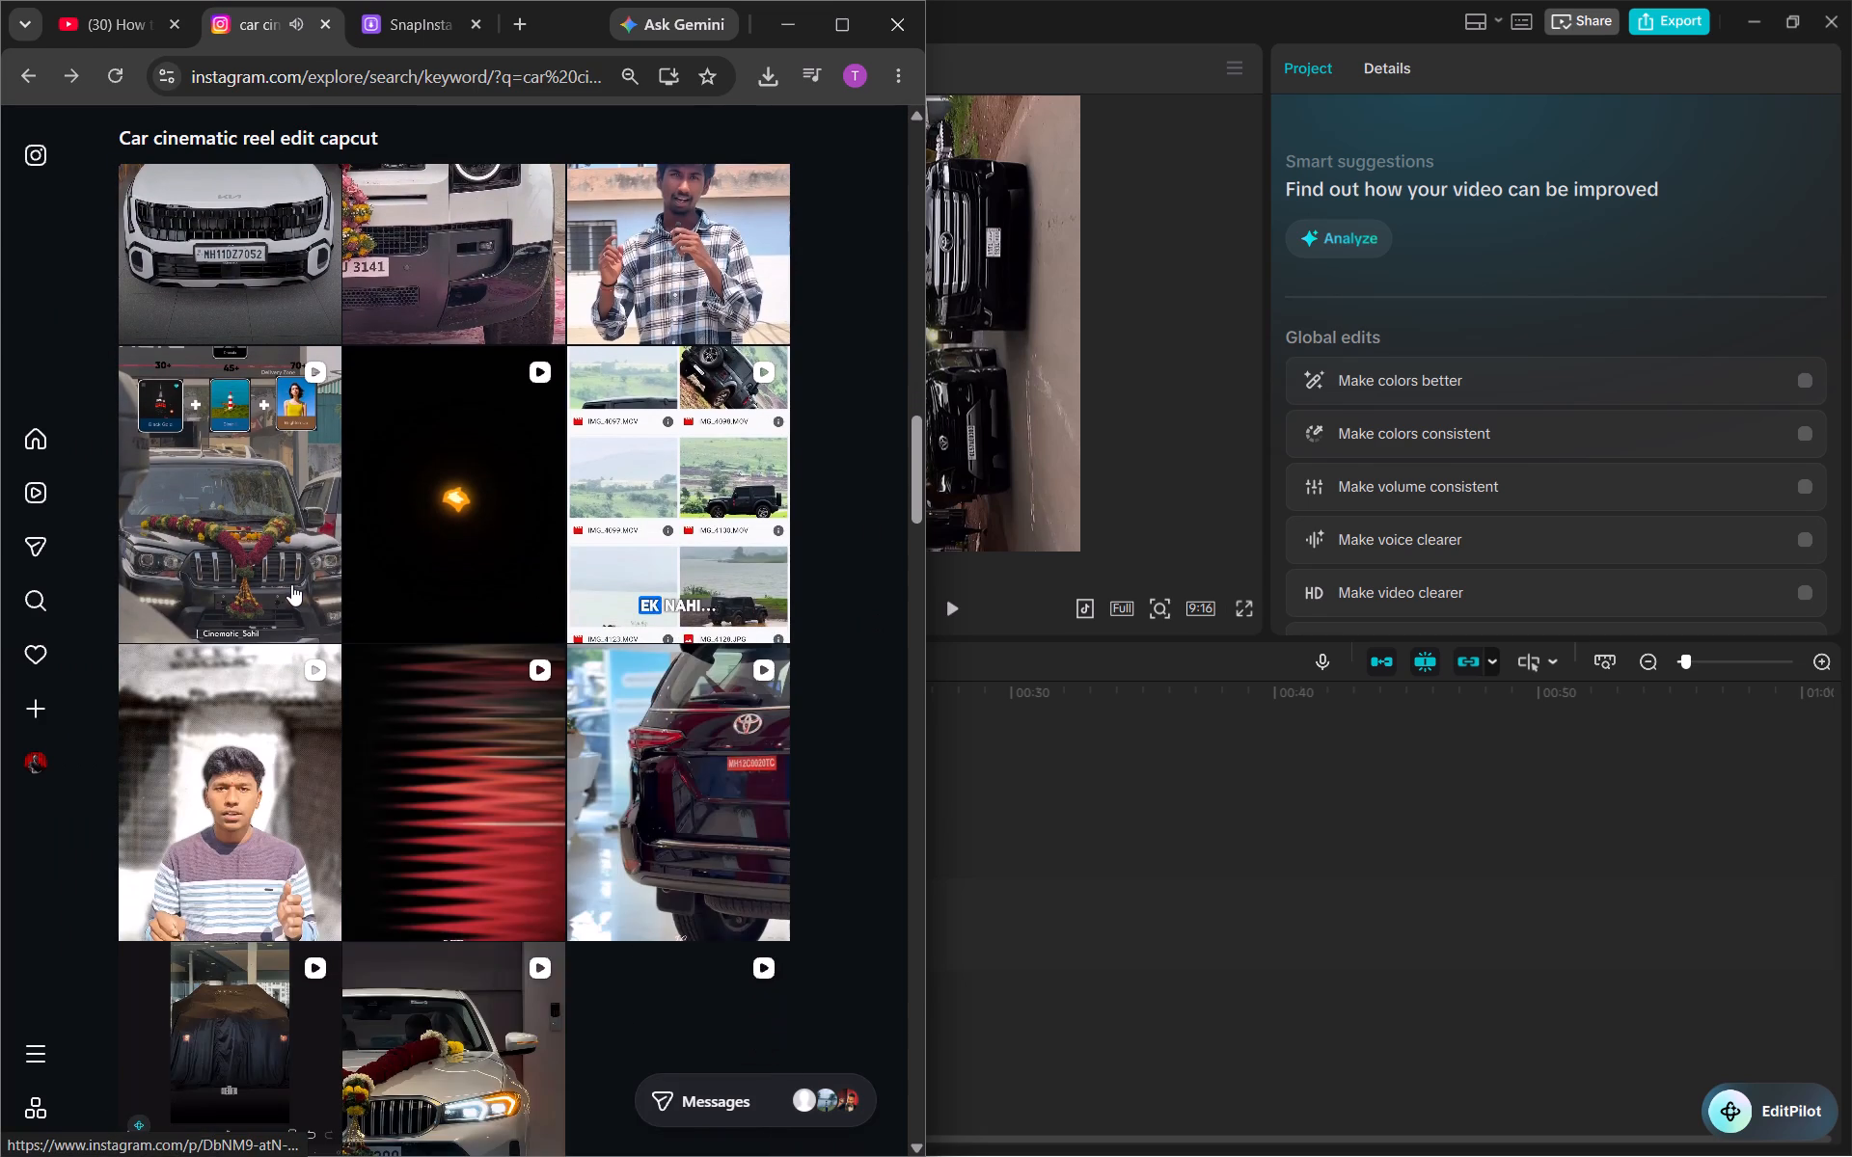
left_click(291, 584)
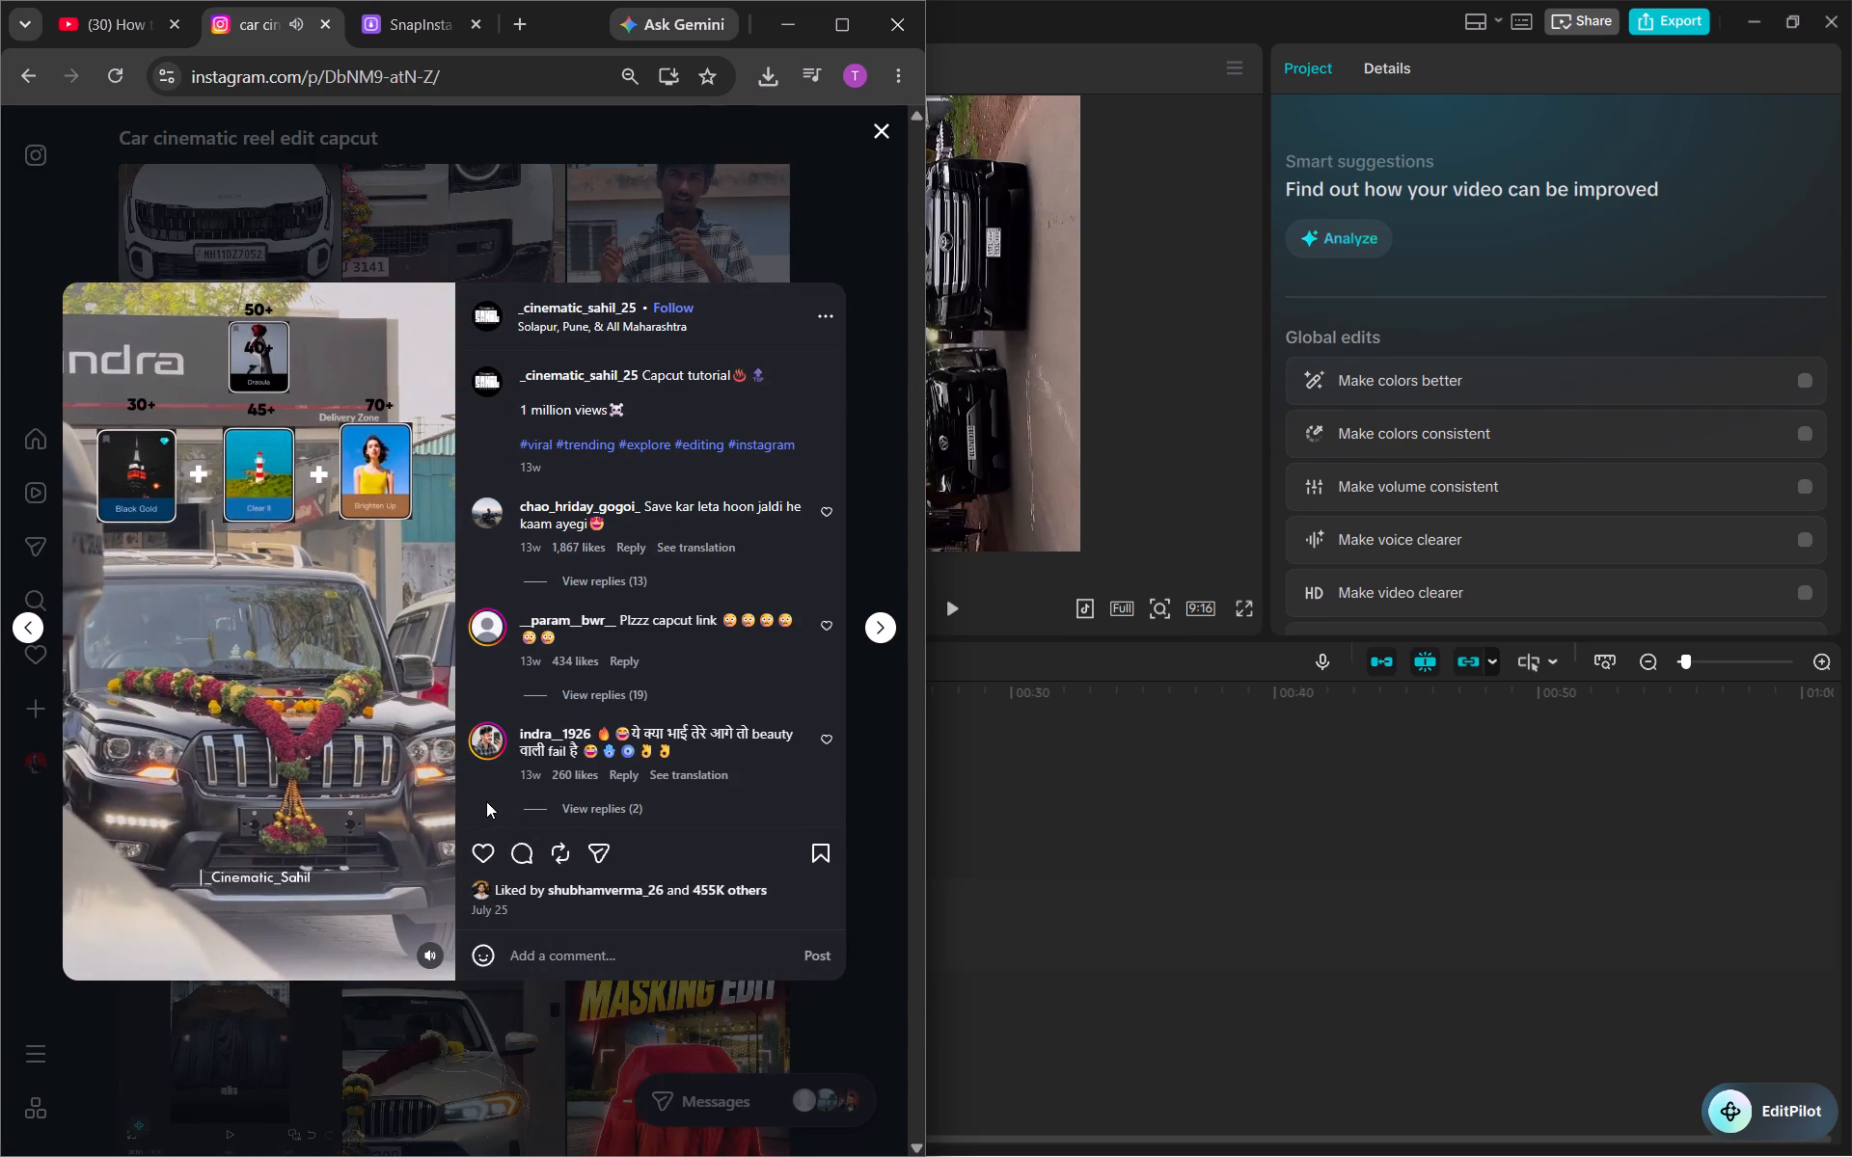
left_click(866, 507)
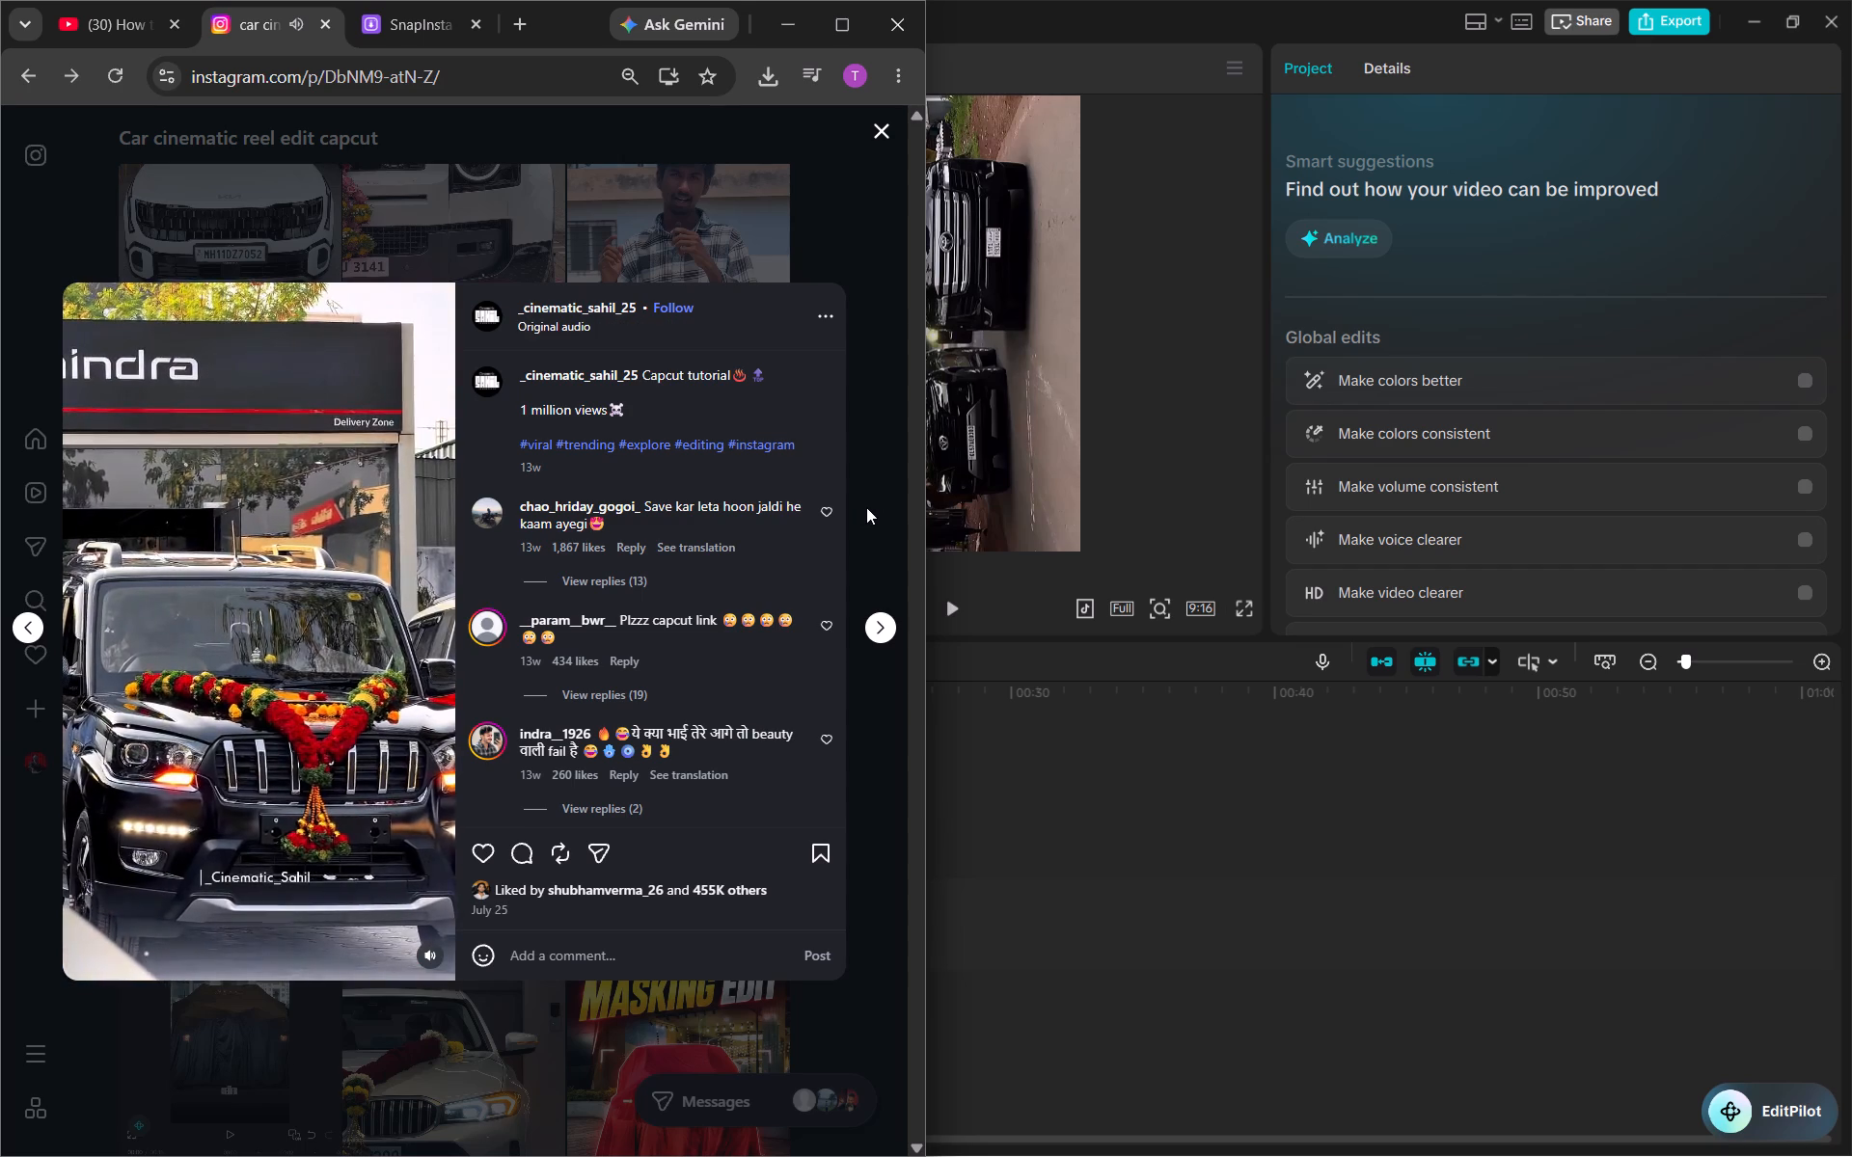
Switch to the CapCut project containing the black Fortuner cars clip.
left_click(1224, 517)
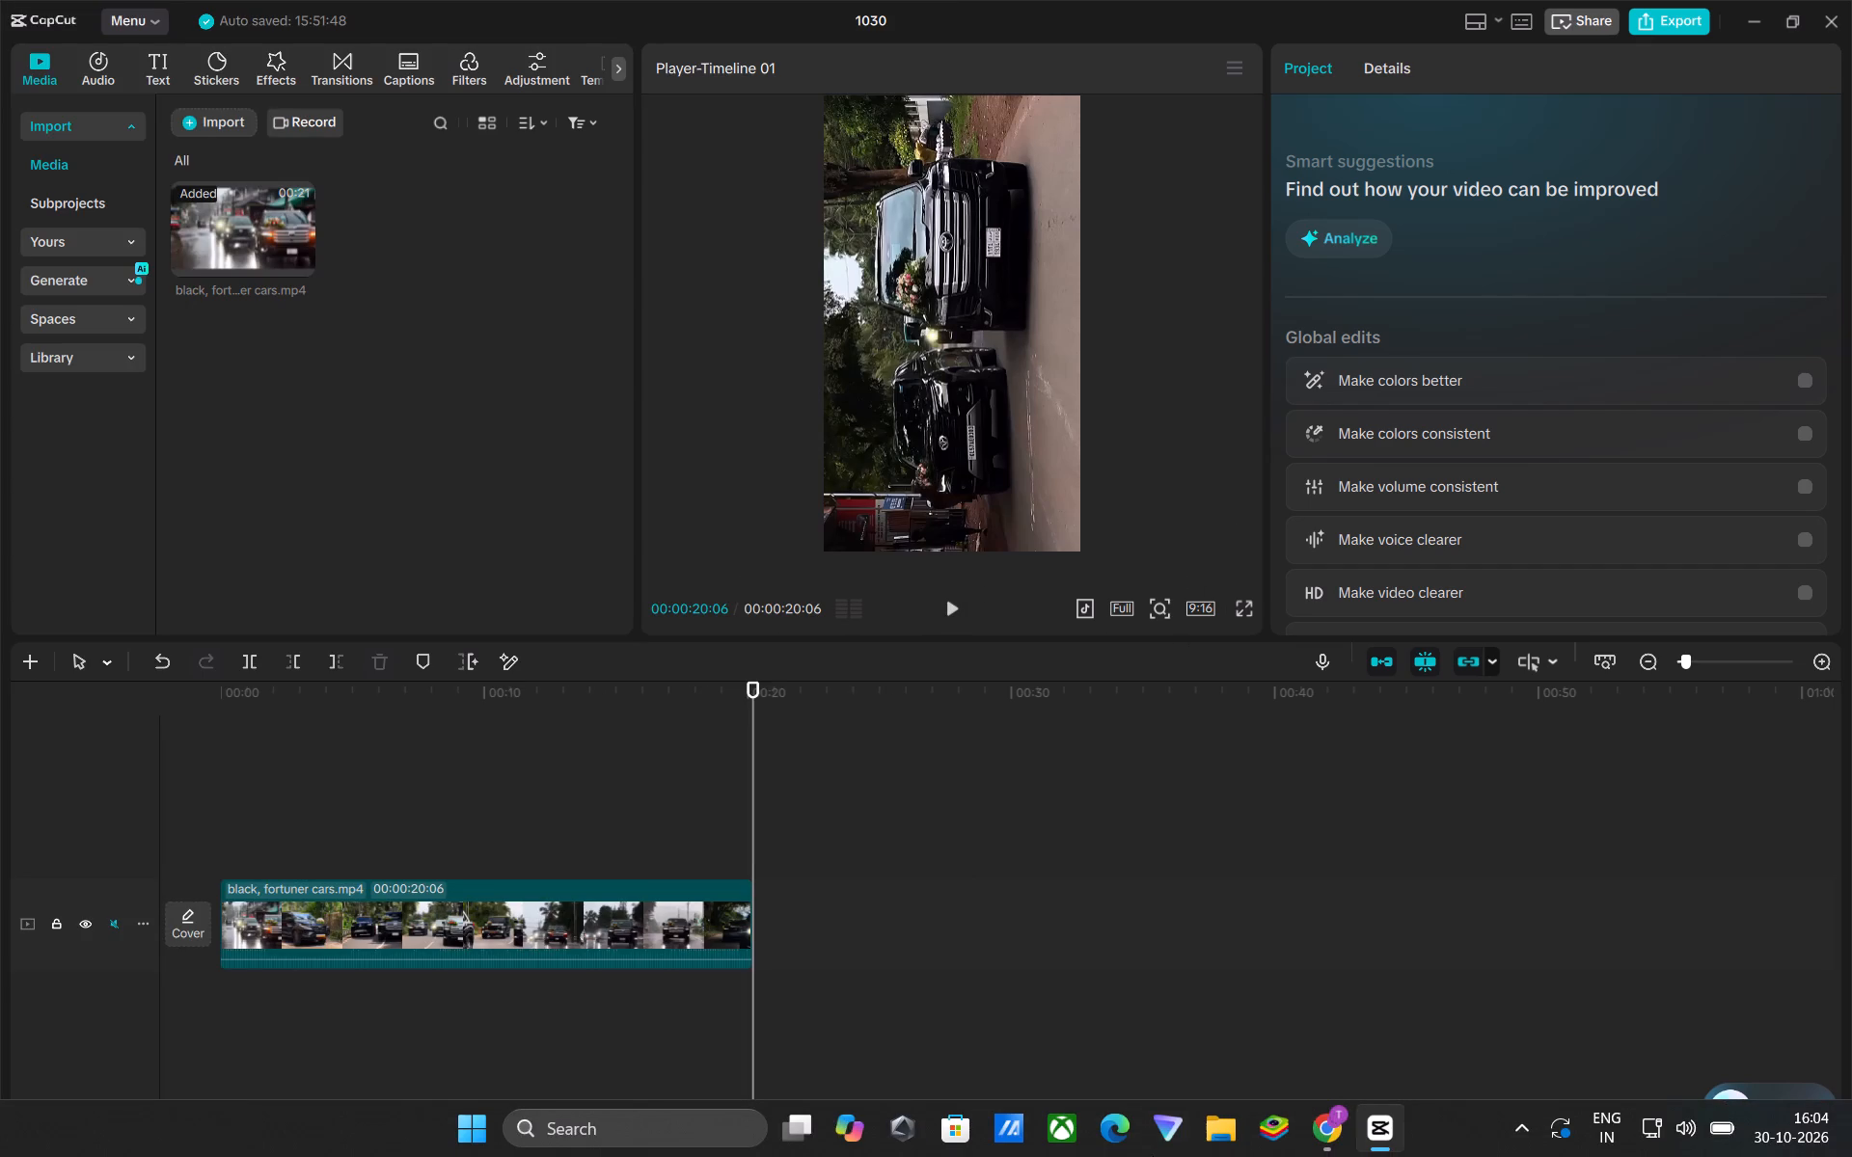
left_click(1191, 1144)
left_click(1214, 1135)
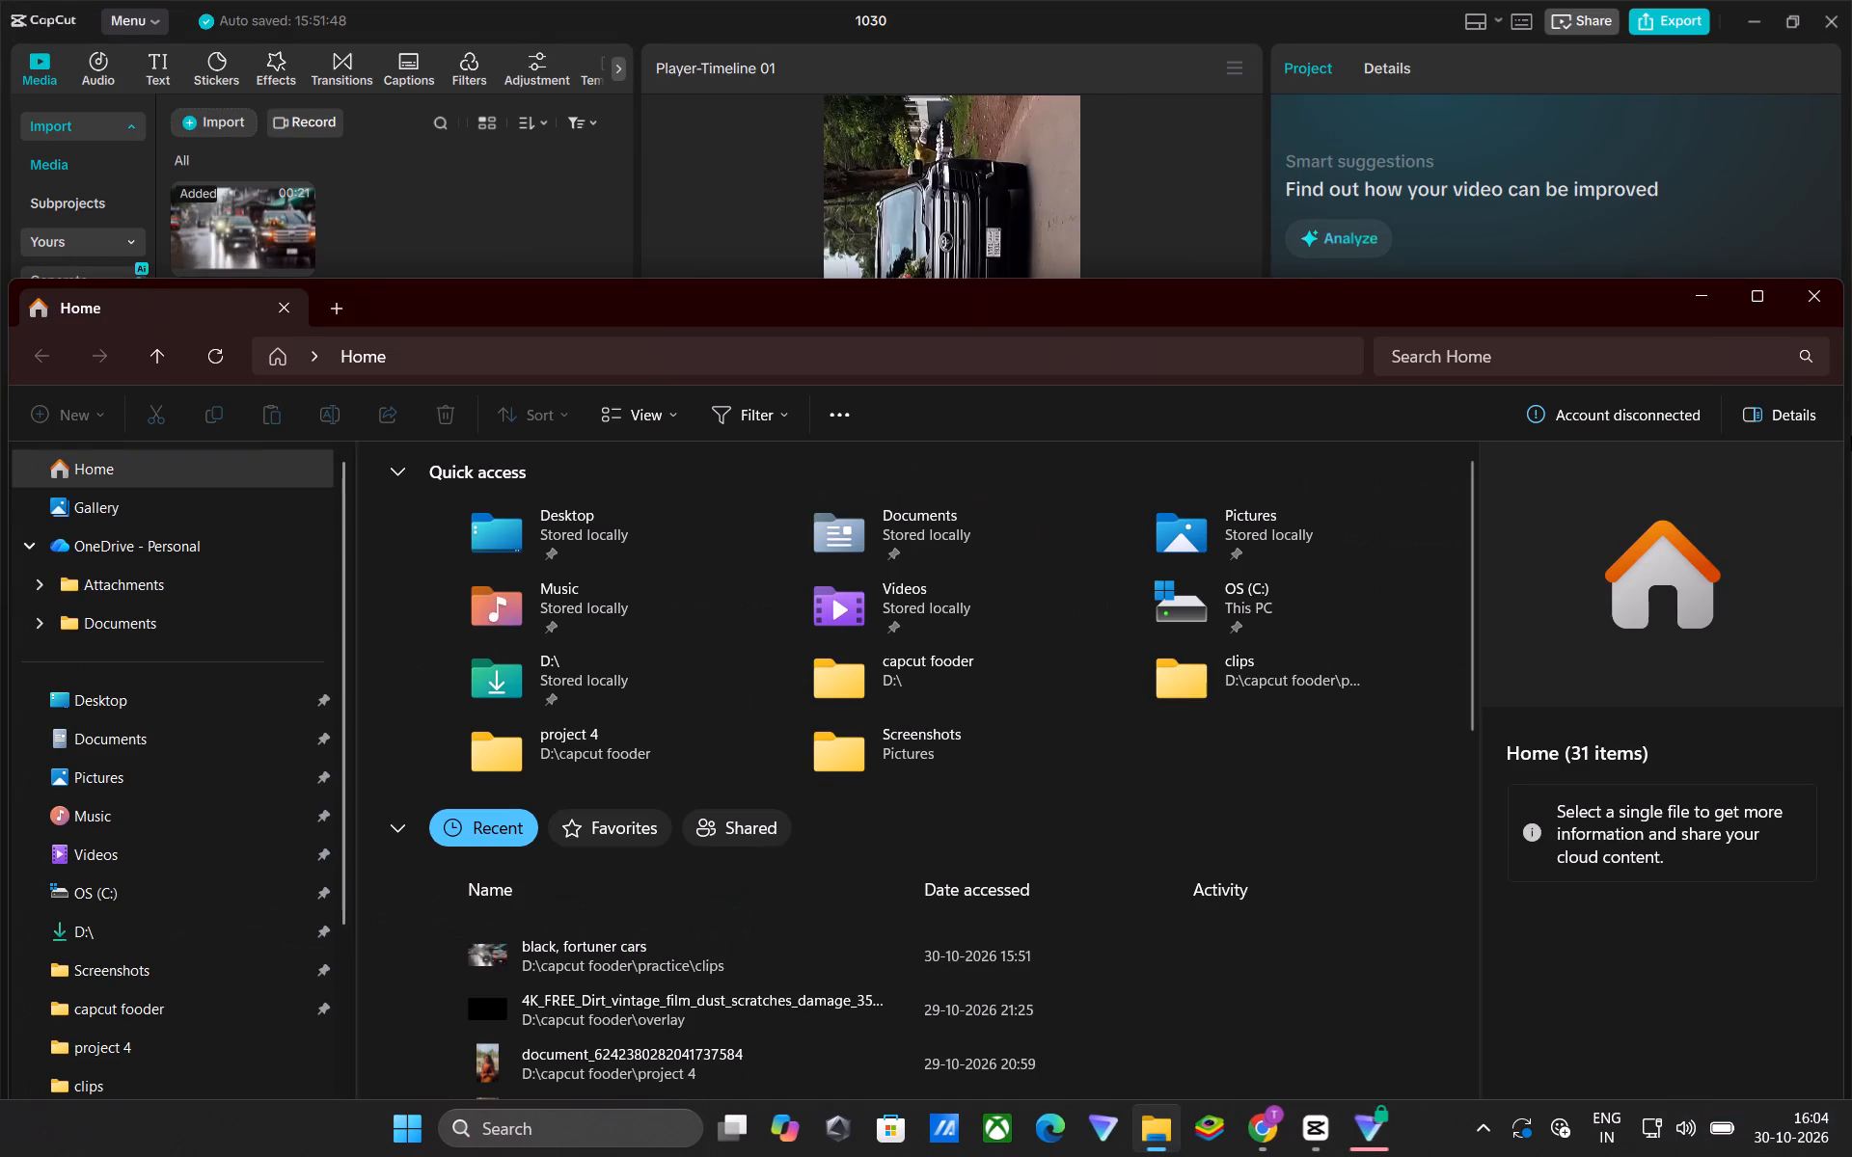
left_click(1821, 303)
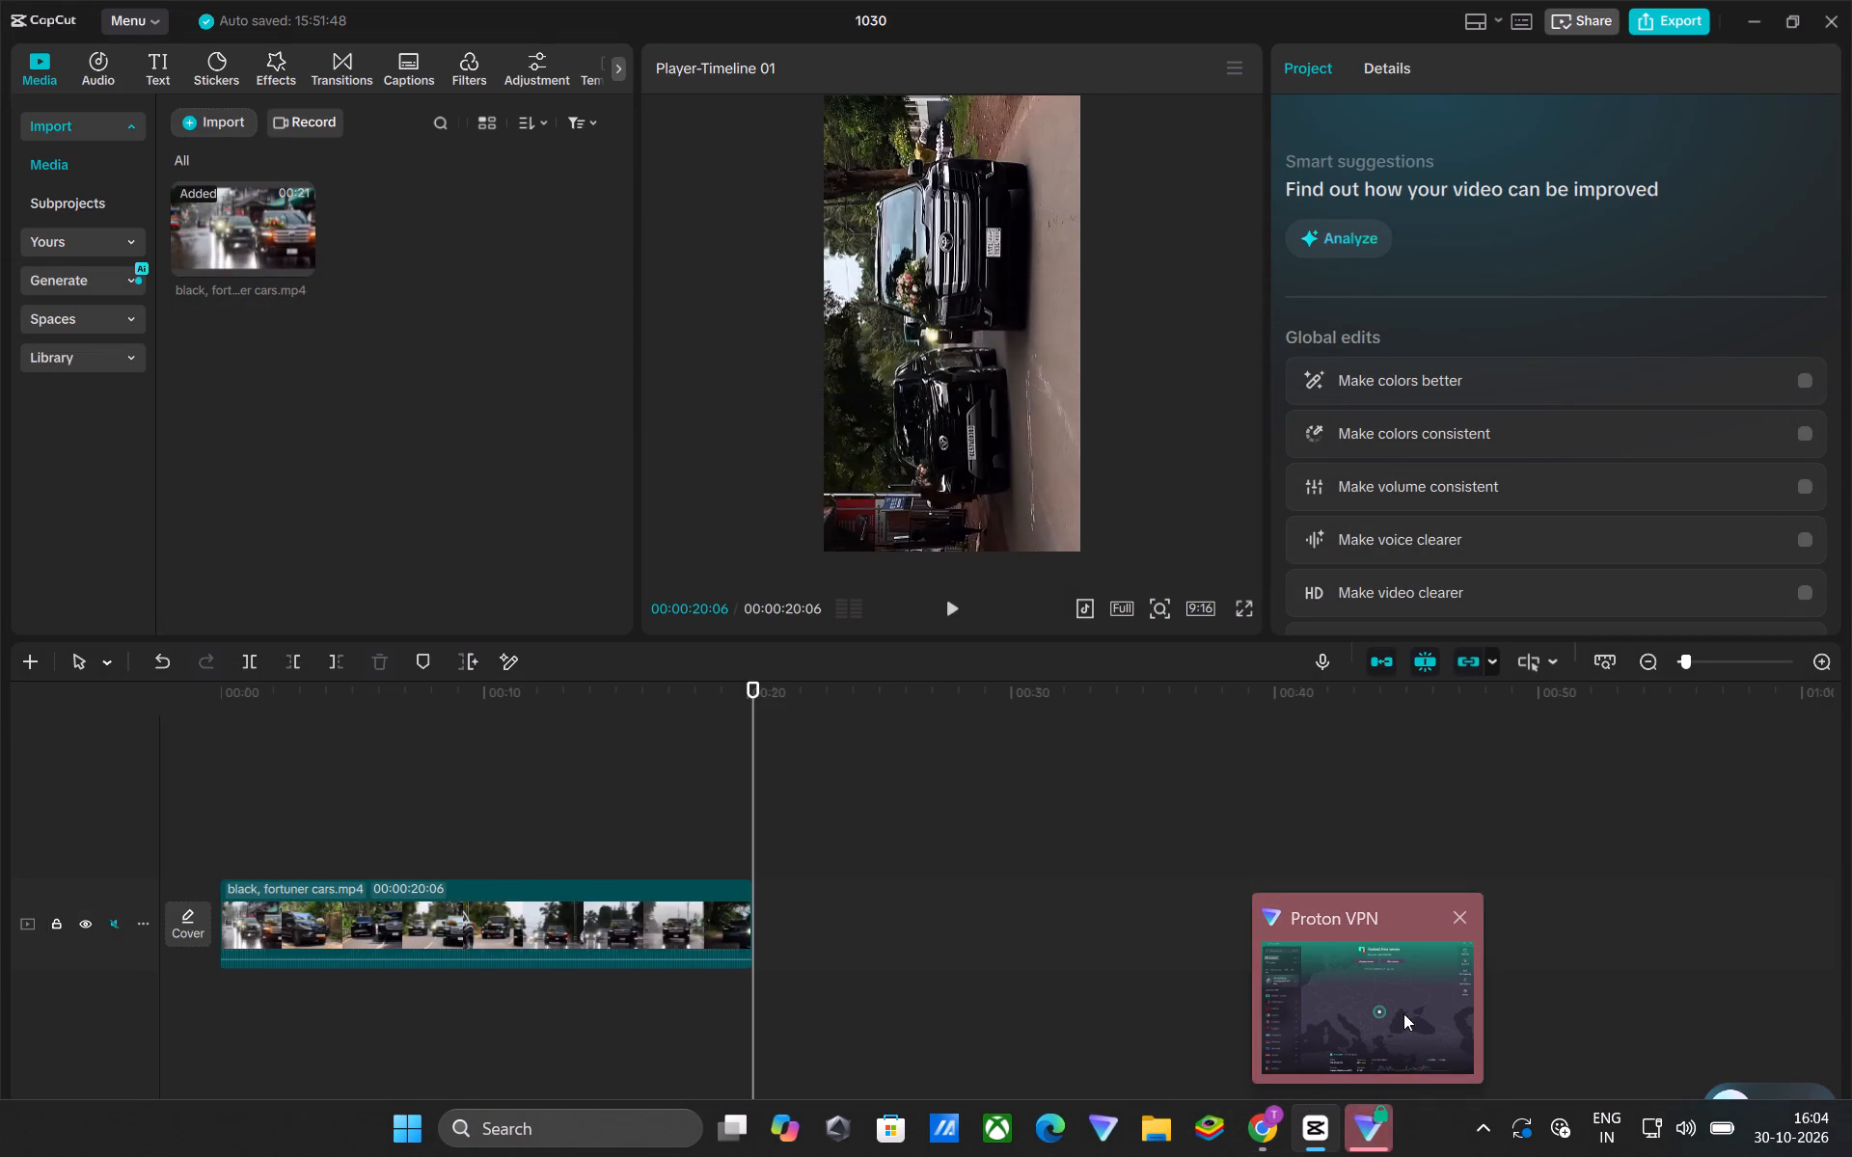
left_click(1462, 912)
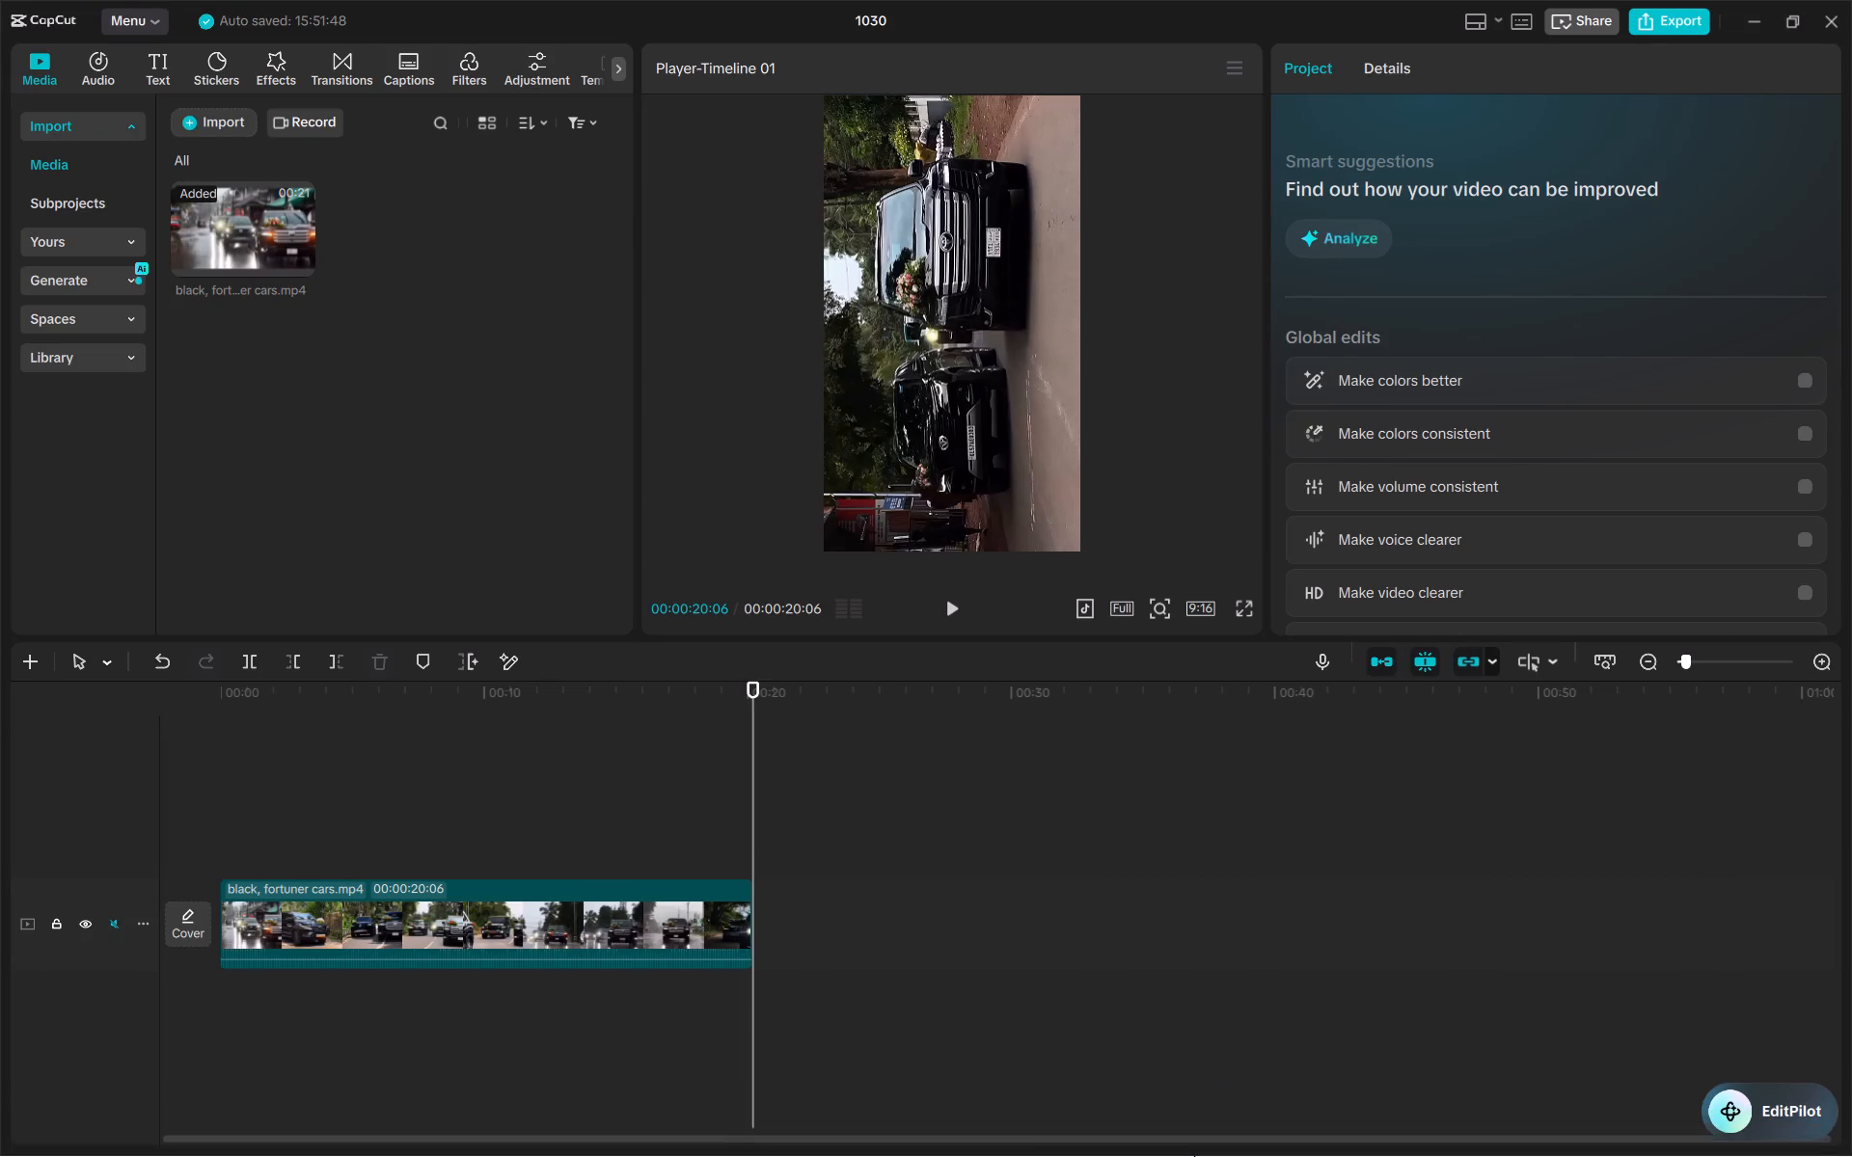
In File Explorer, move today's SnapInsta MP4 from D:\ into the capcut fooder\practice\music folder.
left_click(1213, 1125)
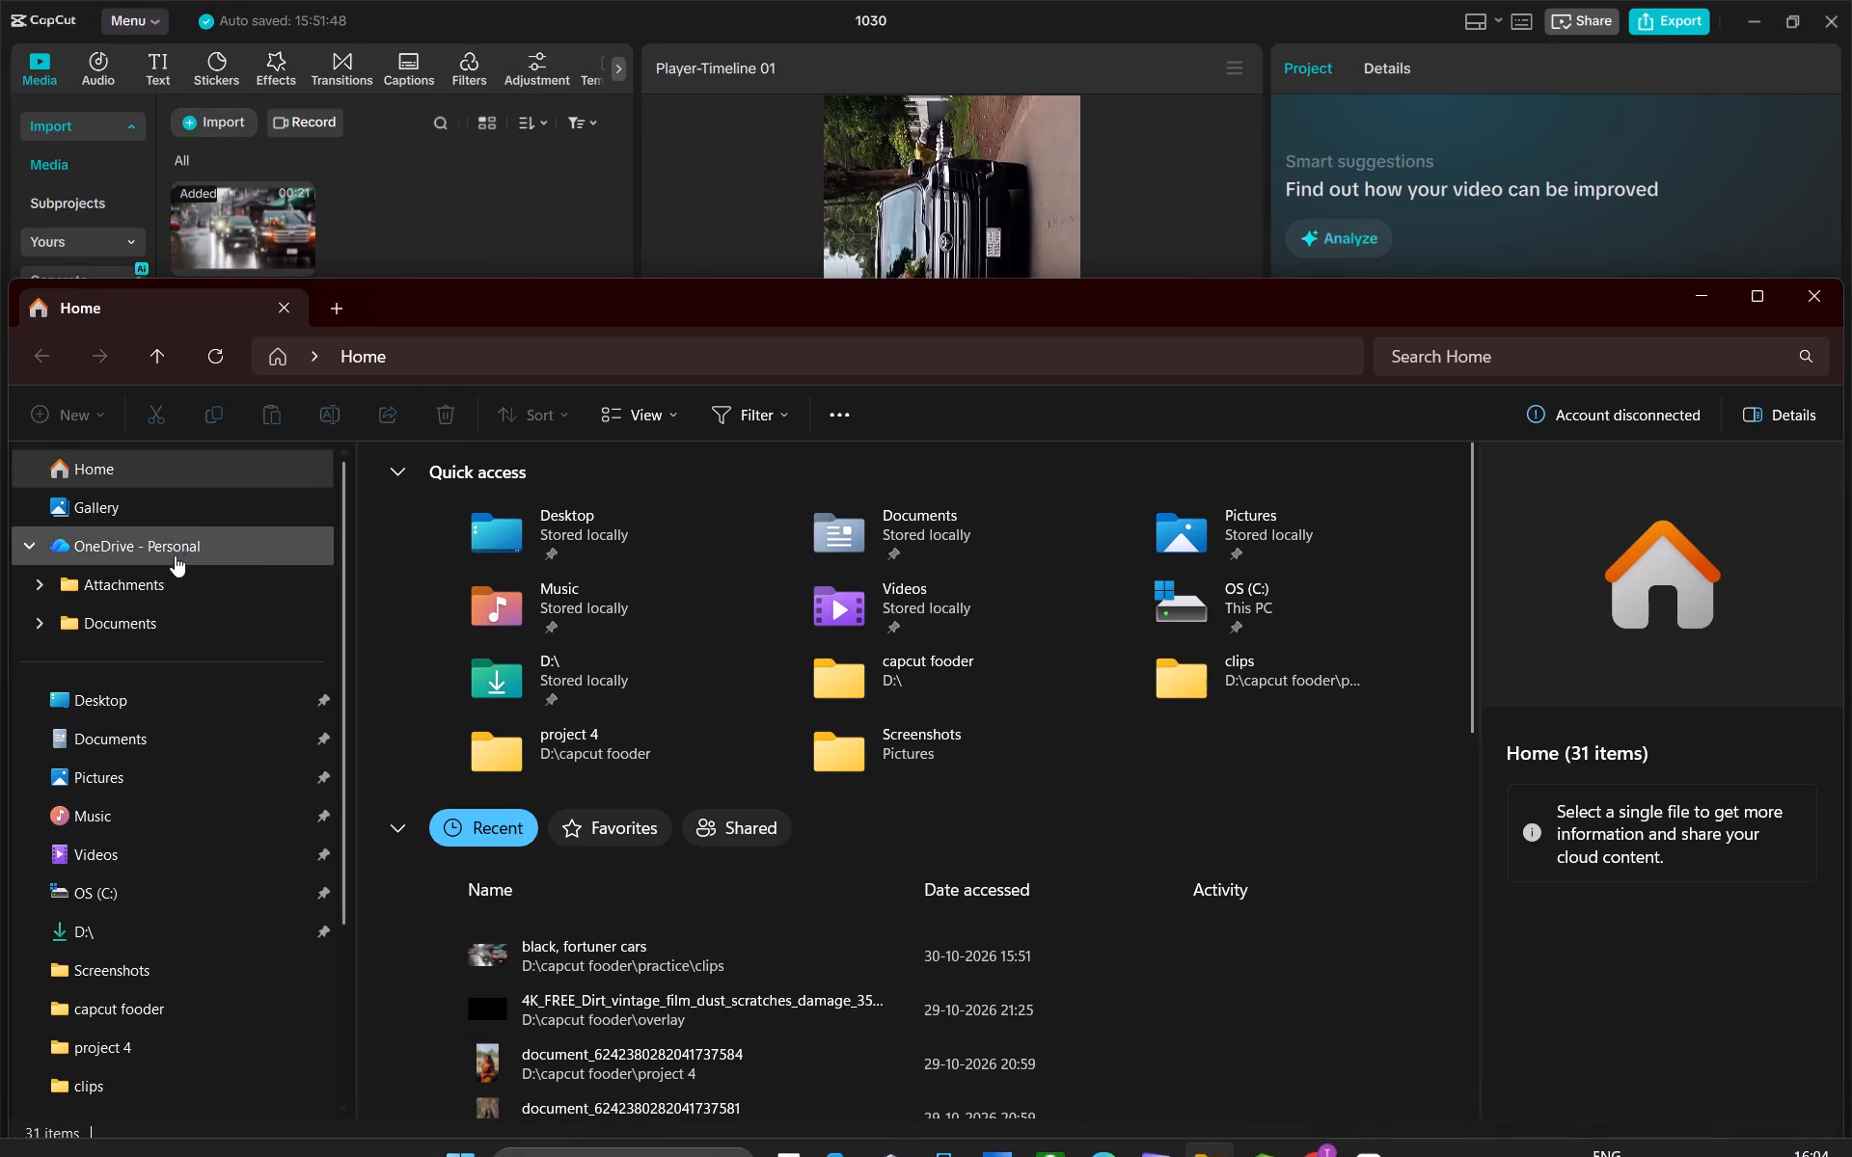
left_click(88, 939)
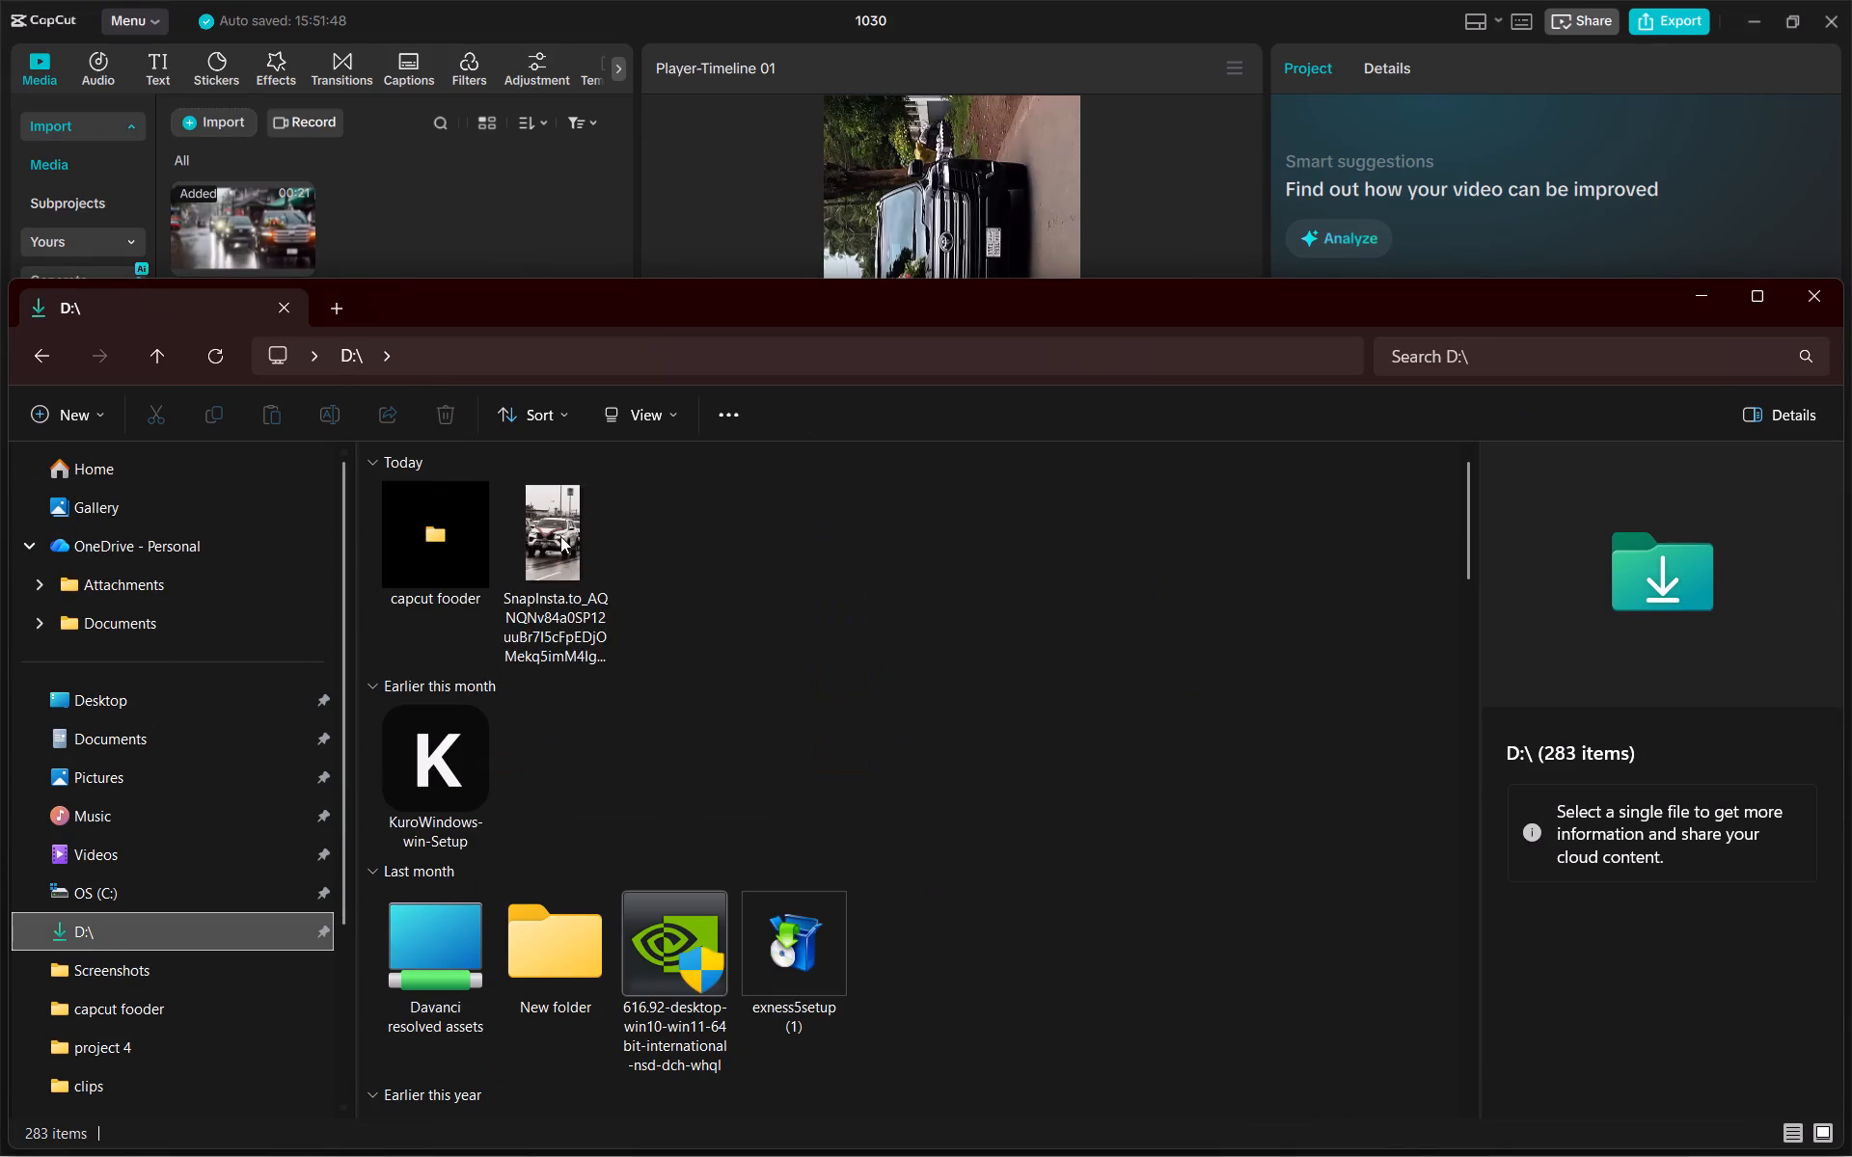
left_click_drag(532, 540, 440, 553)
double_click(440, 553)
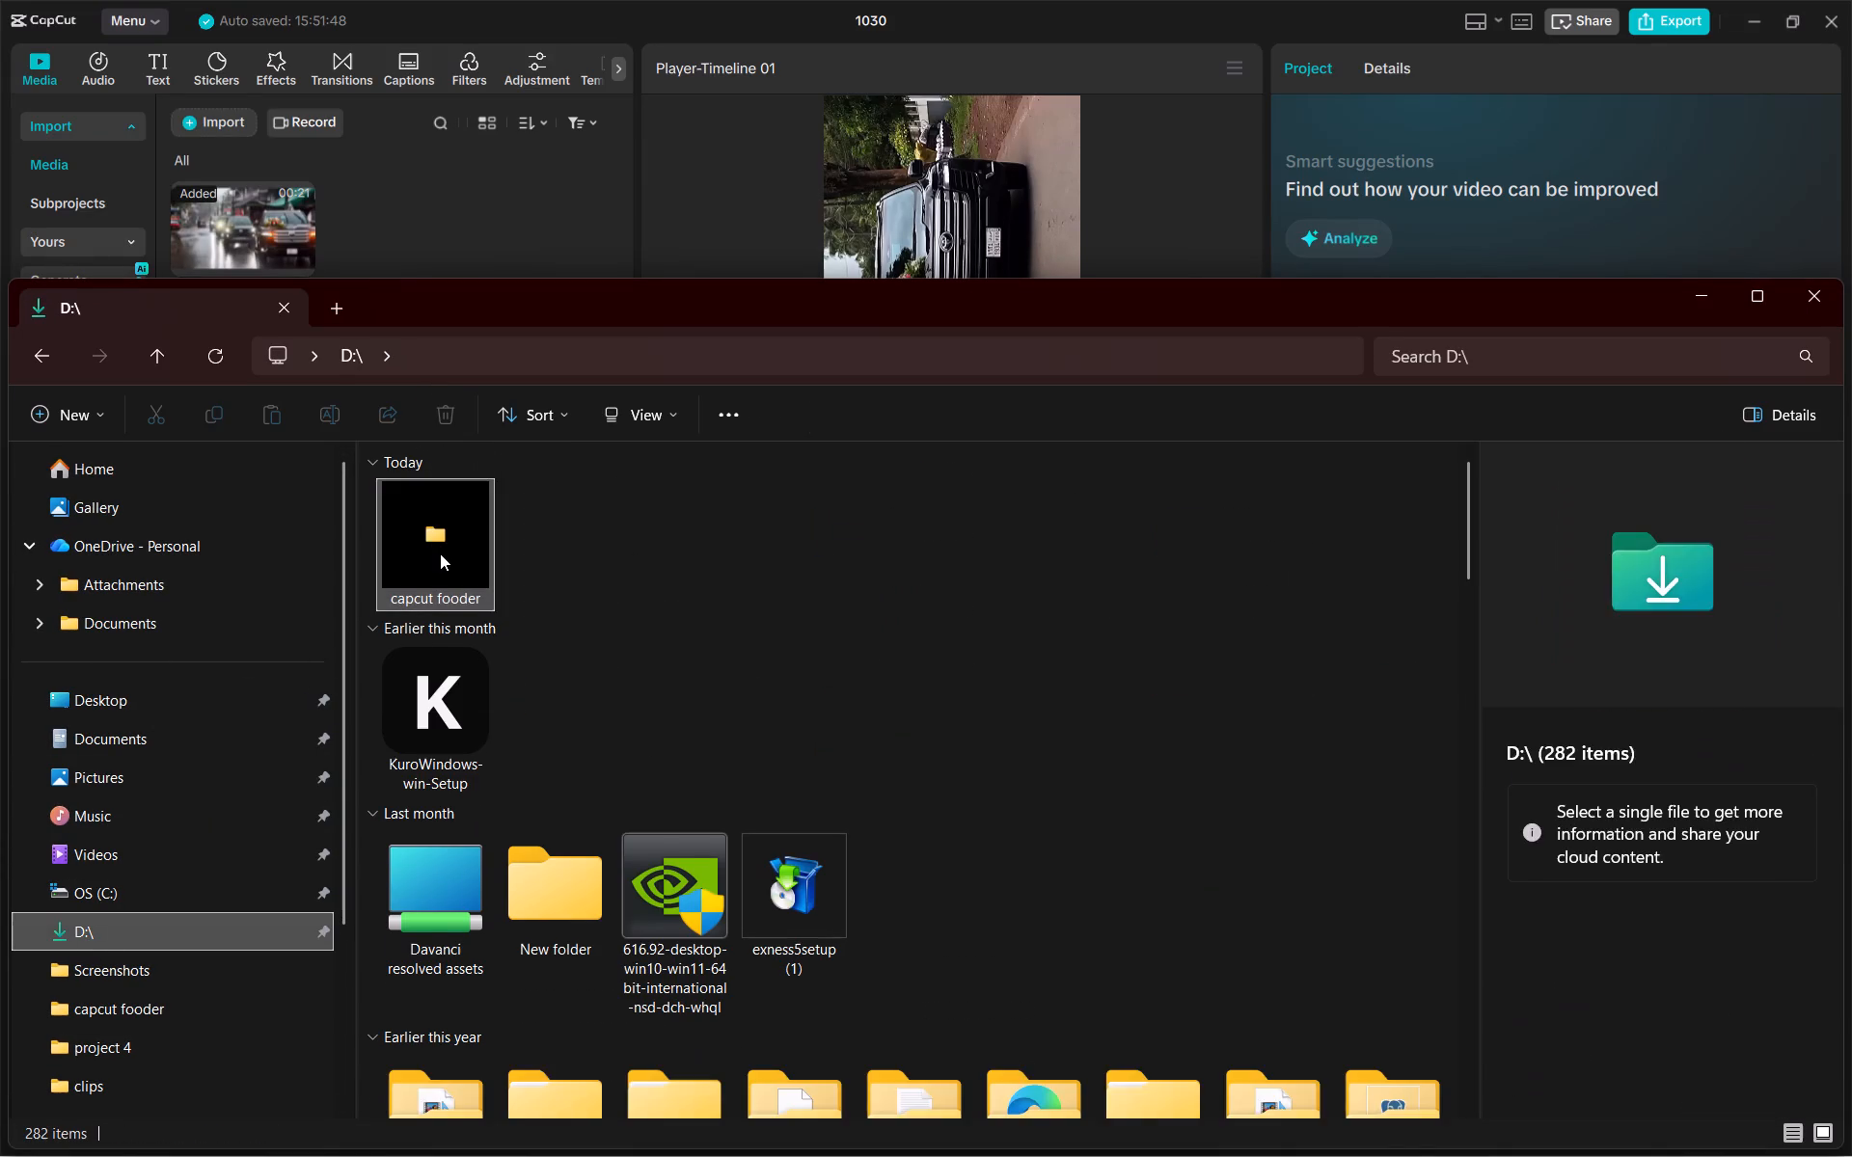
left_click_drag(510, 524, 471, 563)
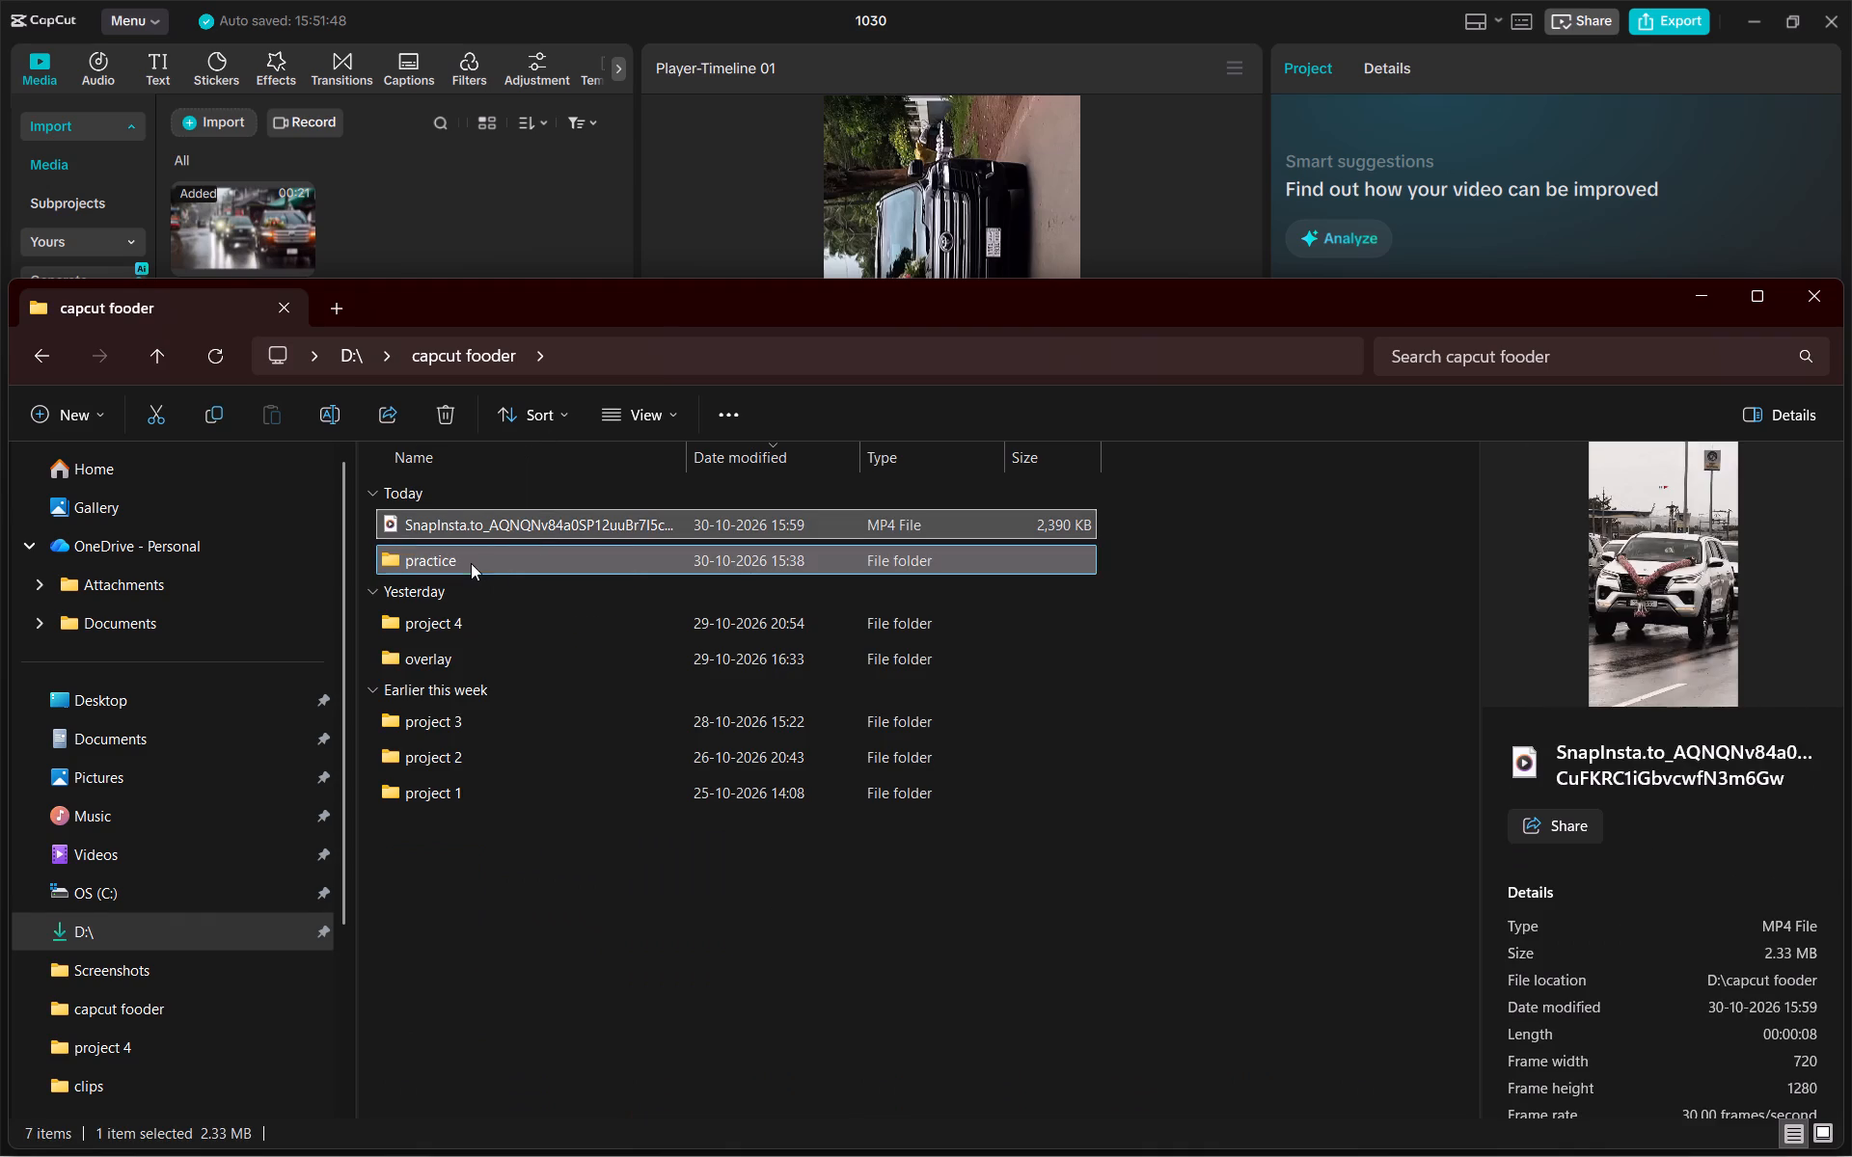
double_click(515, 522)
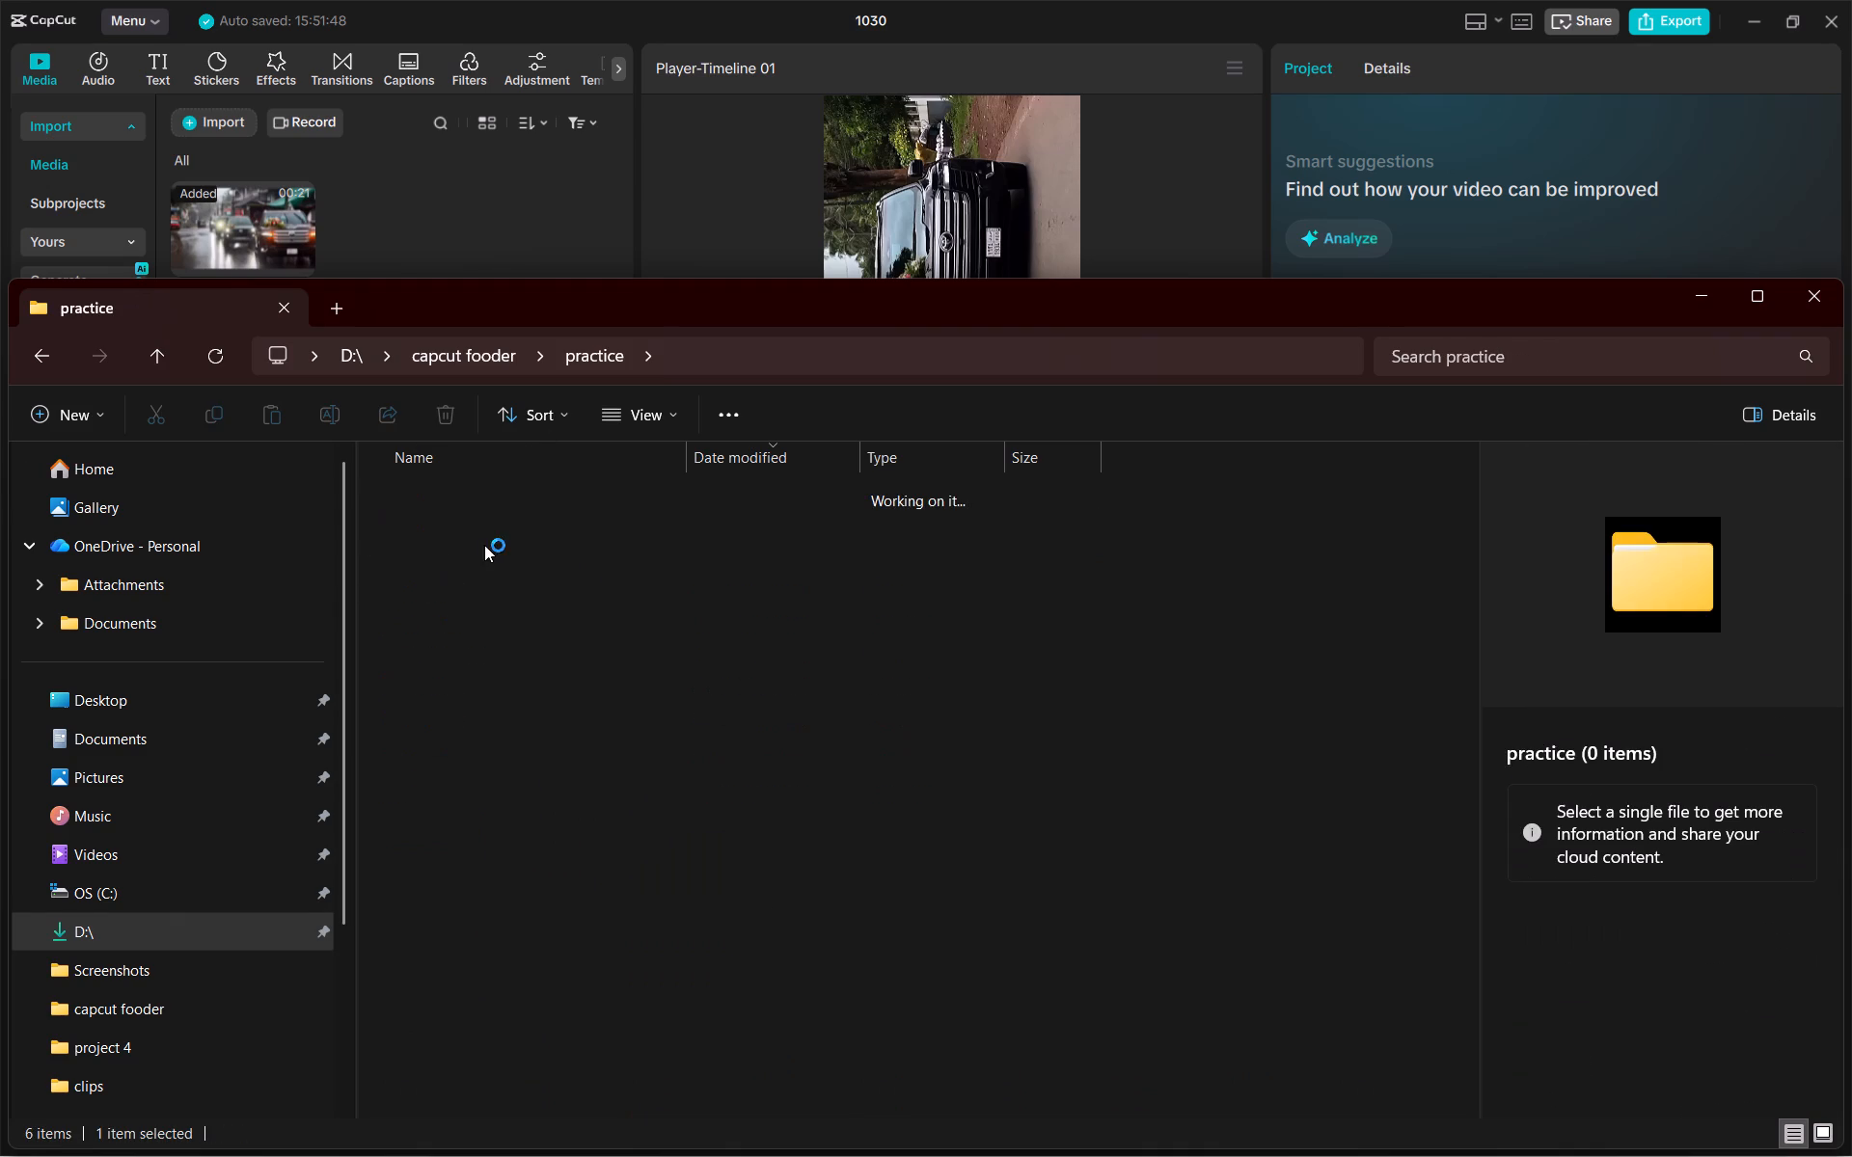
left_click_drag(501, 530, 409, 623)
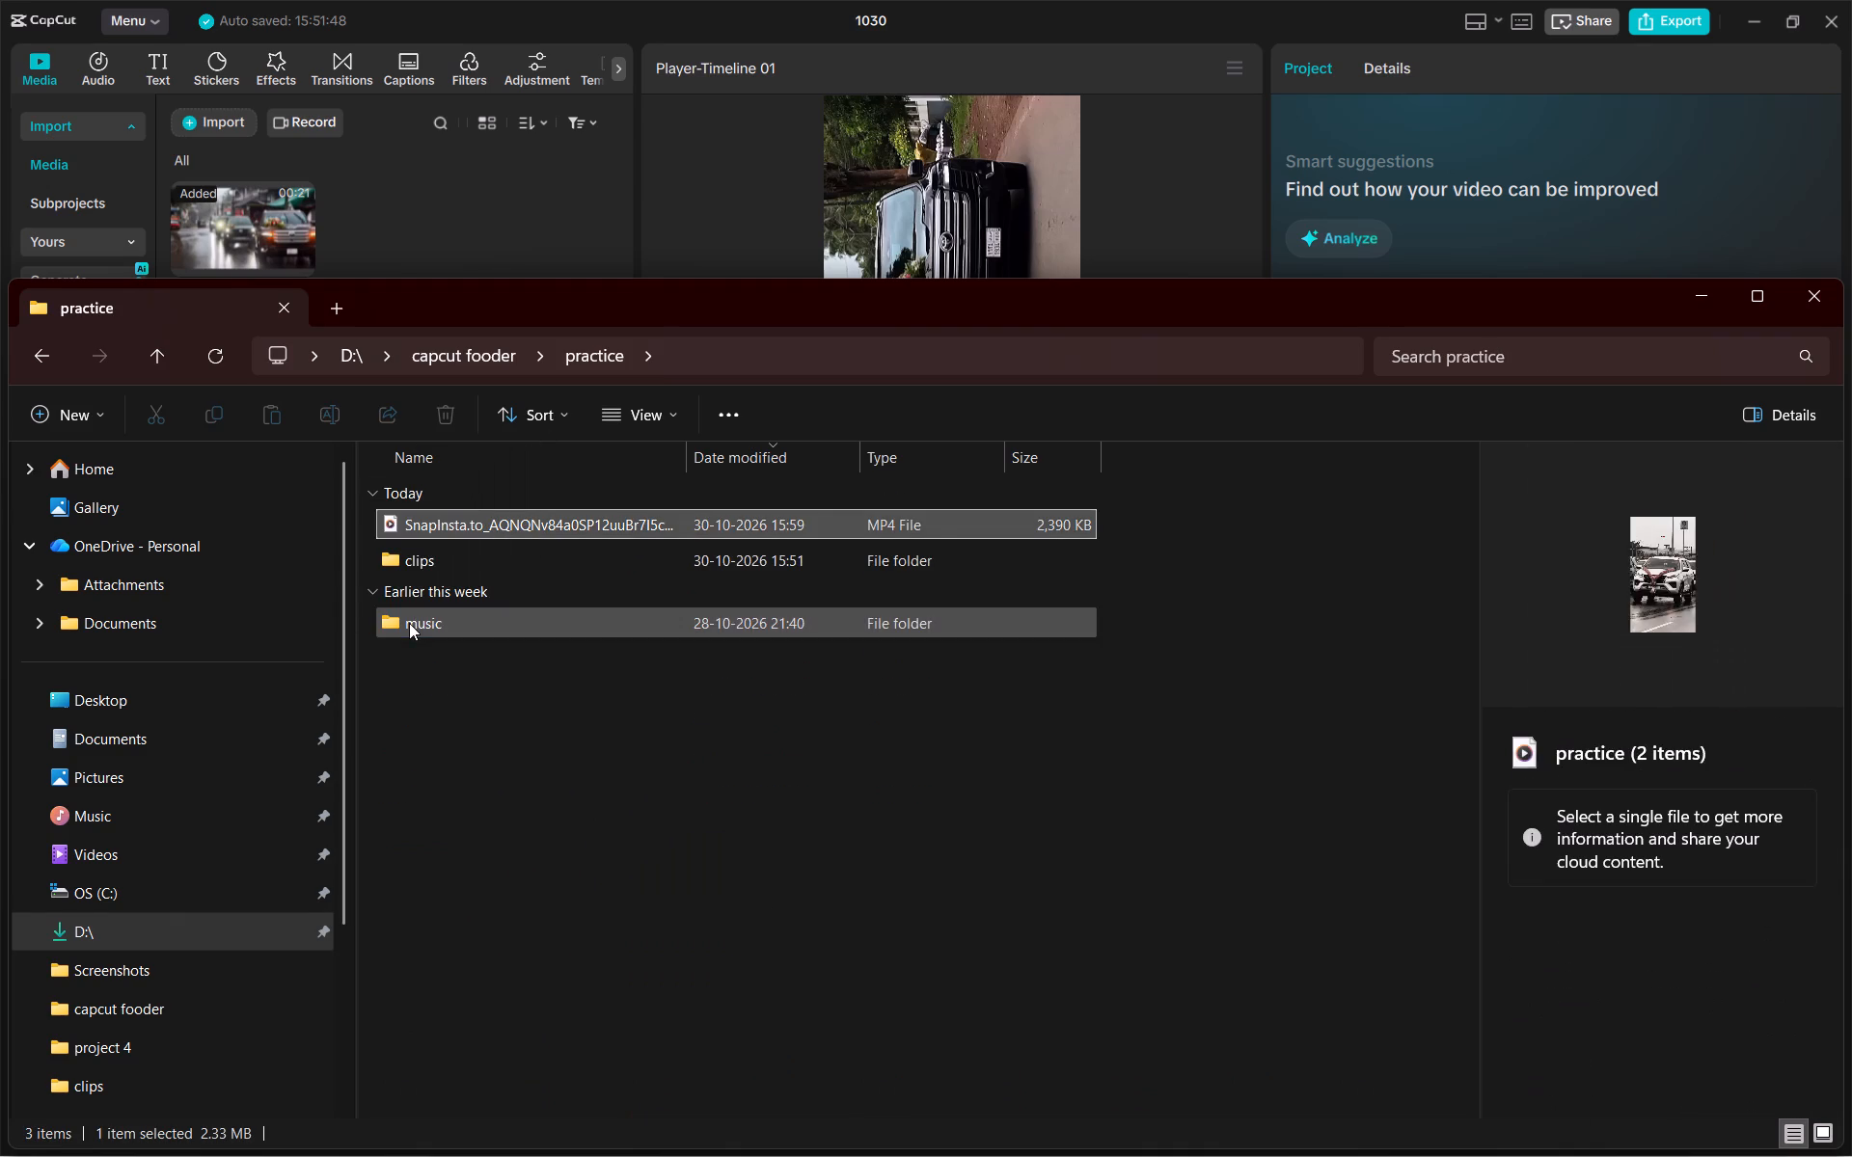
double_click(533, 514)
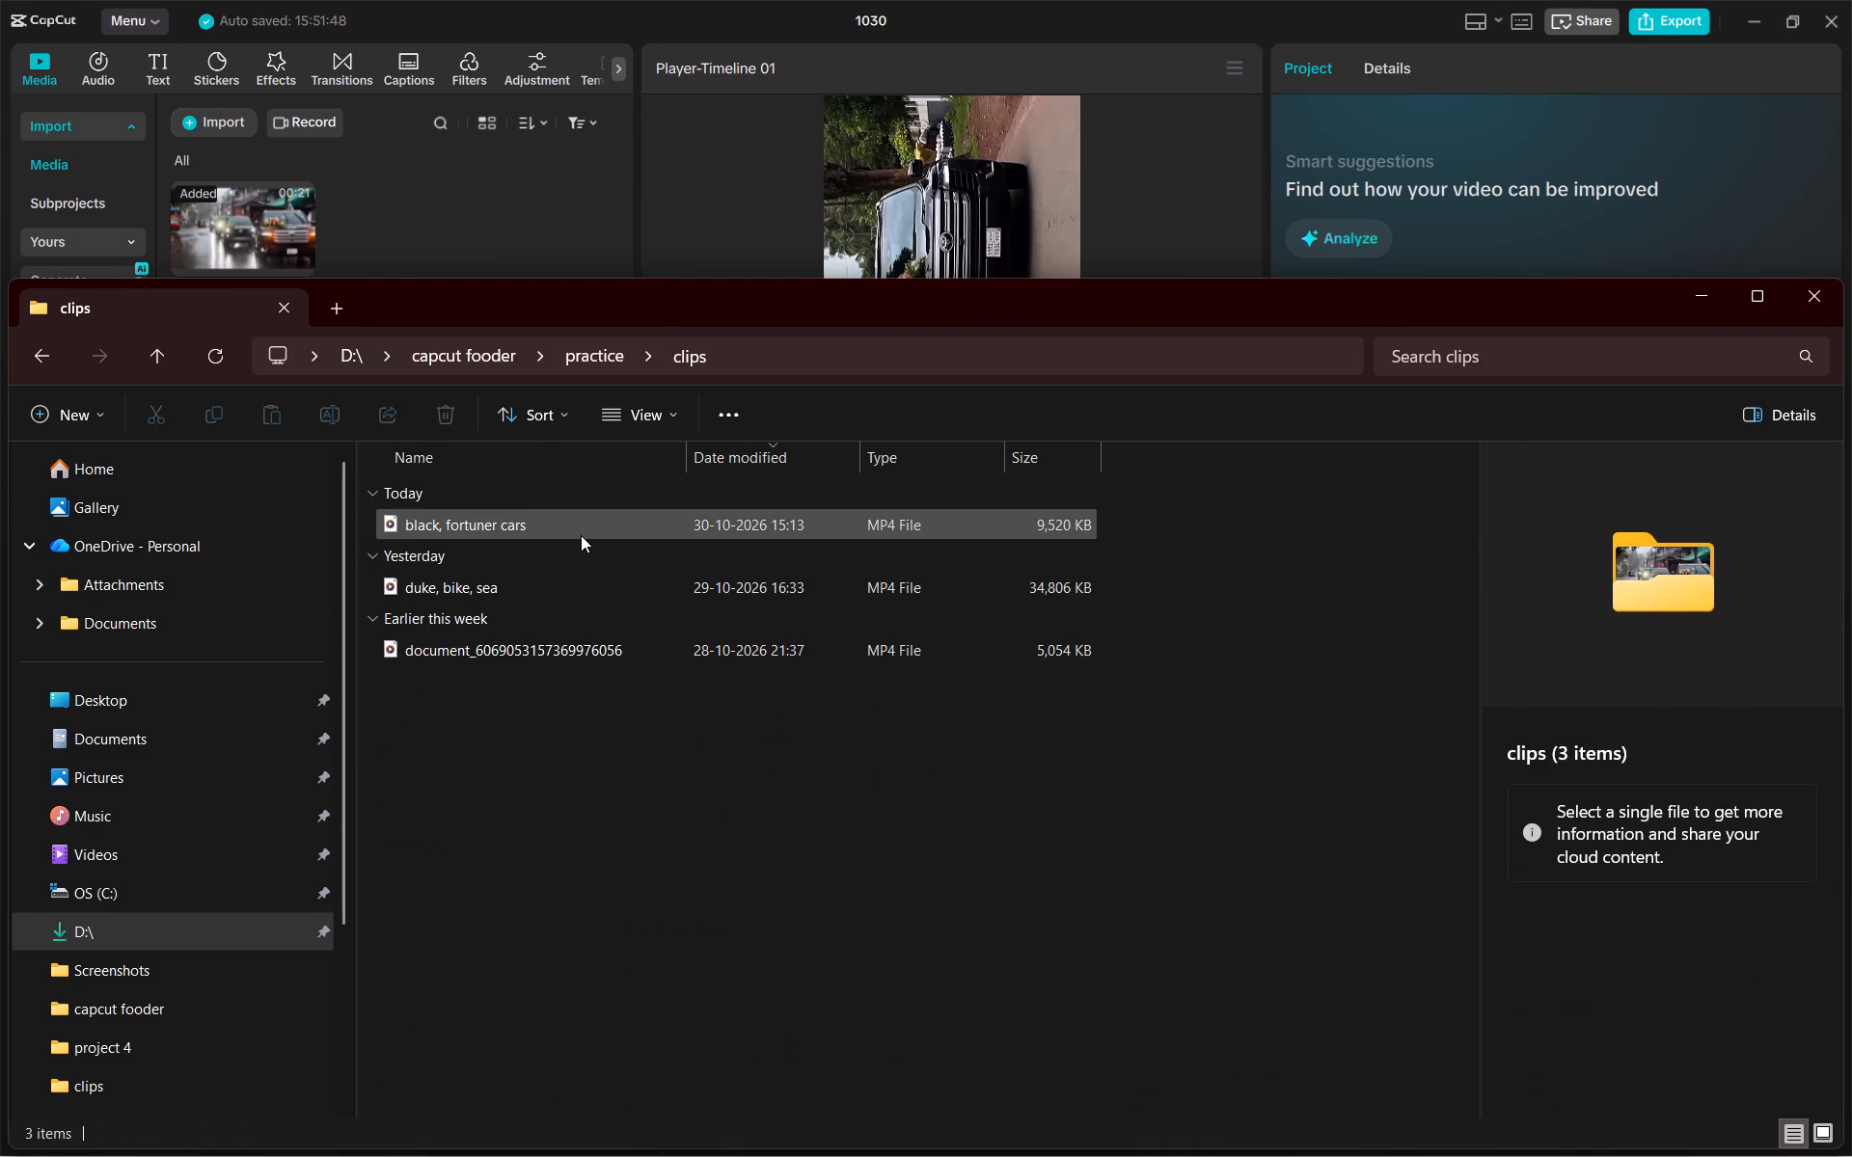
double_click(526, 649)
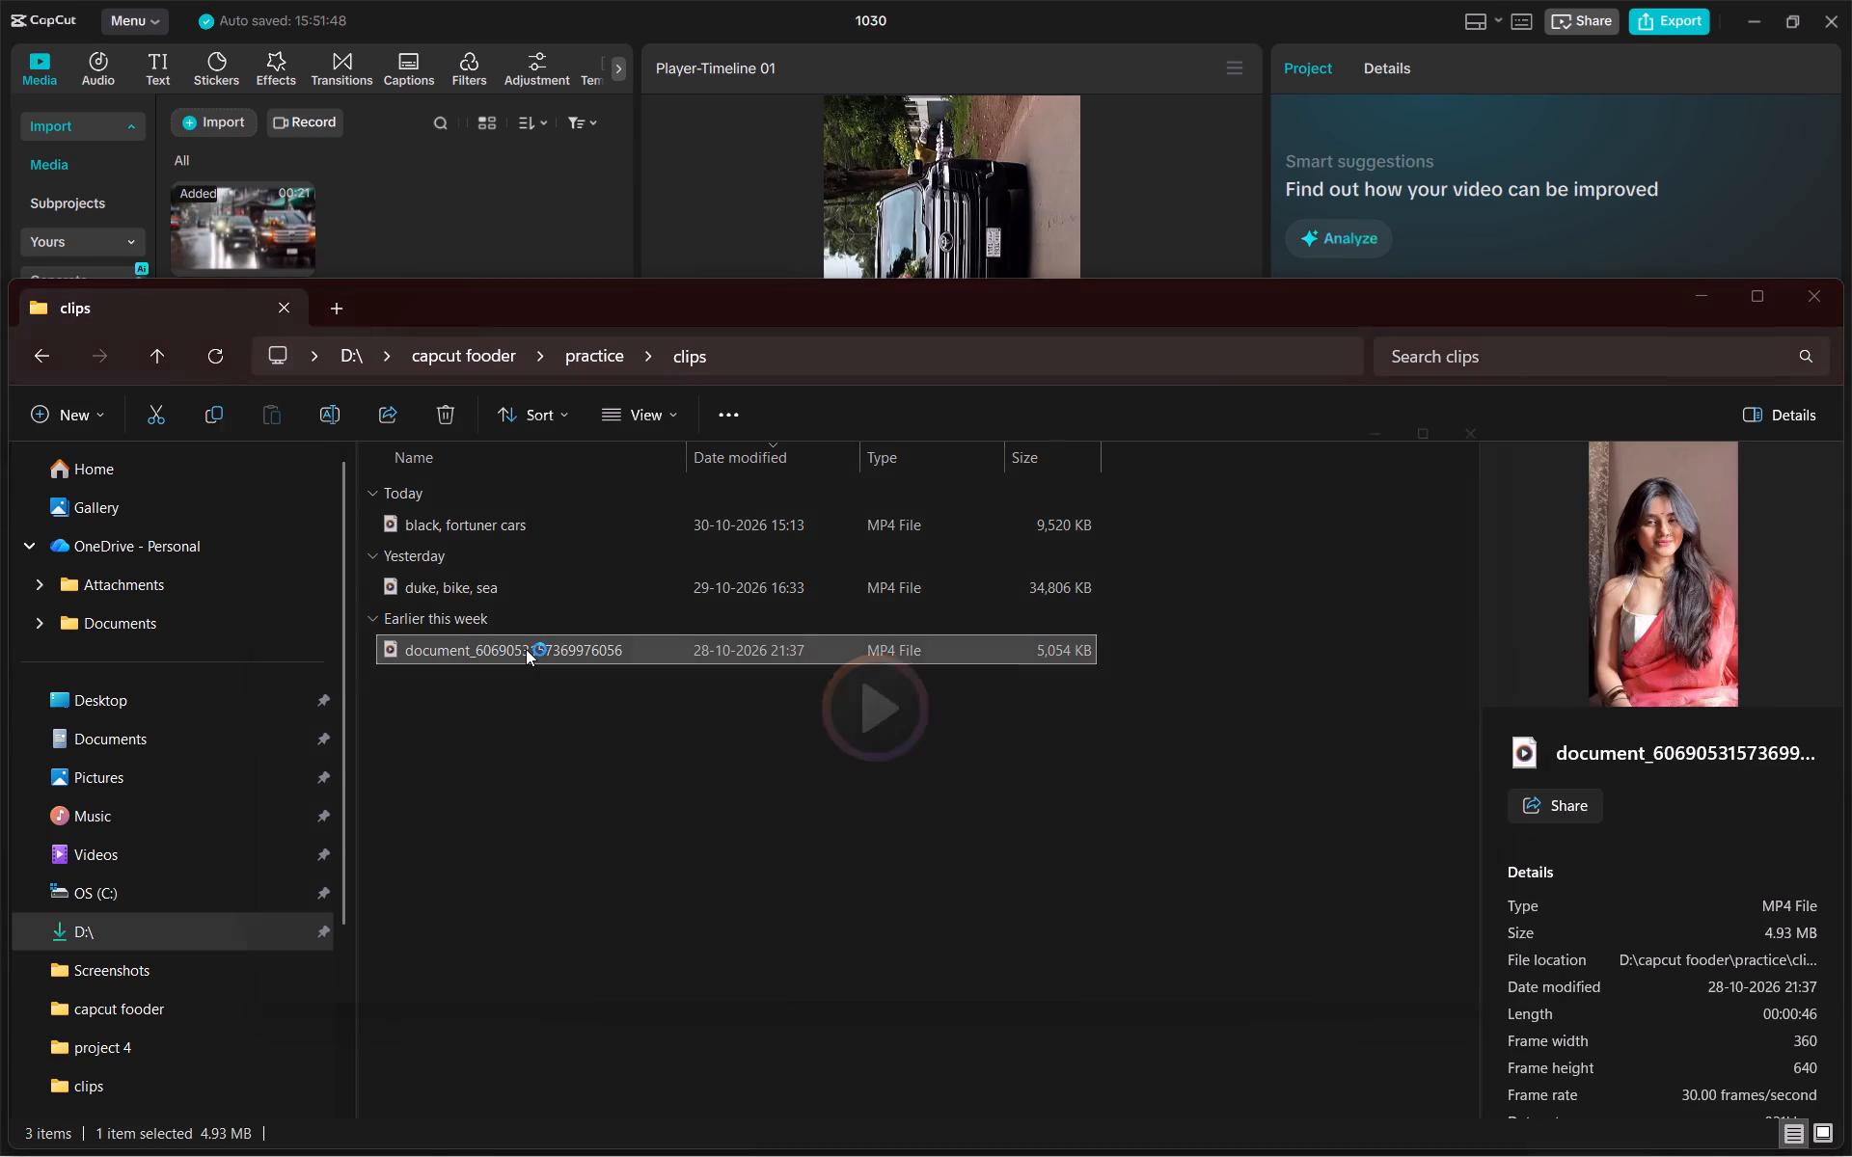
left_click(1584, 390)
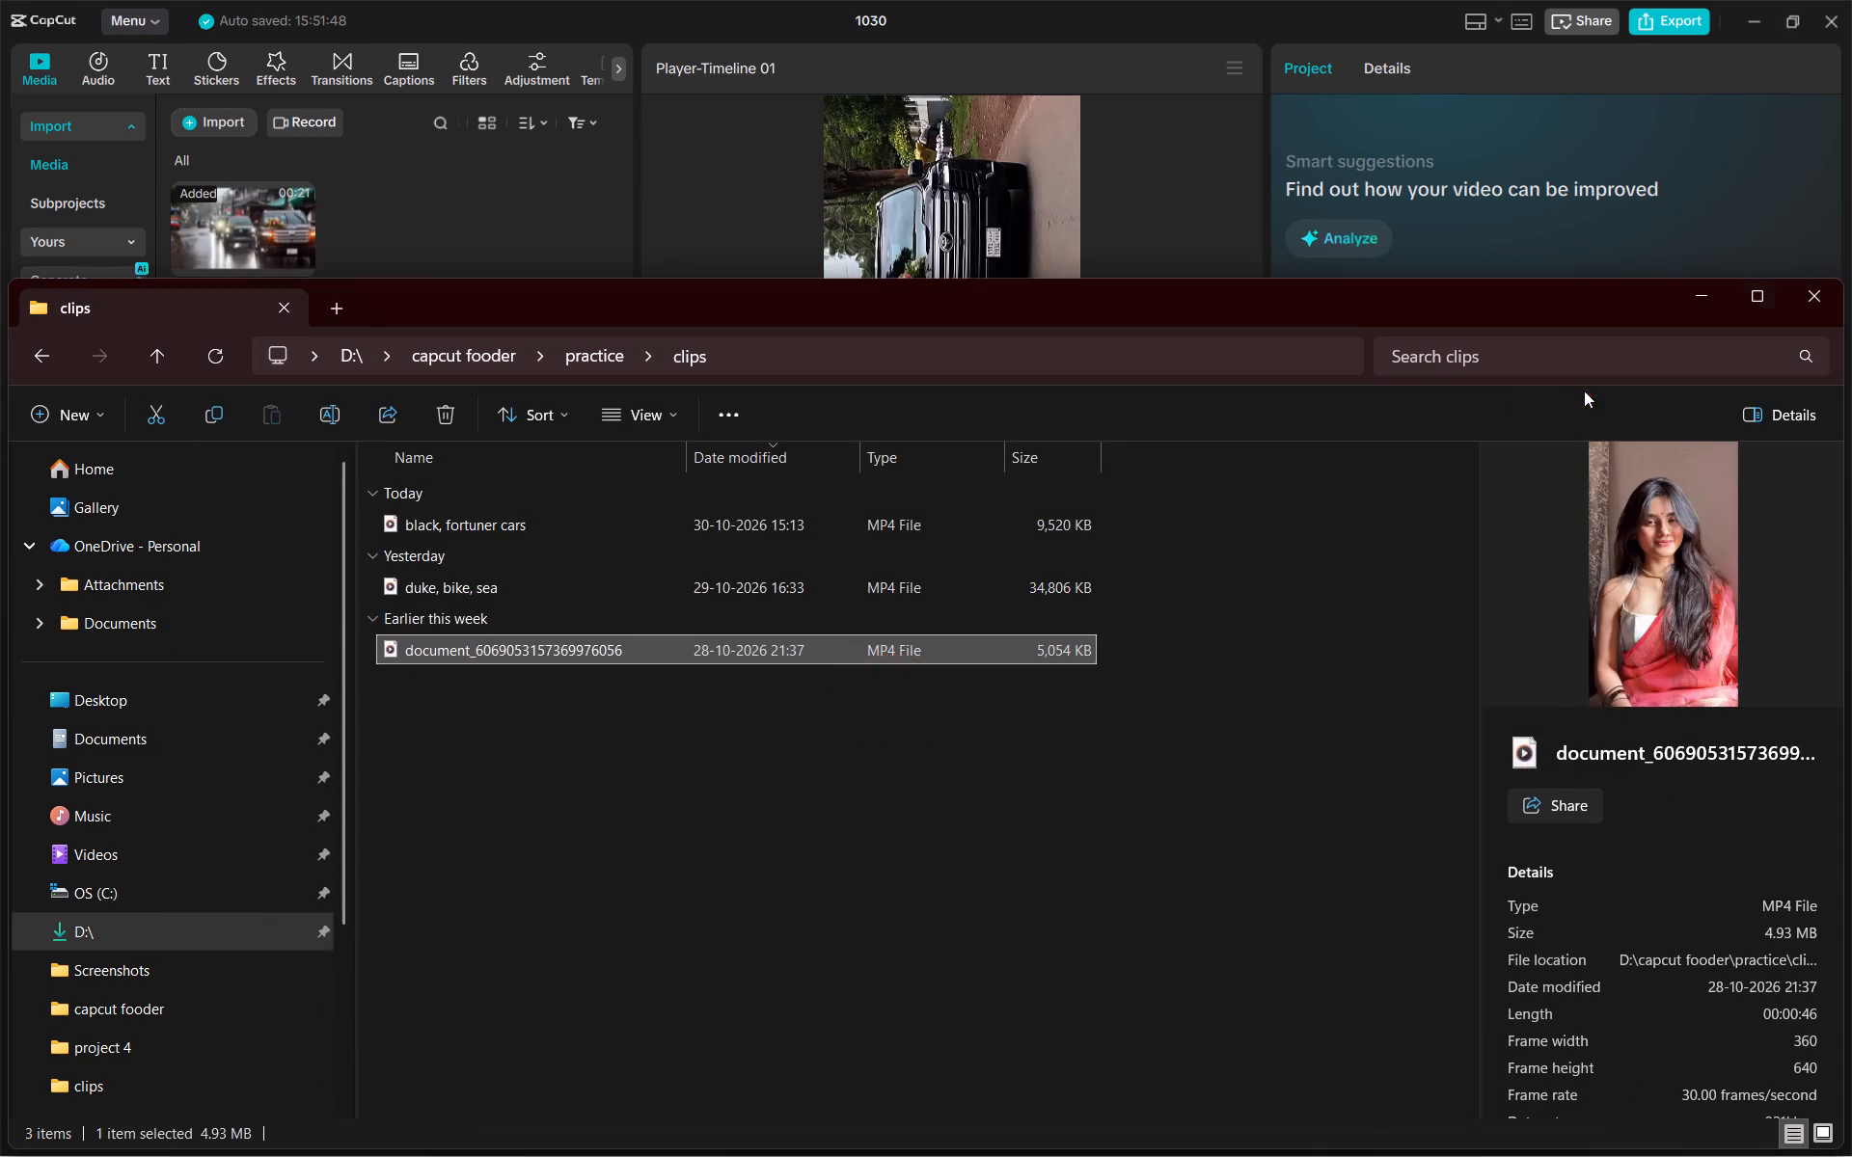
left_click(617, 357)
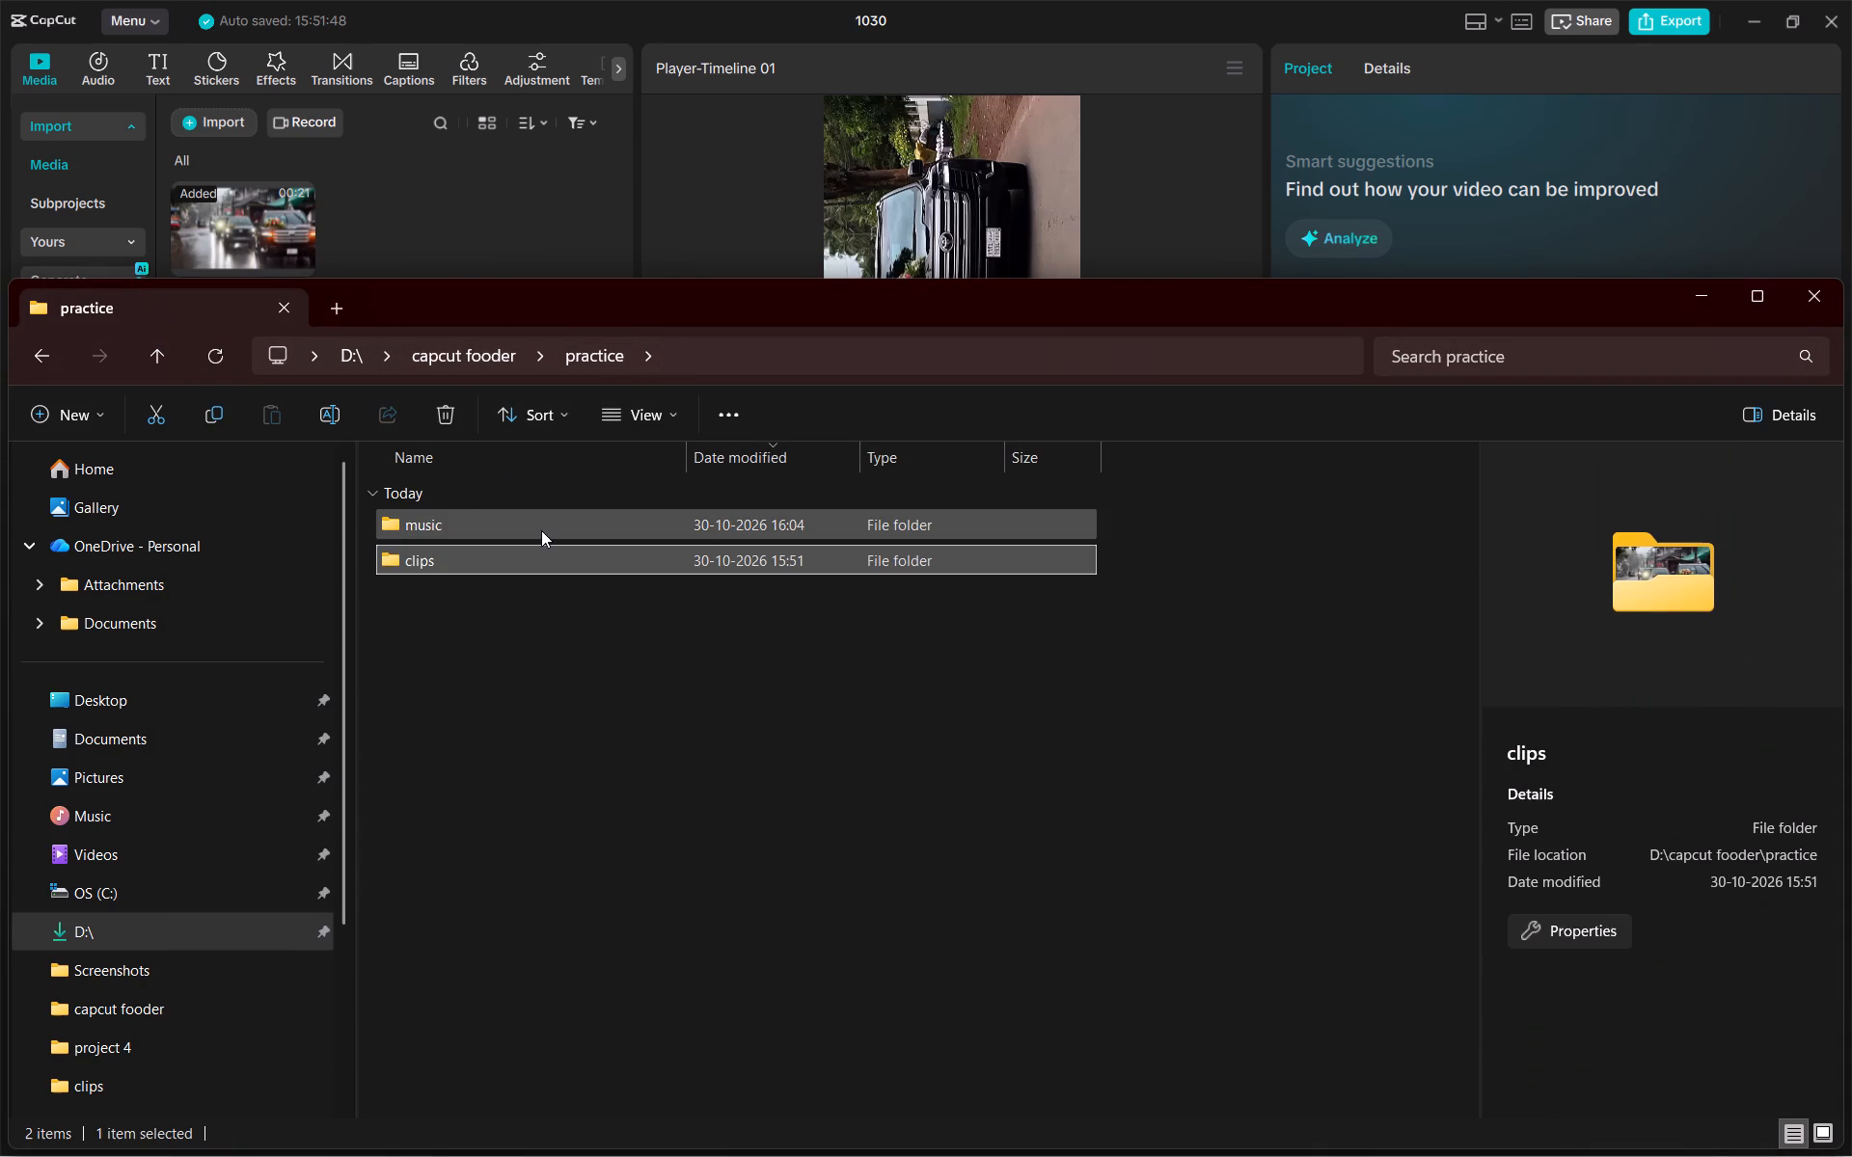
Preview the SnapInsta video in the practice\music folder, closing the player when done.
double_click(541, 530)
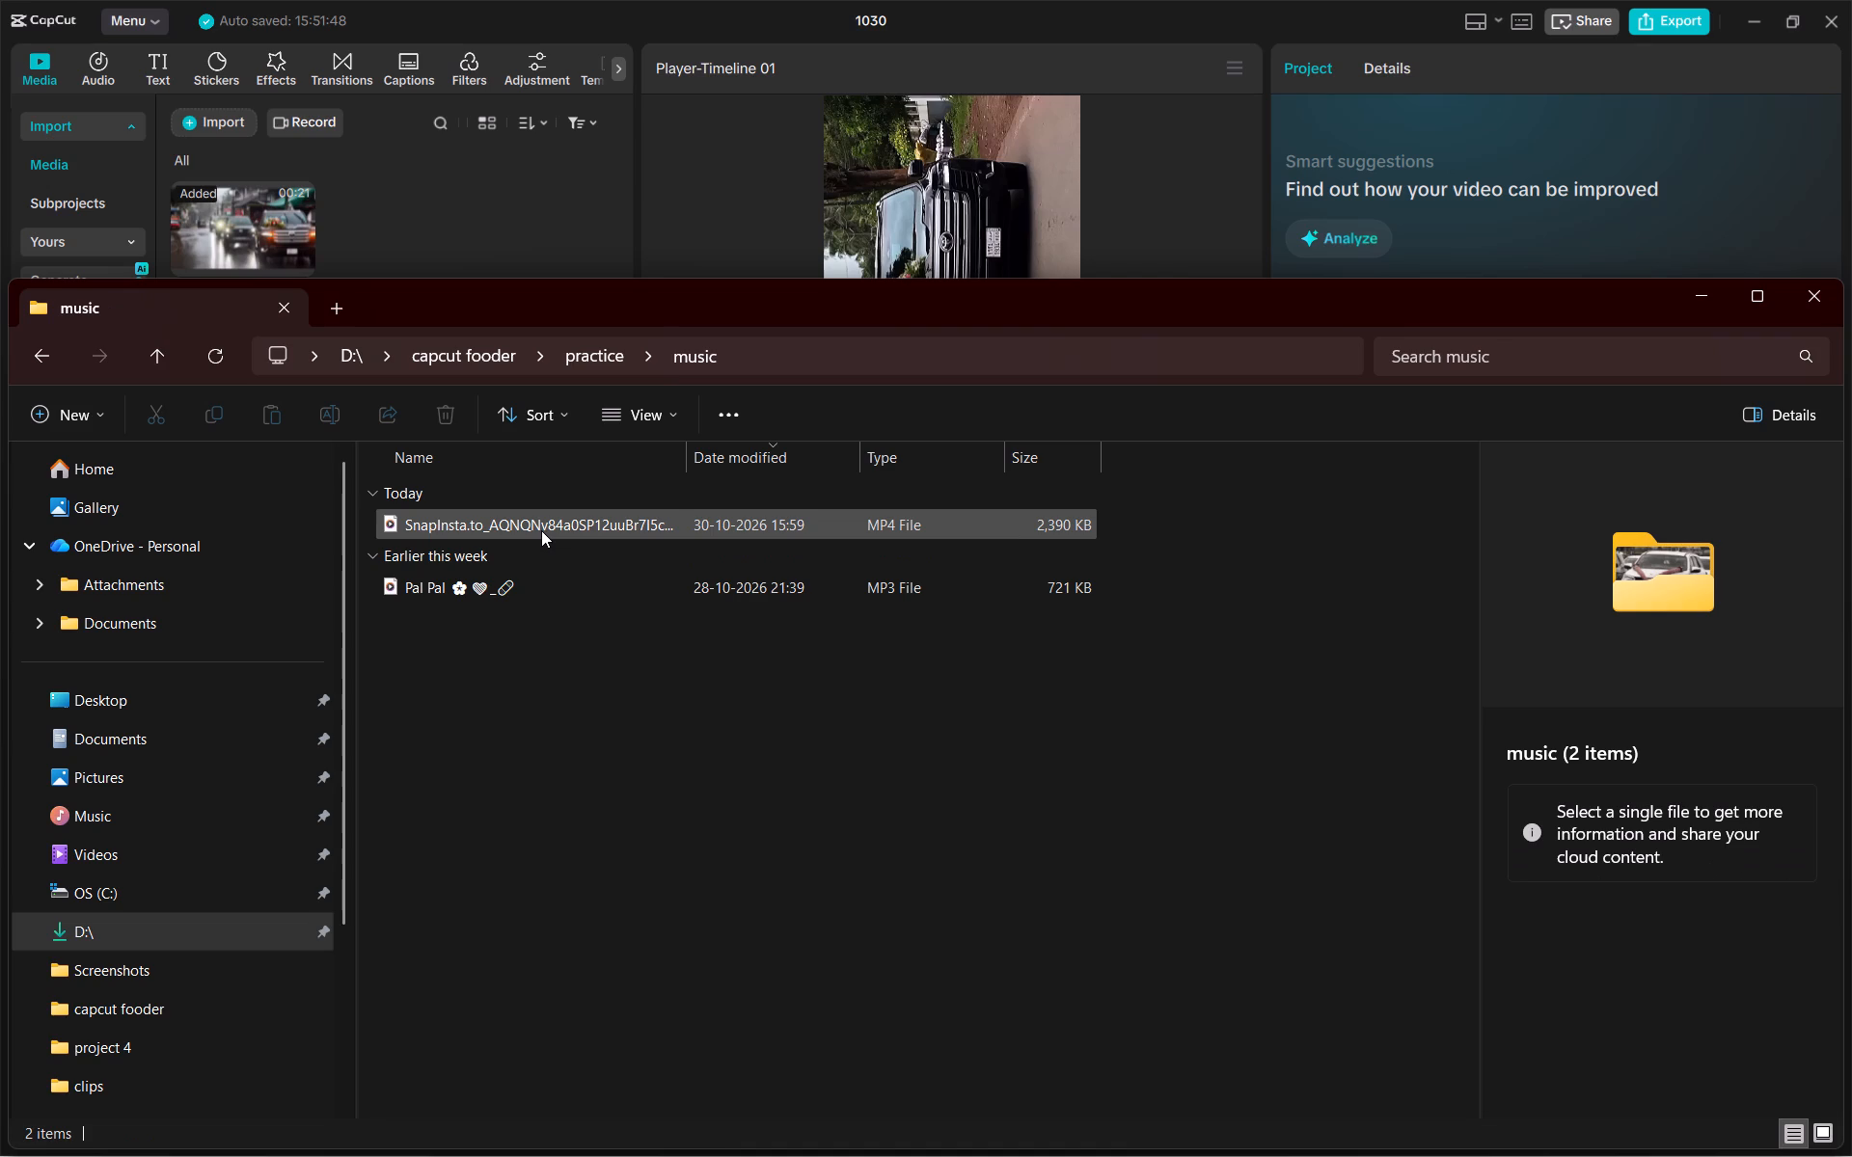
double_click(541, 530)
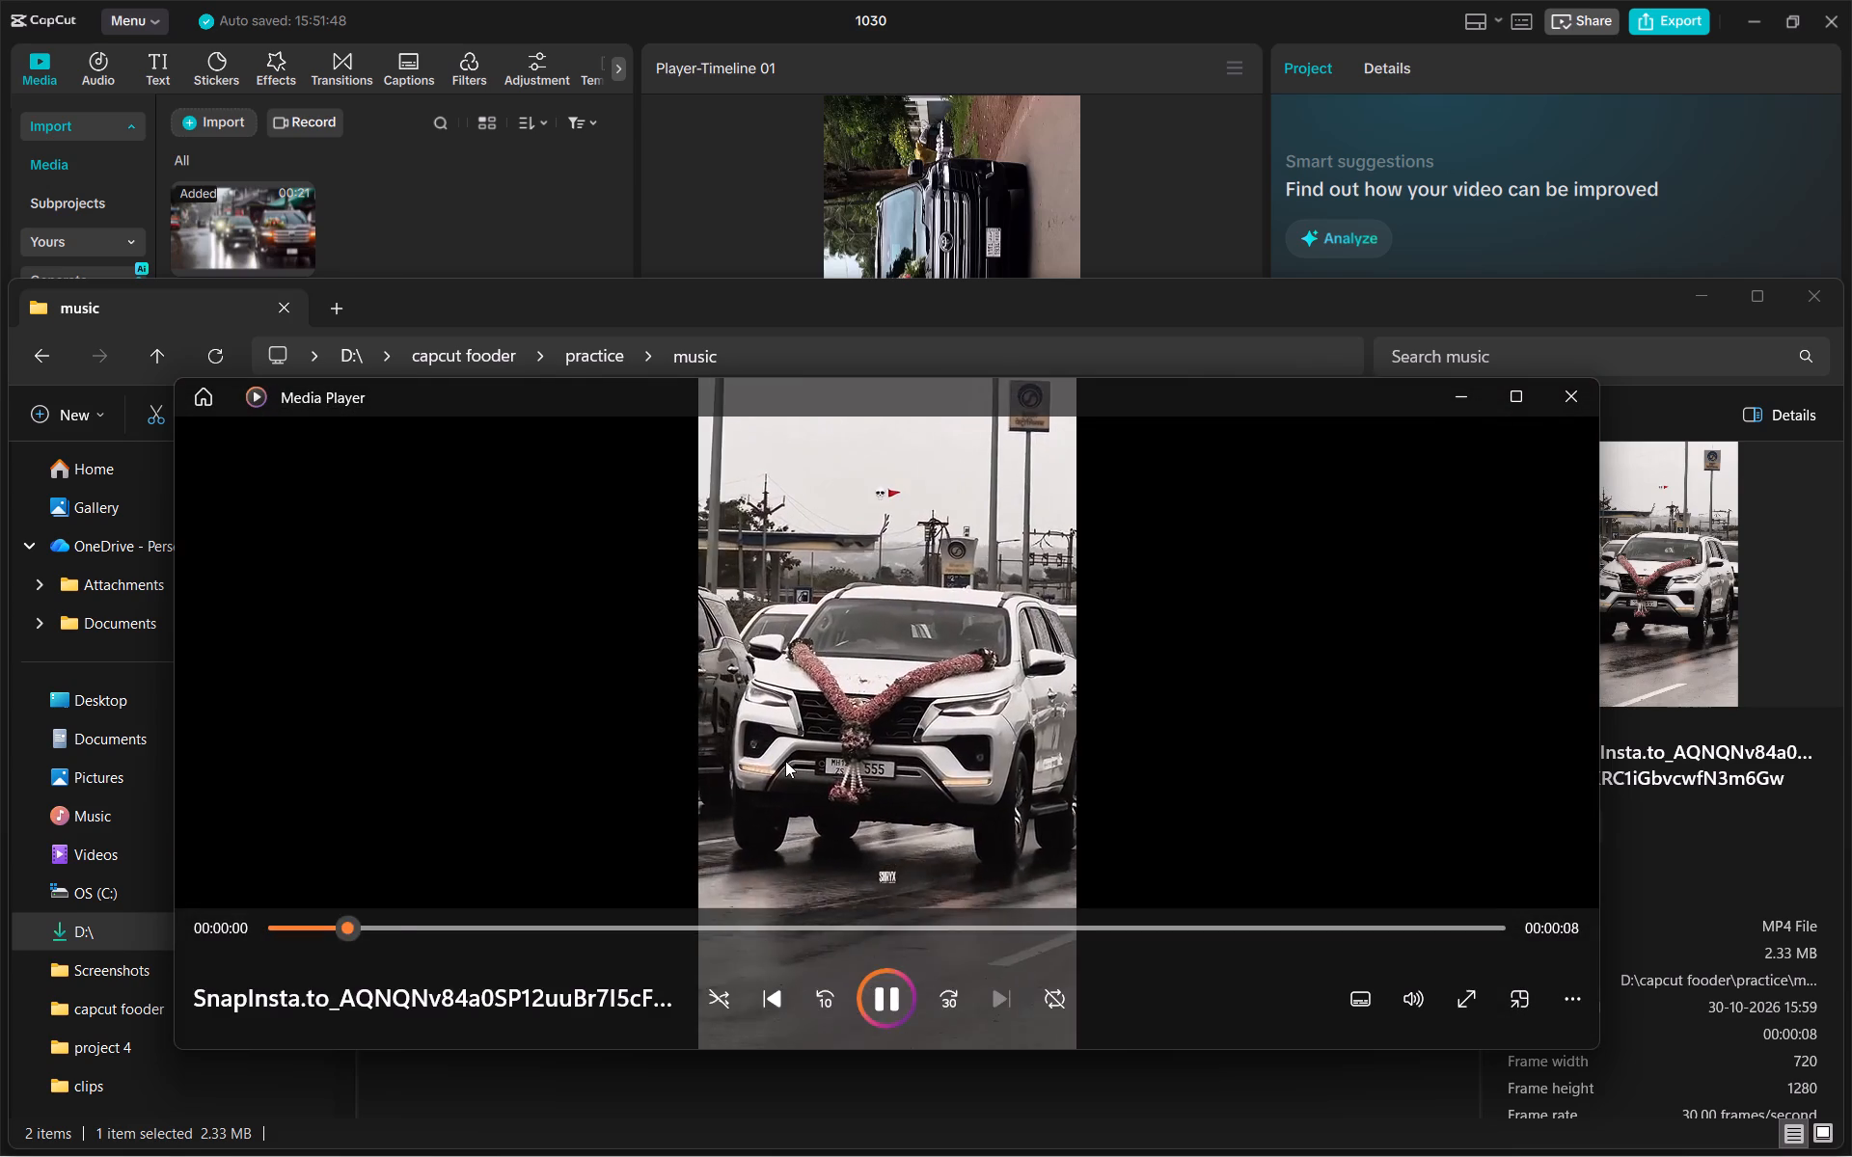
left_click(1569, 400)
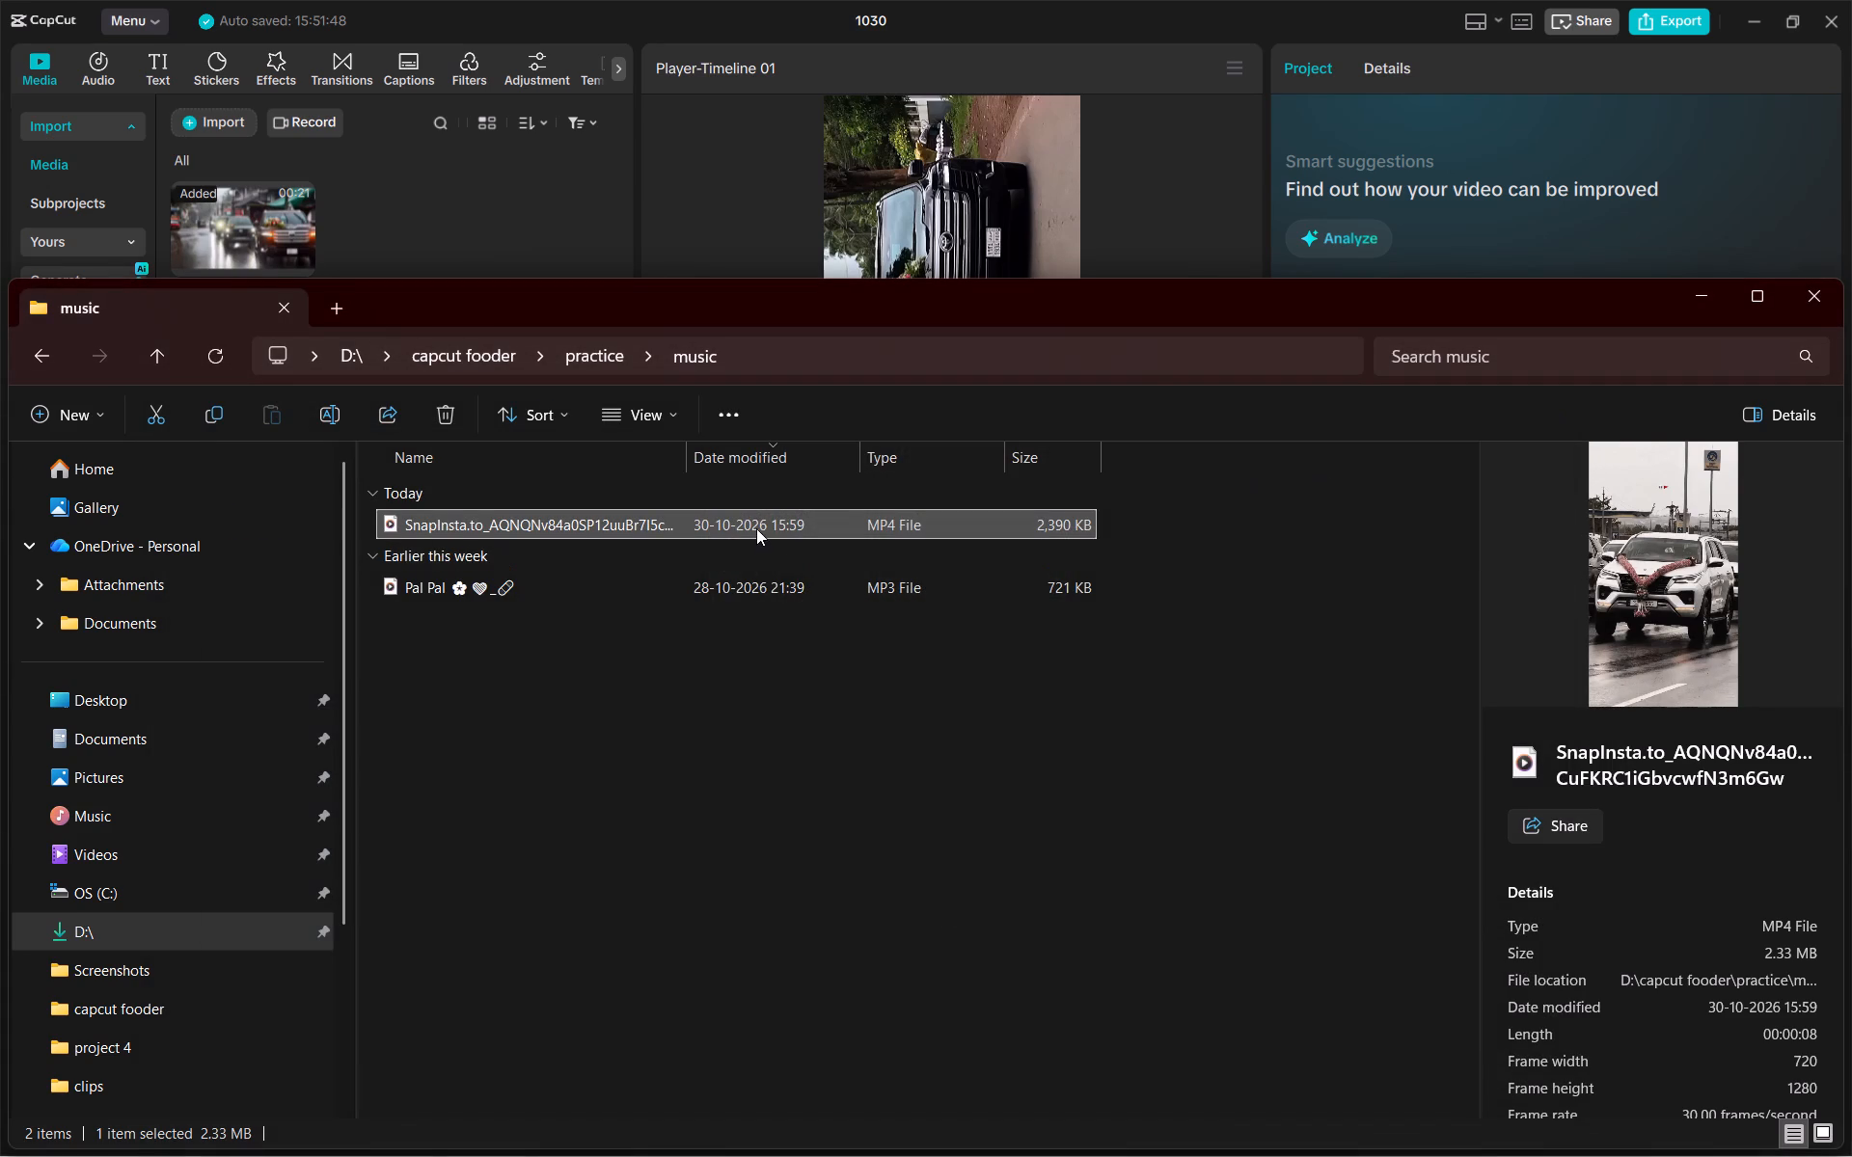
Rename the SnapInsta video in the music folder as "dekha kare jag jag jag".
left_click(756, 528)
key("F2")
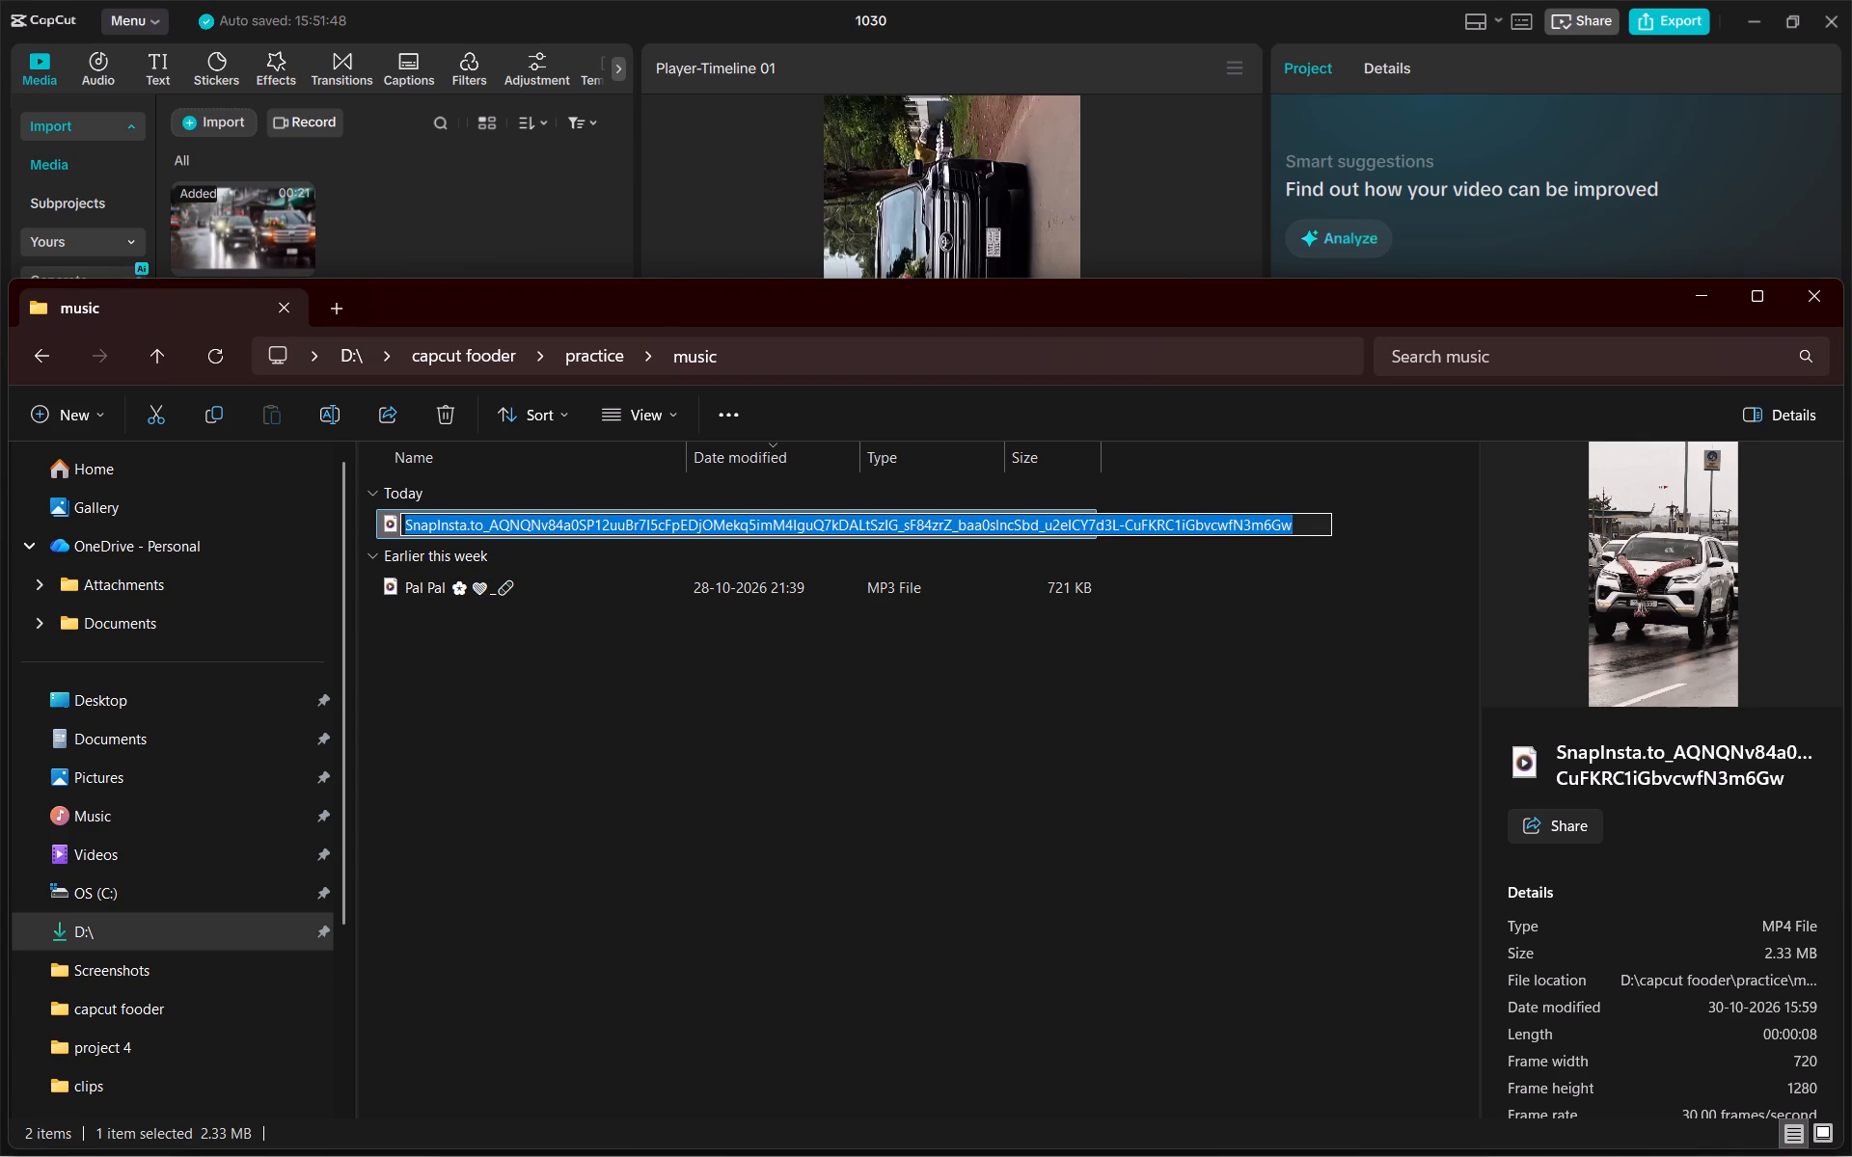
key("BackSpace")
type("rat me")
key("space")
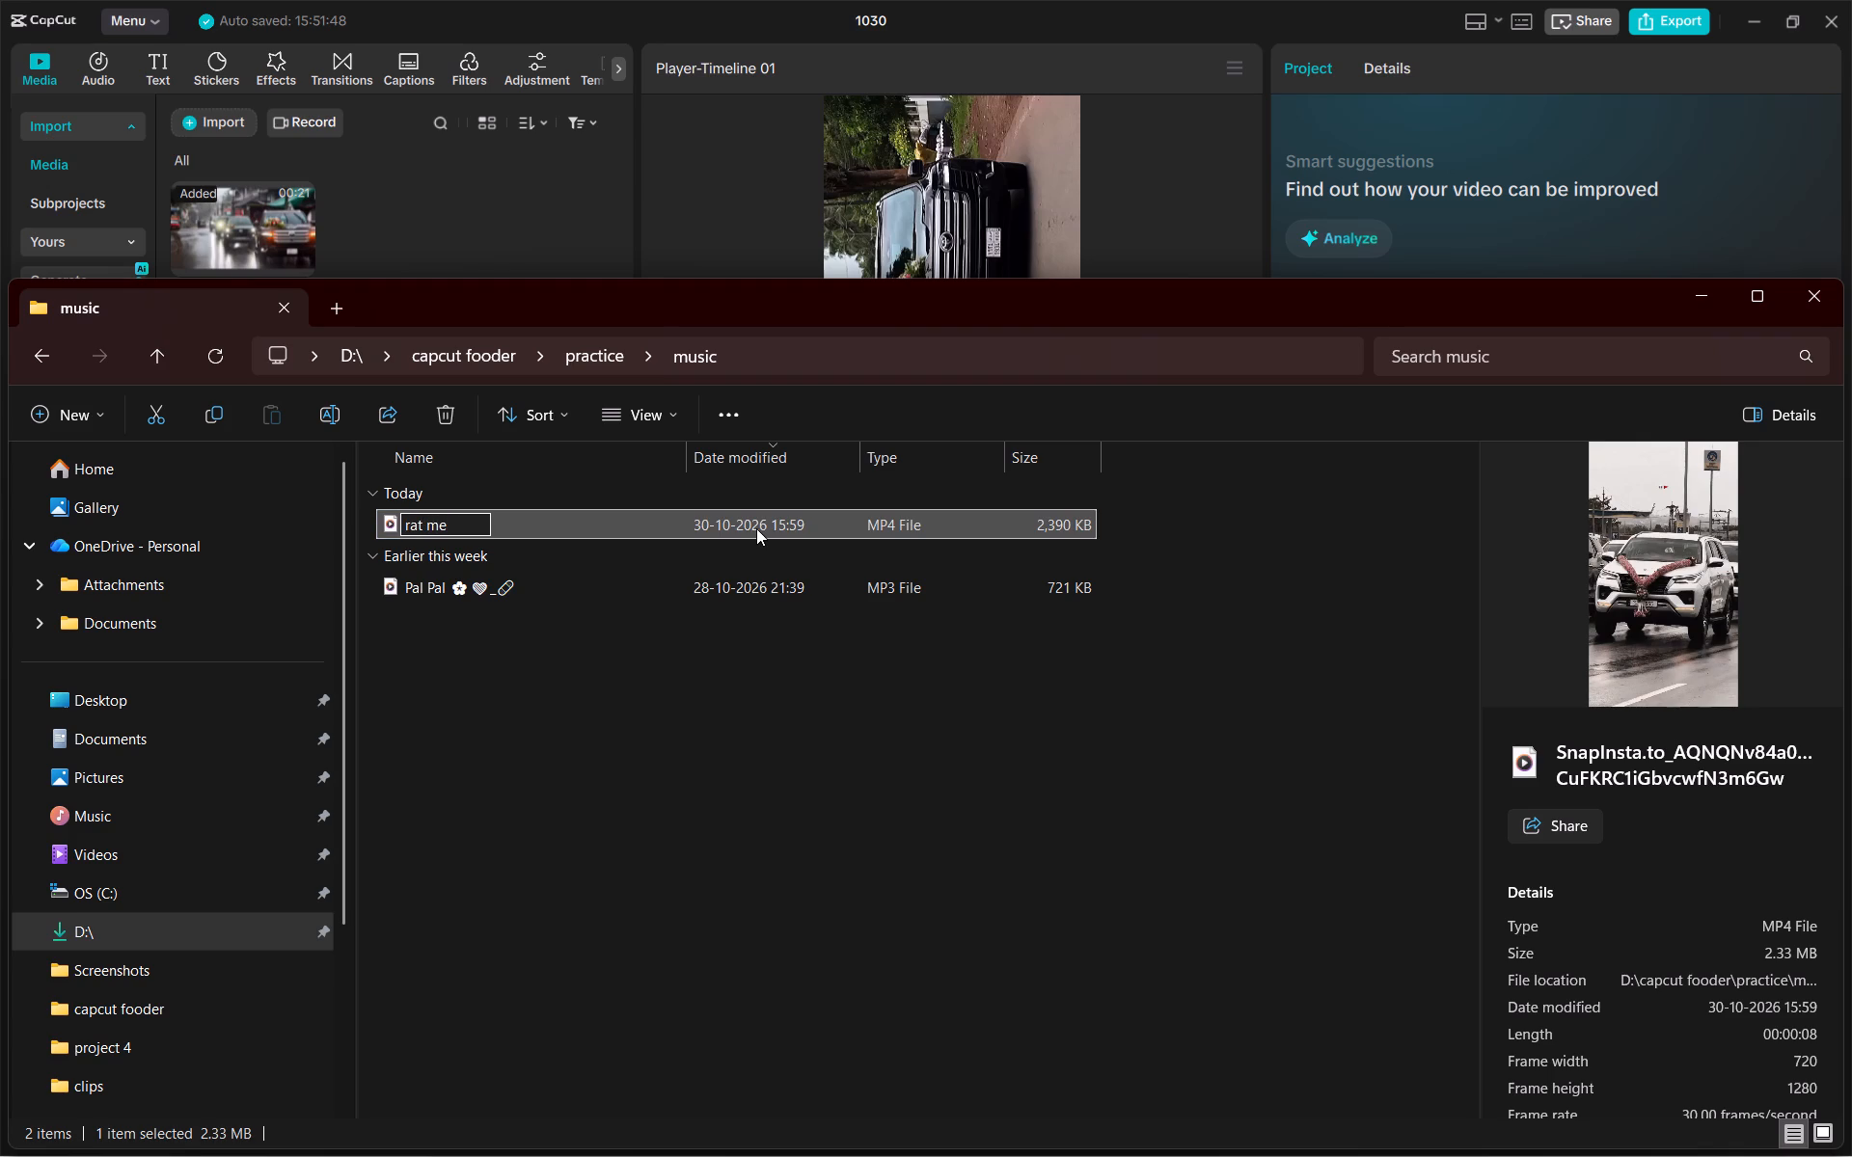
type("dekha kare")
key("Left")
key("Left")
key("Left")
key("Left")
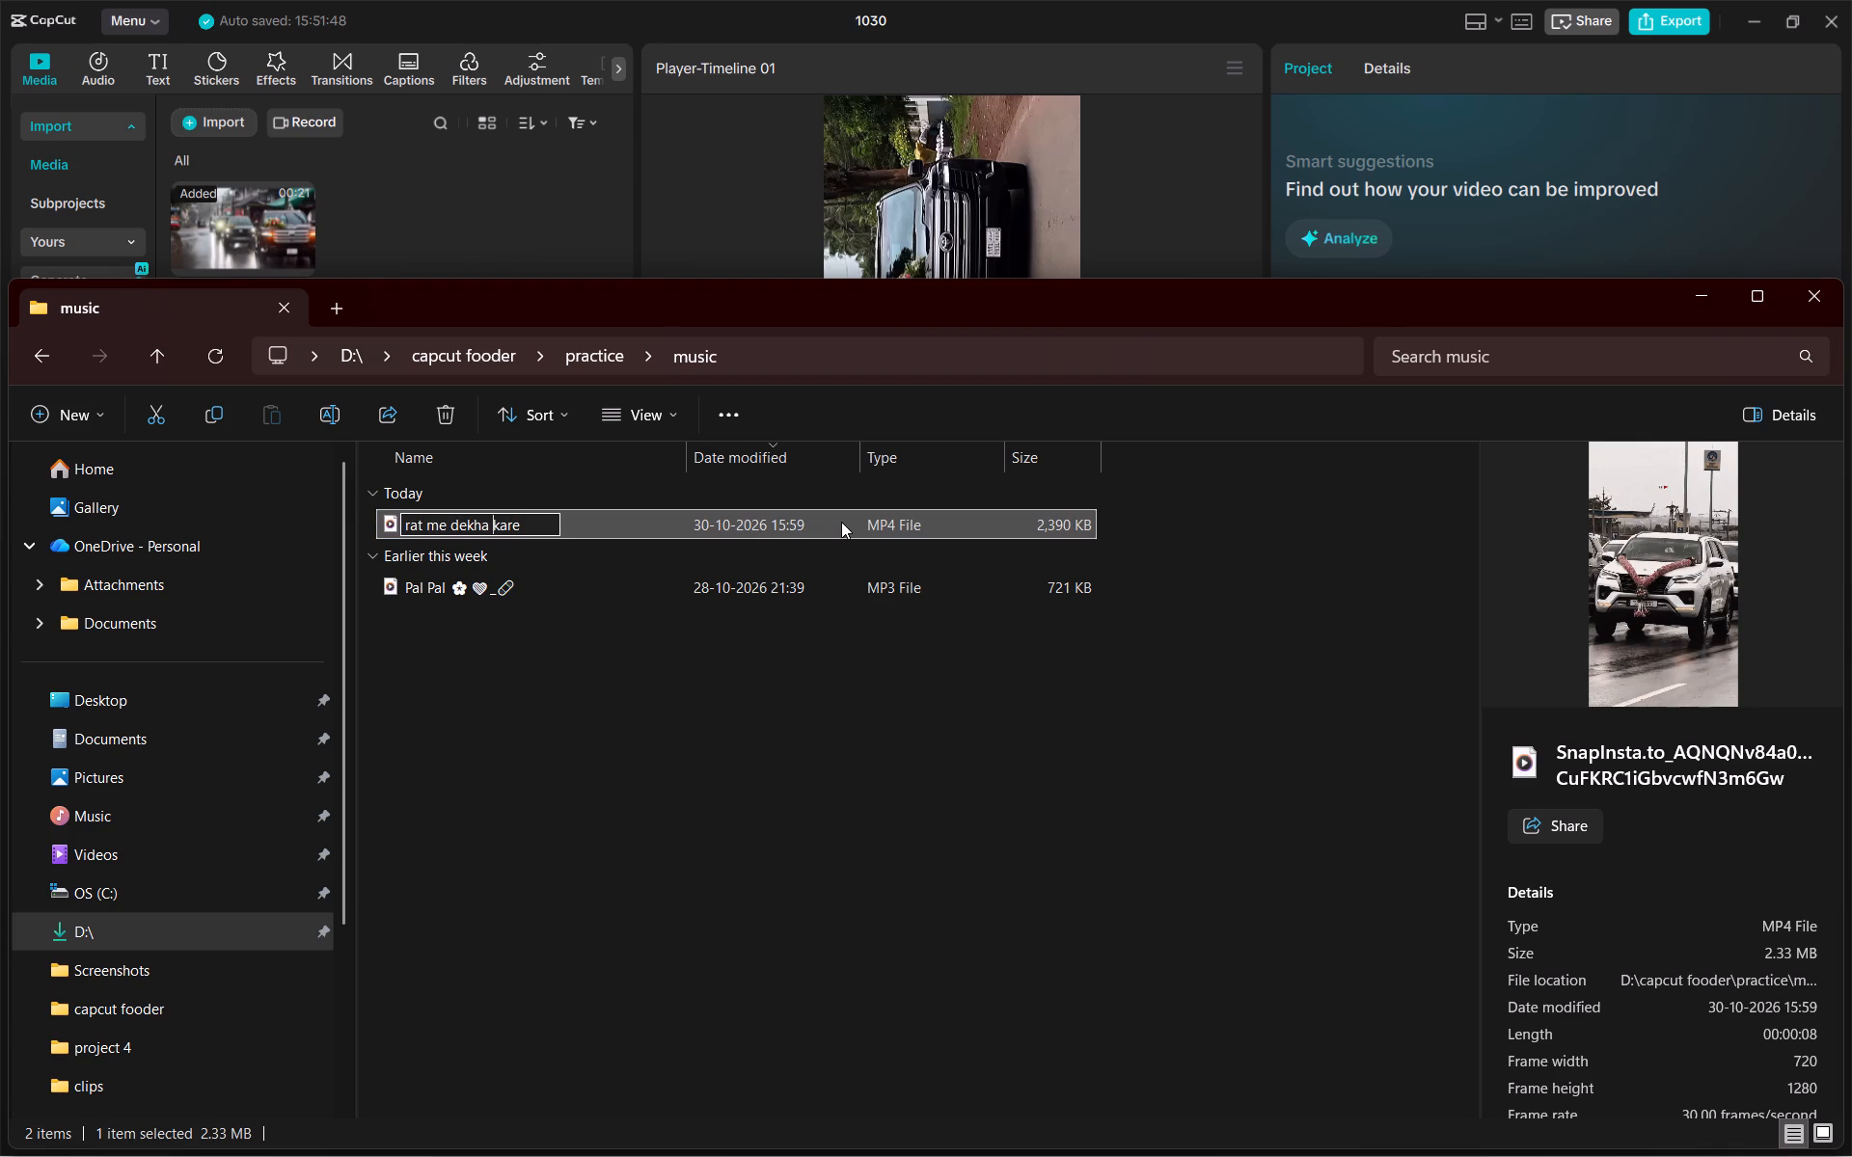
key("Left")
key("Left")
key("Left")
key("Left")
key("Left")
key("Left")
key("BackSpace")
key("BackSpace")
key("BackSpace")
key("BackSpace")
key("BackSpace")
key("BackSpace")
key("BackSpace")
key("BackSpace")
key("BackSpace")
key("BackSpace")
key("BackSpace")
key("BackSpace")
key("Right")
key("Right")
key("Right")
key("Right")
key("Right")
key("Right")
key("Right")
key("Right")
key("Right")
key("Right")
key("Right")
key("Right")
key("Right")
key("Right")
key("Right")
key("Right")
key("Right")
key("space")
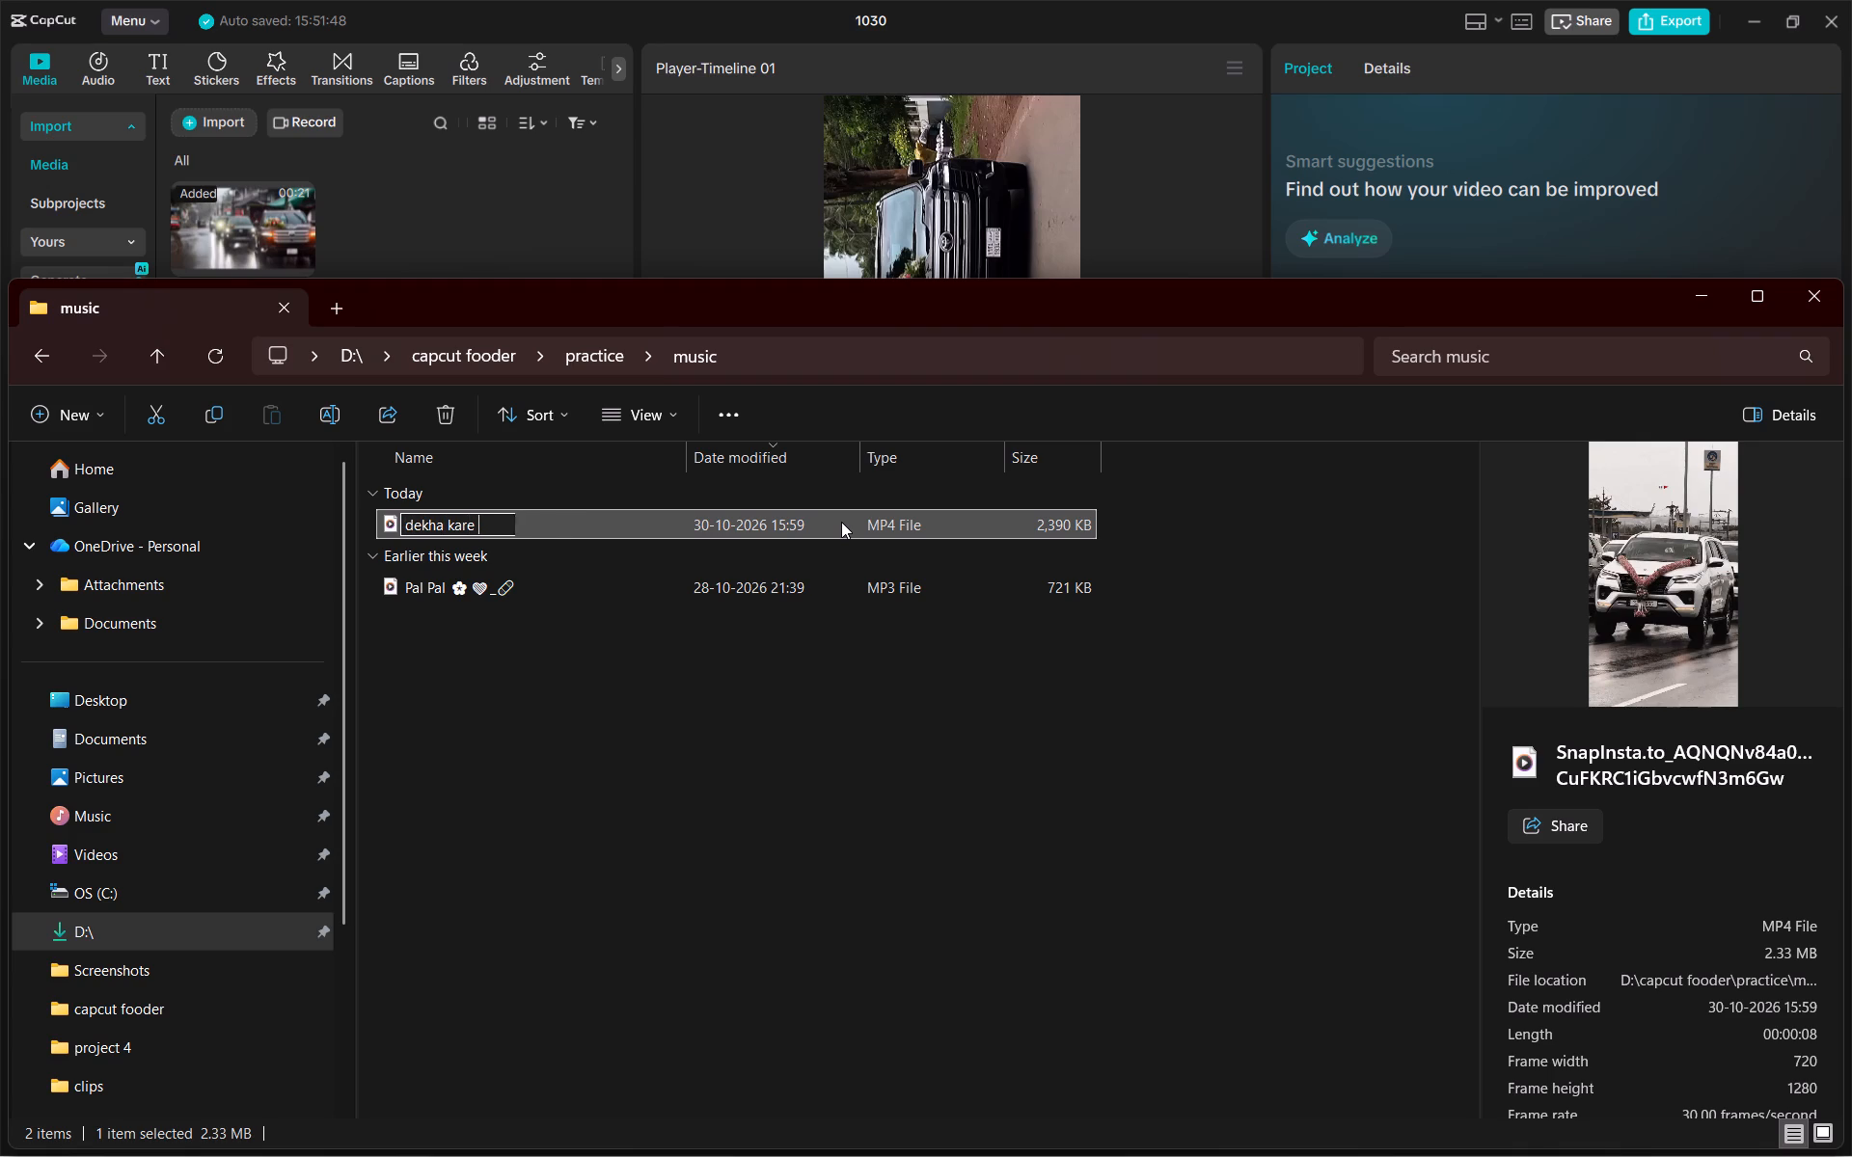
type("ja")
type("g jag jag")
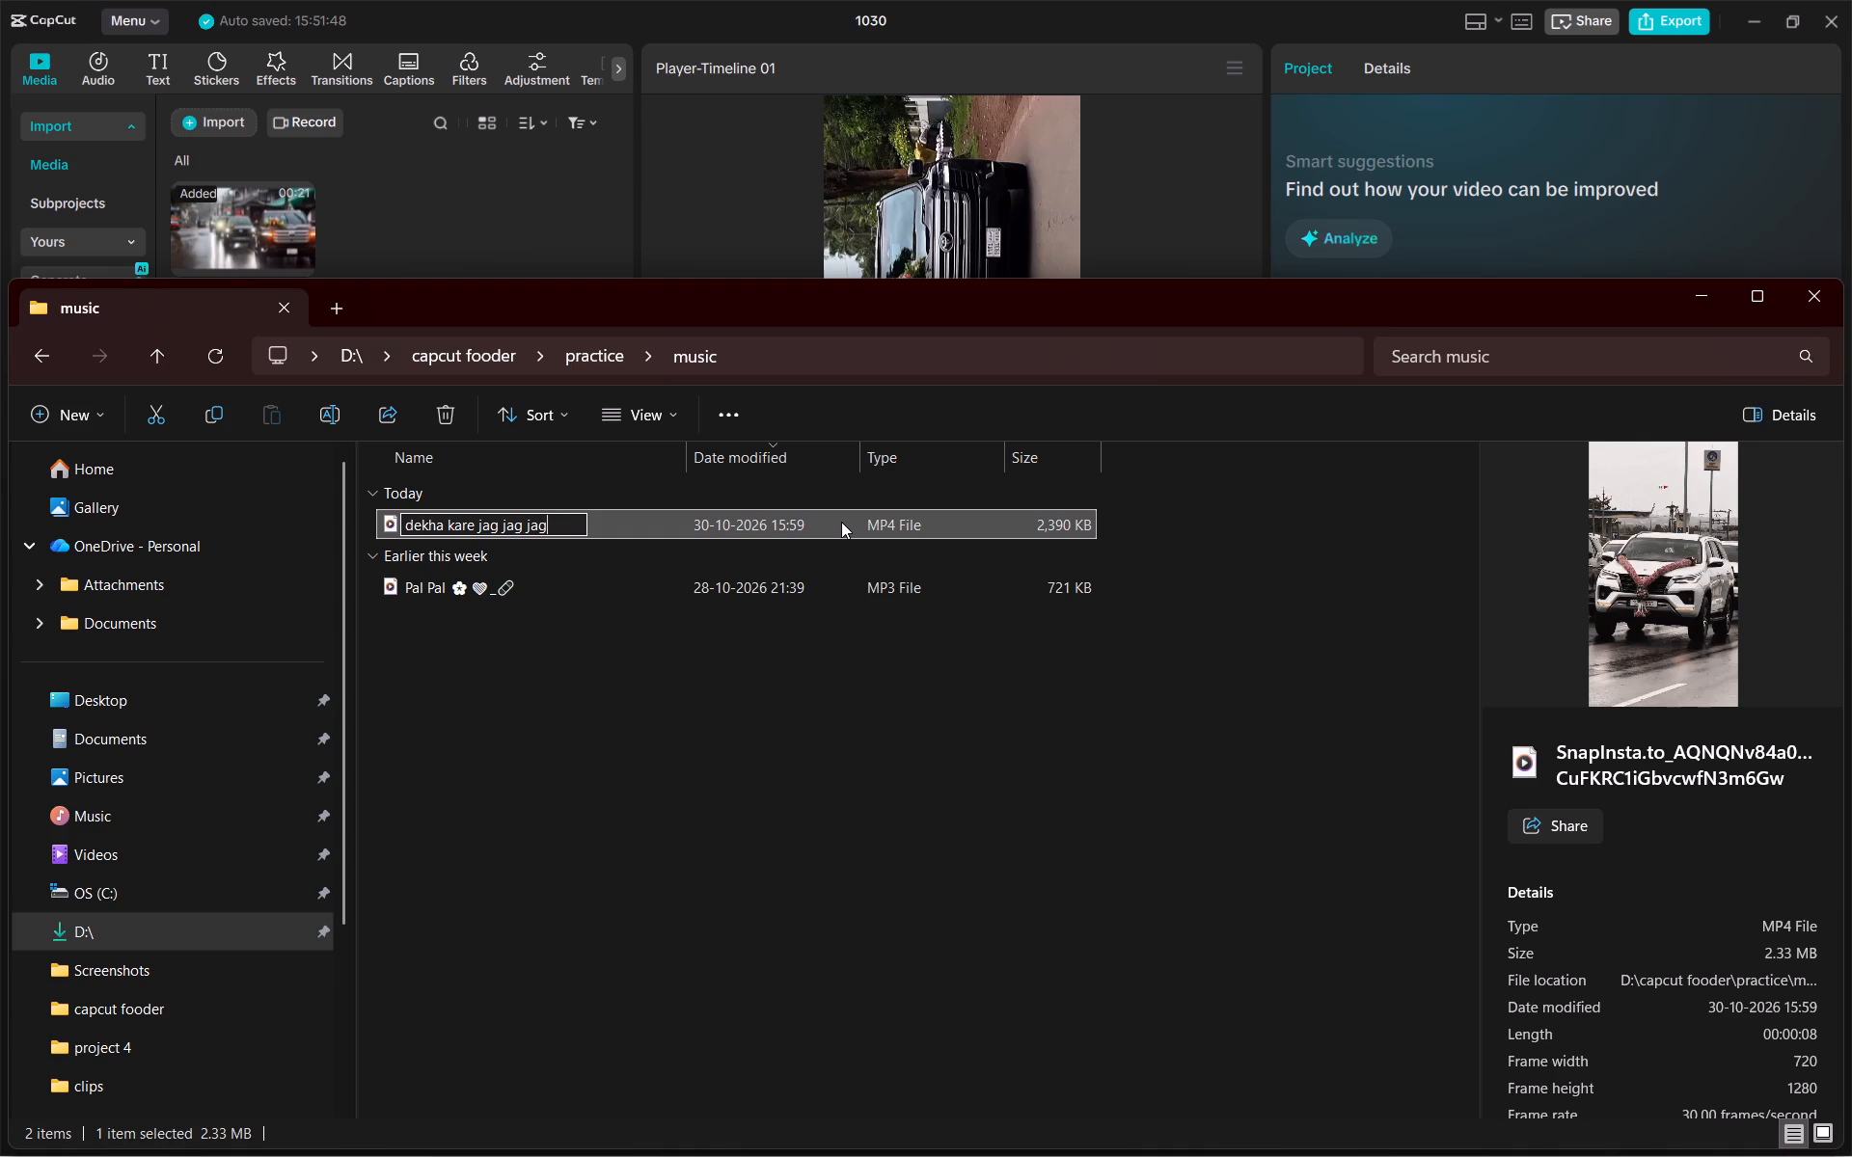
key("space")
left_click(954, 740)
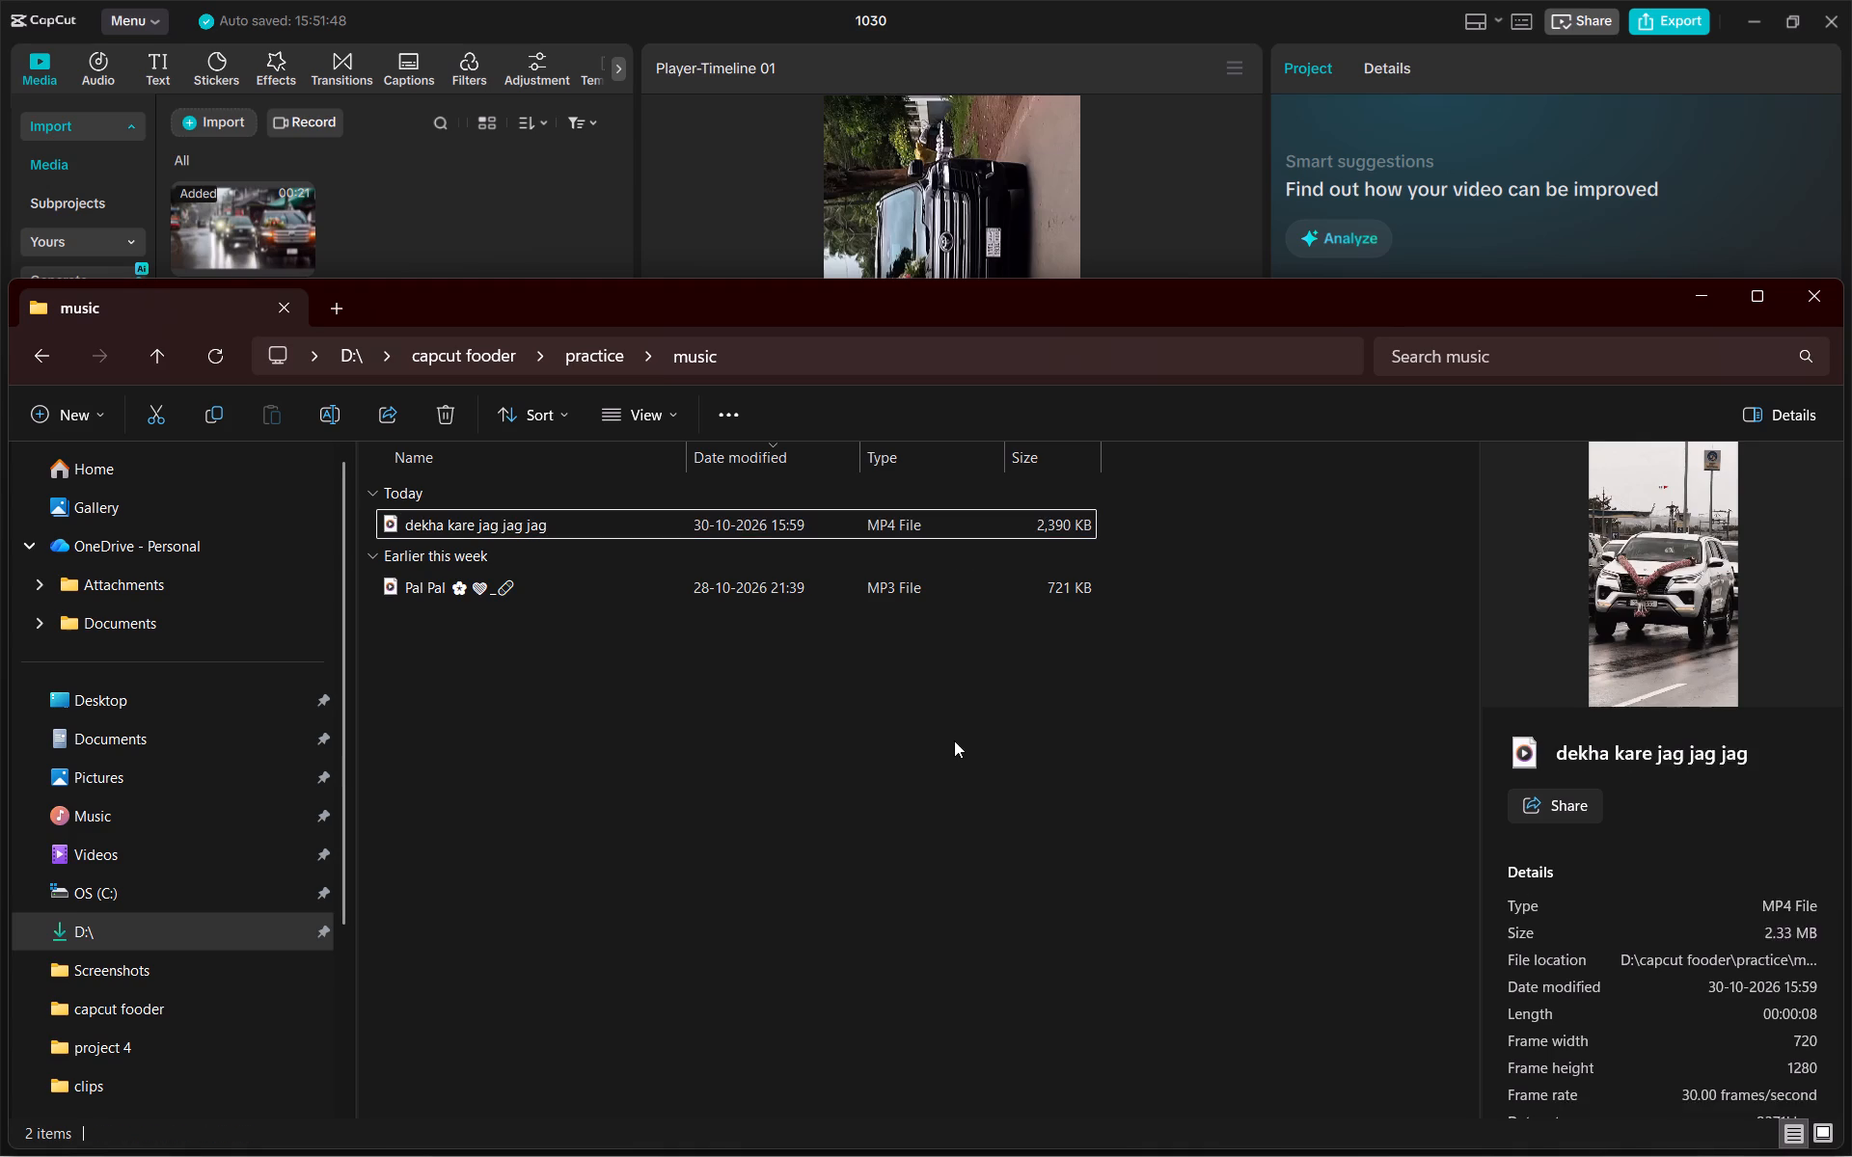
left_click(774, 715)
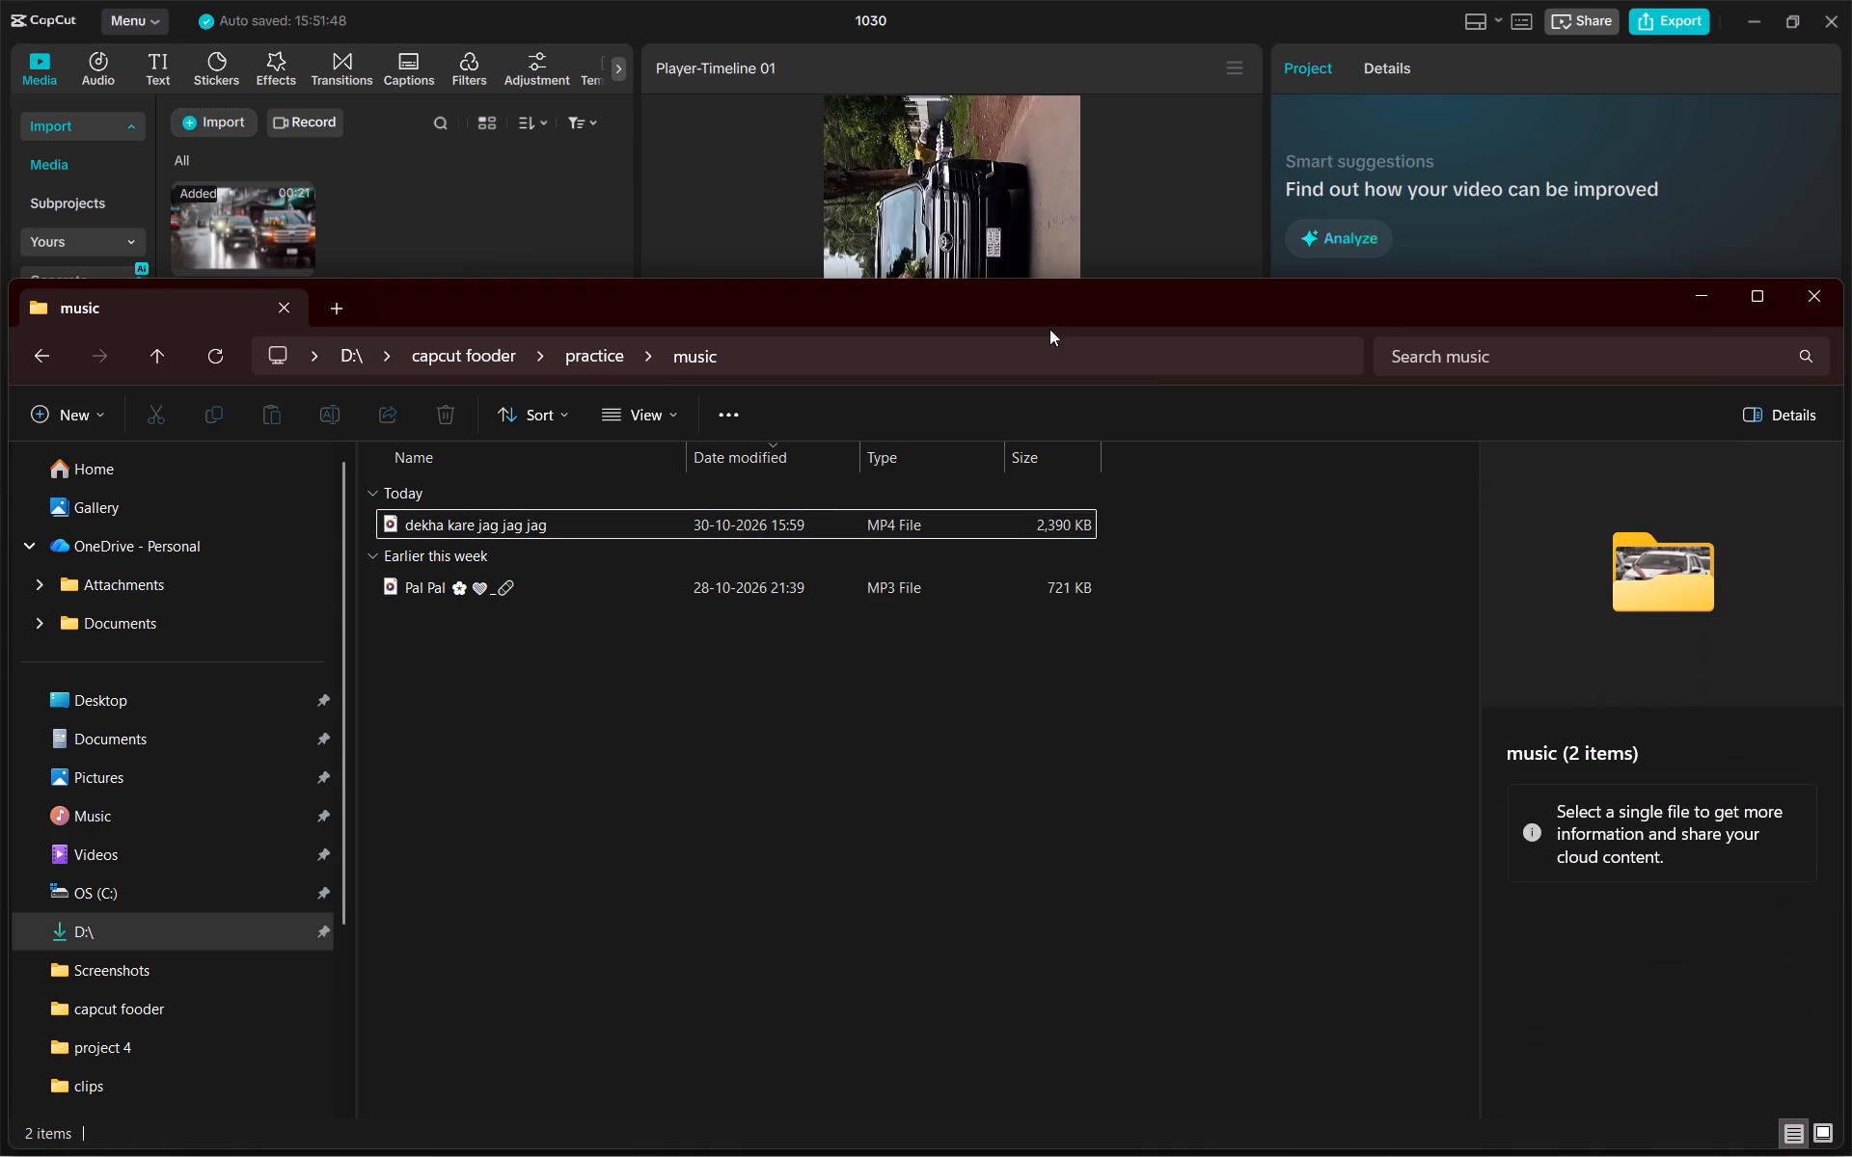
Back in CapCut, import the "dekha kare jag jag jag" video from the device's practice\music folder into the project media.
left_click(1215, 237)
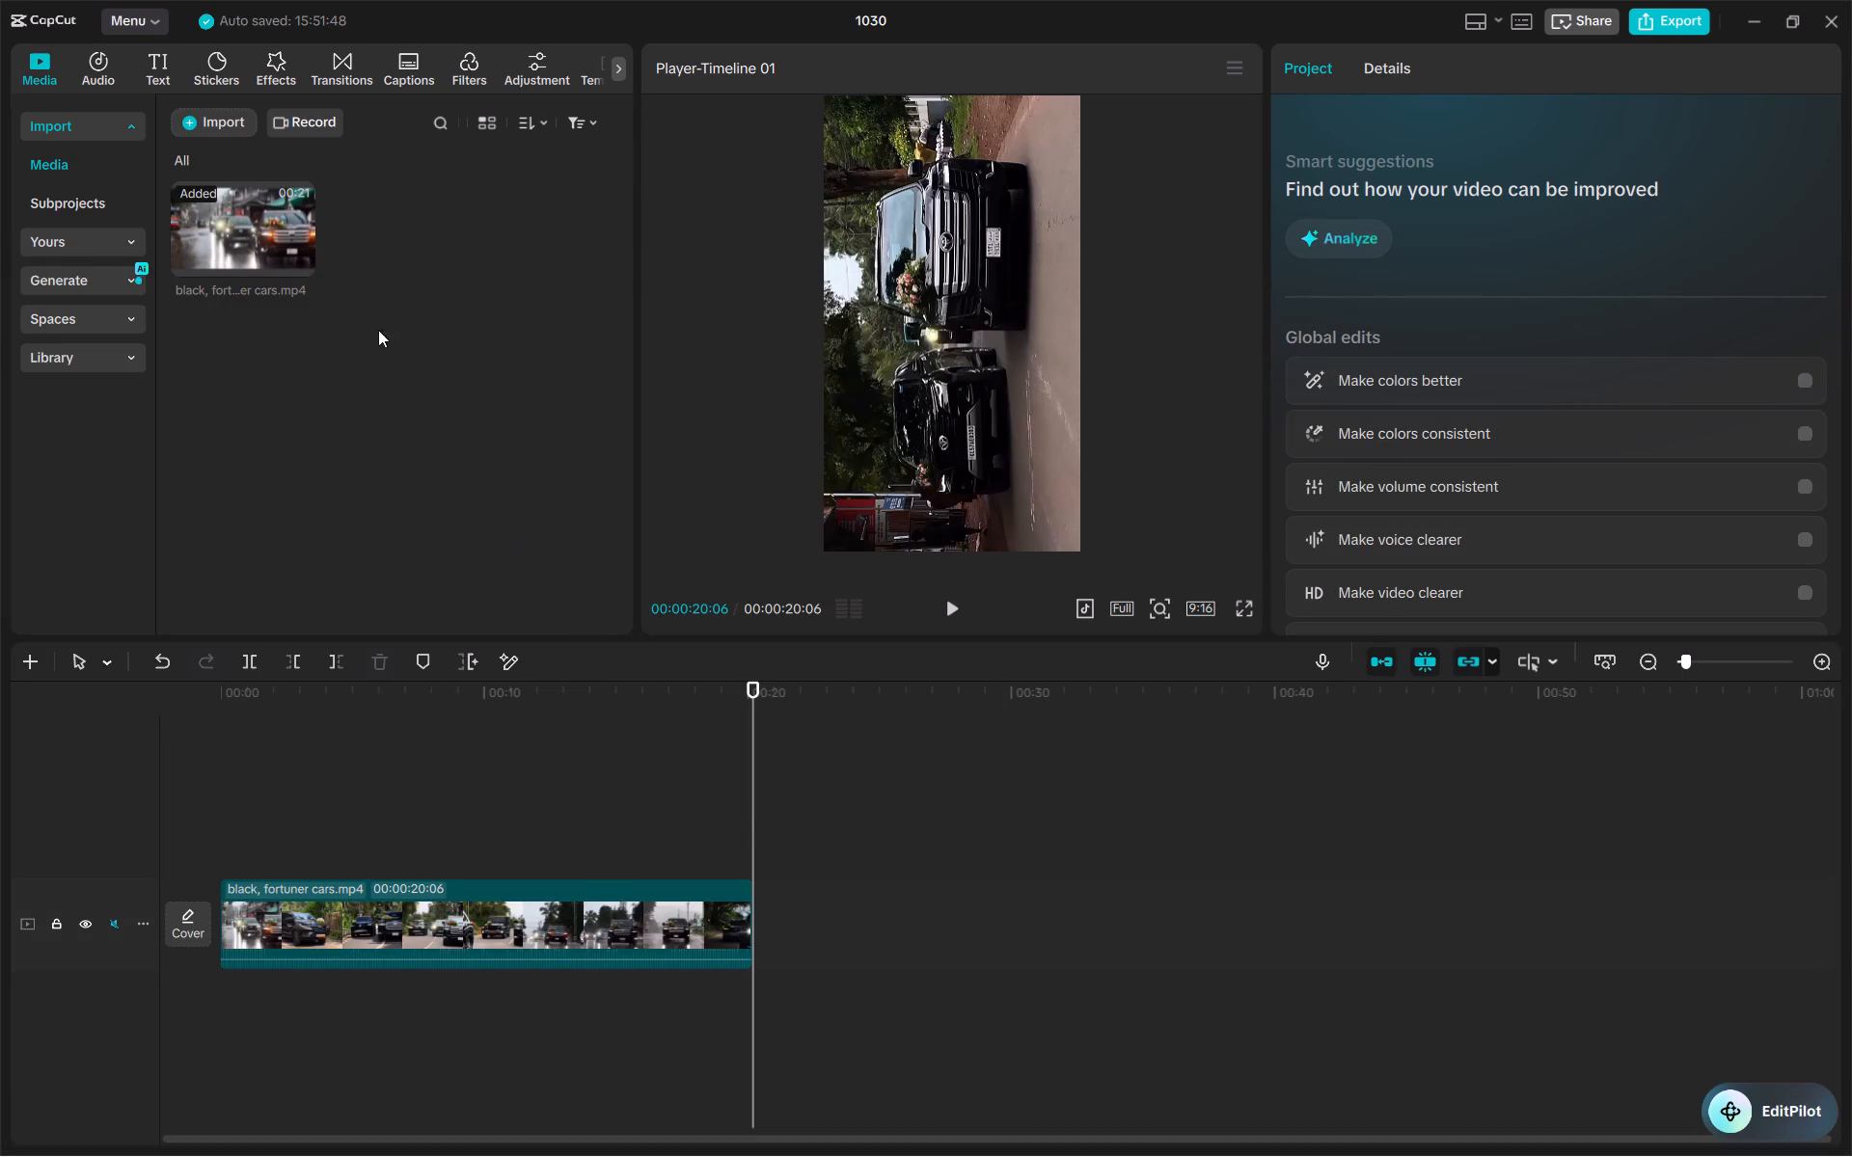
left_click(235, 119)
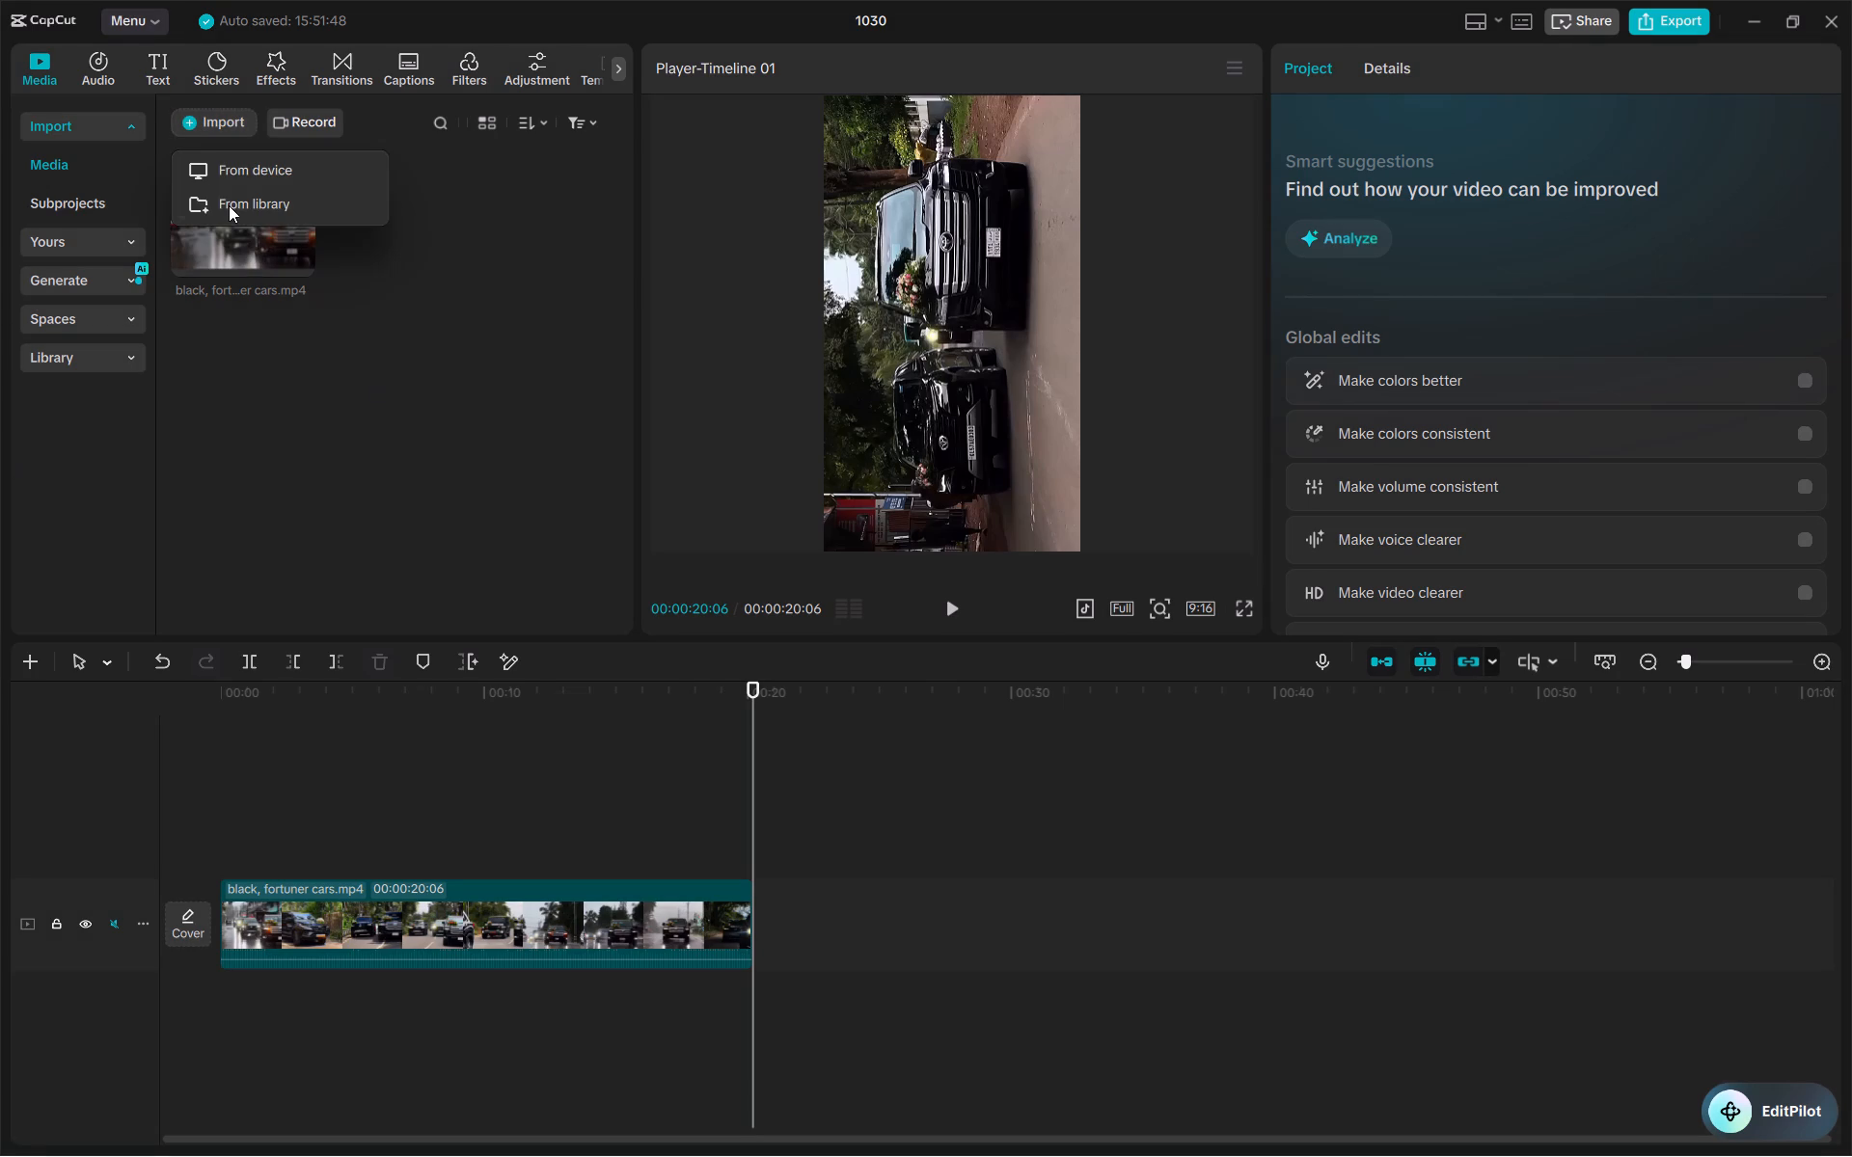
left_click(264, 175)
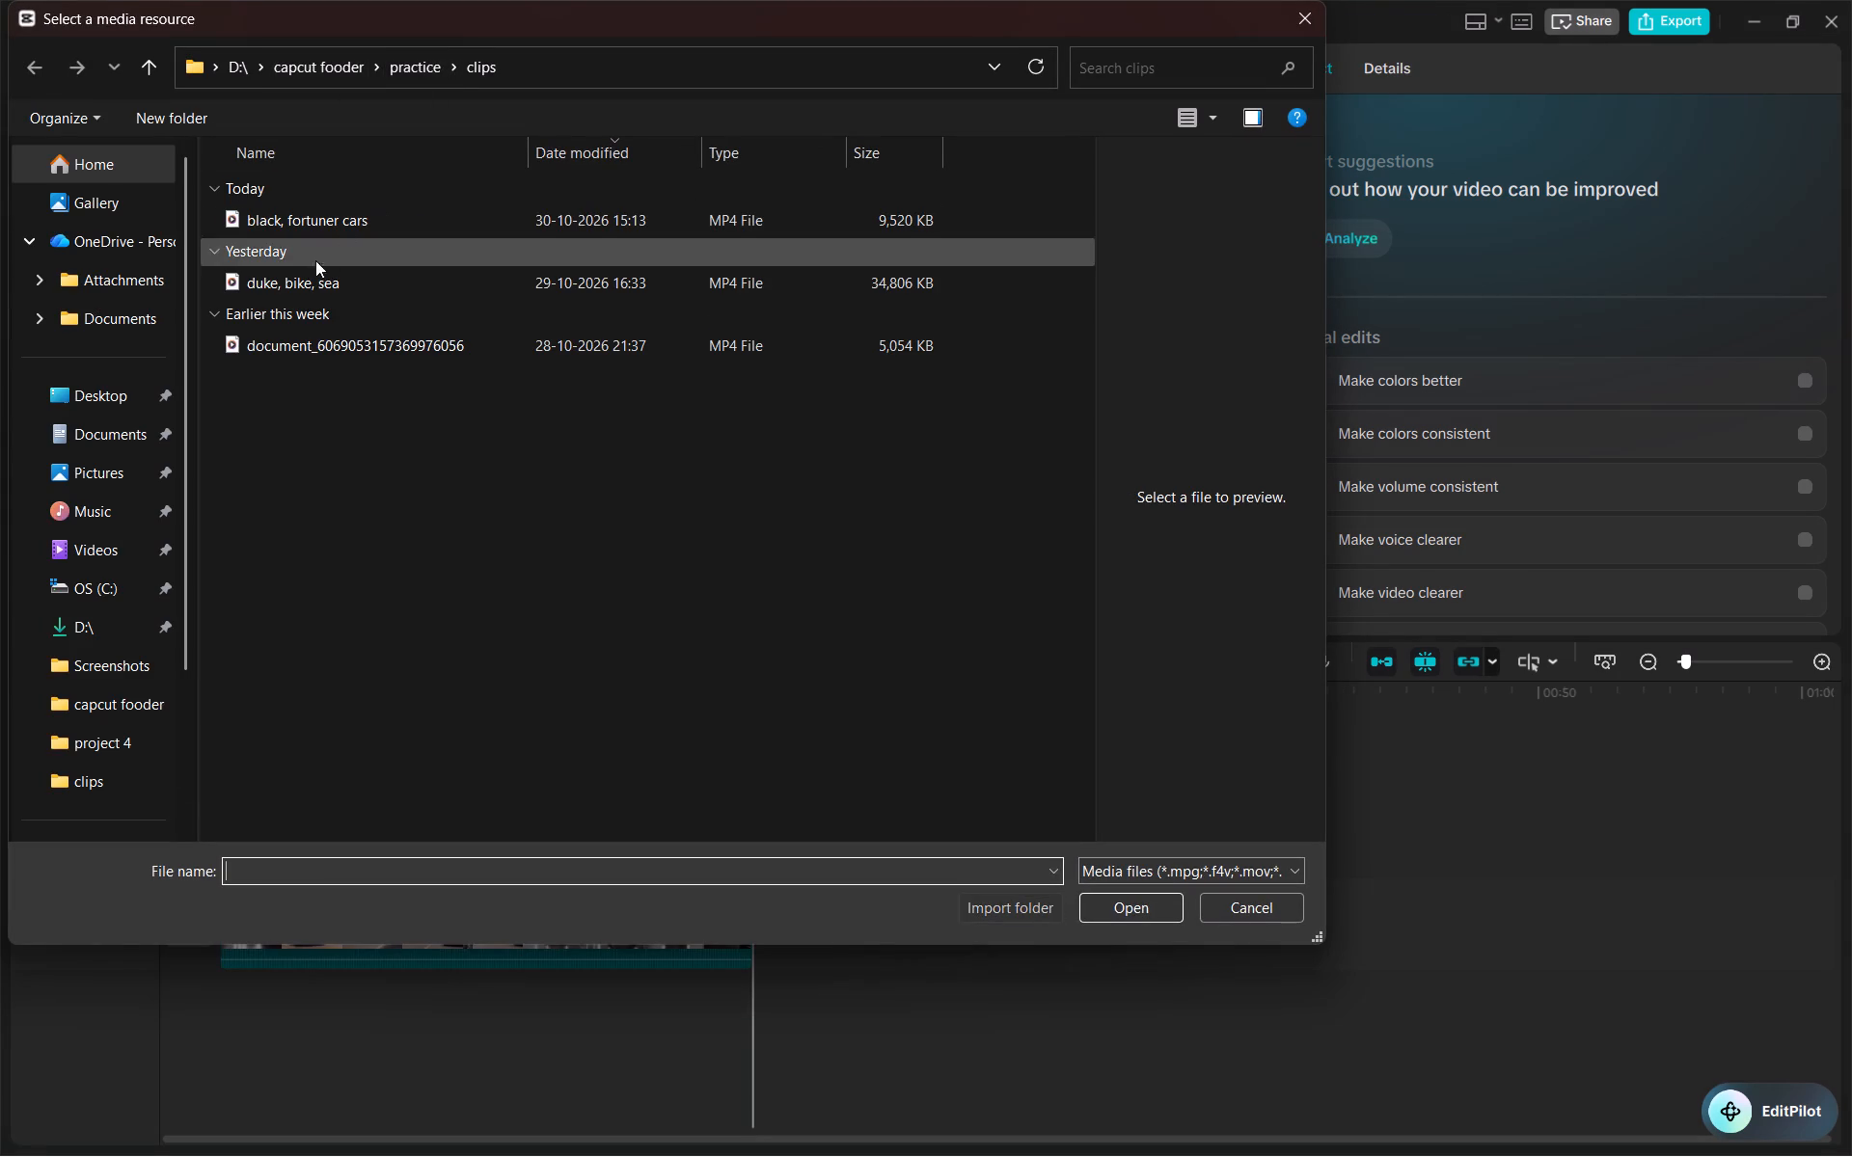
left_click(425, 55)
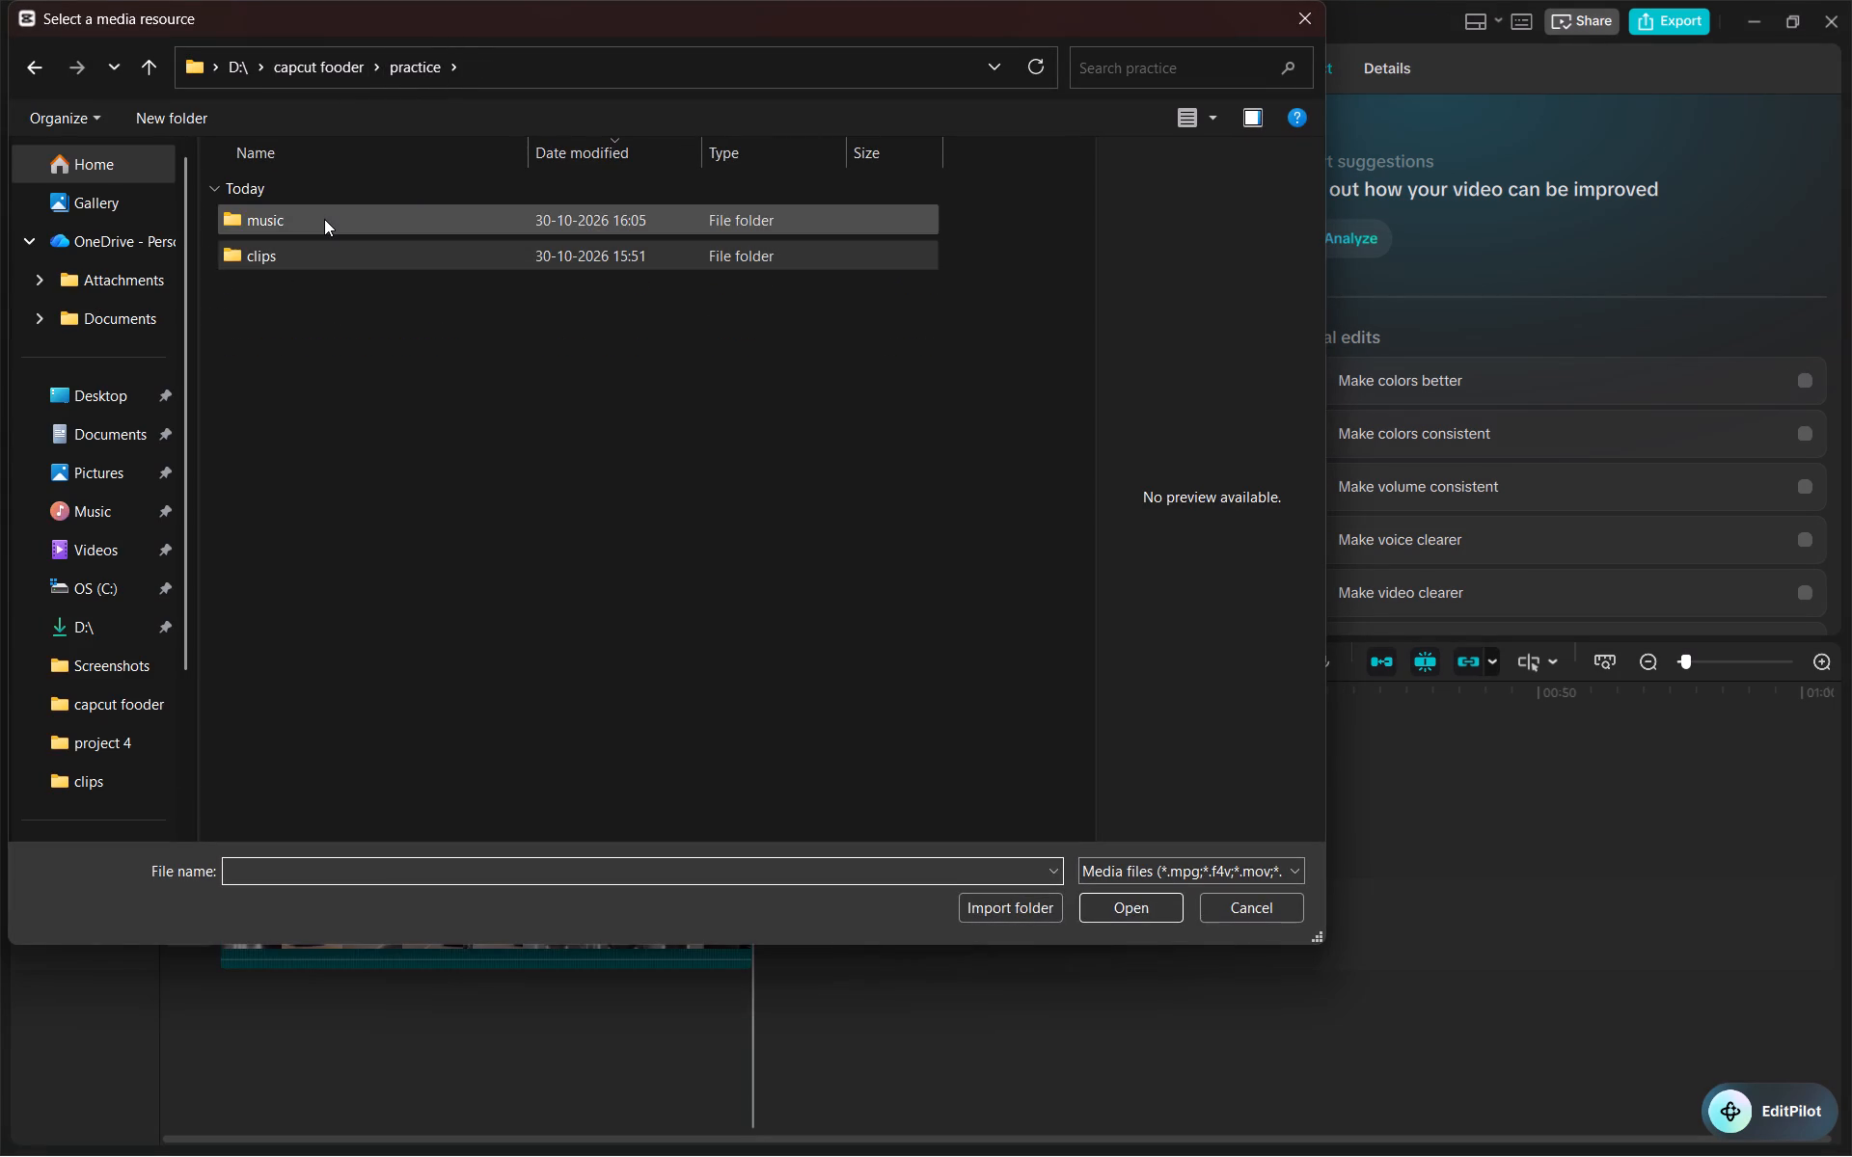
double_click(324, 219)
left_click(363, 229)
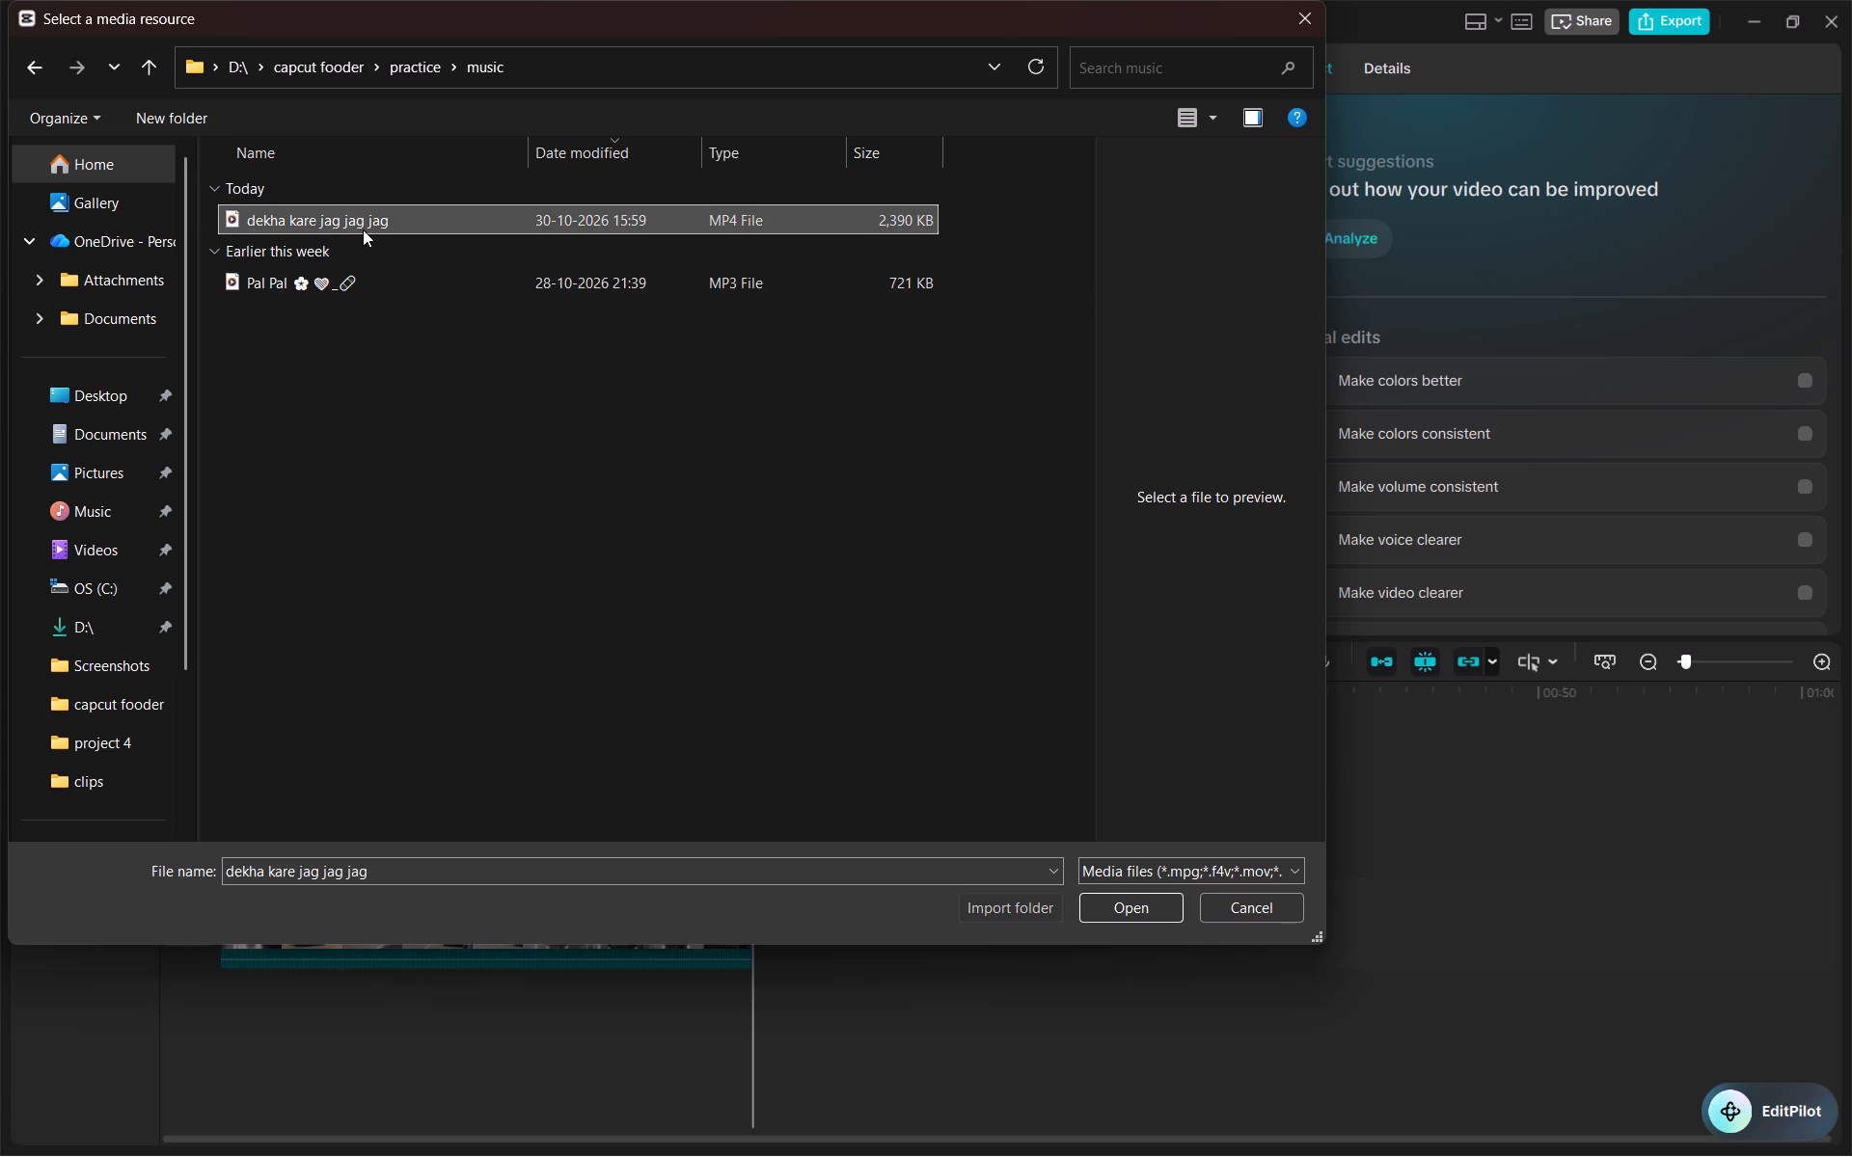
left_click(1137, 906)
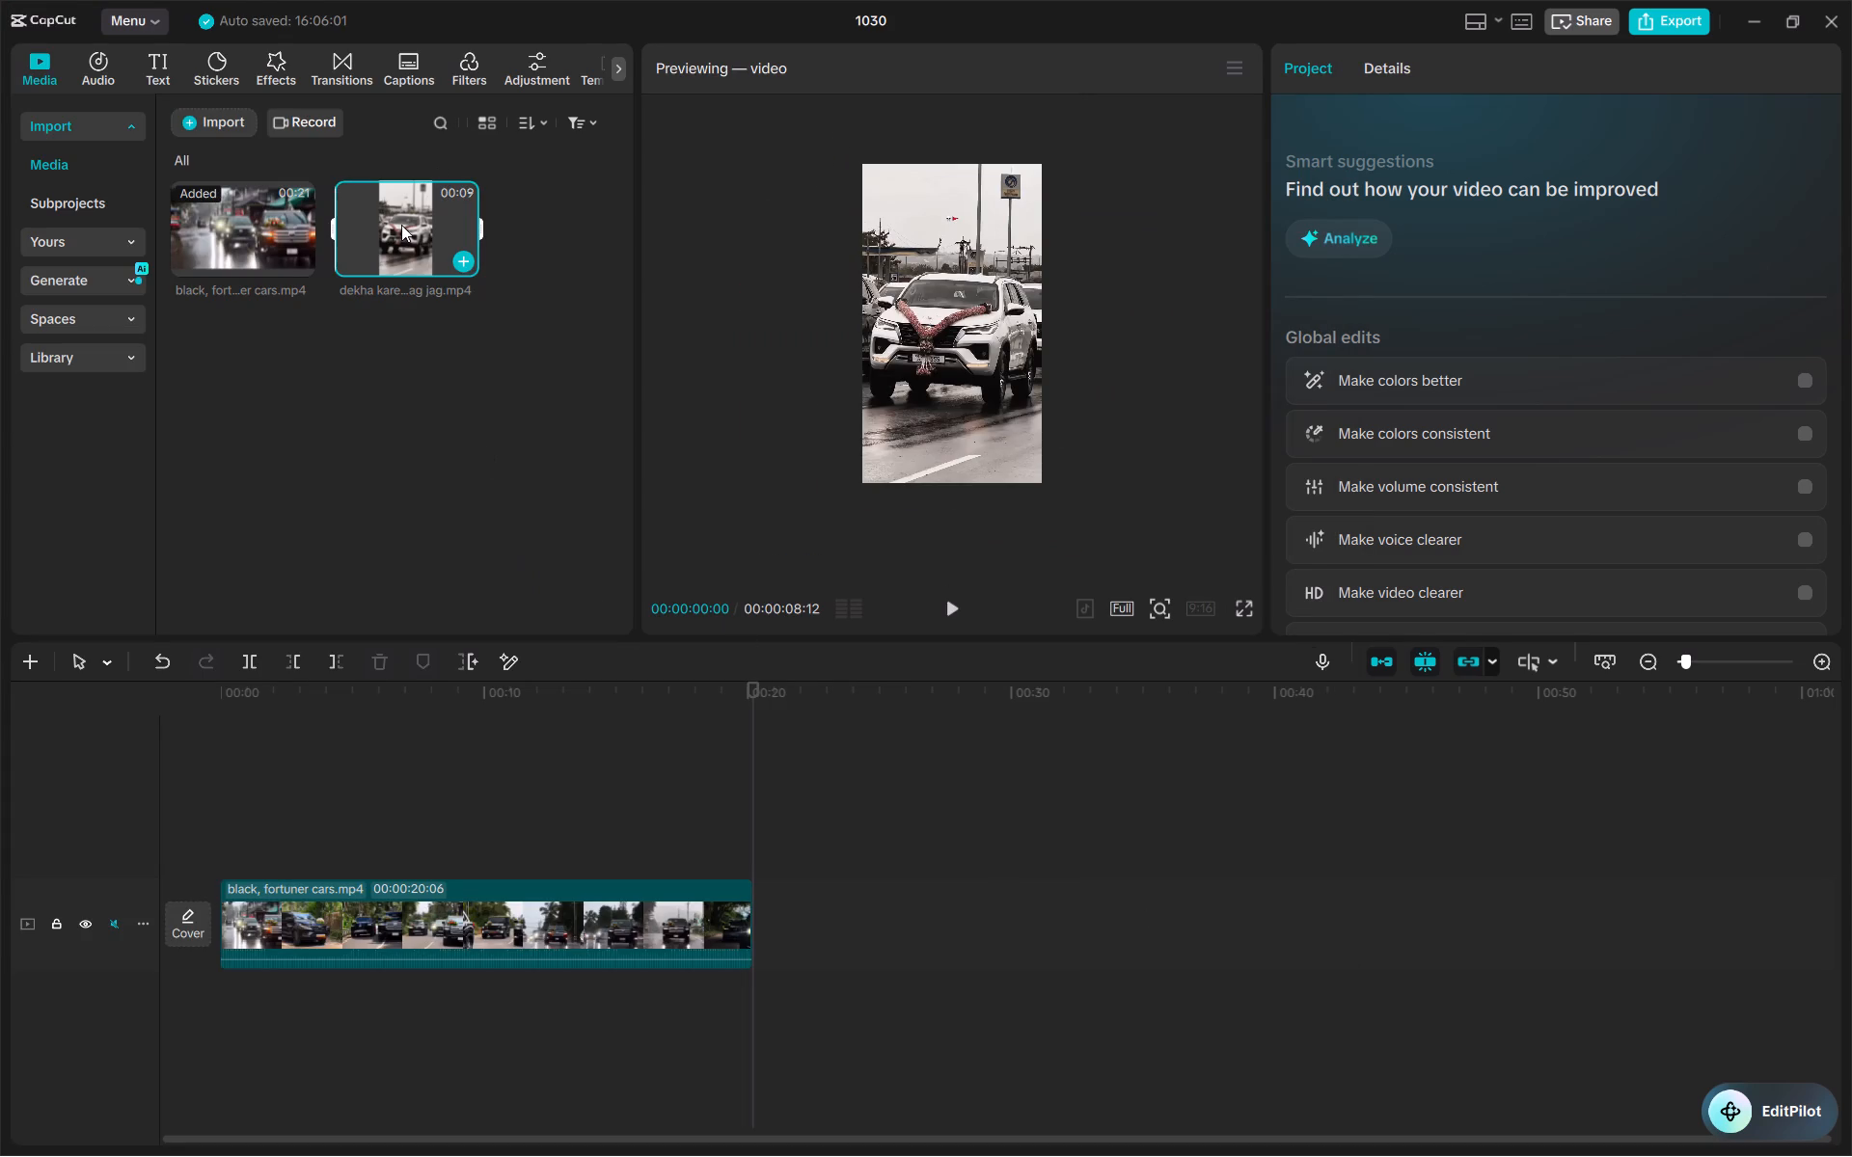
Place the "dekha kare jag jag jag" clip on a track above the main car video, starting at 00:00.
left_click_drag(401, 225, 245, 836)
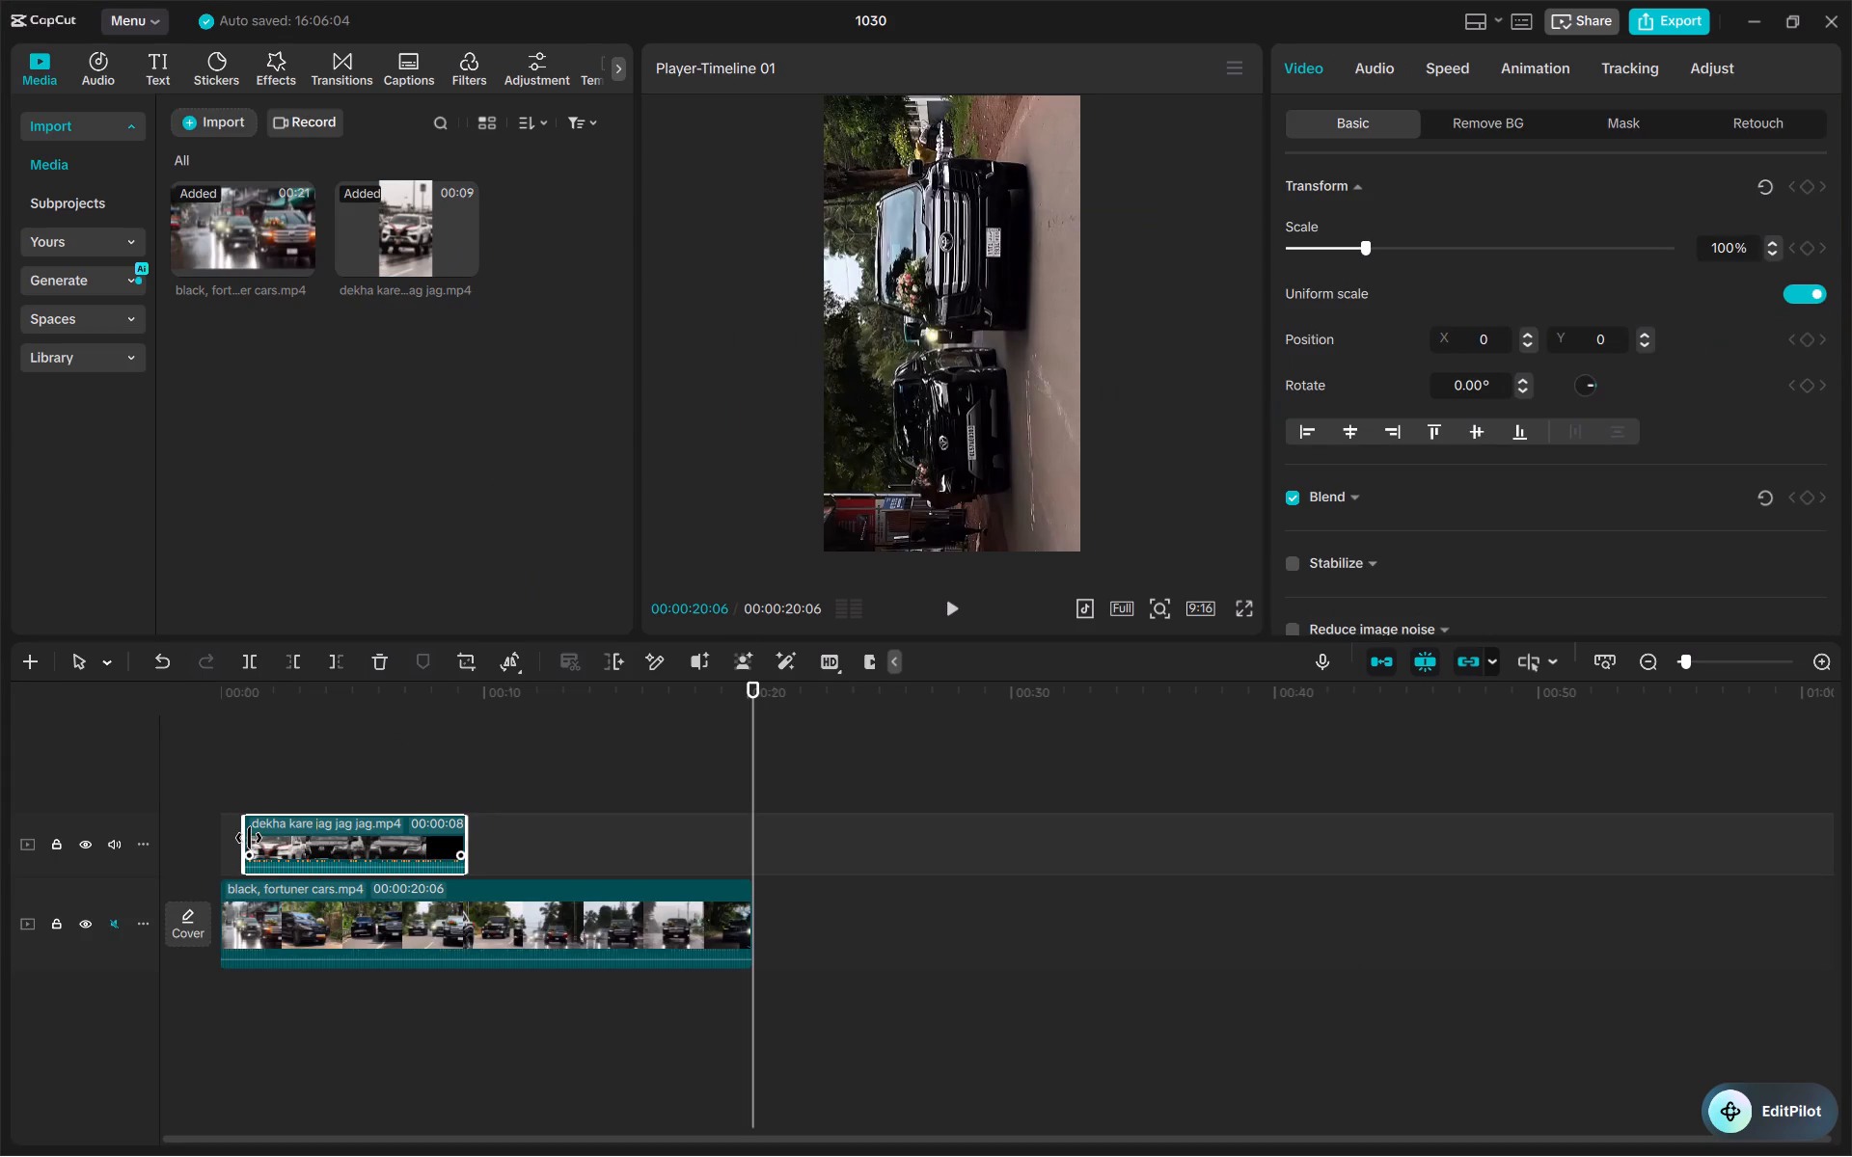
left_click_drag(240, 839, 195, 833)
left_click_drag(252, 844, 239, 845)
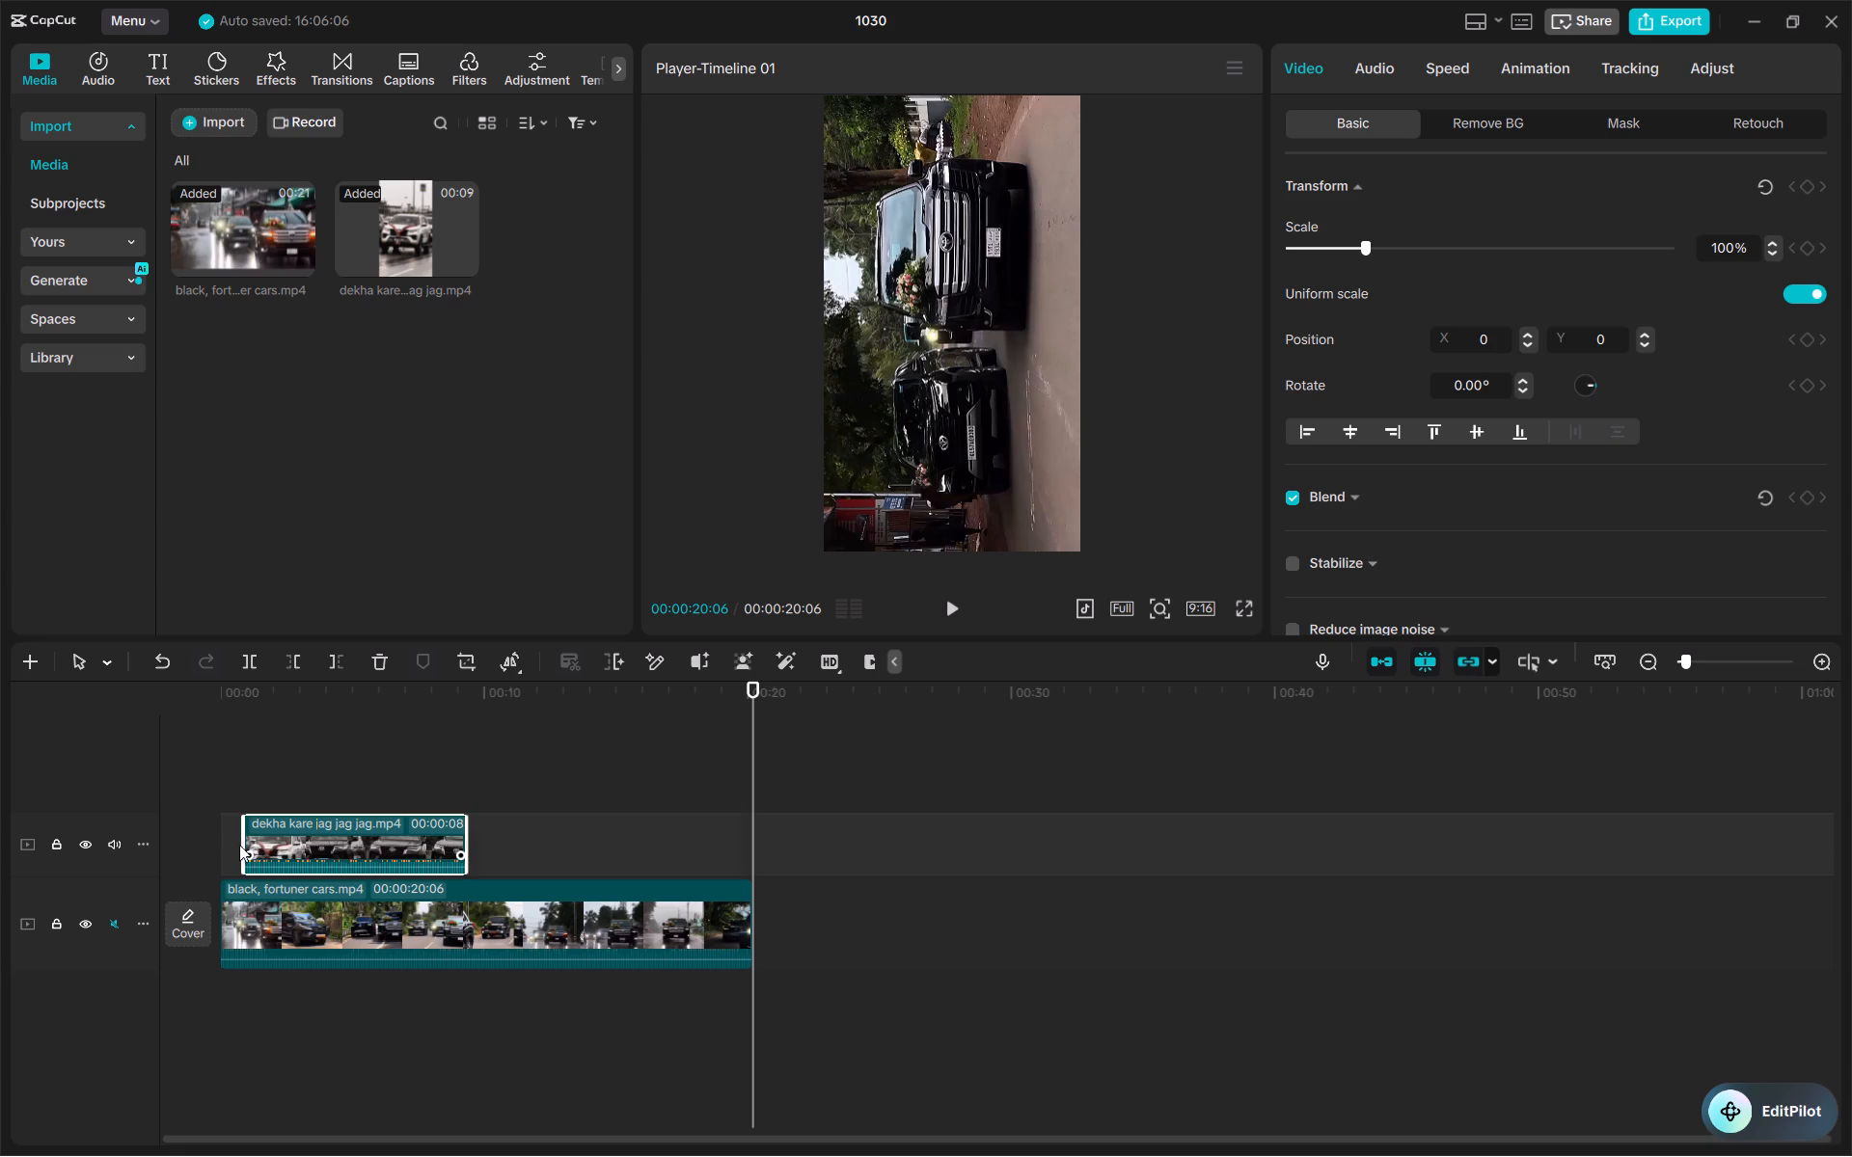
left_click_drag(239, 845, 223, 846)
double_click(223, 846)
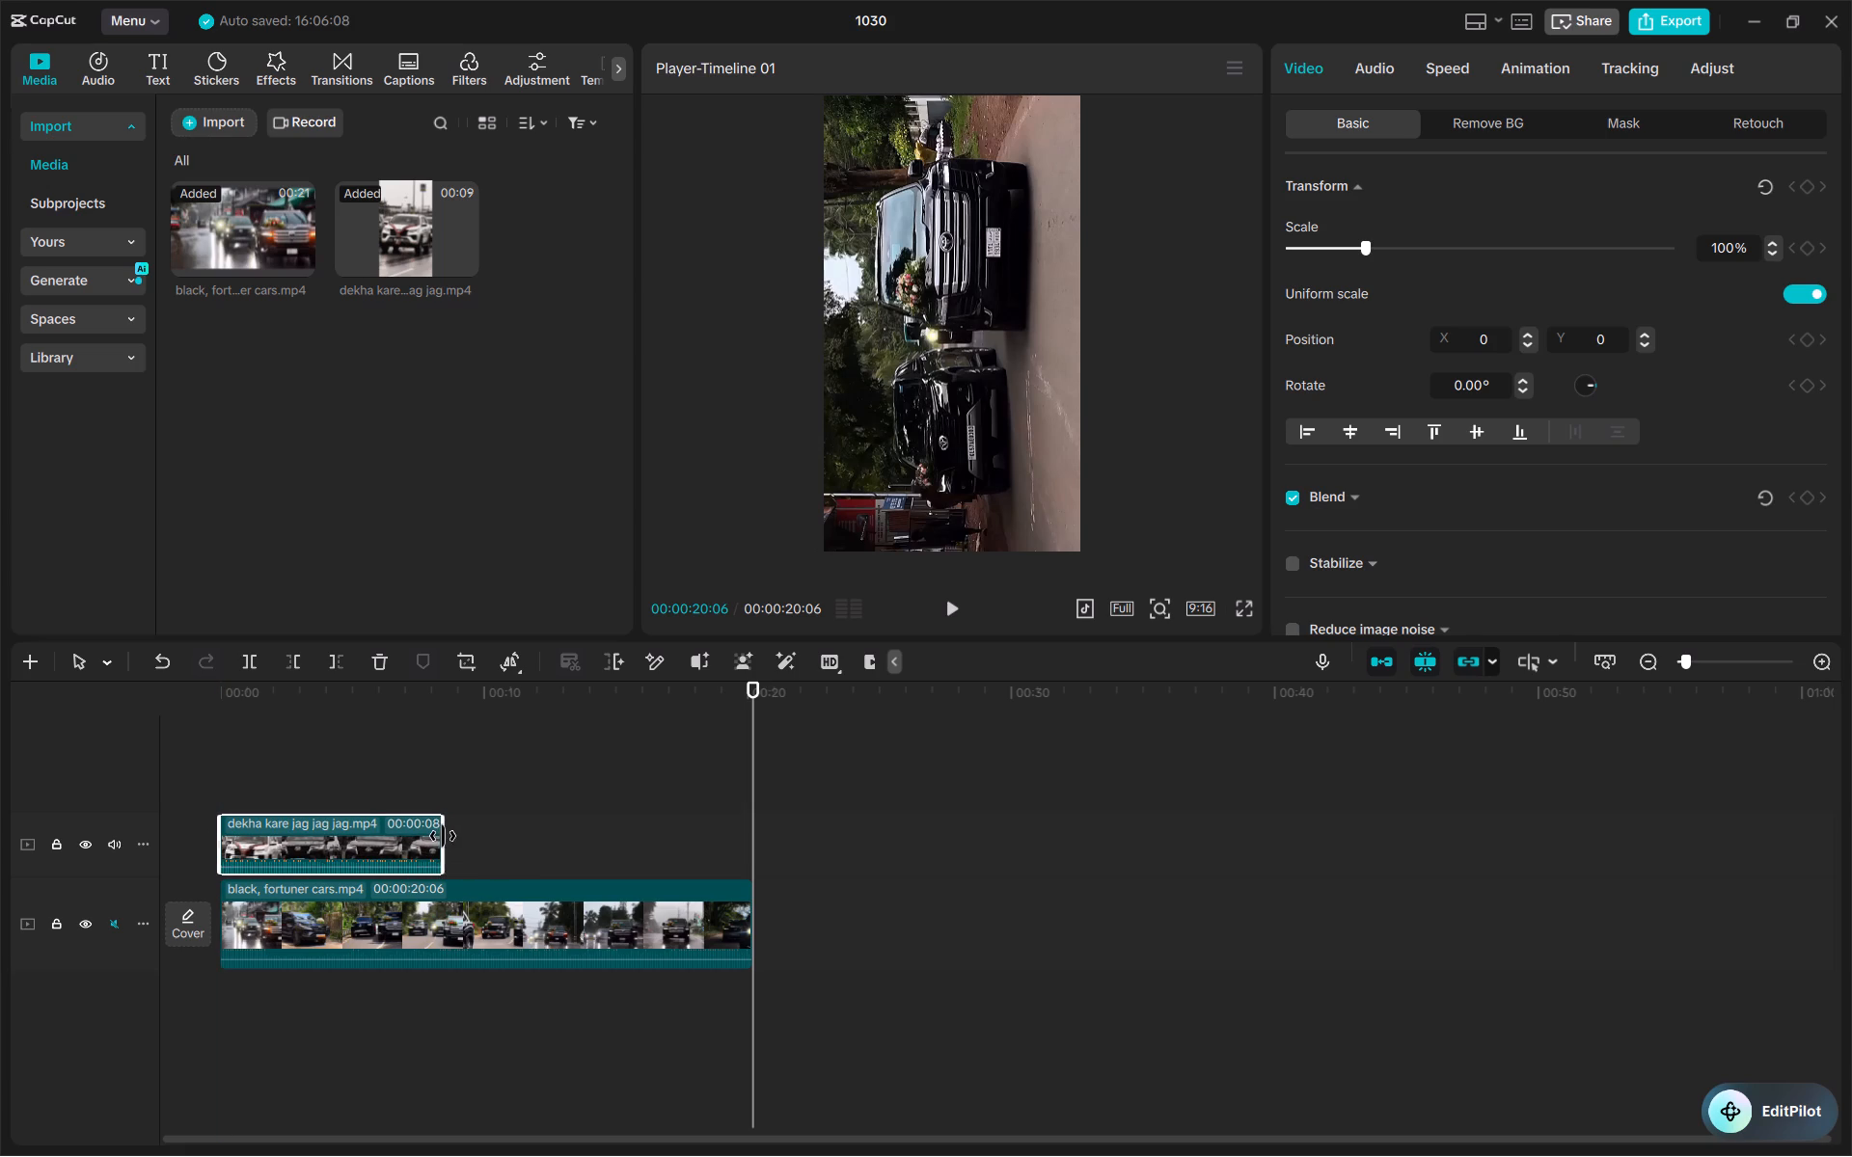
Extract the audio of the "dekha kare jag jag jag" video clip onto its own audio track.
left_click_drag(443, 836, 471, 838)
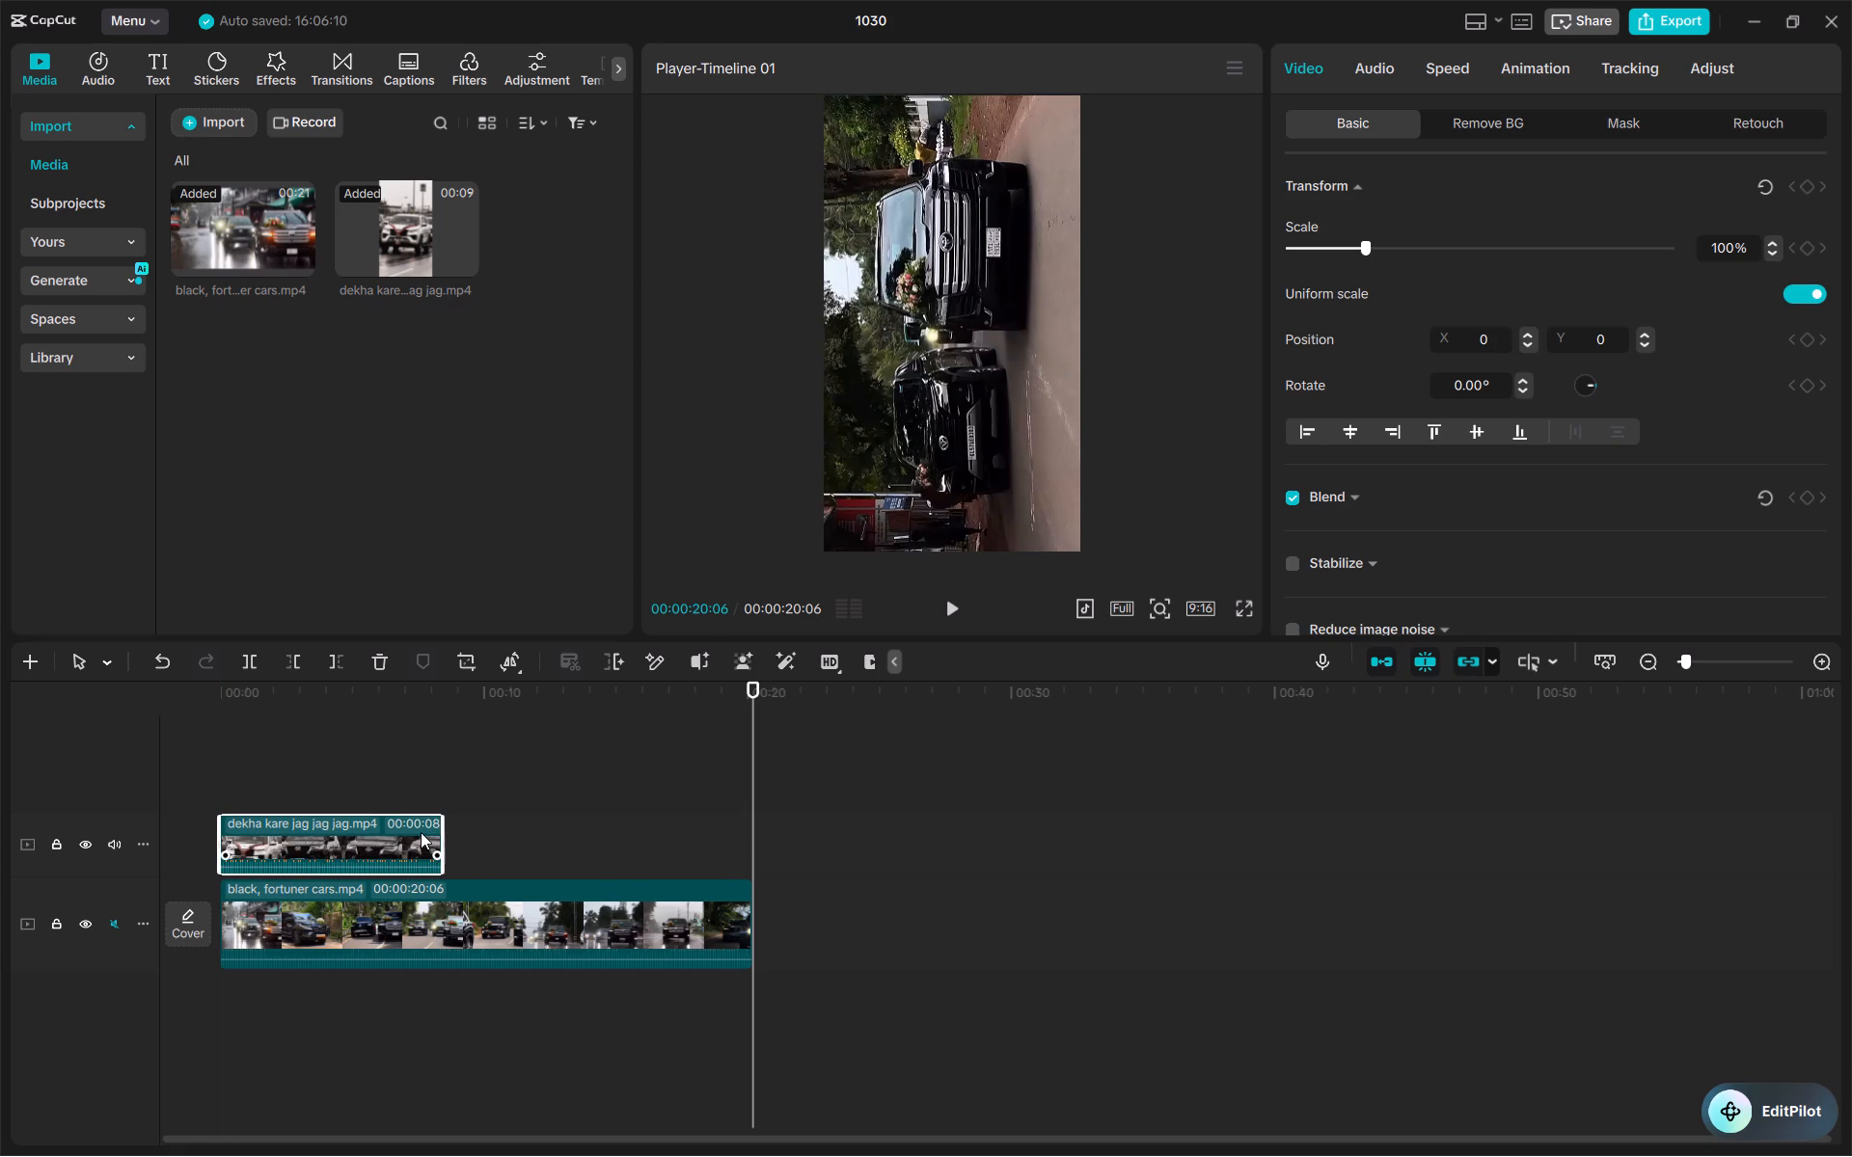
left_click(421, 832)
right_click(394, 853)
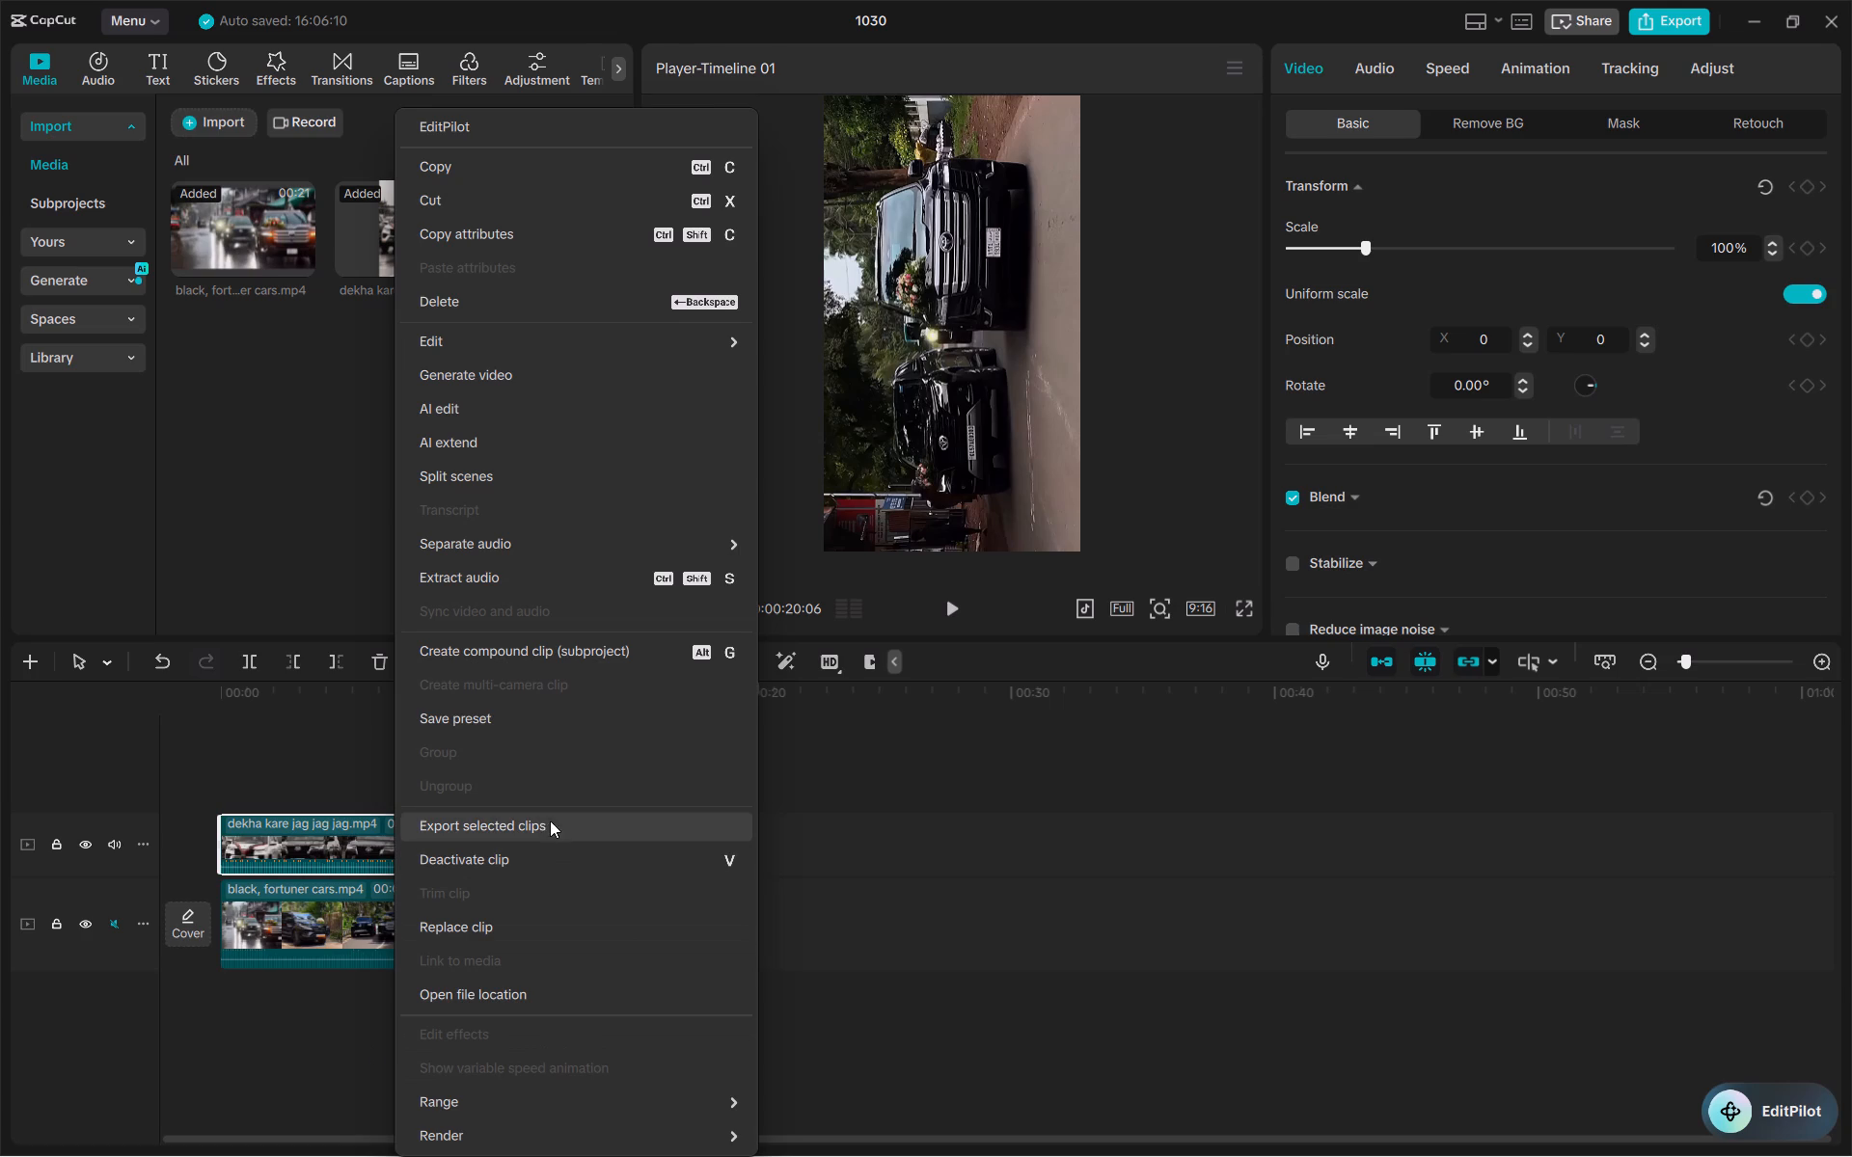
left_click(506, 574)
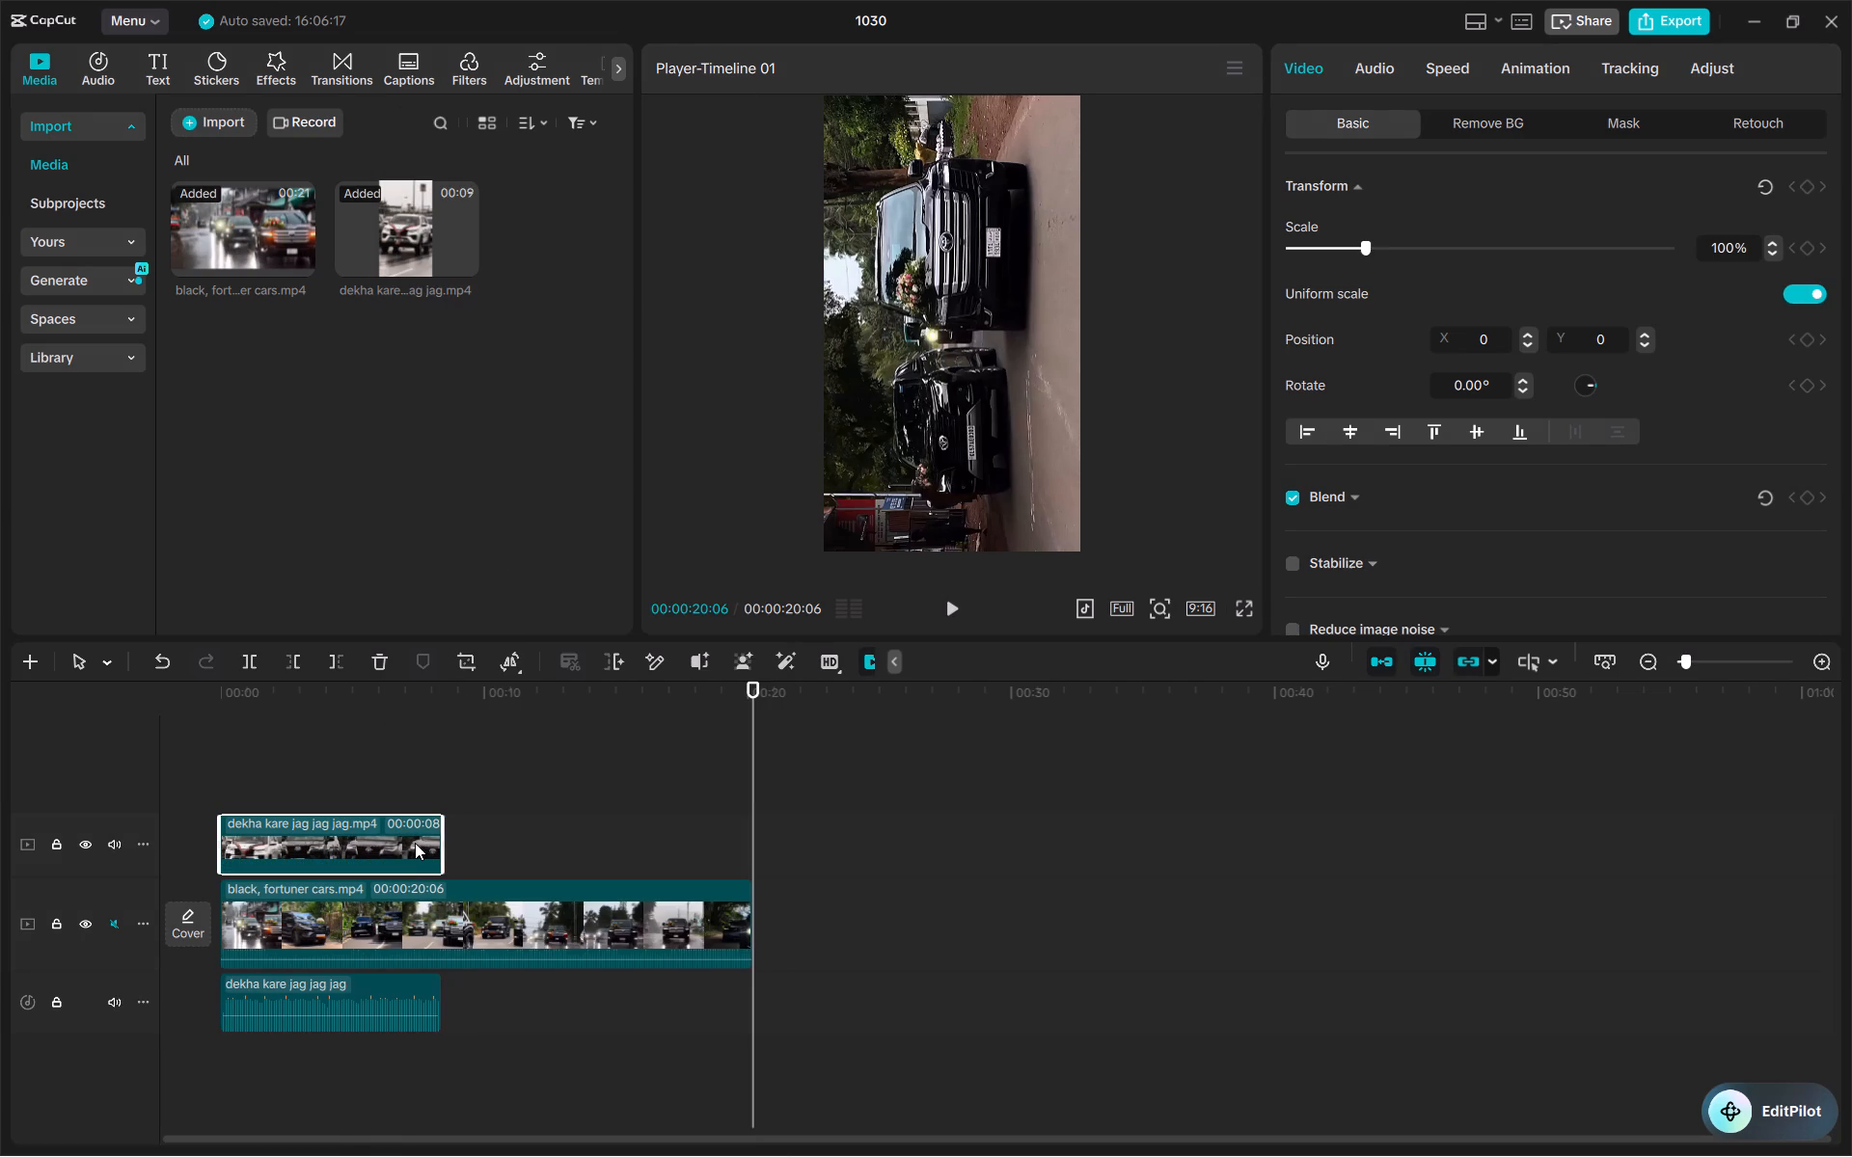
Play the timeline from the start to check the extracted audio.
left_click_drag(754, 804, 397, 798)
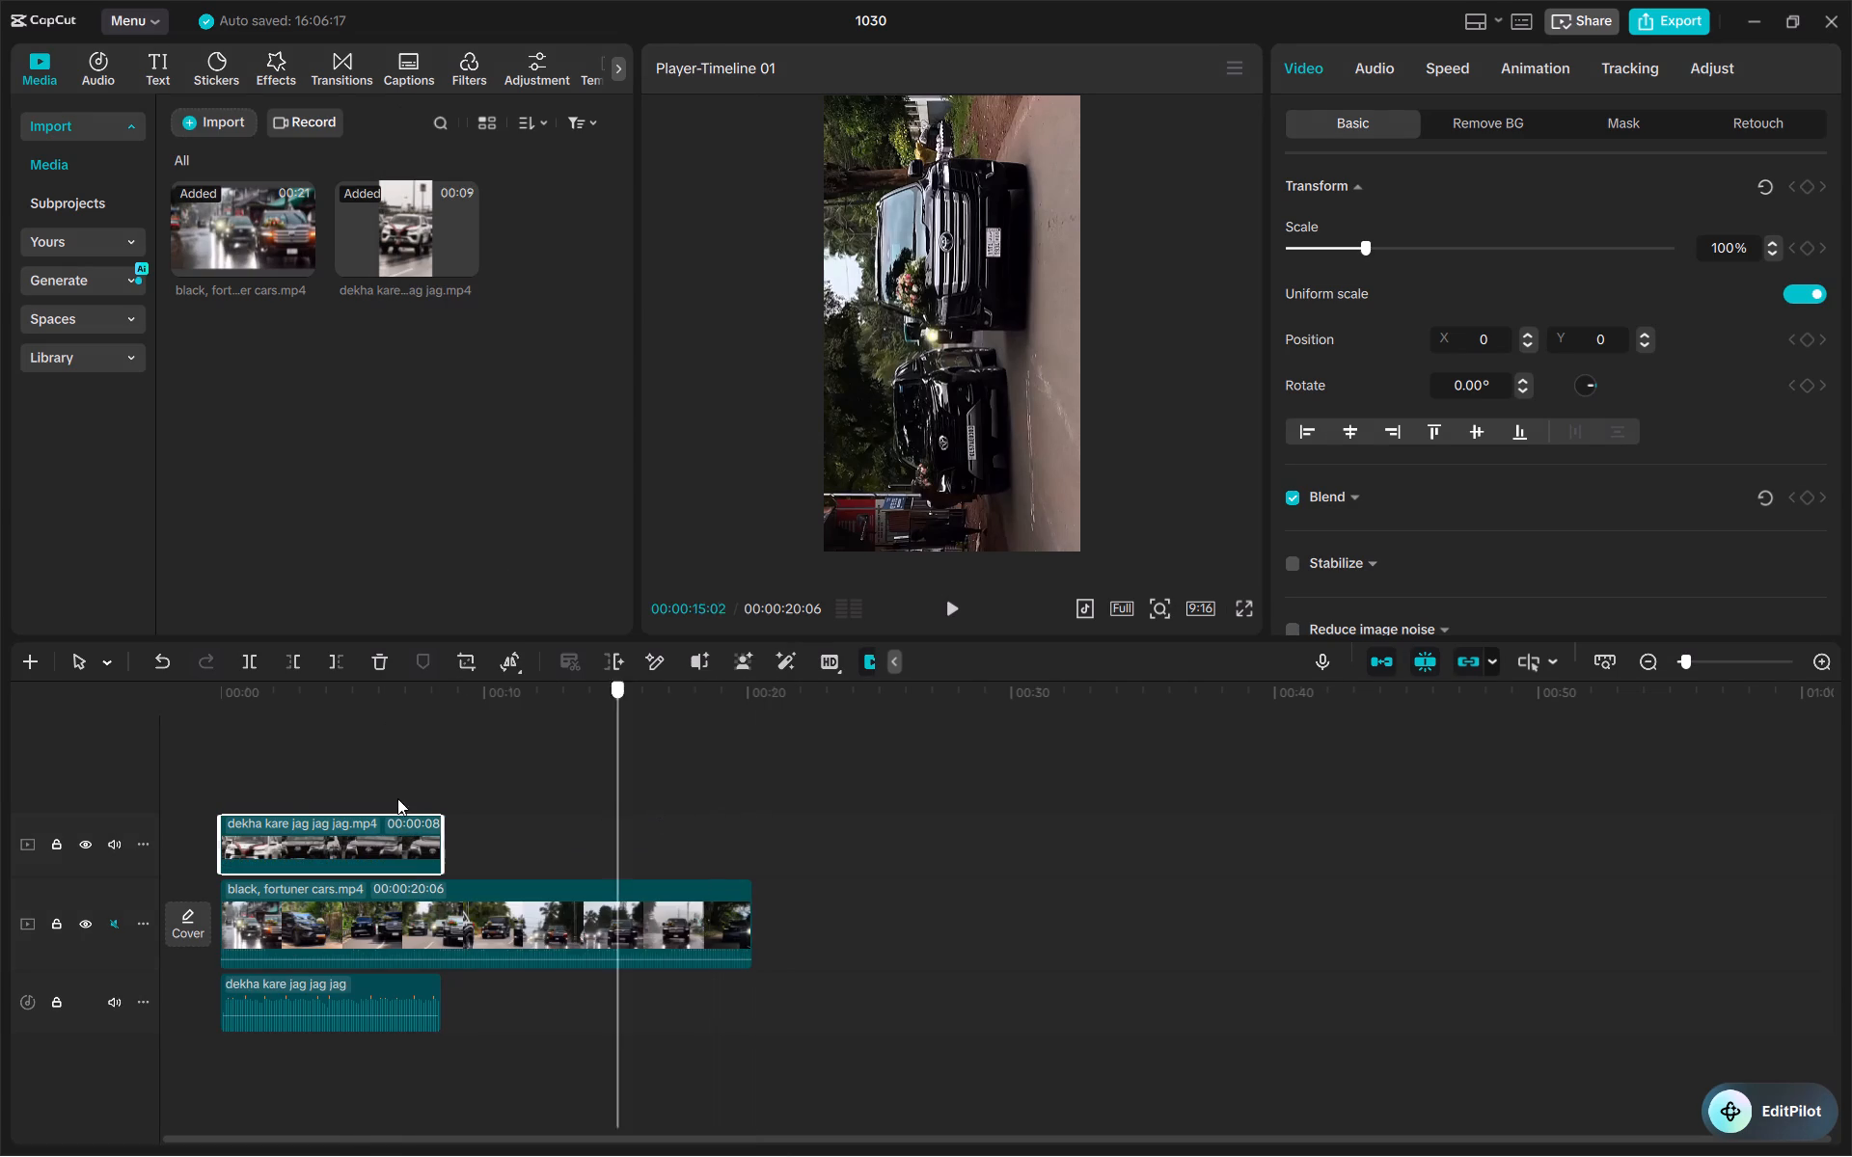
left_click_drag(397, 798, 161, 813)
key("space")
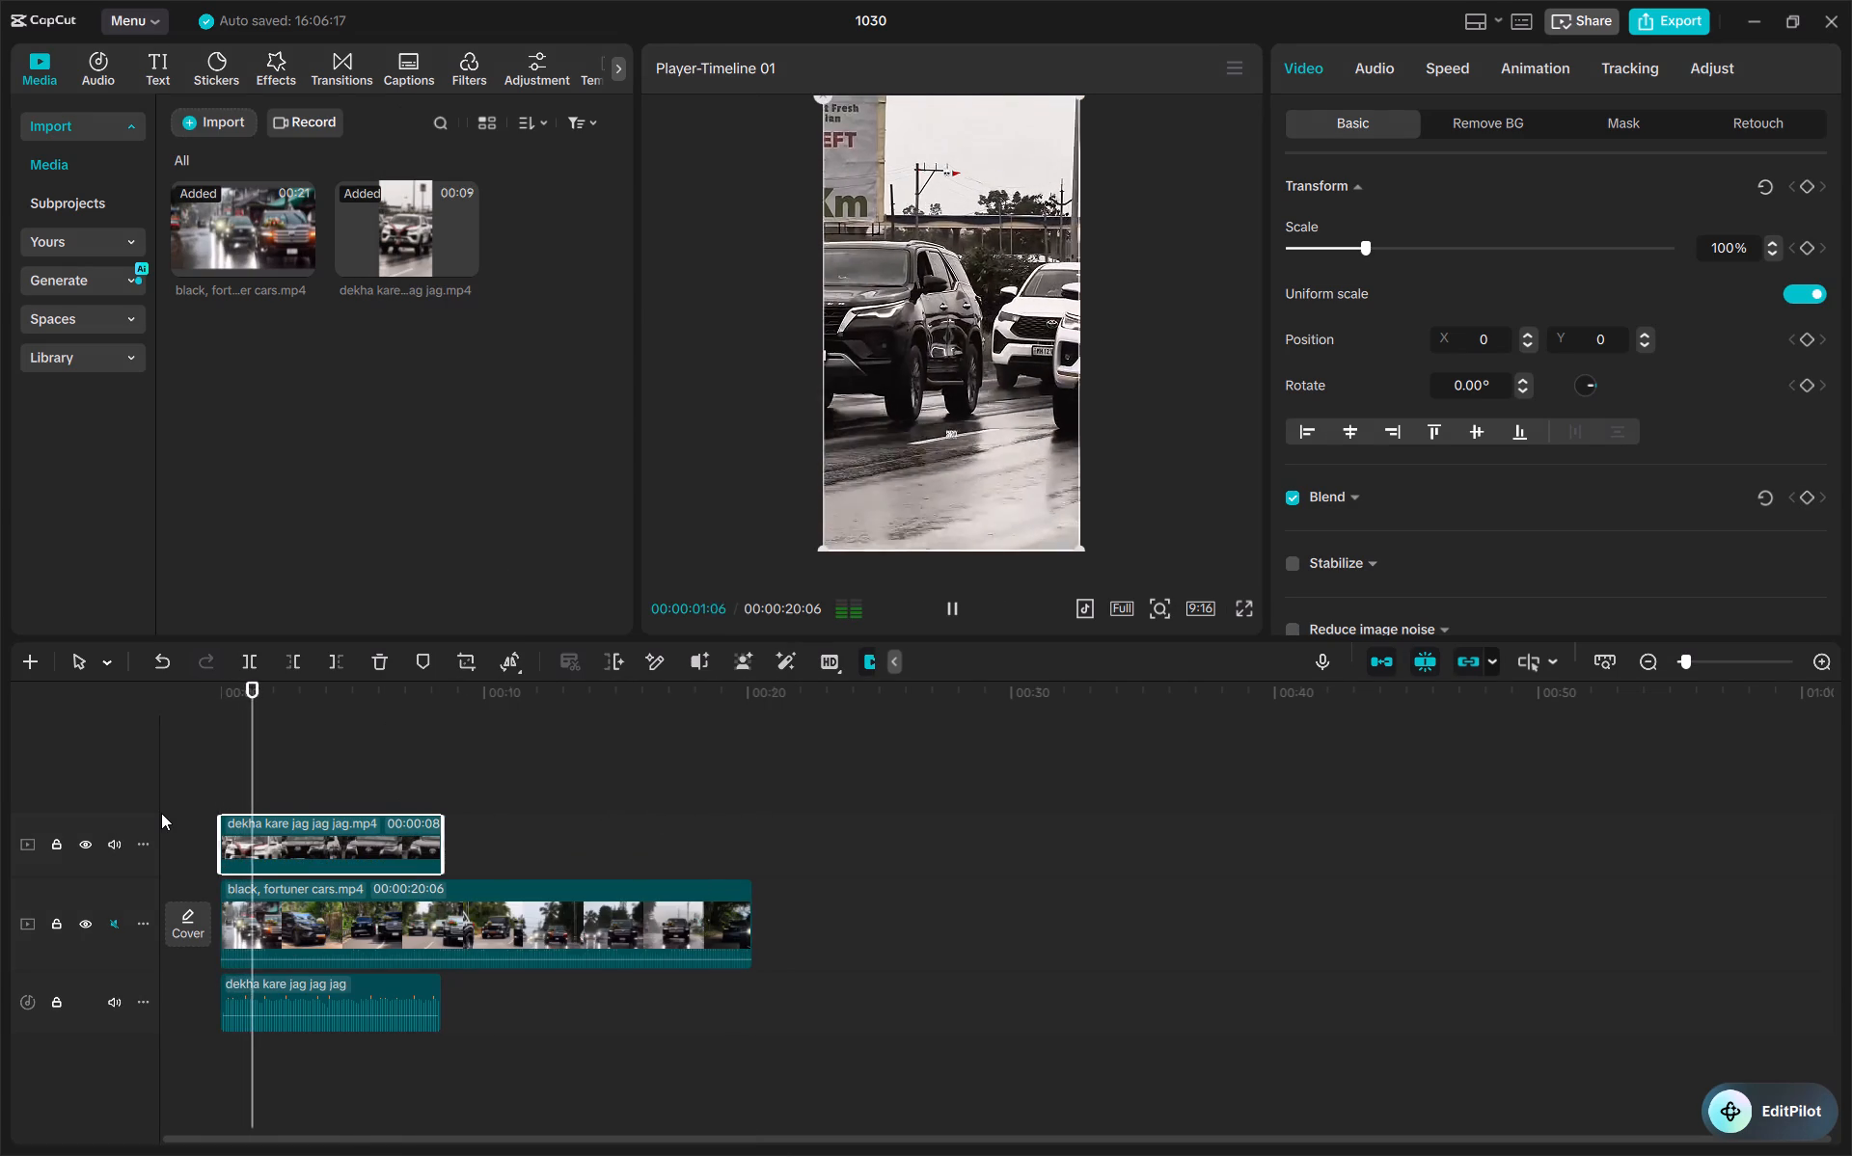
key("space")
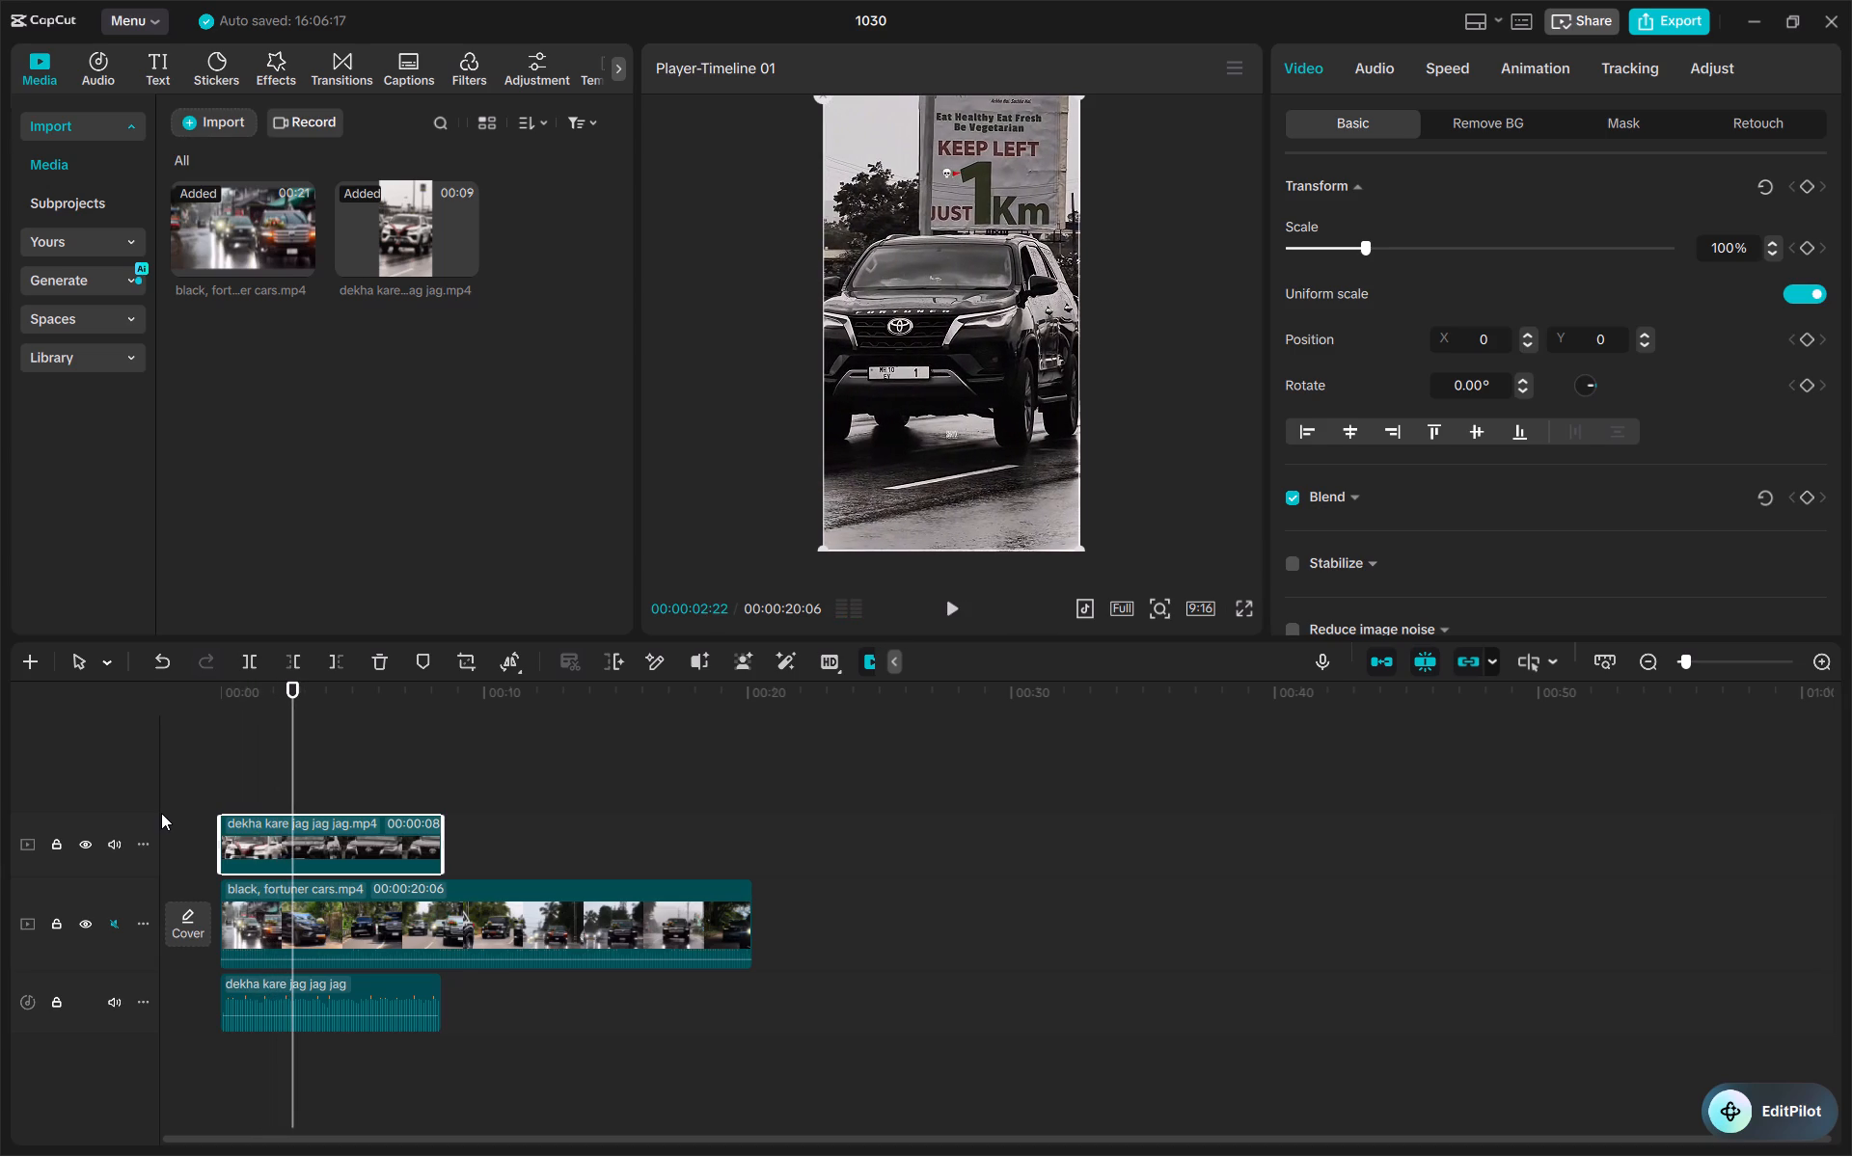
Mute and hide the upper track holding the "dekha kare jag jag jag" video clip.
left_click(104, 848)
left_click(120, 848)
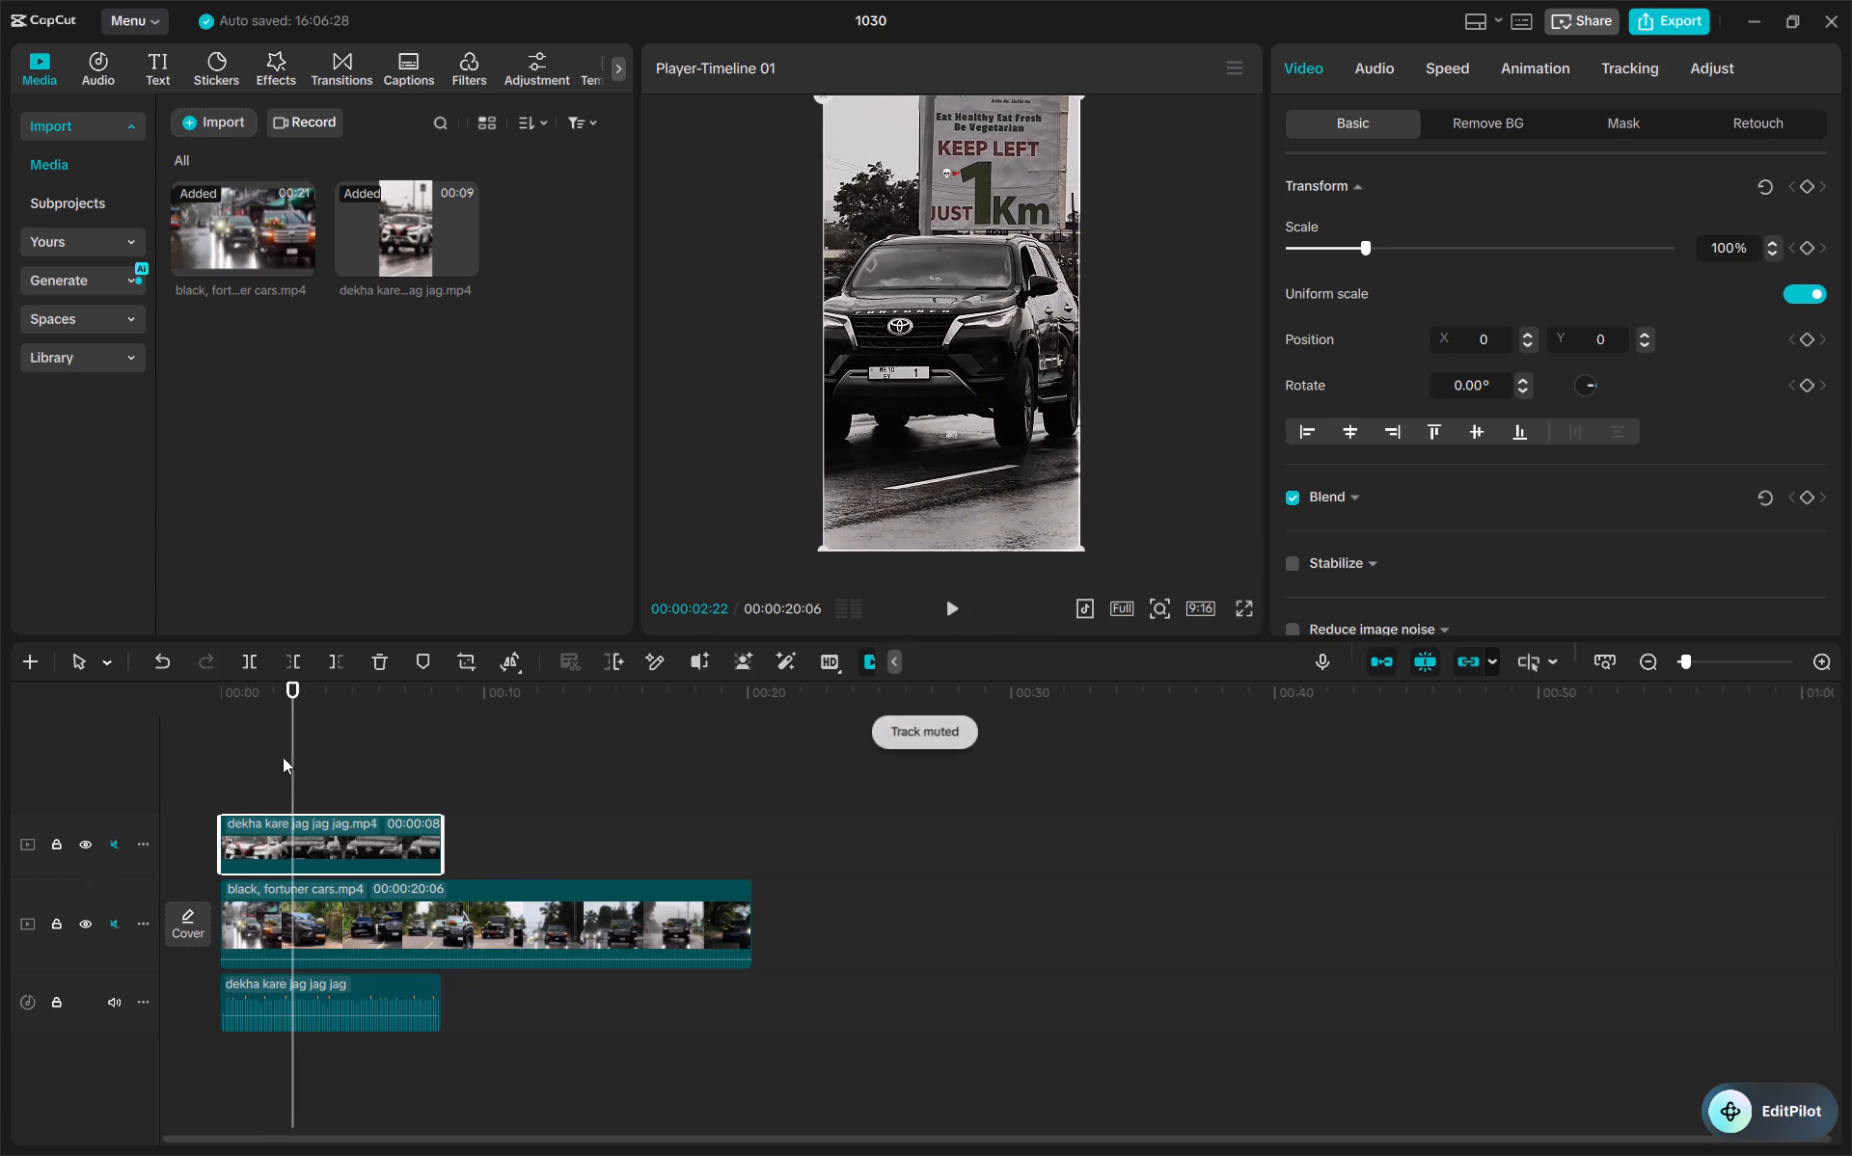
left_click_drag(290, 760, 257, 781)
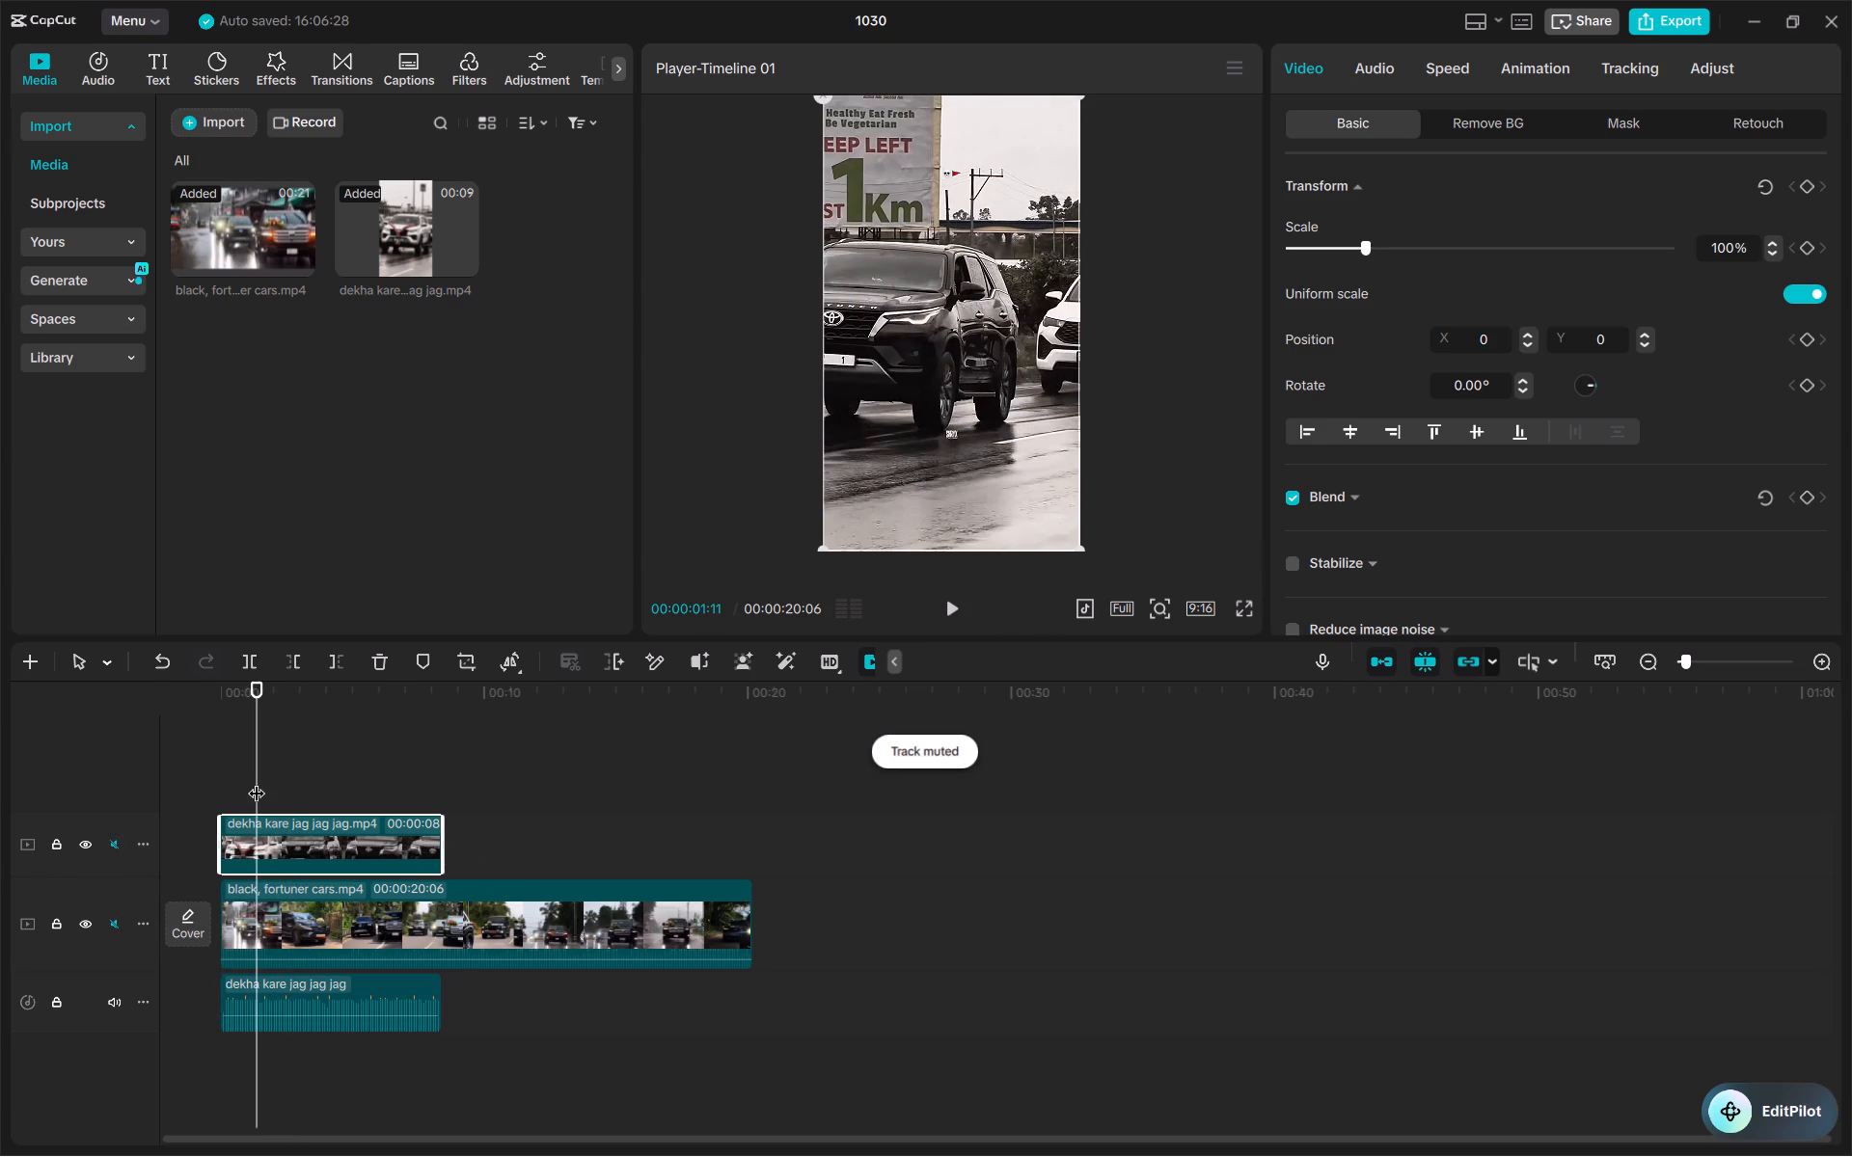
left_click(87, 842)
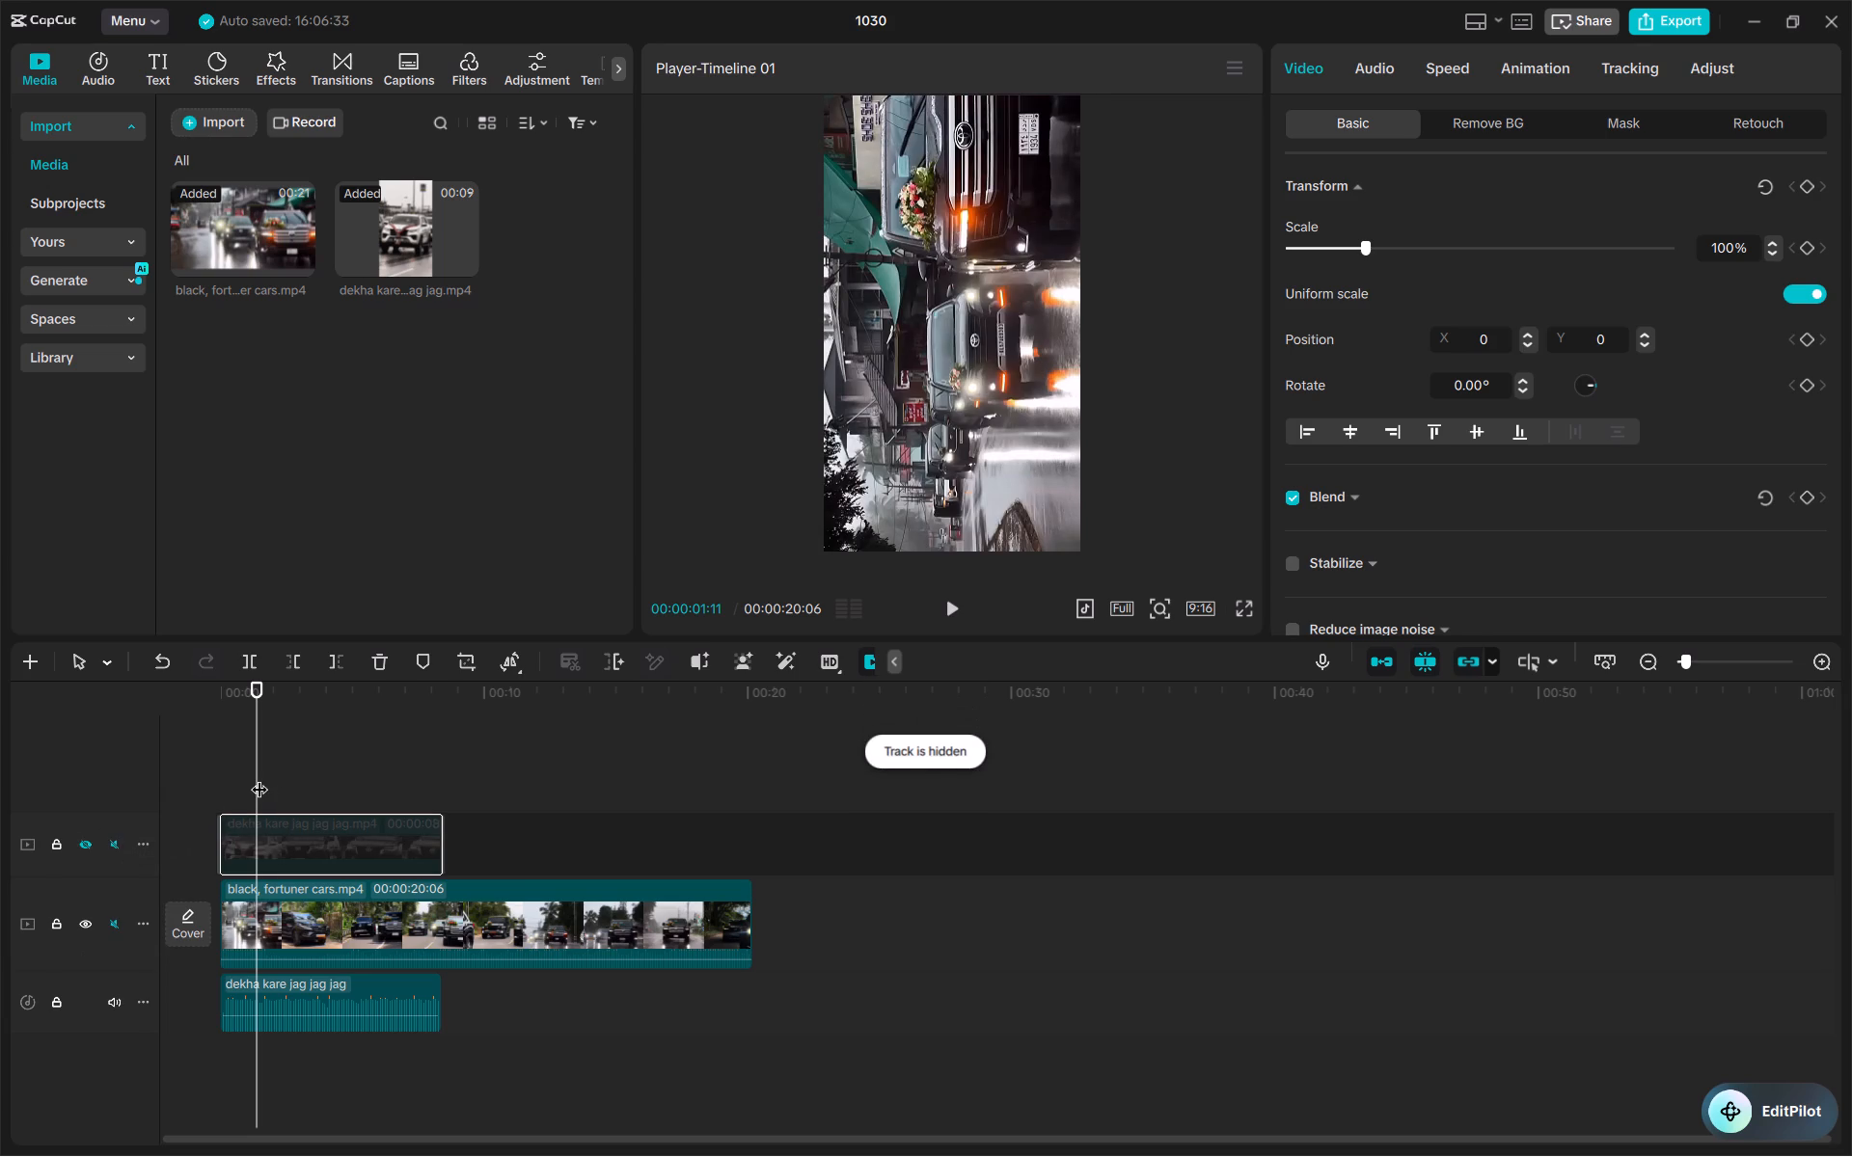
Play the timeline from the start to check the car video against the extracted audio.
left_click_drag(259, 777, 161, 775)
key("space")
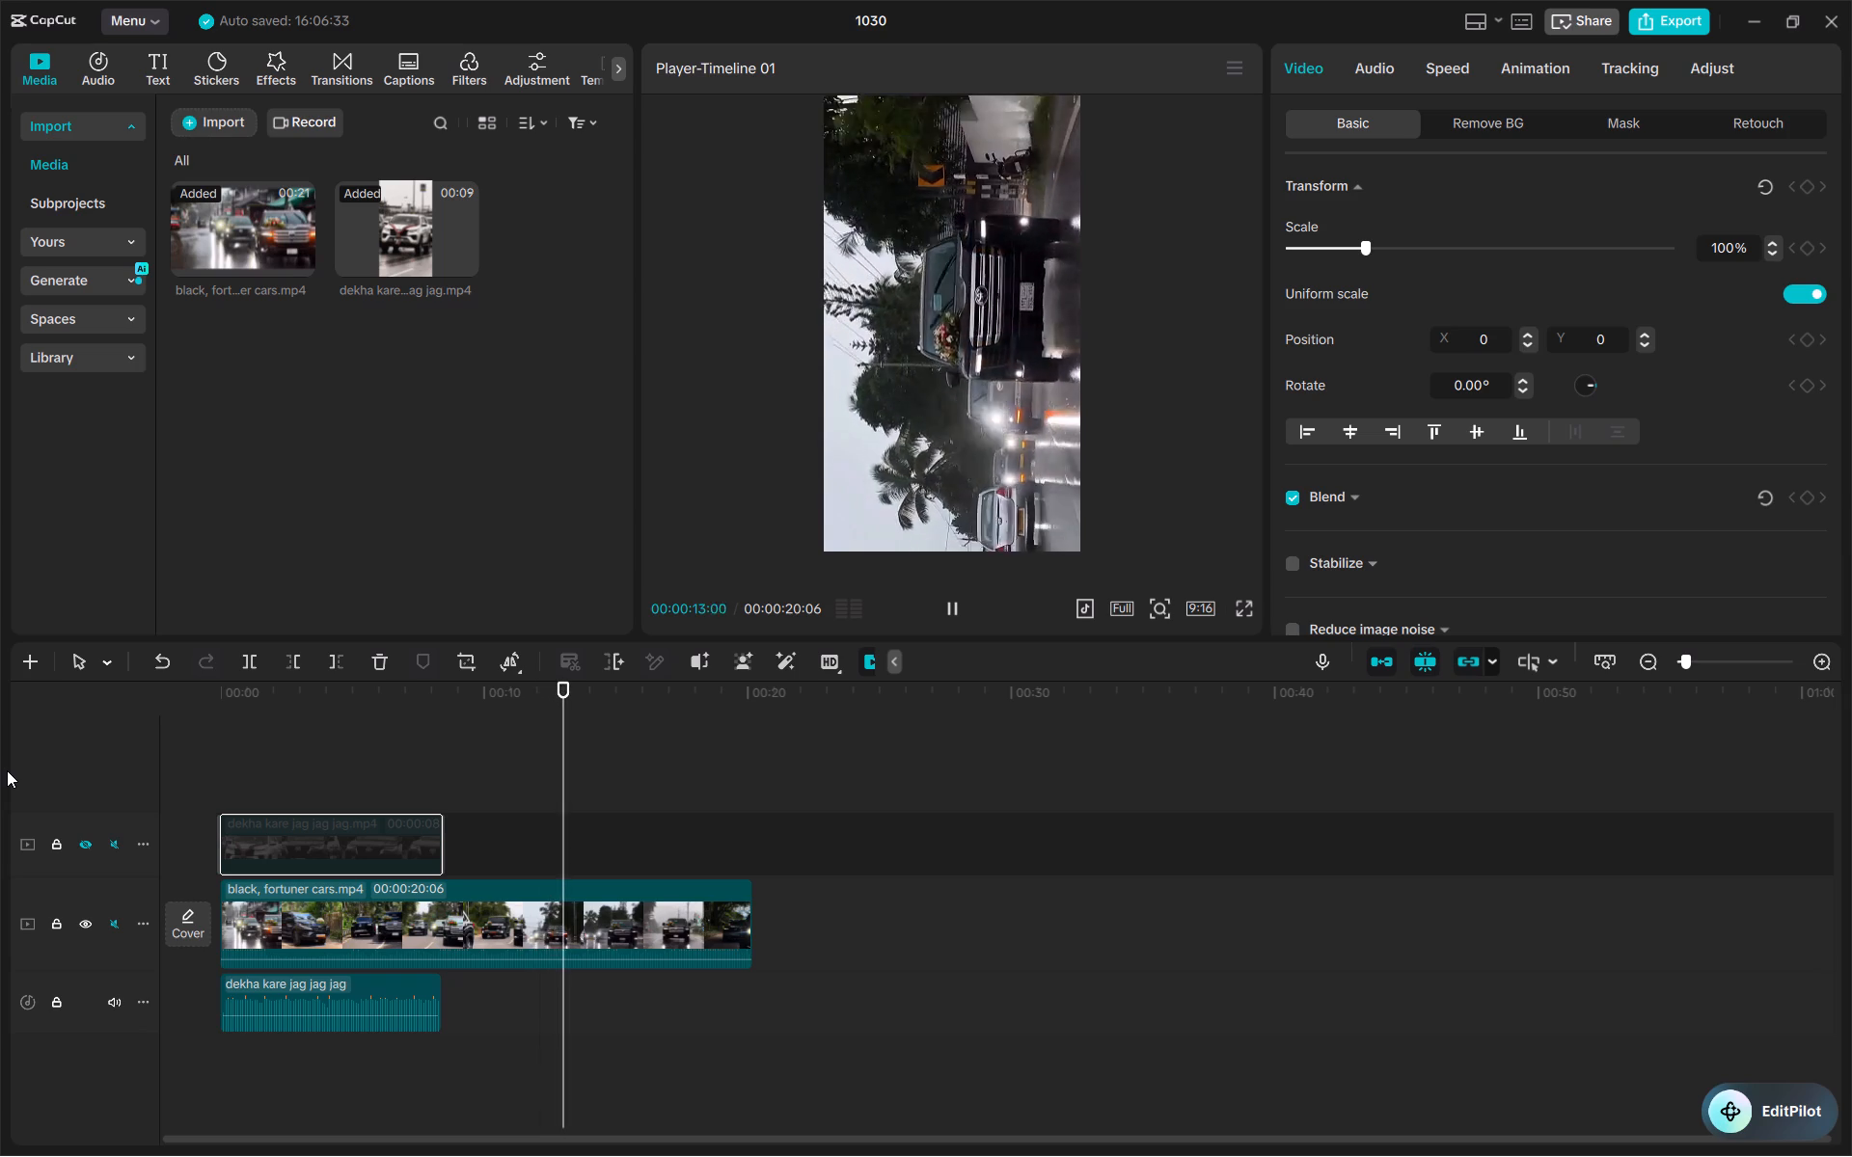
key("space")
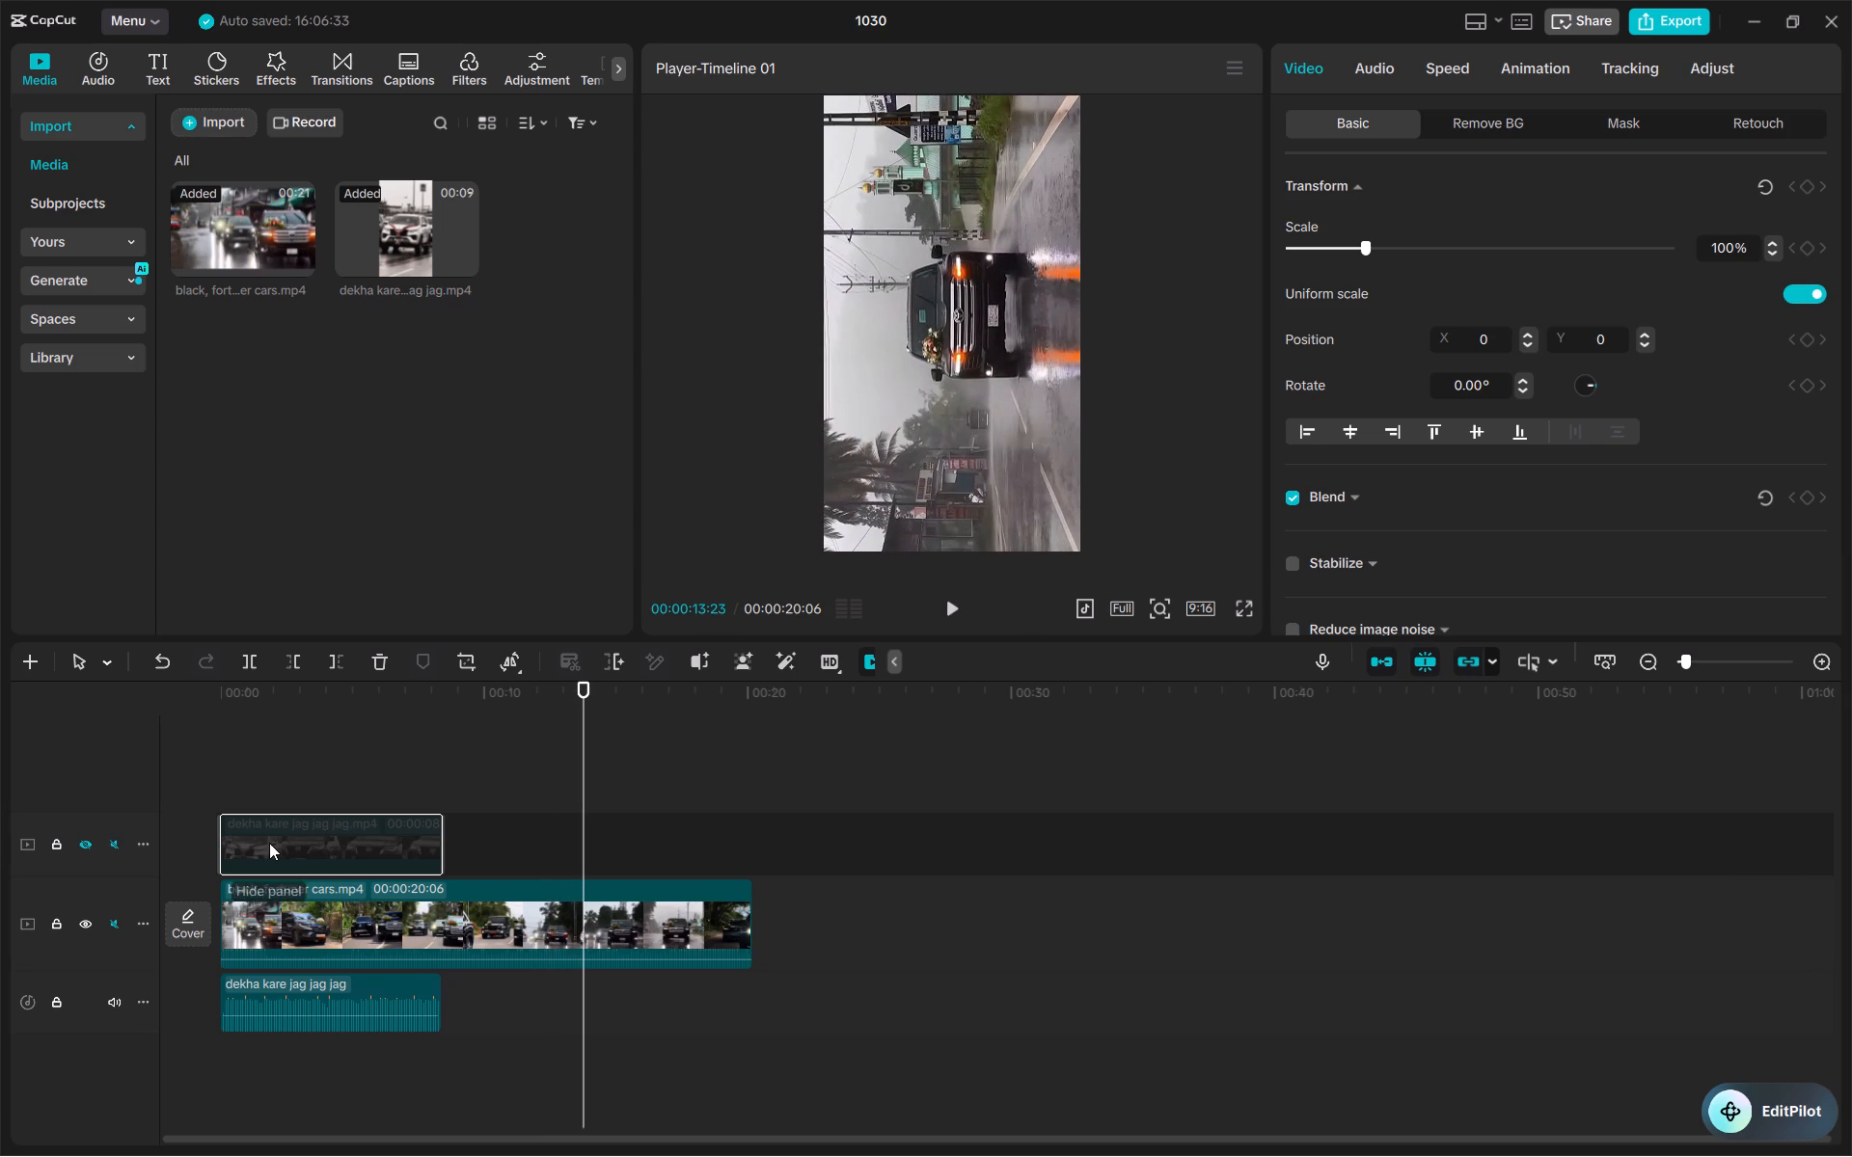
Delete the "dekha kare jag jag jag" video clip from the upper track, keeping its extracted audio.
left_click(269, 843)
key("BackSpace")
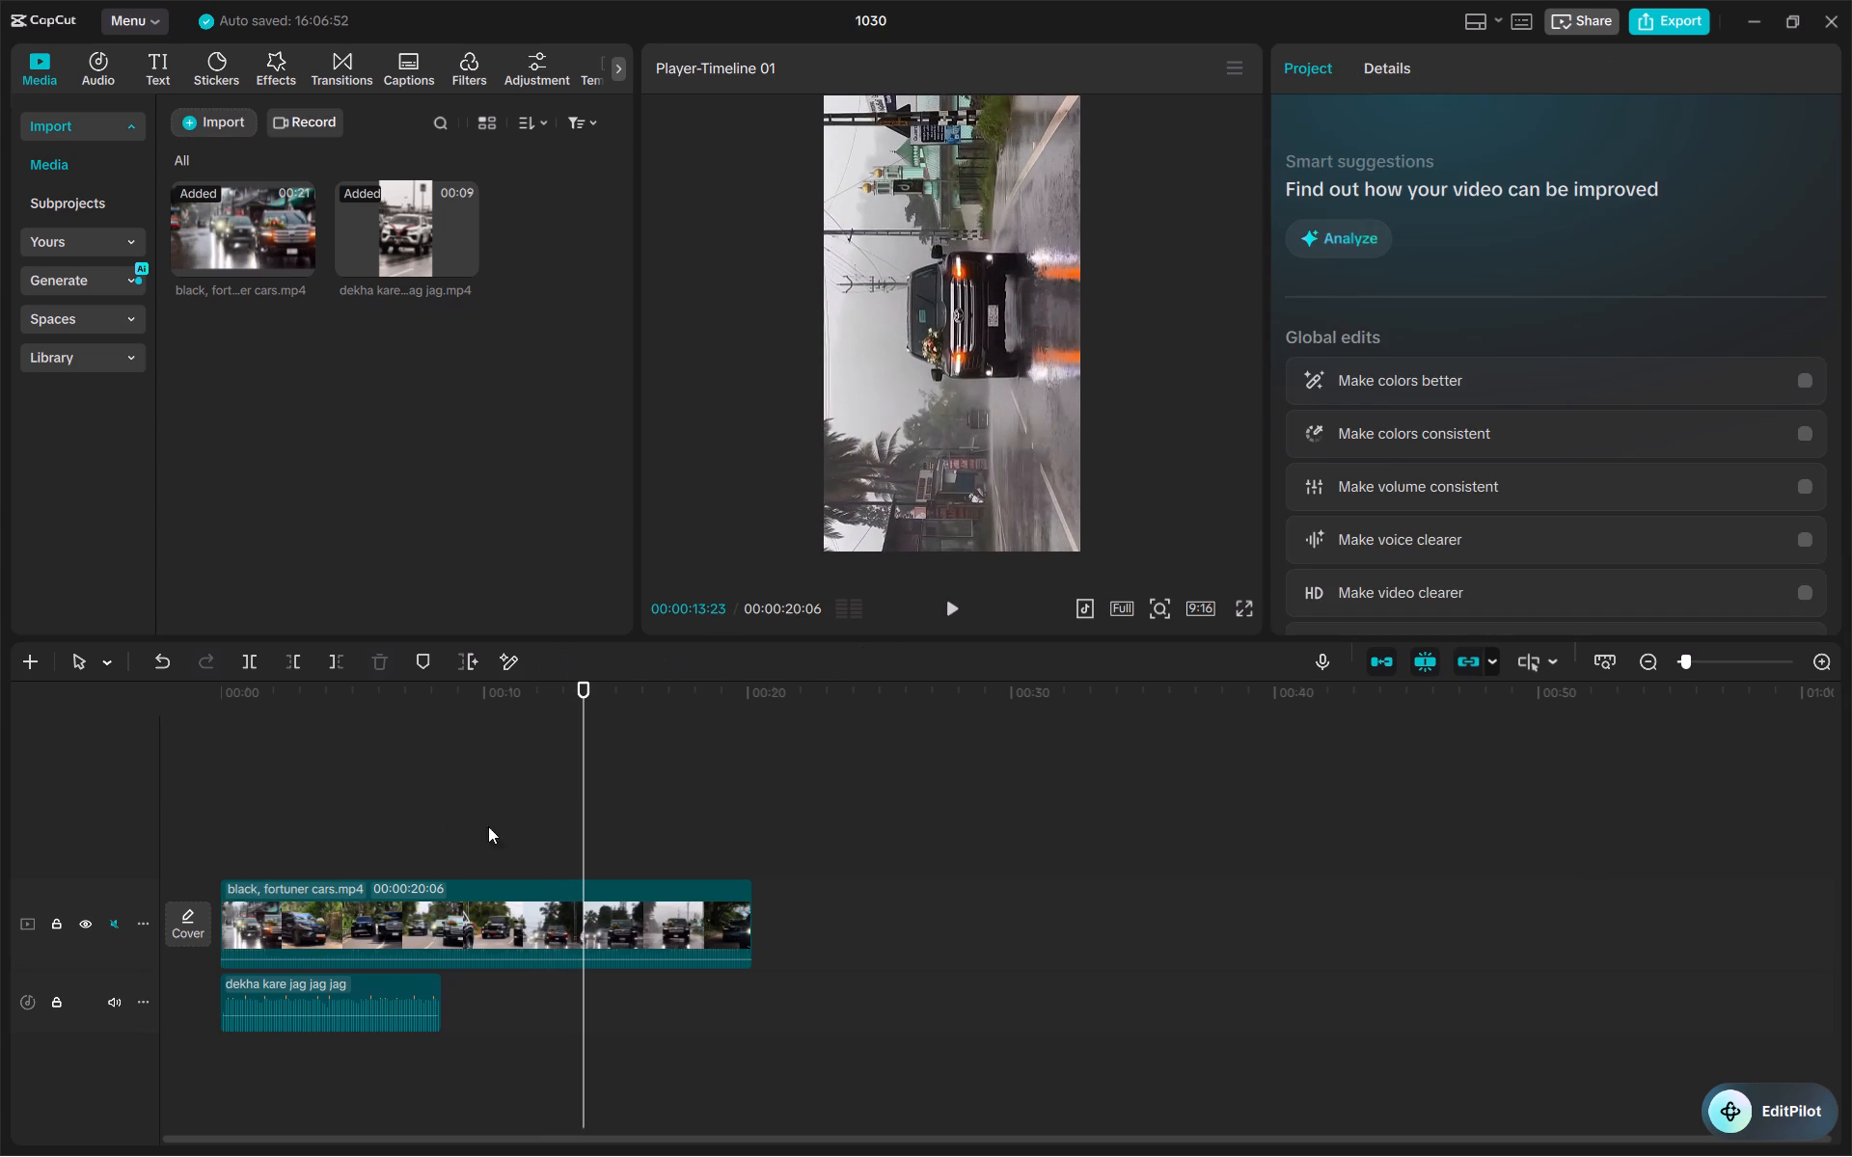
Rotate the "black, fortuner cars" clip upright to 0.00° in the preview.
left_click(912, 479)
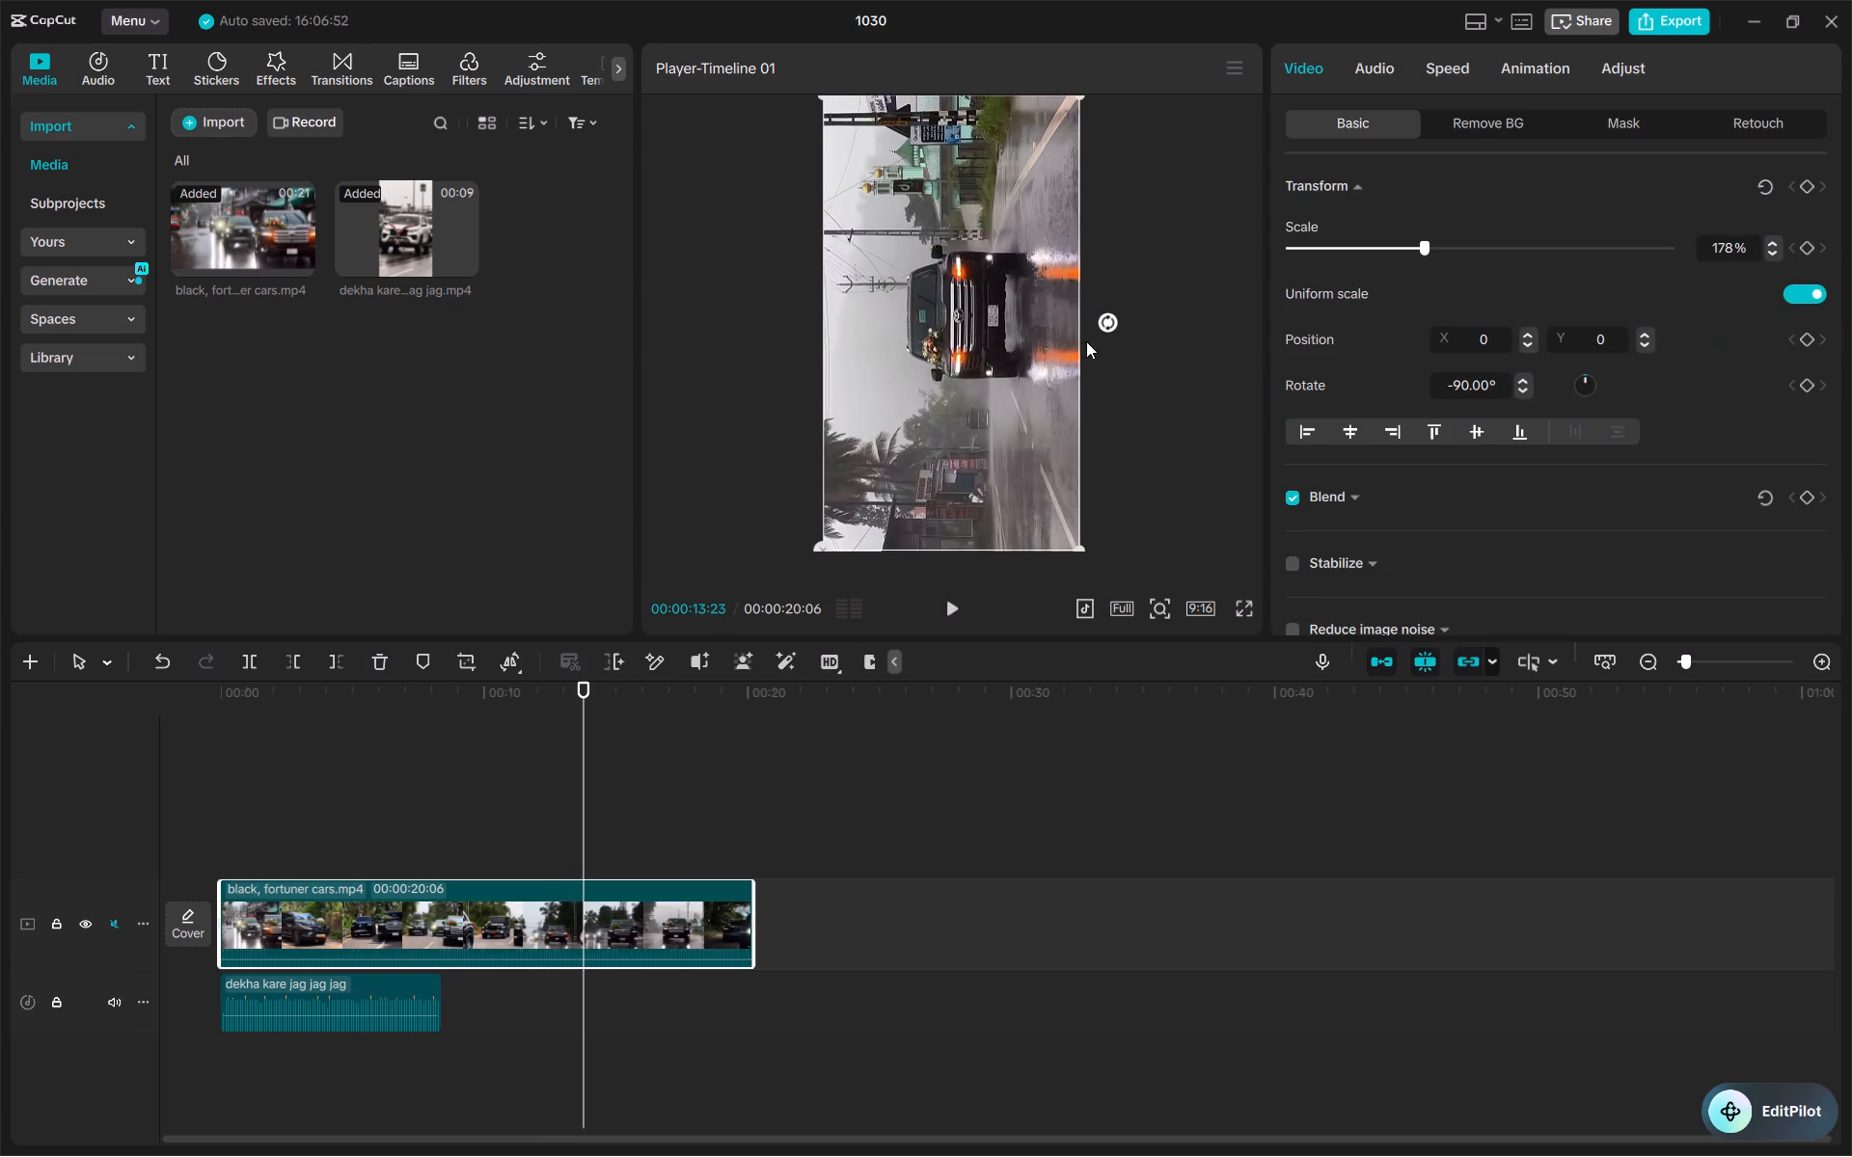
left_click_drag(1107, 325, 1002, 424)
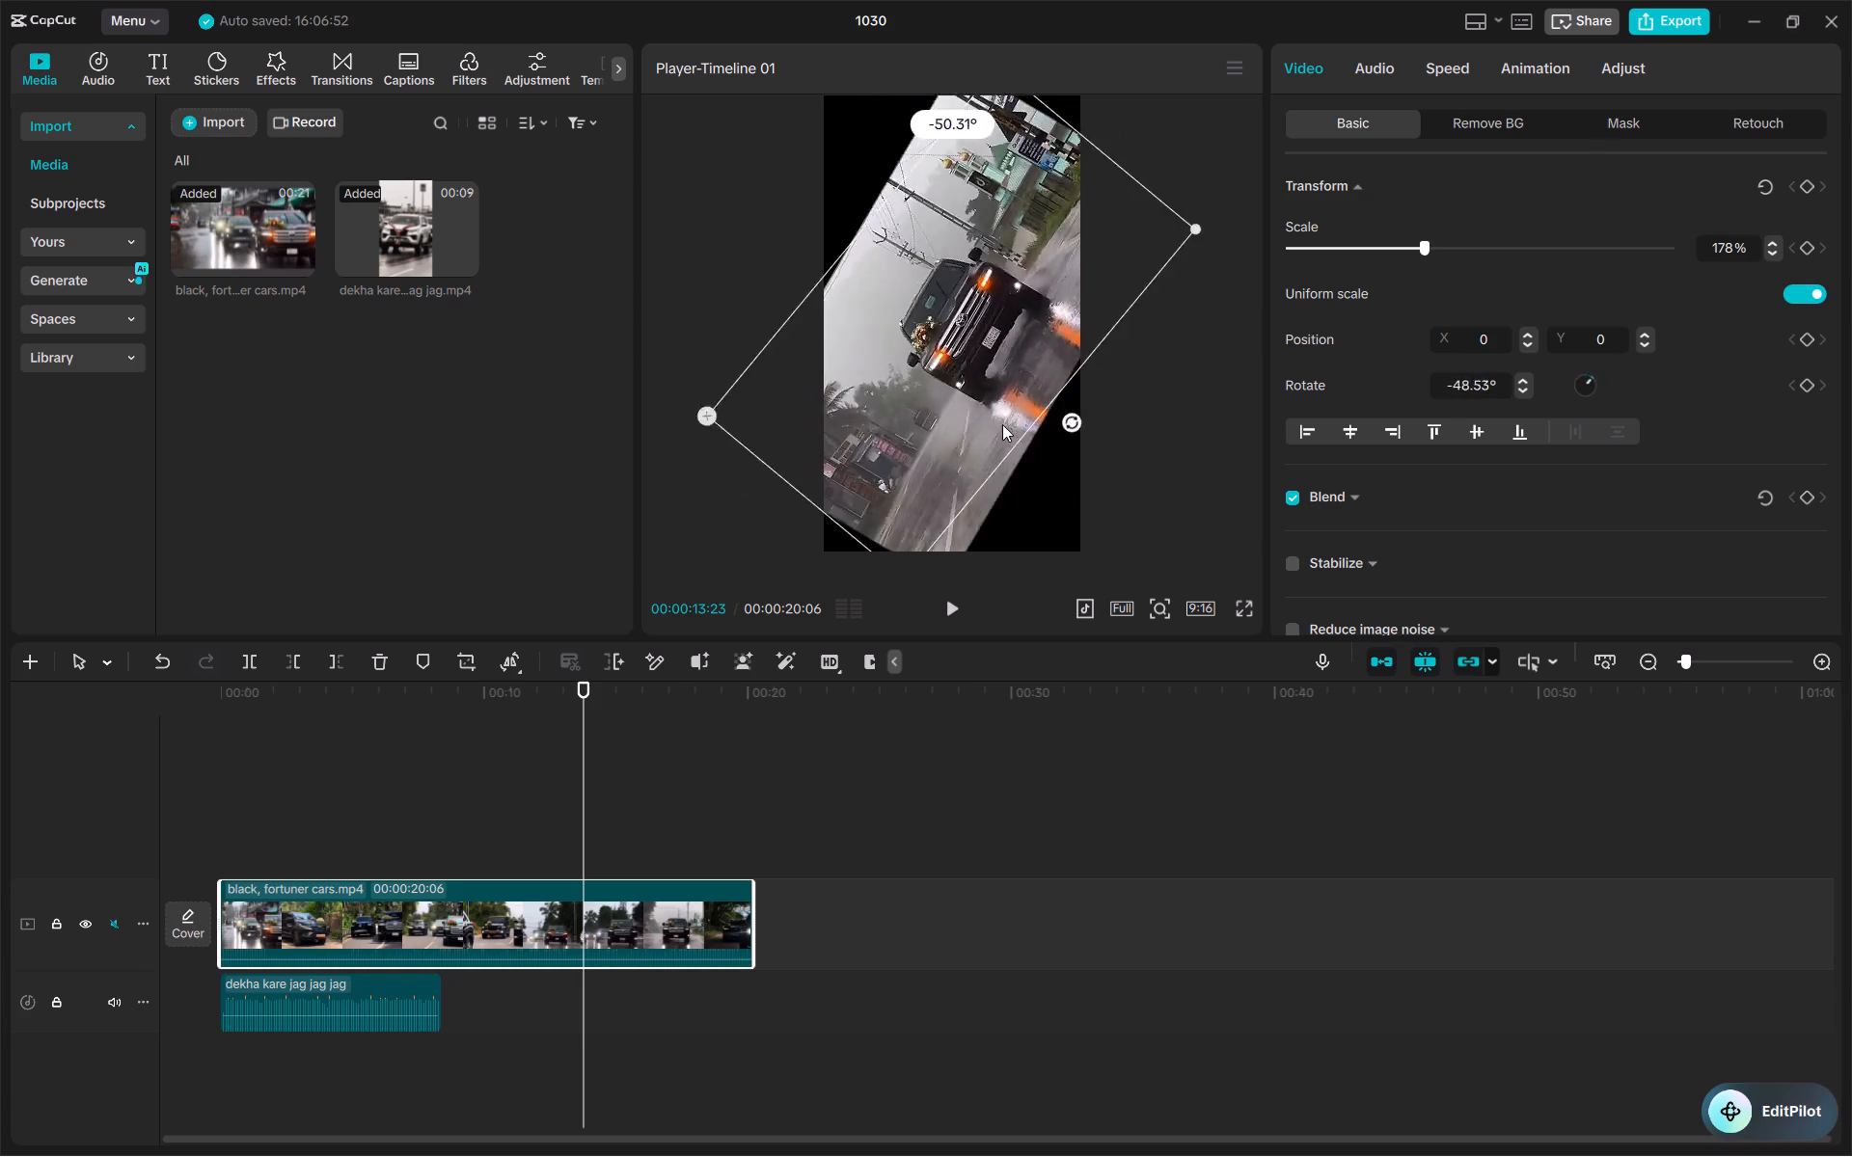
left_click_drag(1002, 424, 949, 402)
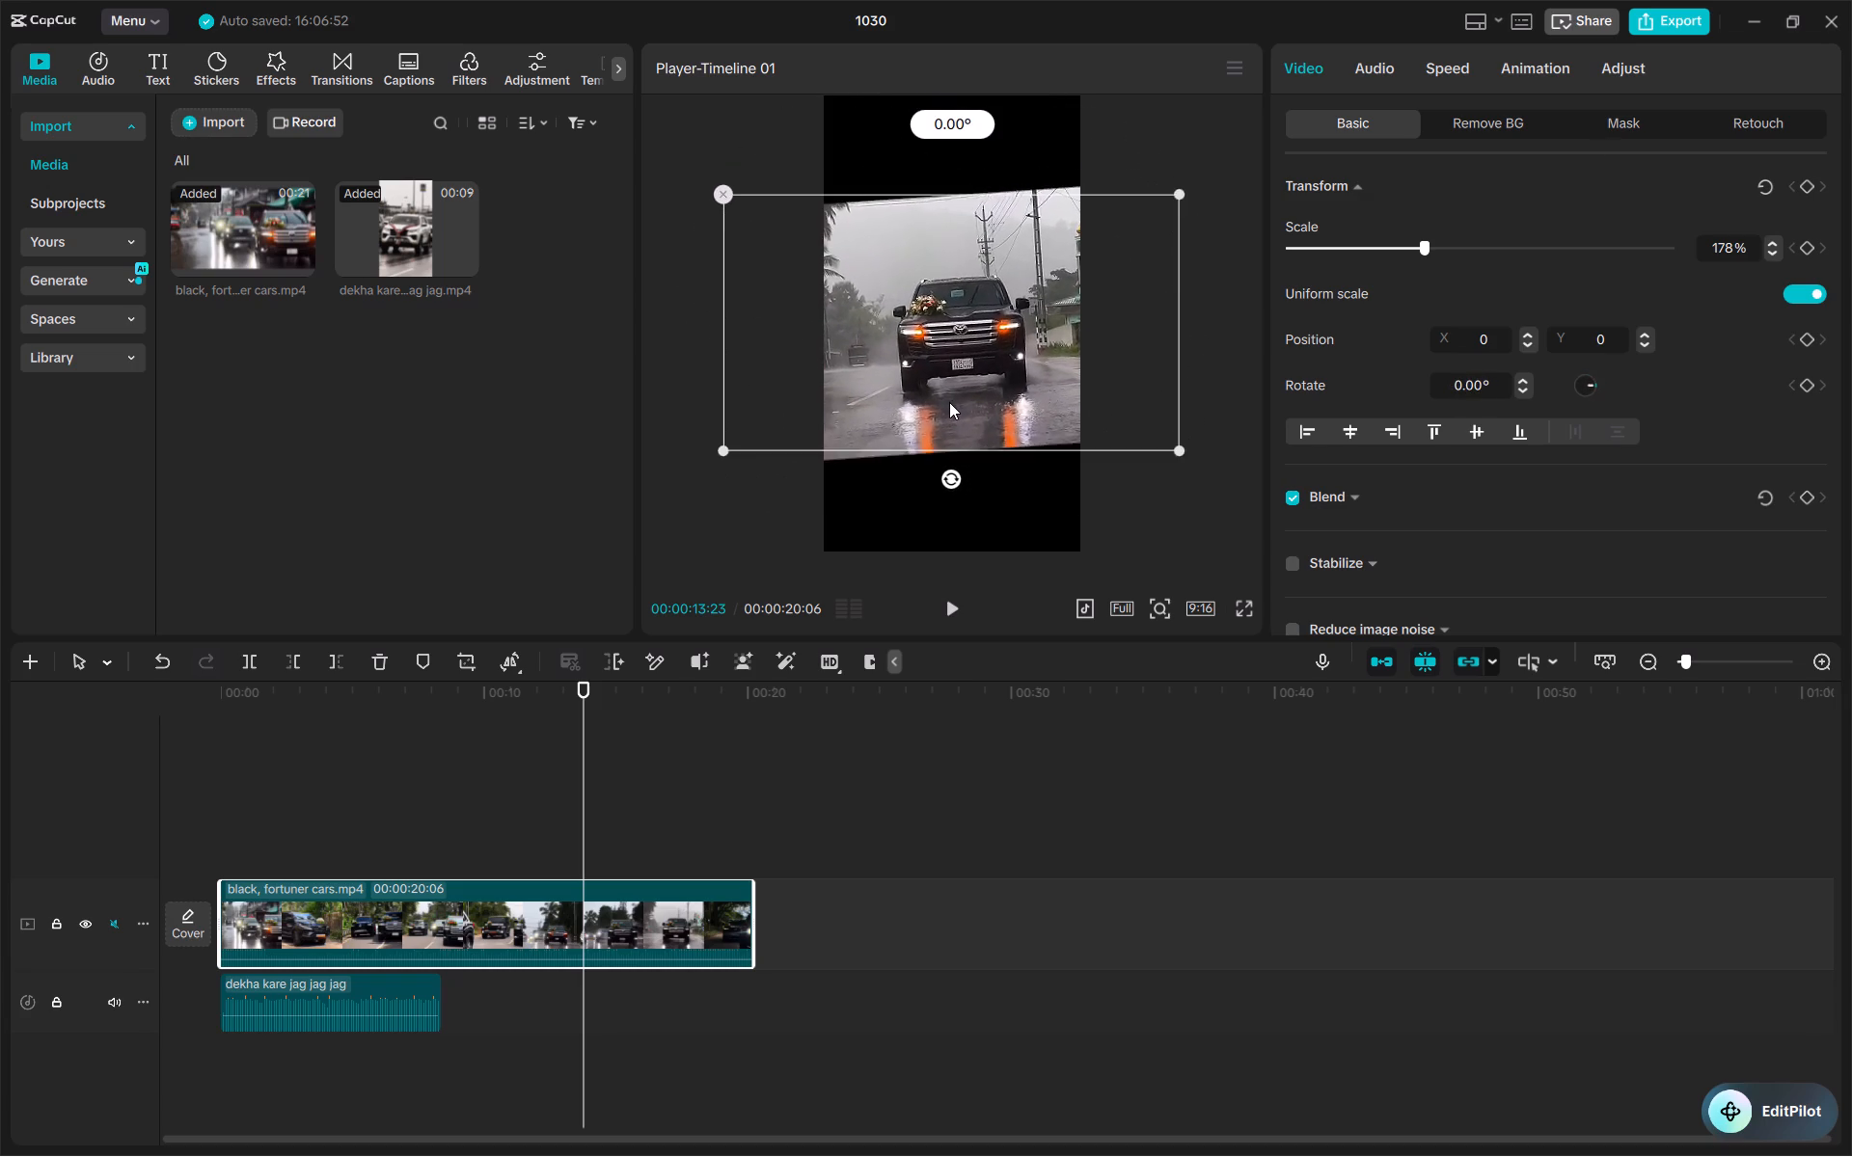
left_click_drag(949, 402, 948, 402)
left_click(934, 477)
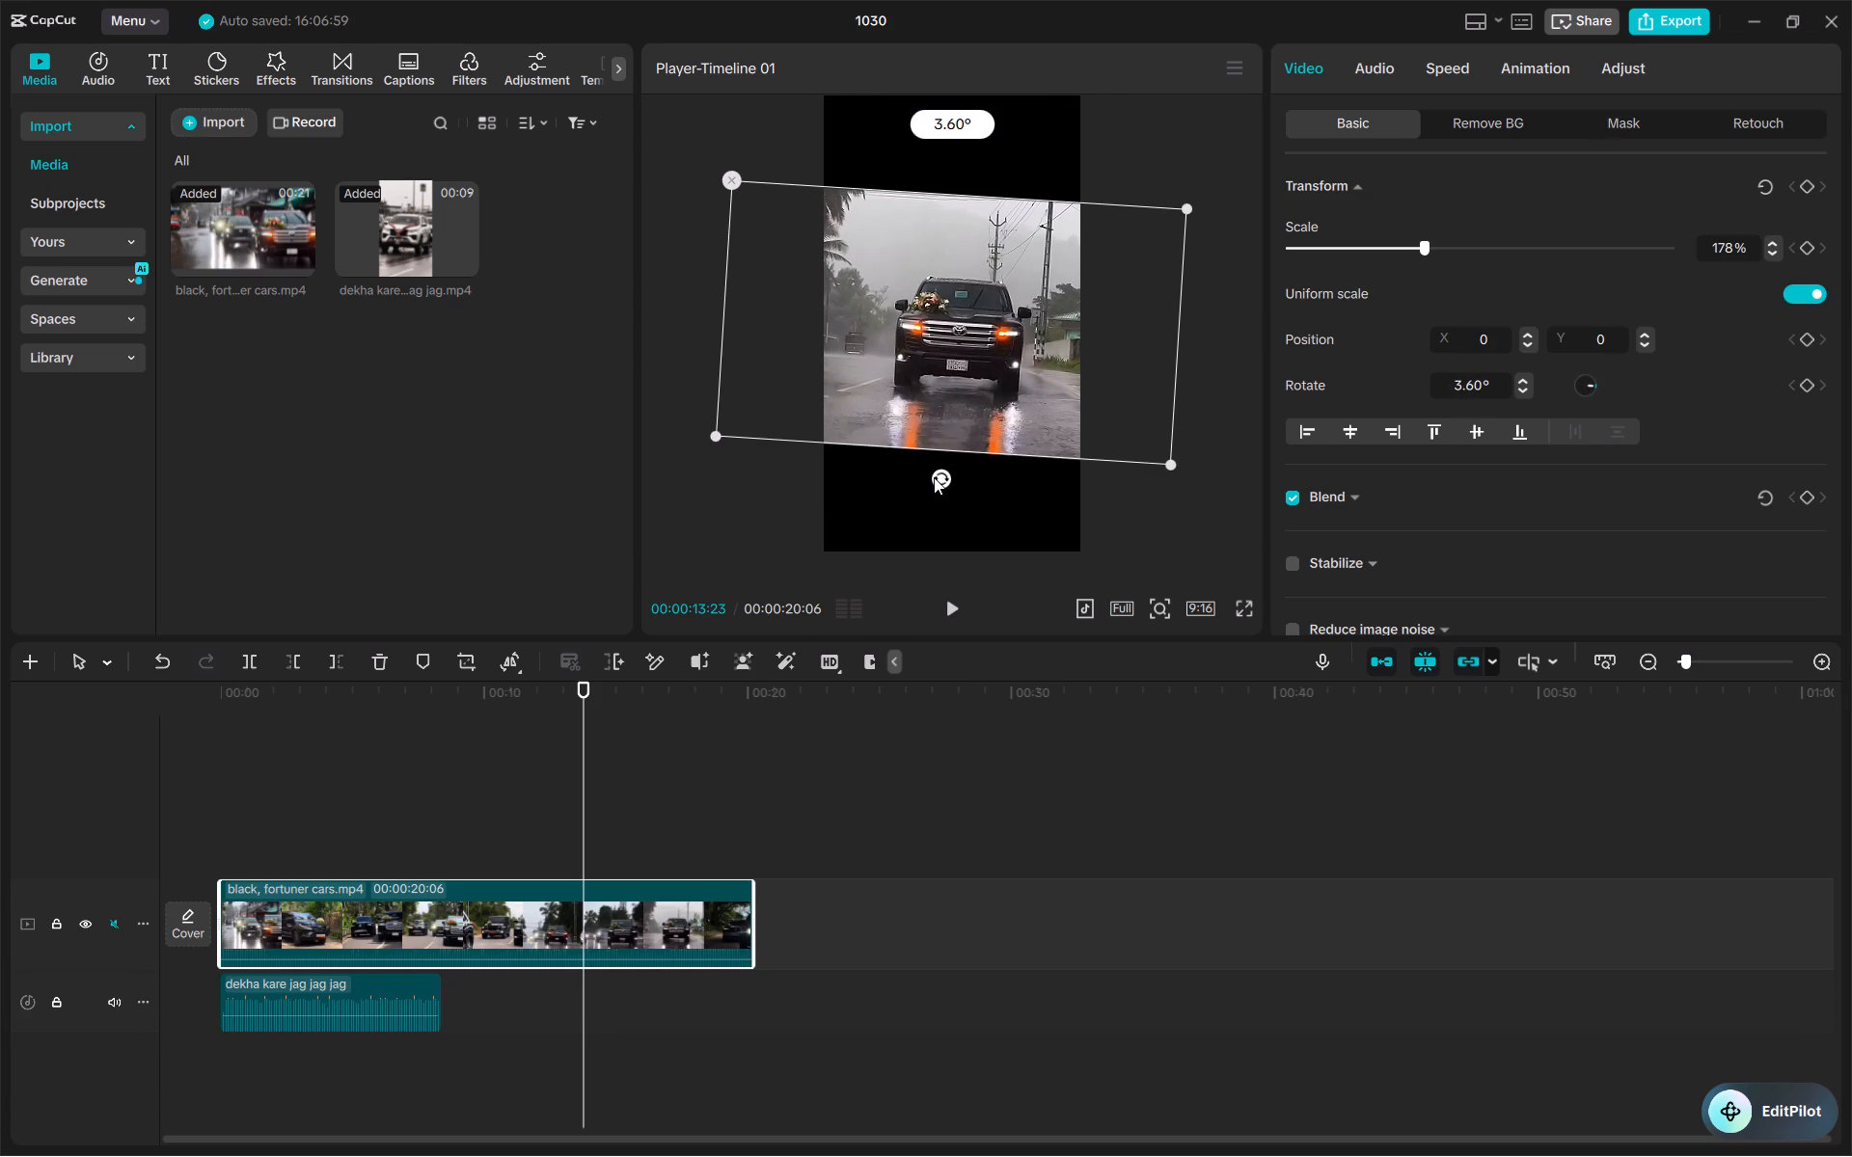
Play through the car footage and trim the clip's start to about 00:00:11:18, leaving a duration of 00:00:08:18.
left_click_drag(578, 792, 398, 821)
left_click_drag(398, 821, 281, 842)
key("space")
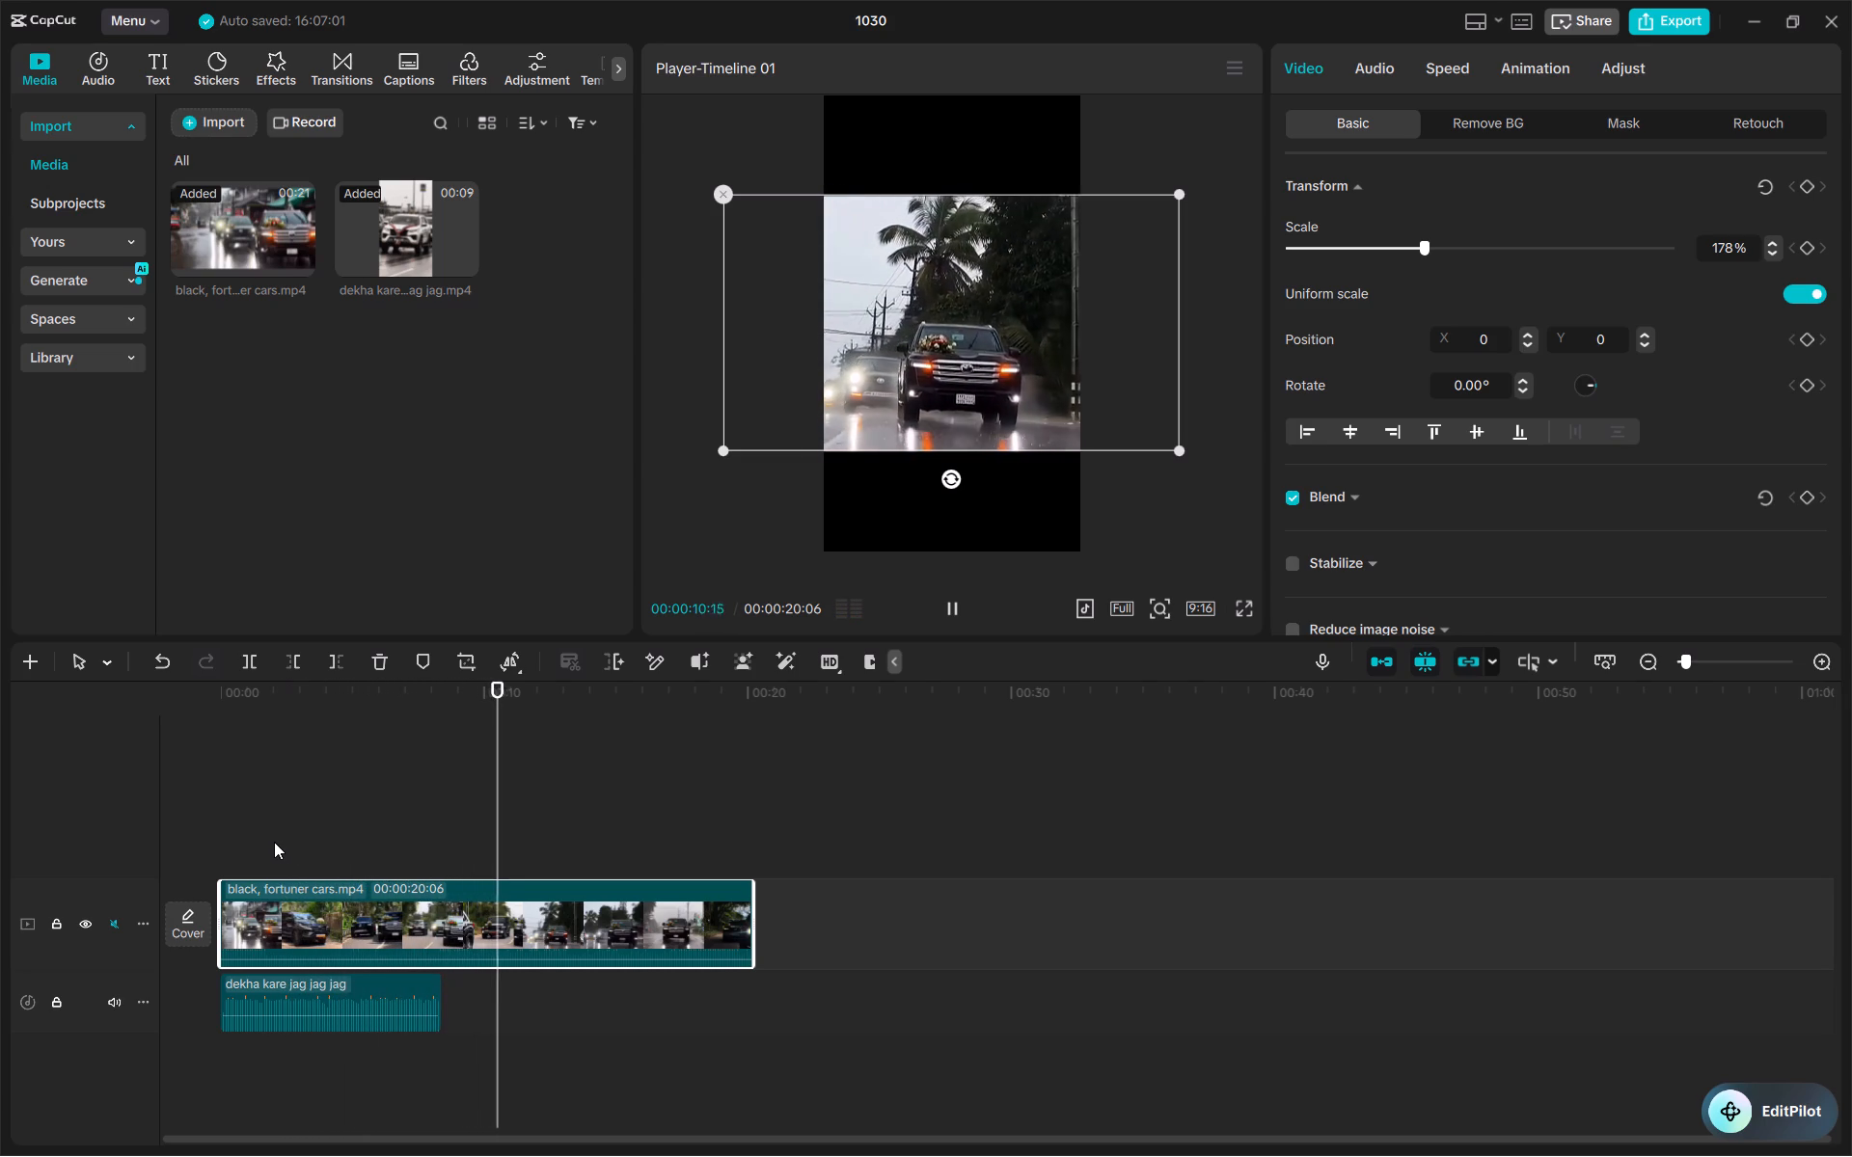
key("space")
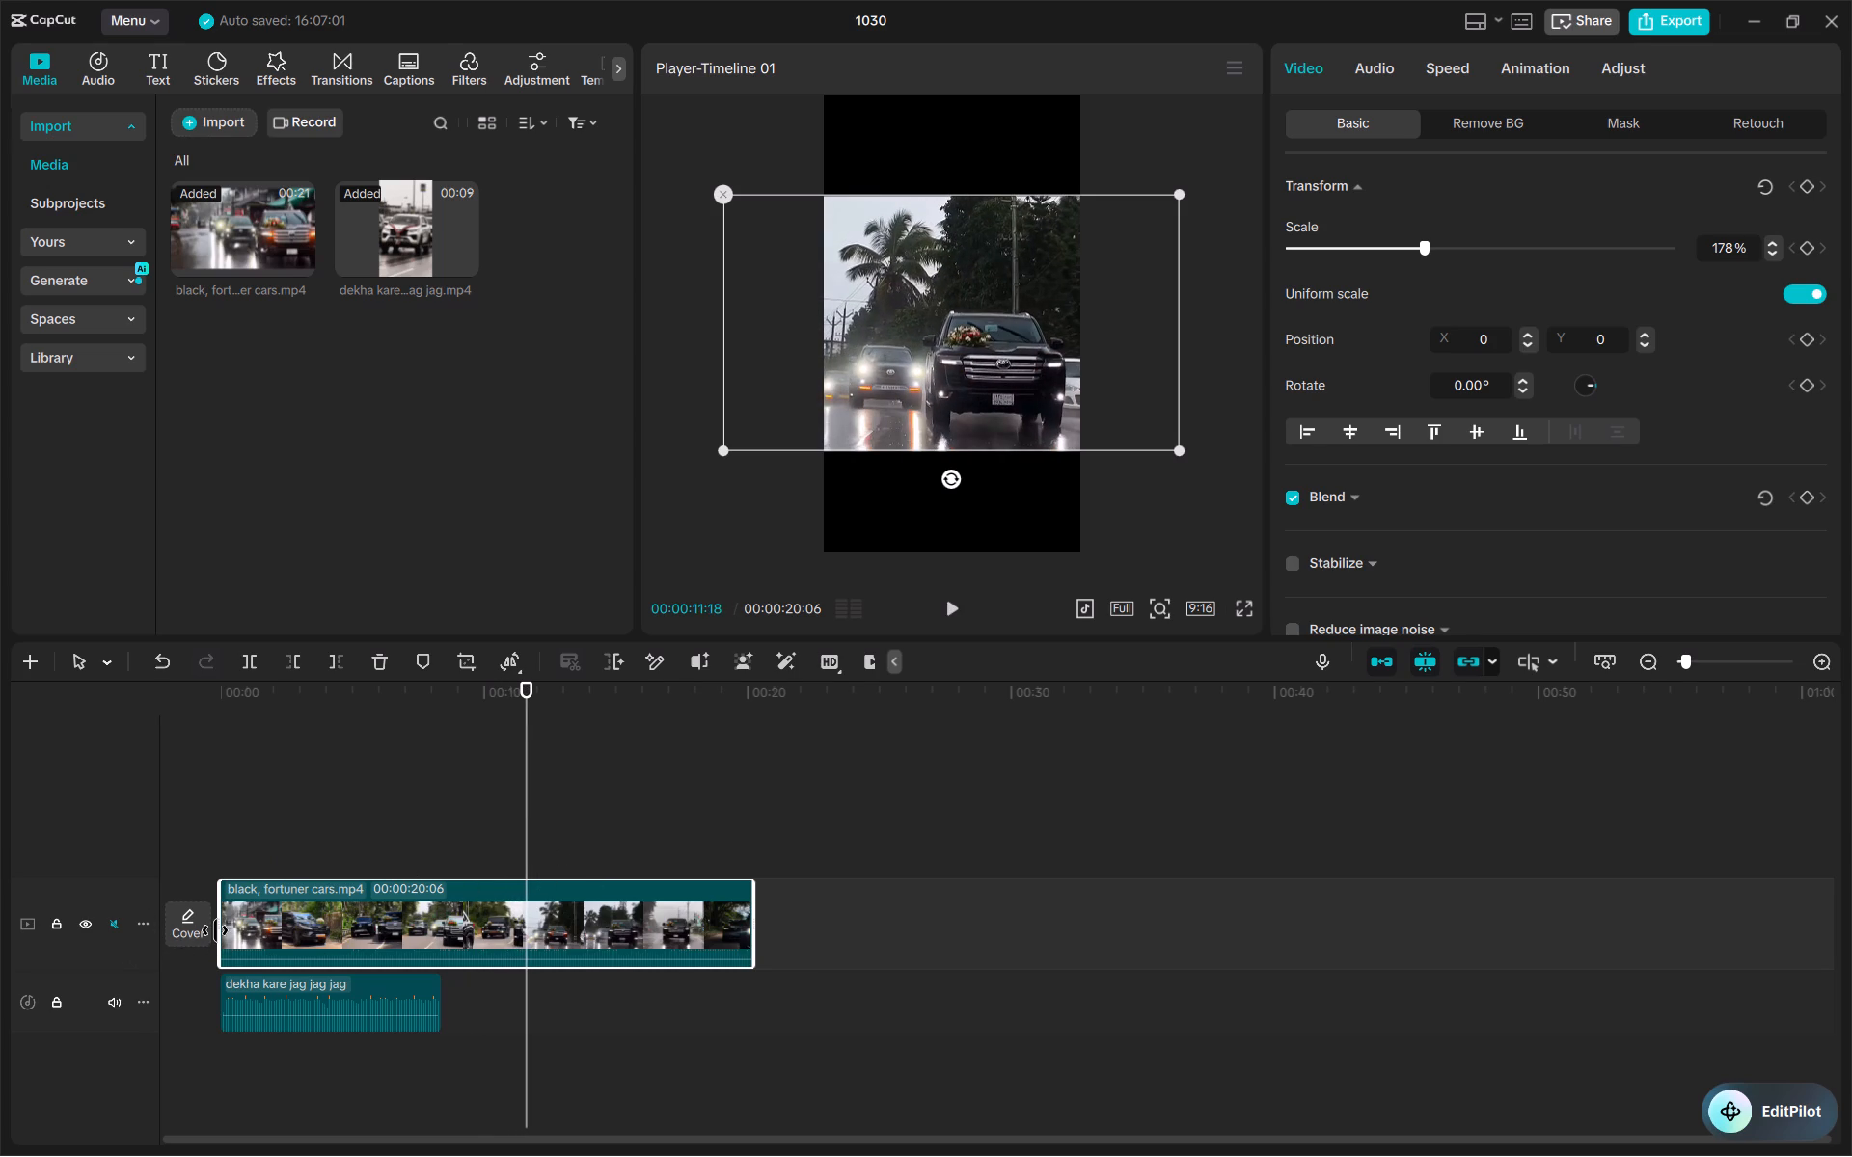
left_click_drag(215, 930, 395, 927)
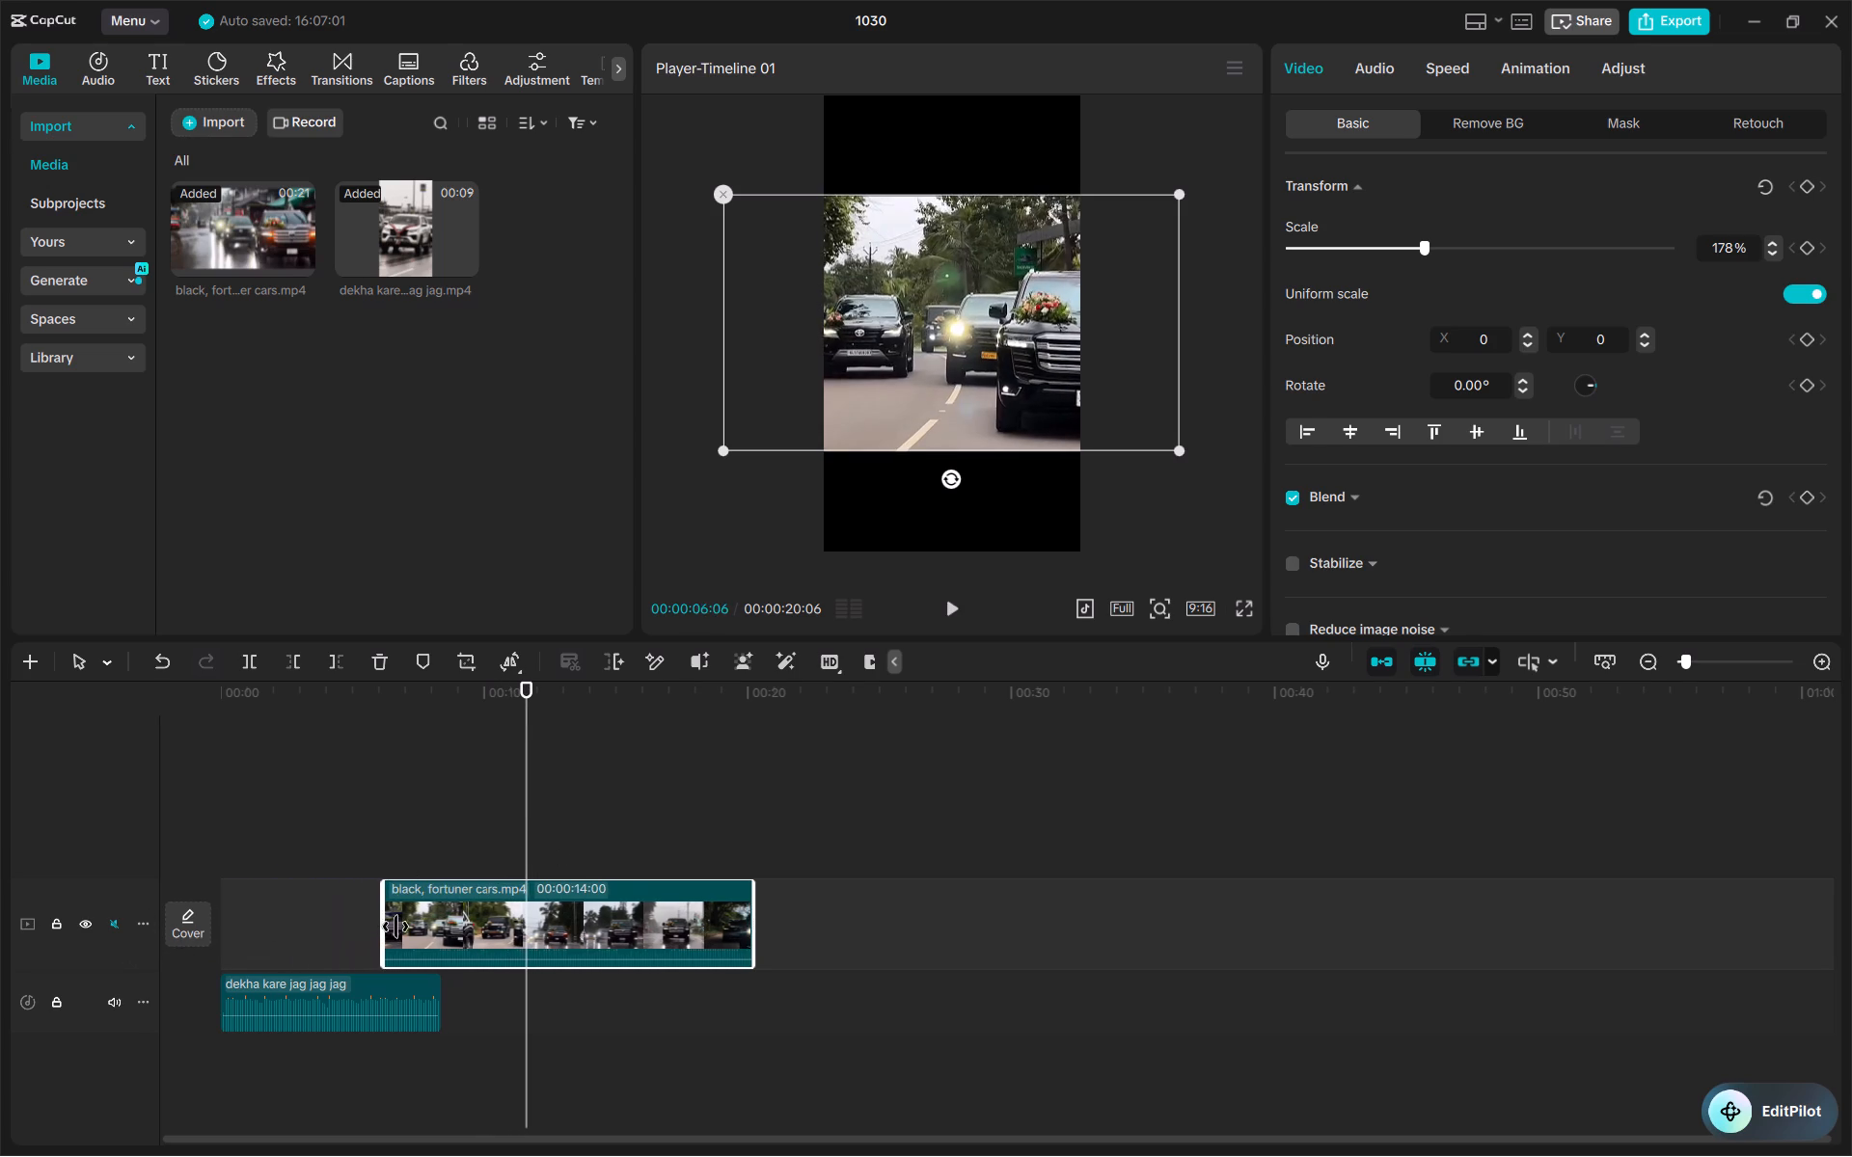
left_click_drag(395, 927, 520, 915)
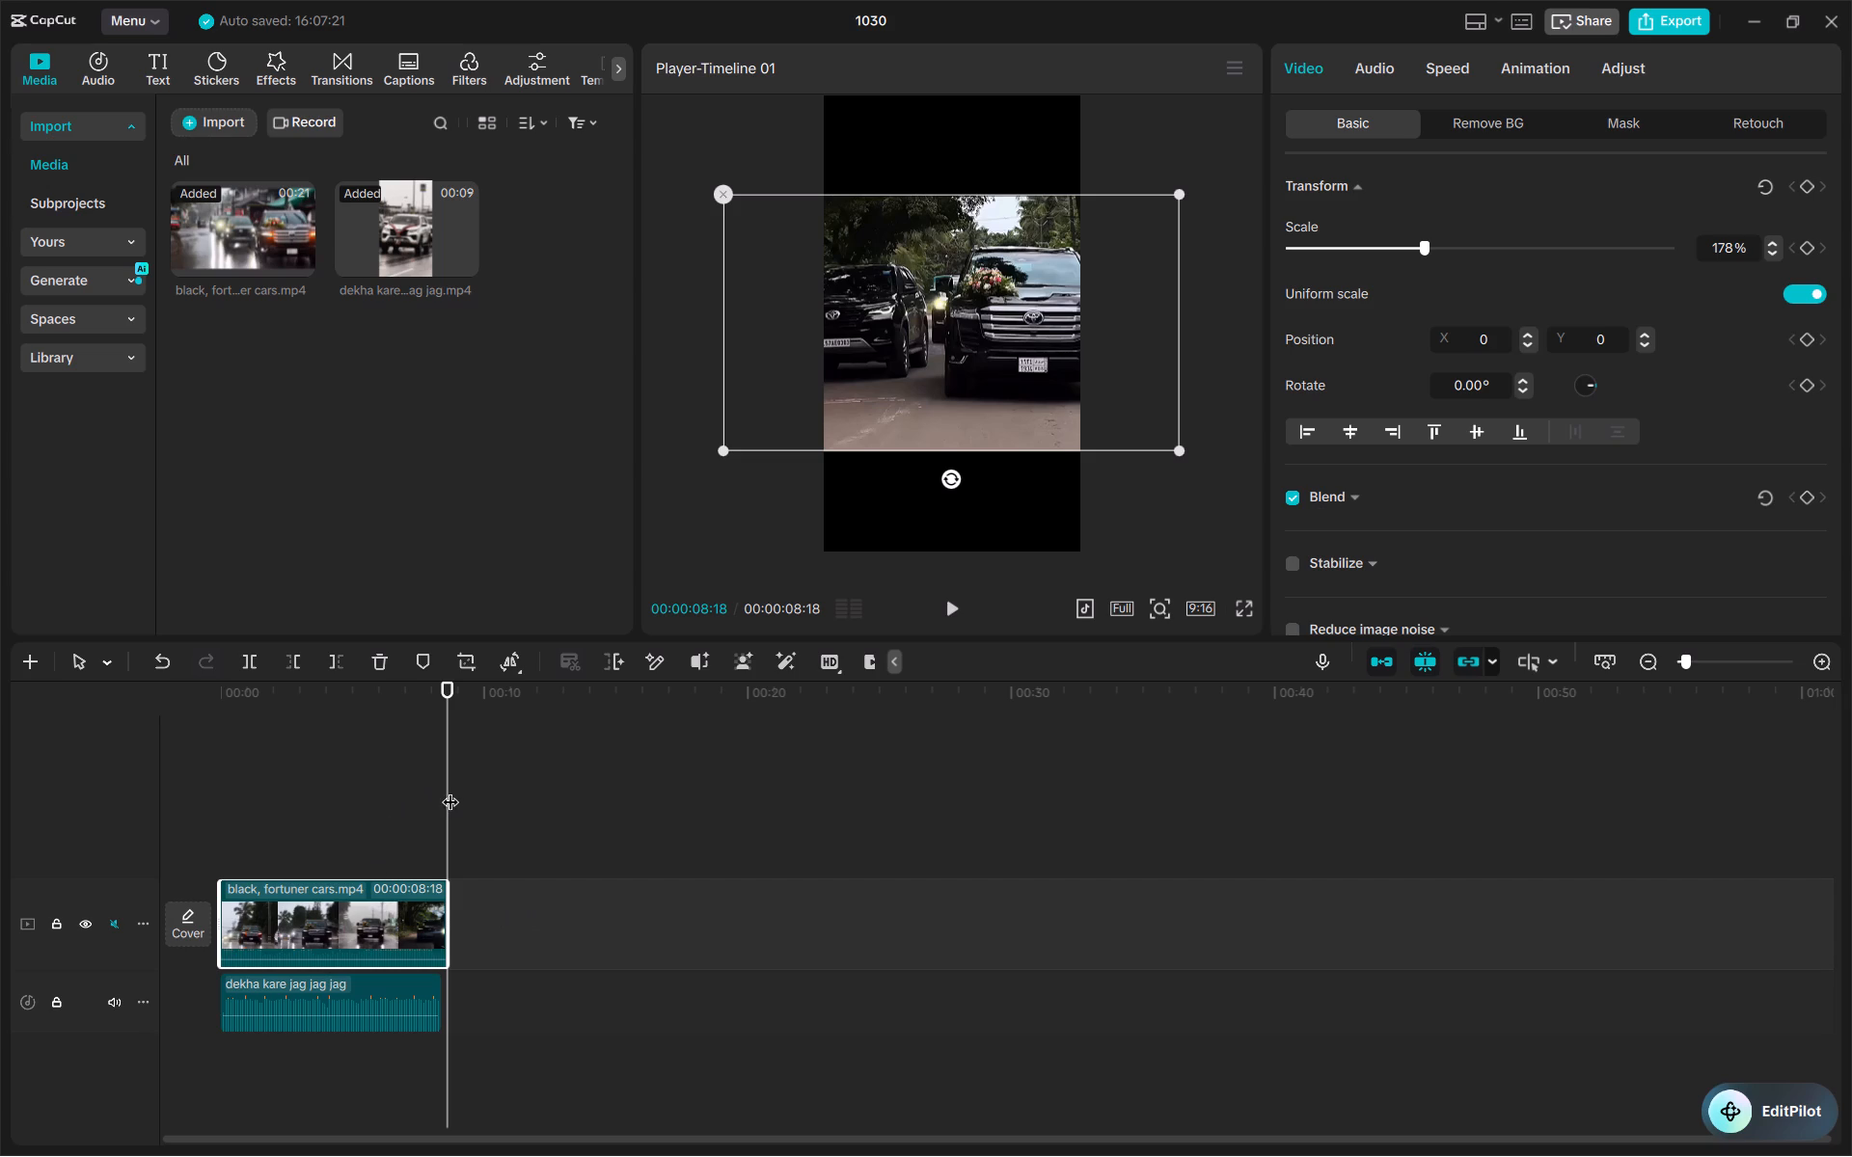
Play the trimmed car clip with the song from the start of the timeline.
left_click_drag(450, 790, 66, 775)
key("space")
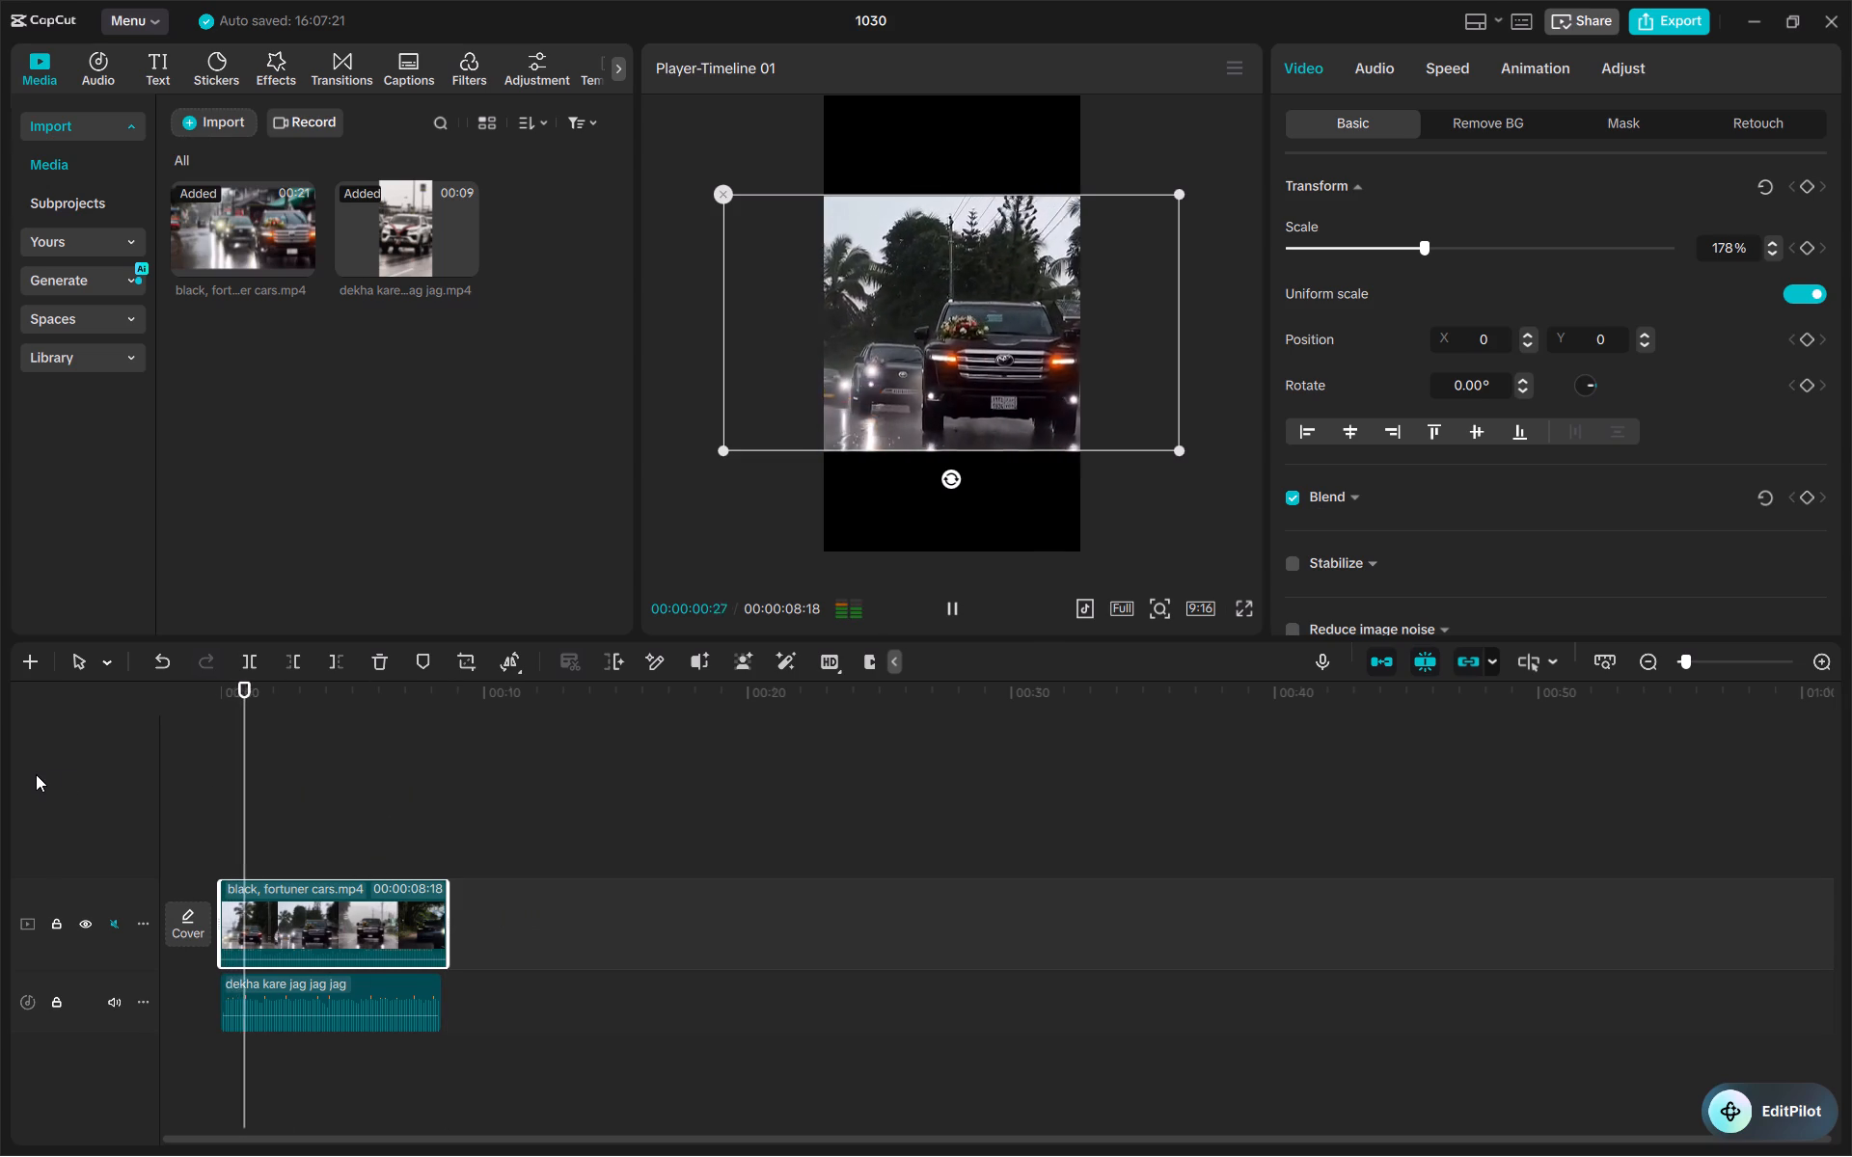
Replay the trimmed "black, fortuner cars" clip with the song from the start of the timeline.
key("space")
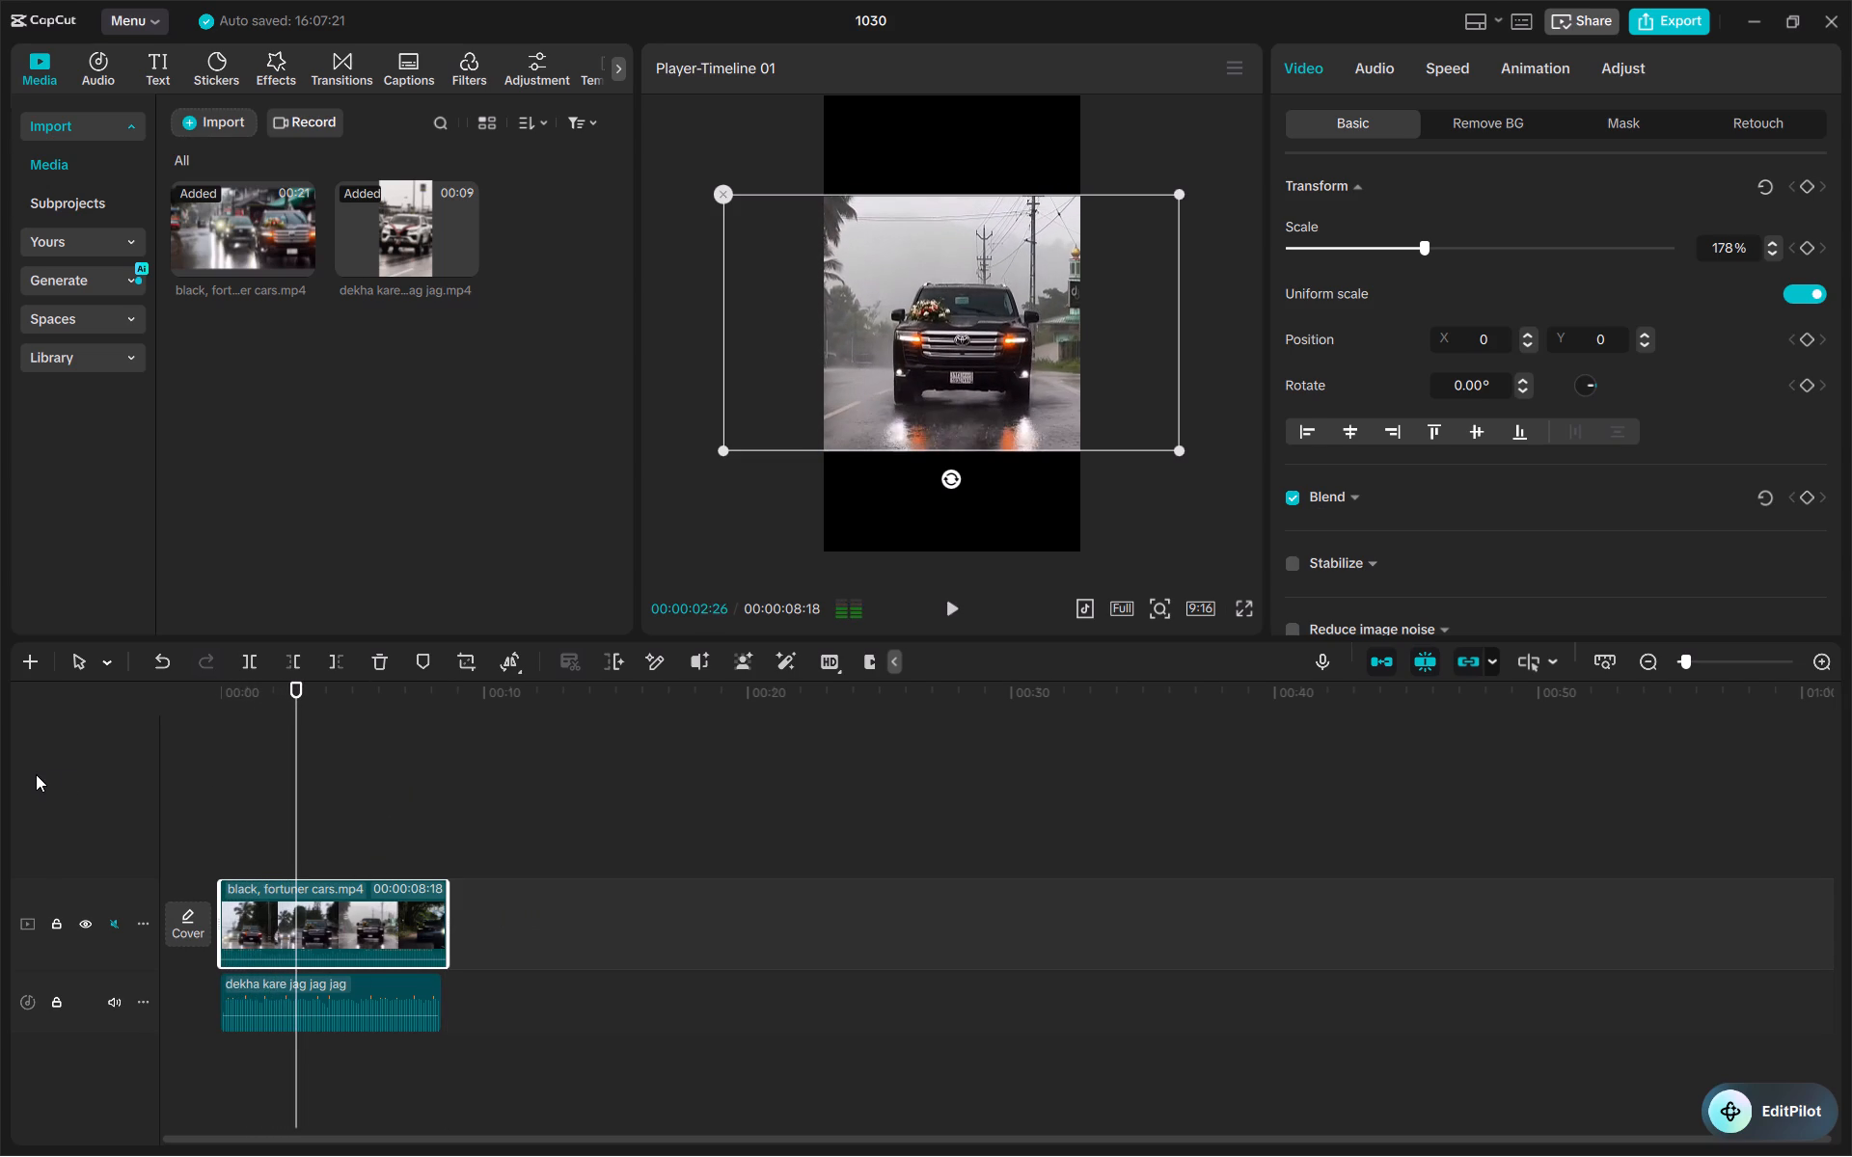
left_click_drag(299, 815, 139, 811)
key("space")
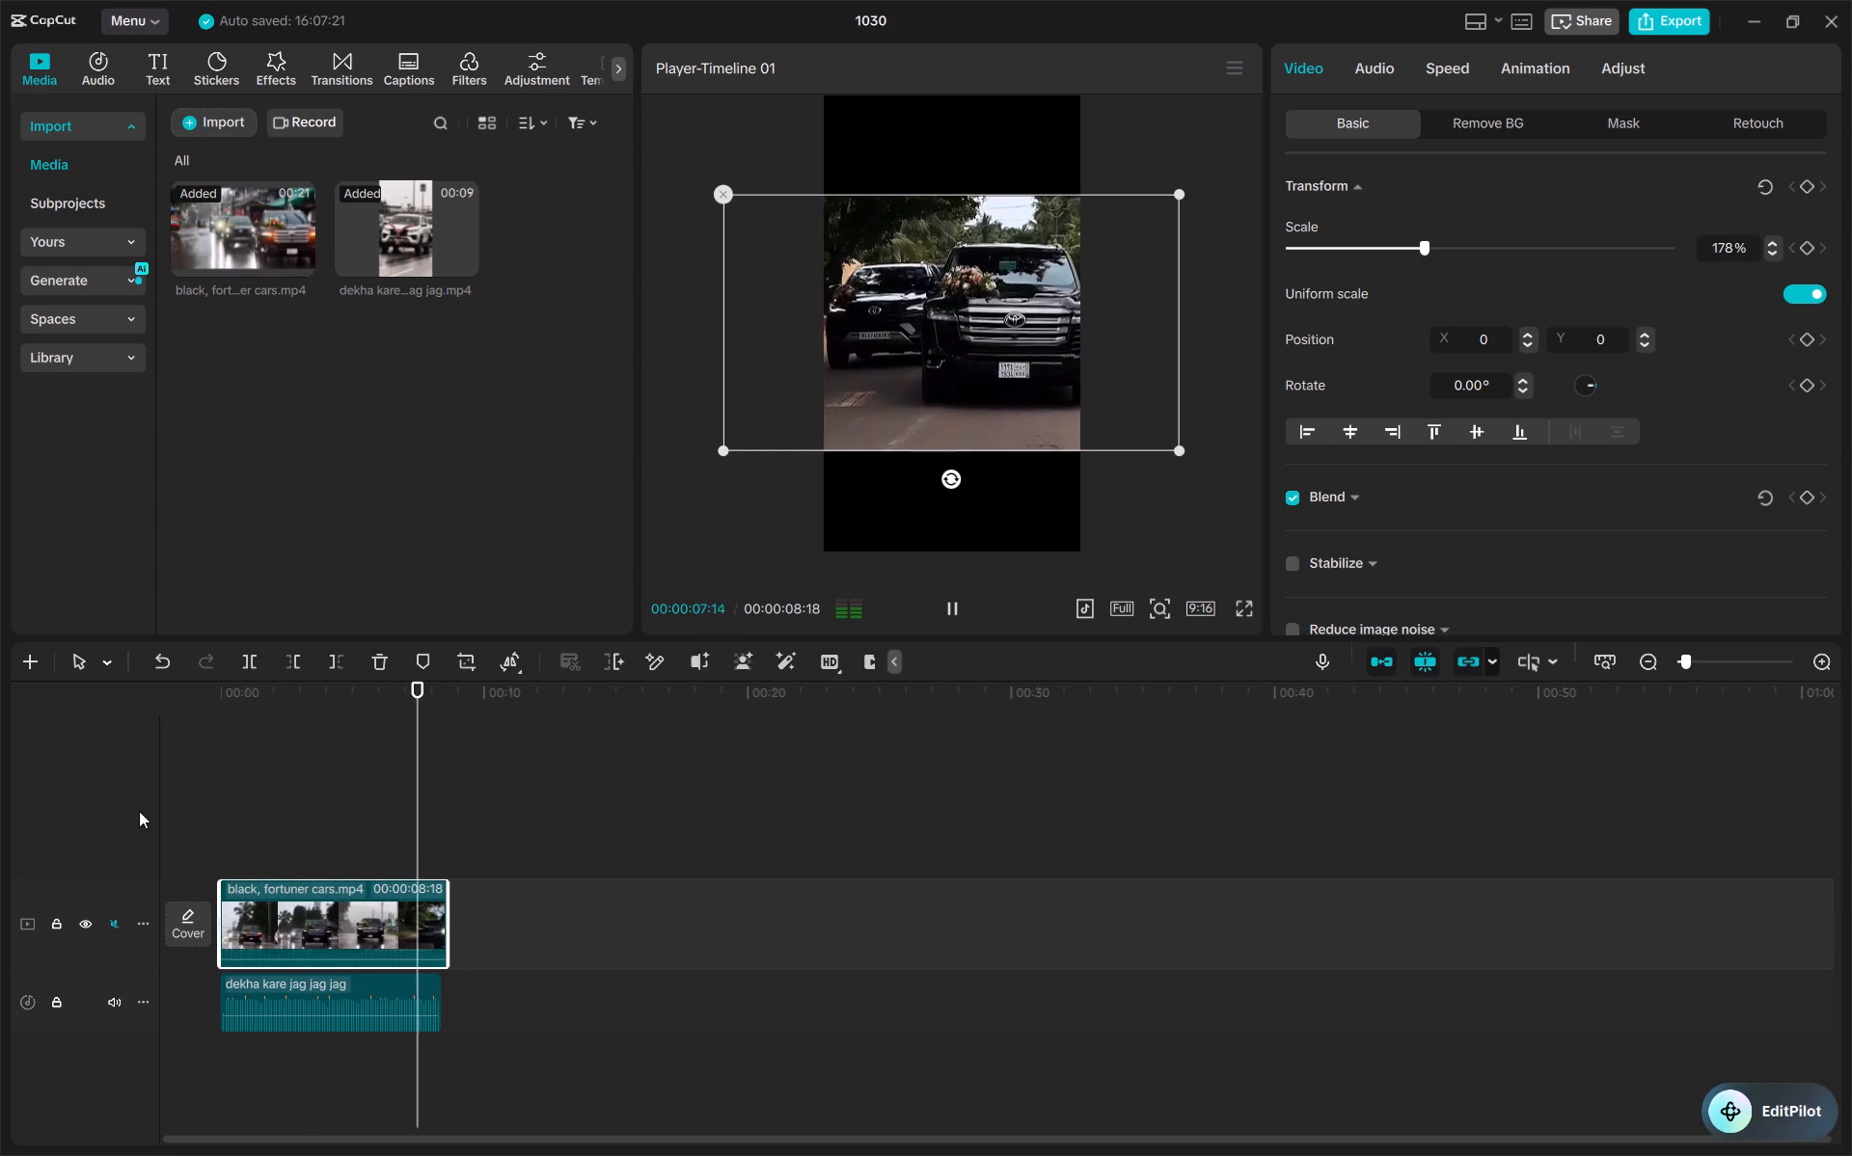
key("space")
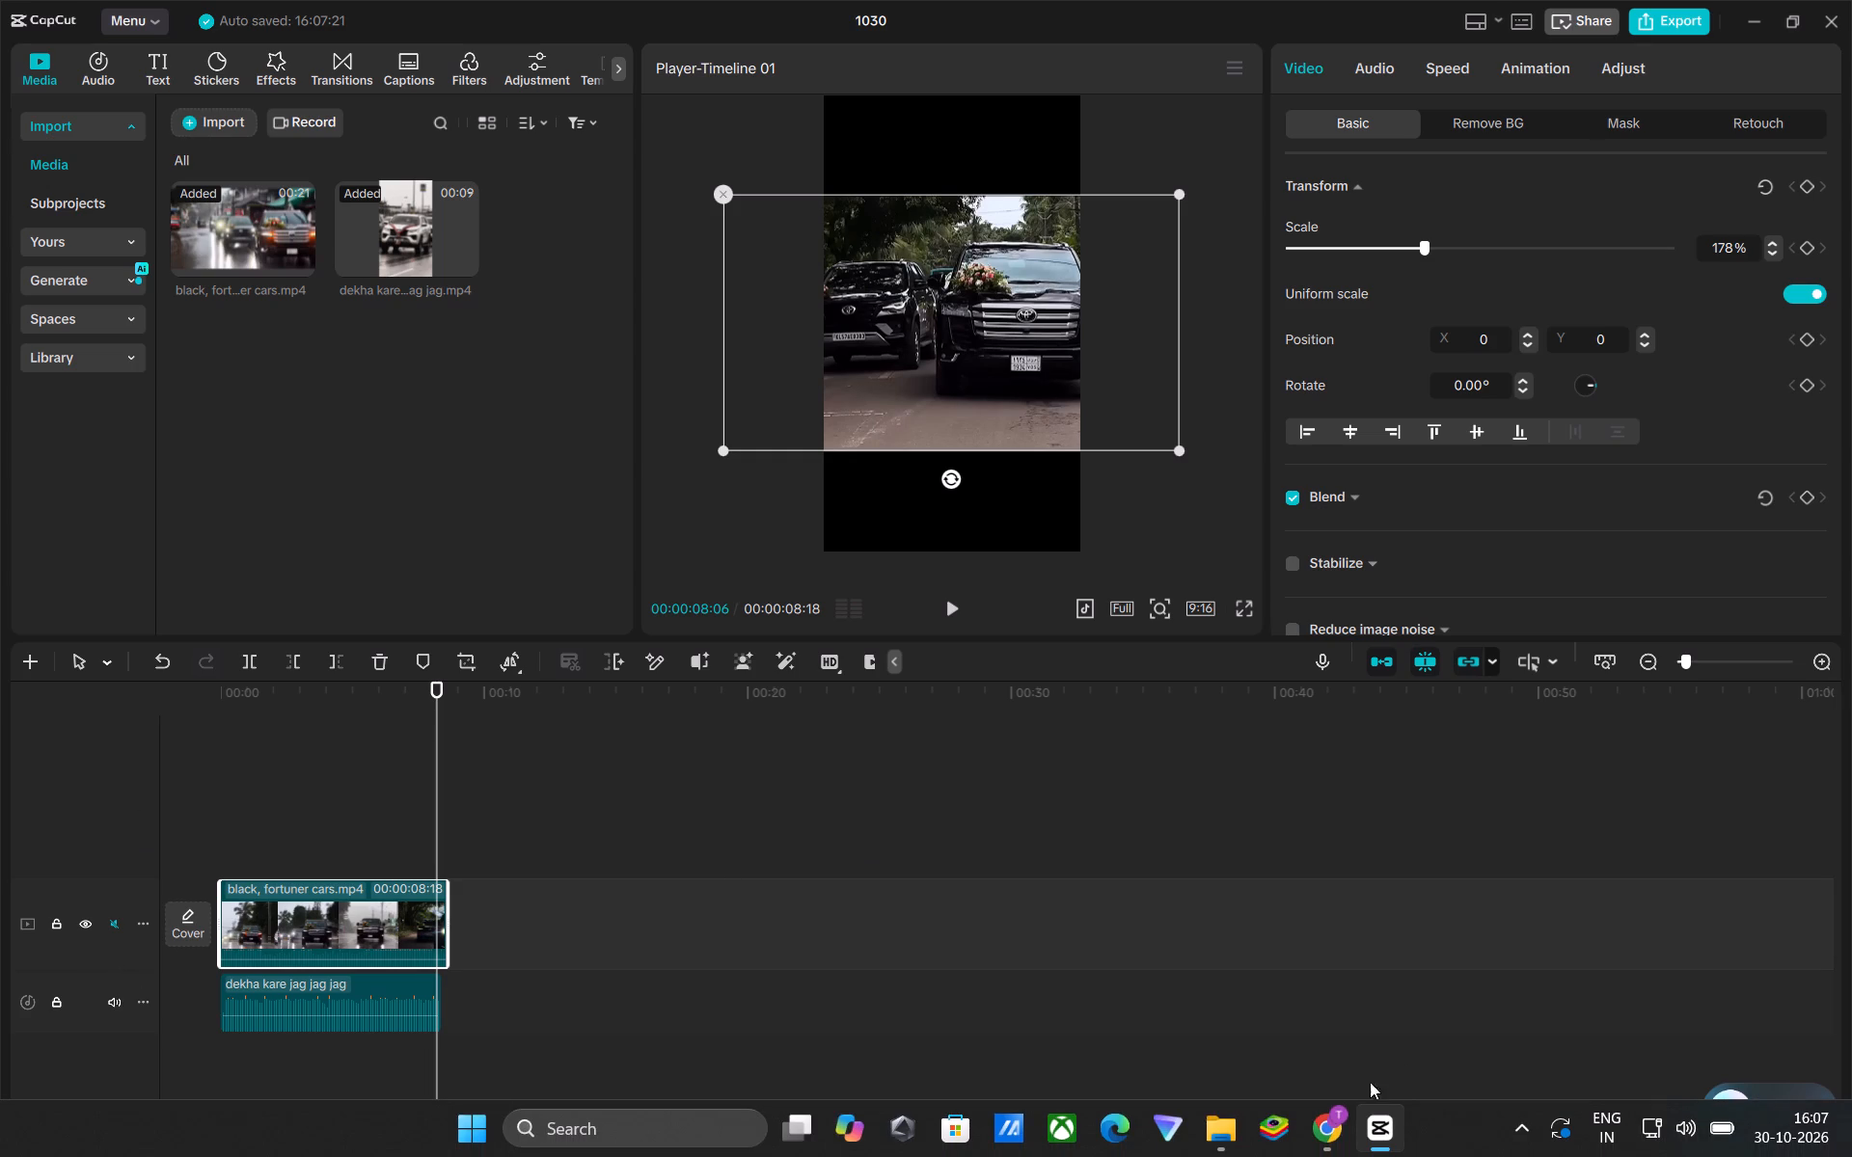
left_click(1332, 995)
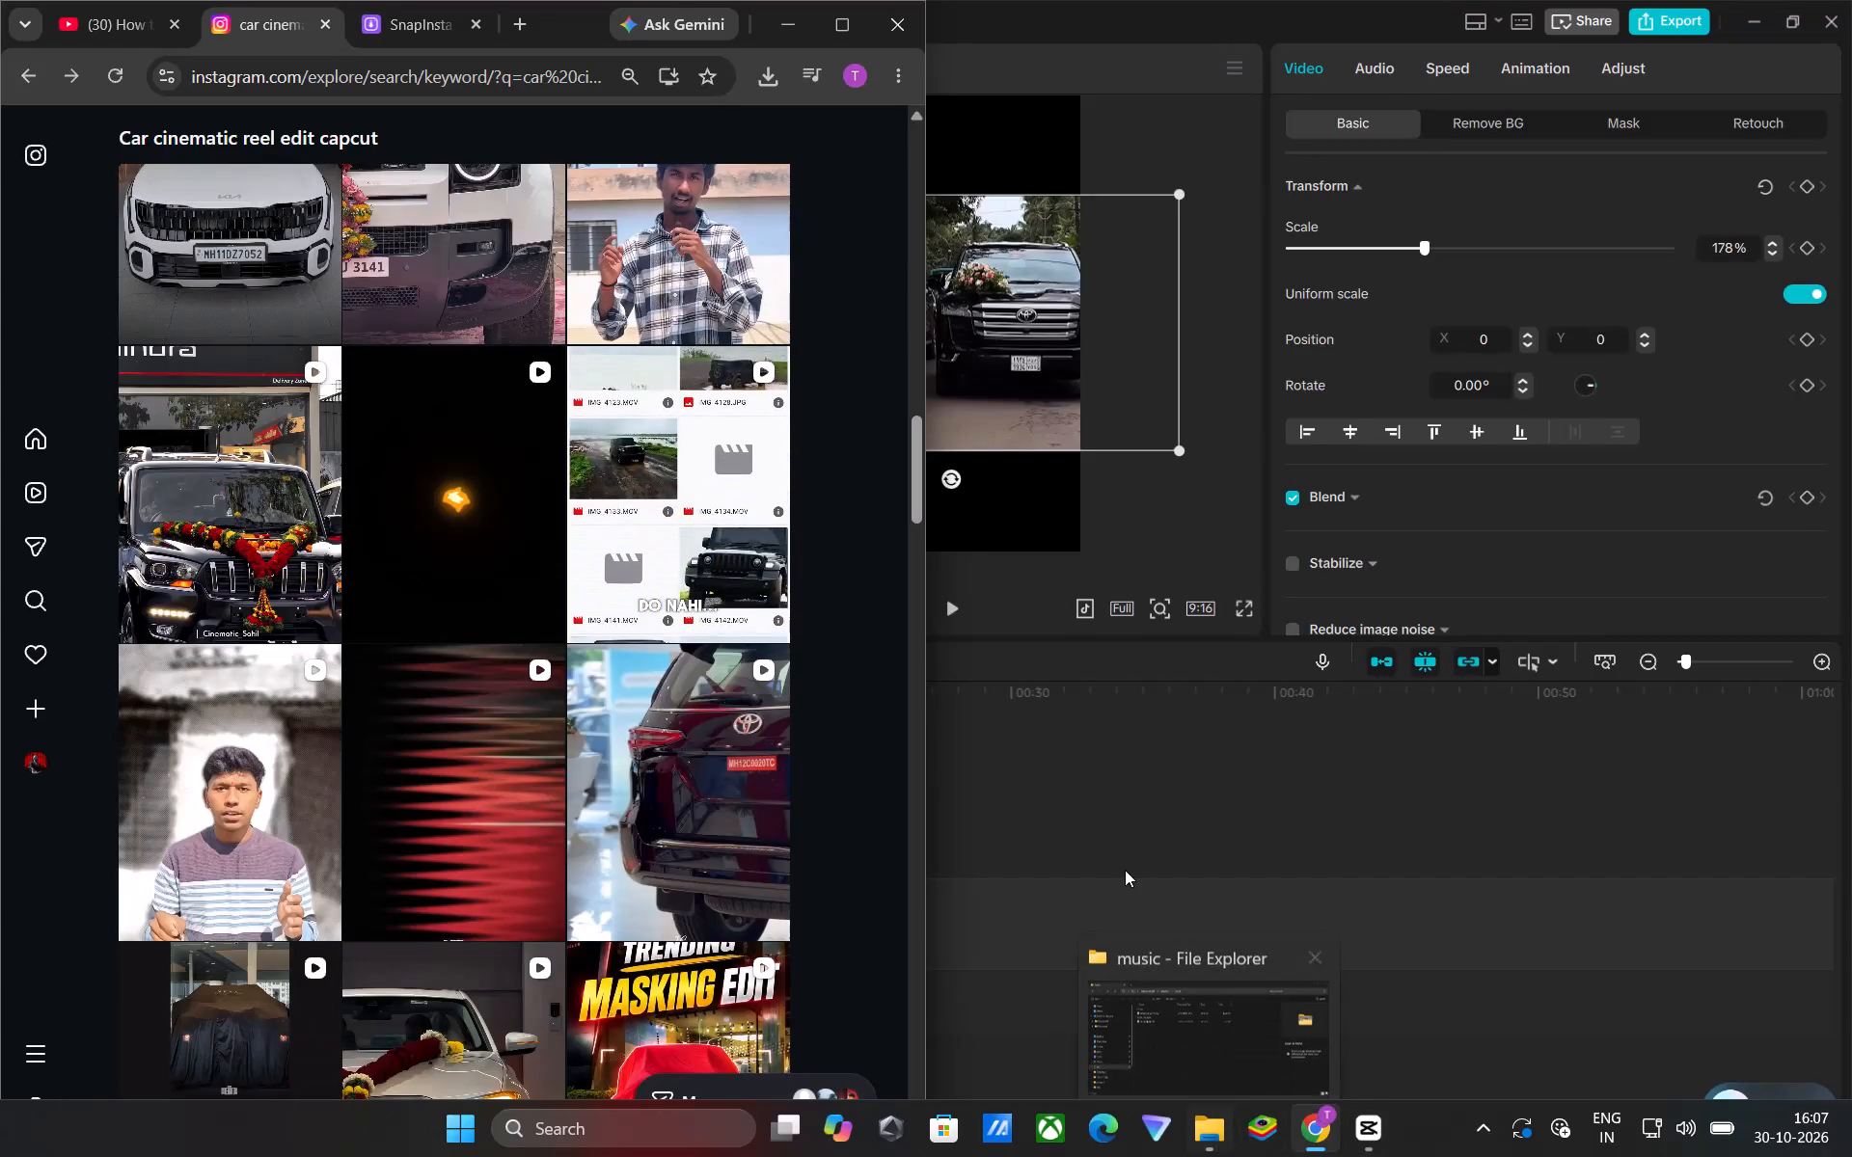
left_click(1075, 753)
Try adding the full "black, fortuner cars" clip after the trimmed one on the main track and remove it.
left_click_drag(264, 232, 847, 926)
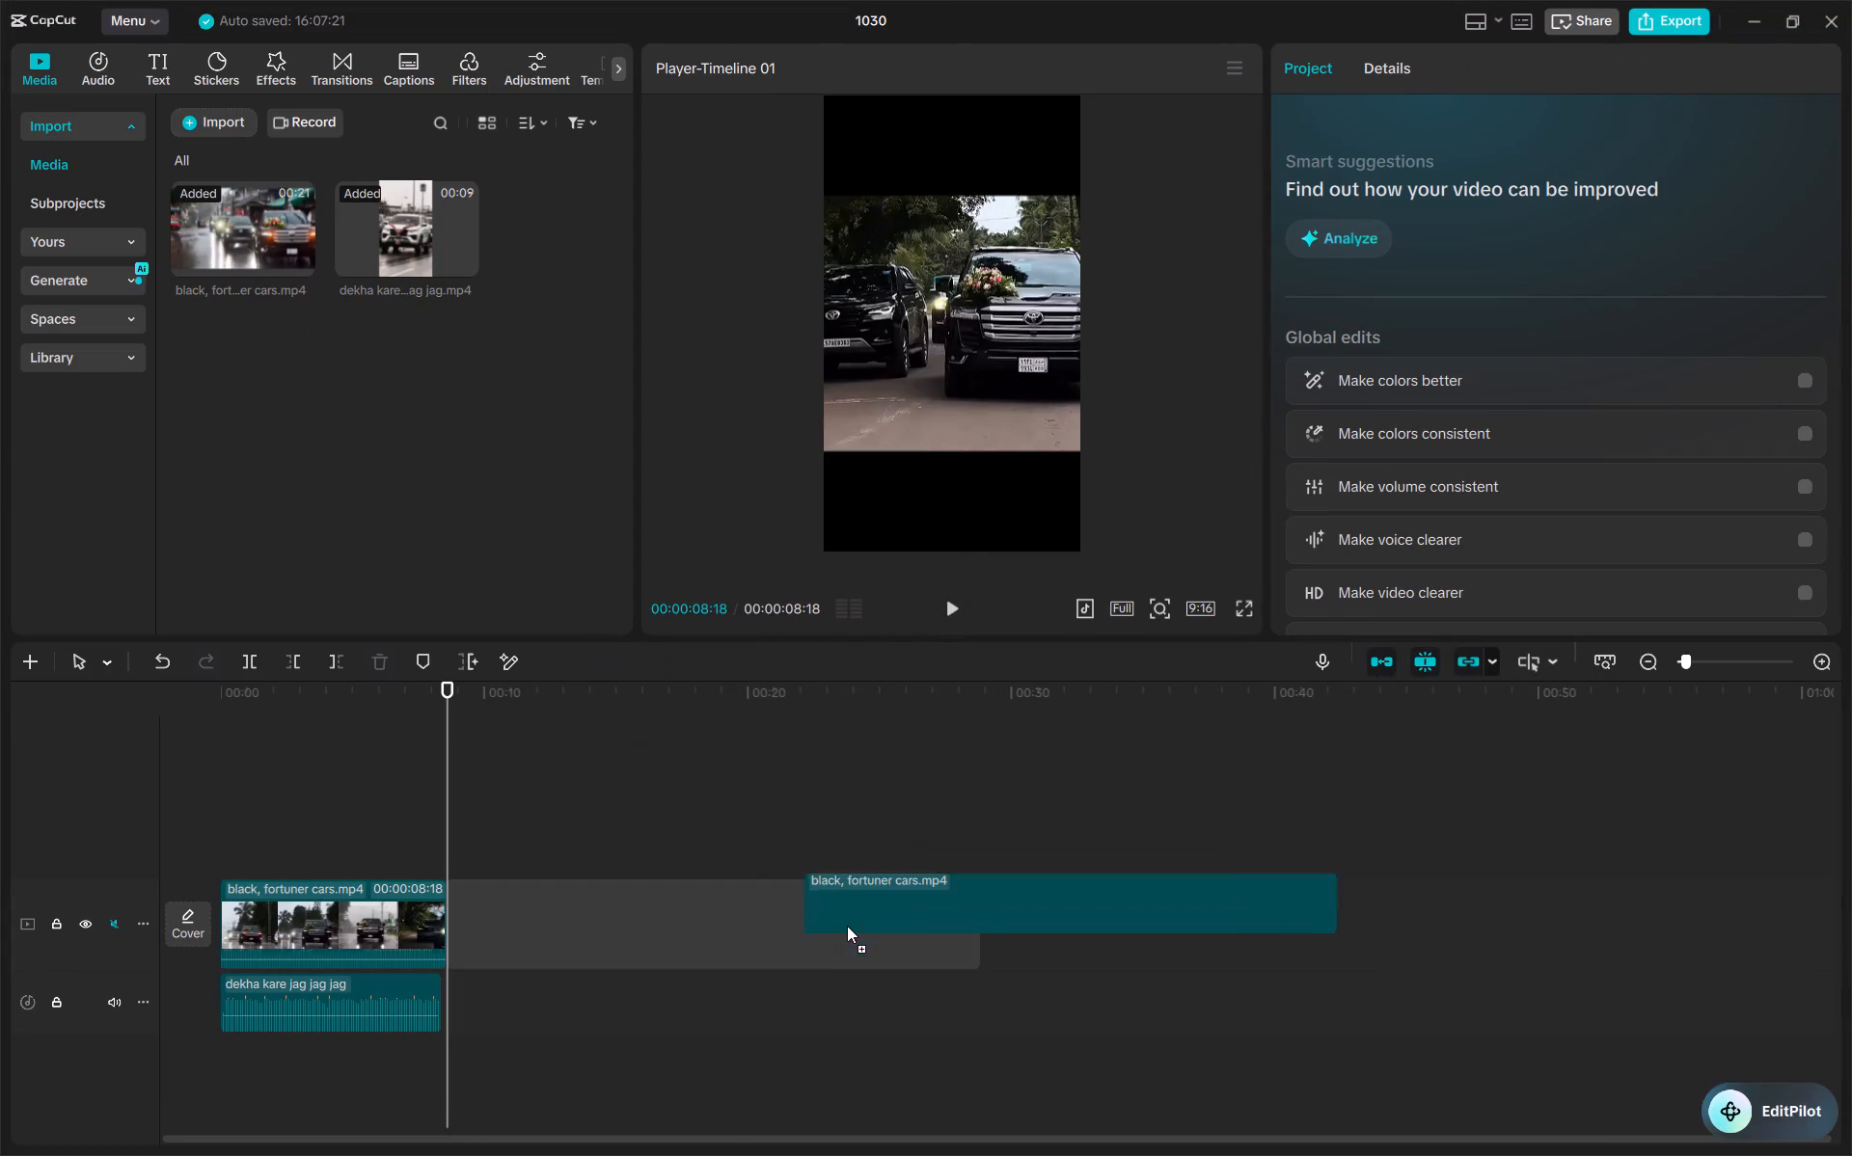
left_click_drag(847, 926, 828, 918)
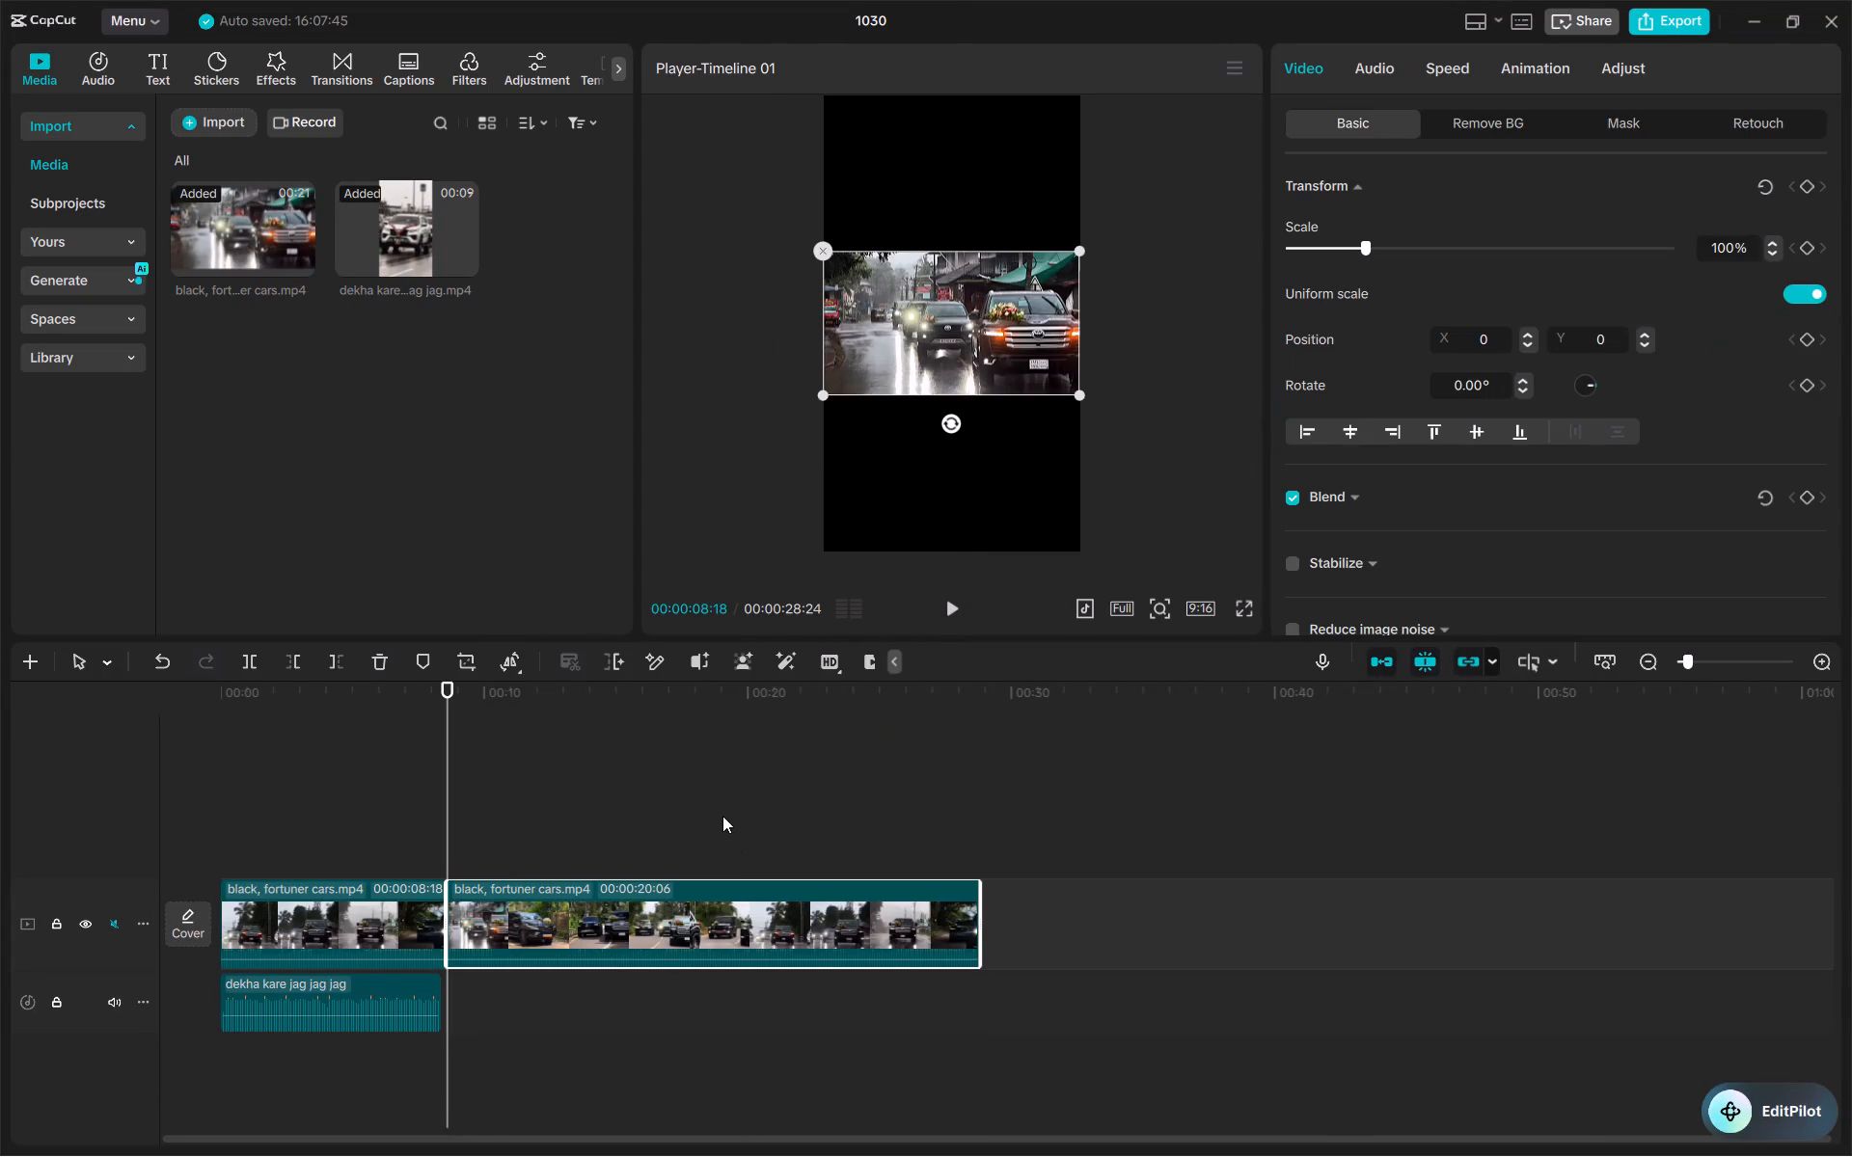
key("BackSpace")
Add the "dekha kare jag jag jag" video to a new upper track, starting at about 15 seconds.
left_click_drag(427, 243, 564, 601)
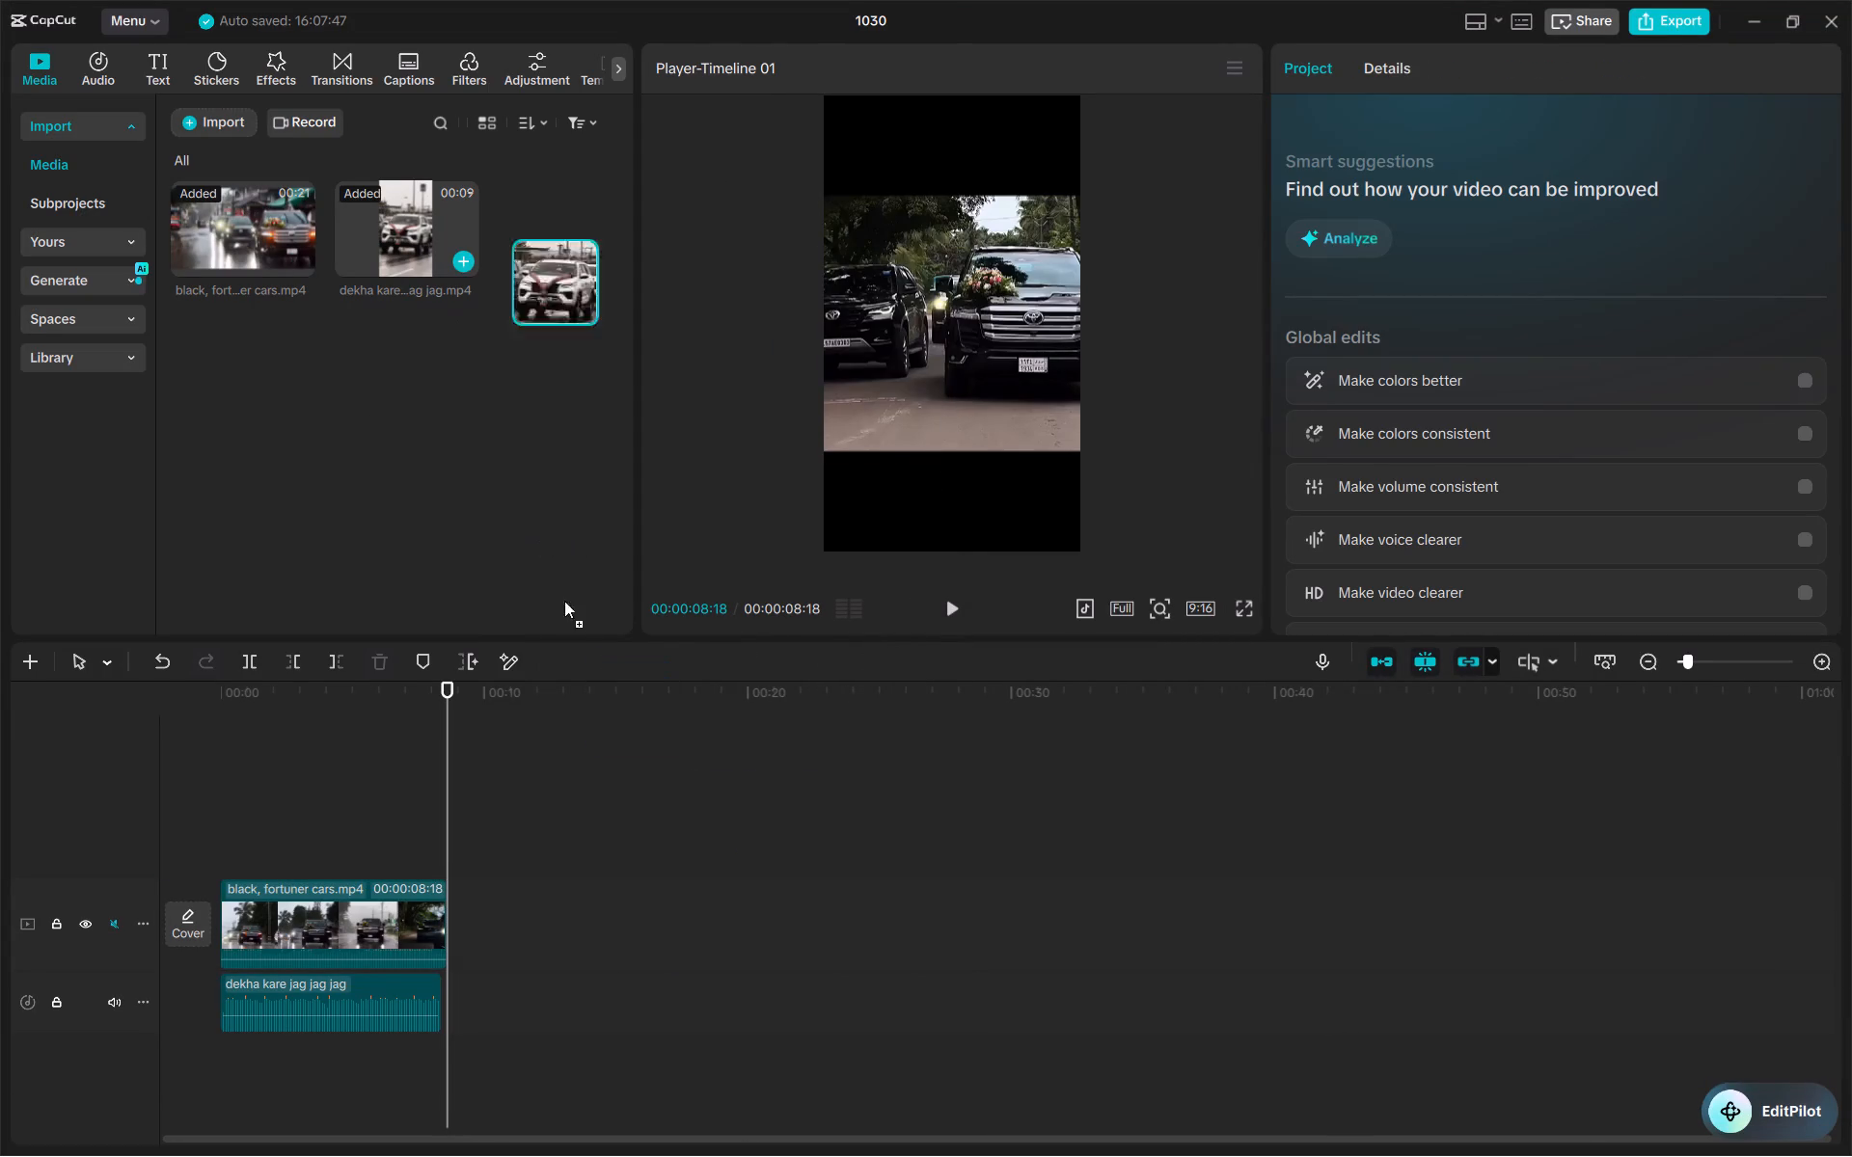
left_click_drag(564, 601, 611, 811)
Play the newly placed "dekha kare jag jag jag" clip and the opening of the trimmed car clip to compare them.
left_click(605, 740)
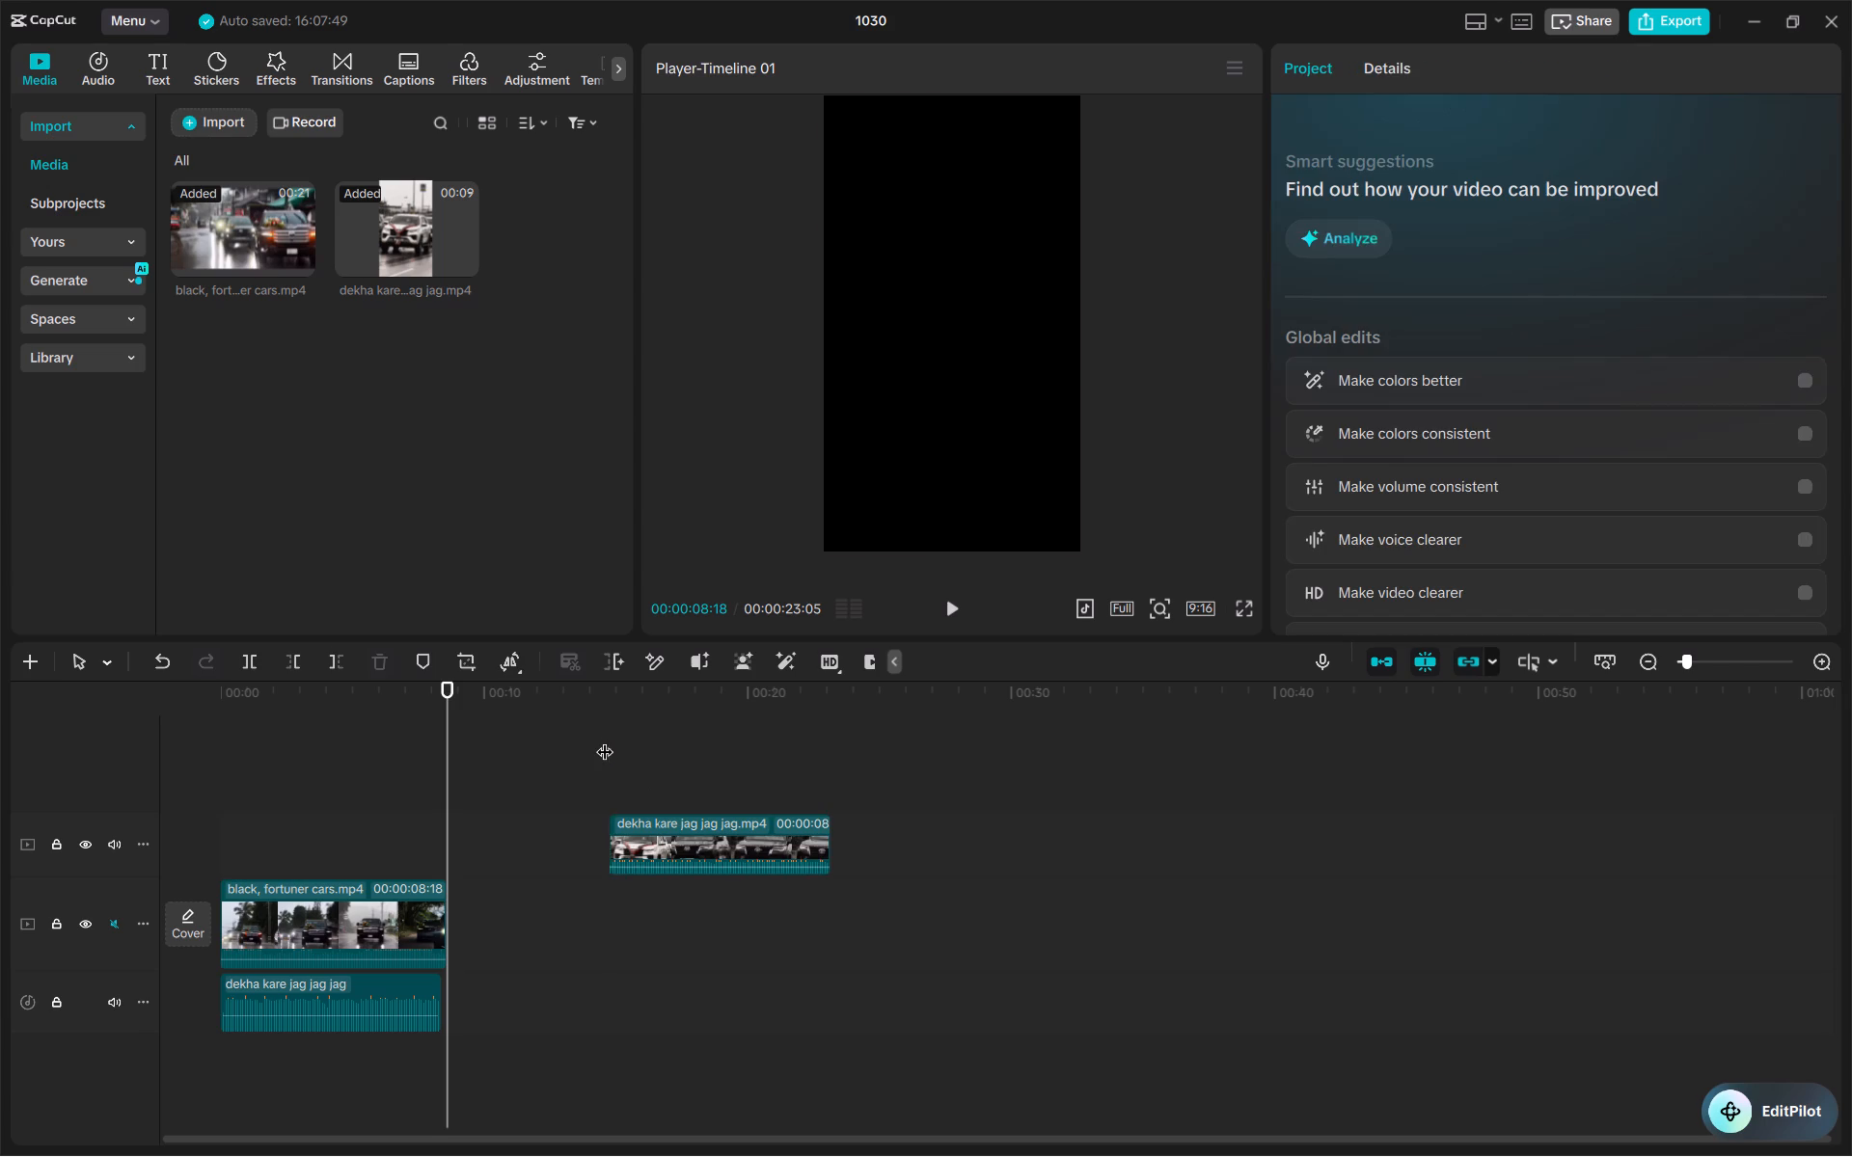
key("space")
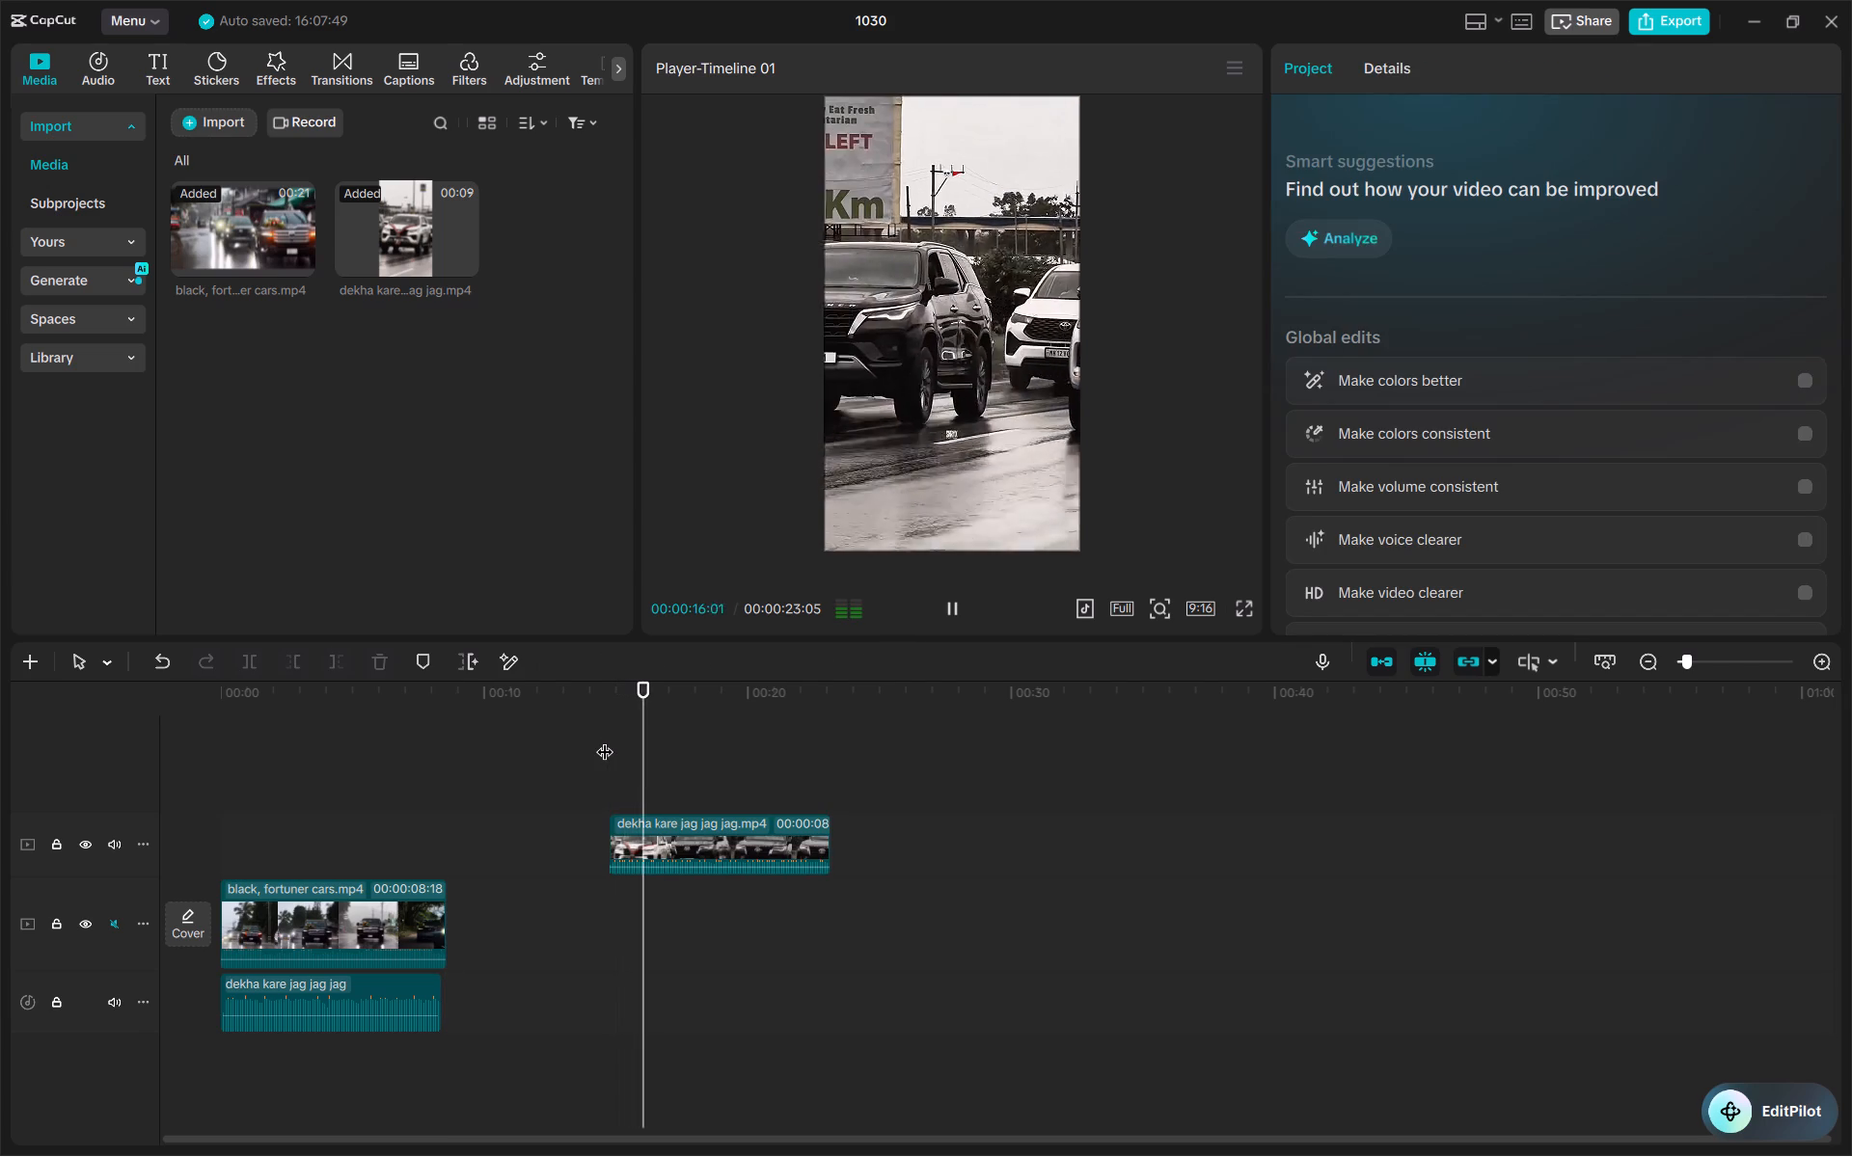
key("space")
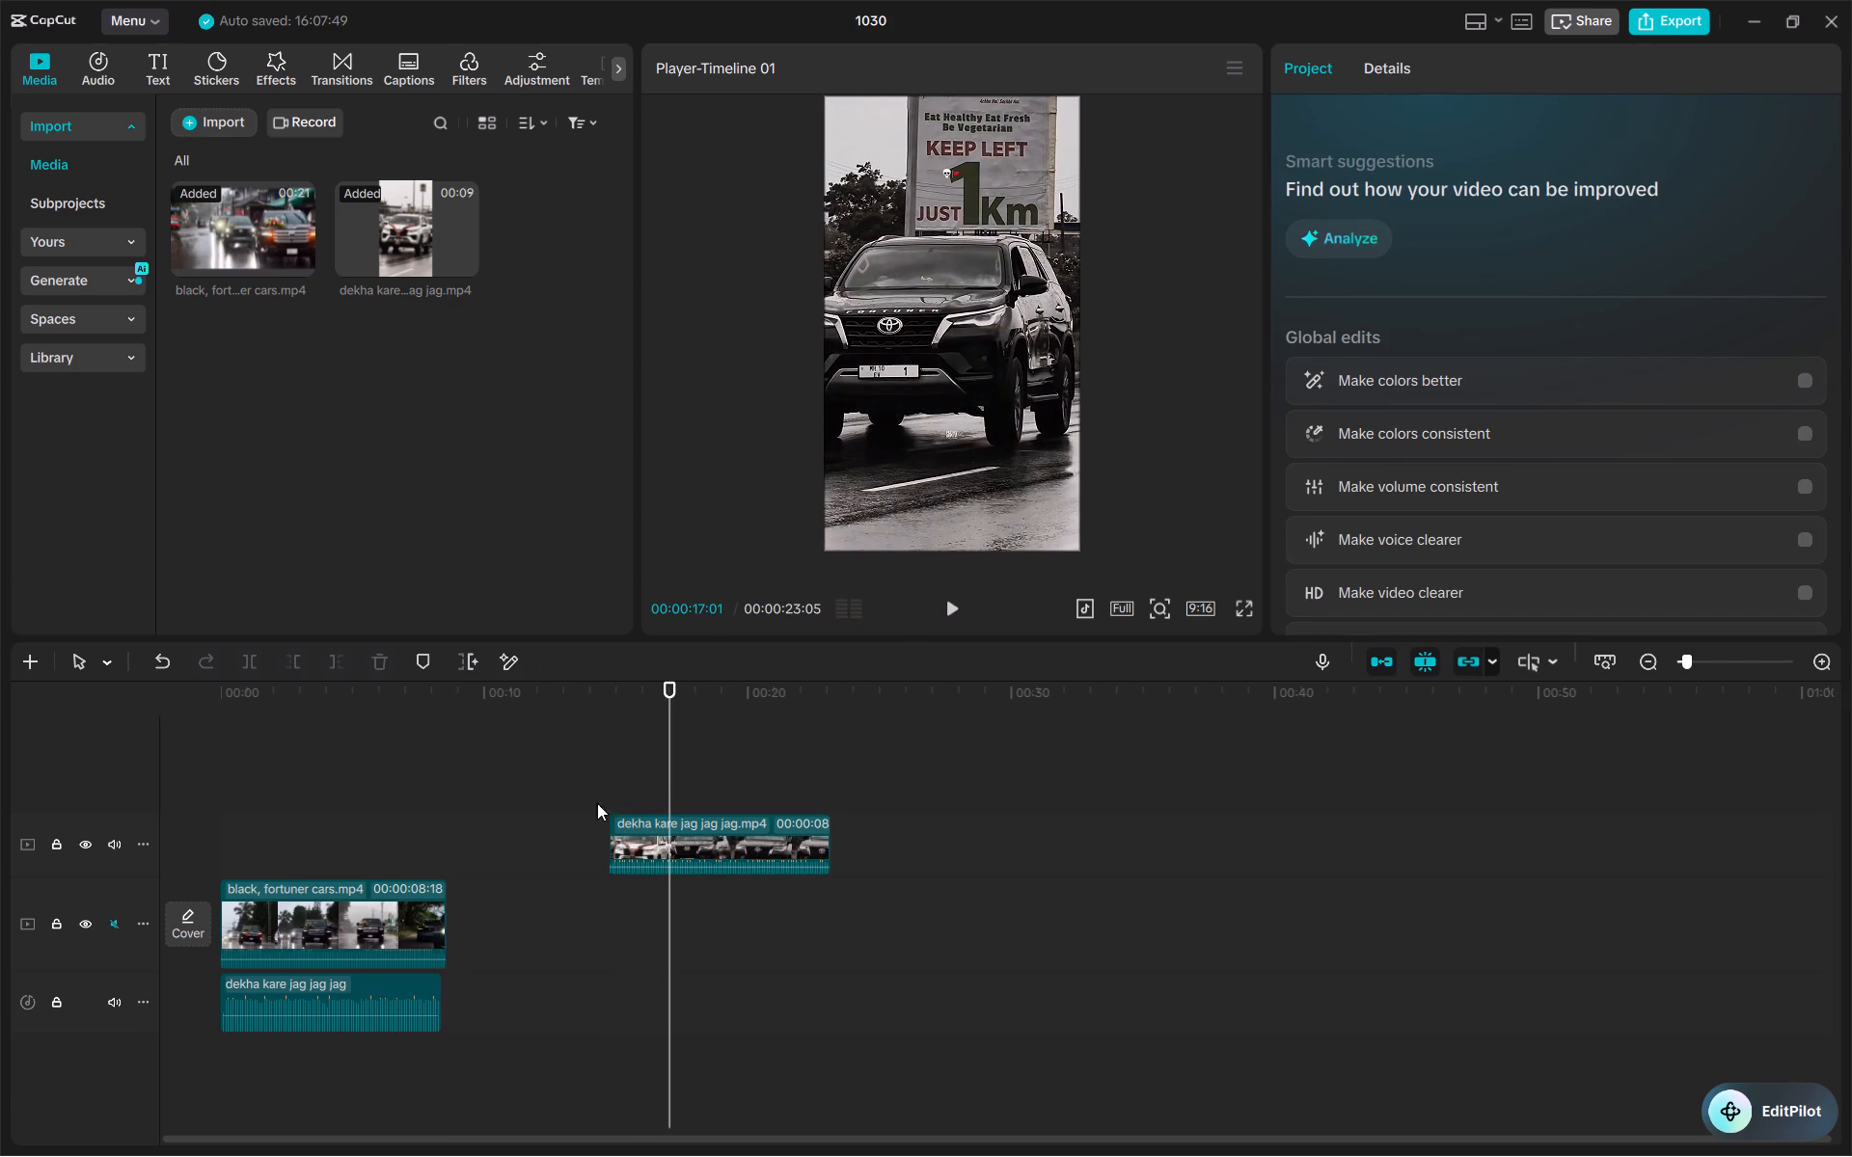
left_click_drag(671, 770, 50, 838)
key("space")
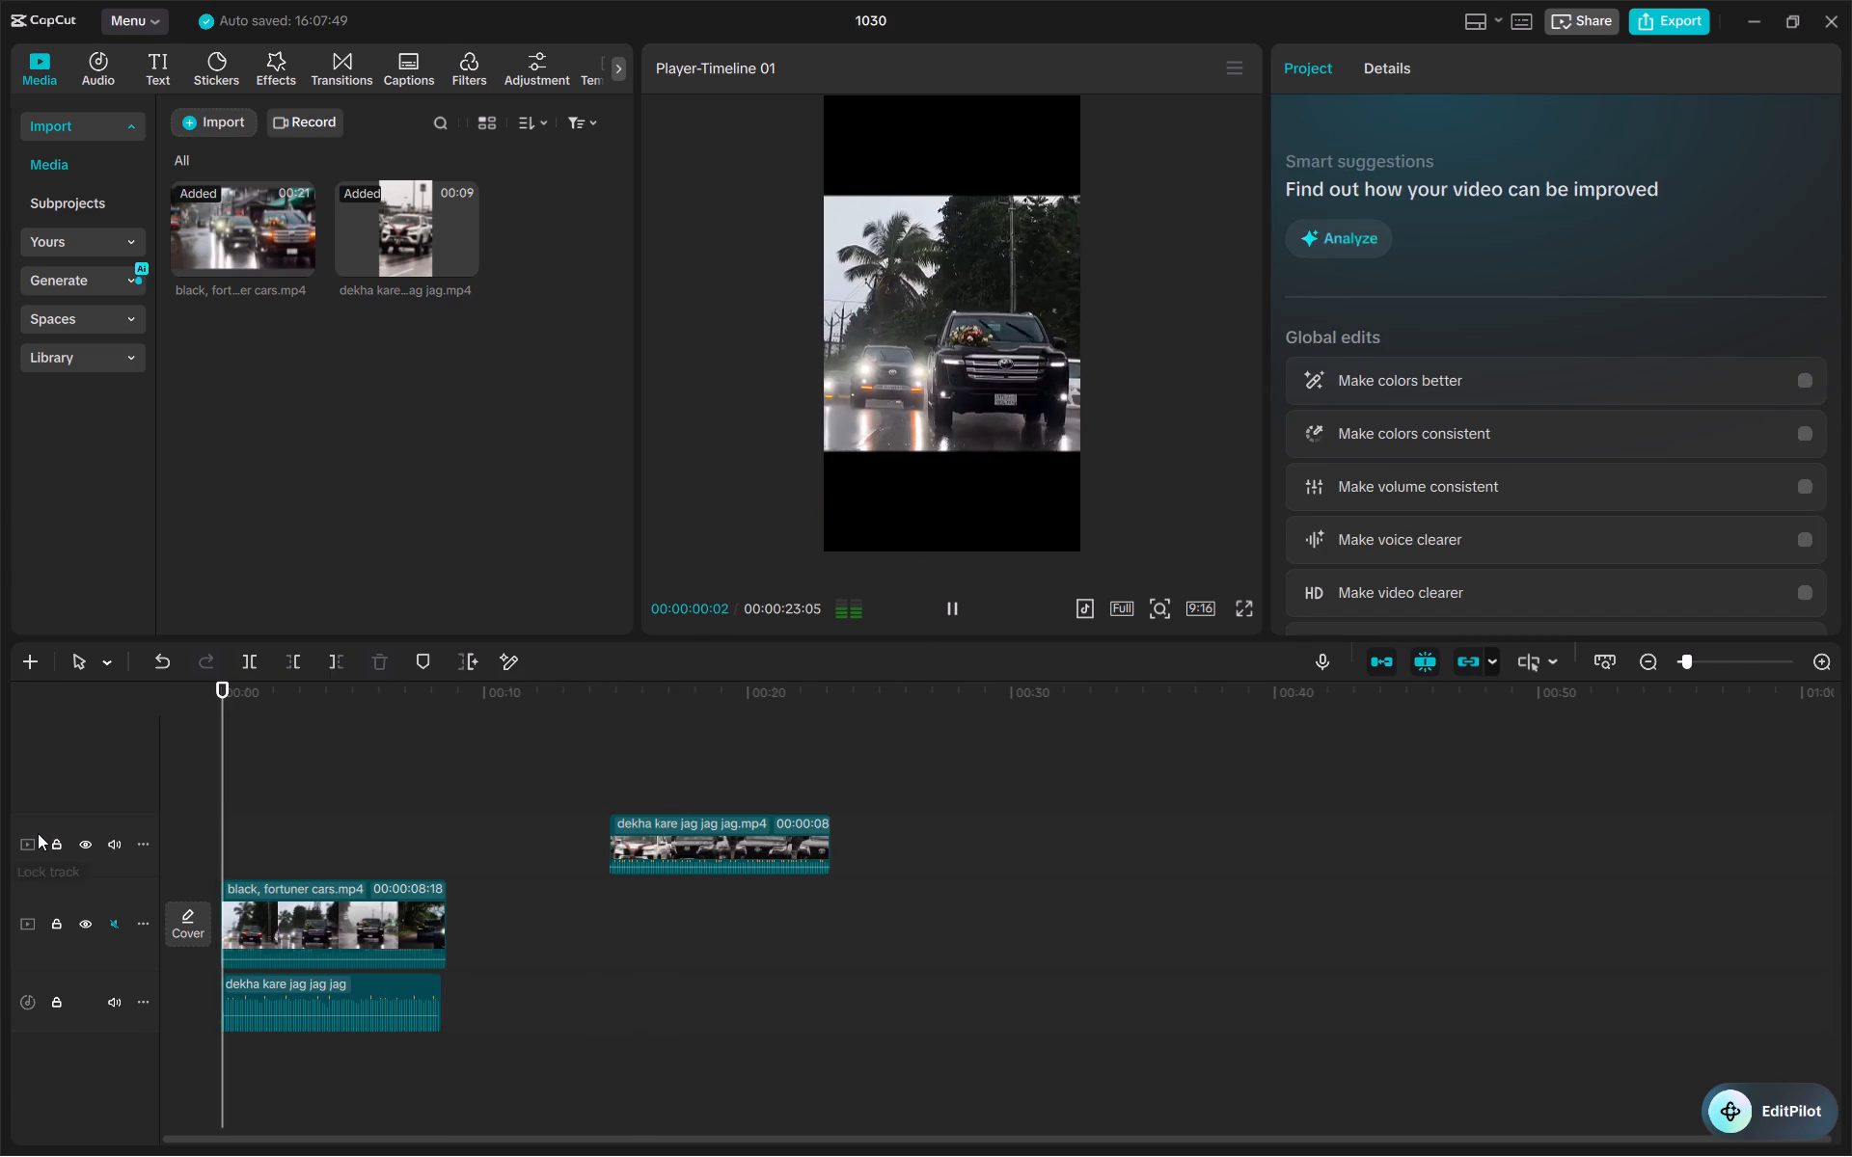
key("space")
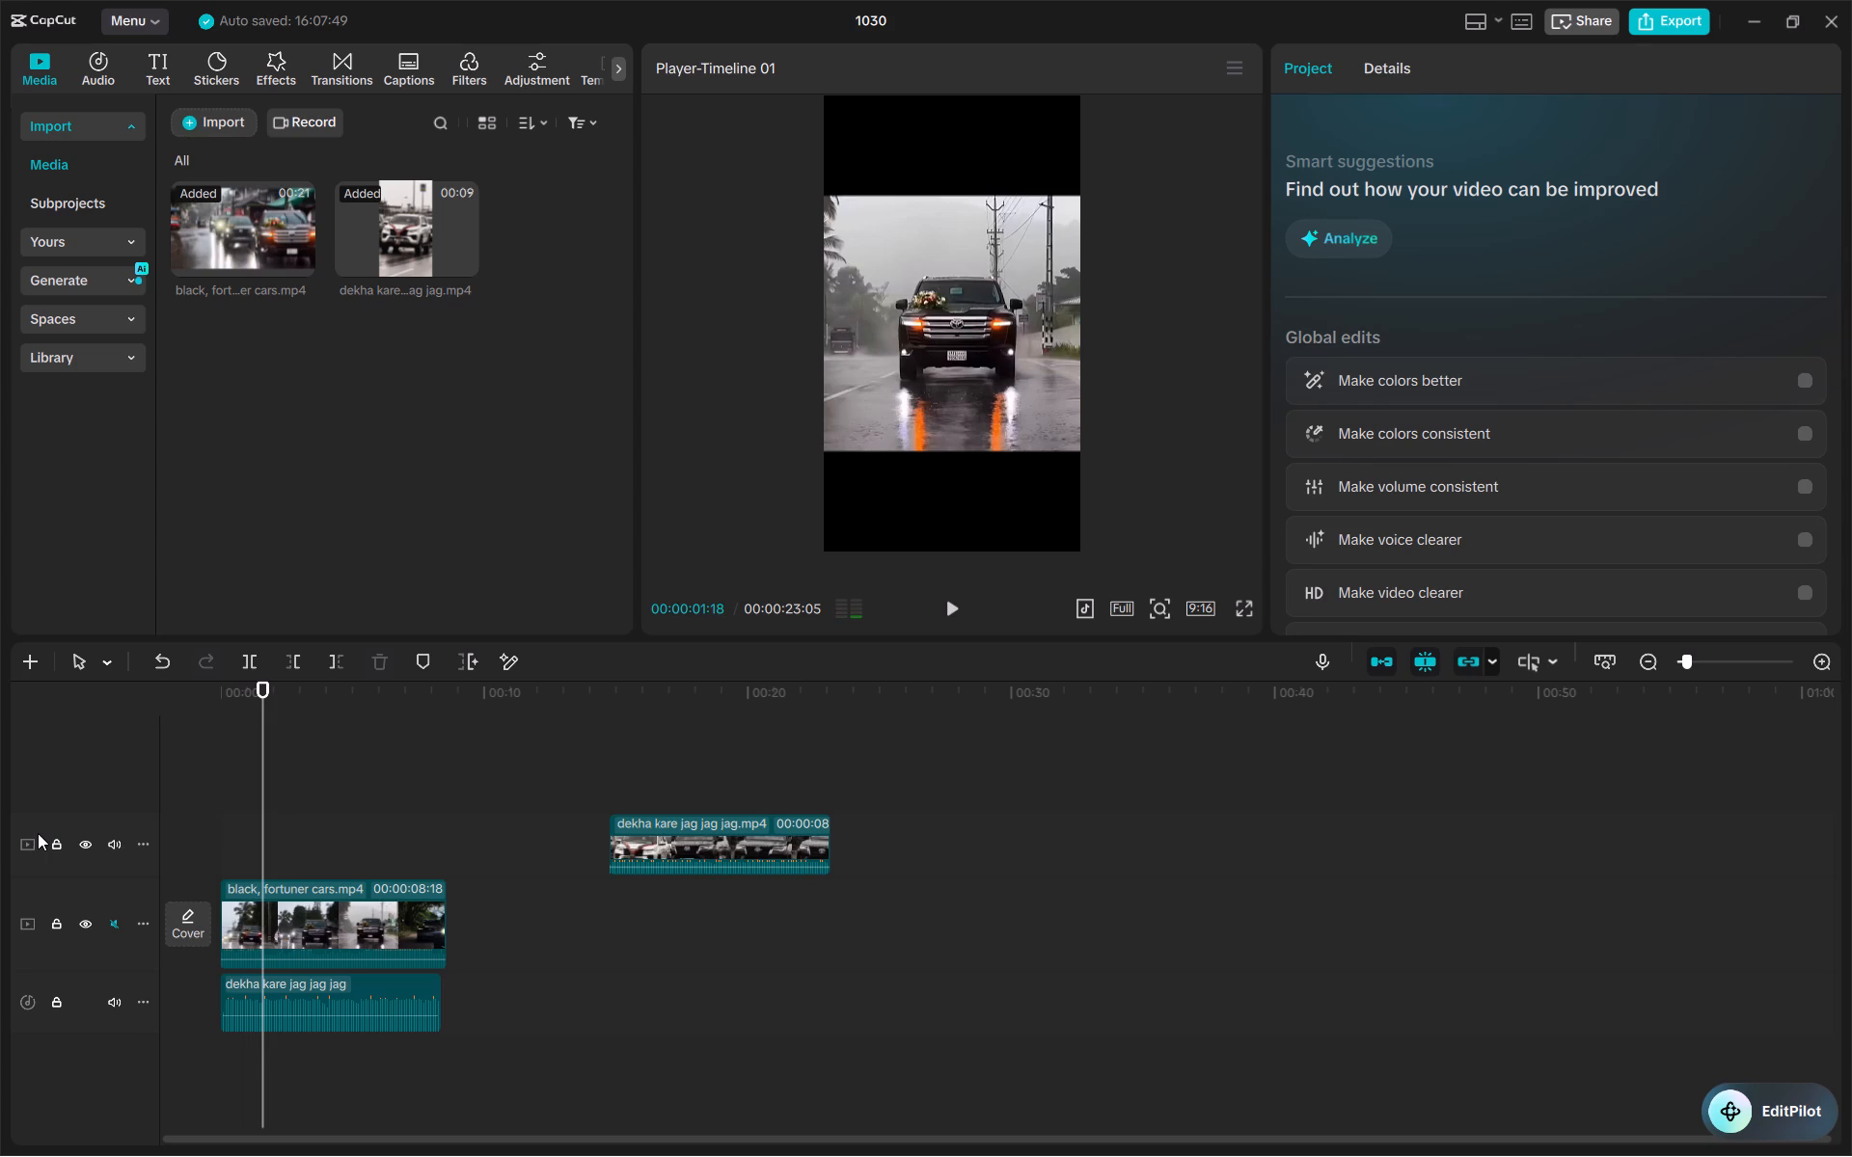
Find the first beat and add a marker on the "dekha kare jag jag jag" audio clip at 00:00:01:21.
left_click(1828, 662)
left_click(309, 973)
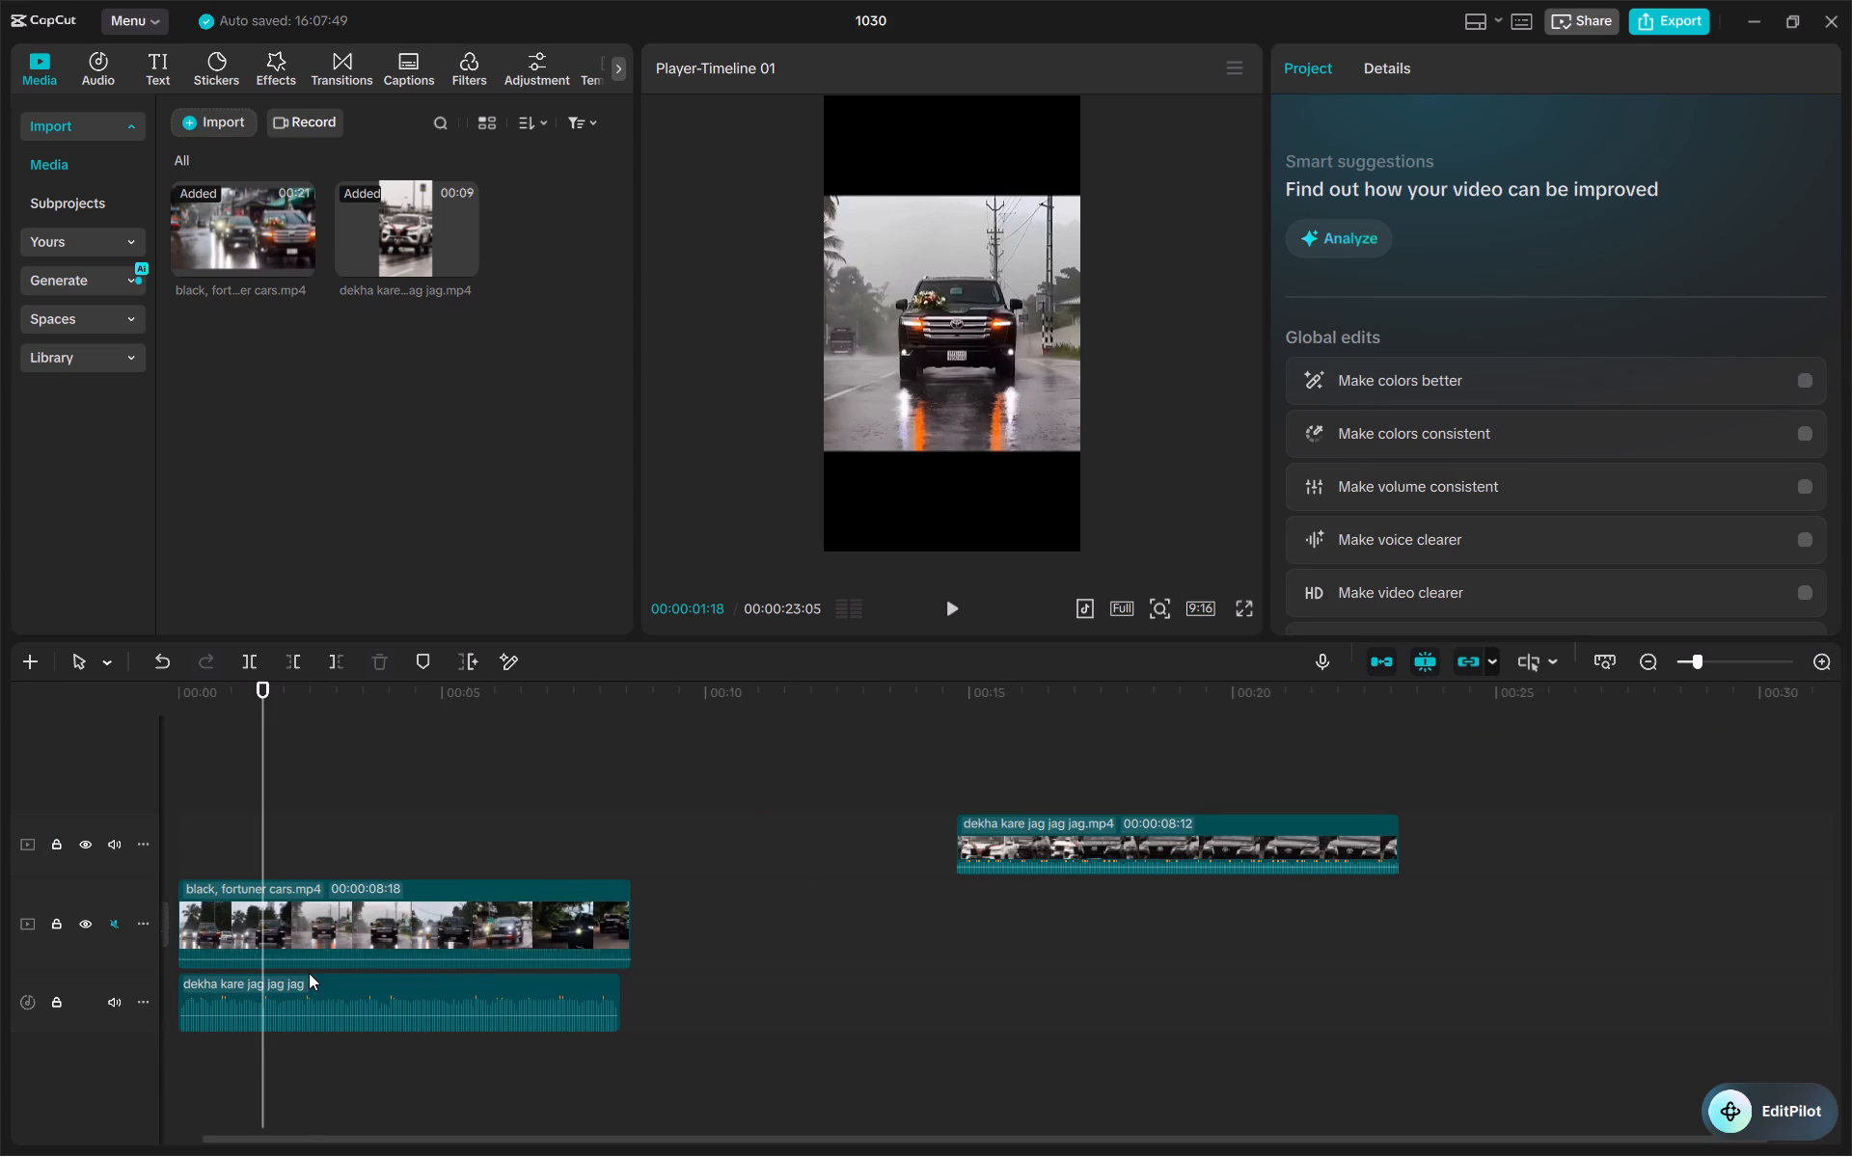
left_click_drag(309, 973, 320, 756)
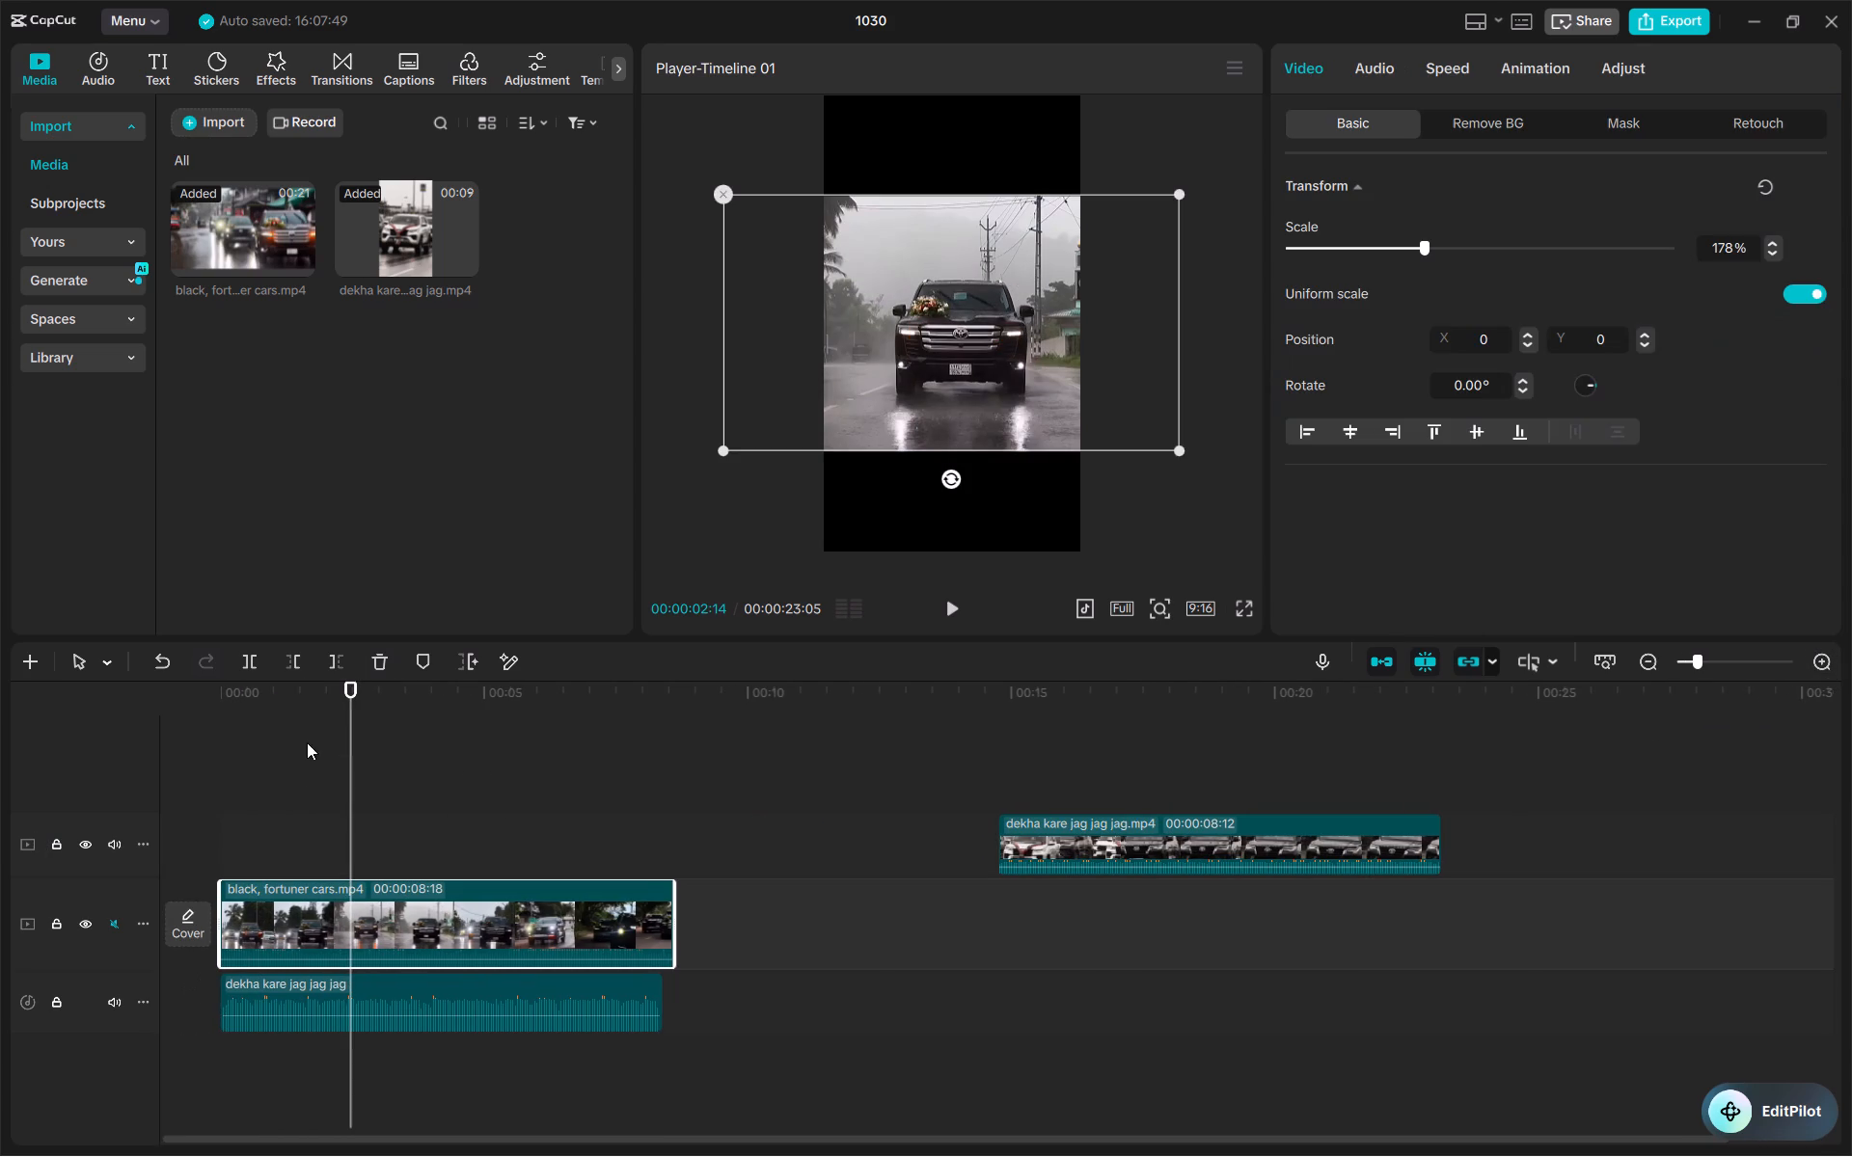
left_click(245, 696)
left_click(245, 696)
key("space")
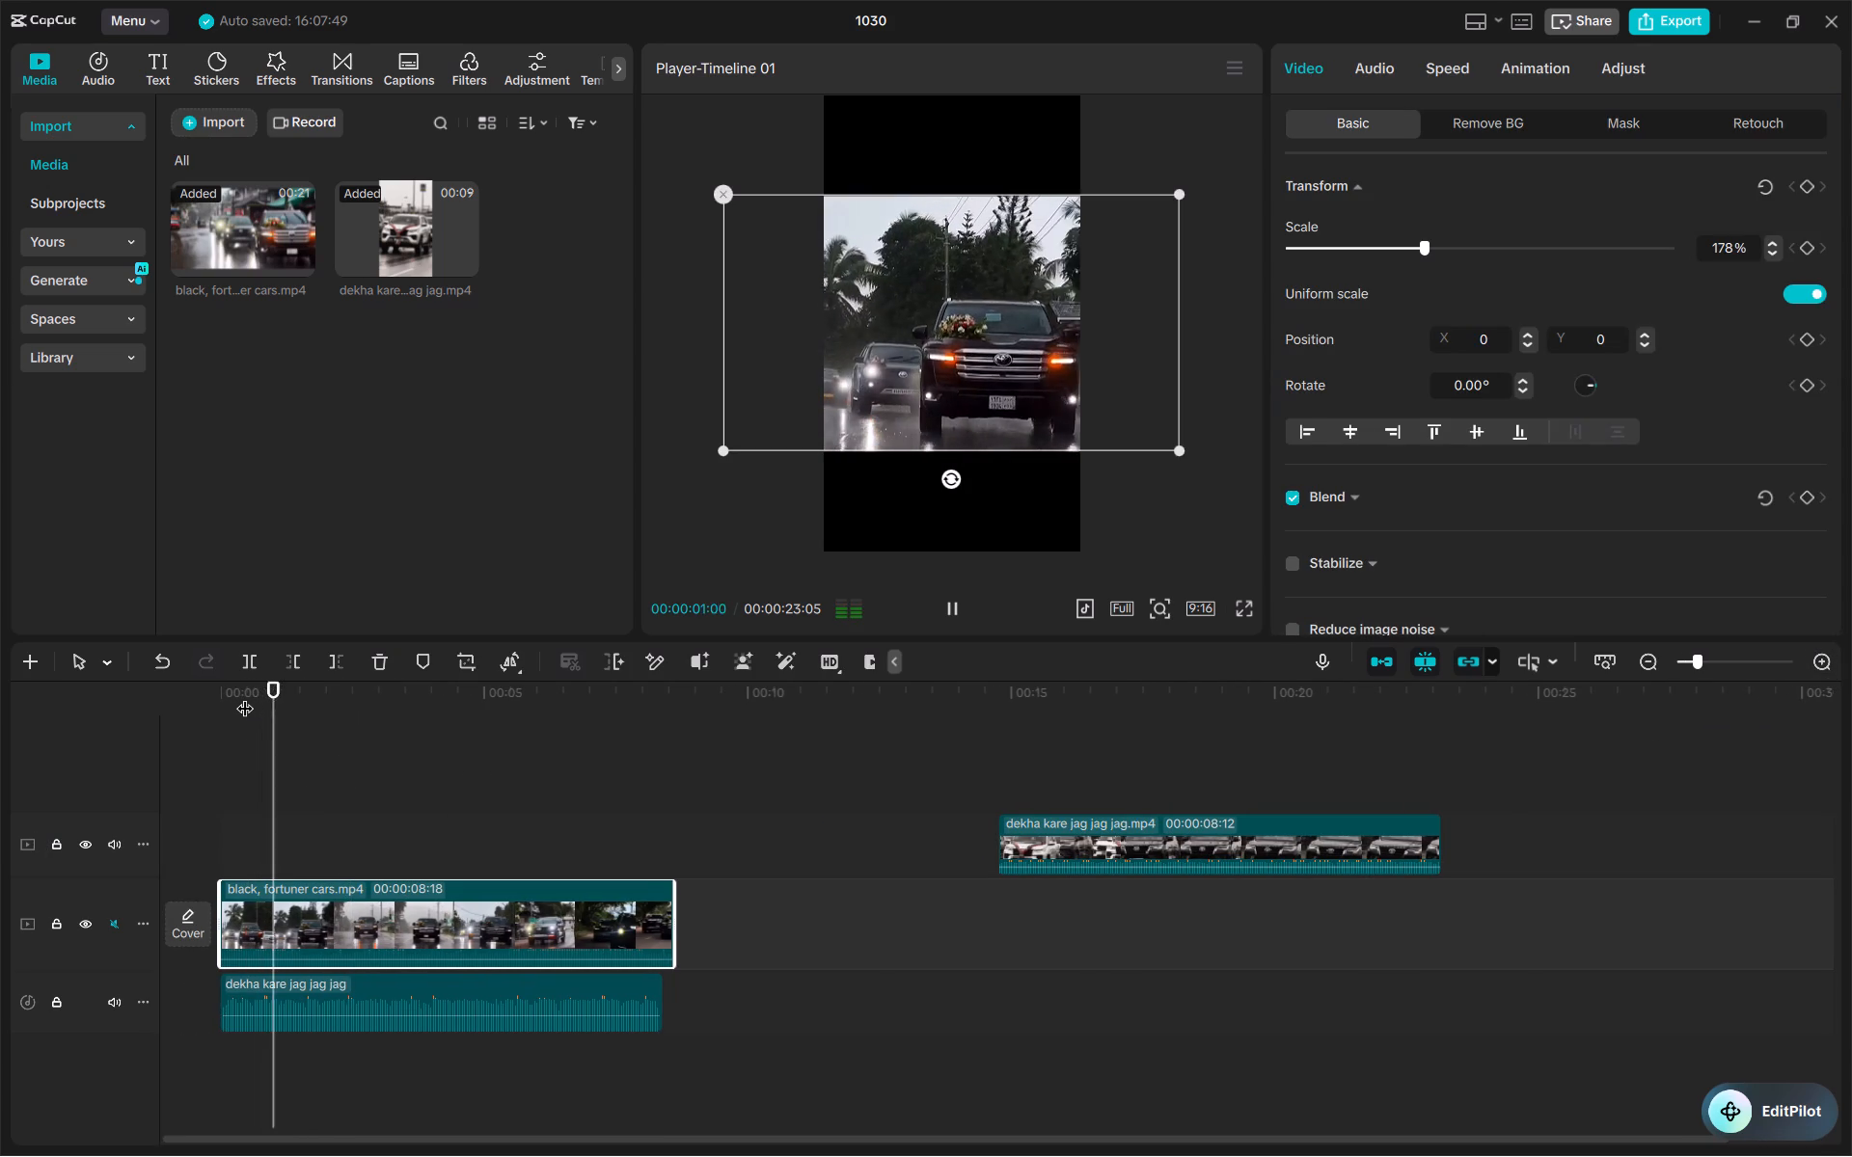
key("space")
key("Left")
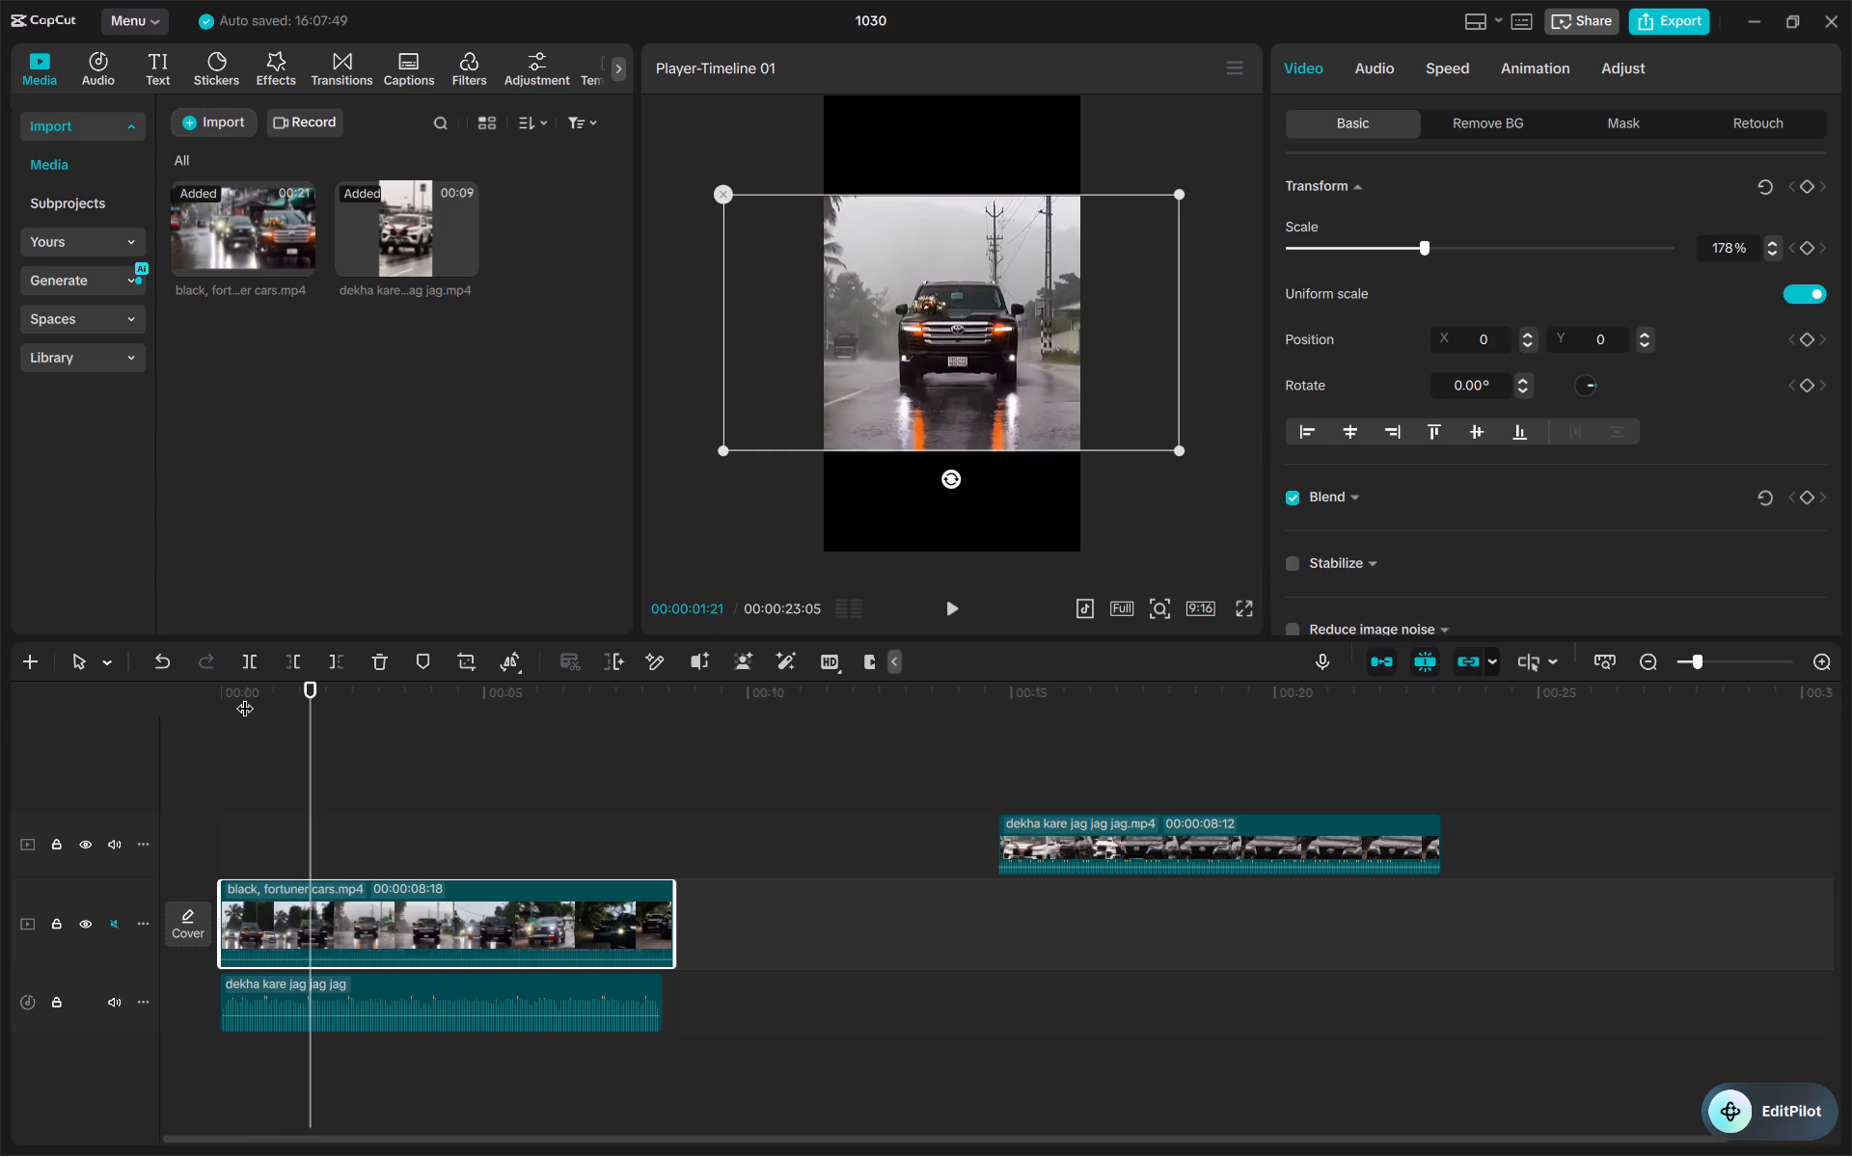
left_click(280, 974)
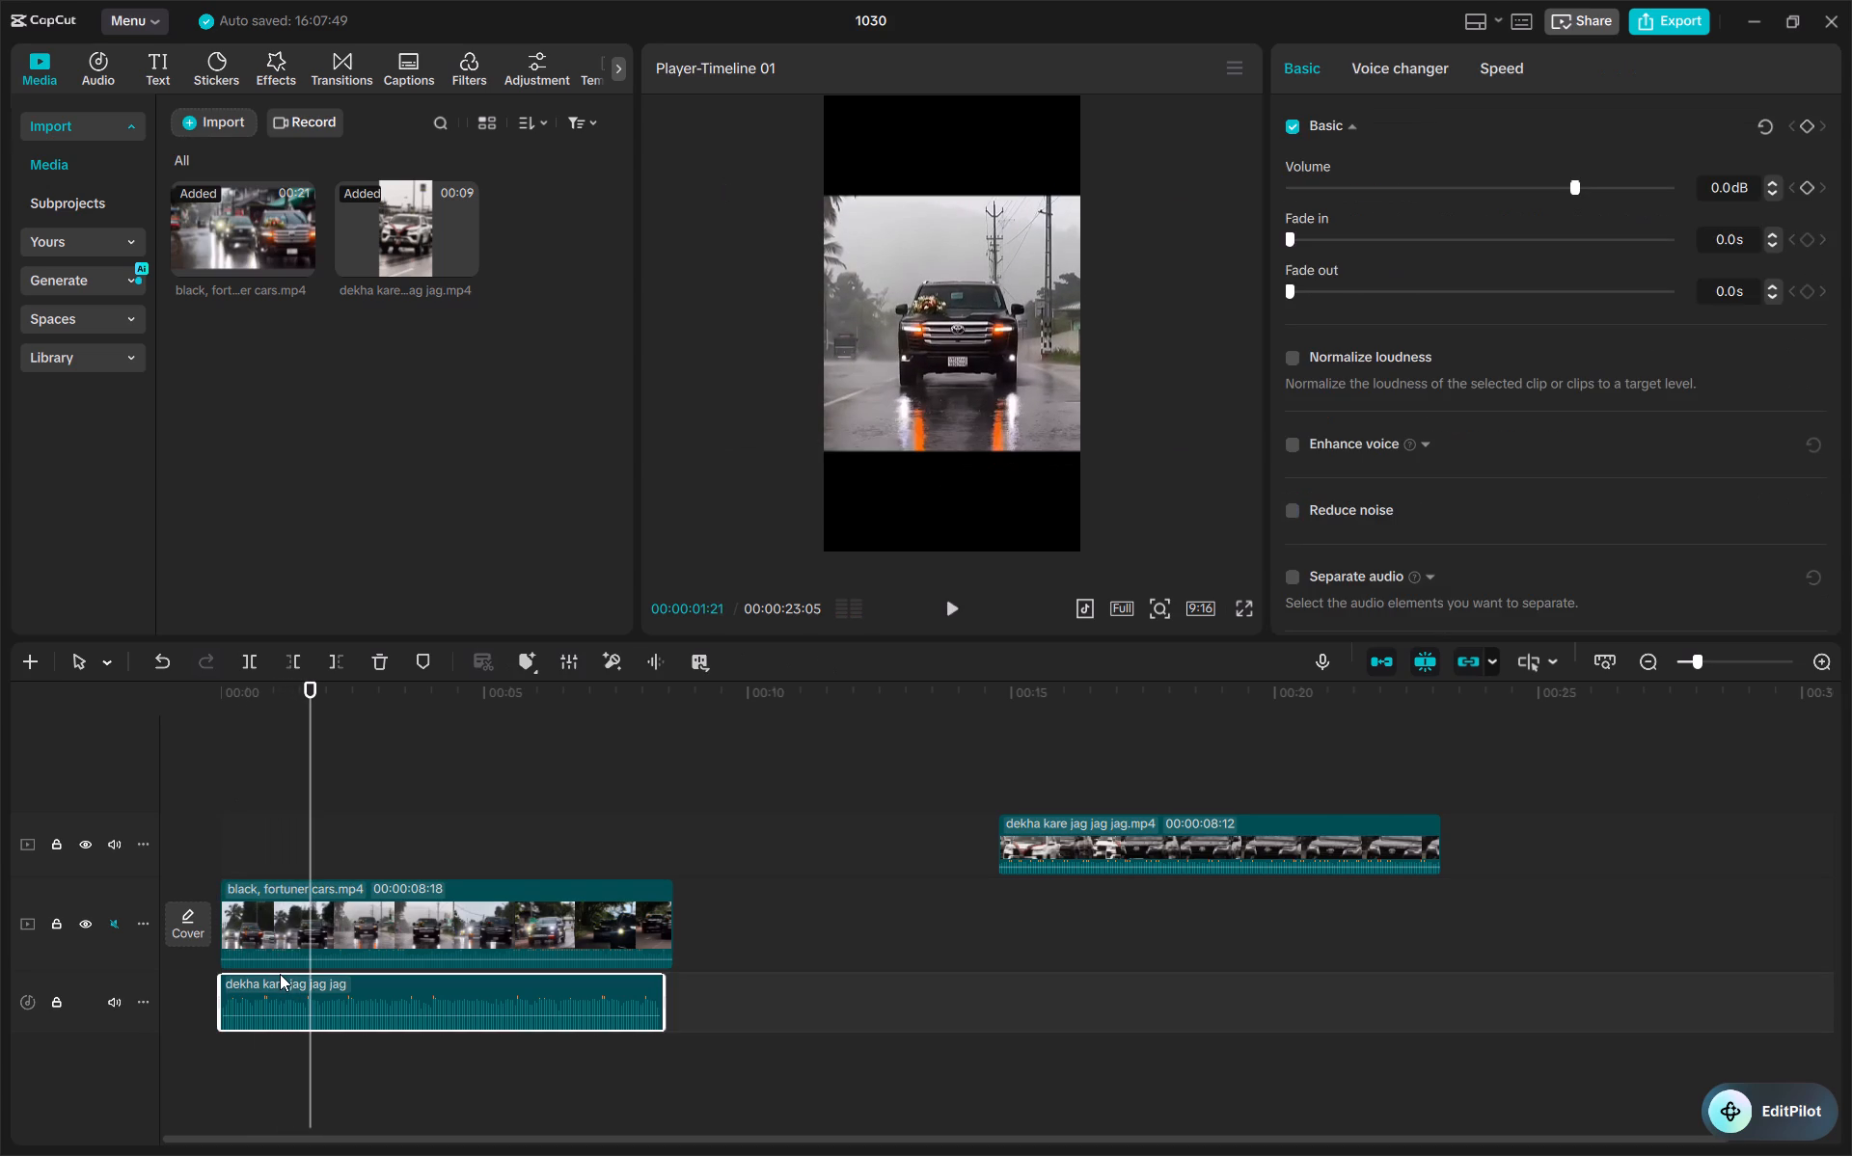
key("m")
Play the timeline, then replay its opening to compare the car footage with the beat marker.
key("space")
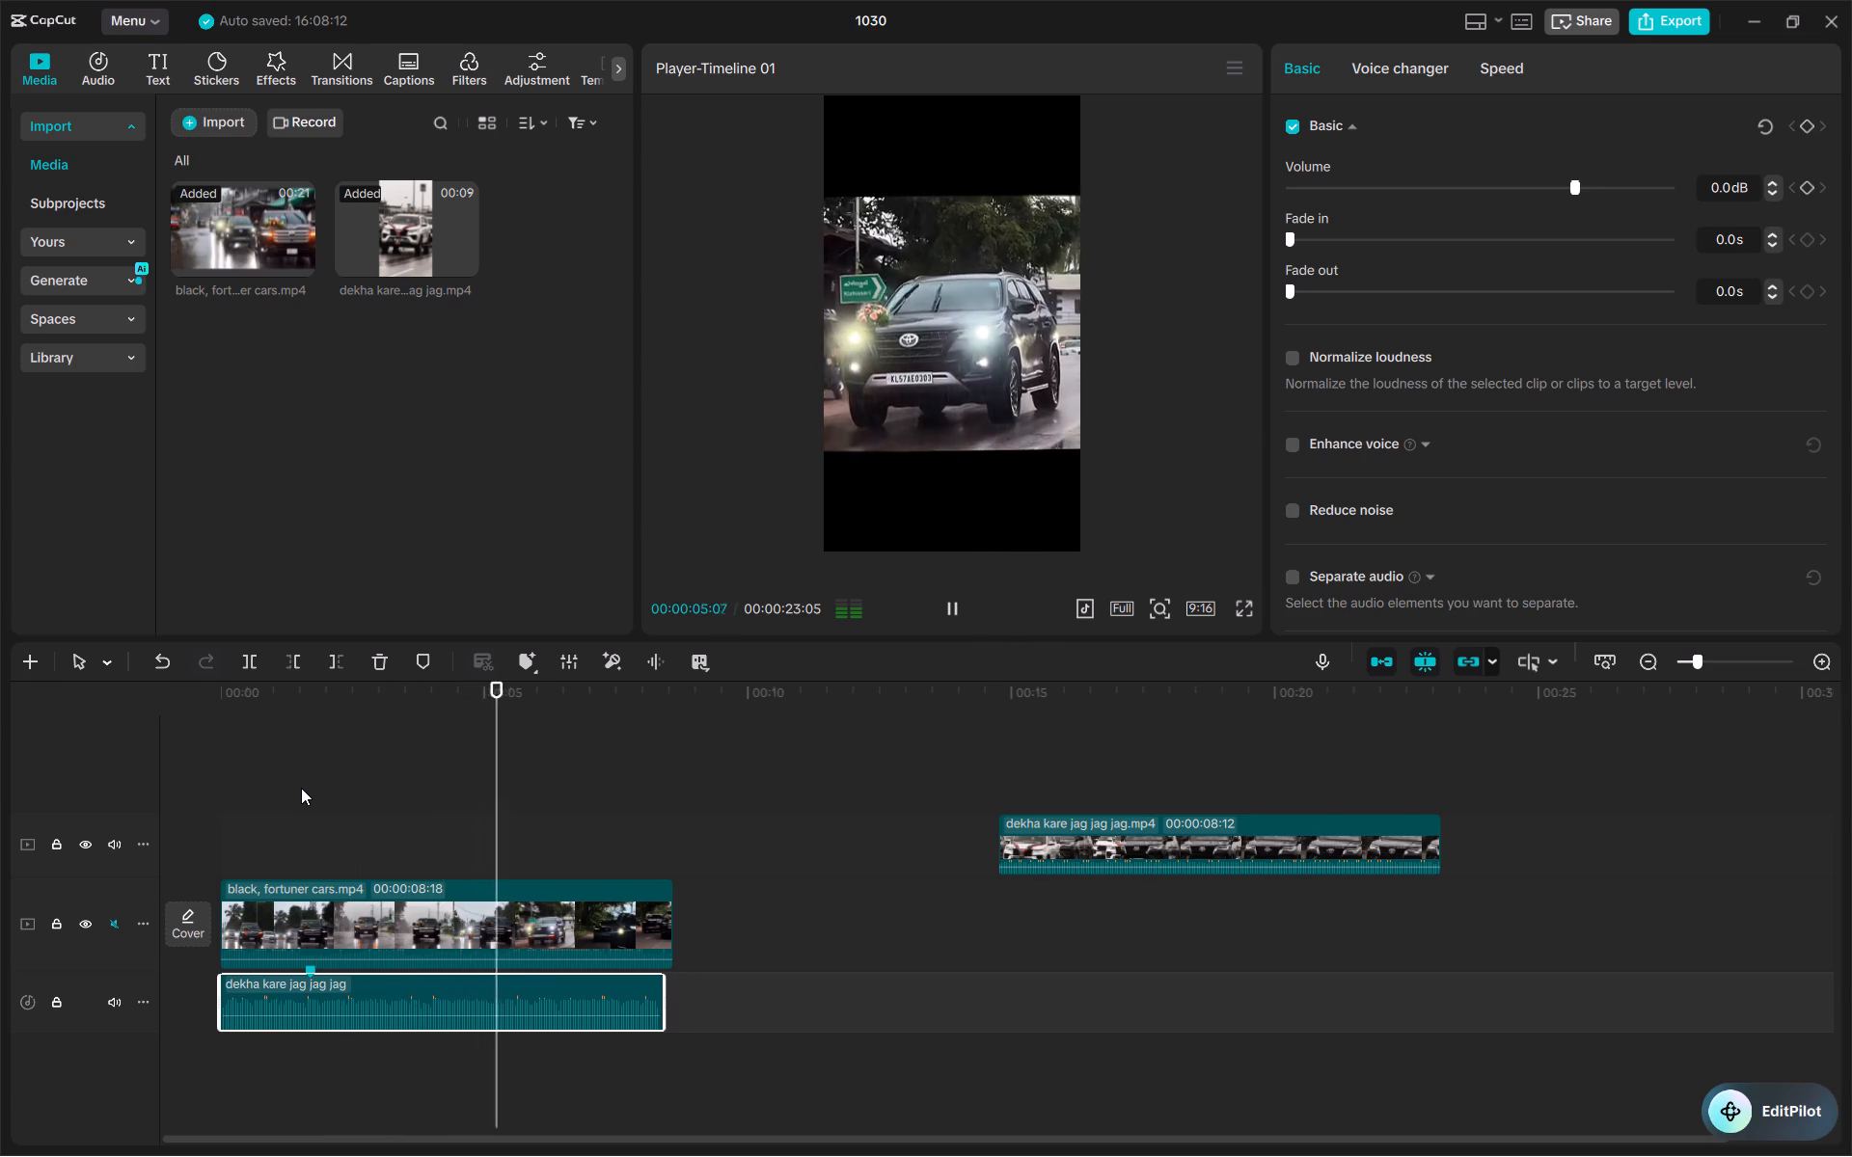
key("space")
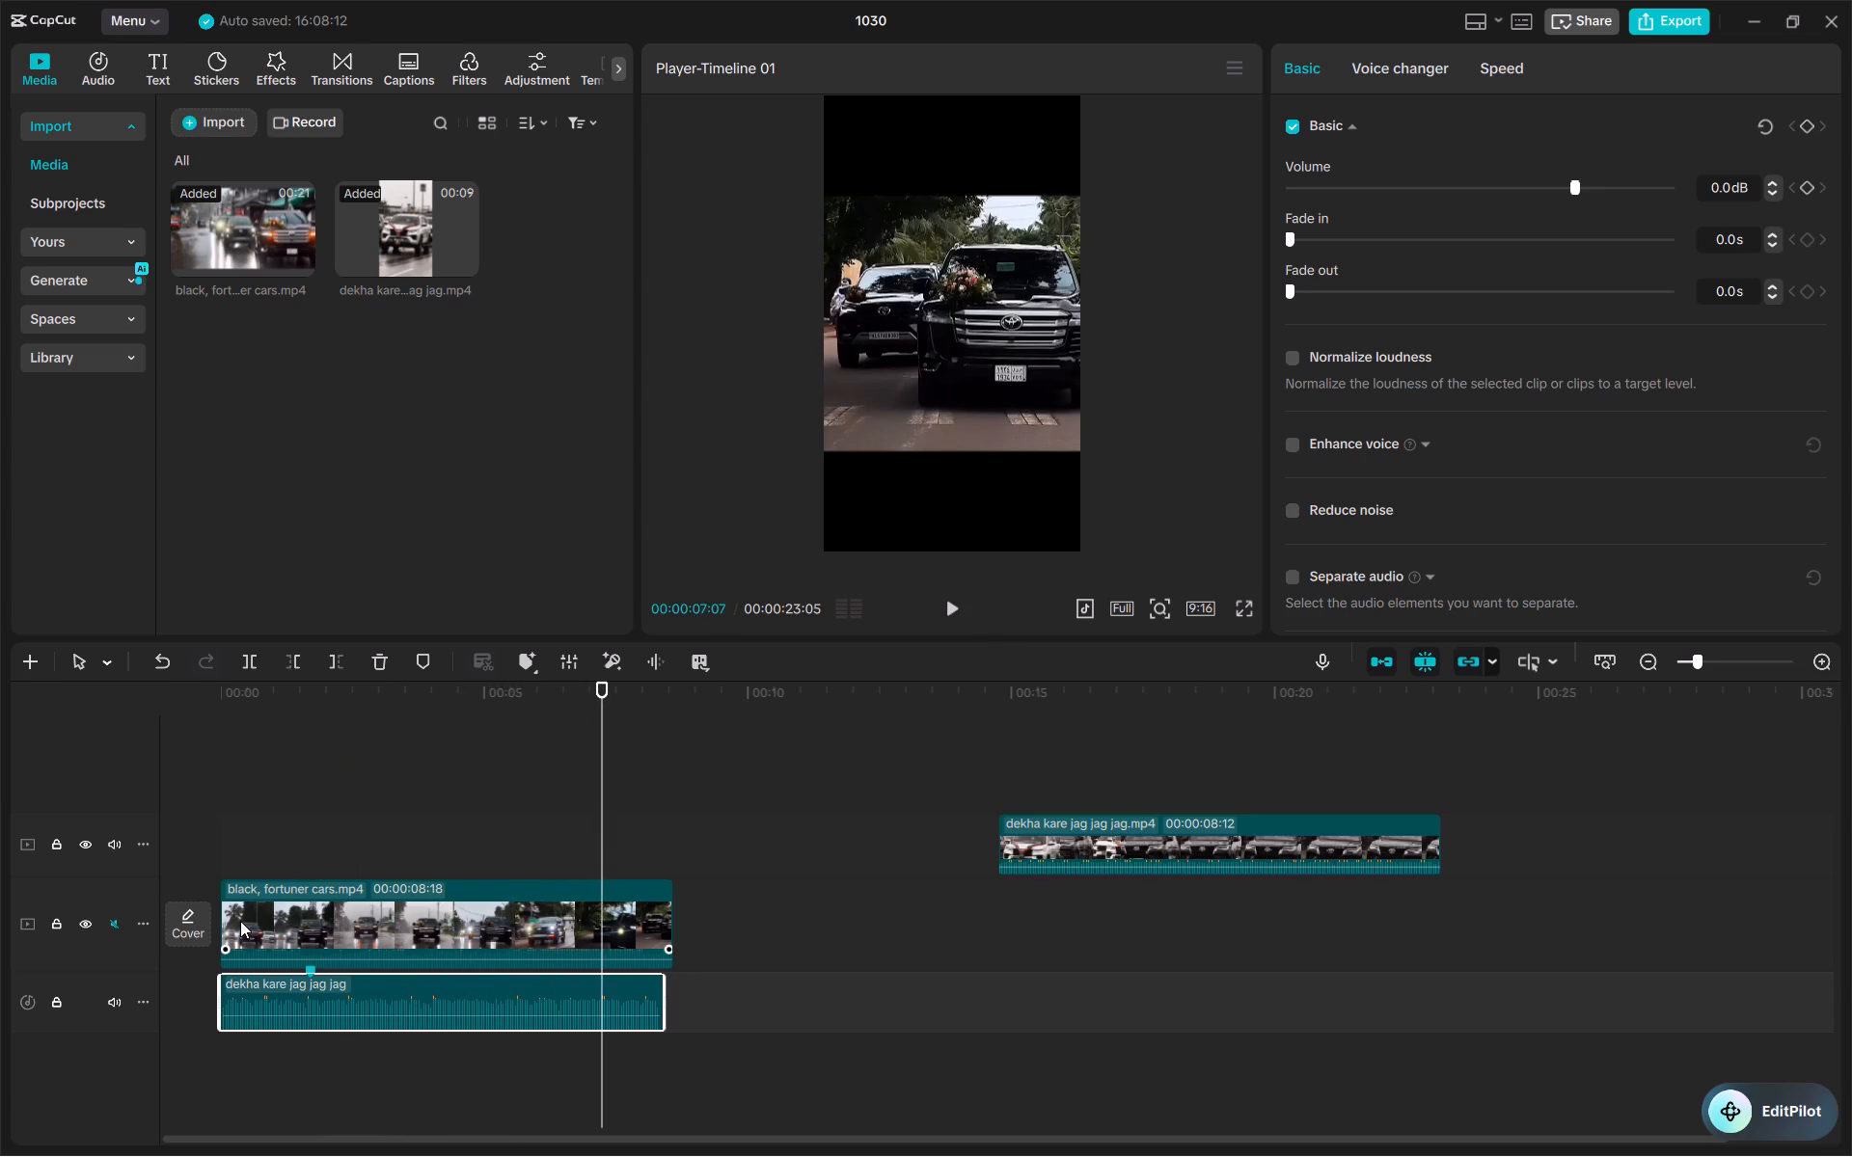
left_click(231, 695)
key("space")
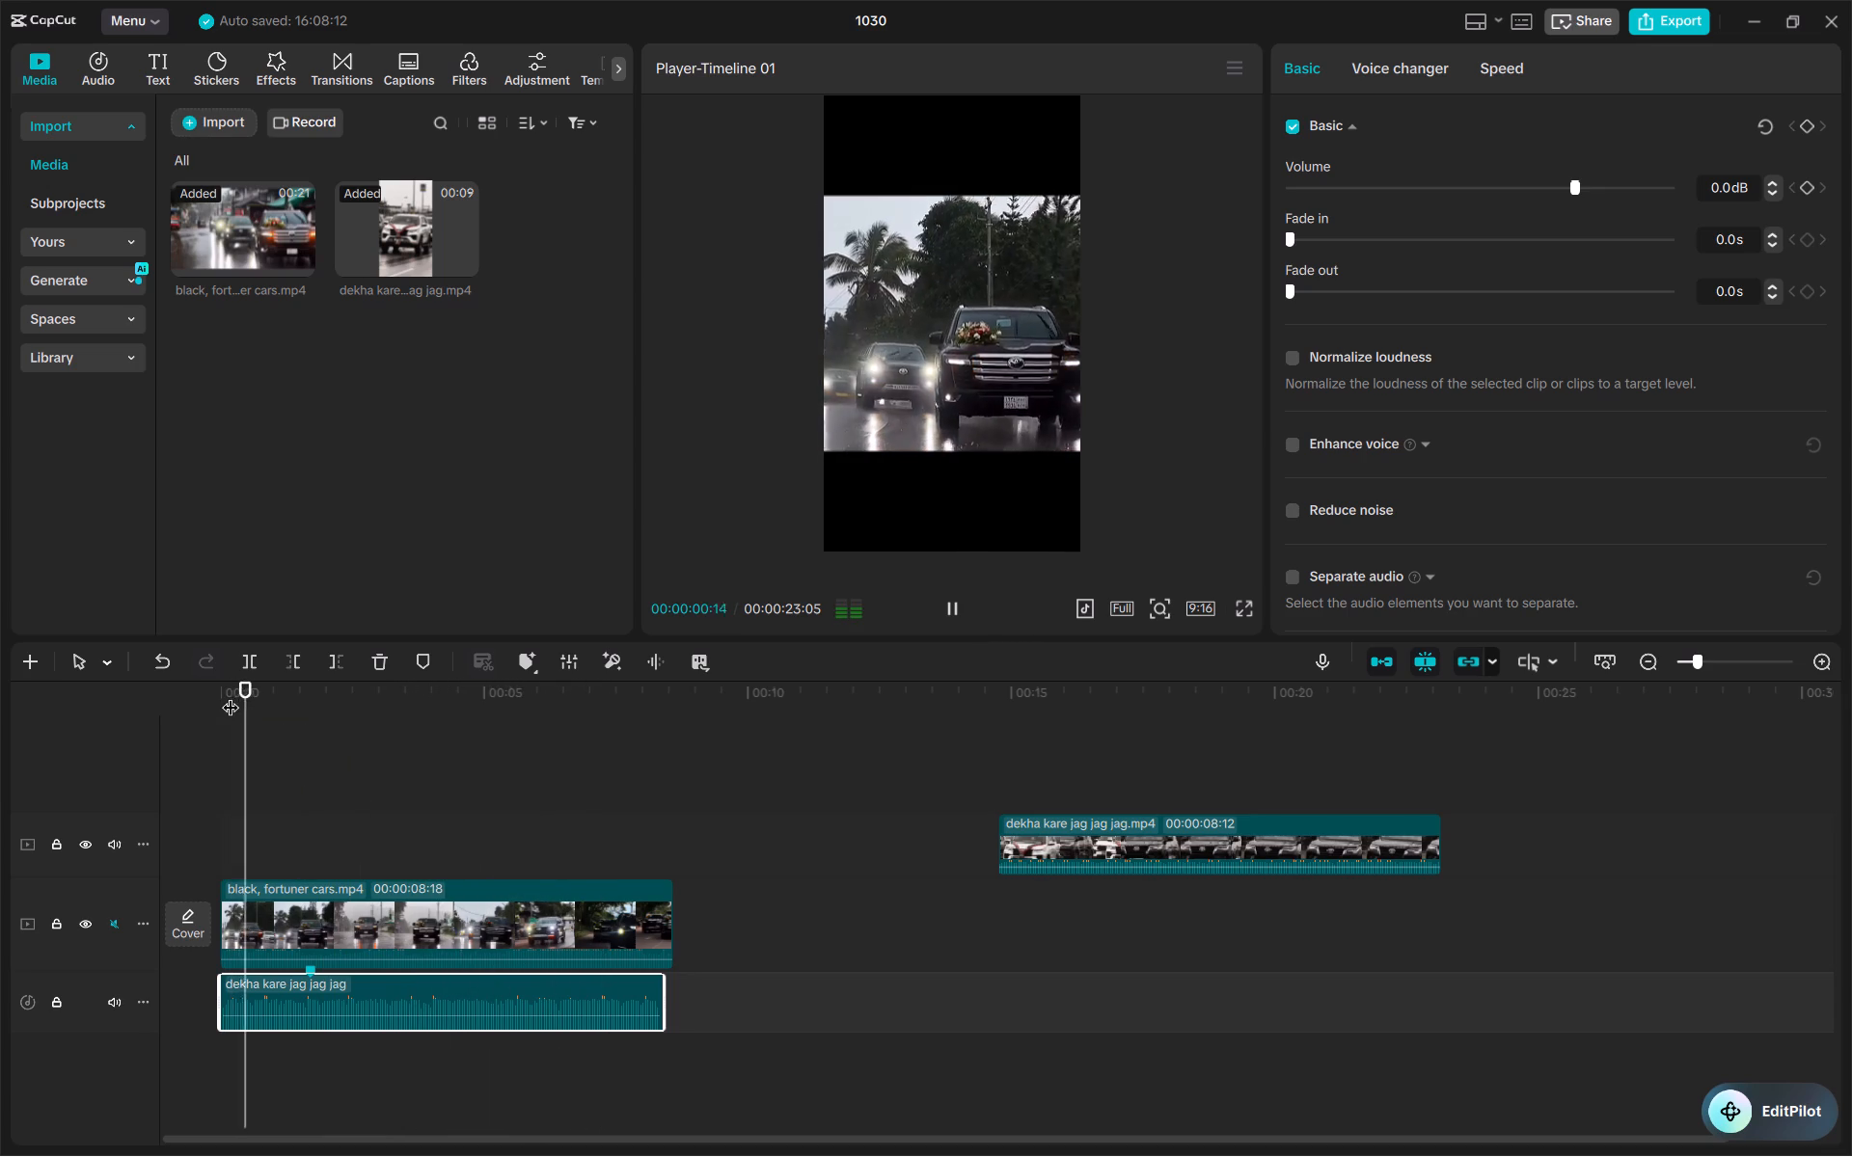
key("space")
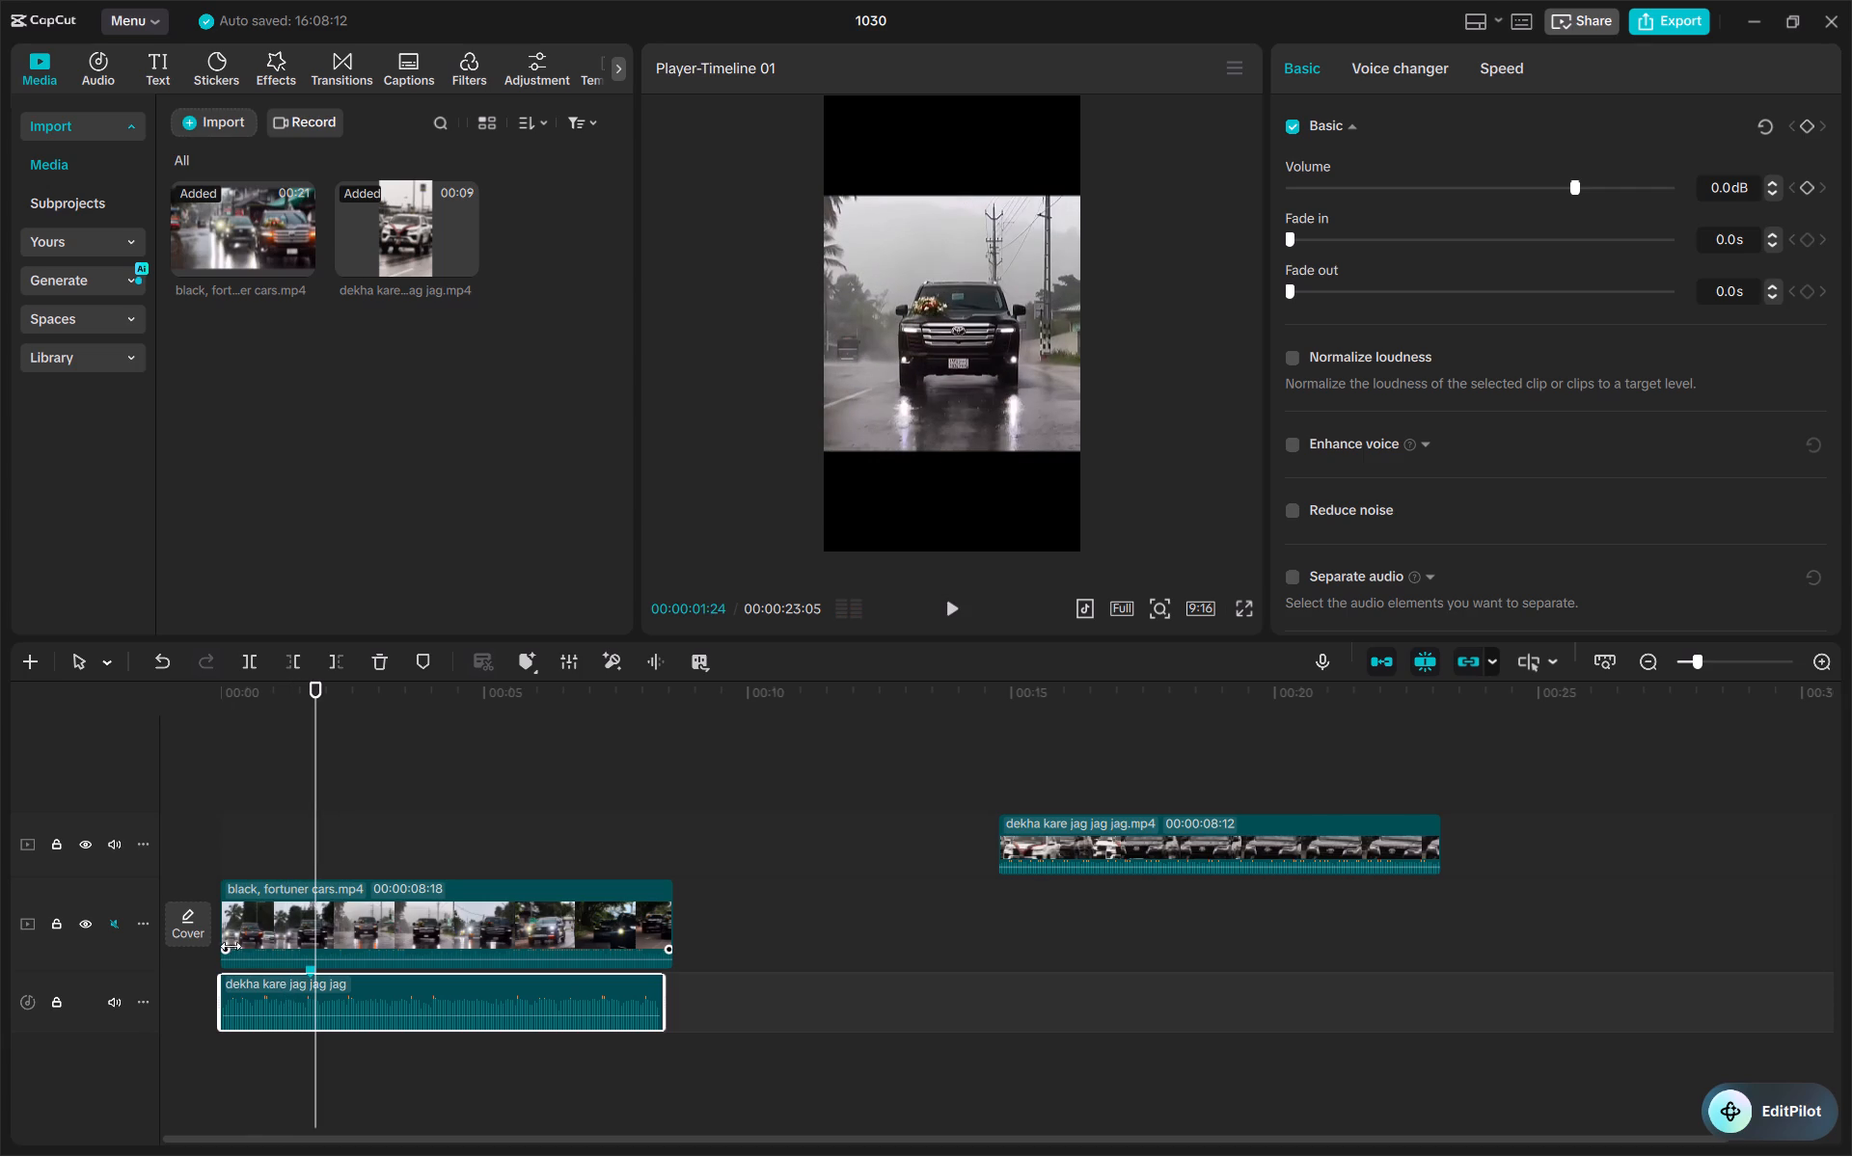
Trim more off the start of the "black, fortuner cars" clip, leaving a duration of 00:00:06:27.
left_click_drag(221, 926, 286, 934)
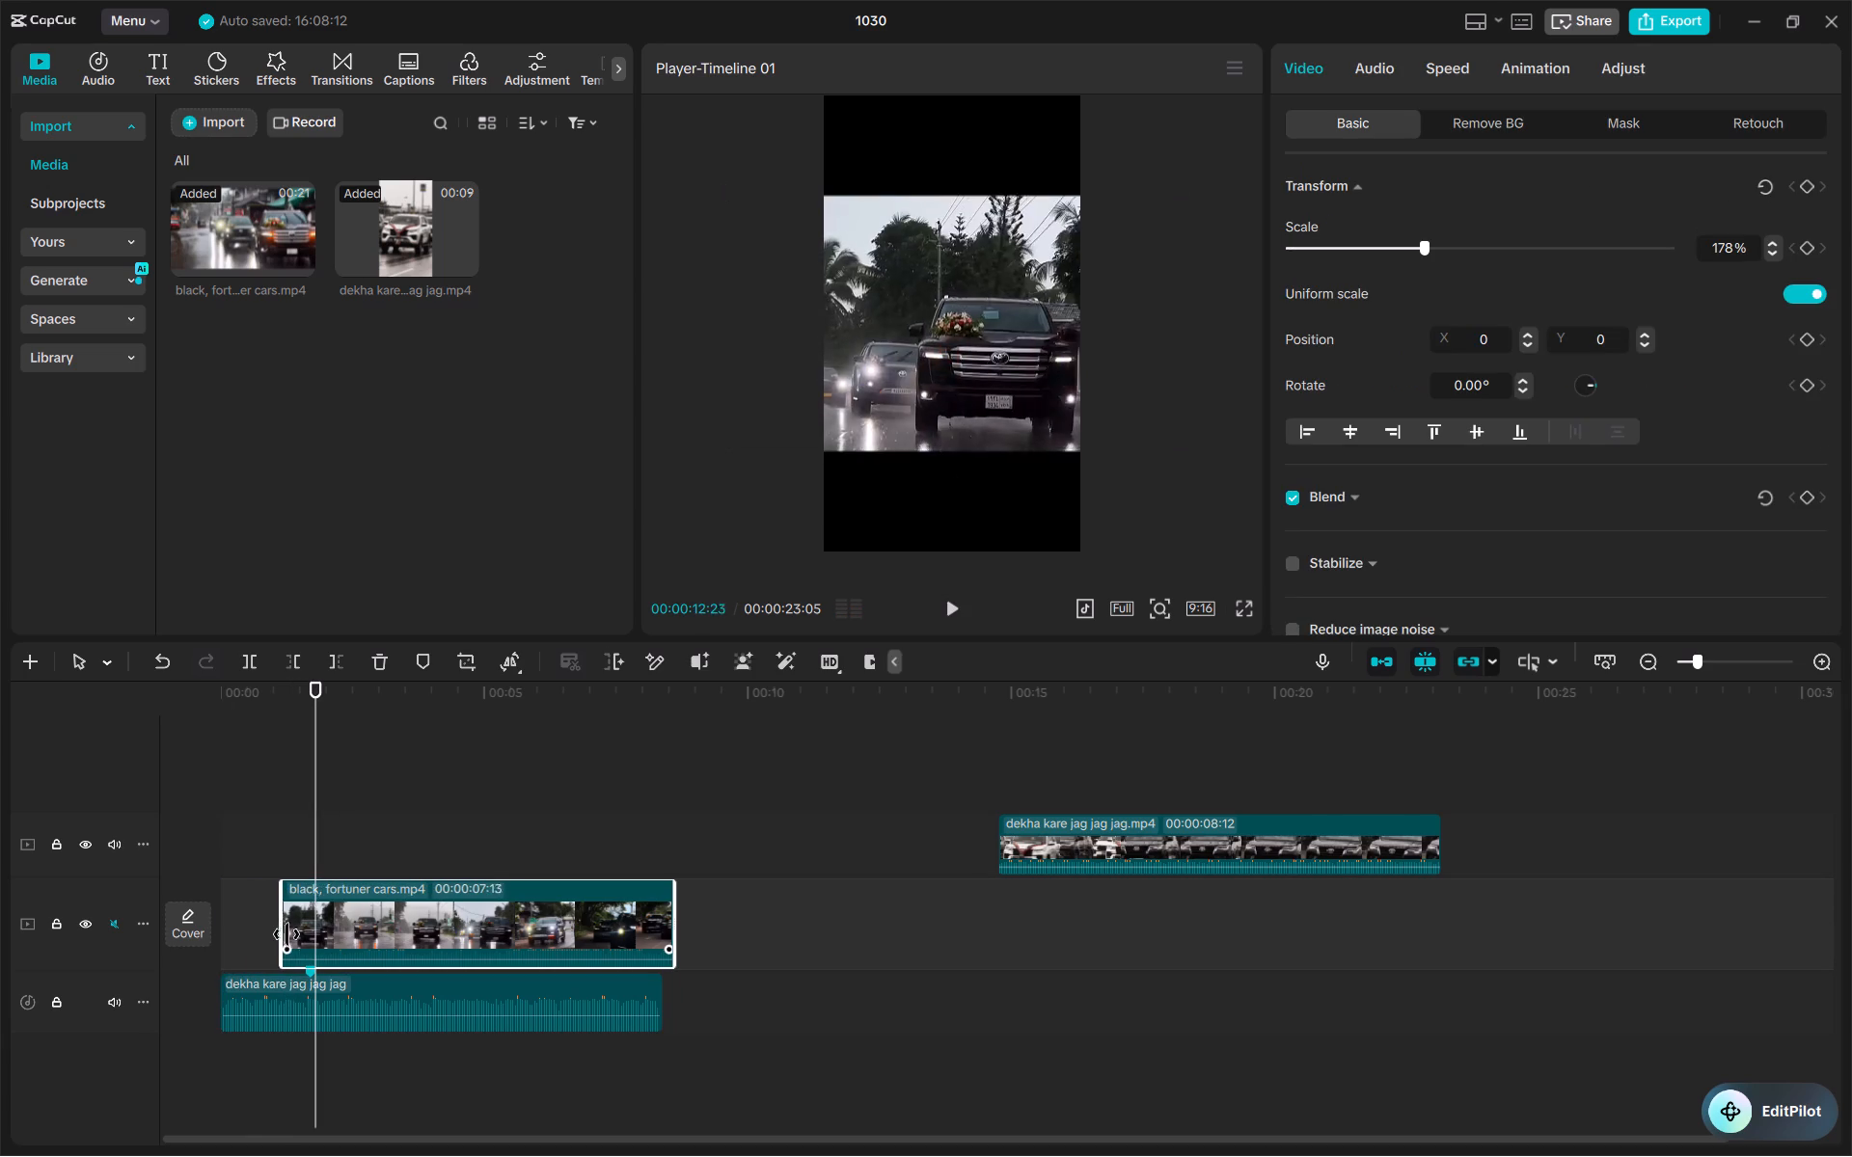
left_click_drag(286, 934, 303, 941)
Play the opening from the timeline start to check the trimmed car footage against the beat marker.
left_click_drag(313, 782, 211, 771)
key("space")
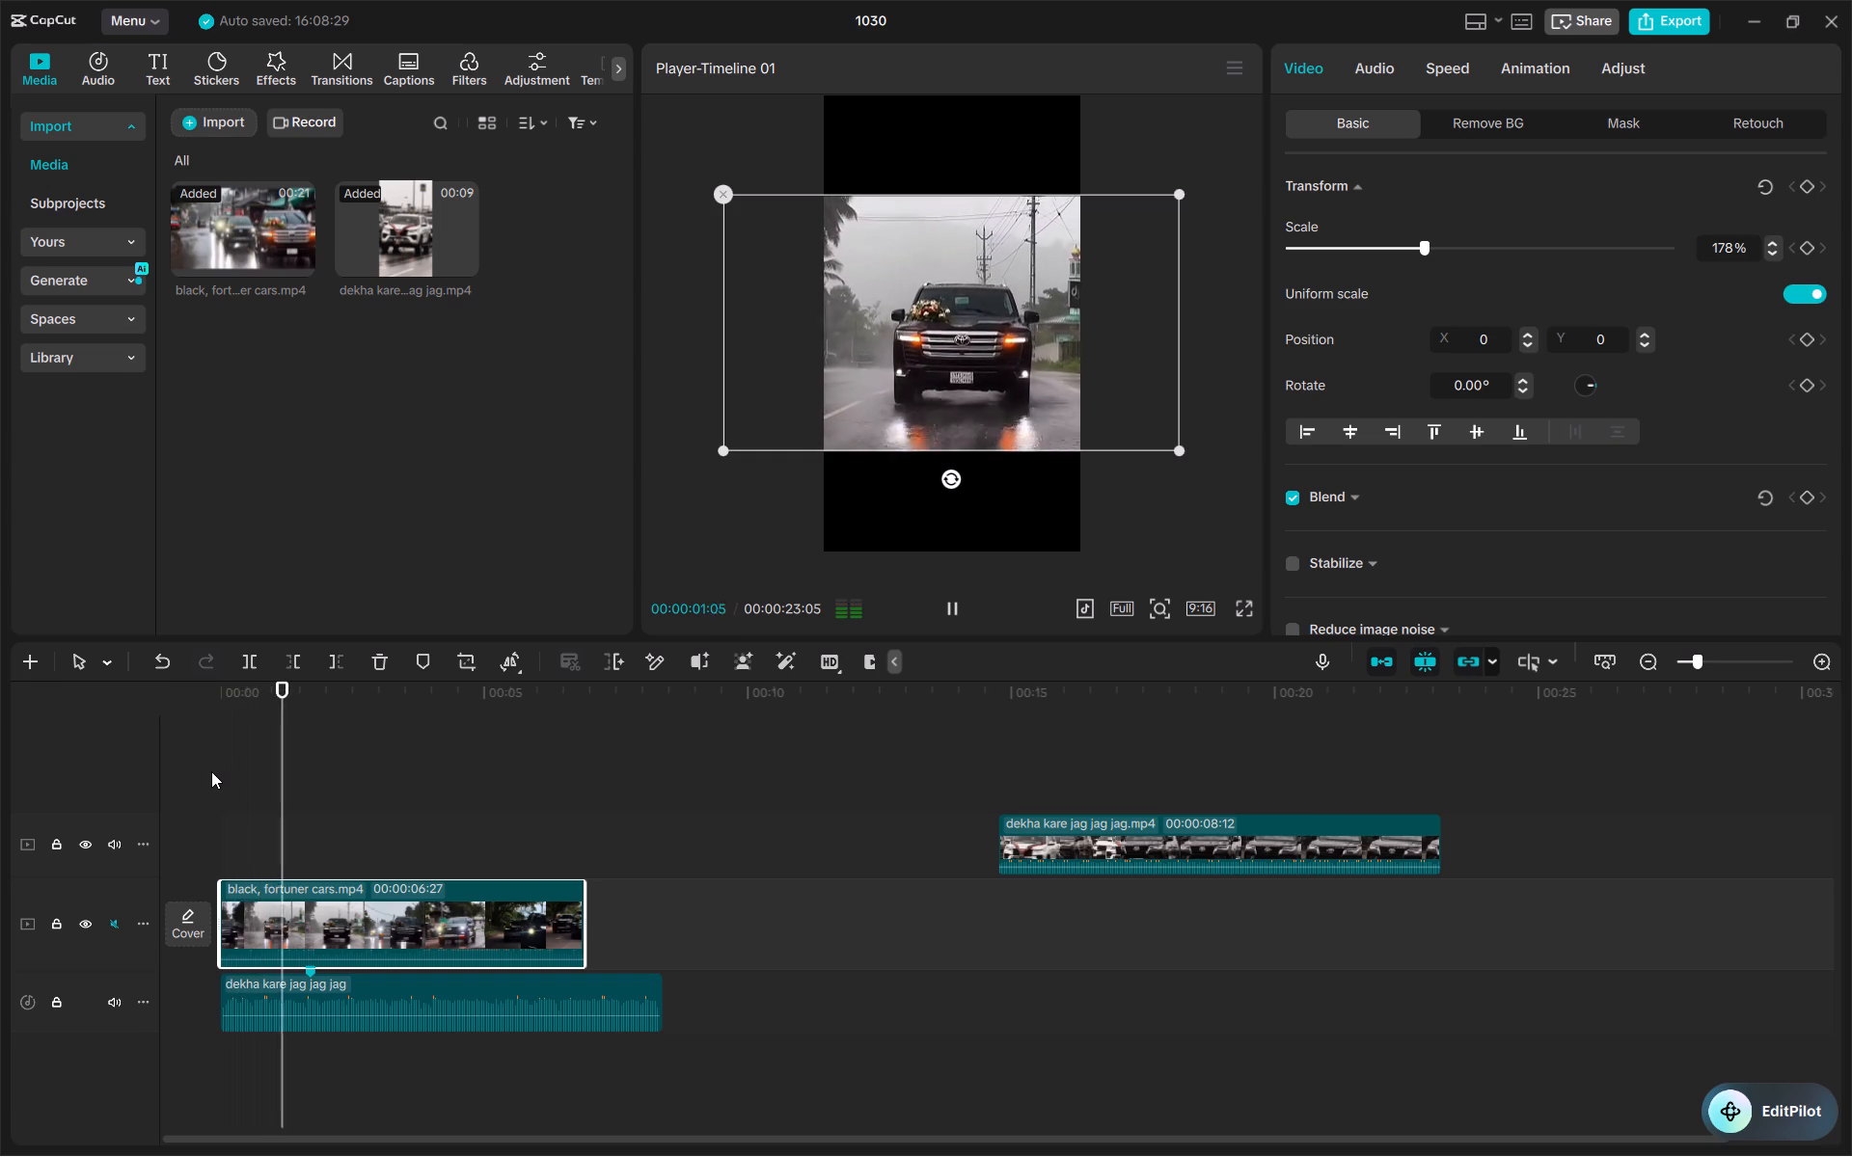
key("space")
key("space")
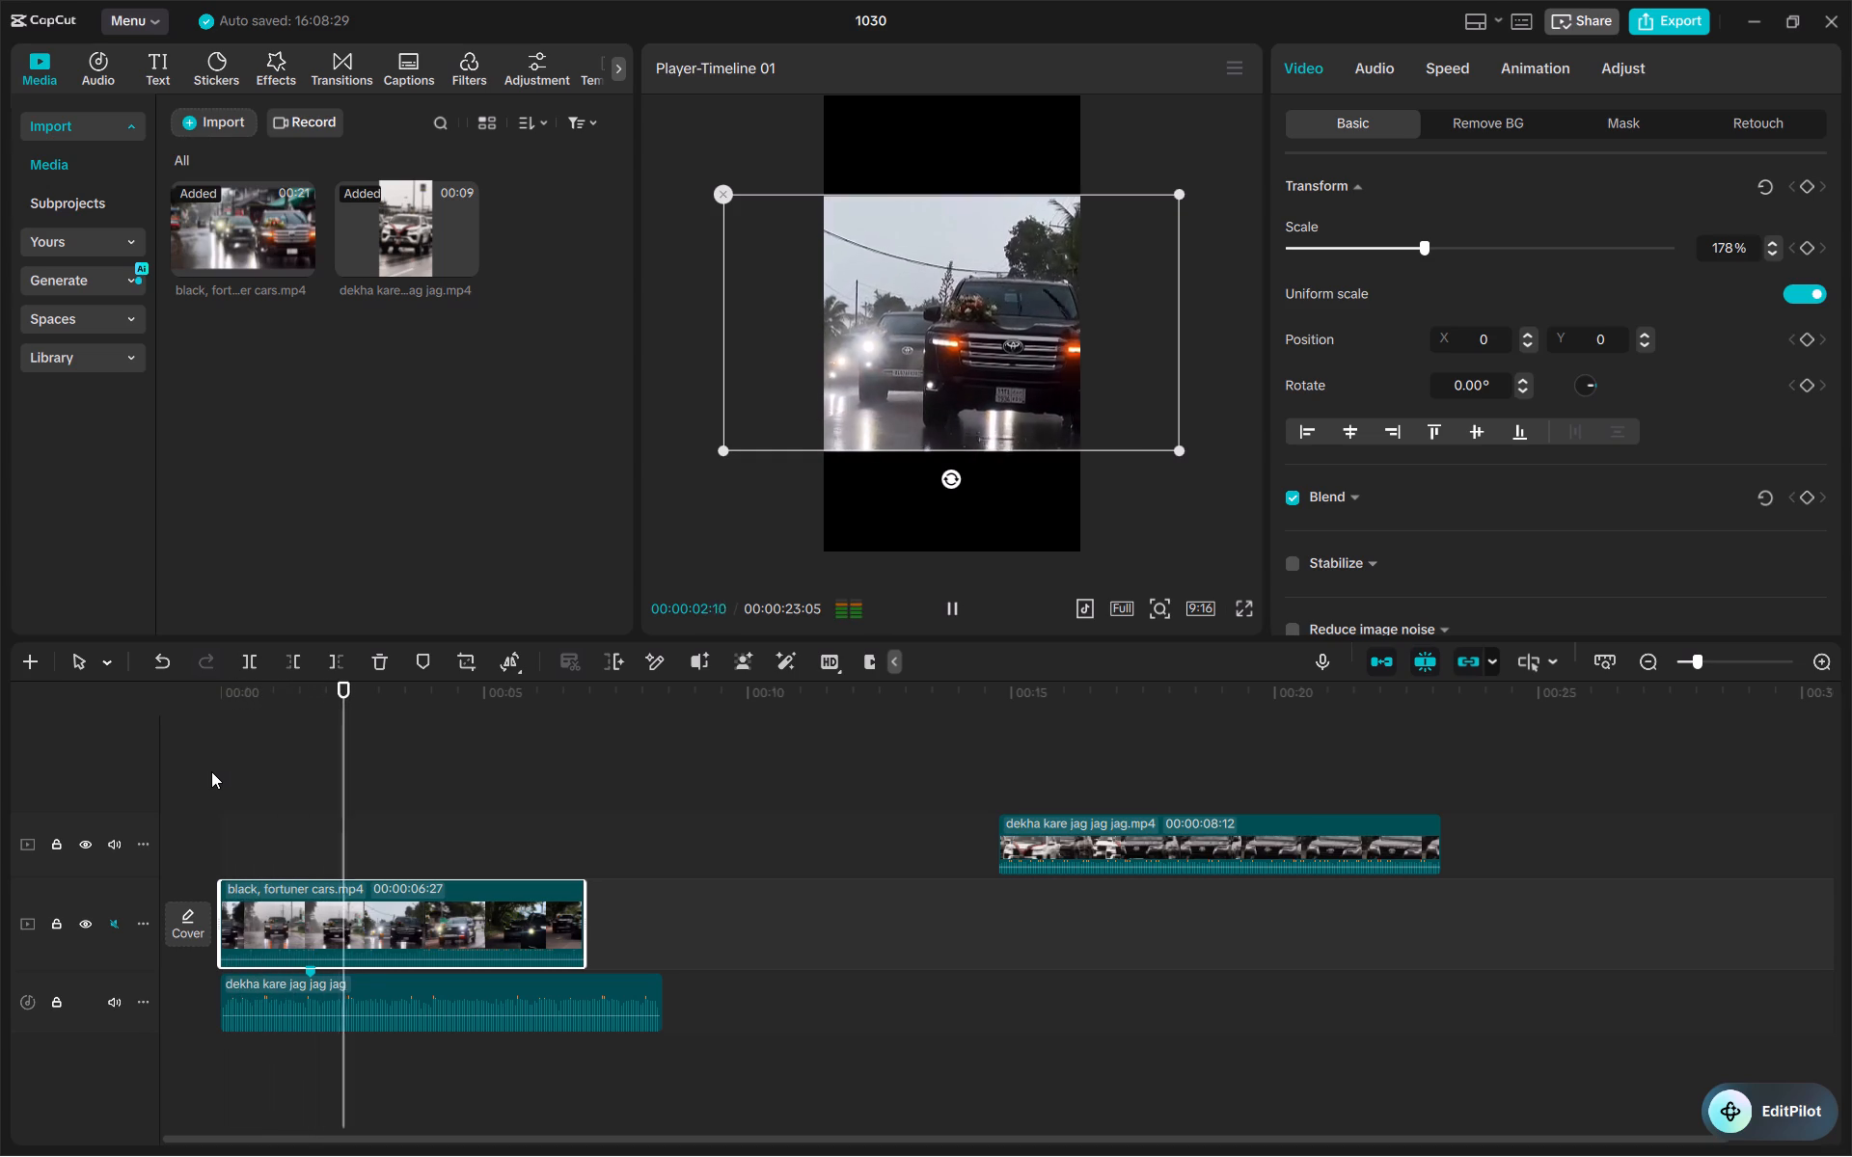
key("space")
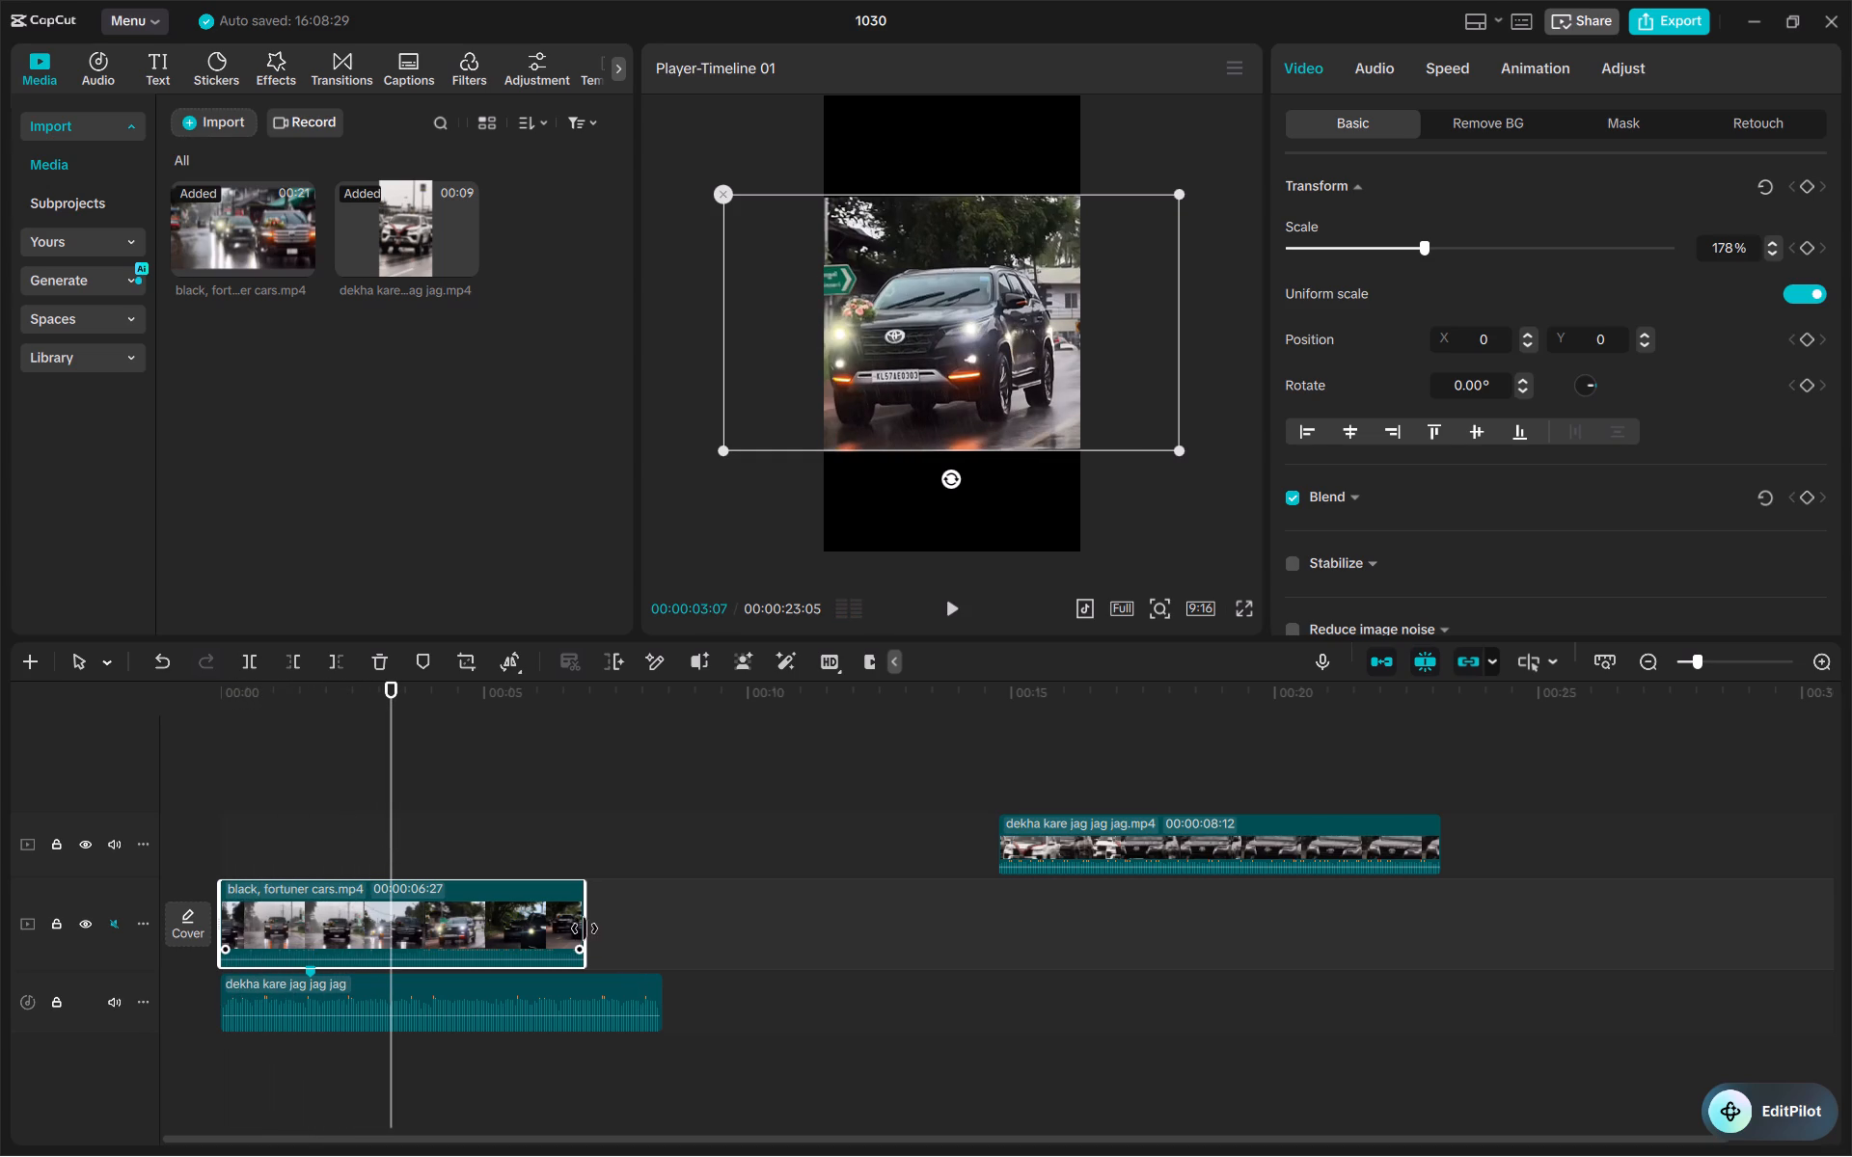
Trim the end of the "black, fortuner cars" clip back to the beat marker at 00:00:01:21.
left_click_drag(586, 928, 314, 915)
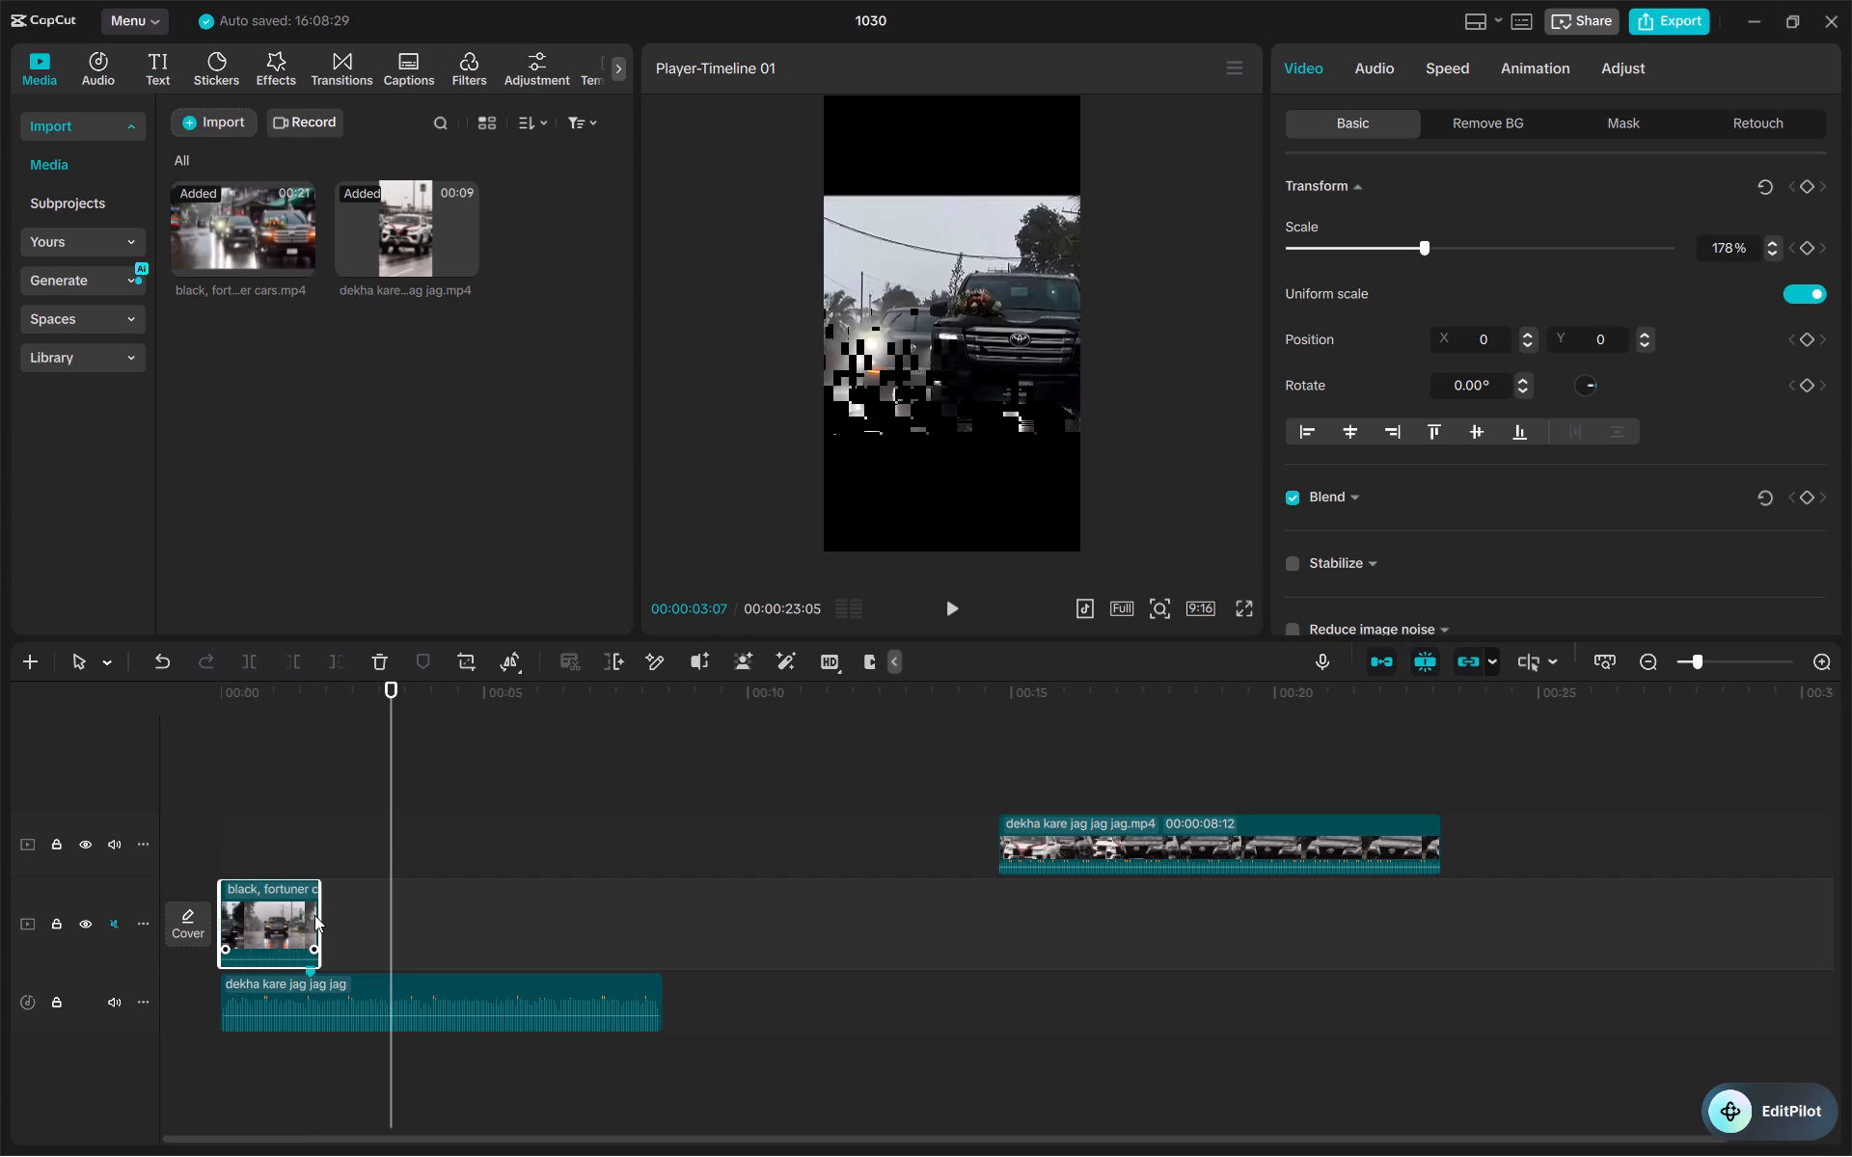
left_click(314, 915)
left_click_drag(321, 921, 312, 921)
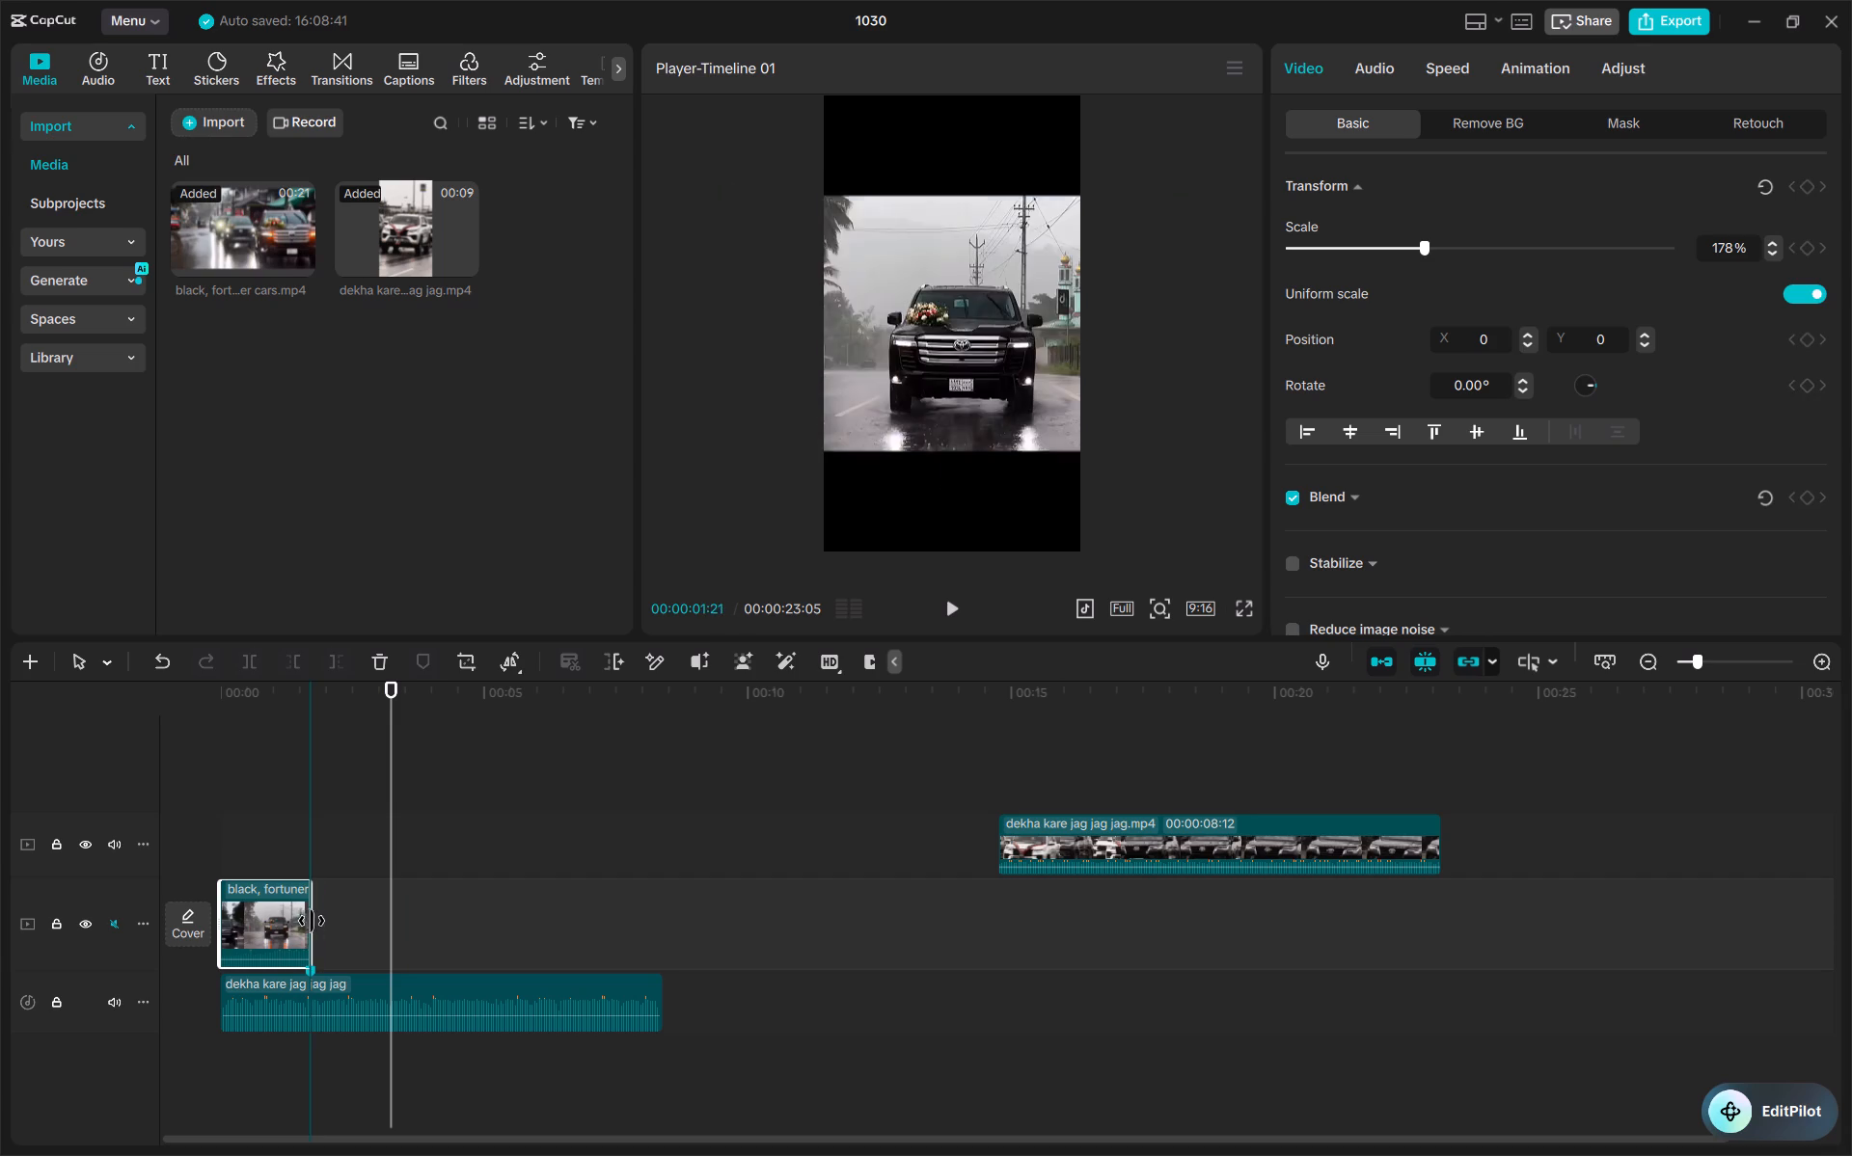
left_click_drag(312, 921, 309, 921)
Add the full "black, fortuner cars" footage to the main track directly after the trimmed opening clip.
left_click_drag(248, 217, 572, 892)
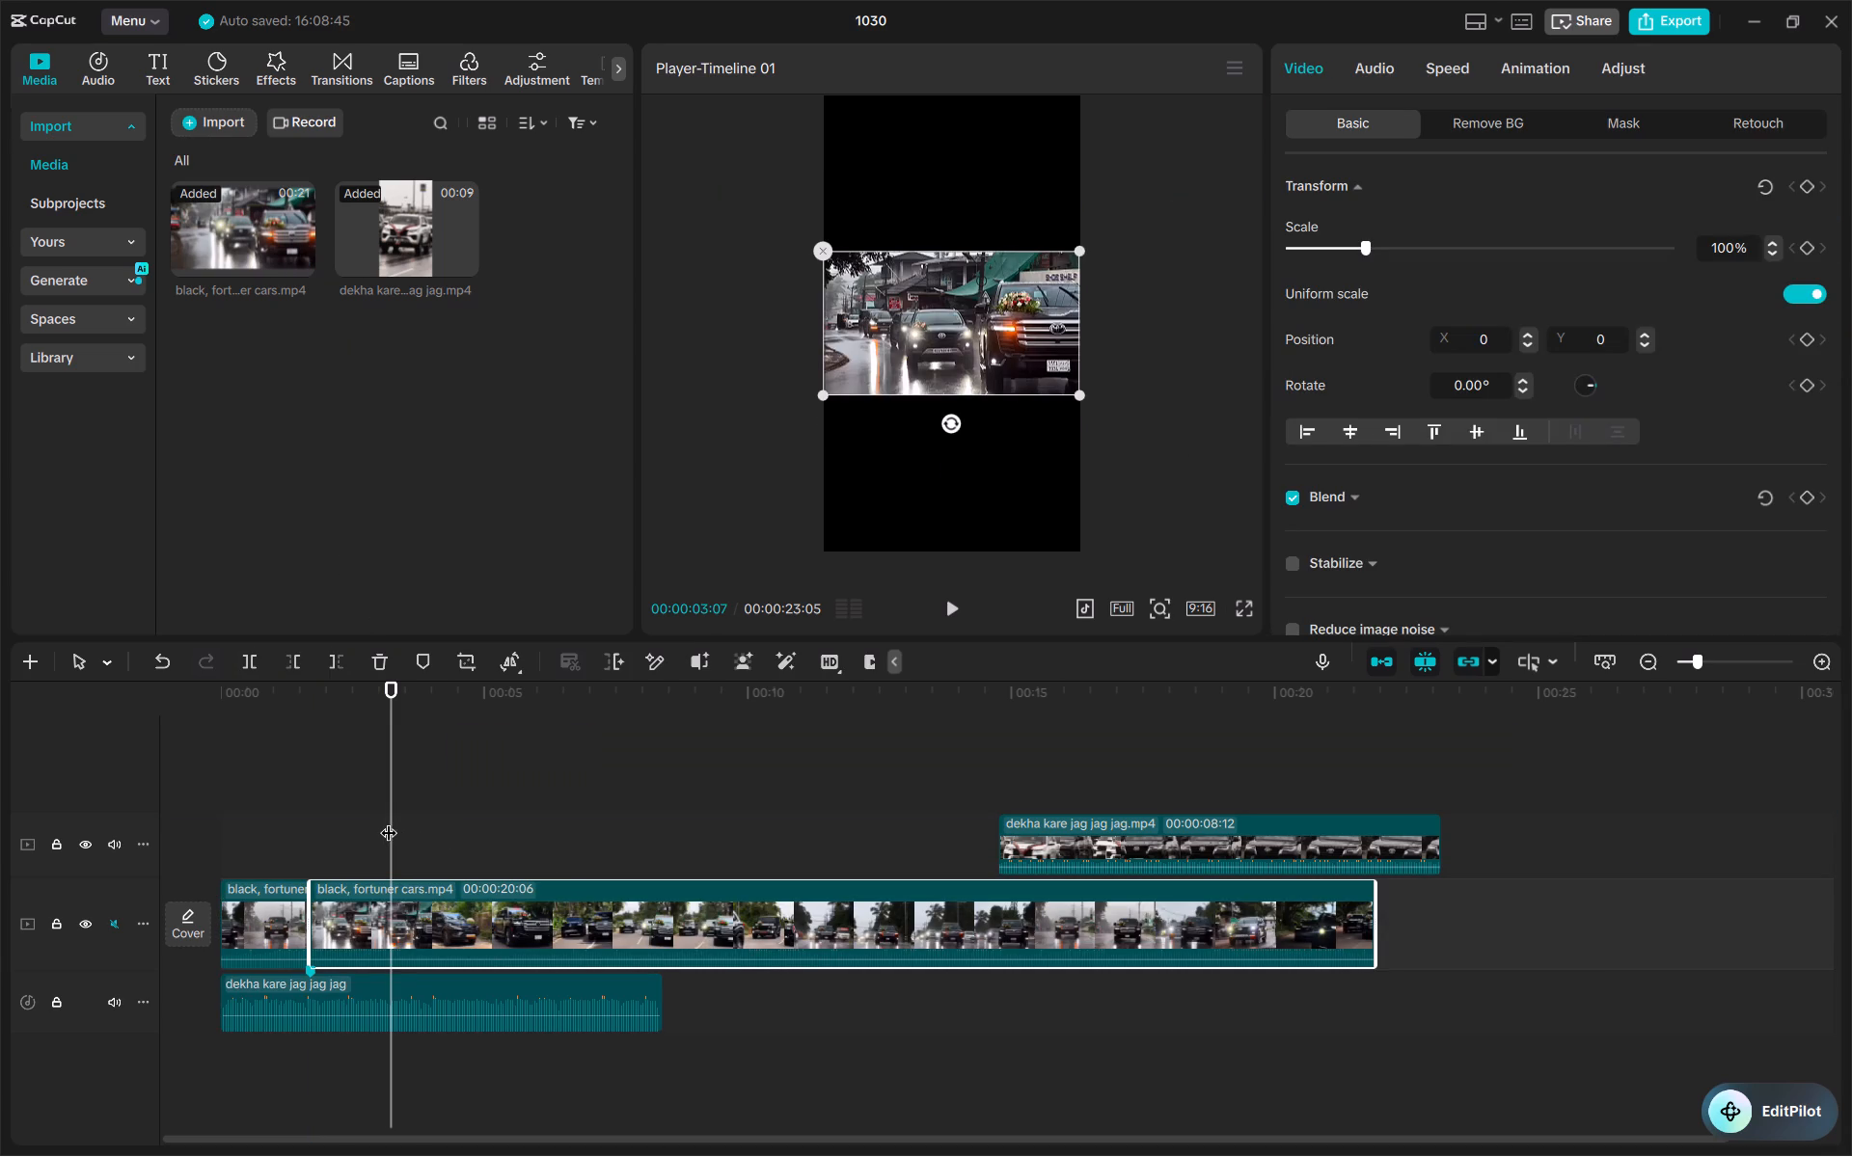
Skim the added footage and move the "dekha kare jag jag jag" video to the end of the main track.
left_click_drag(389, 821, 309, 869)
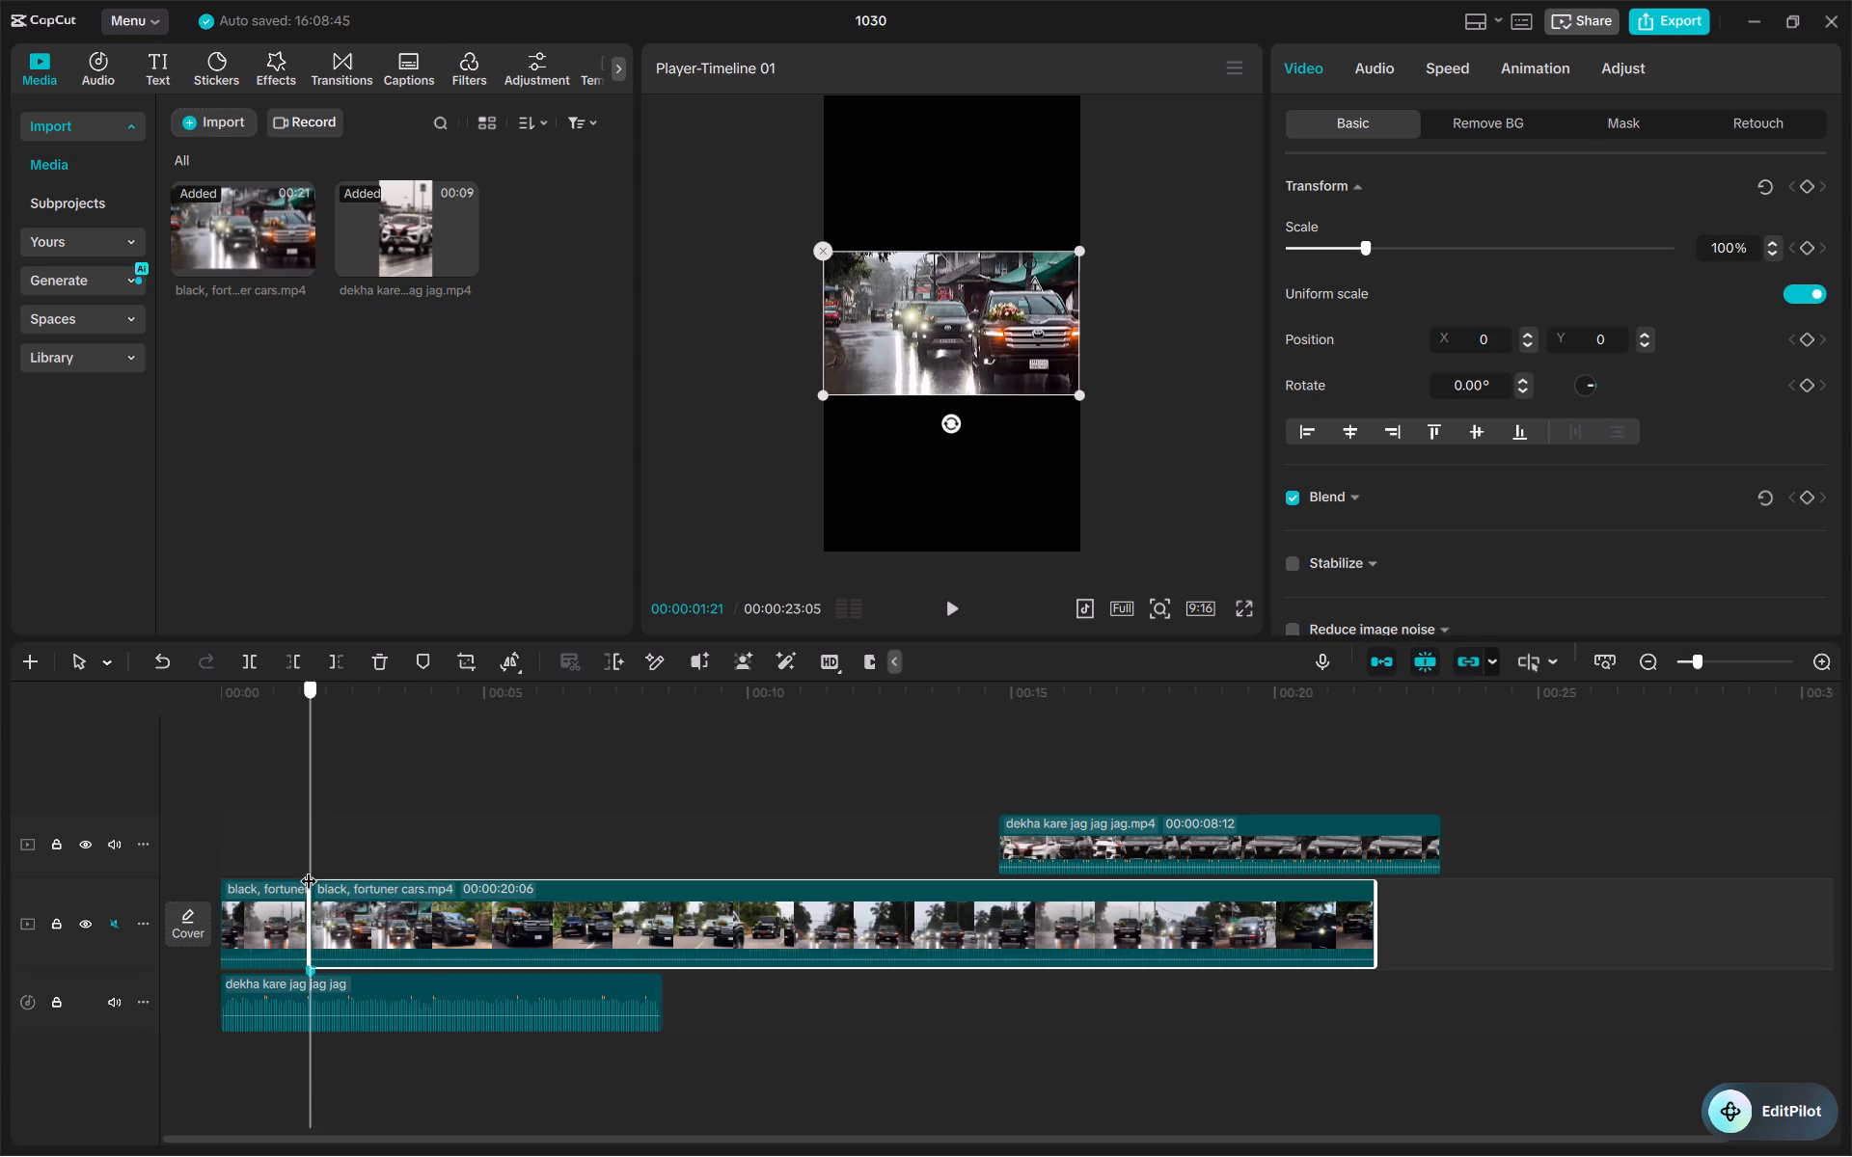
left_click_drag(309, 869, 595, 870)
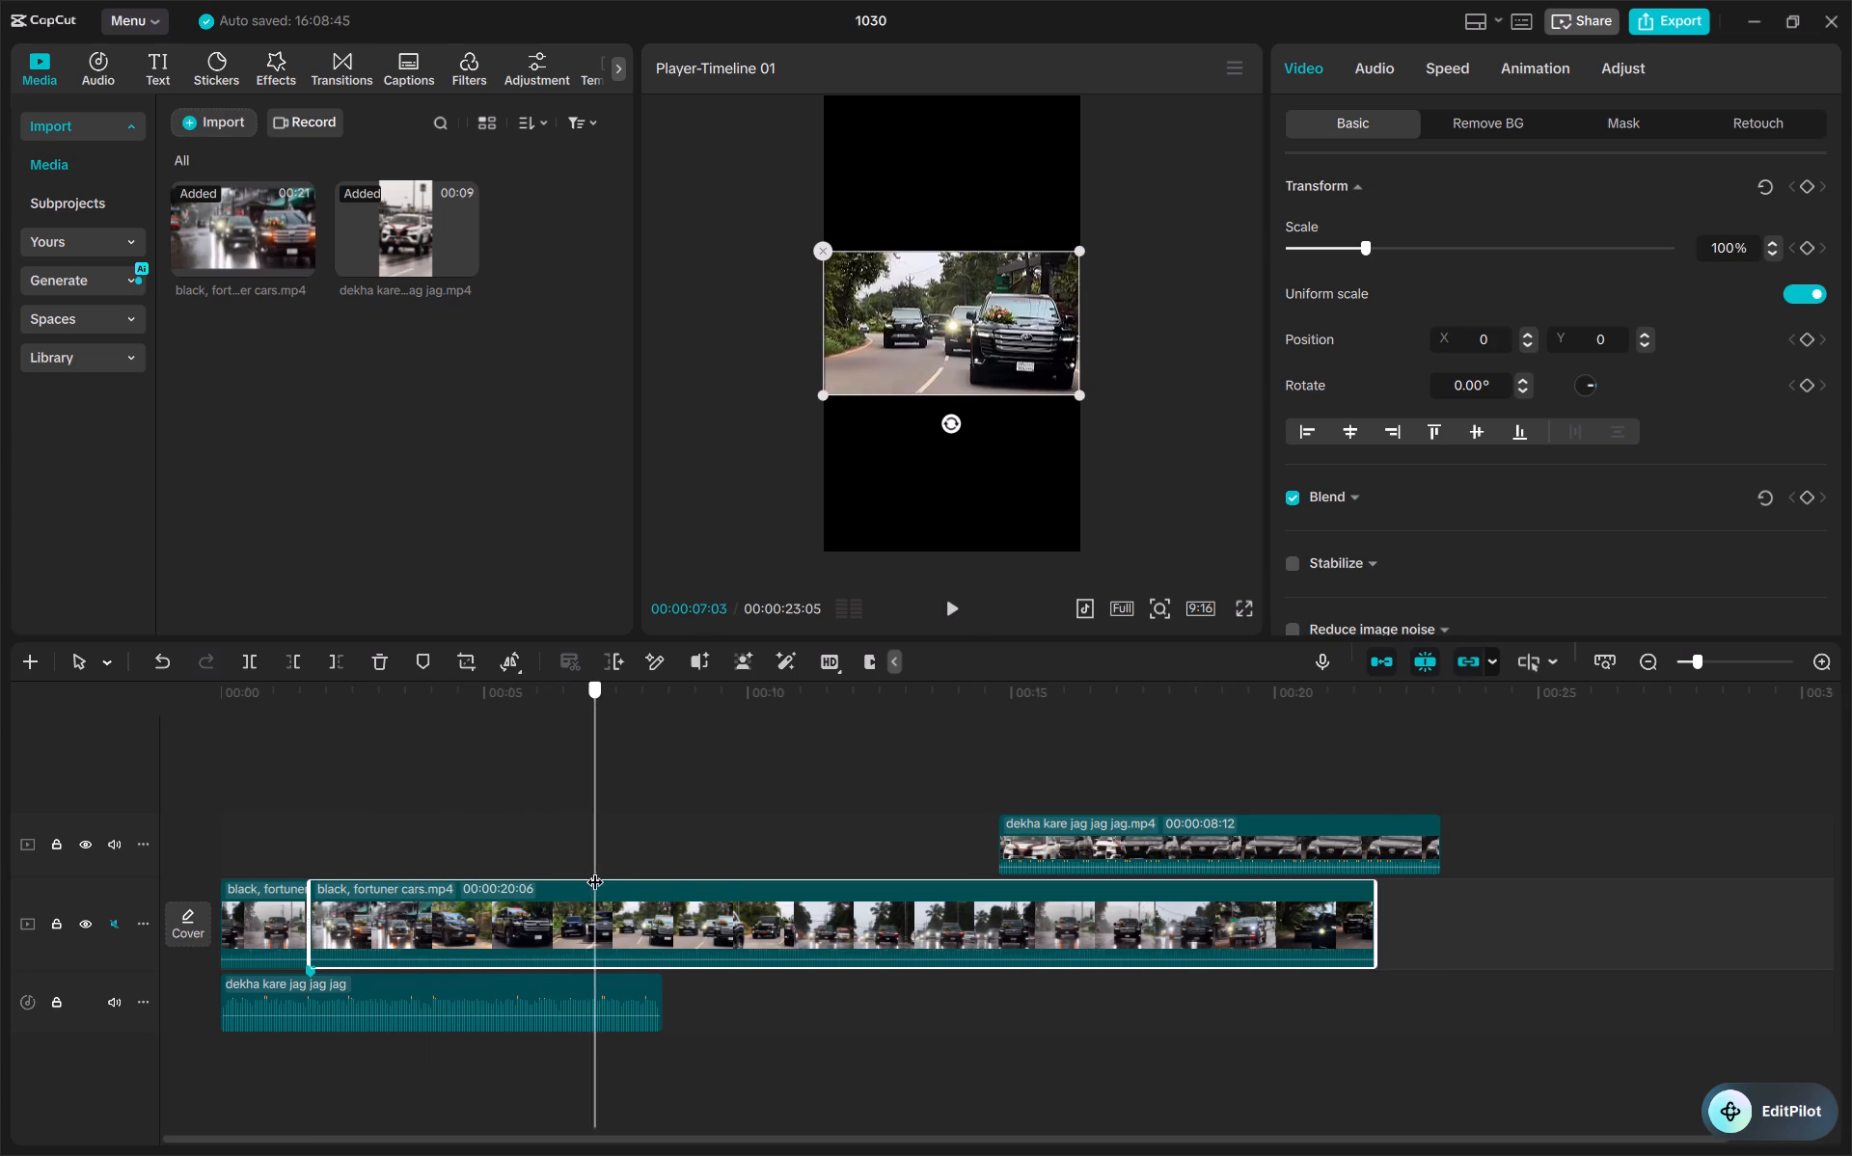
left_click_drag(595, 870, 932, 827)
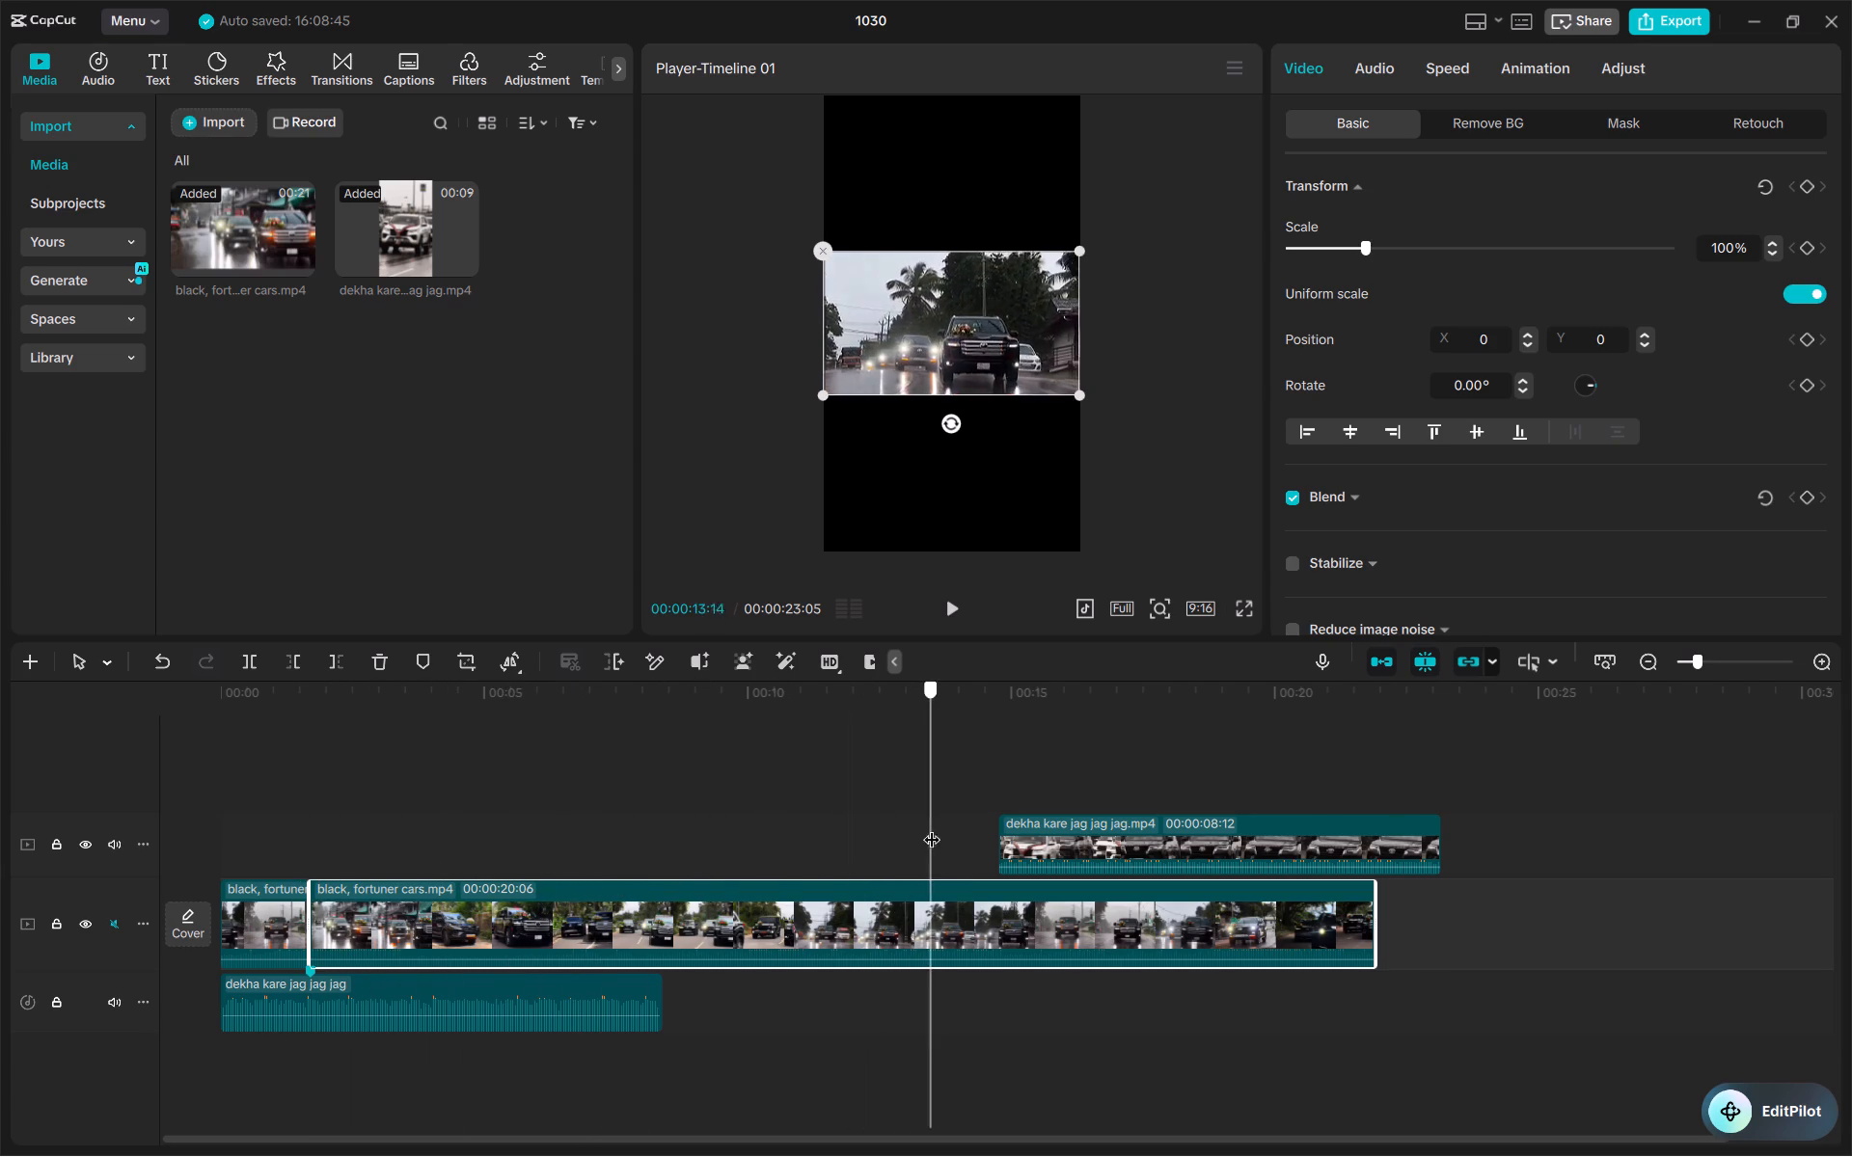
left_click_drag(932, 827, 884, 837)
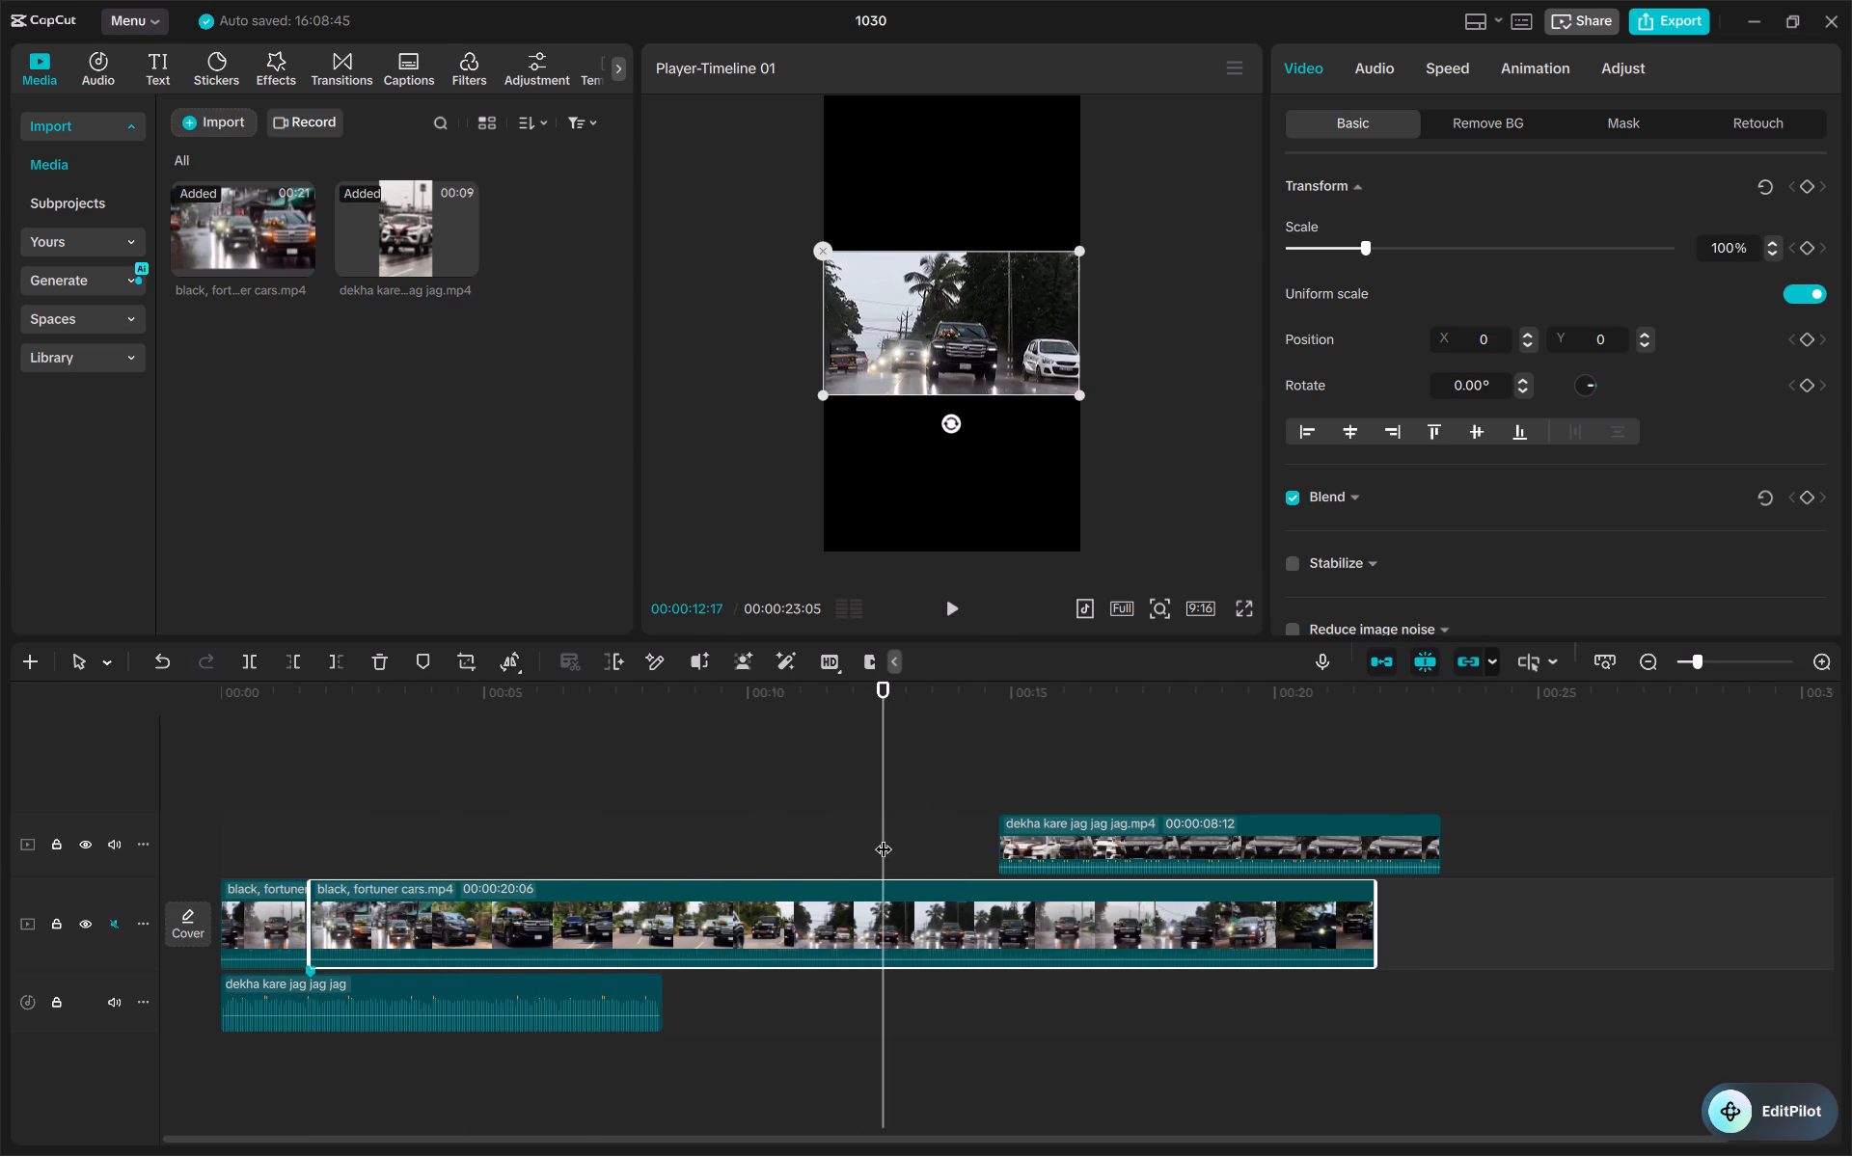
left_click_drag(884, 837, 1167, 904)
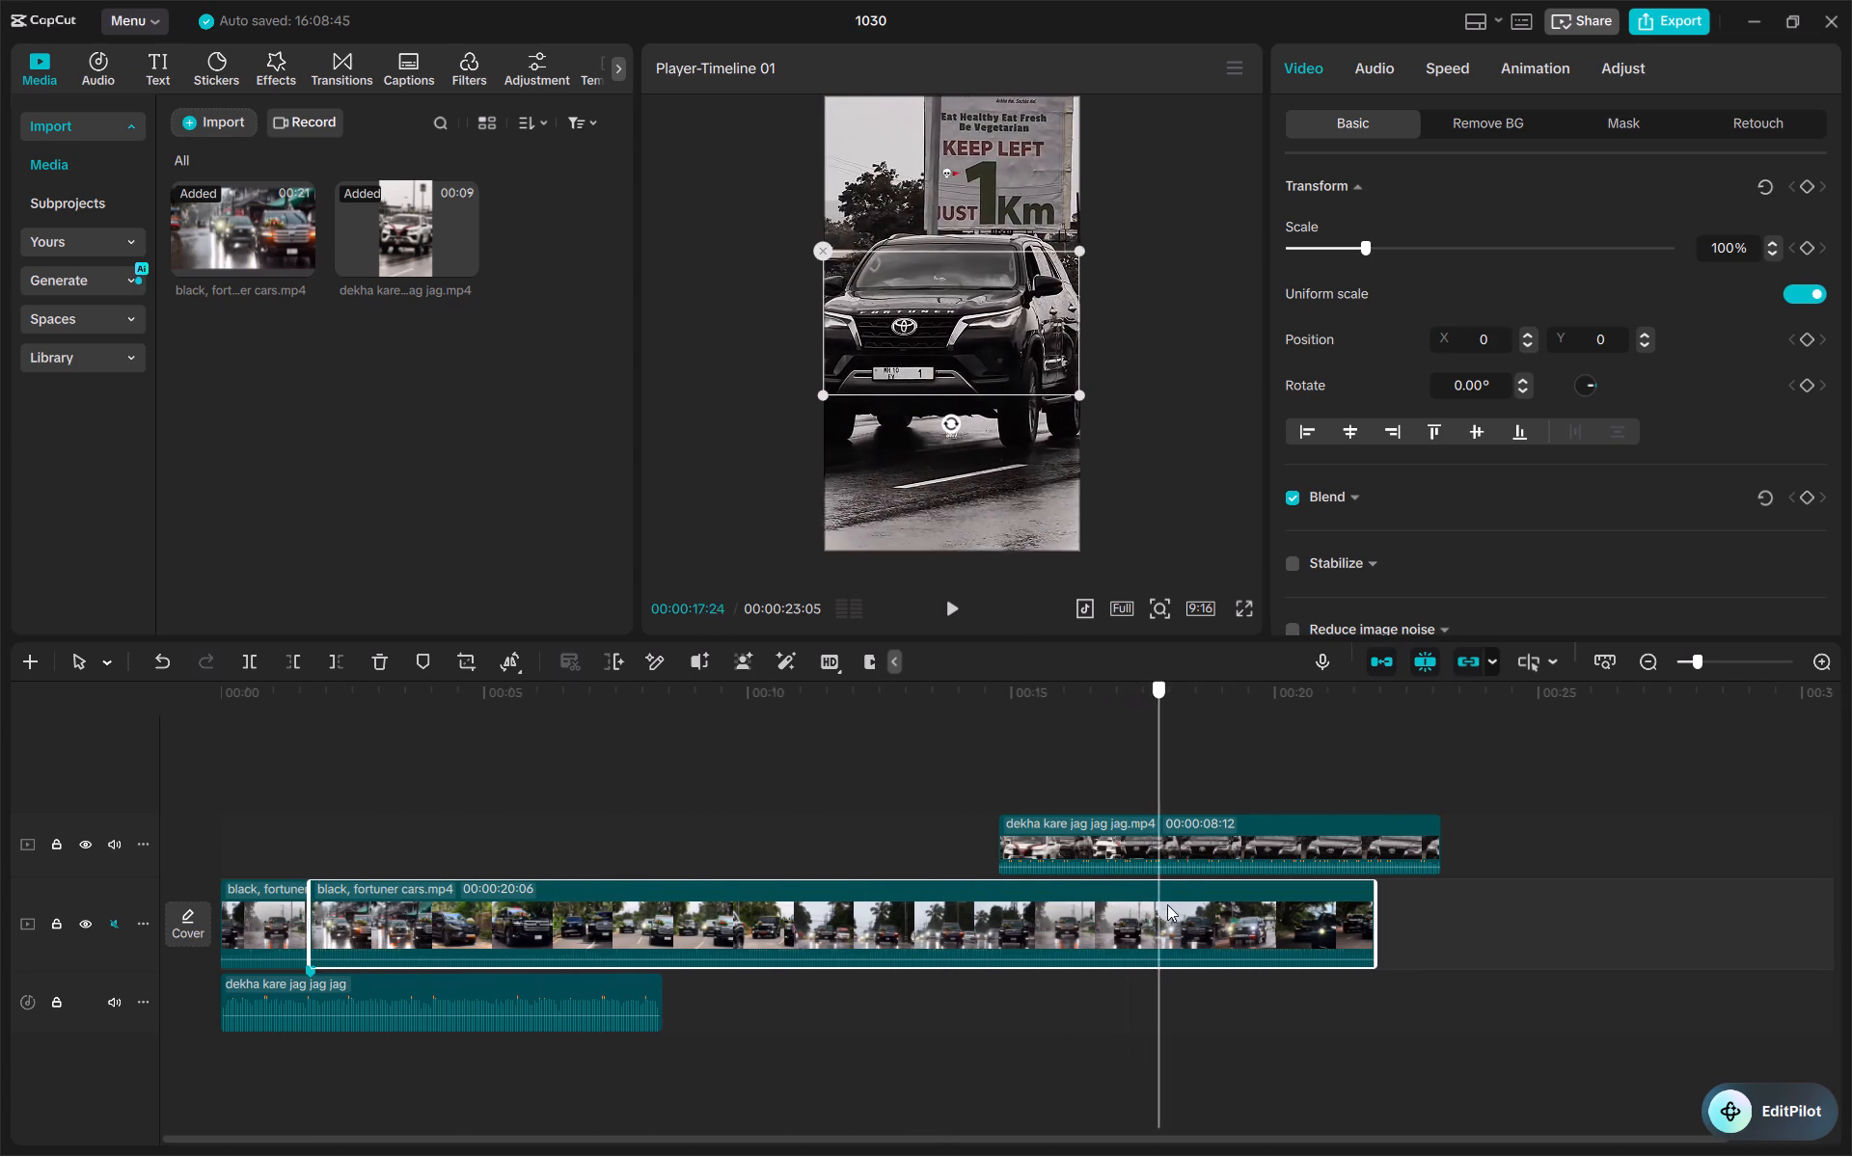
left_click_drag(1167, 904, 1042, 904)
left_click(1152, 859)
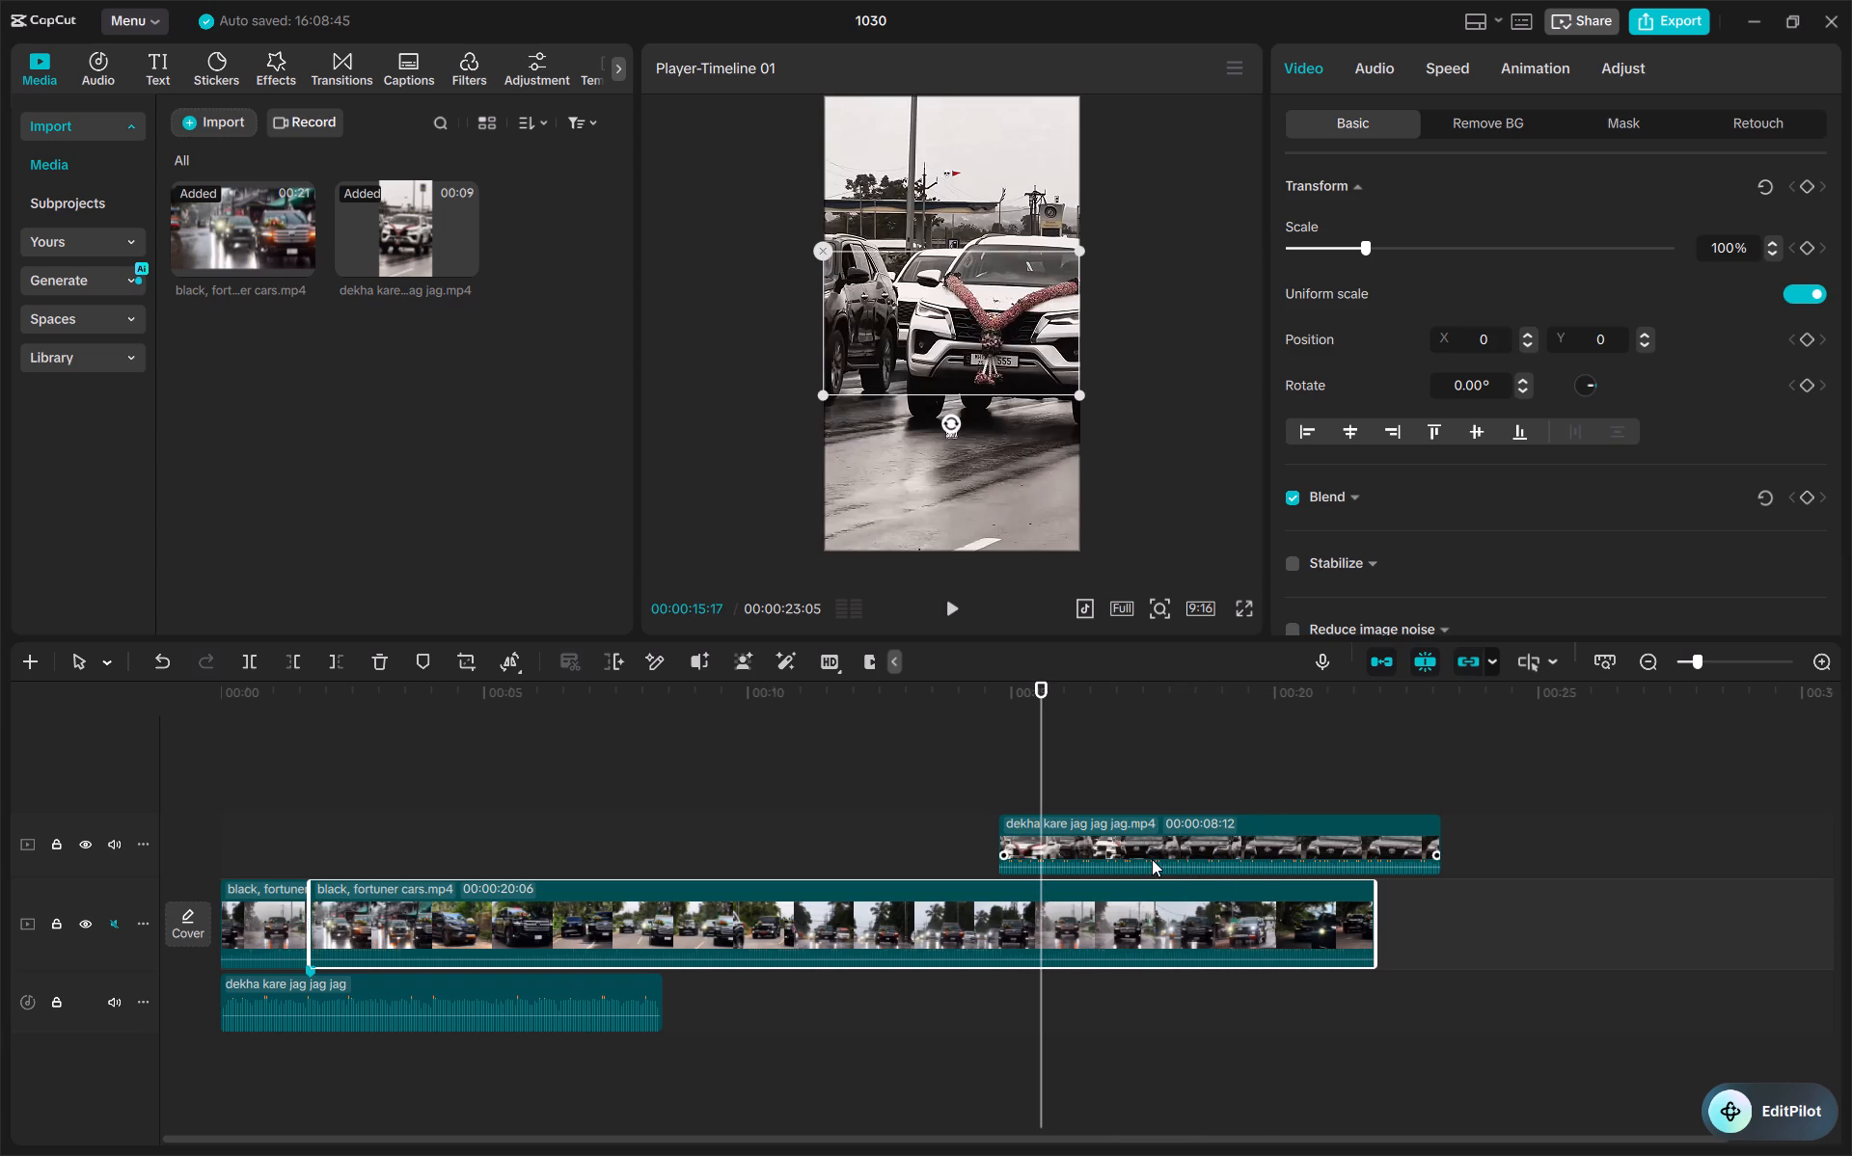
left_click_drag(1152, 859, 1533, 901)
Find the start of the oncoming black car shot in the rain and split the long footage at 00:00:14:25.
key("space")
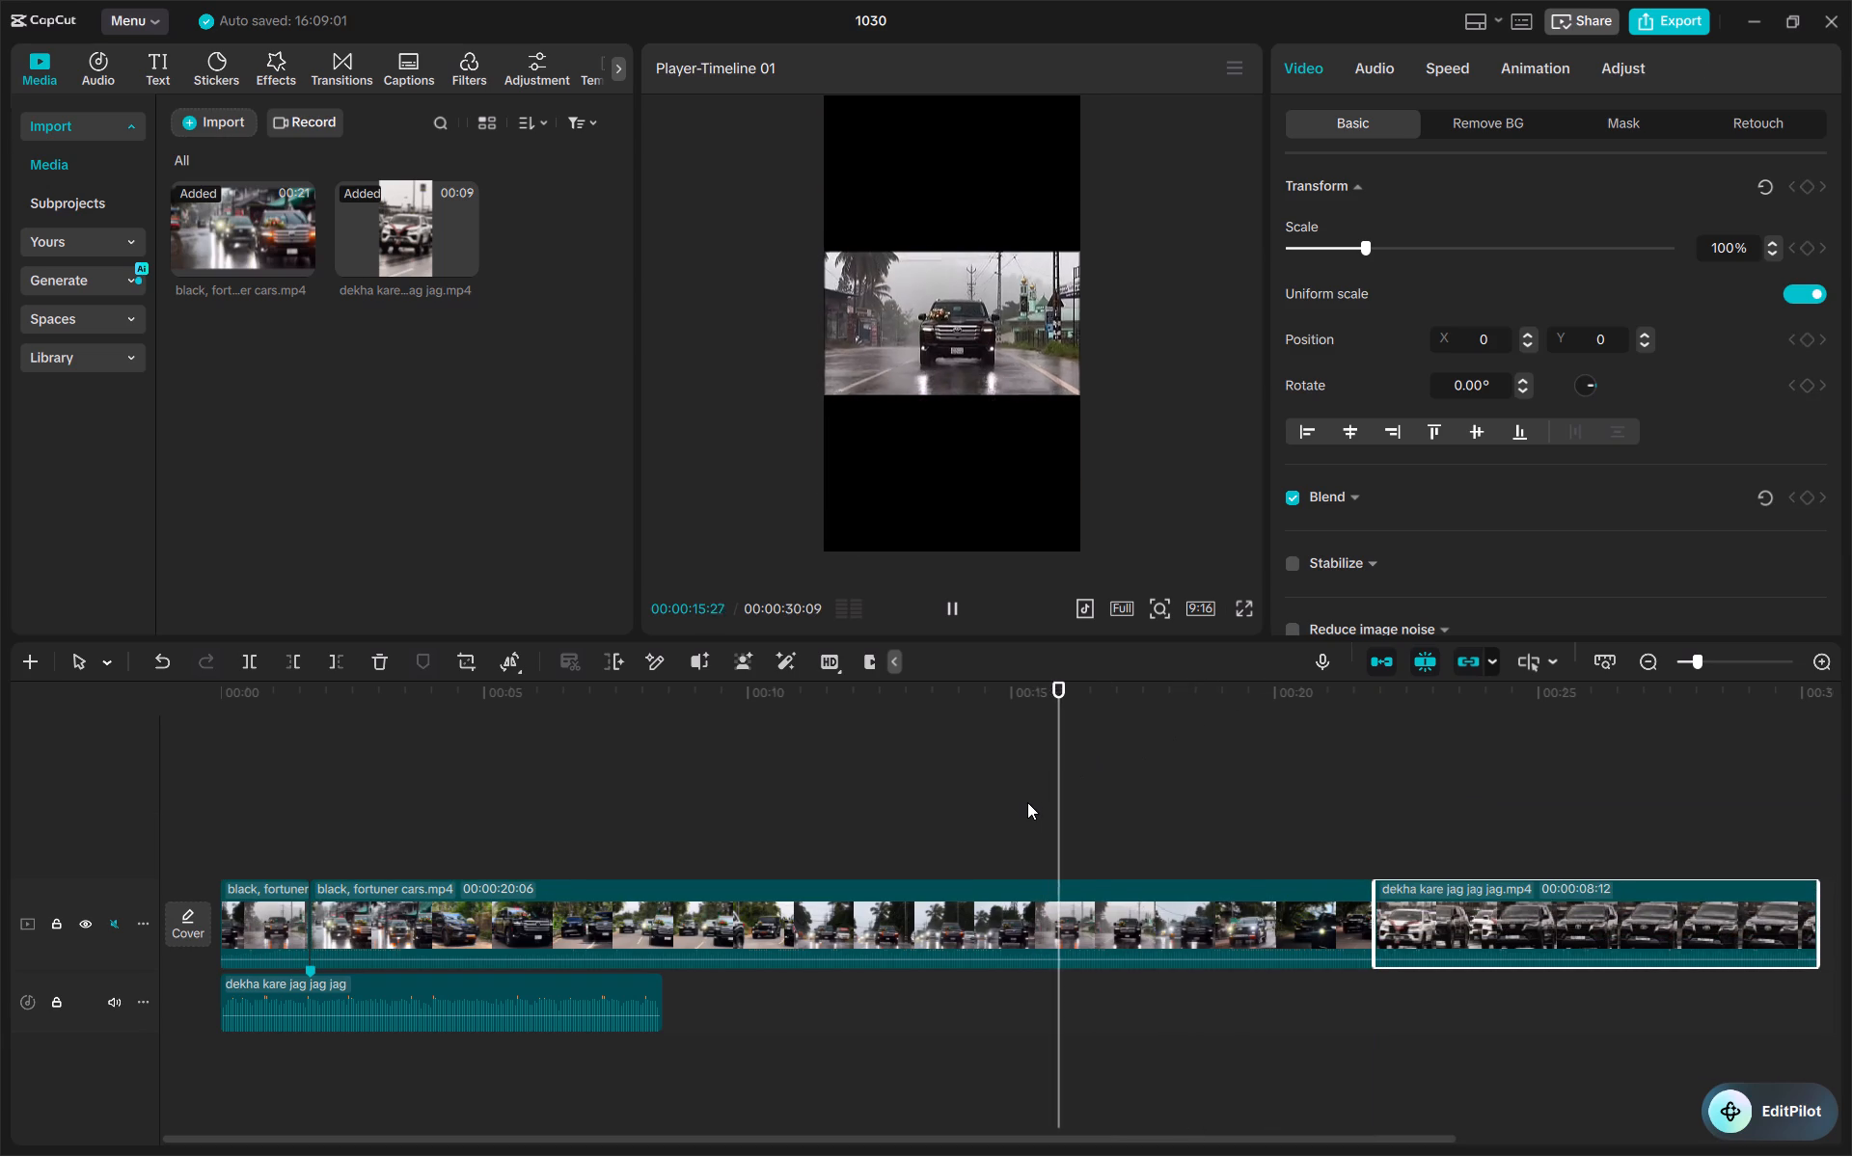
key("space")
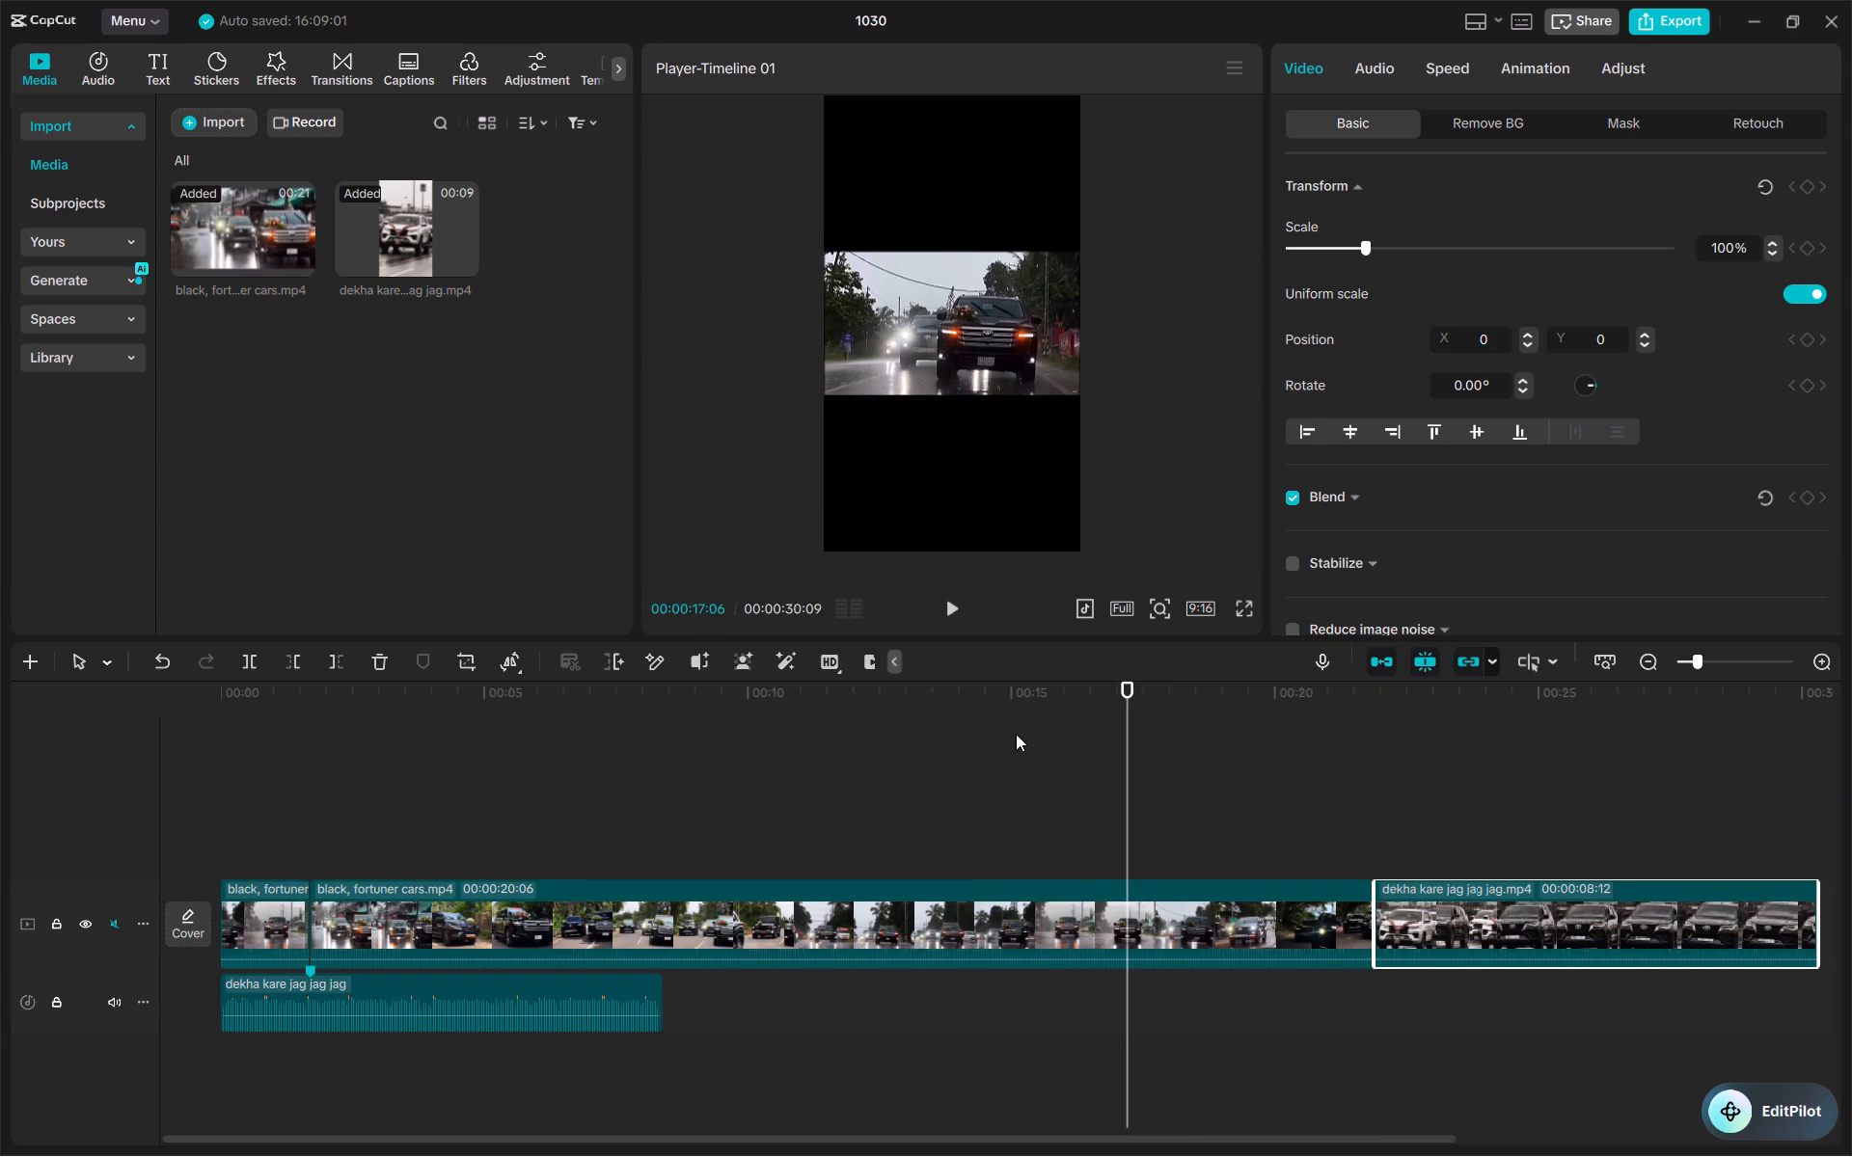
left_click(1003, 721)
key("space")
key("space")
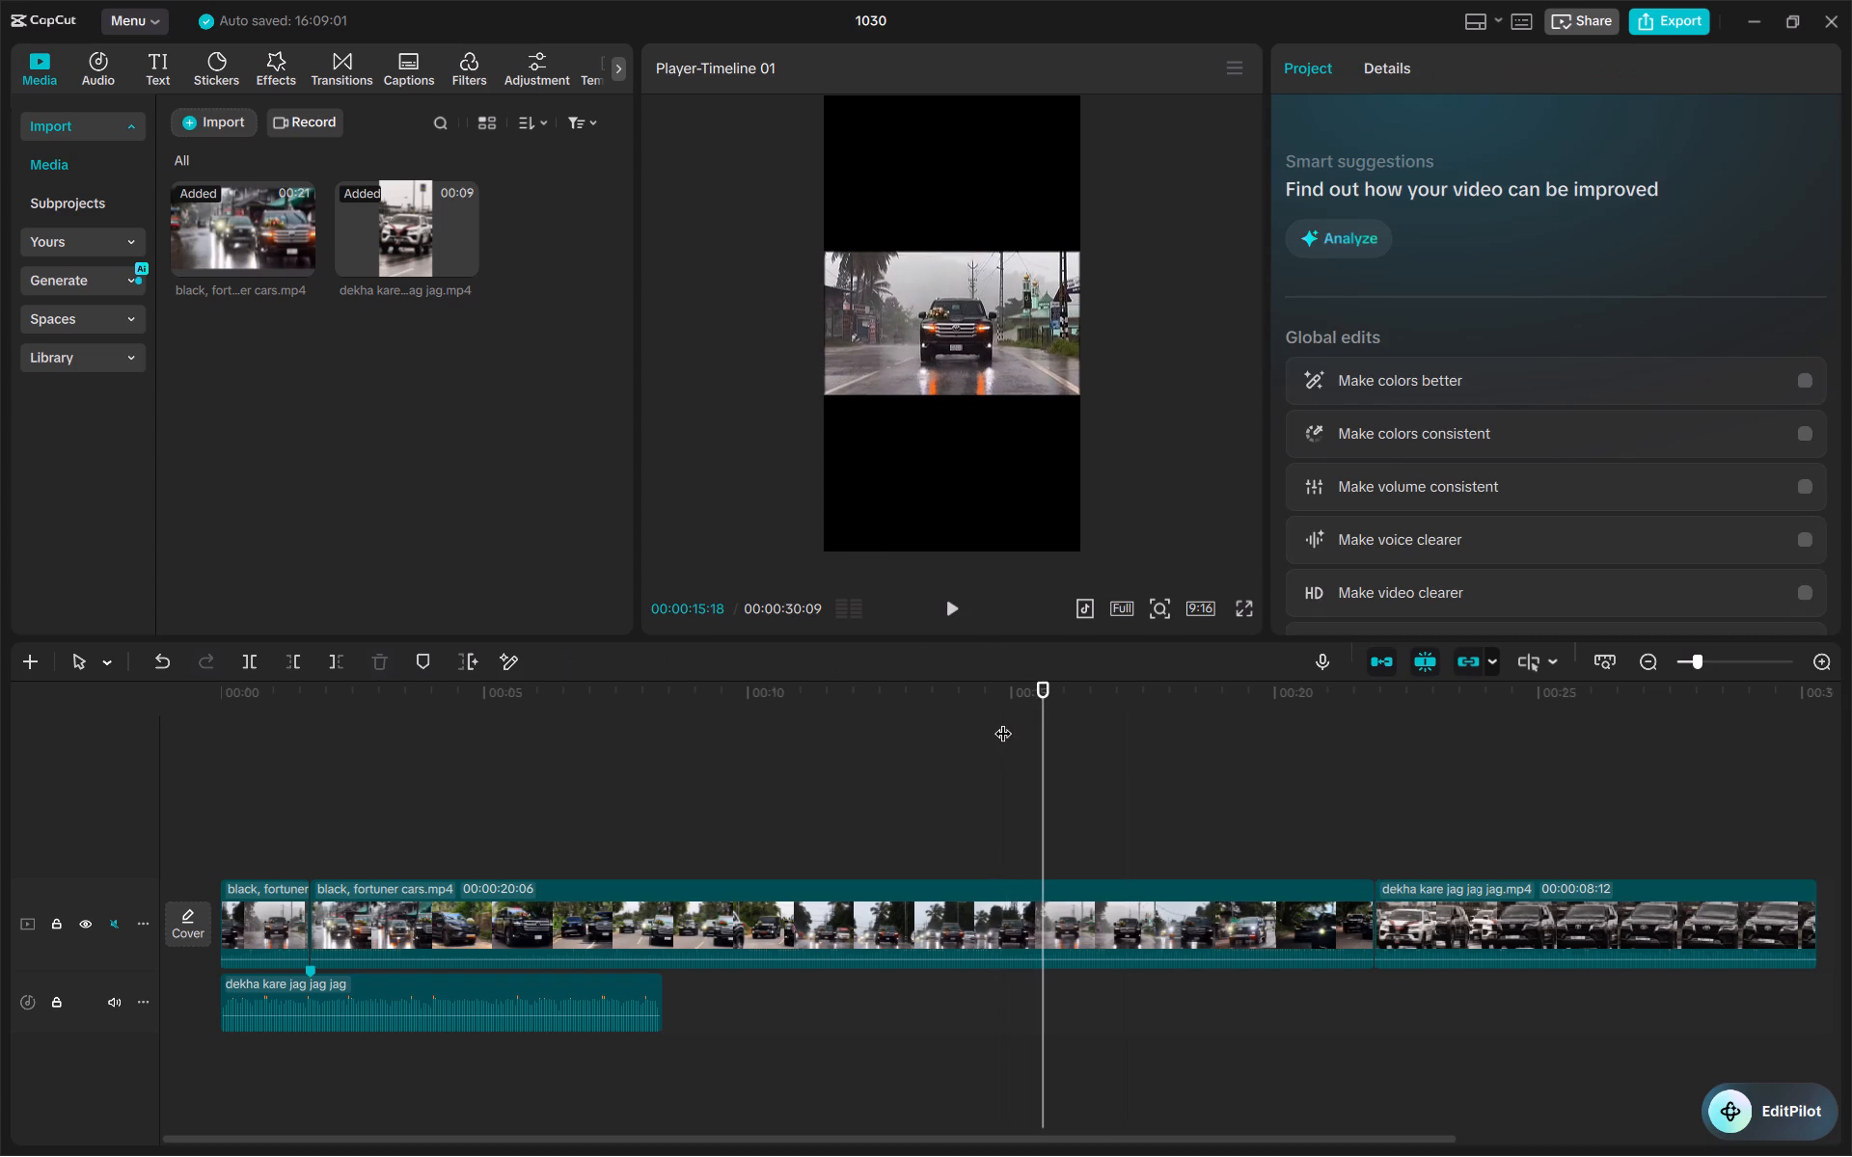
left_click_drag(1039, 741, 959, 758)
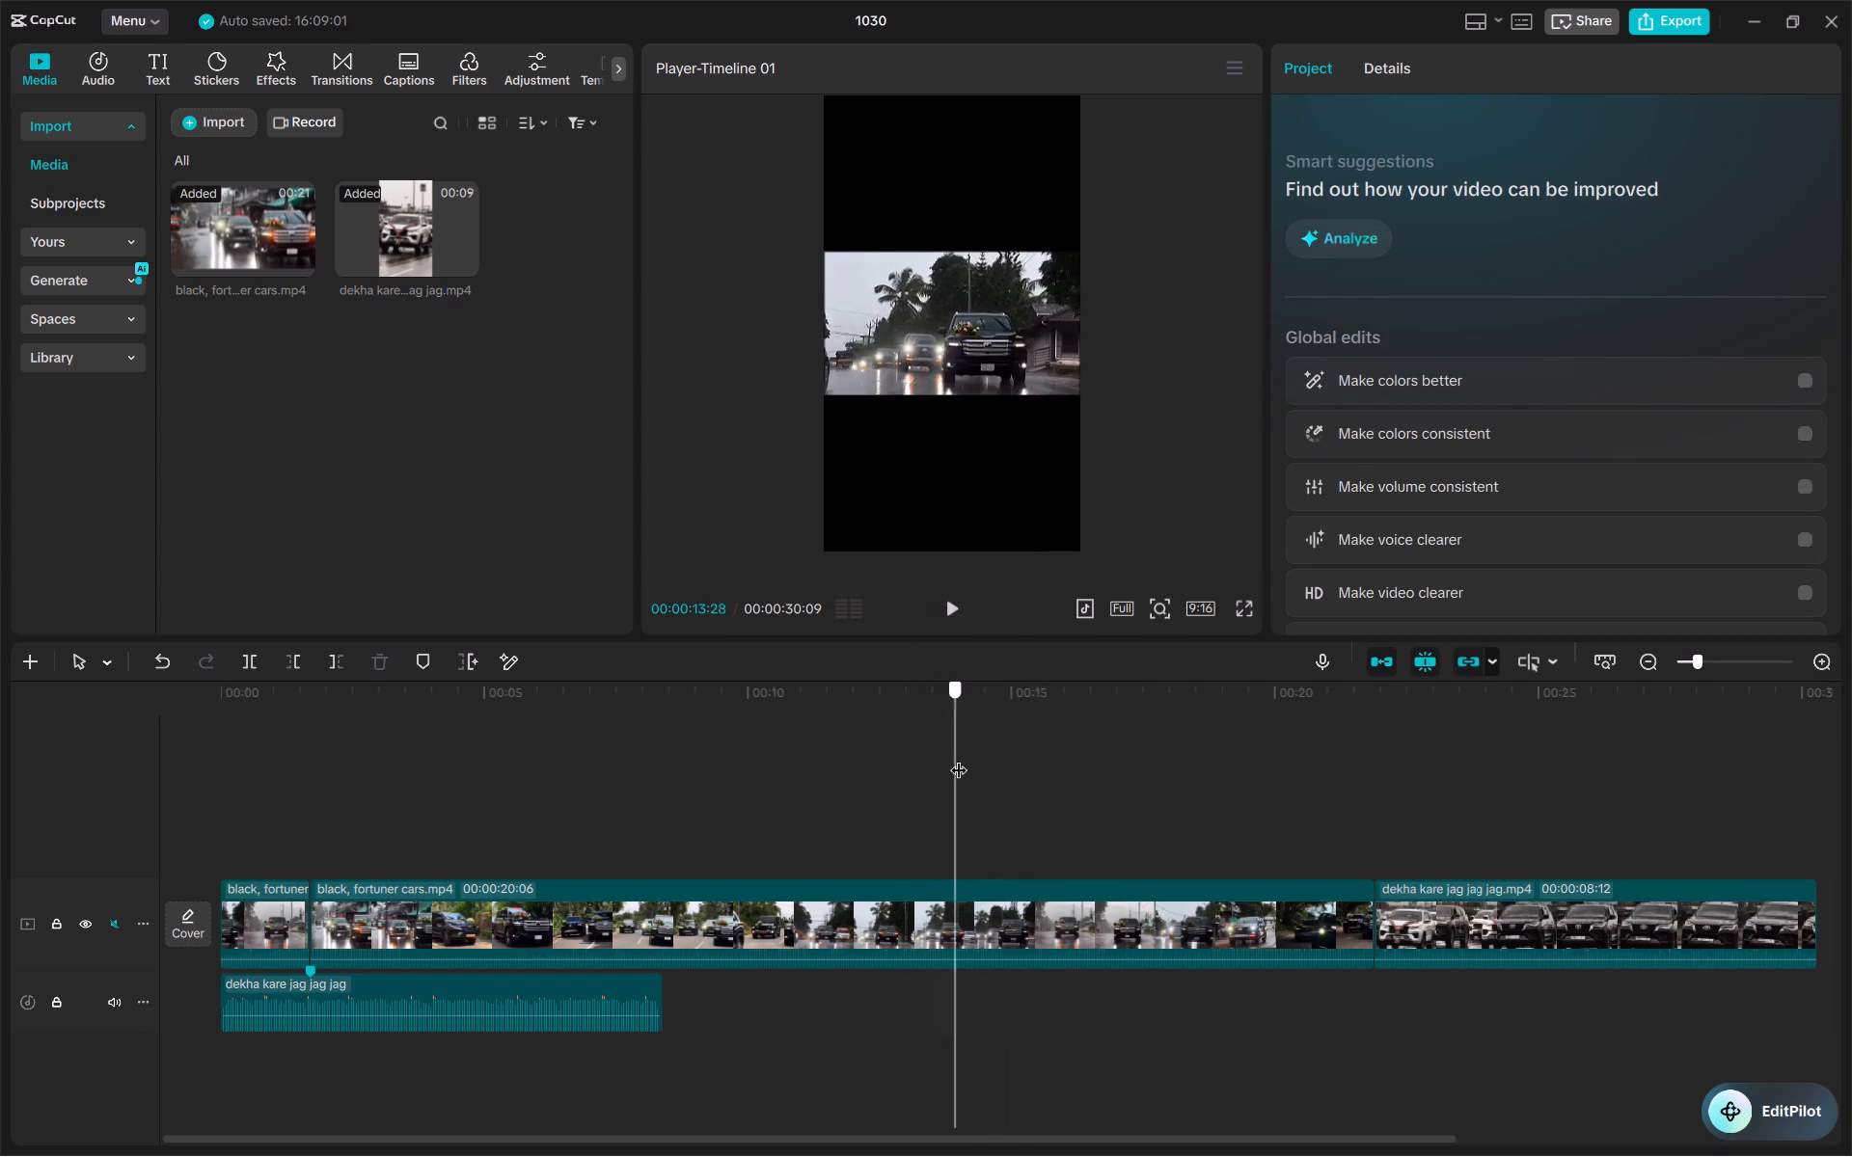
left_click_drag(959, 758, 1002, 767)
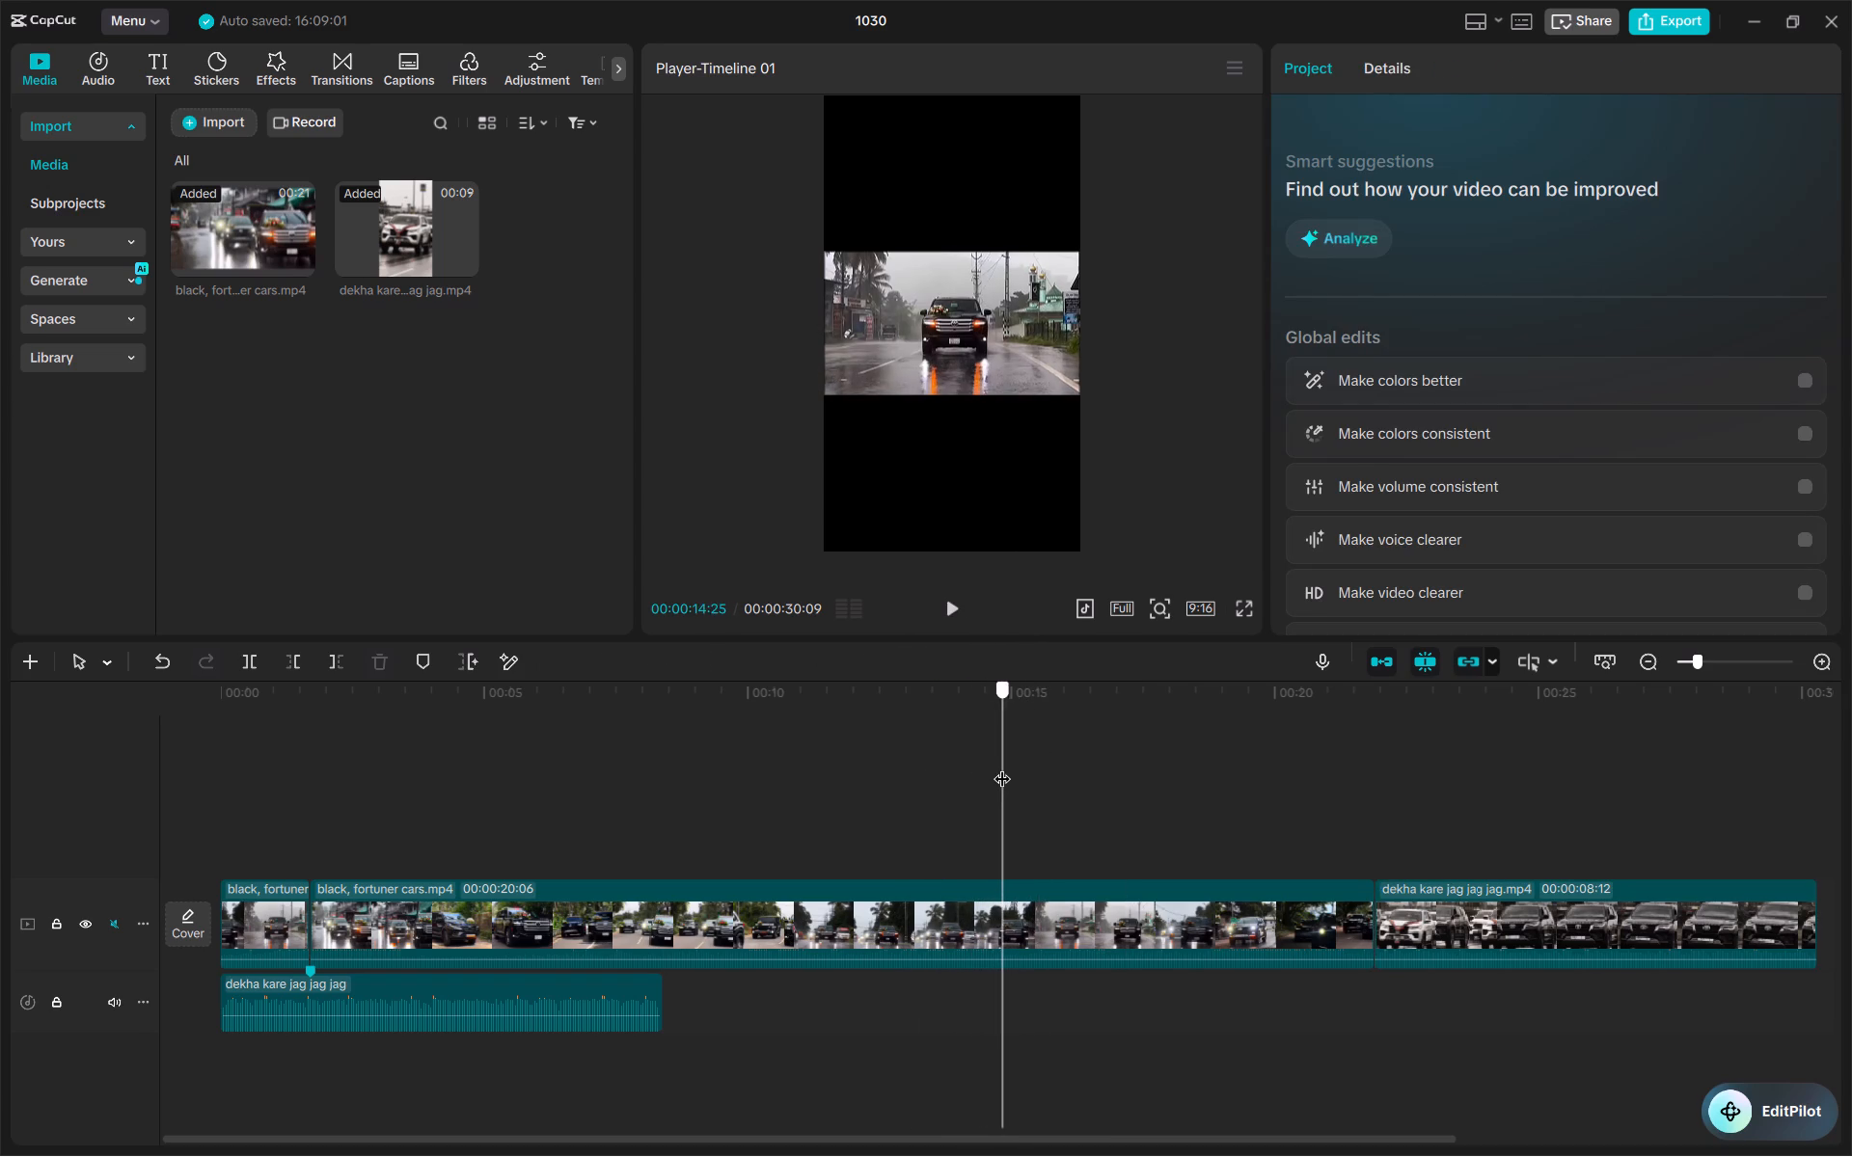
key("g")
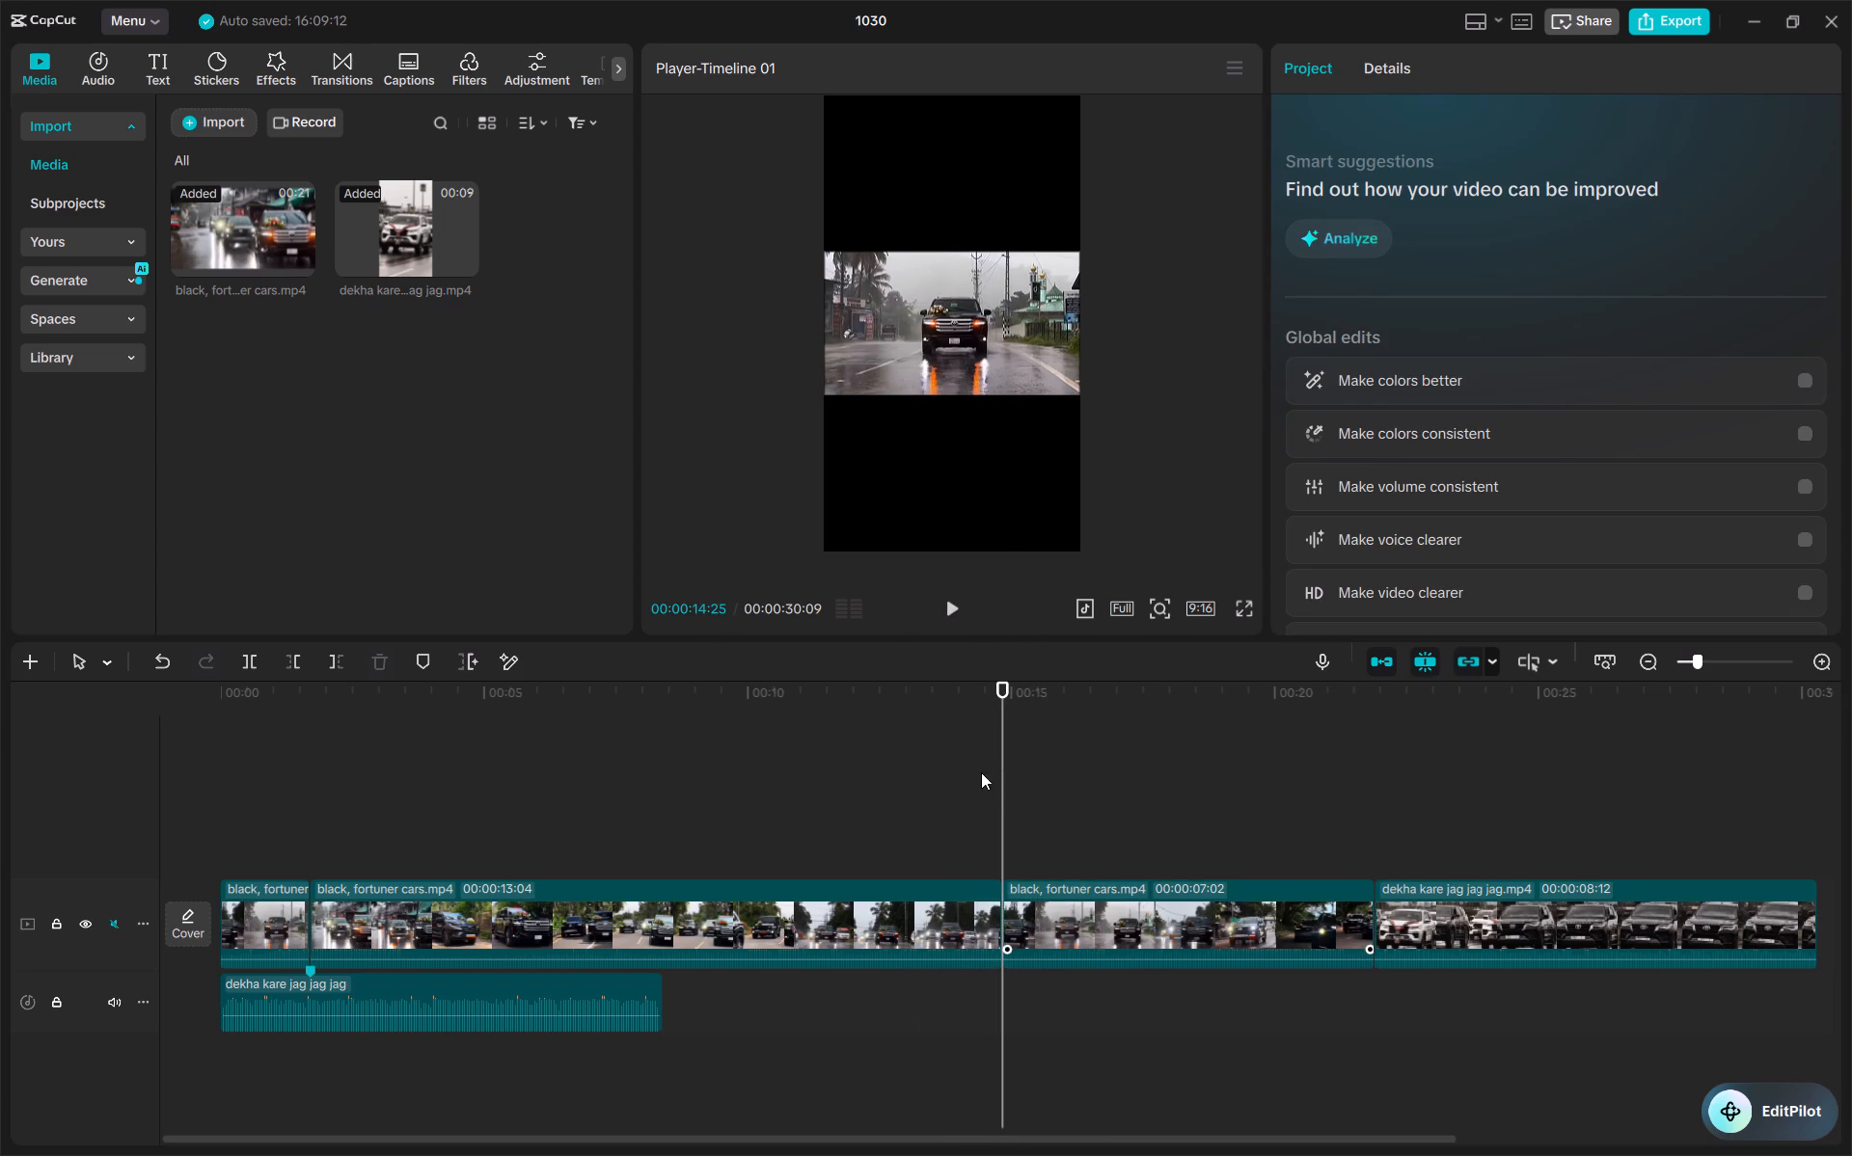
Find the end of the oncoming black car shot and split the footage at 00:00:16:20.
key("space")
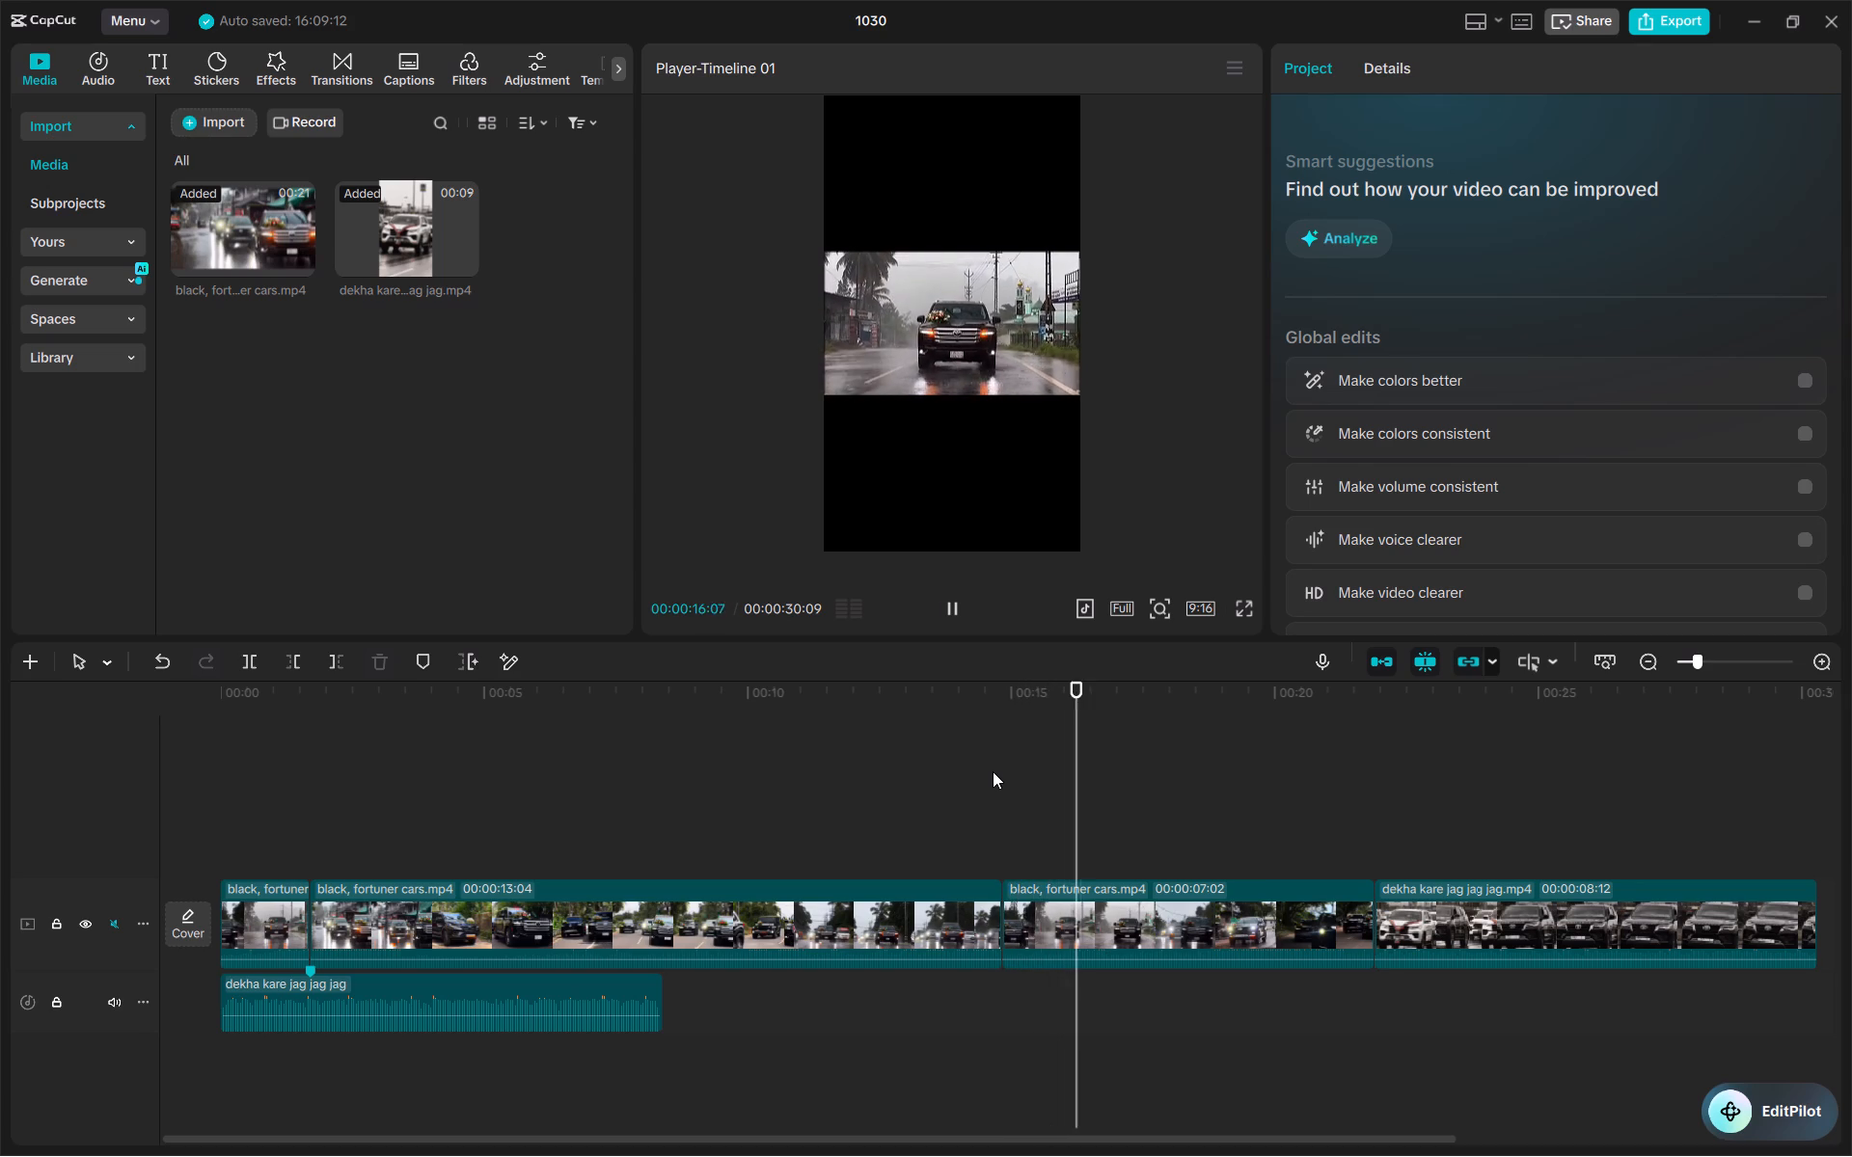
key("space")
key("space")
key("space")
key("Left")
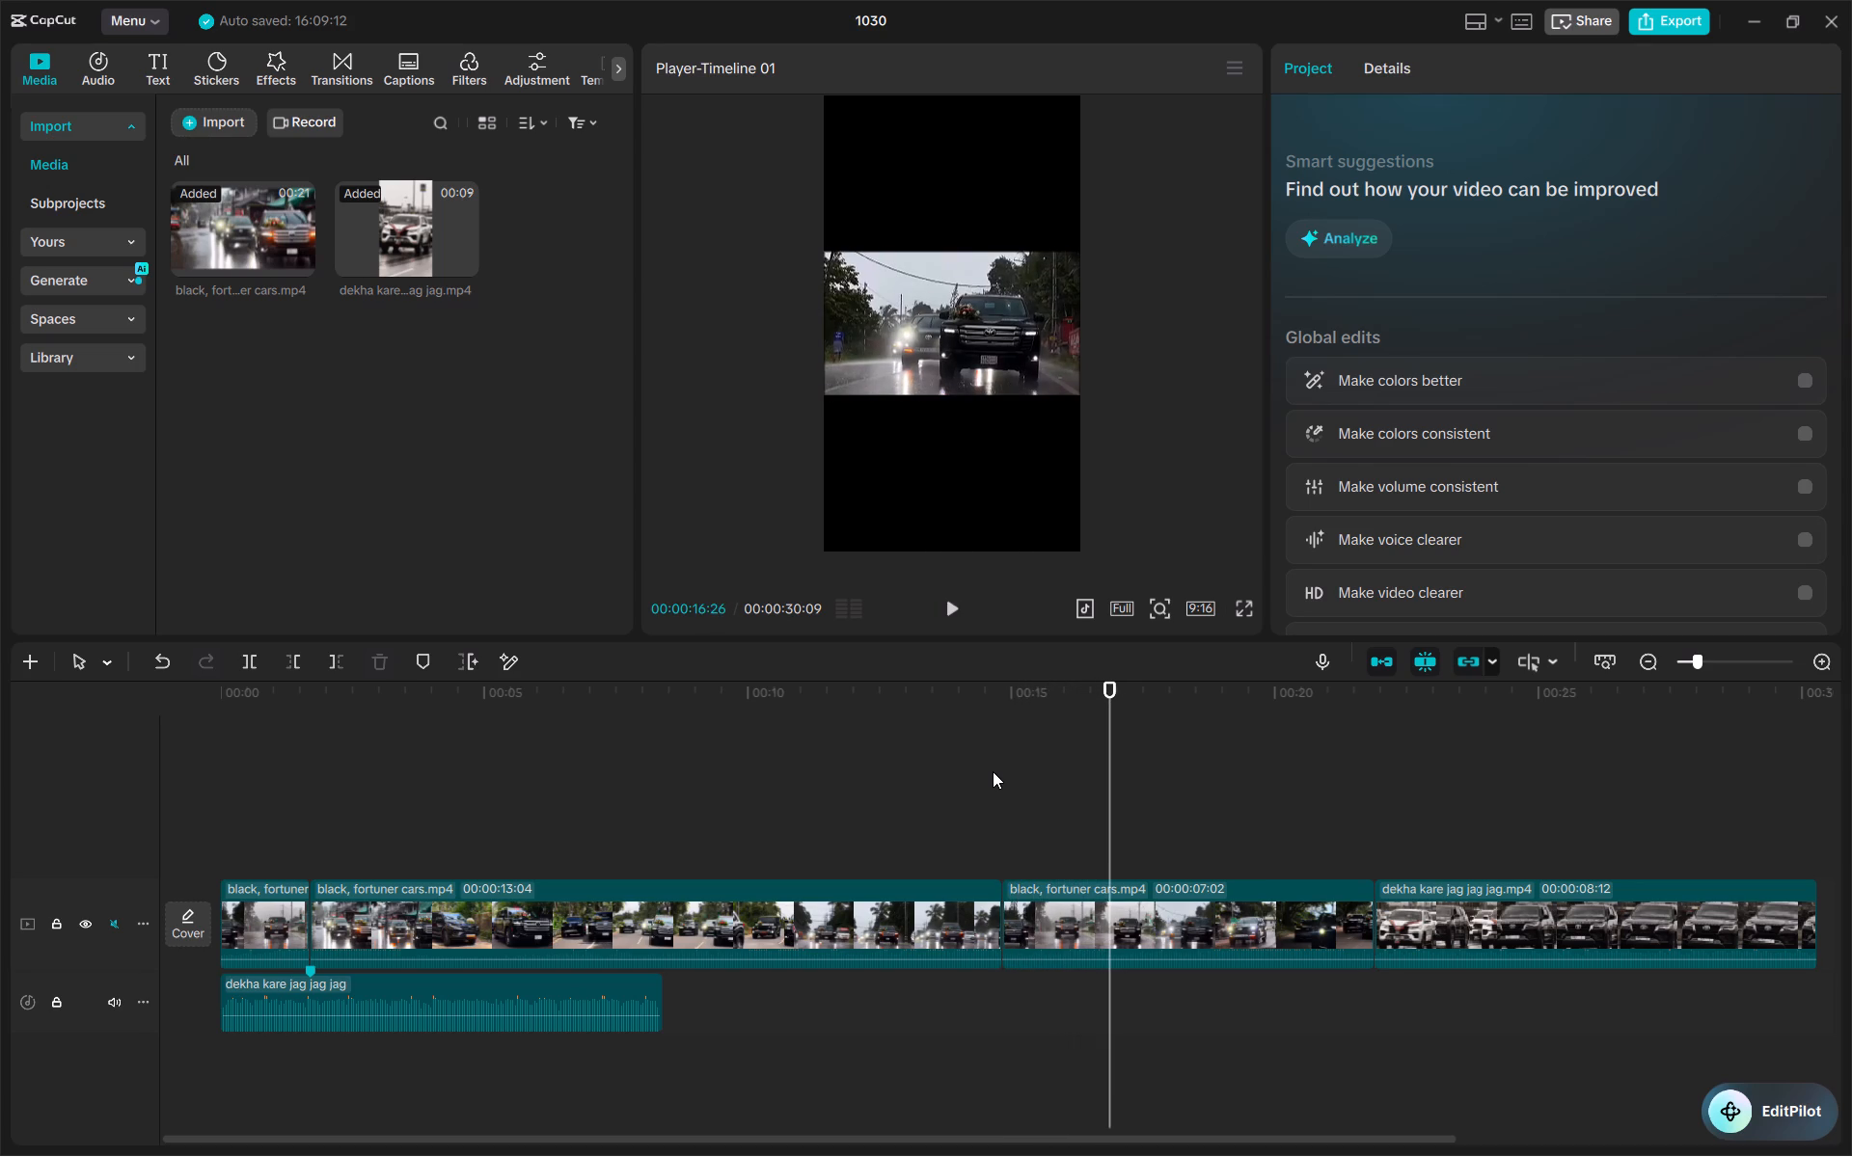
key("Left")
key("Left")
key("Left")
key("Left")
key("Left")
key("Left")
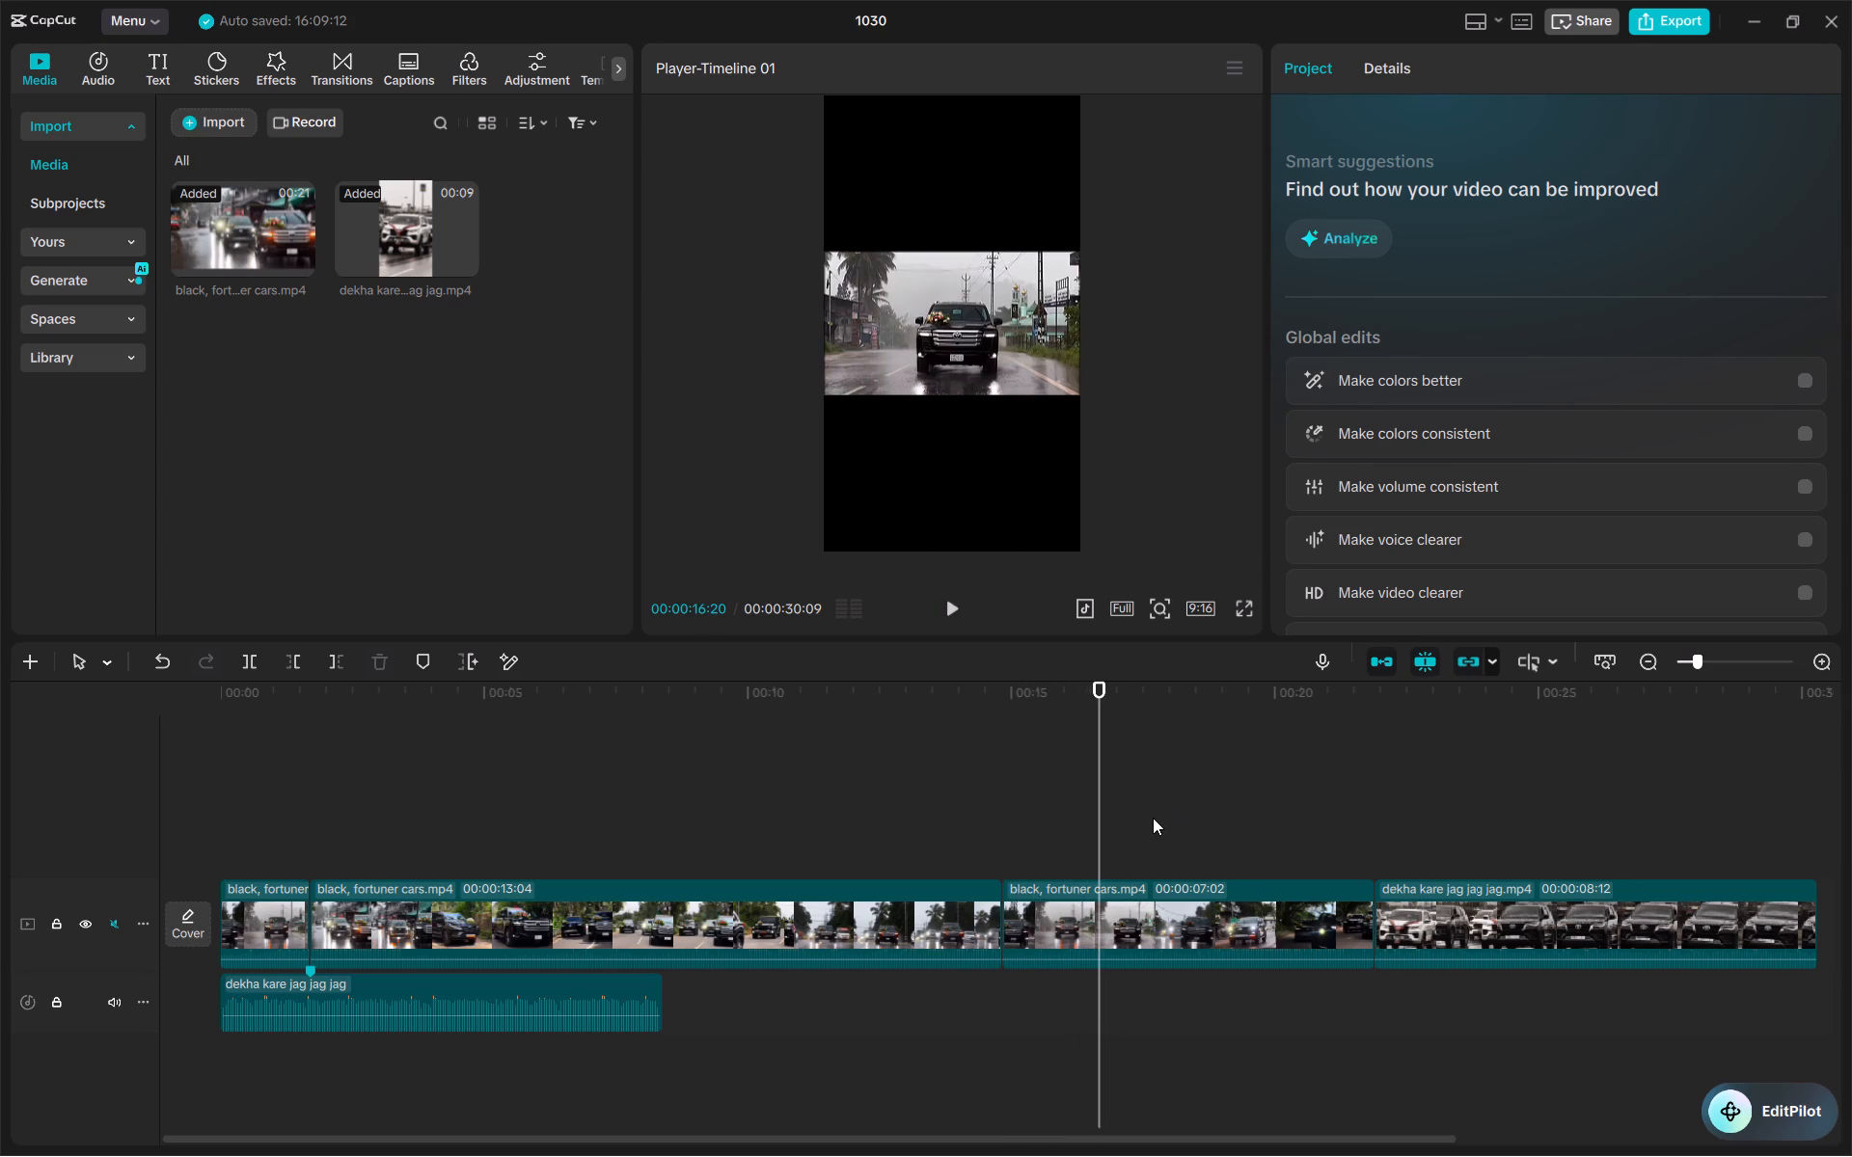
key("g")
Move the cut-out black car shot to directly after the opening clip, starting at the beat marker.
left_click_drag(1036, 903, 612, 905)
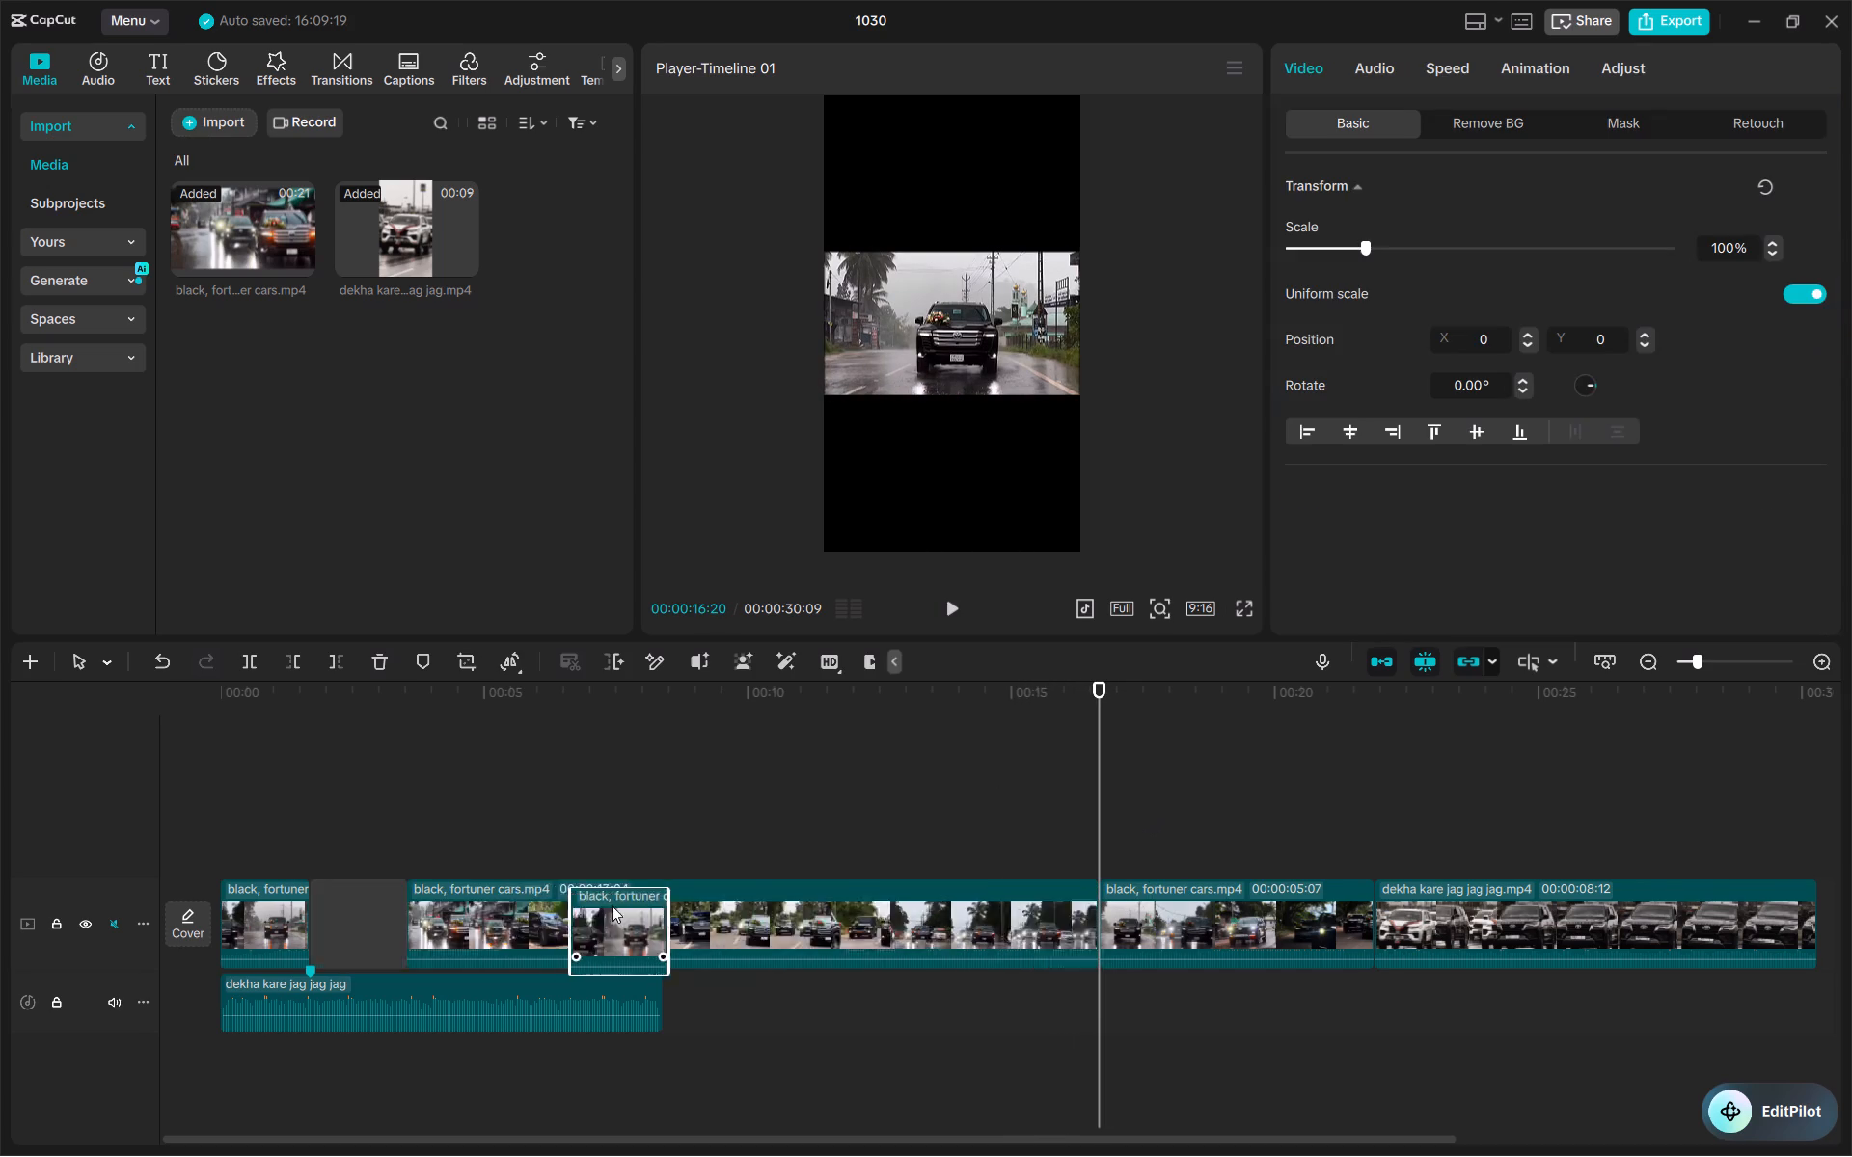
left_click_drag(612, 905, 406, 905)
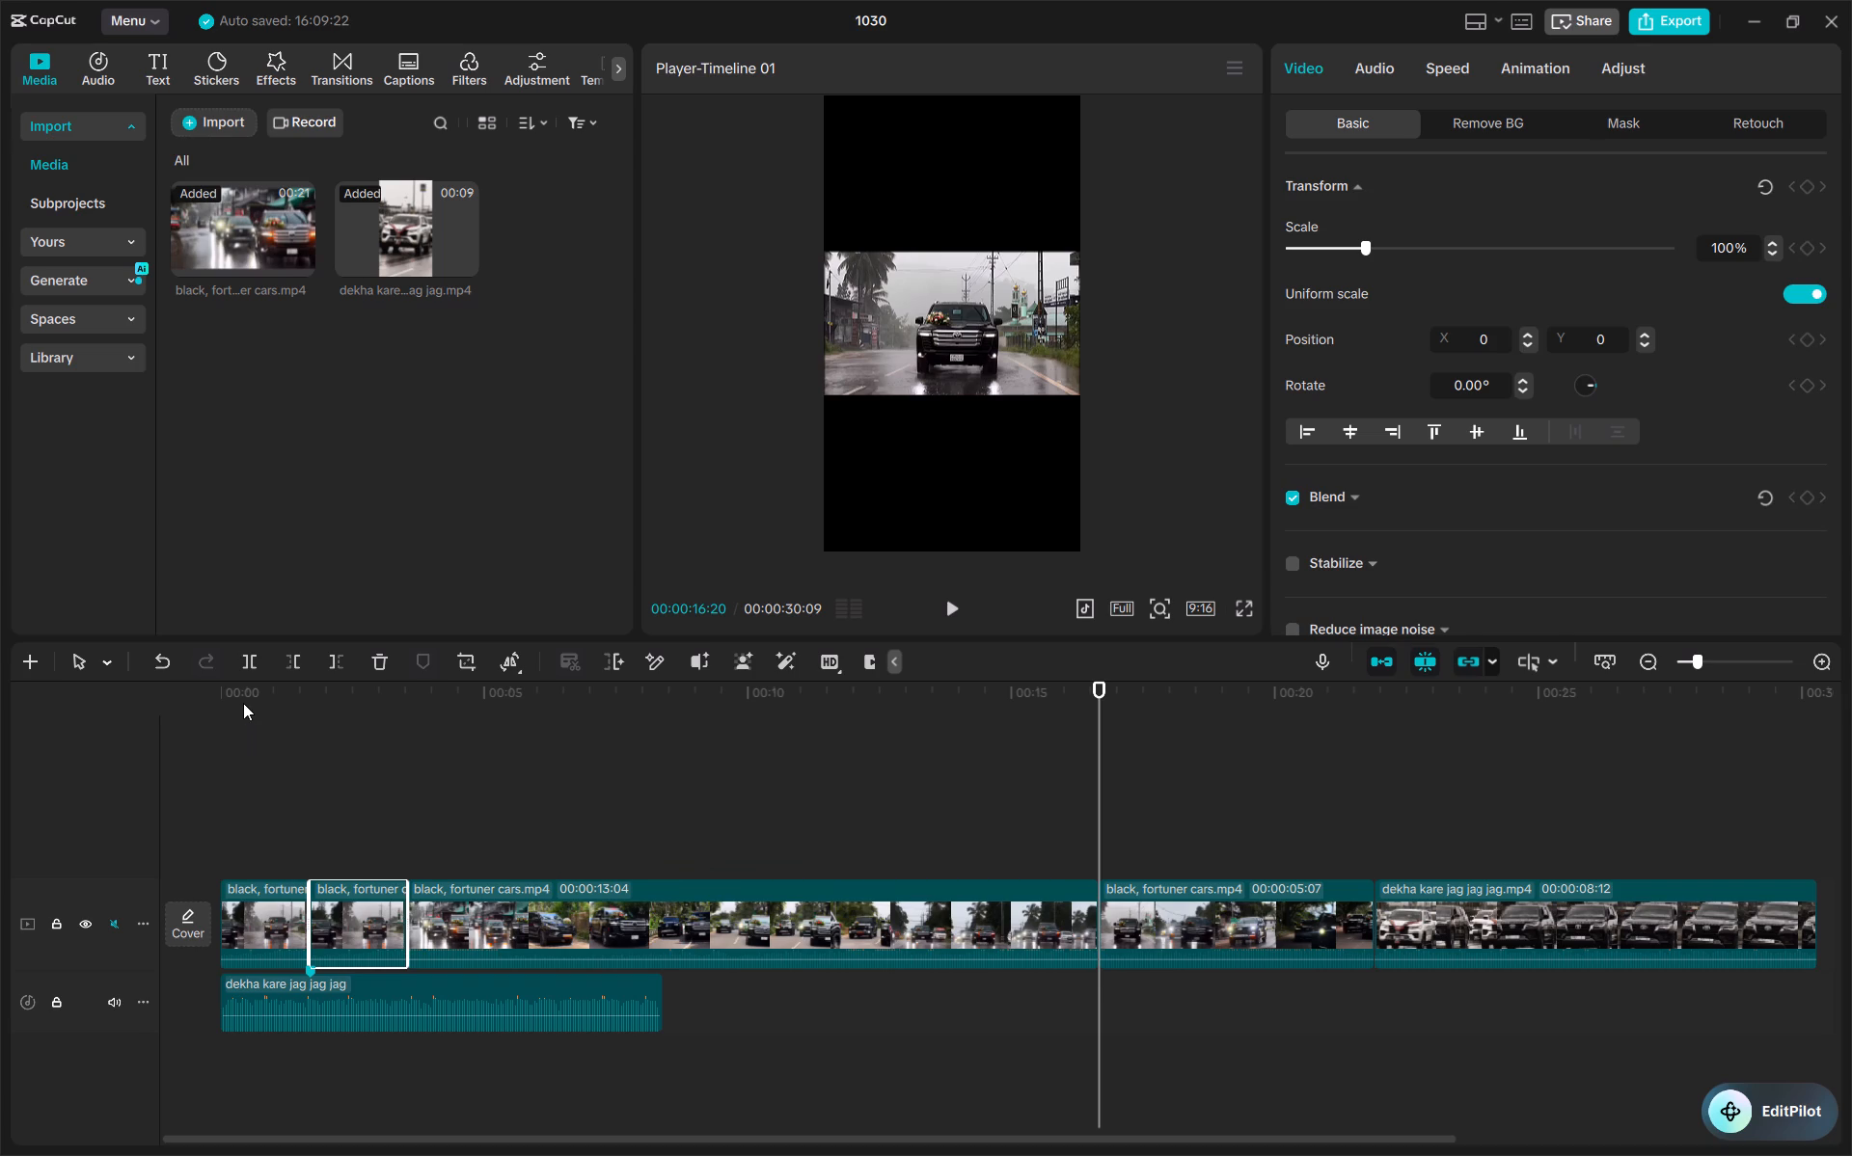
Play the opening twice to check the cut between the first two car shots against the beat.
left_click(243, 703)
key("space")
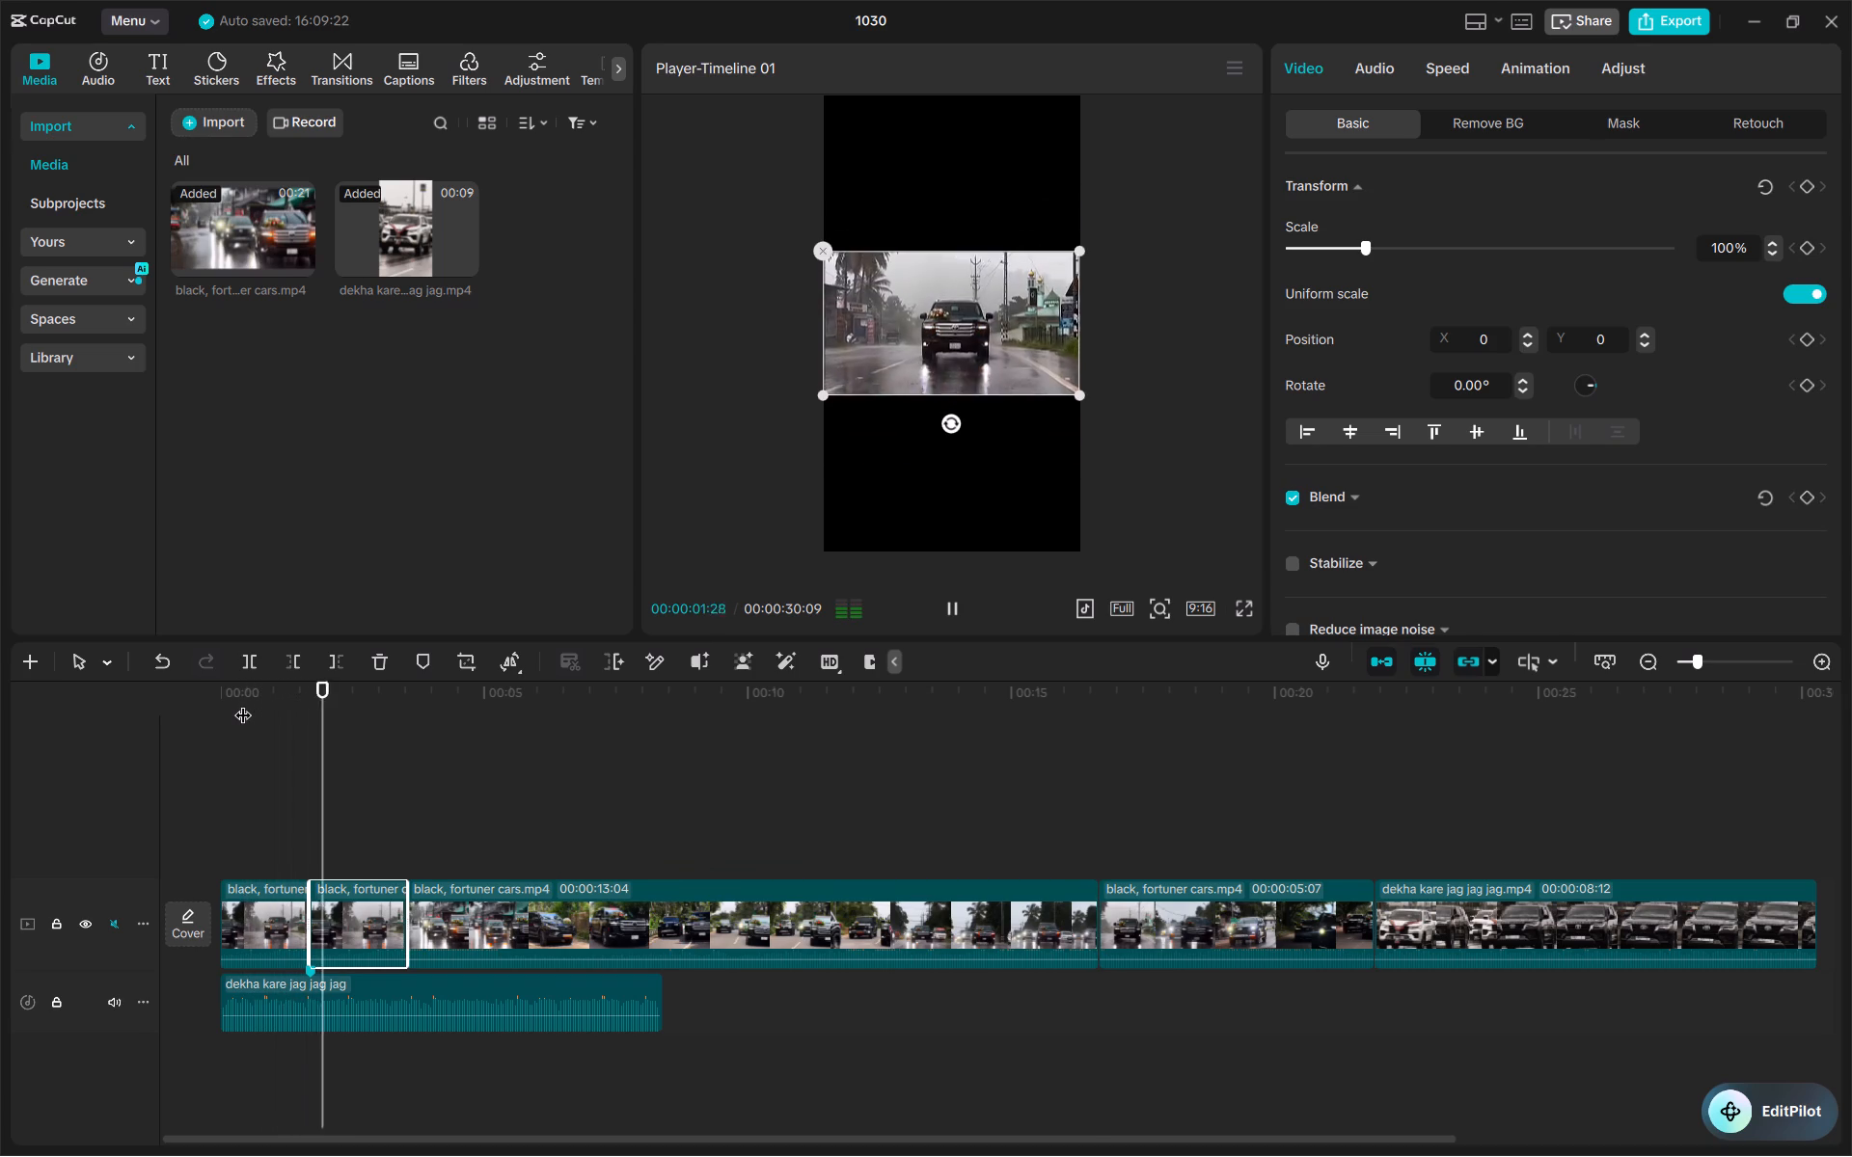
key("space")
scroll(243, 703, "down", 4, "ctrl")
scroll(243, 703, "left", 3)
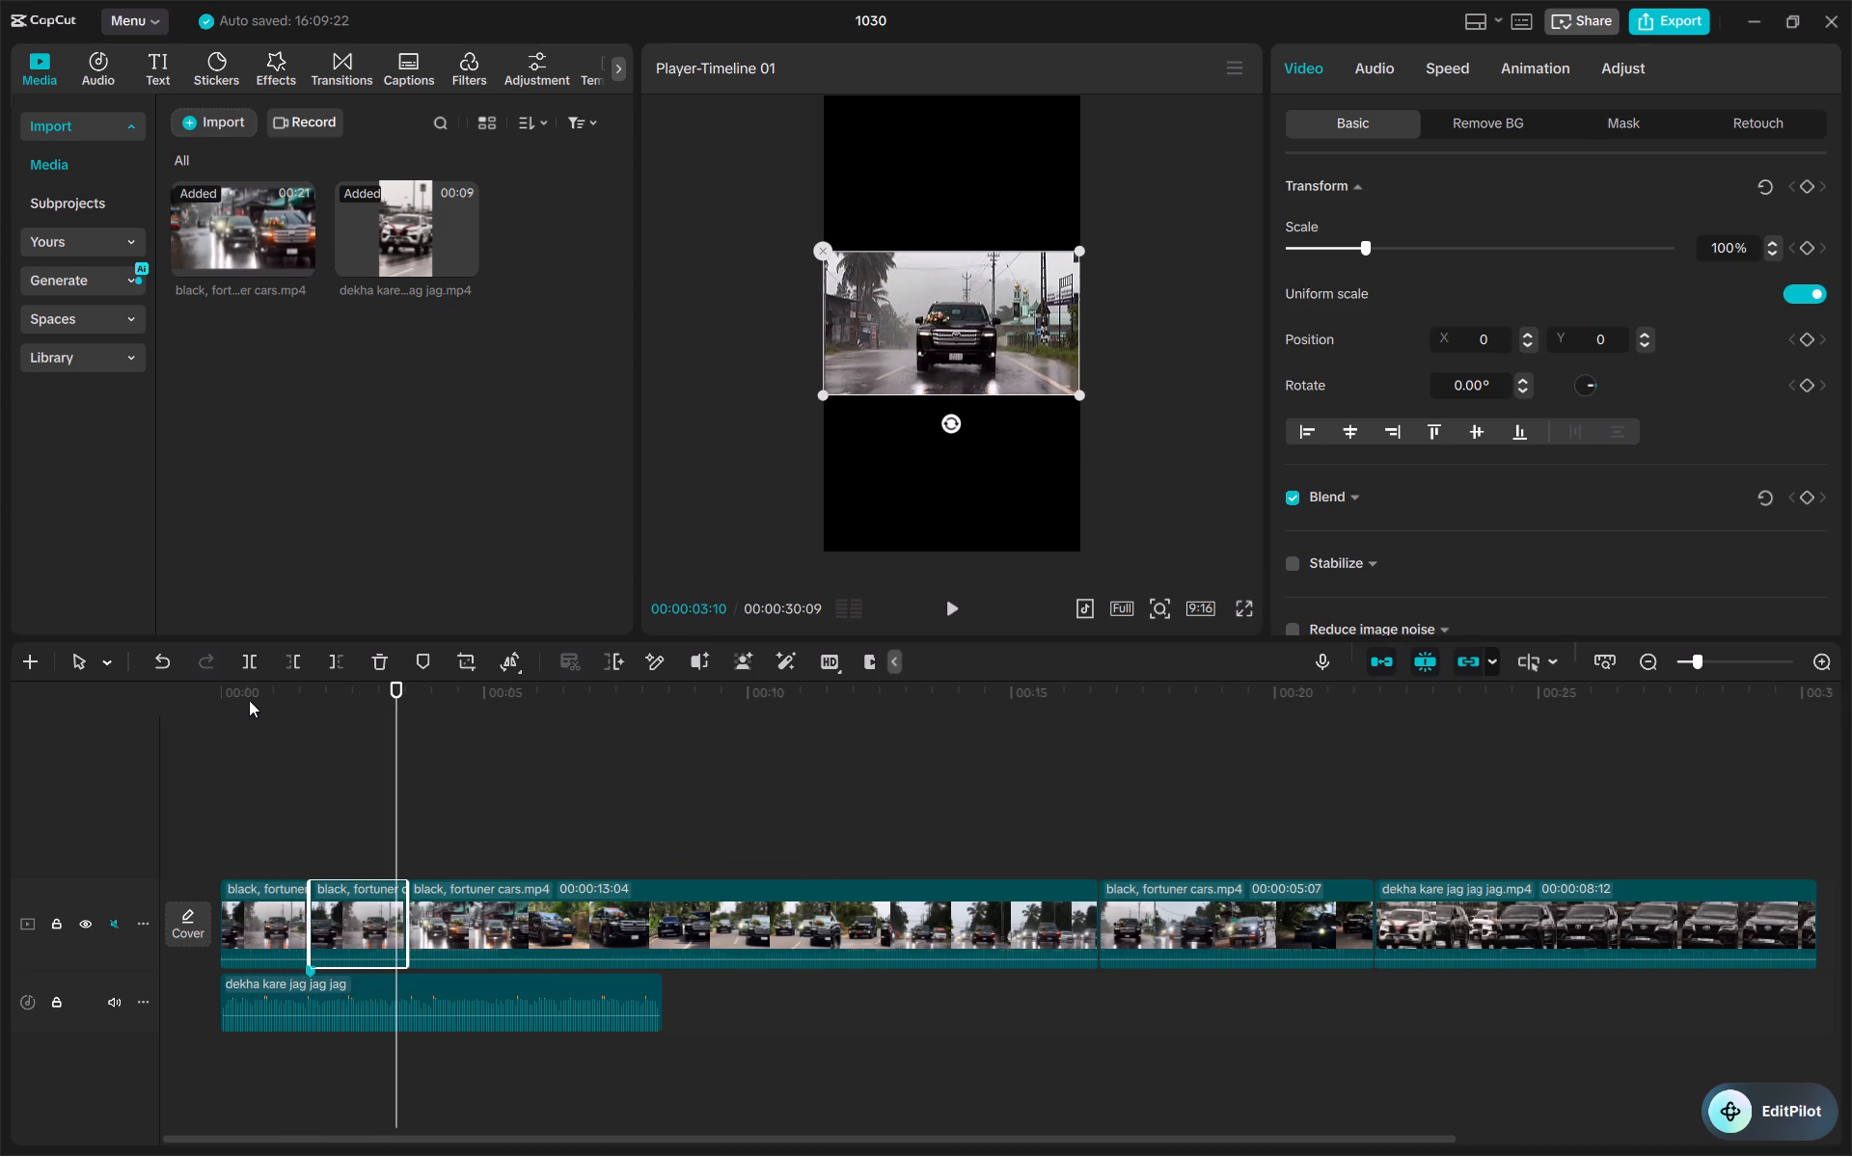
left_click(245, 697)
key("space")
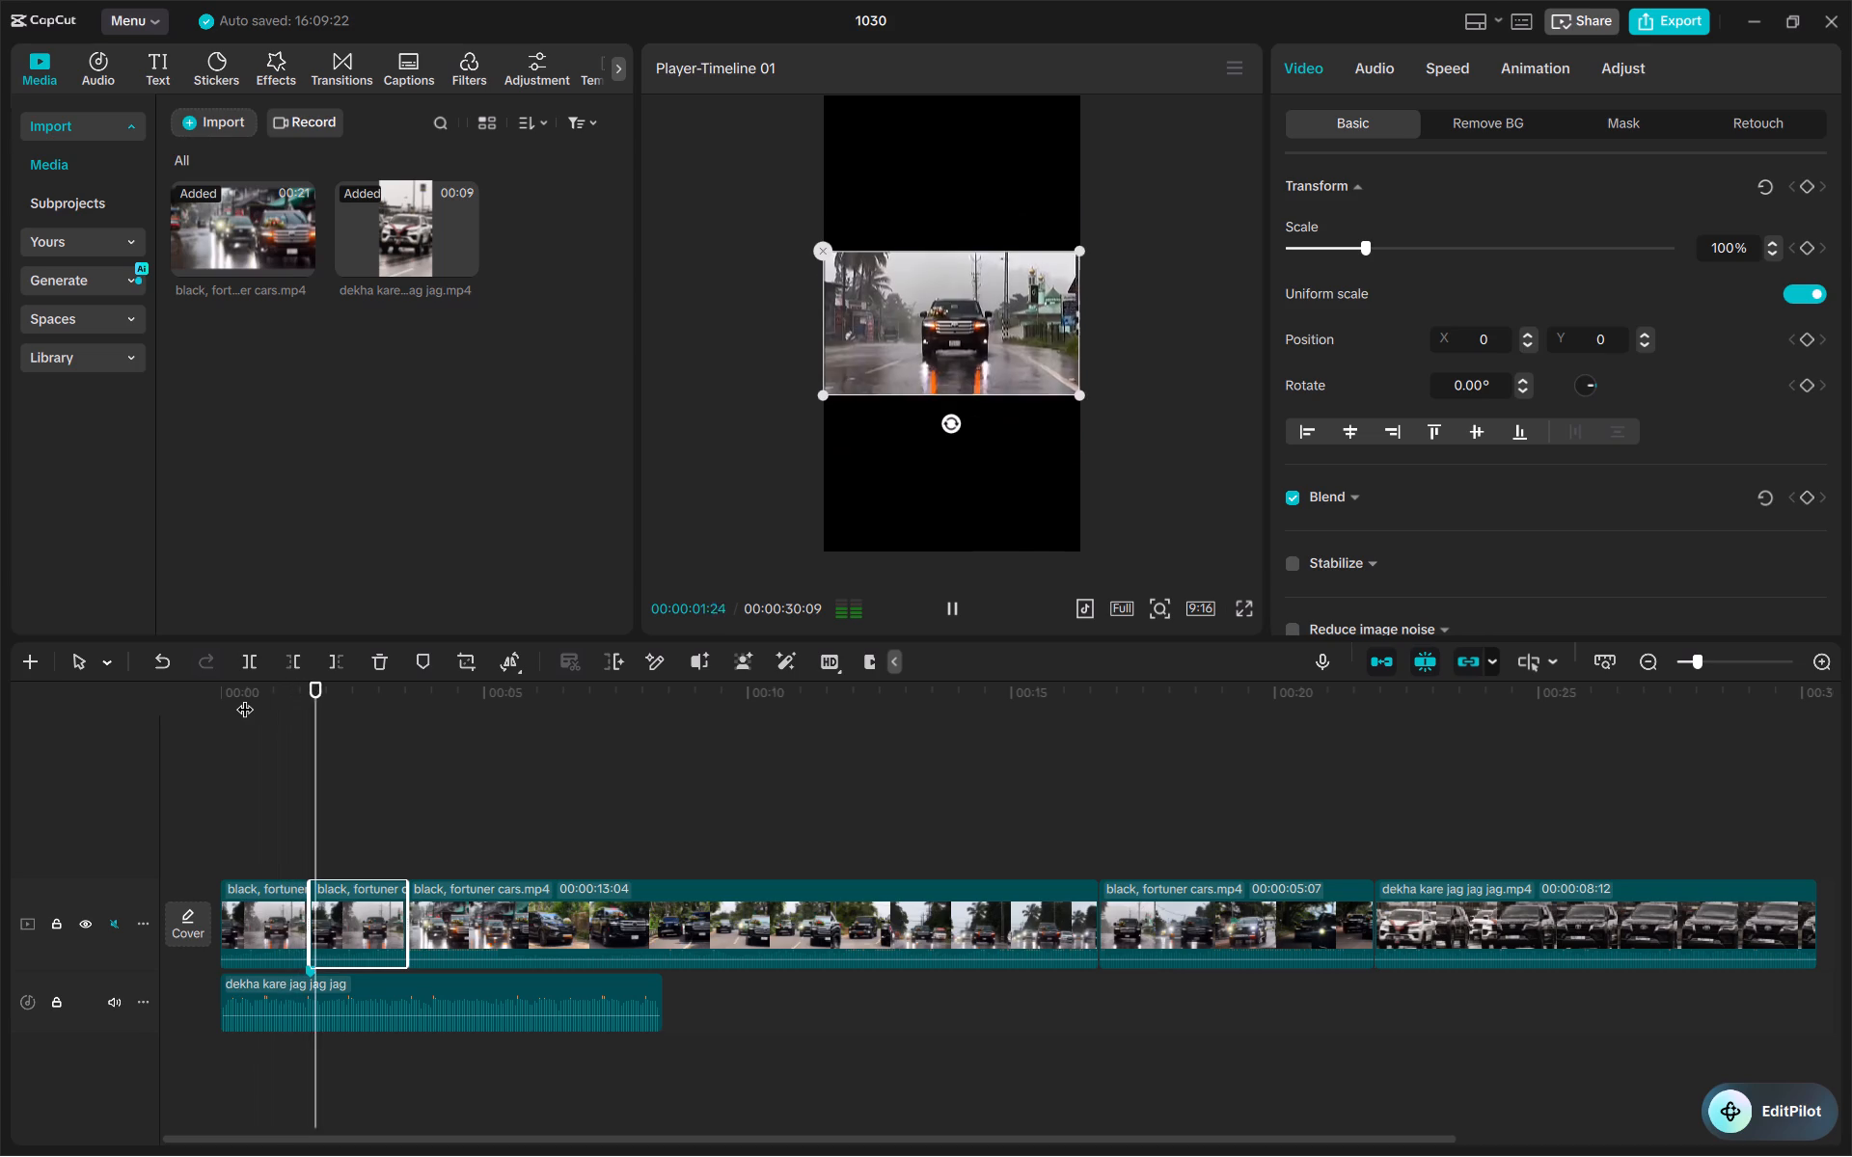
key("space")
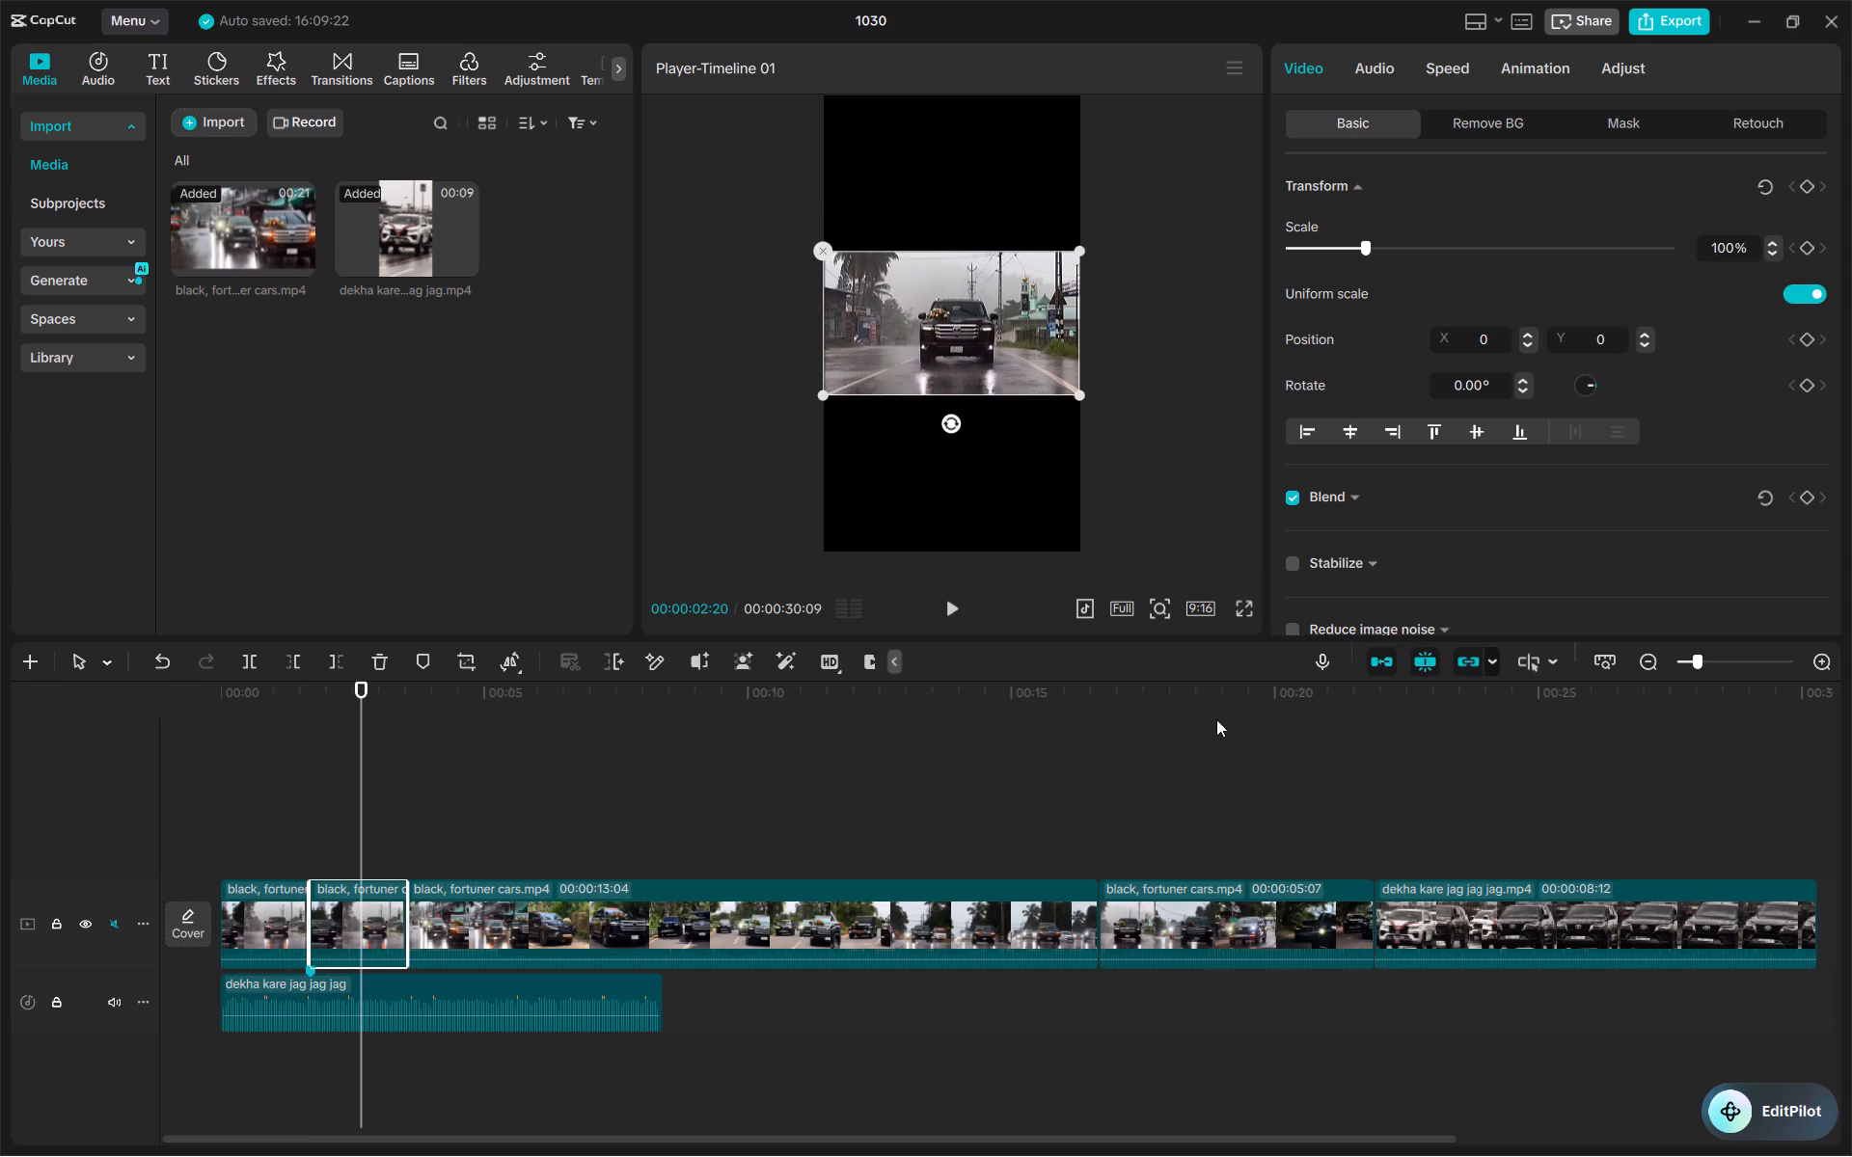
Change the project's aspect ratio to 16:9.
left_click(1207, 615)
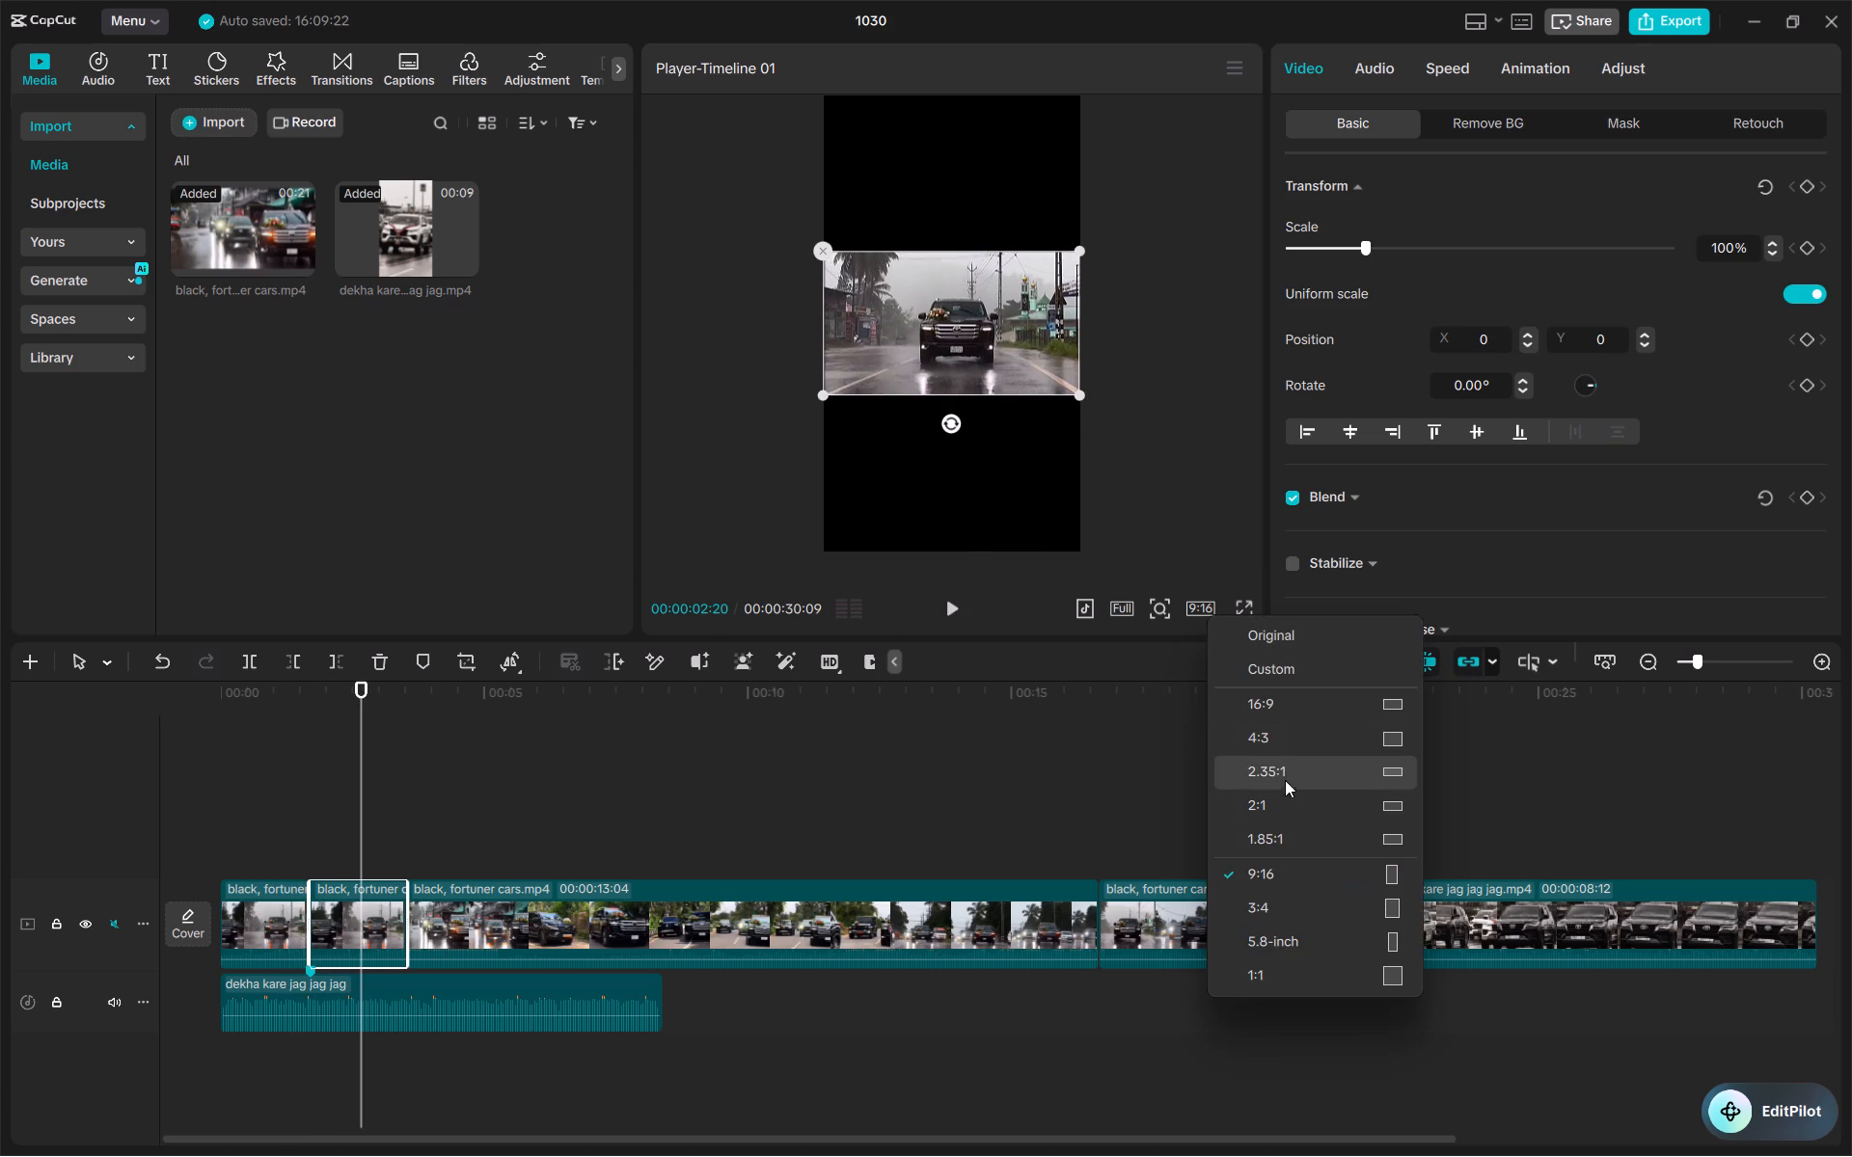
left_click(1316, 715)
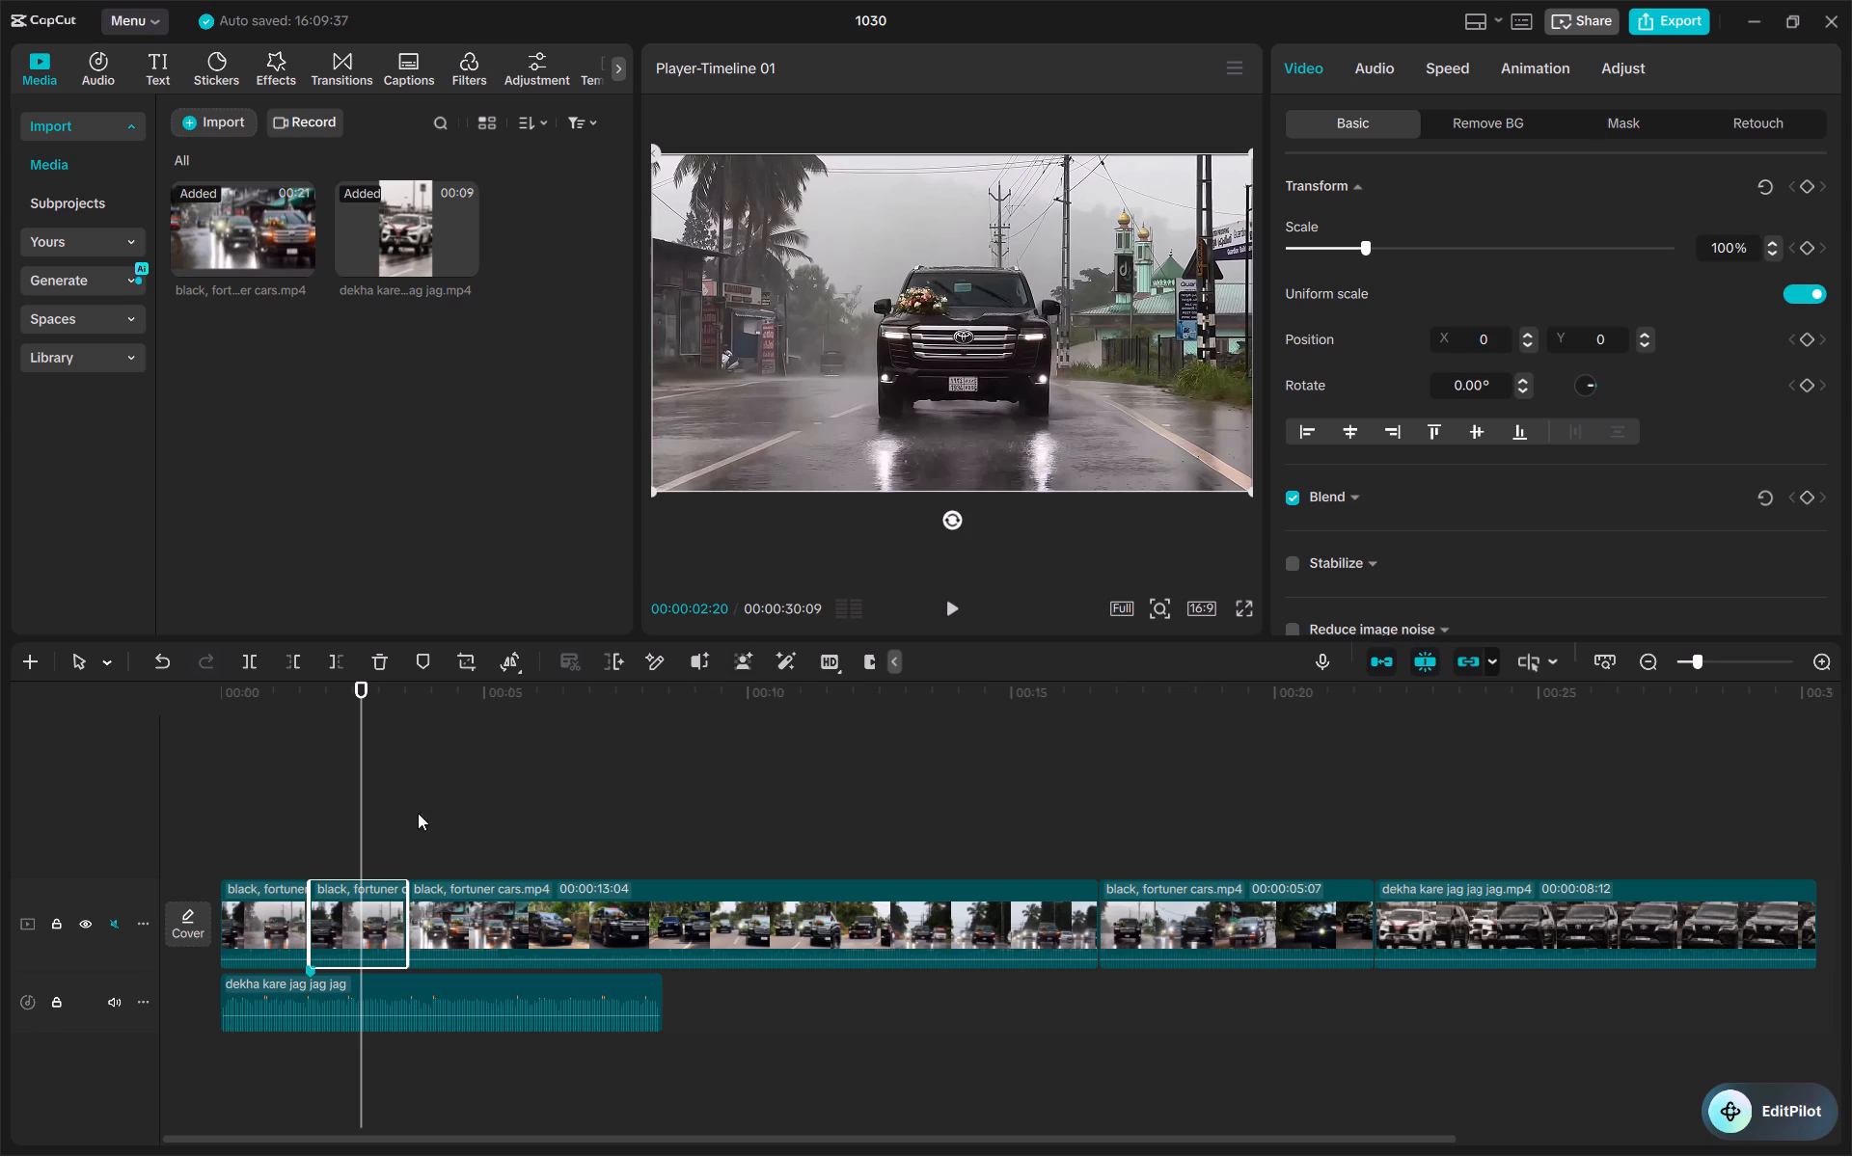
Play the beginning of the timeline to check the car footage in the widescreen frame.
left_click_drag(358, 843, 135, 835)
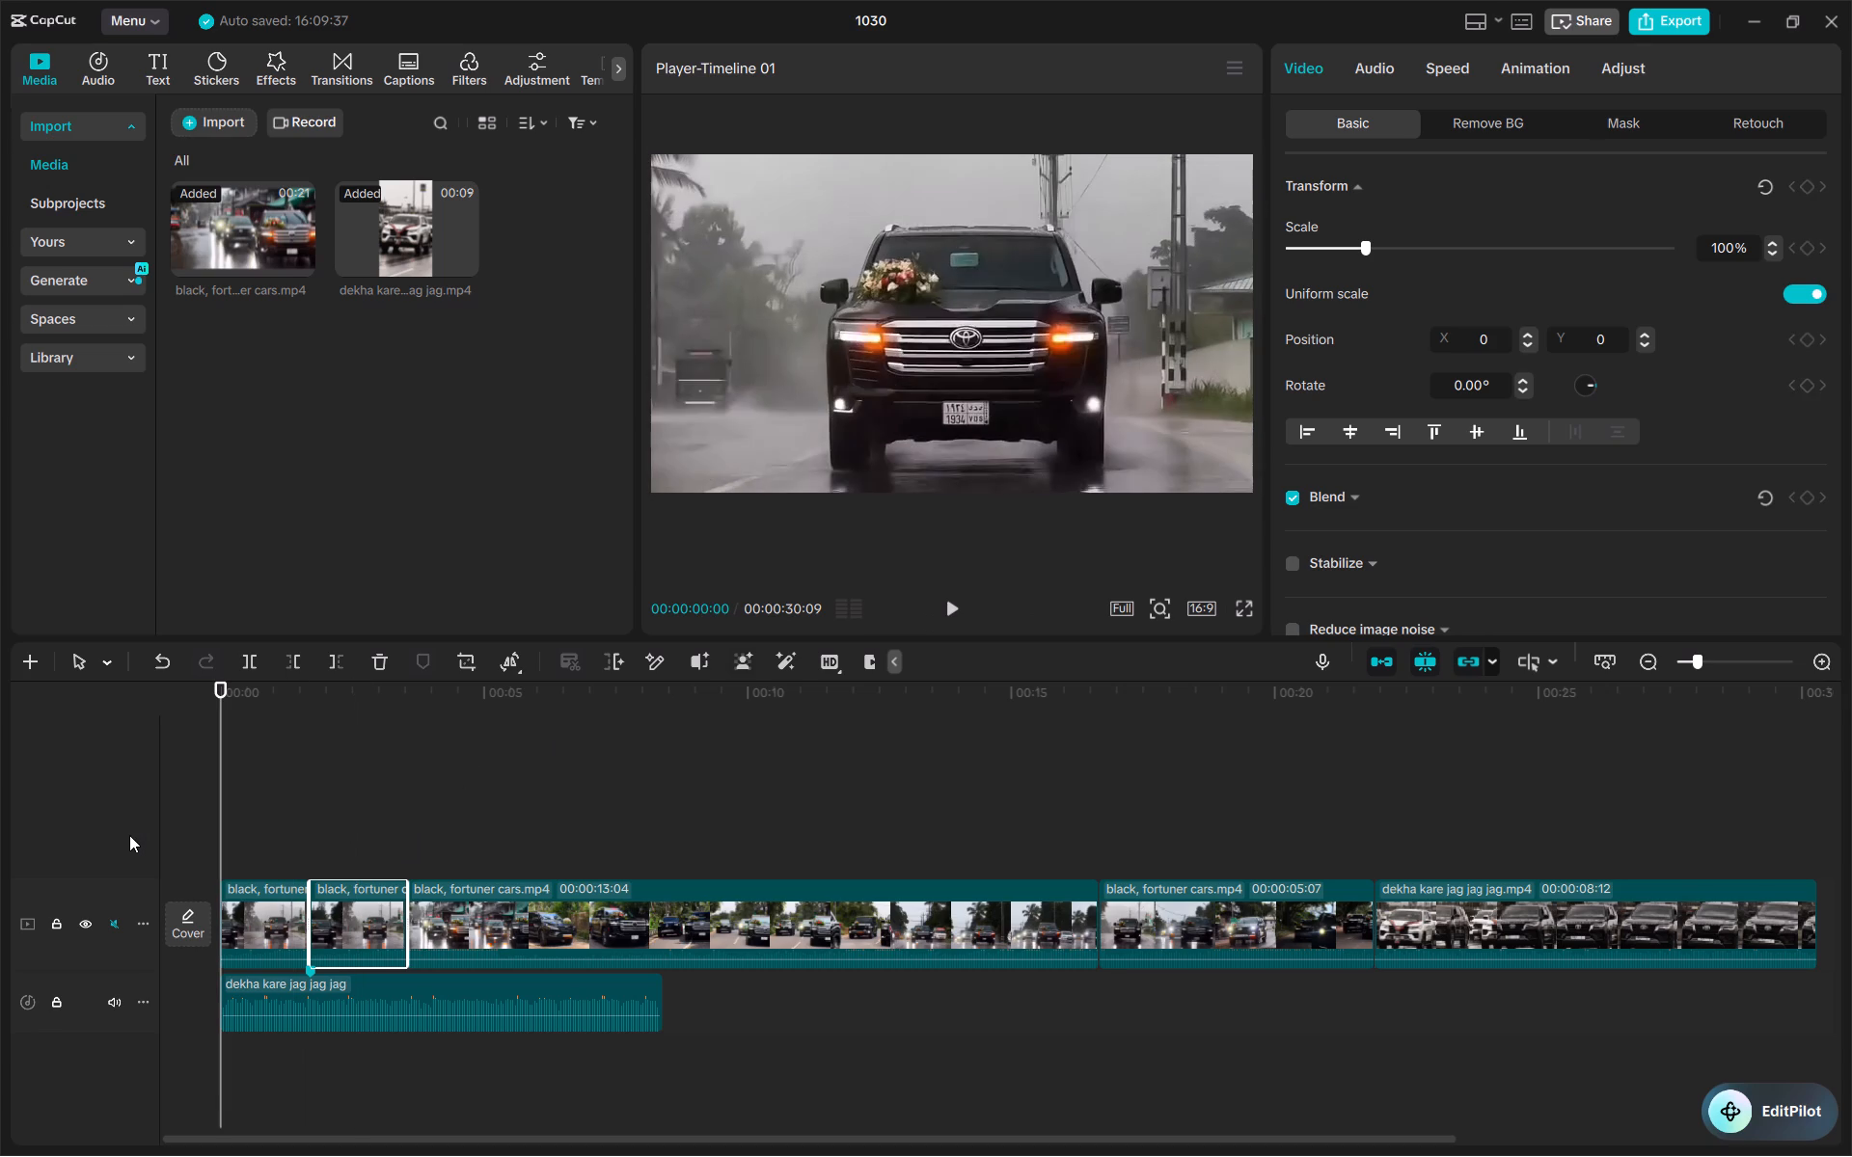
key("space")
key("space")
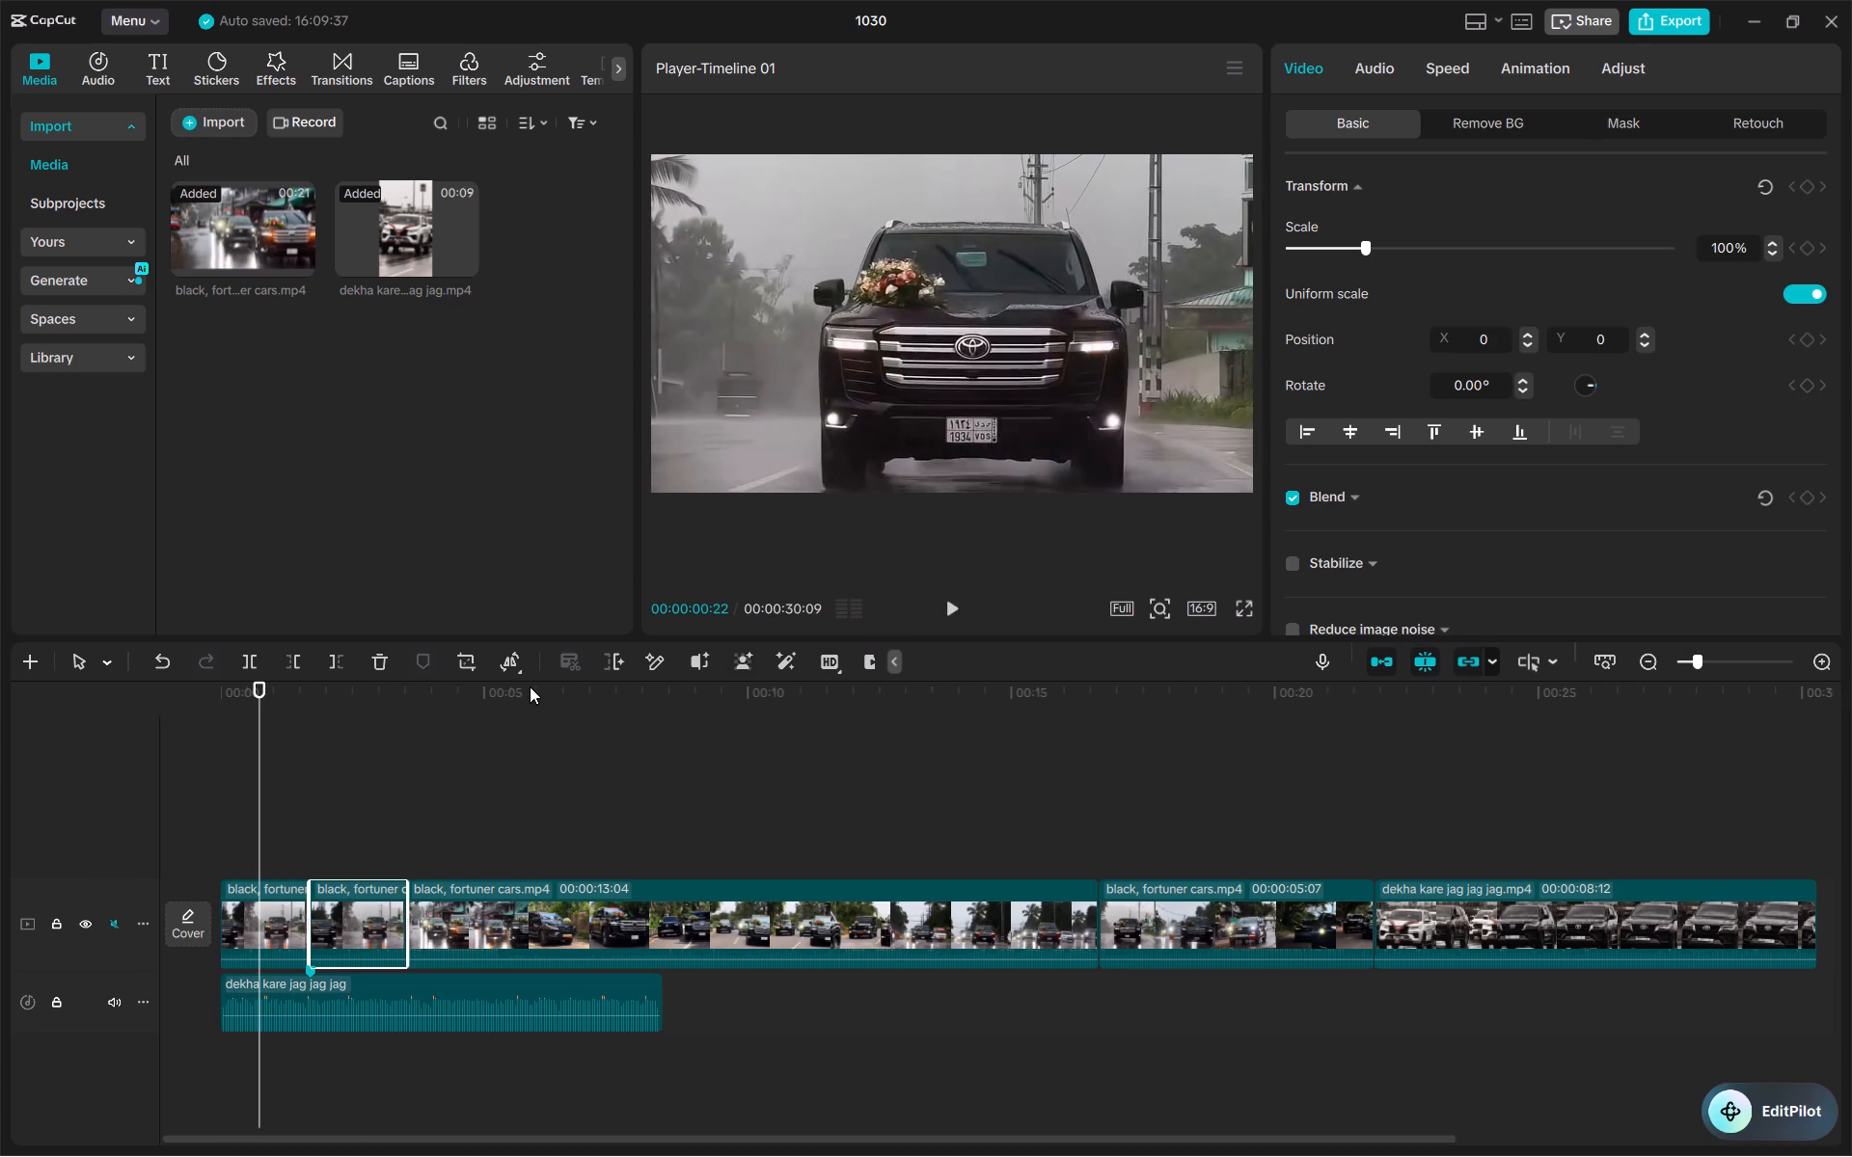
Split the long third clip at about 00:00:04:28, within the shot of black cars driving along the rainy street.
left_click(472, 711)
left_click_drag(472, 711, 449, 712)
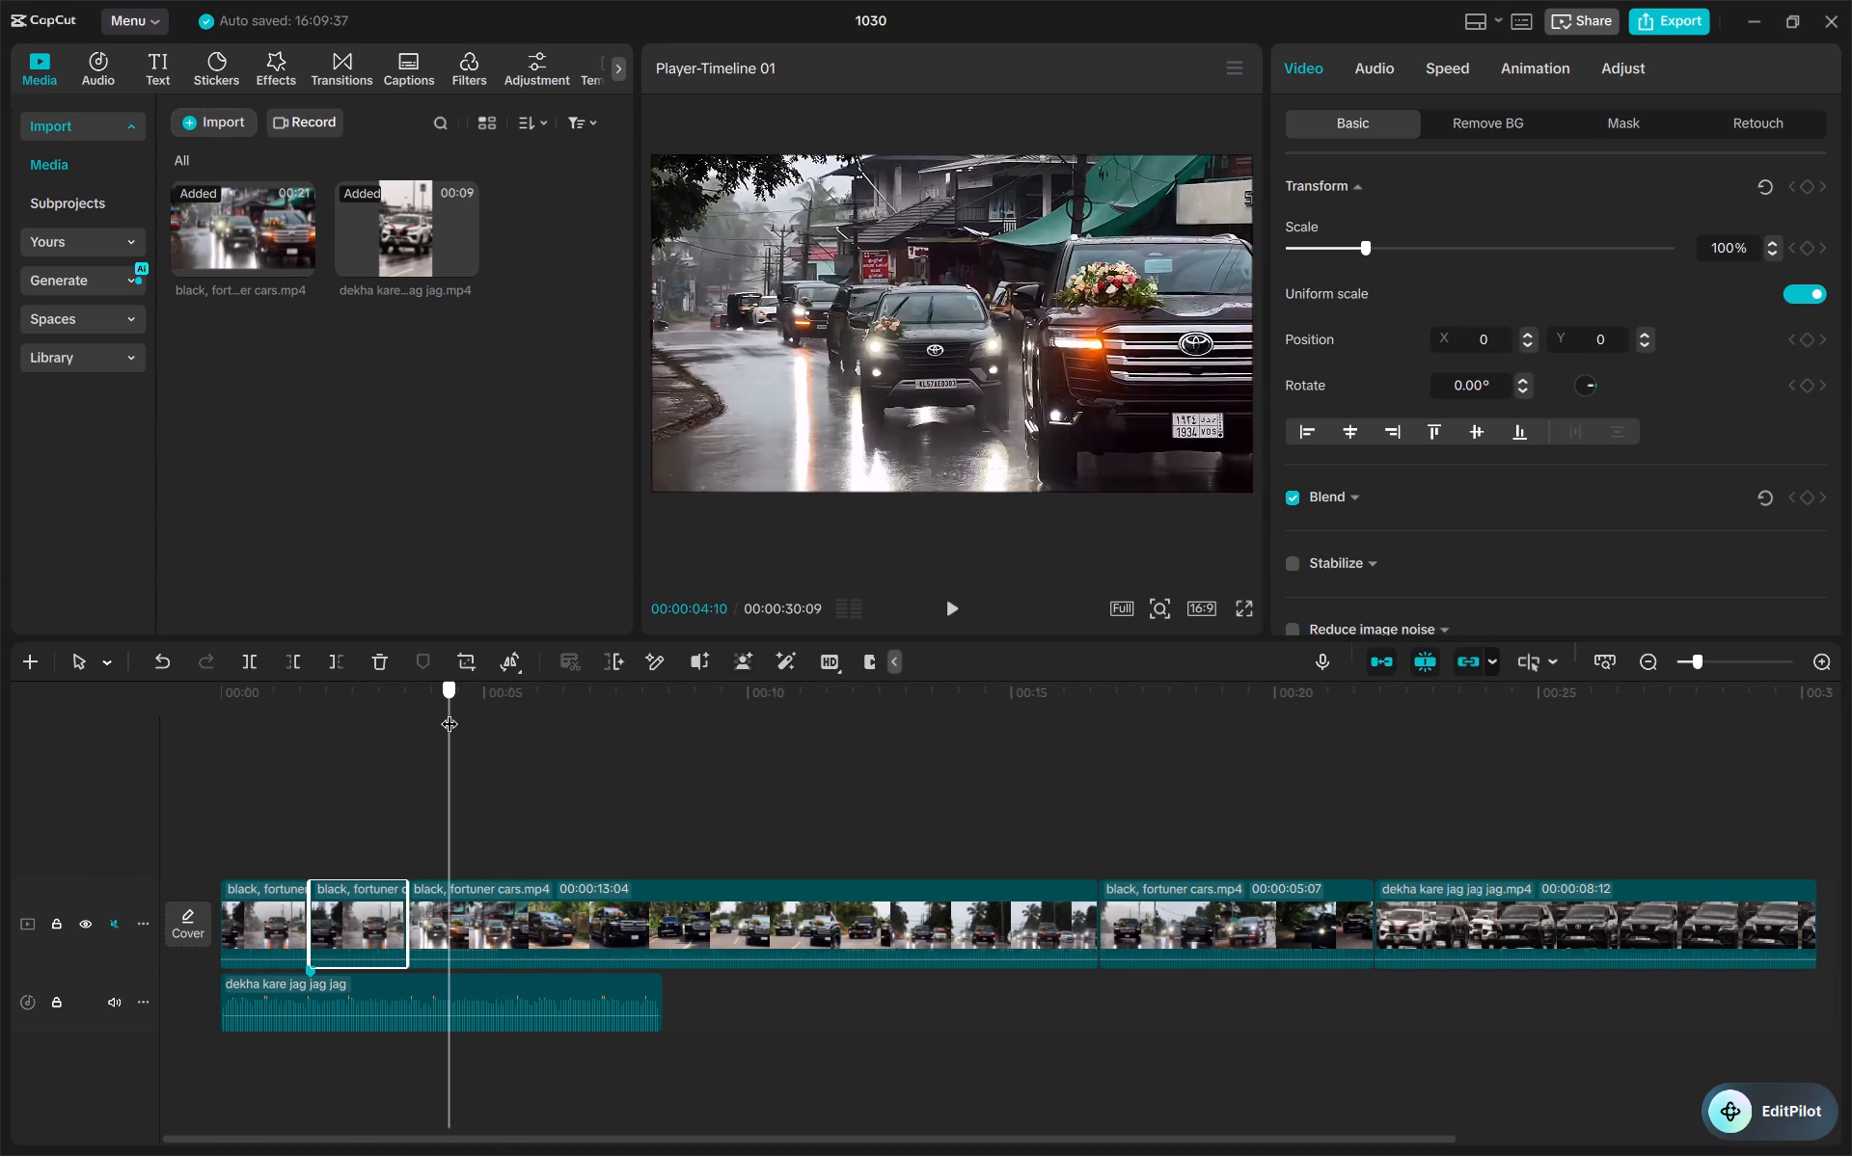
left_click_drag(449, 712, 449, 712)
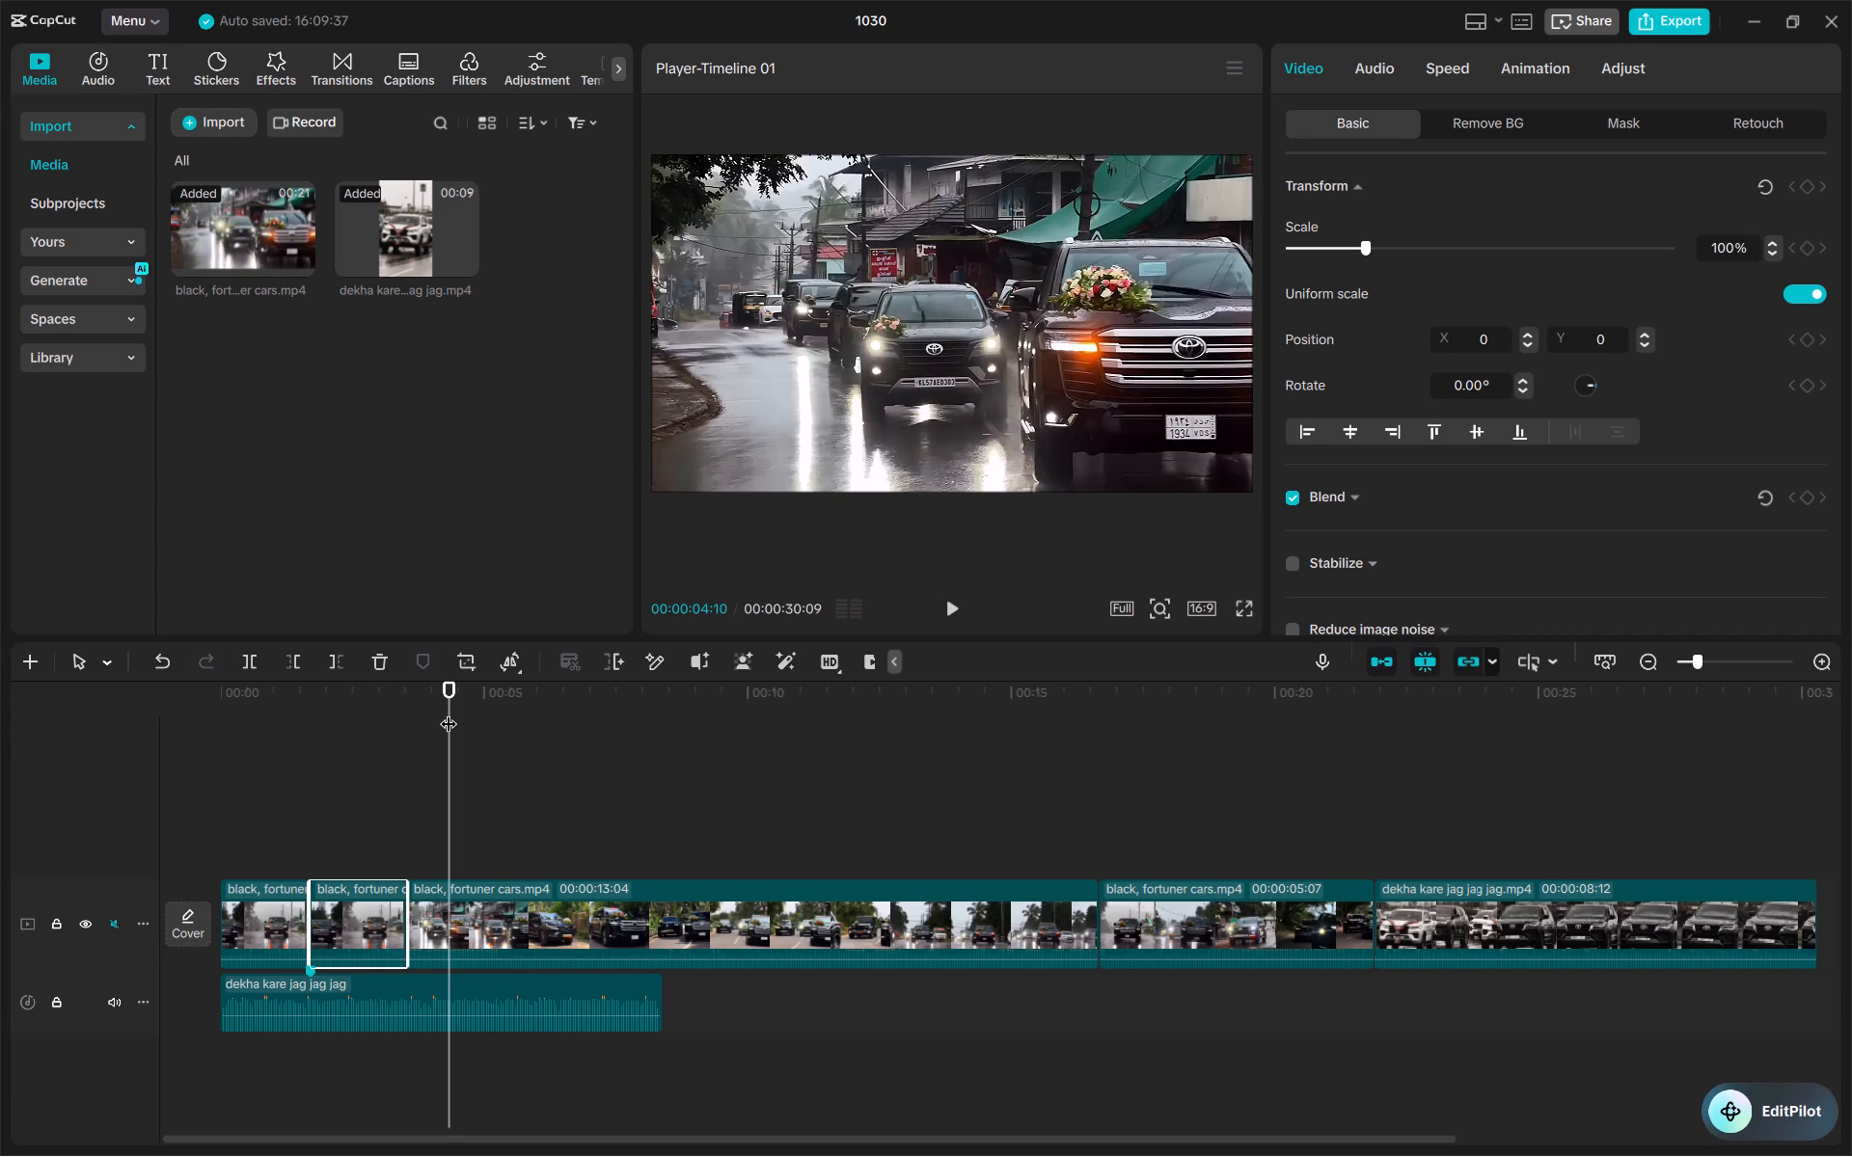
key("Left")
key("Left")
key("Left")
key("Left")
key("Left")
key("Left")
key("Left")
key("Left")
key("Left")
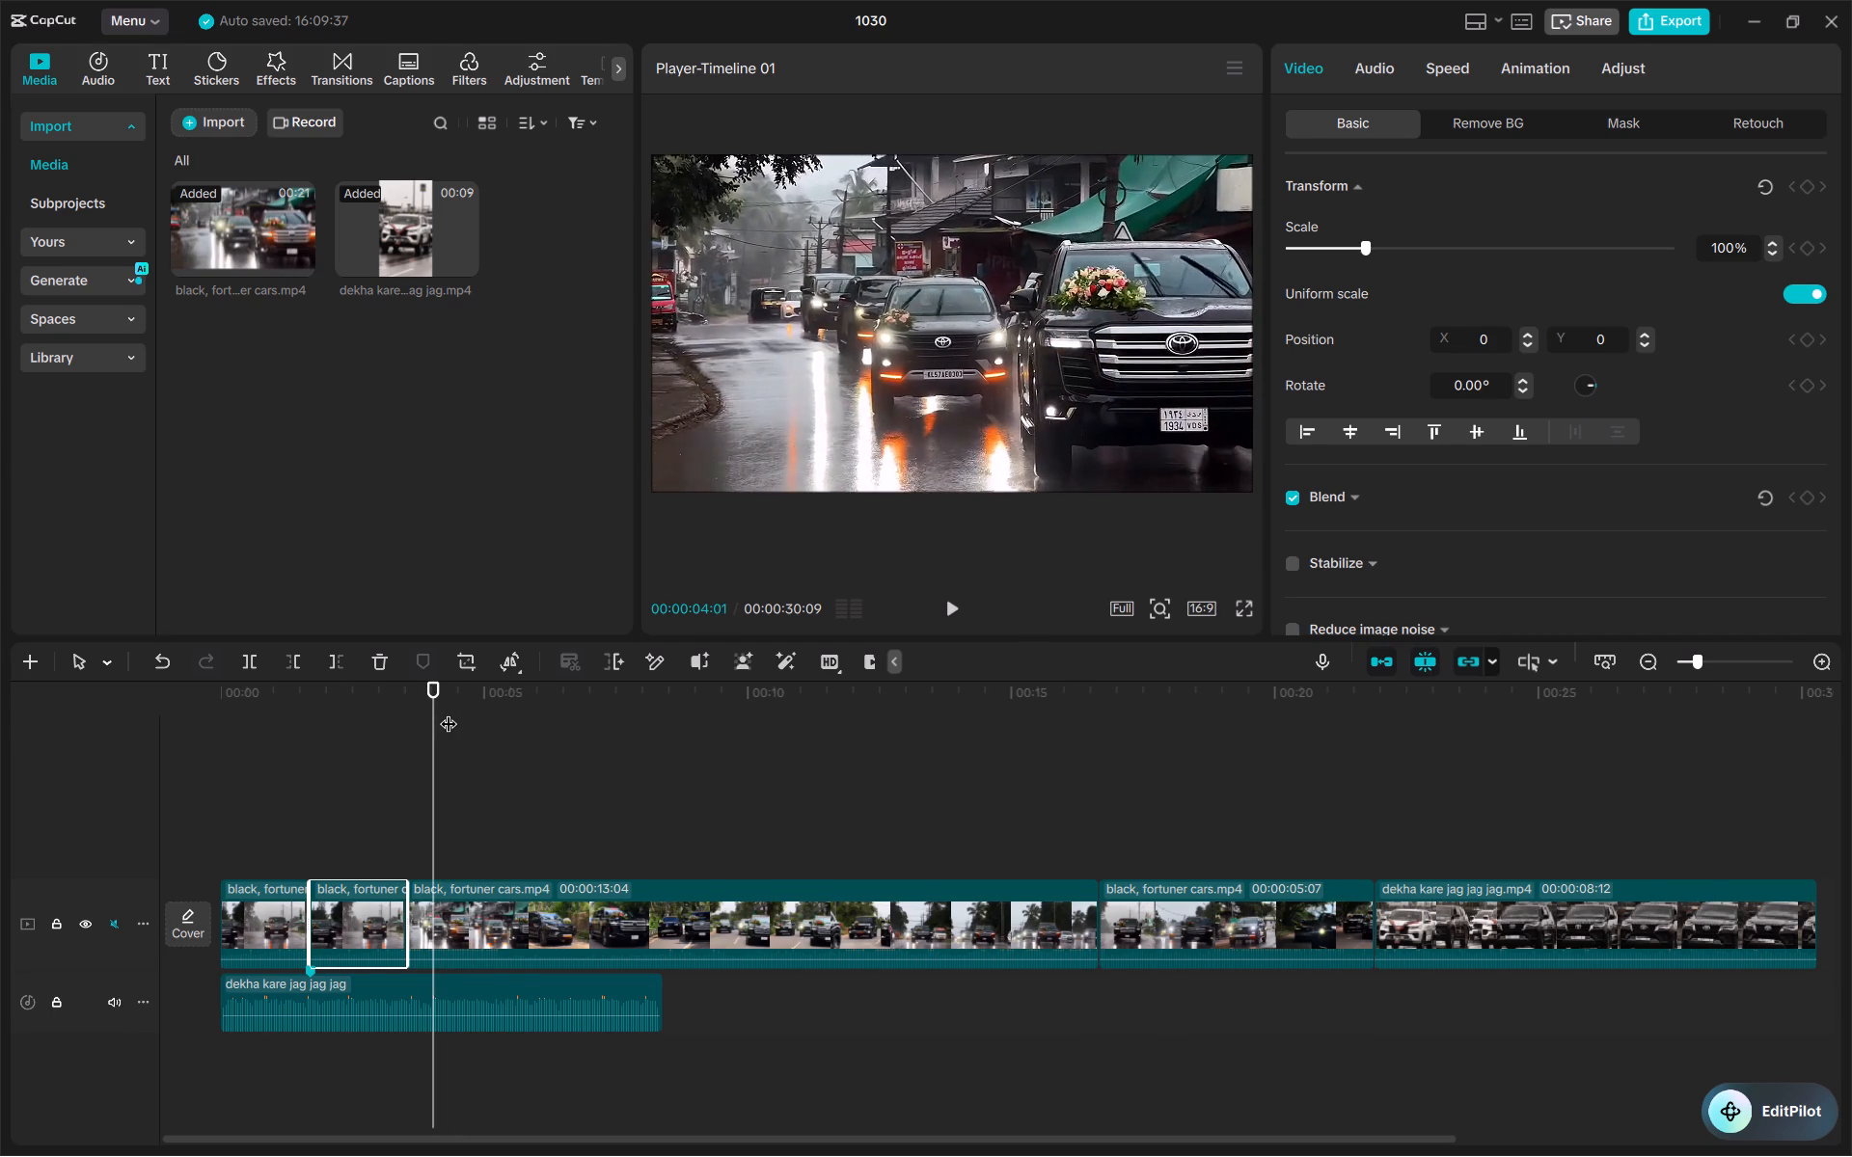
key("Left")
key("Left")
key("Left")
key("Left")
key("Left")
key("Left")
key("Left")
key("Left")
key("Left")
key("Left")
key("Left")
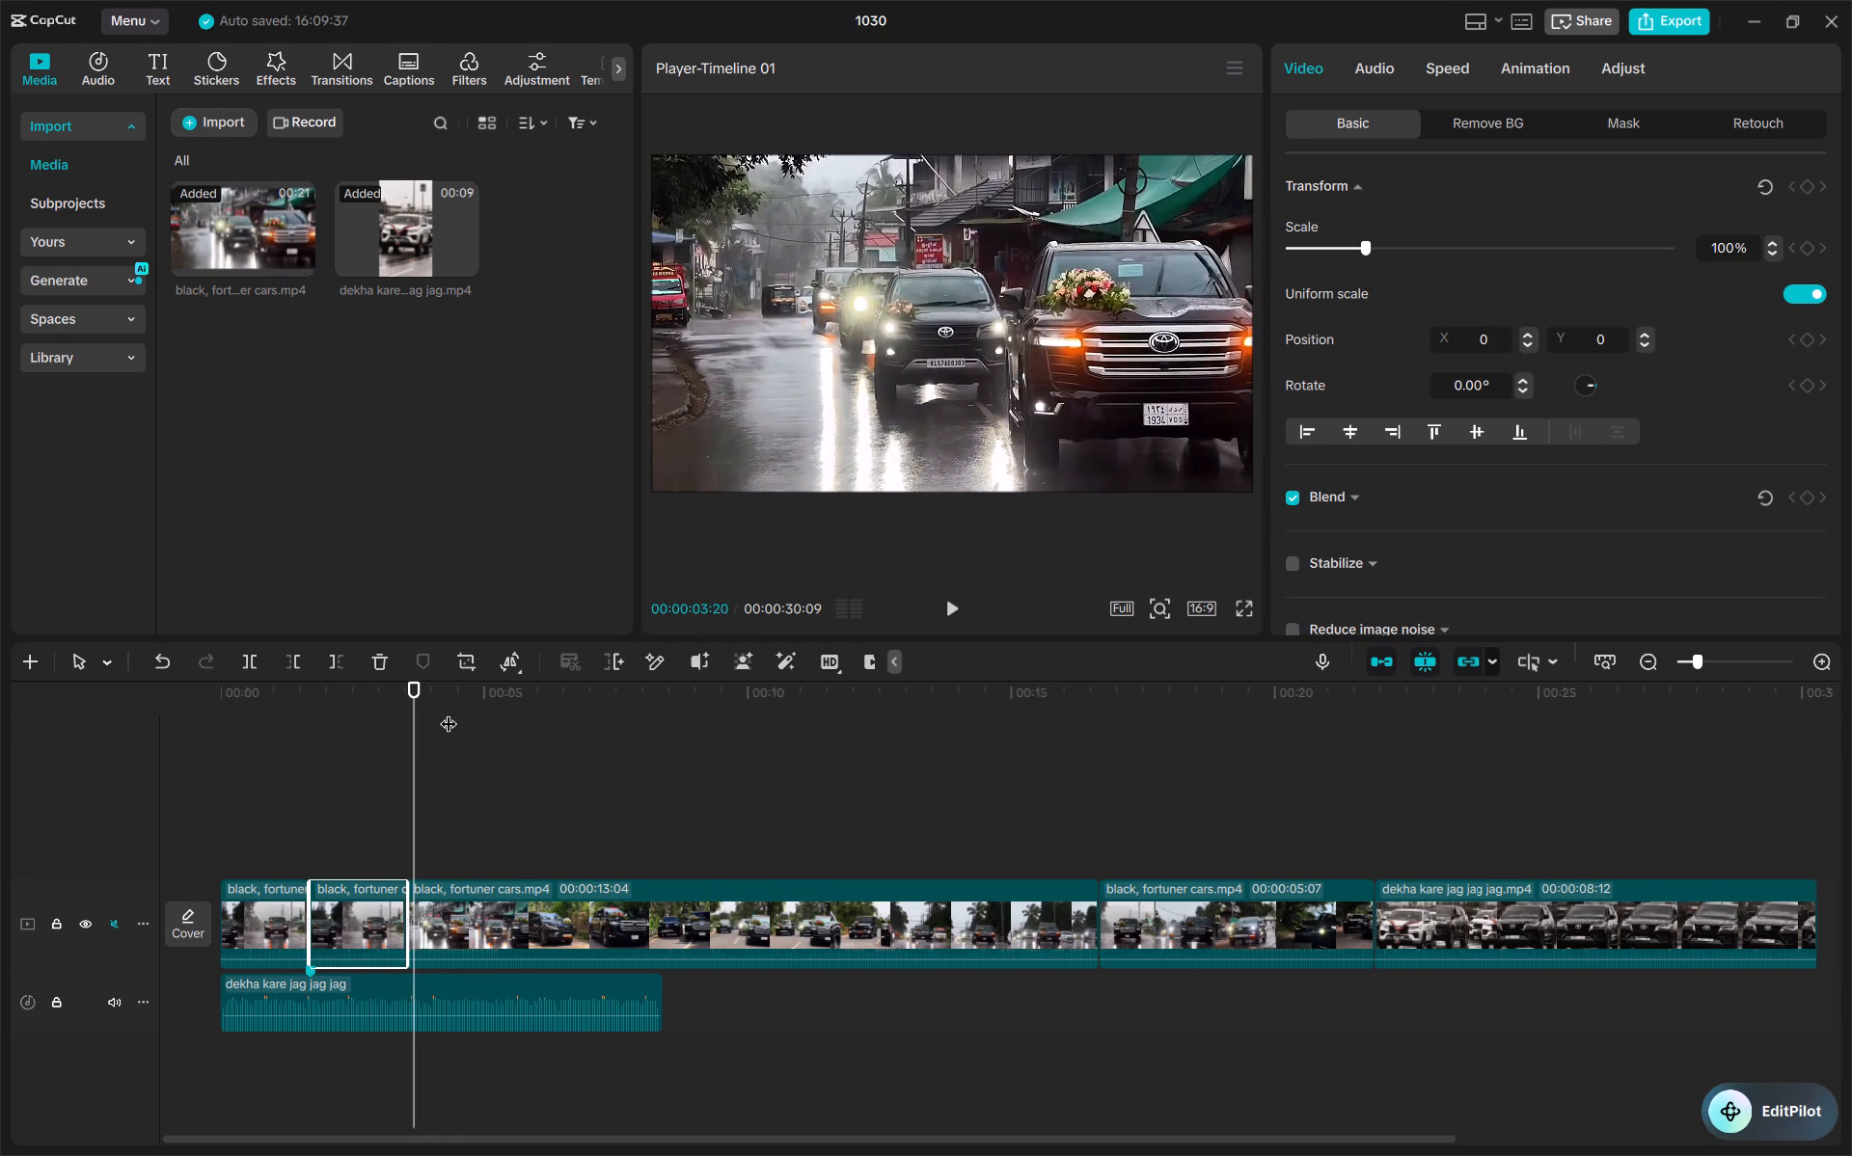
key("Left")
key("Left")
key("Left")
key("Left")
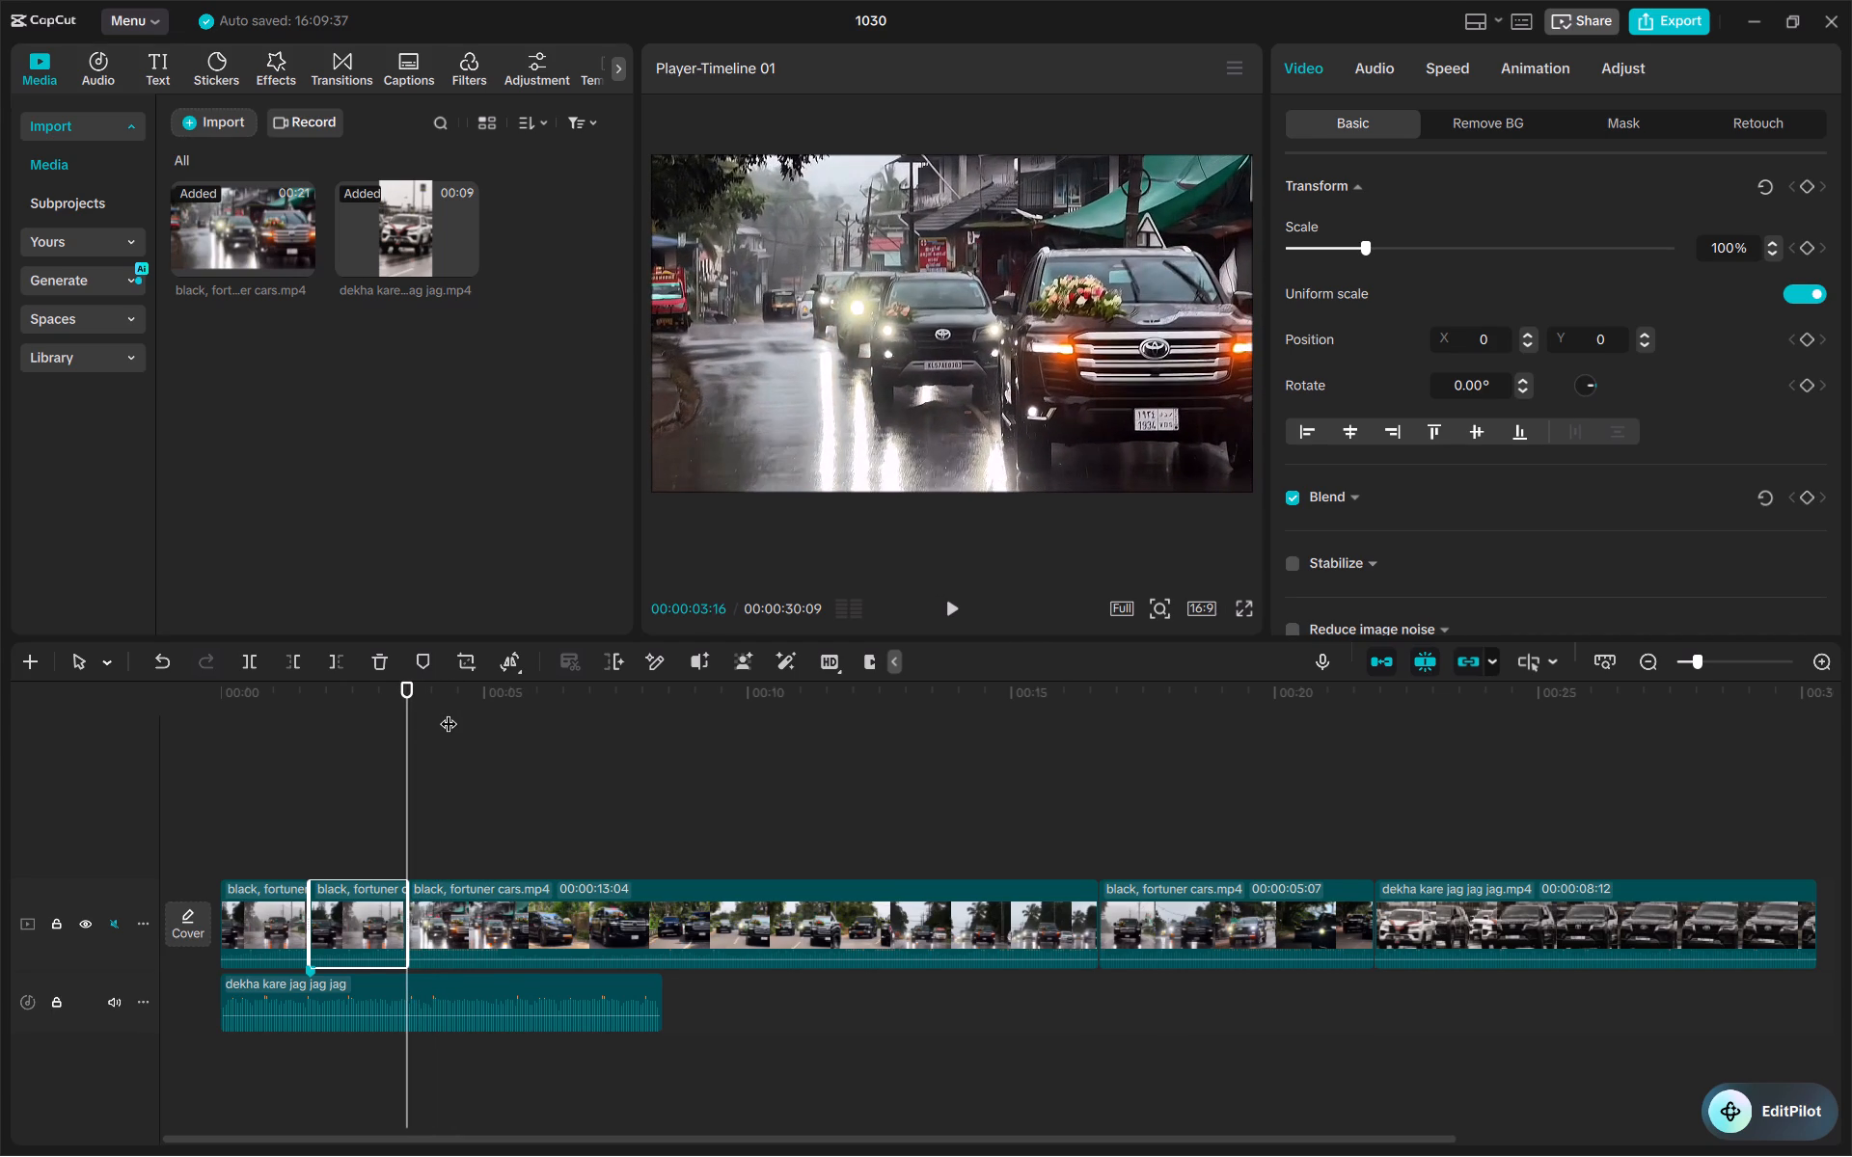
left_click_drag(406, 733, 506, 752)
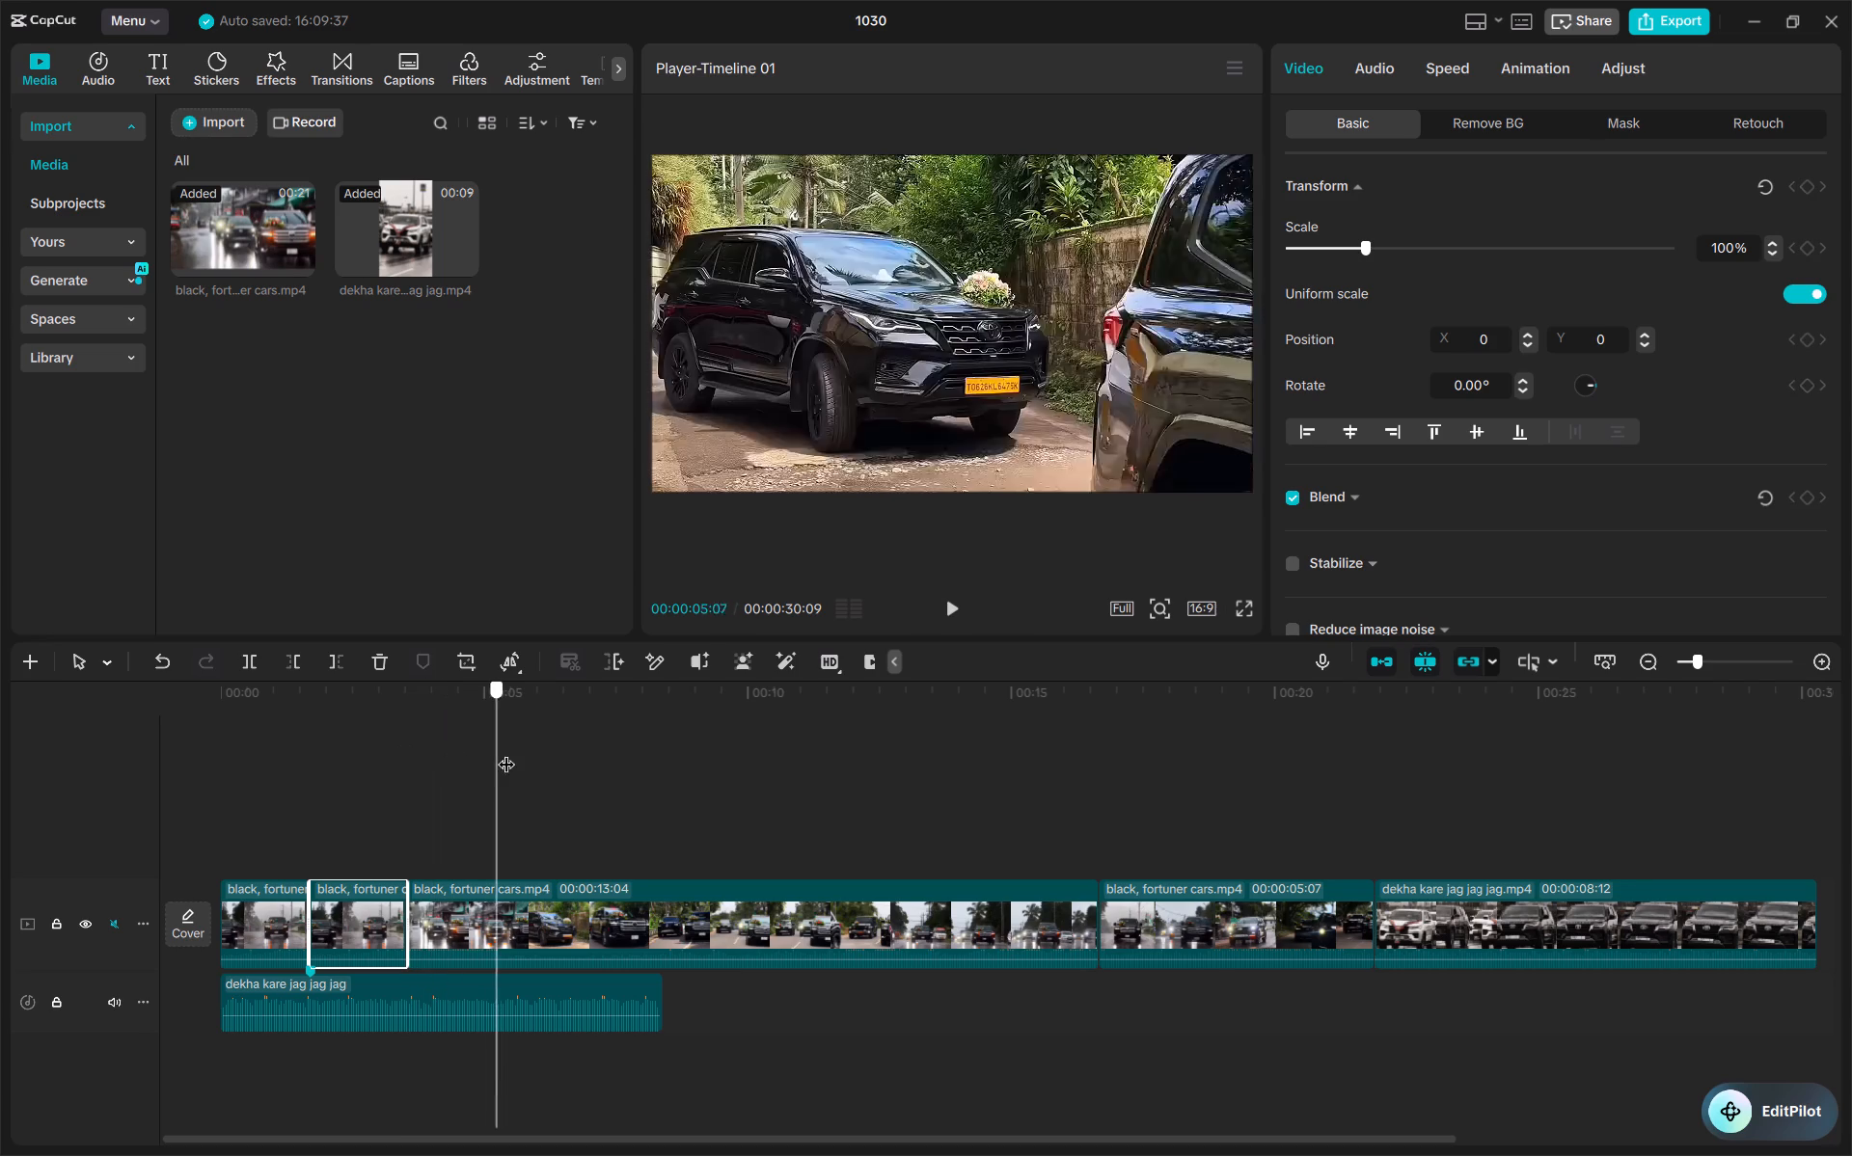
left_click_drag(506, 752, 480, 748)
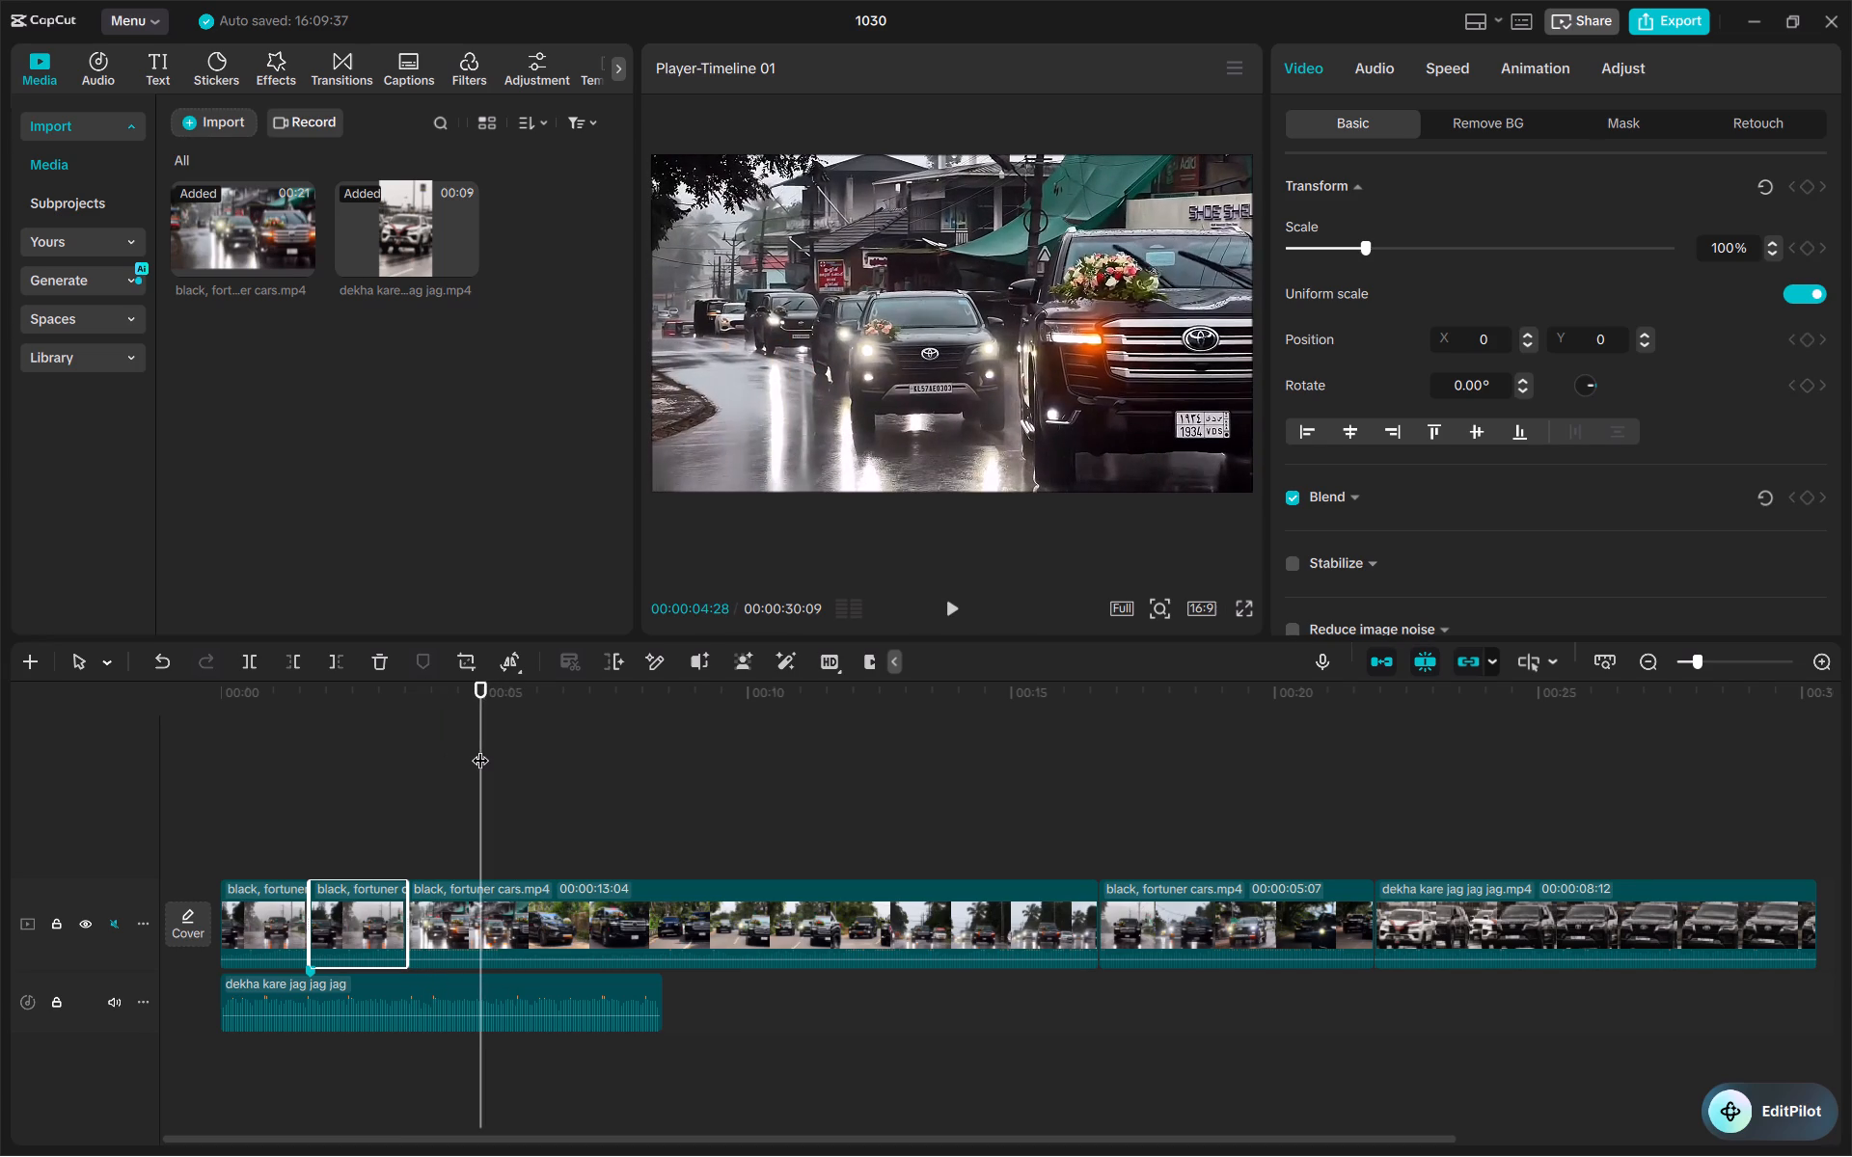
key("g")
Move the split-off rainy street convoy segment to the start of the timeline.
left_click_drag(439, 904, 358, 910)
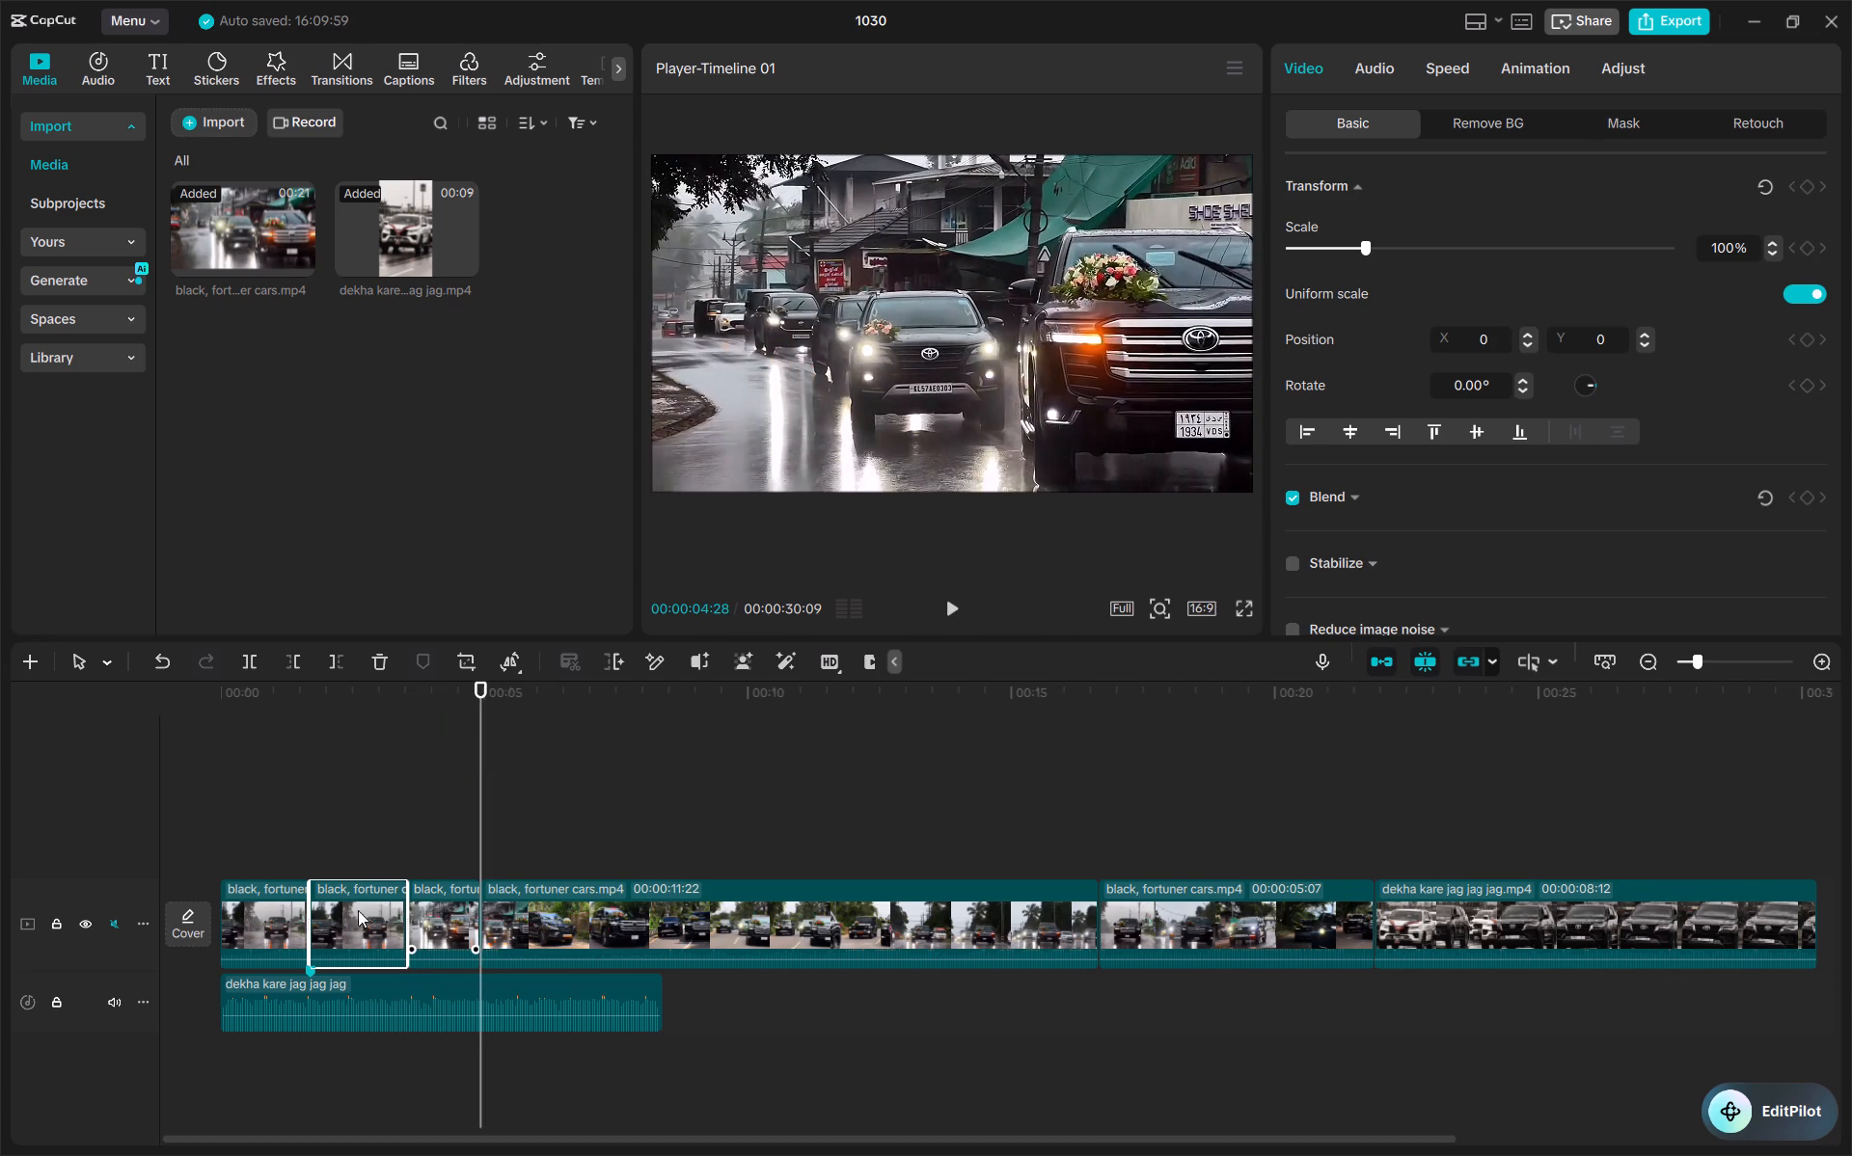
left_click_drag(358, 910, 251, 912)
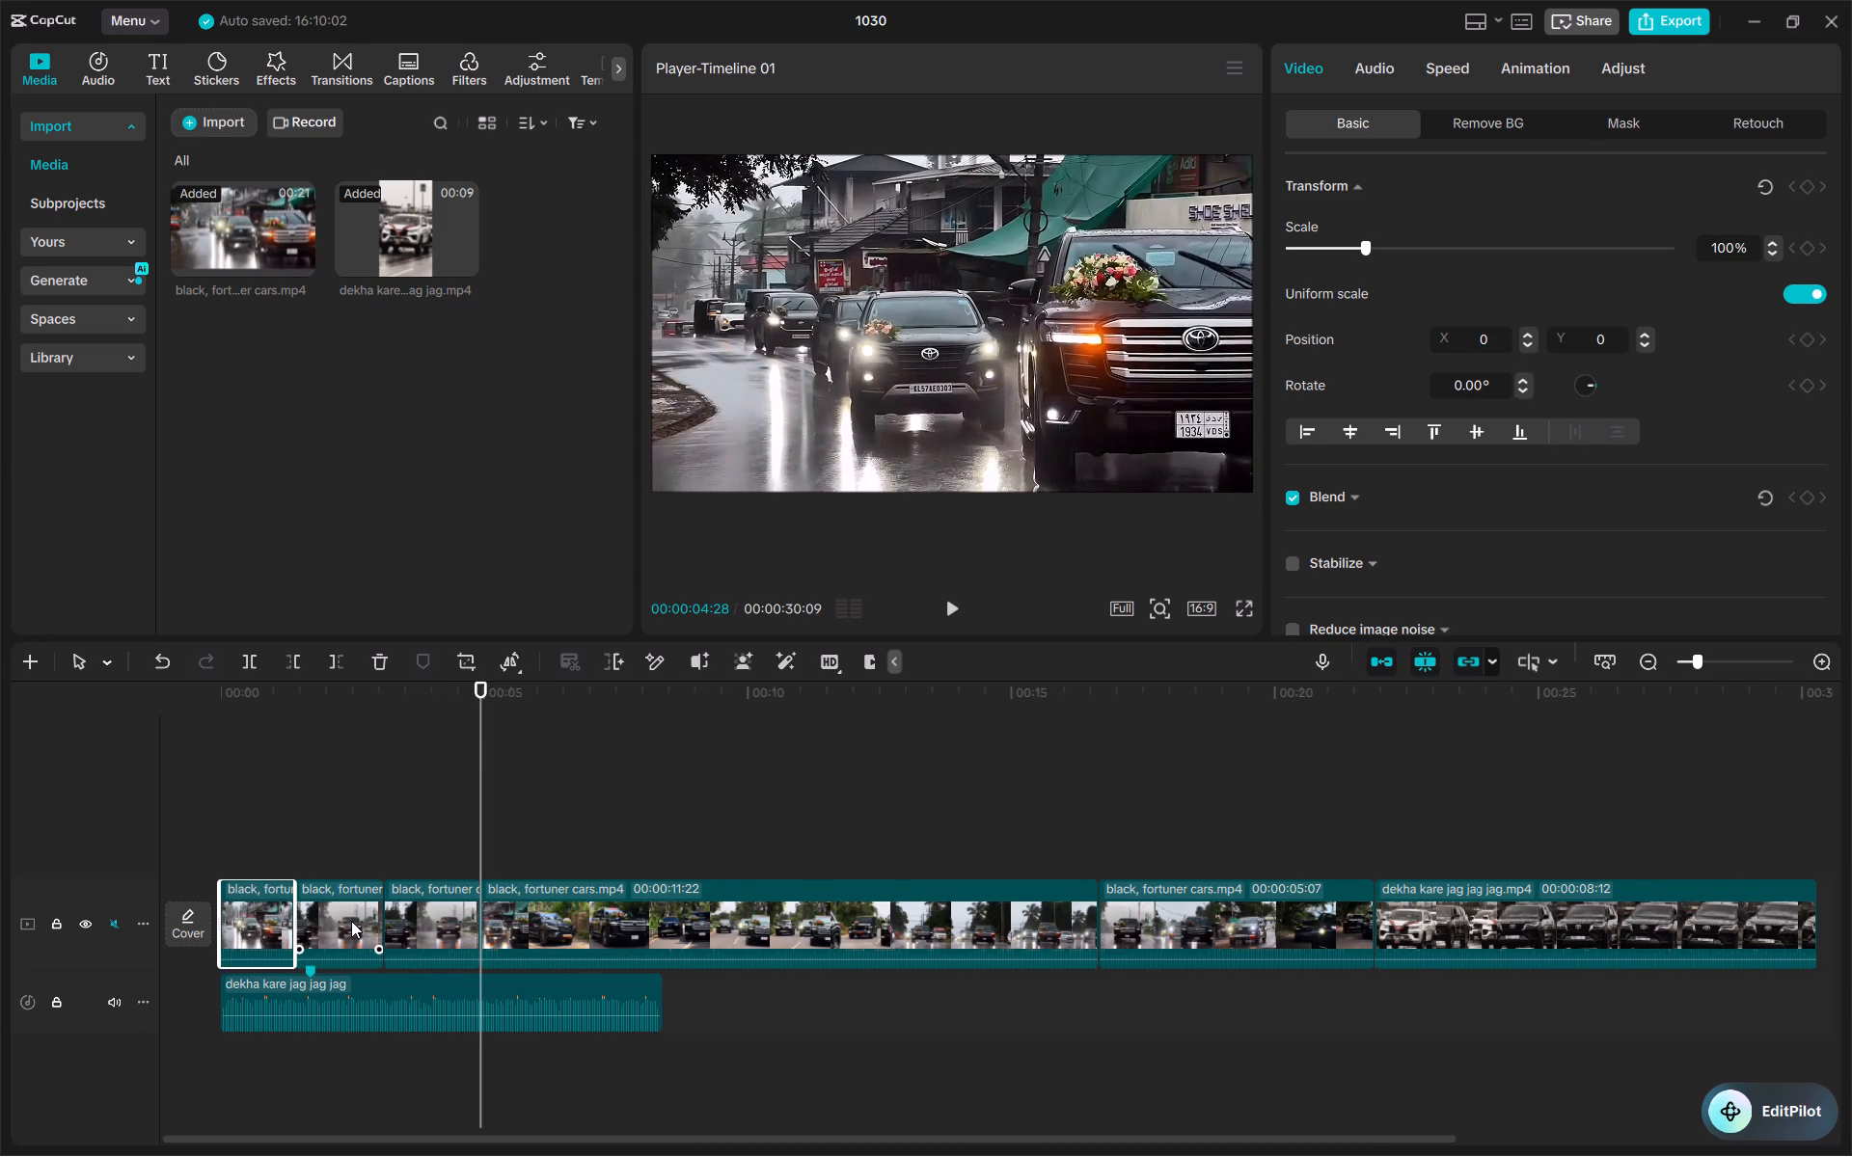
Delete the former opening clip, which sits between the convoy segment and the black car shot.
left_click(351, 921)
key("BackSpace")
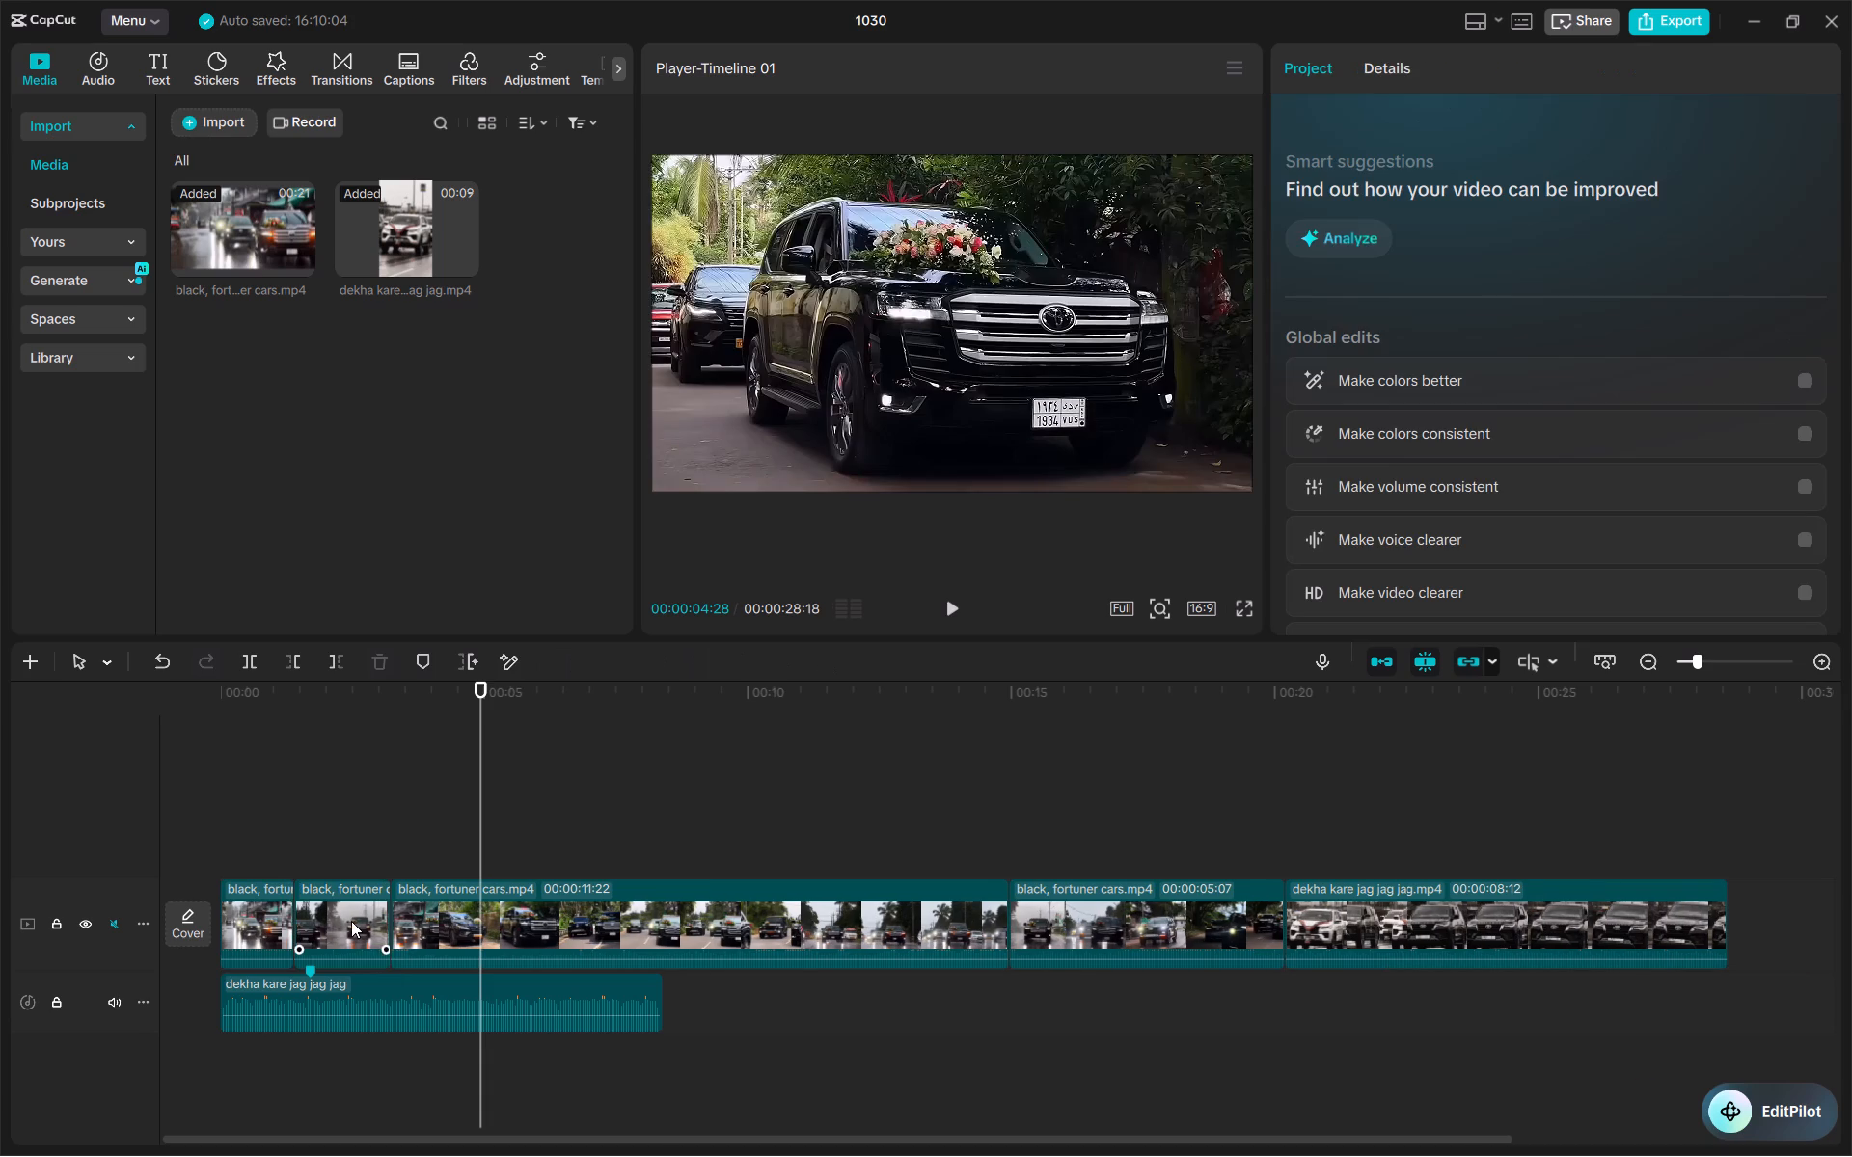
Play the timeline from the beginning to check the new opening cut against the beat marker.
double_click(230, 705)
key("space")
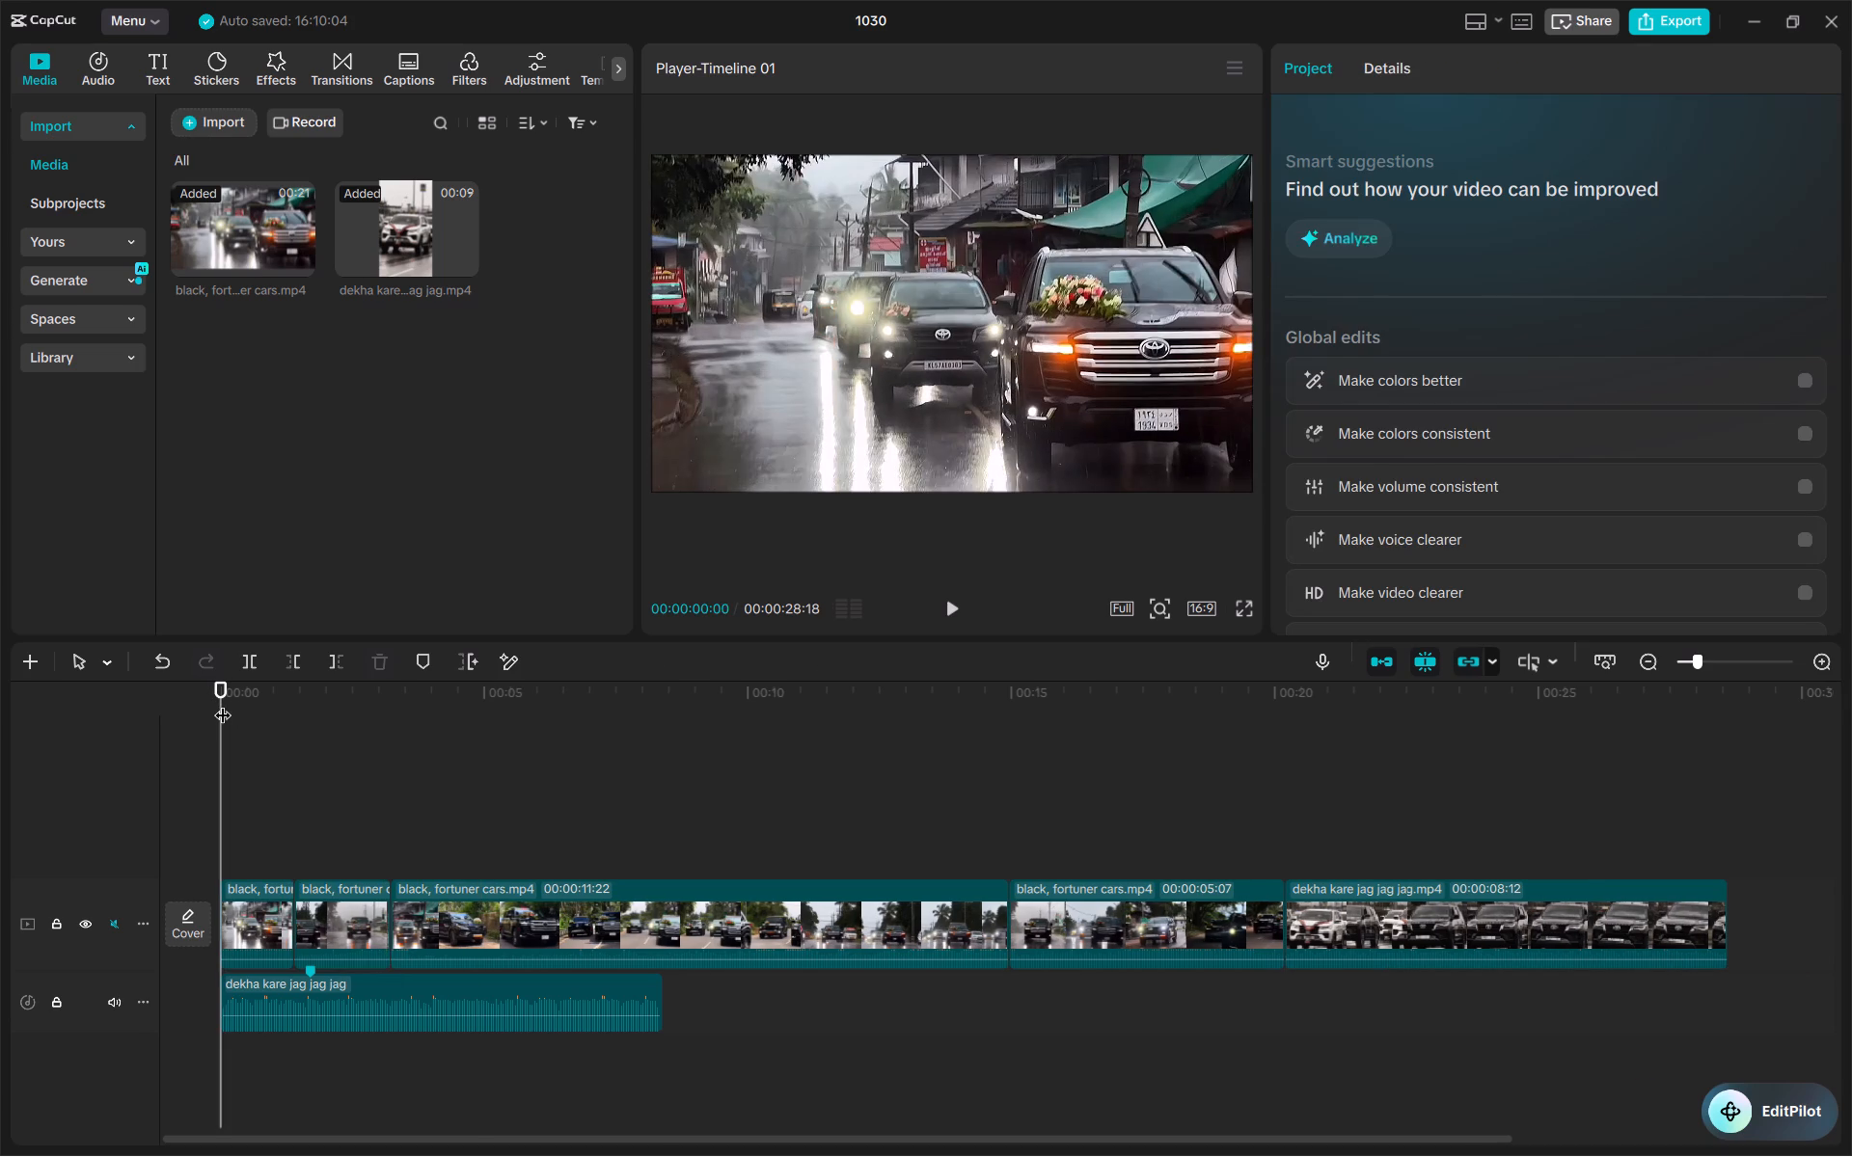
key("space")
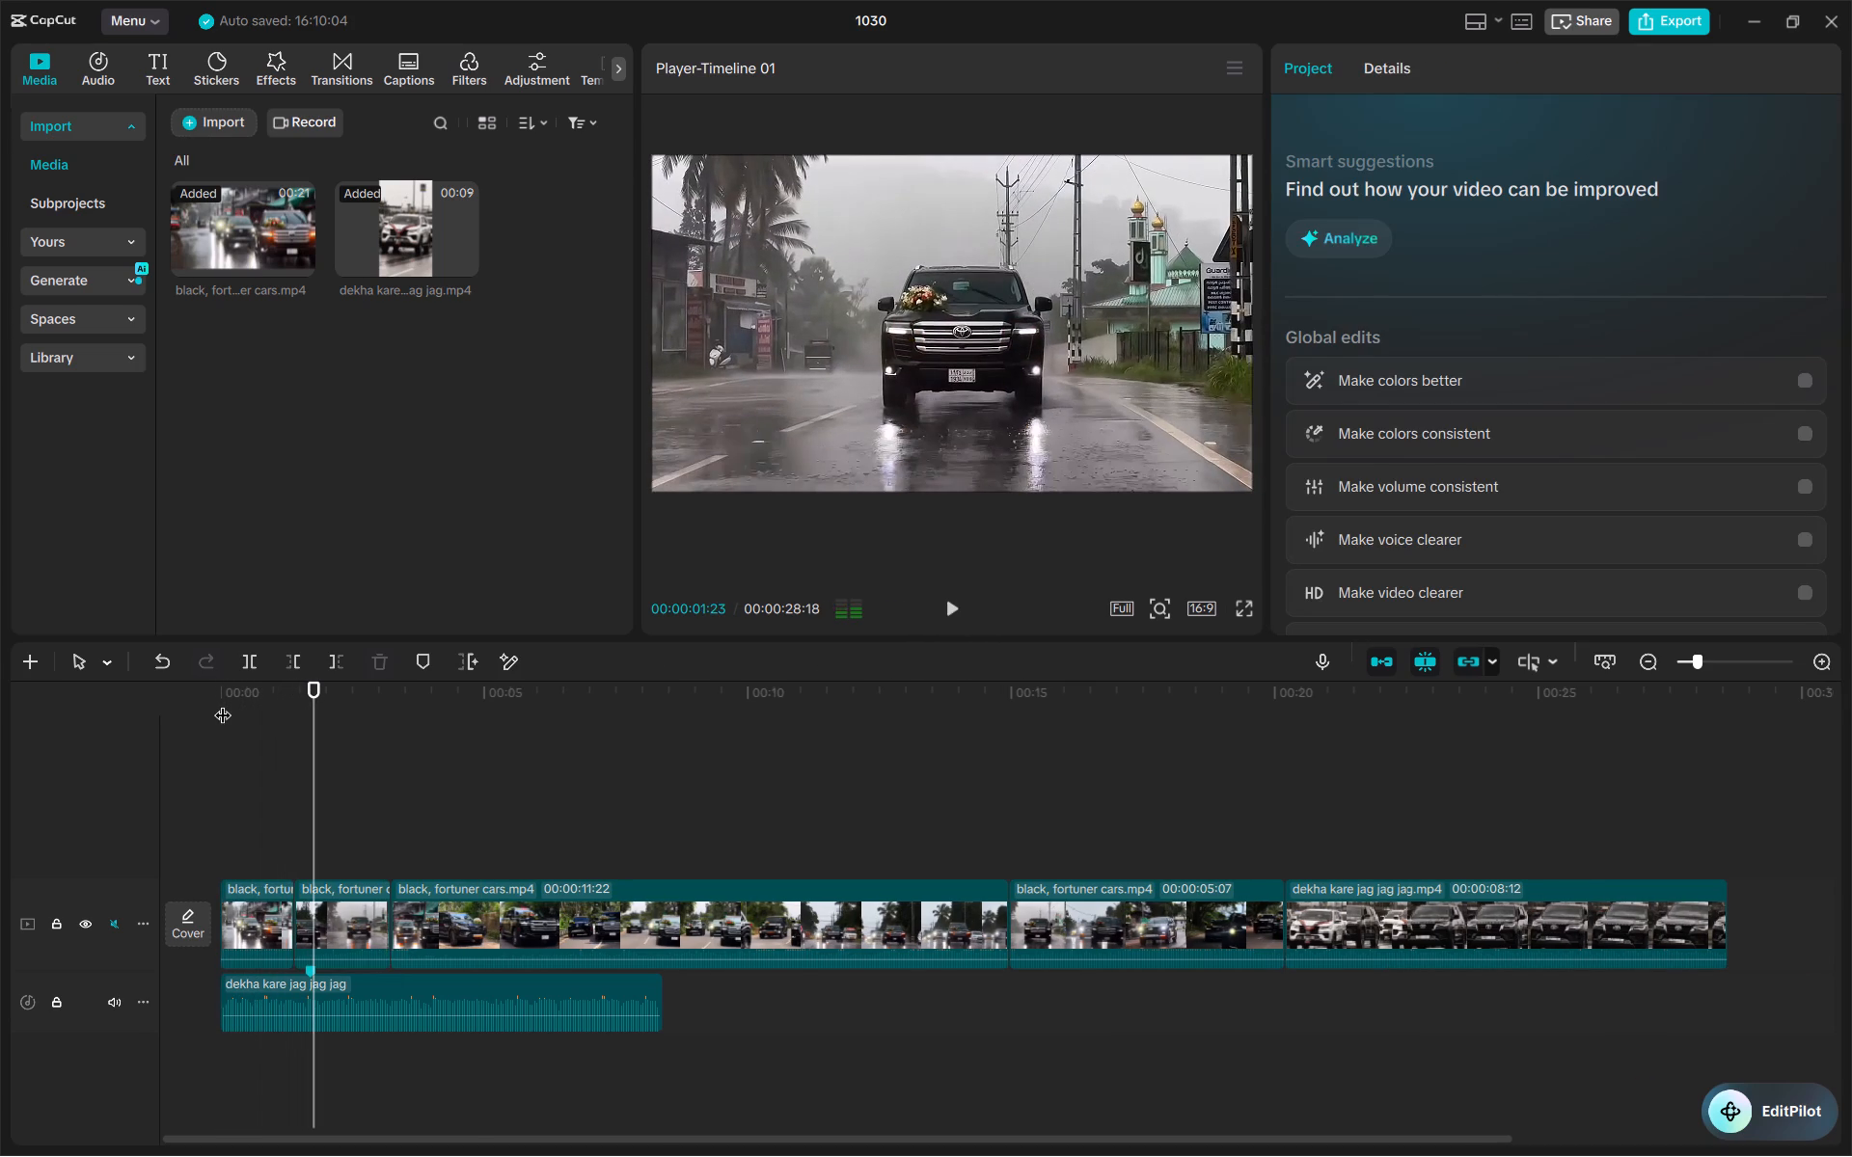
left_click(246, 935)
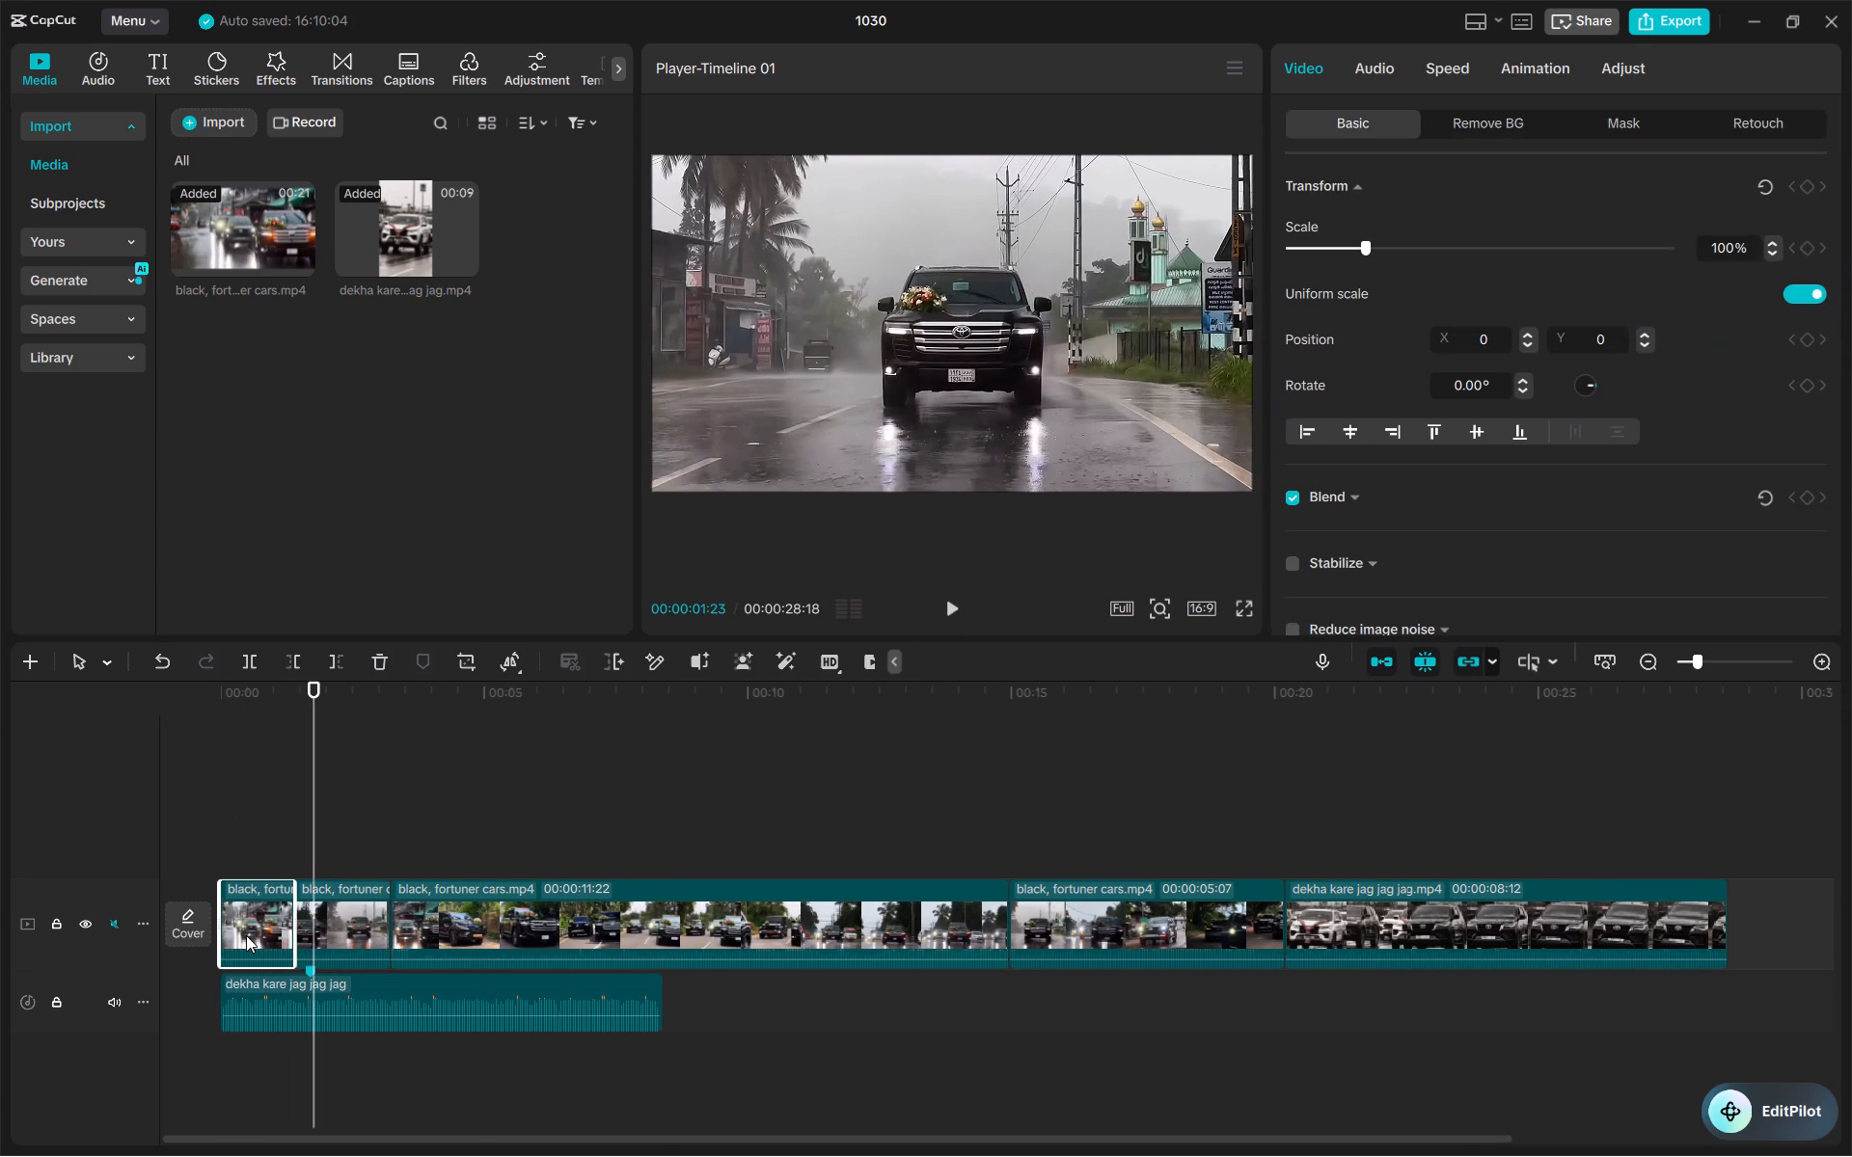
Split the long third clip at about 00:00:11:14, within the rainy-road shot of the approaching black car beside palm trees.
left_click(665, 738)
left_click_drag(665, 738, 762, 762)
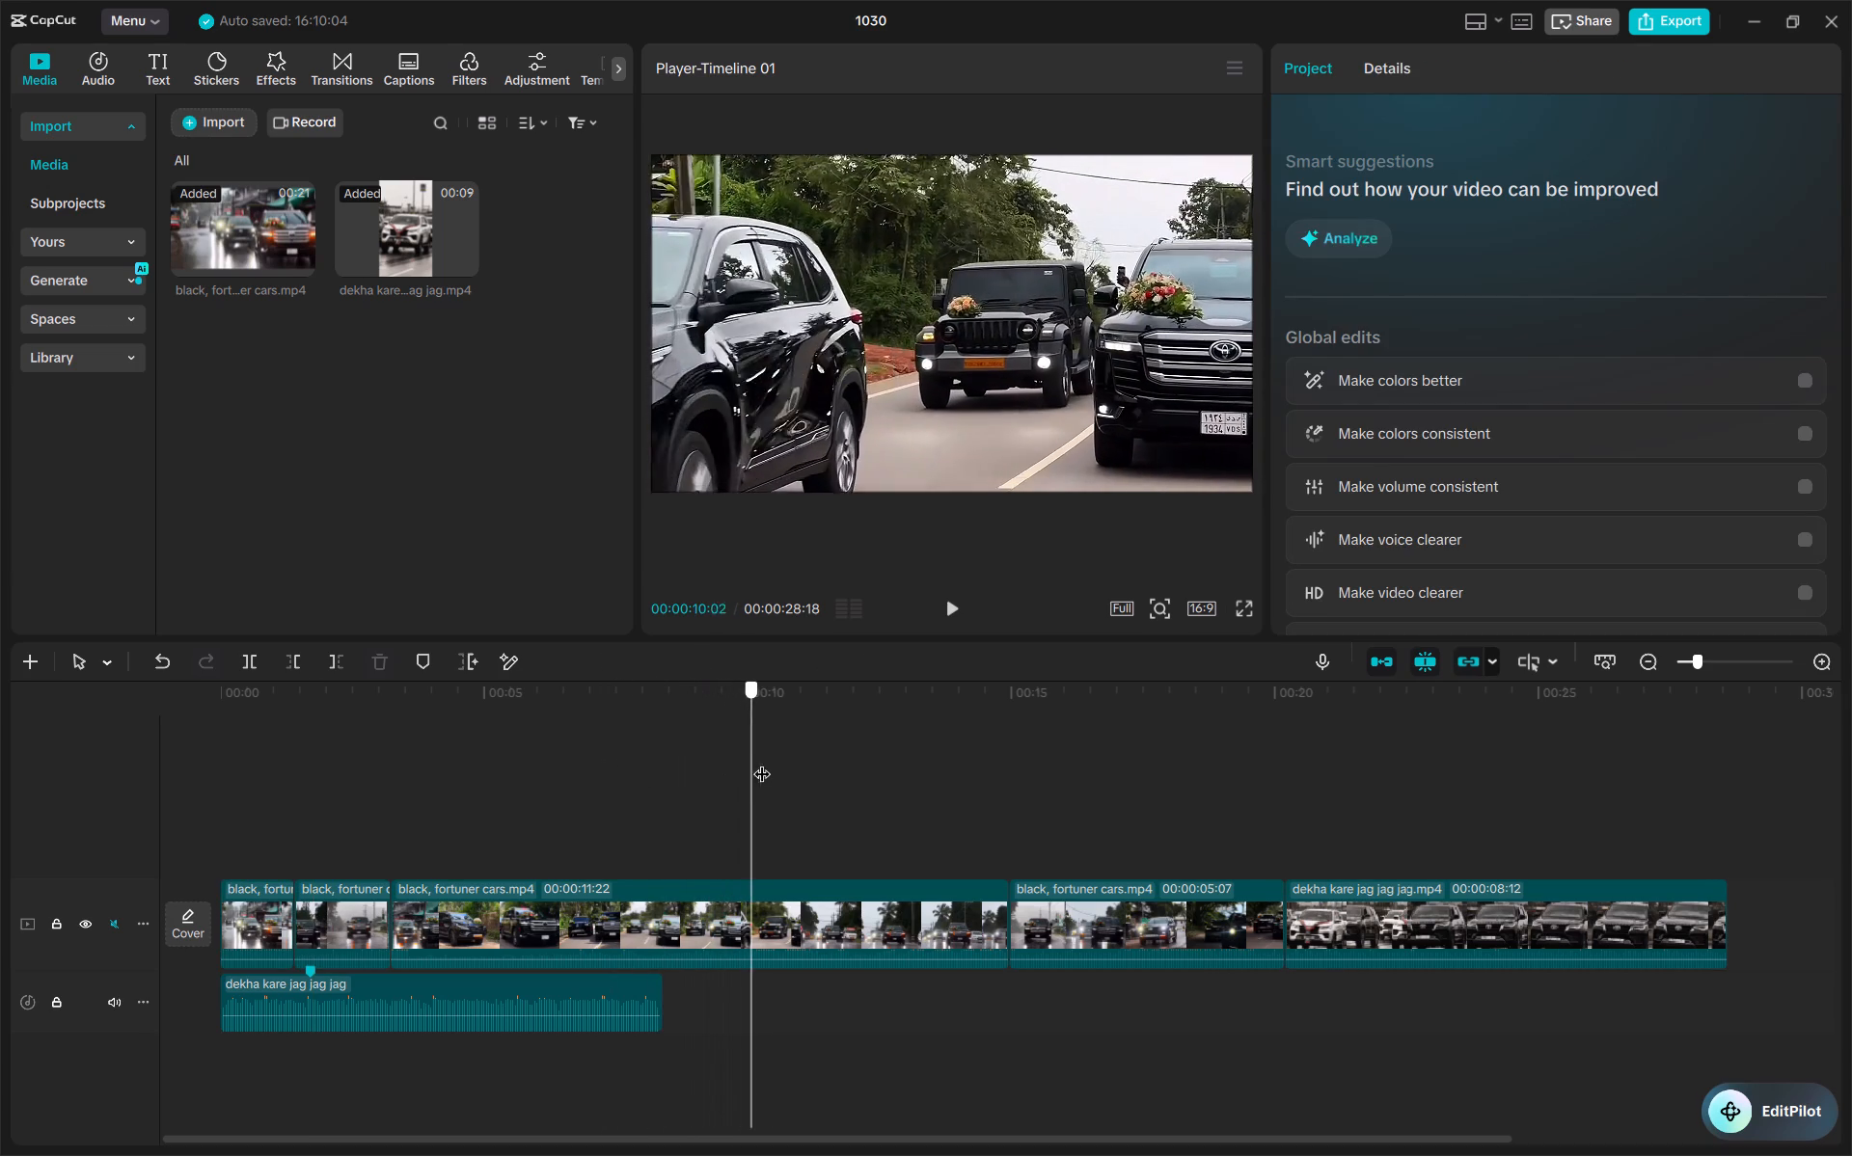
left_click_drag(762, 762, 793, 767)
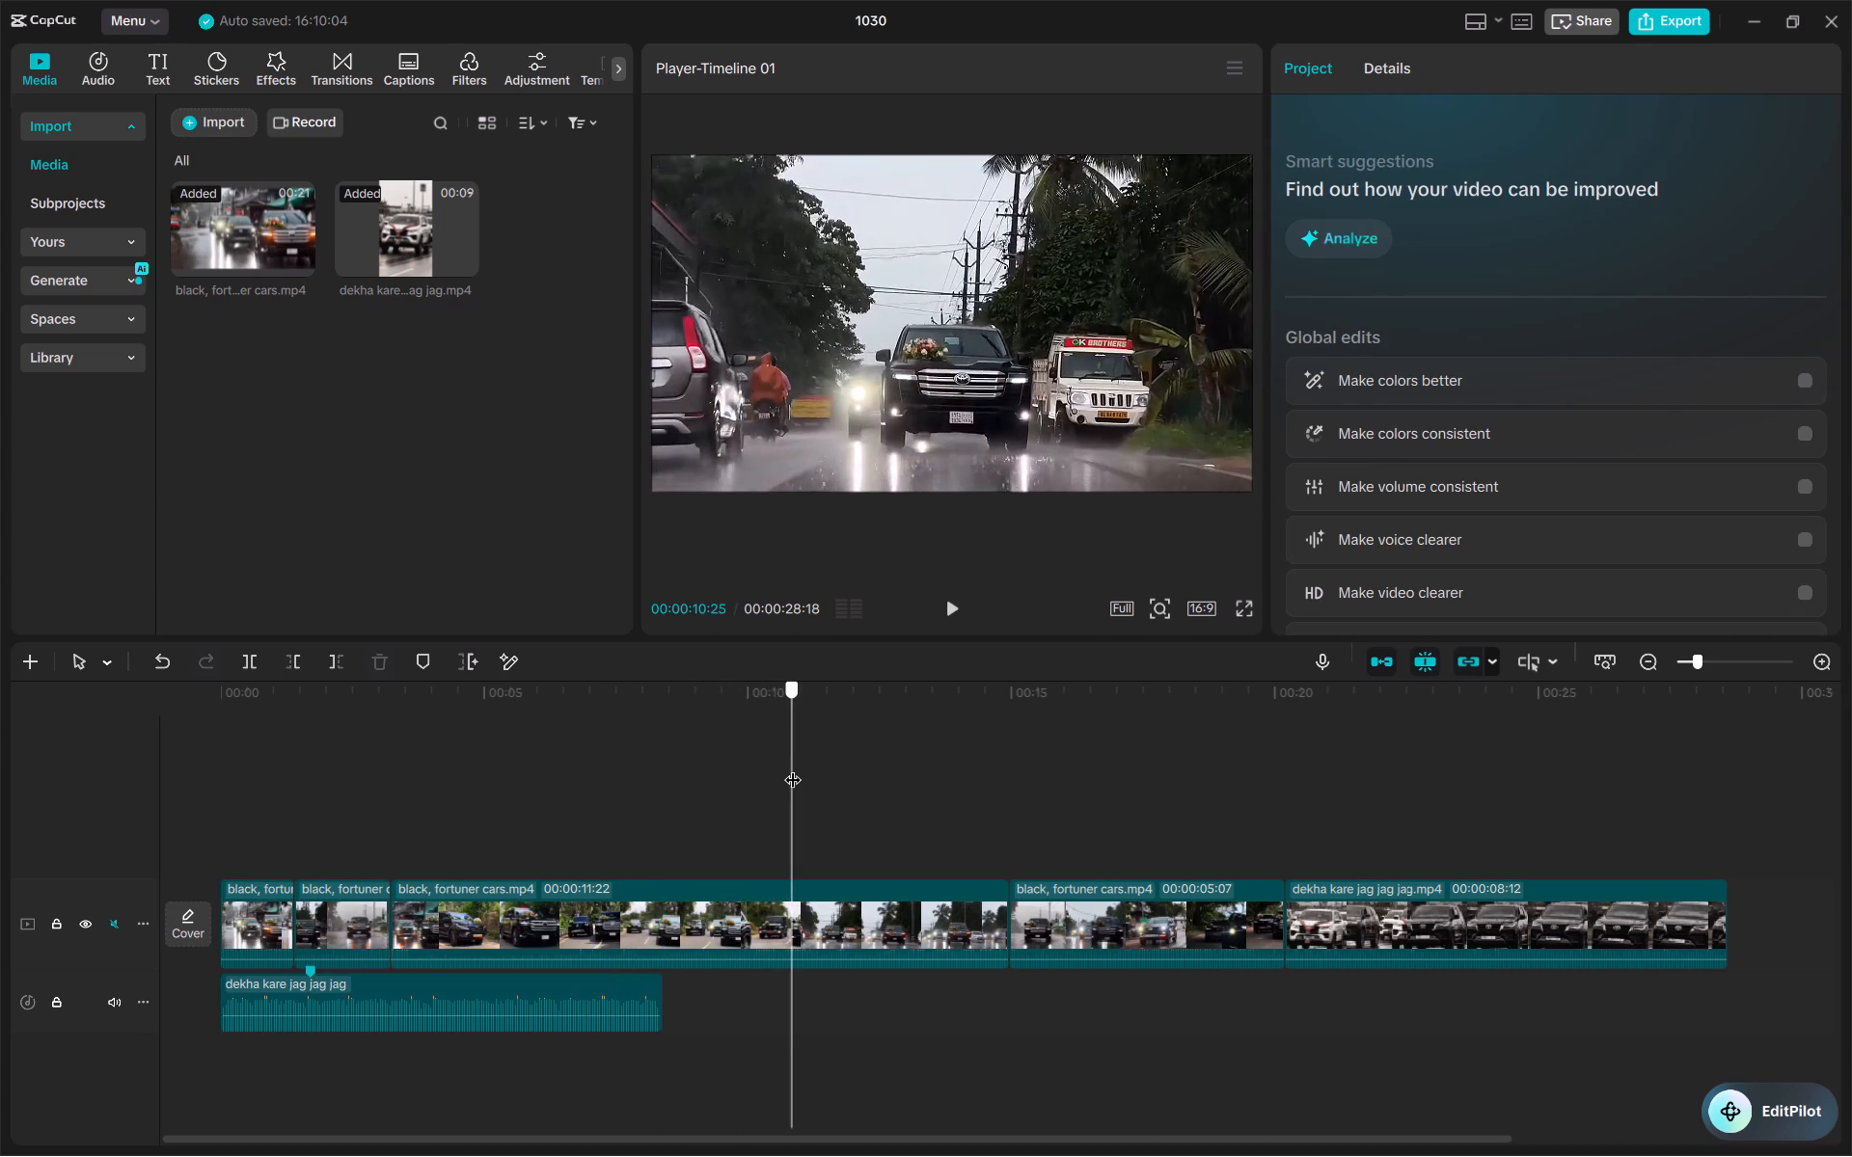
left_click_drag(793, 767, 872, 783)
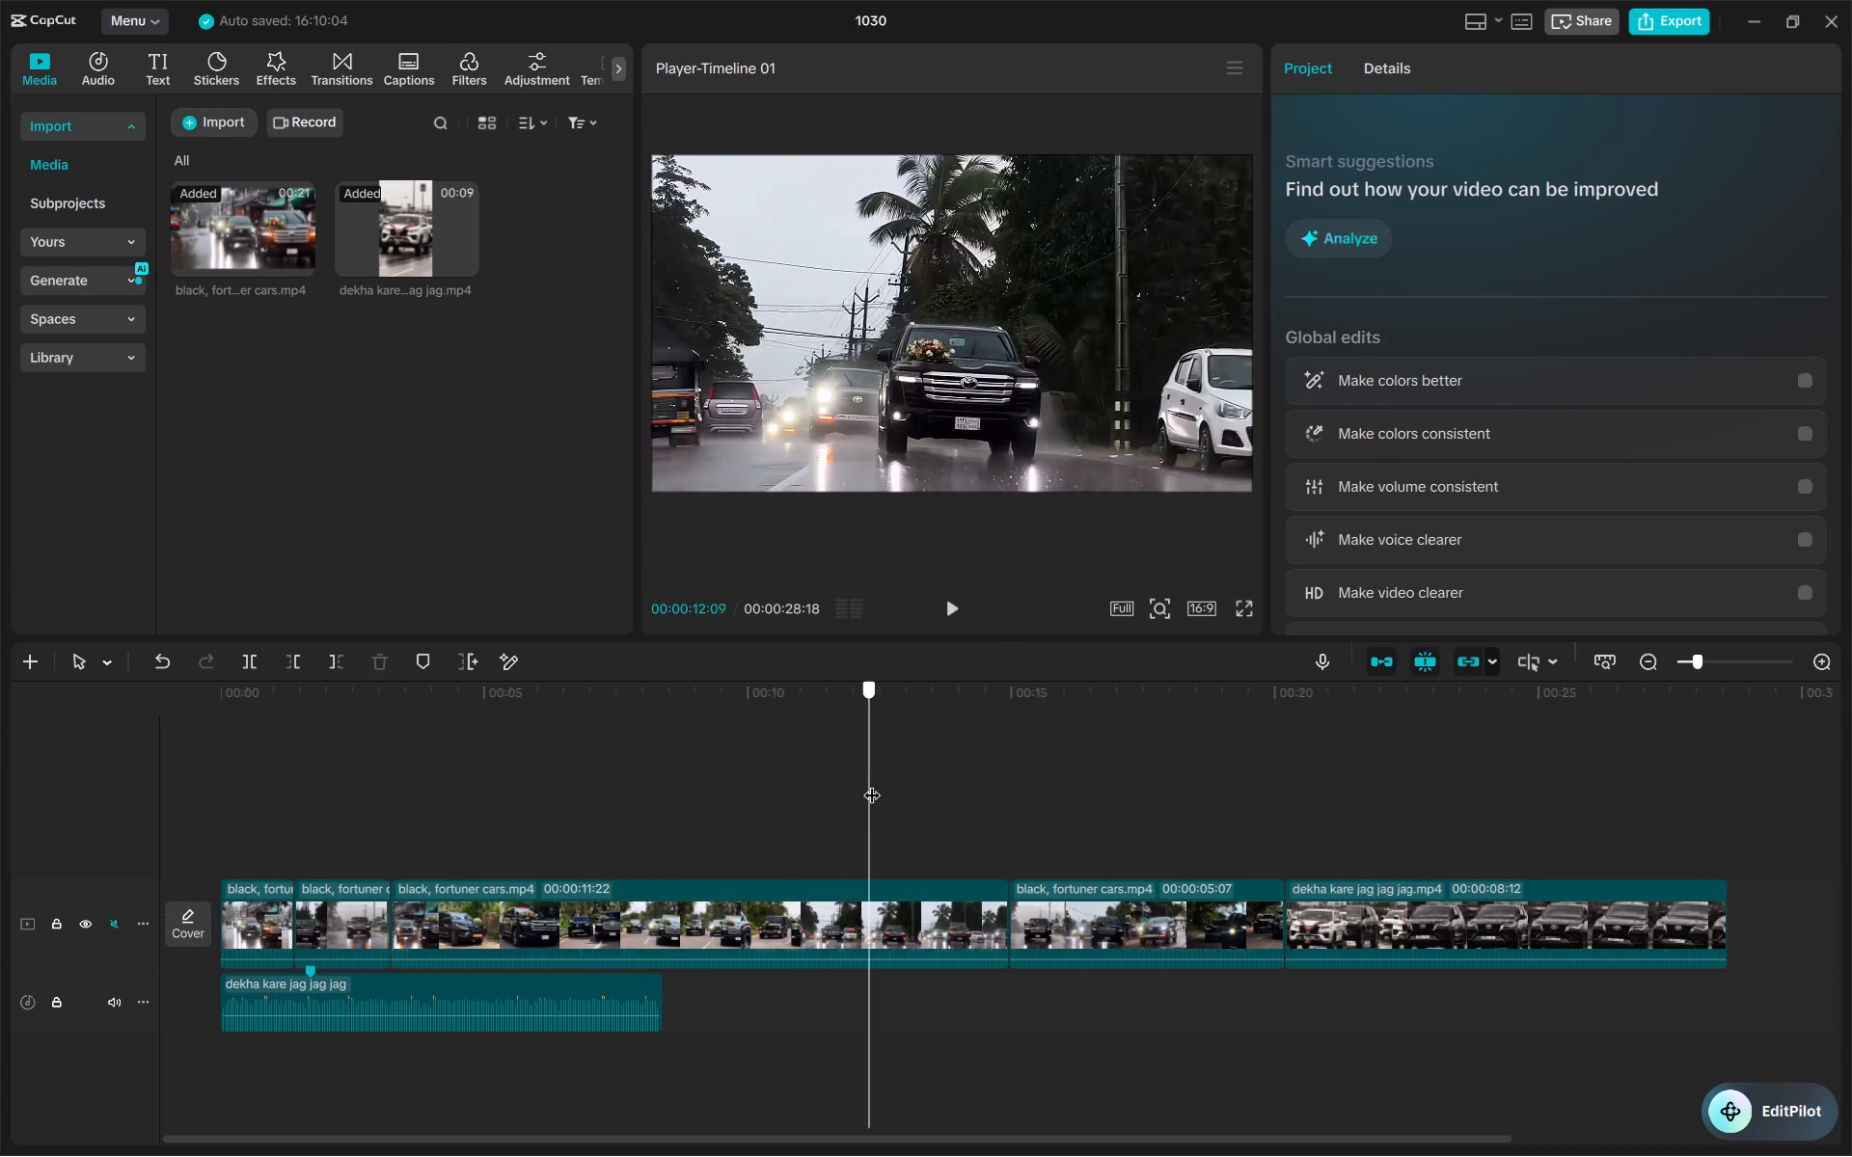
left_click_drag(872, 783, 981, 808)
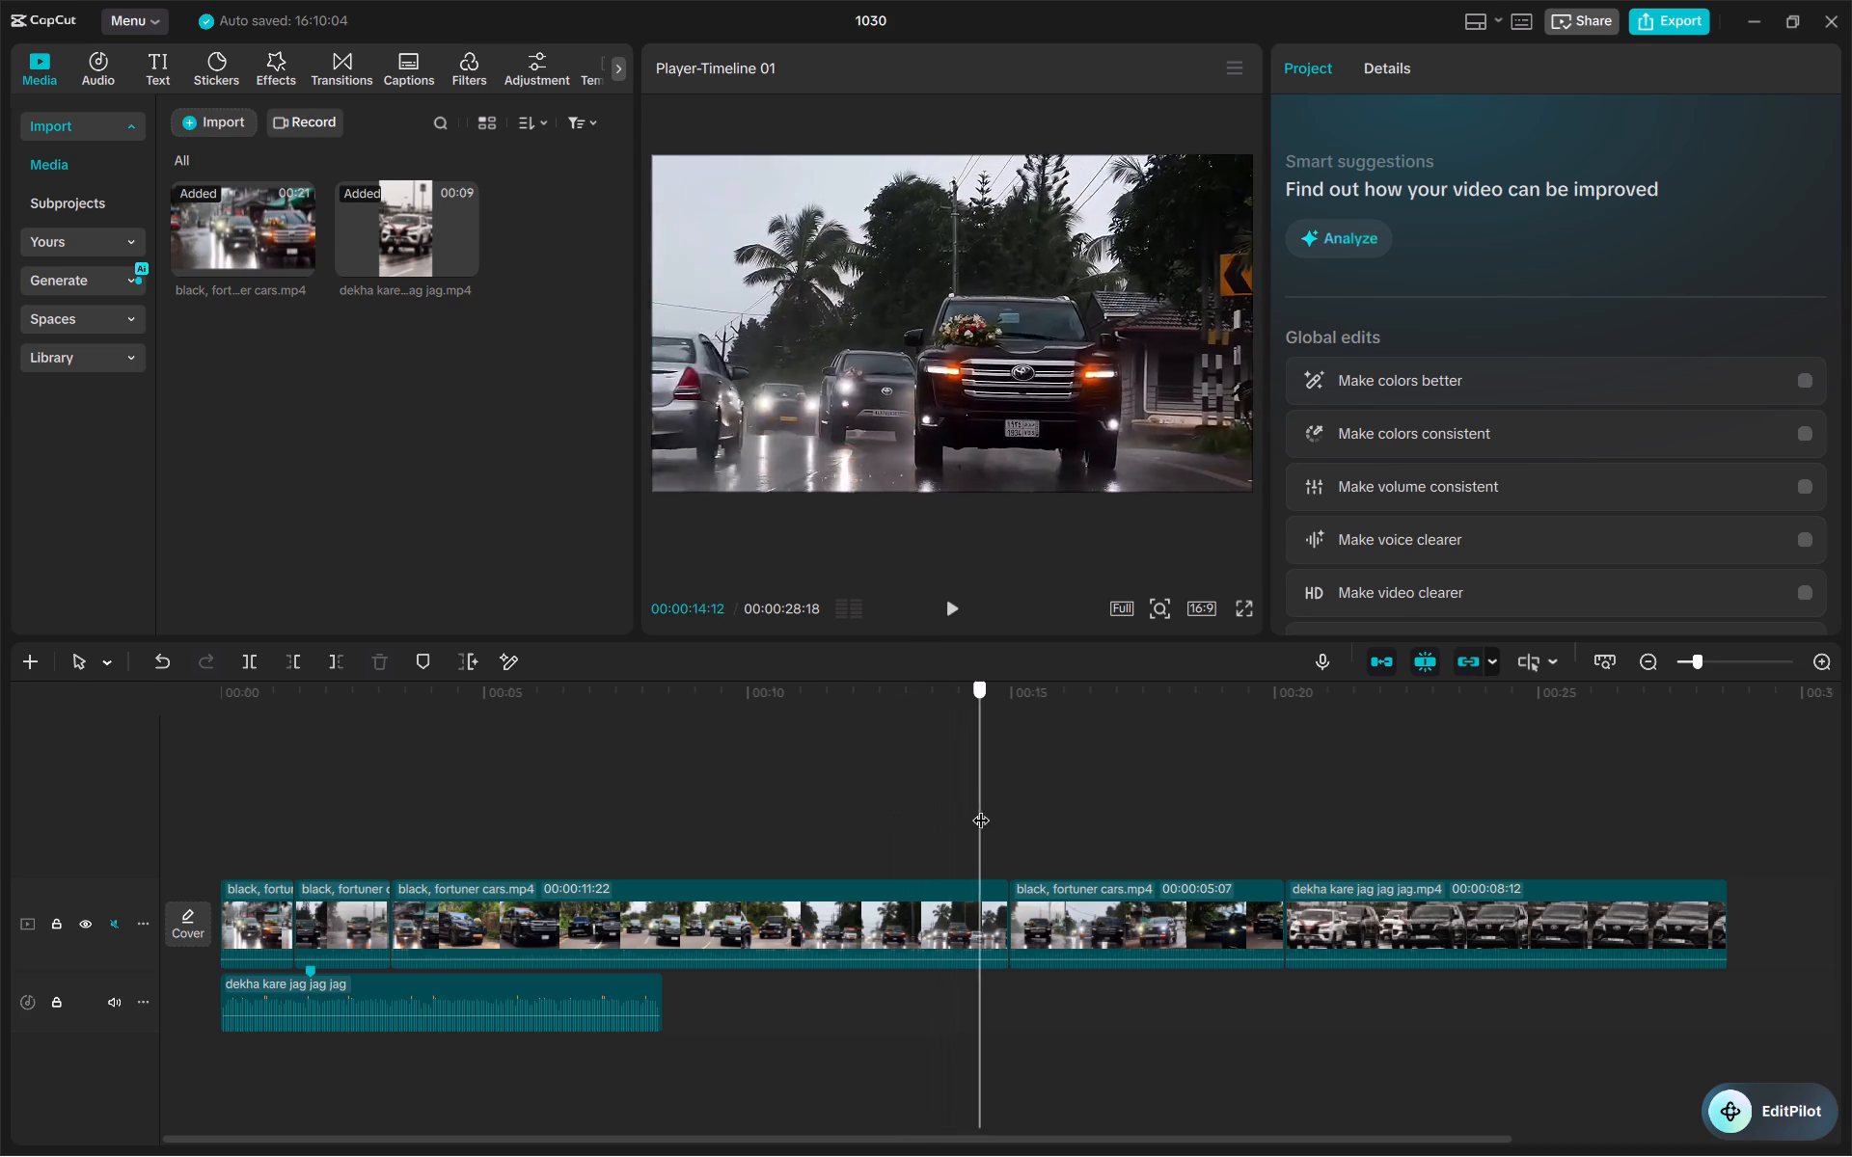
left_click_drag(981, 808, 855, 800)
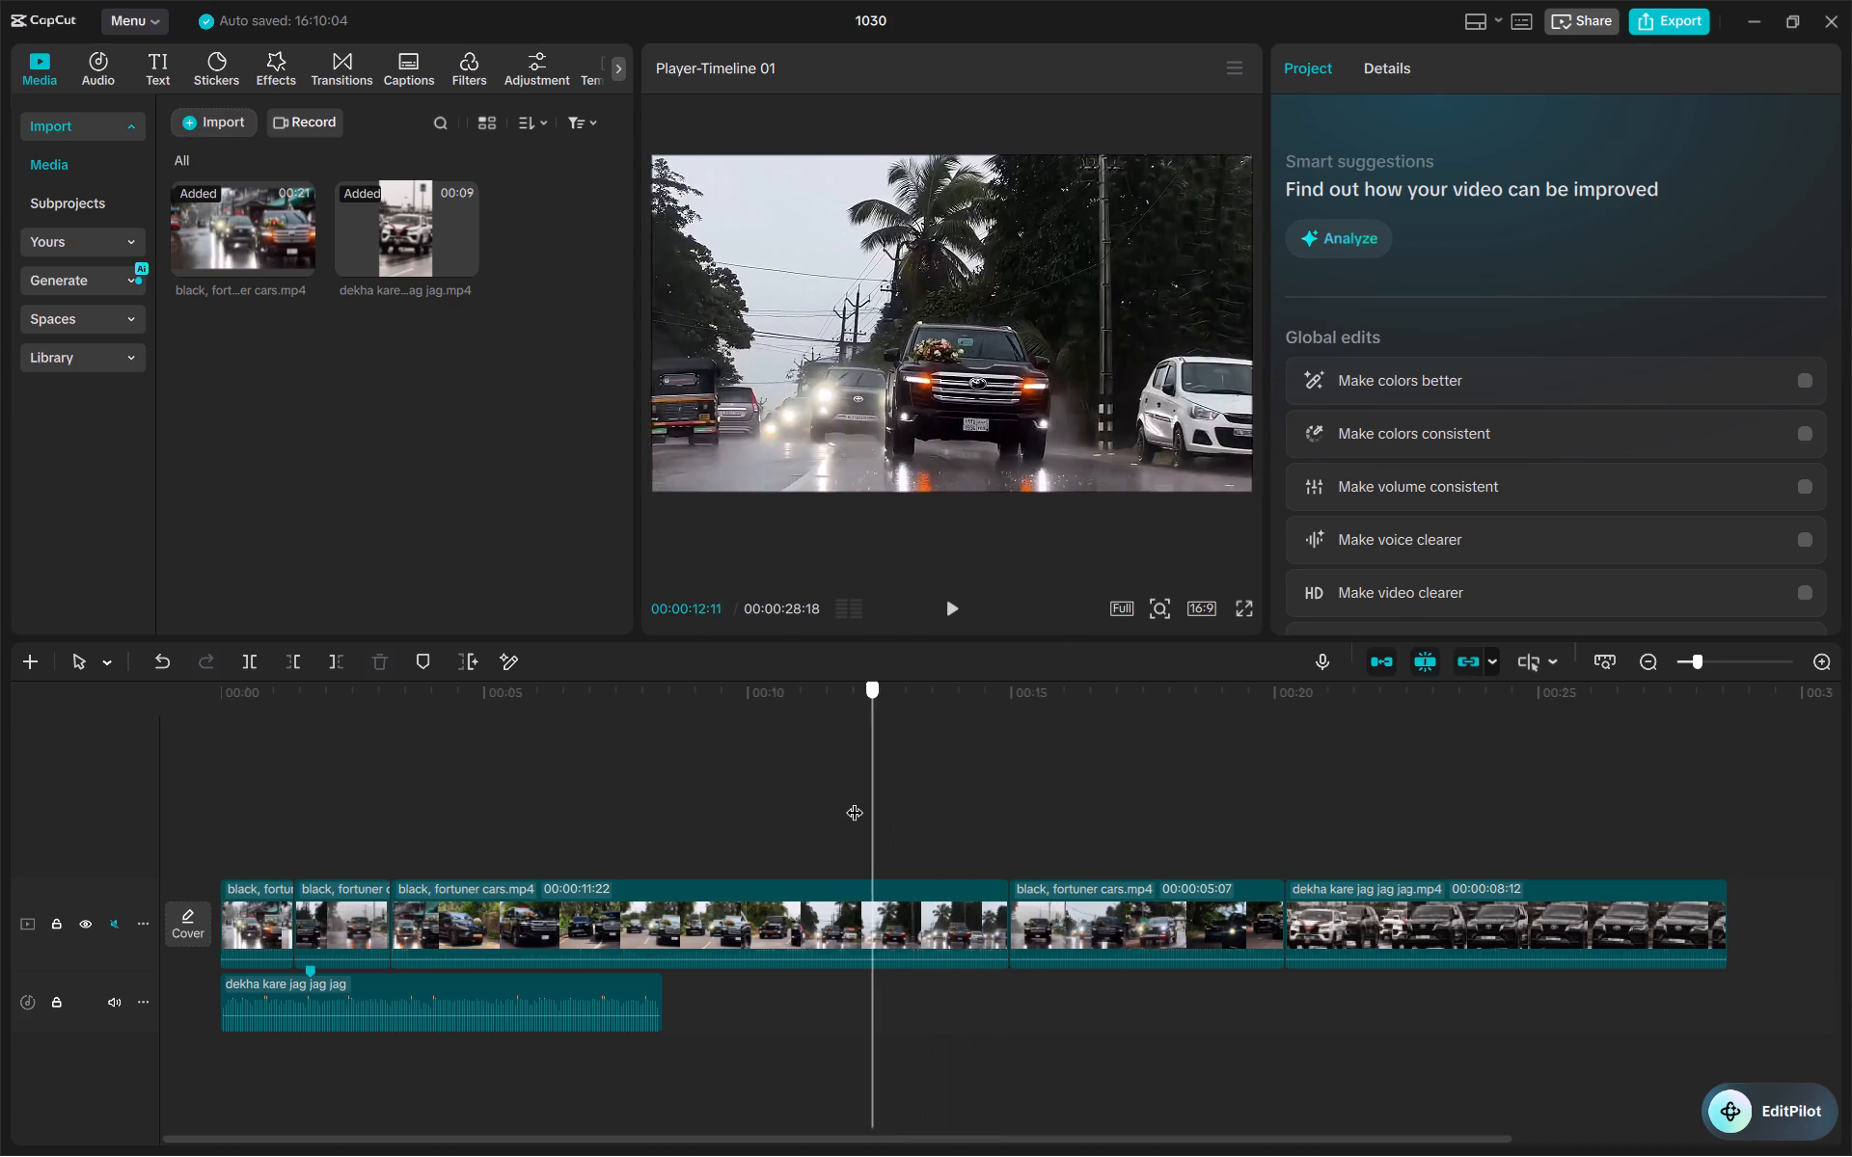
left_click_drag(855, 800, 775, 814)
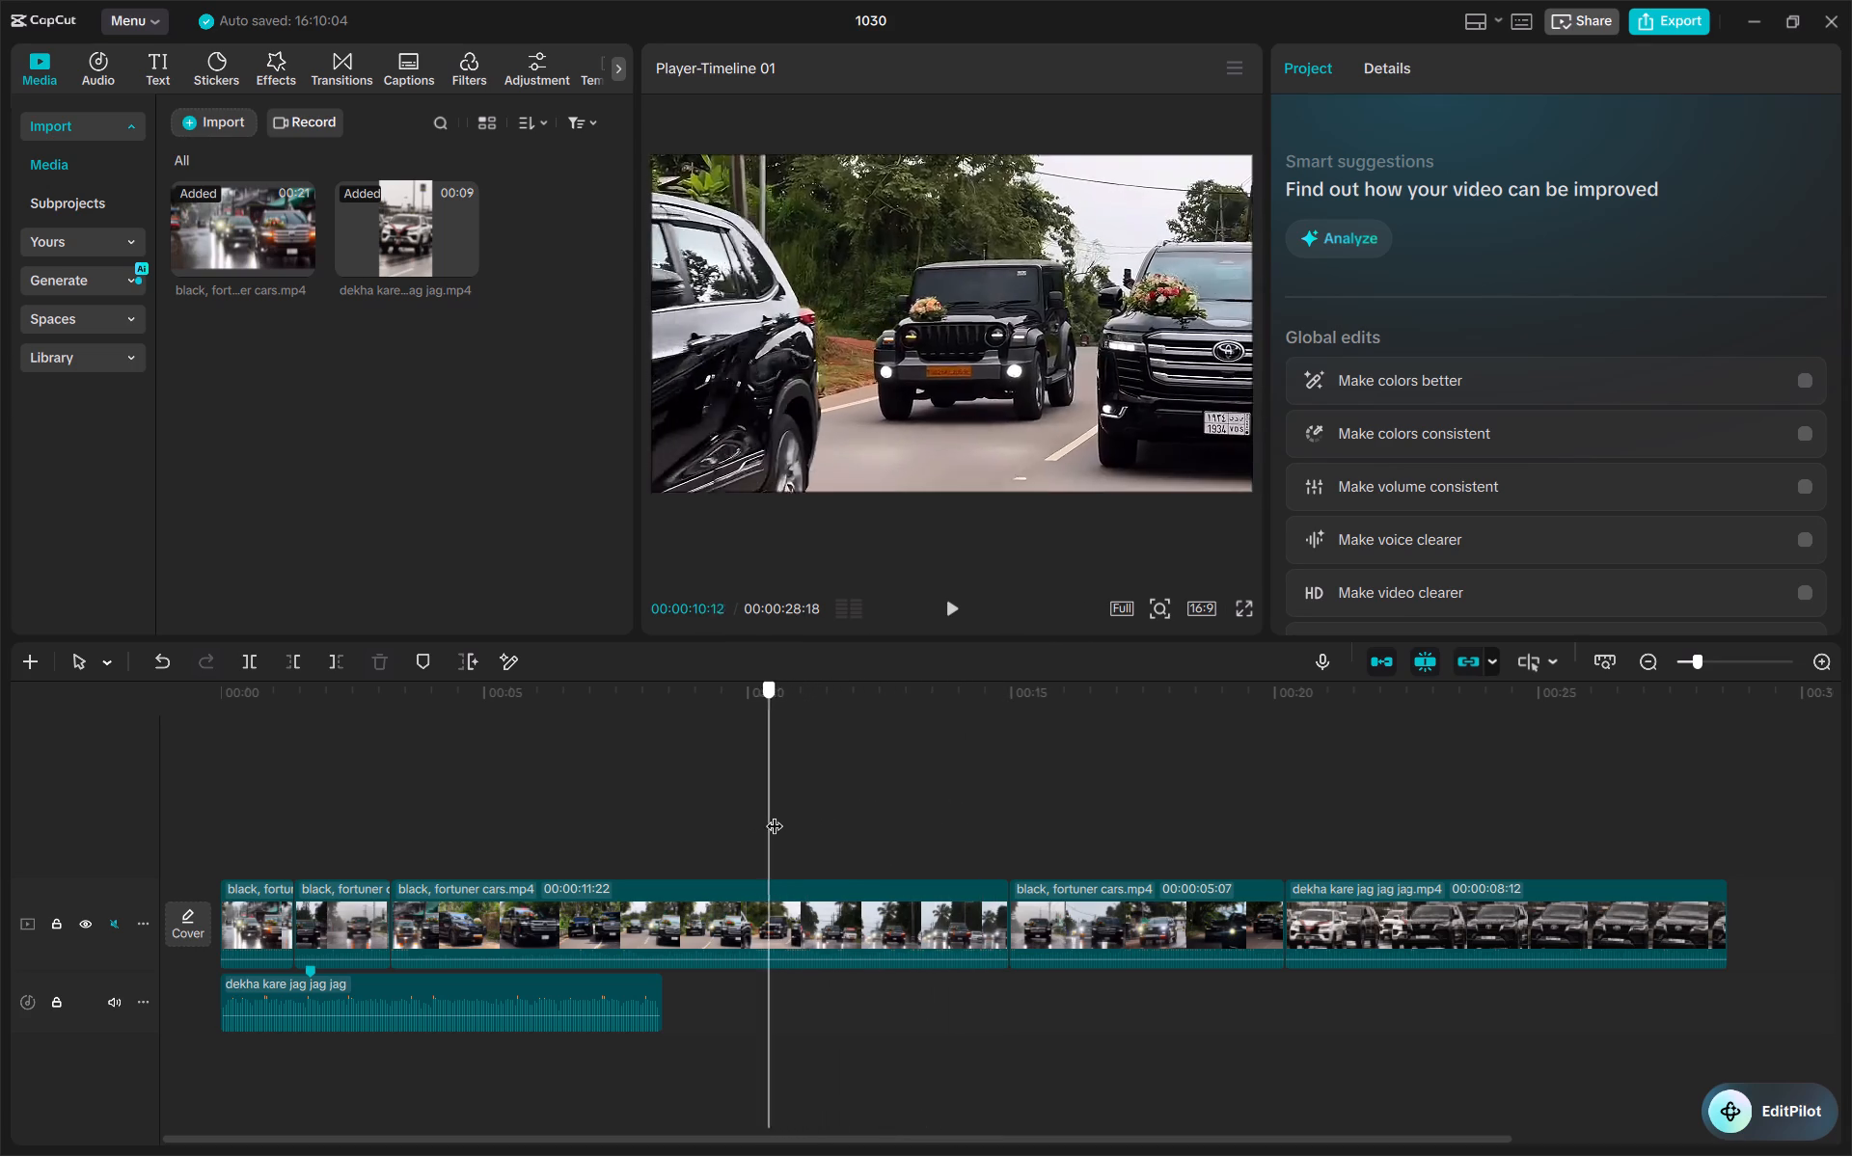
left_click_drag(775, 814, 825, 797)
key("g")
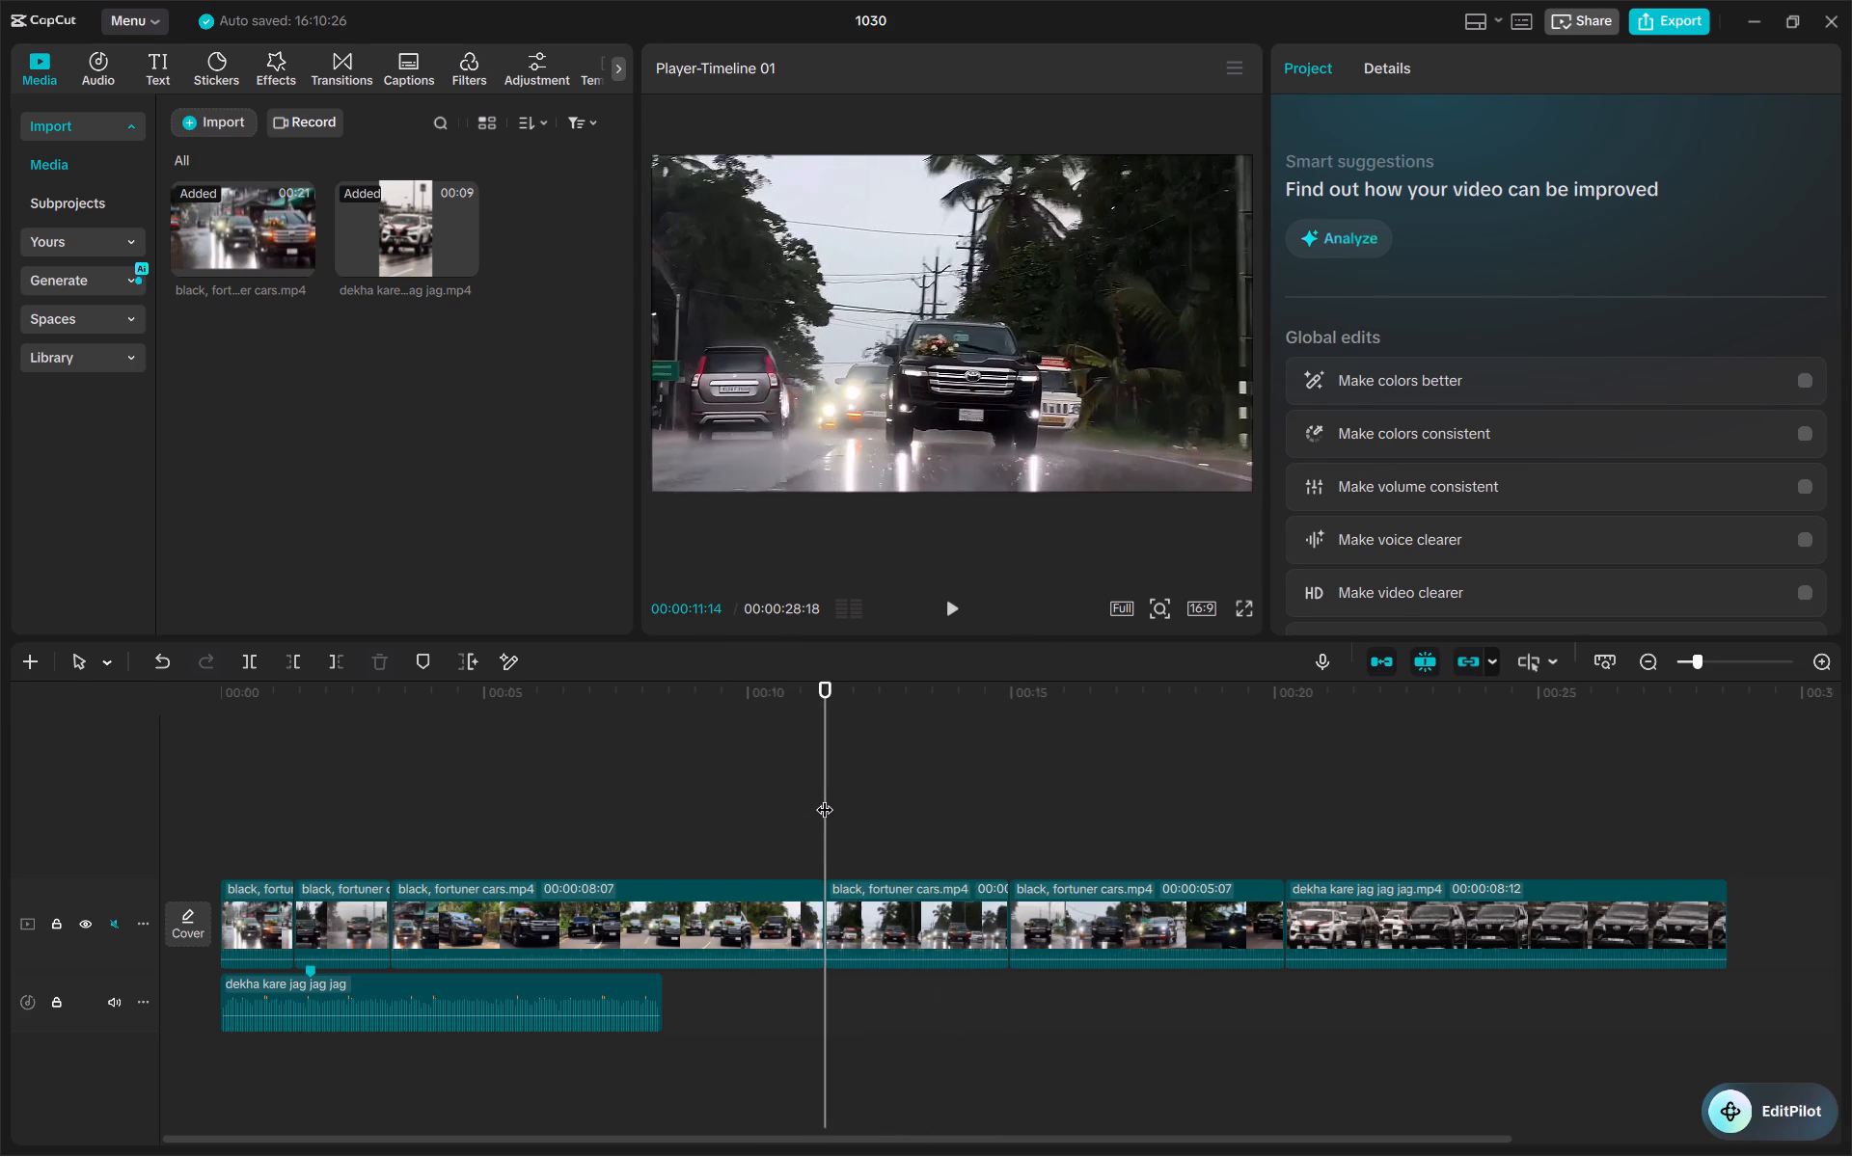
Delete the rainy street convoy segment at the start of the timeline.
left_click(233, 914)
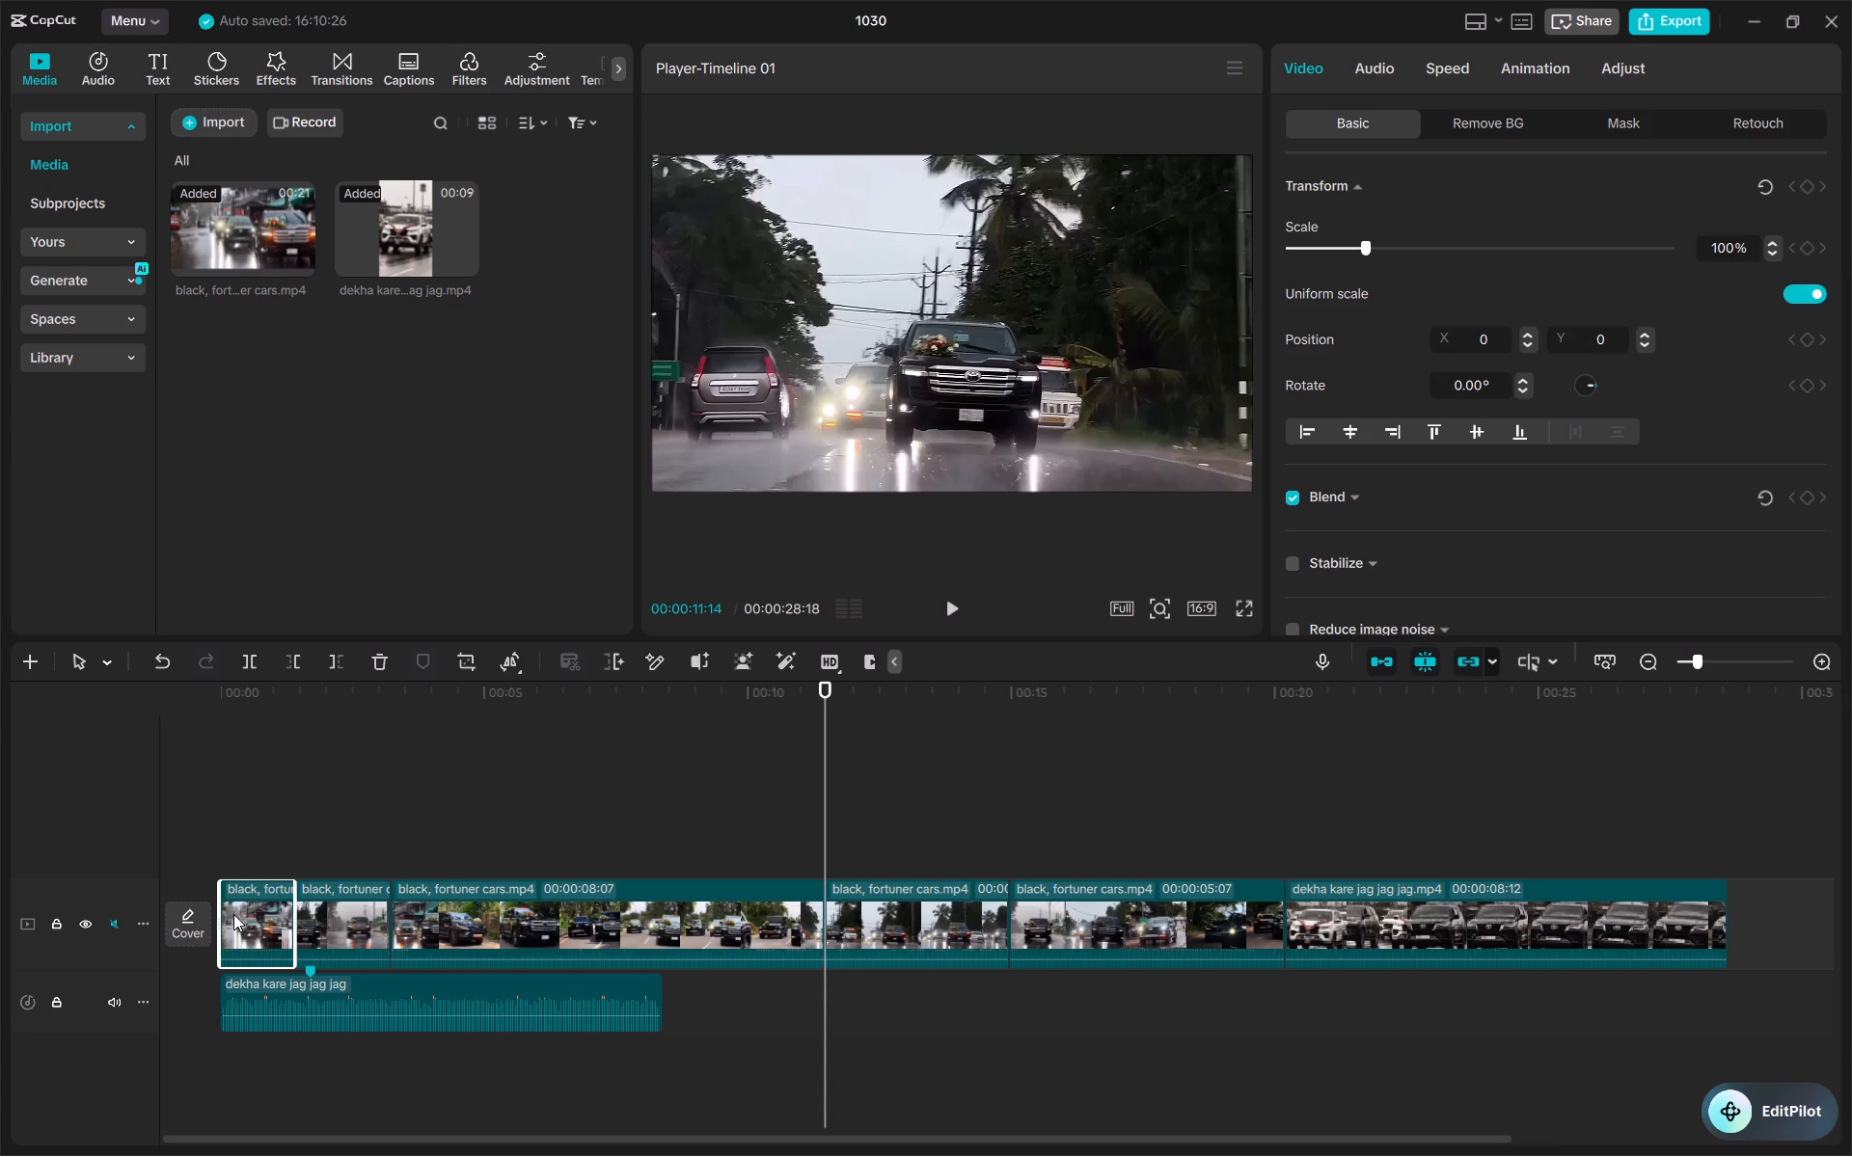
key("BackSpace")
Place the split-off palm-tree road segment at the start of the timeline, directly ahead of the existing black car shot.
left_click_drag(833, 932, 506, 888)
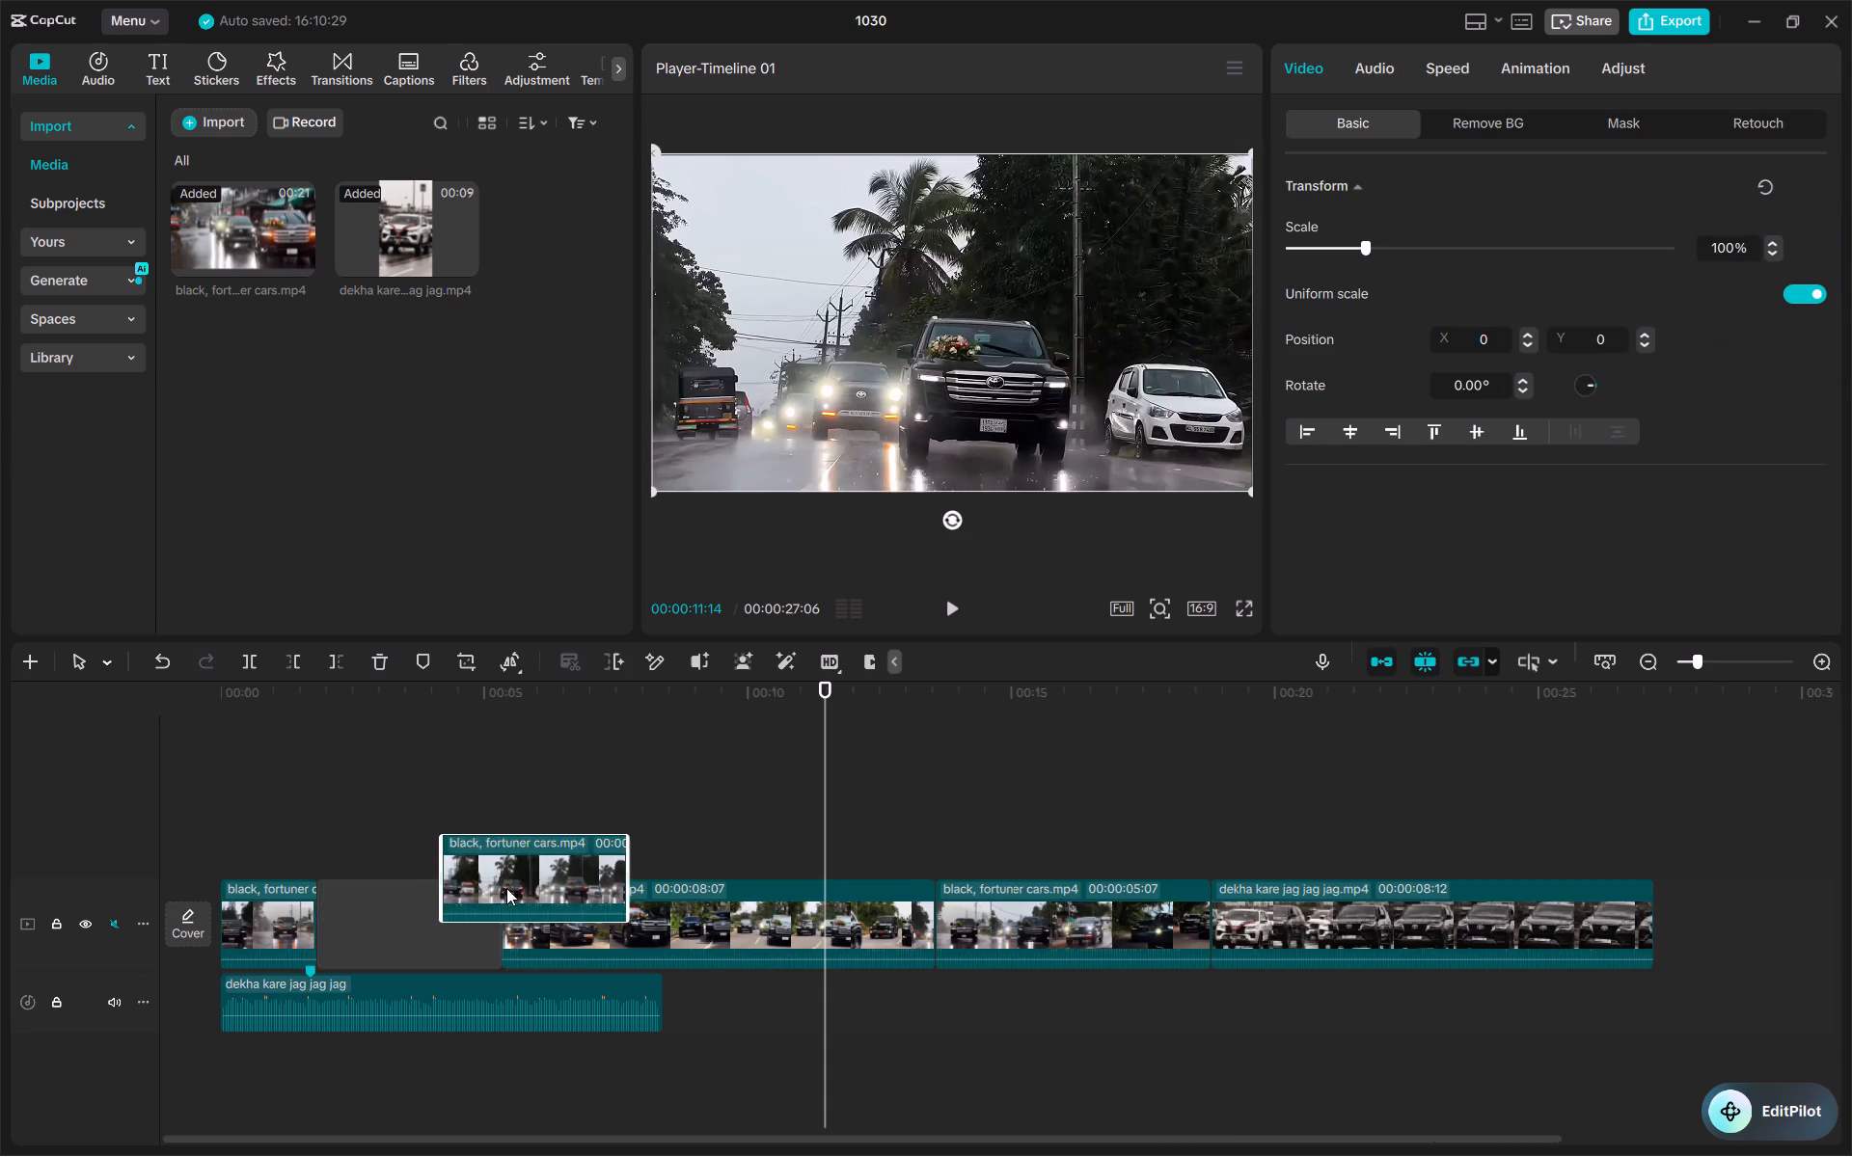
left_click_drag(506, 888, 239, 925)
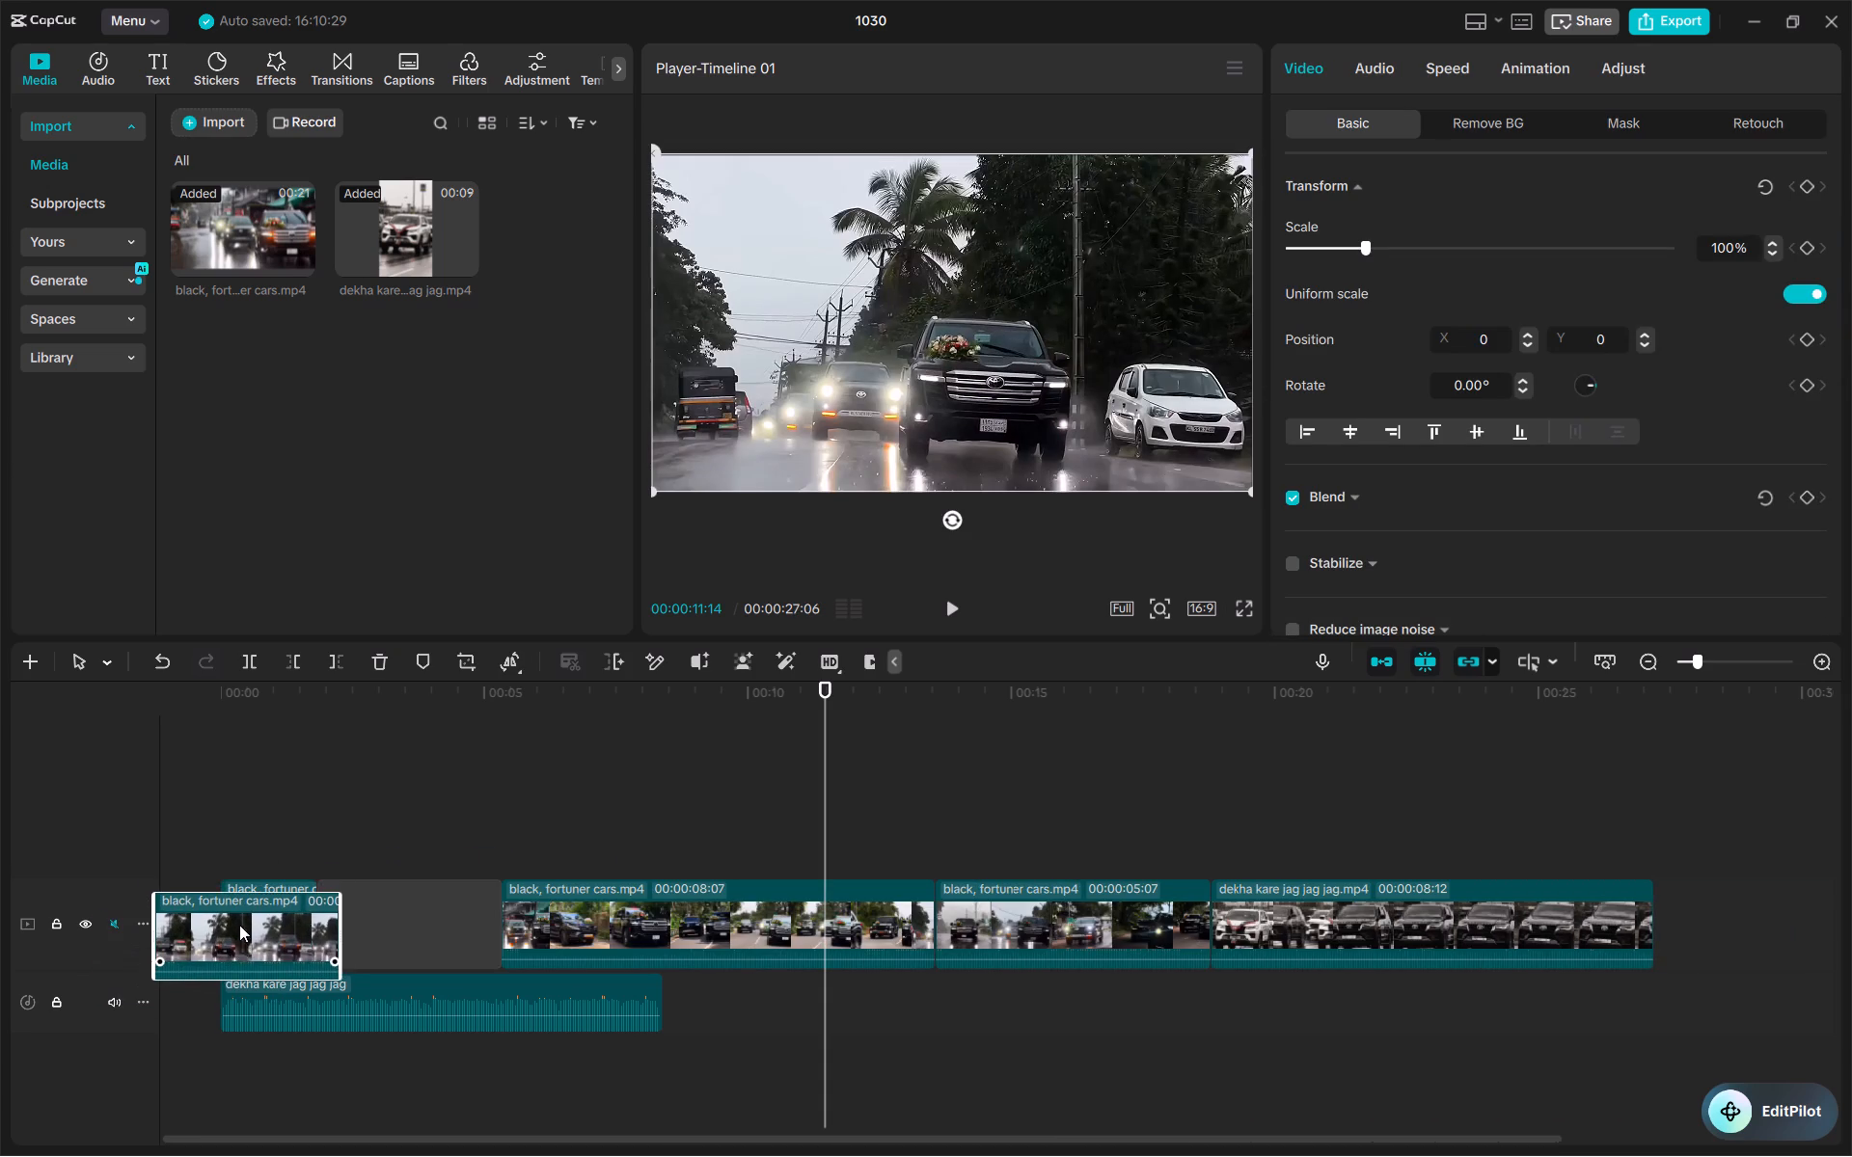
left_click_drag(239, 925, 105, 956)
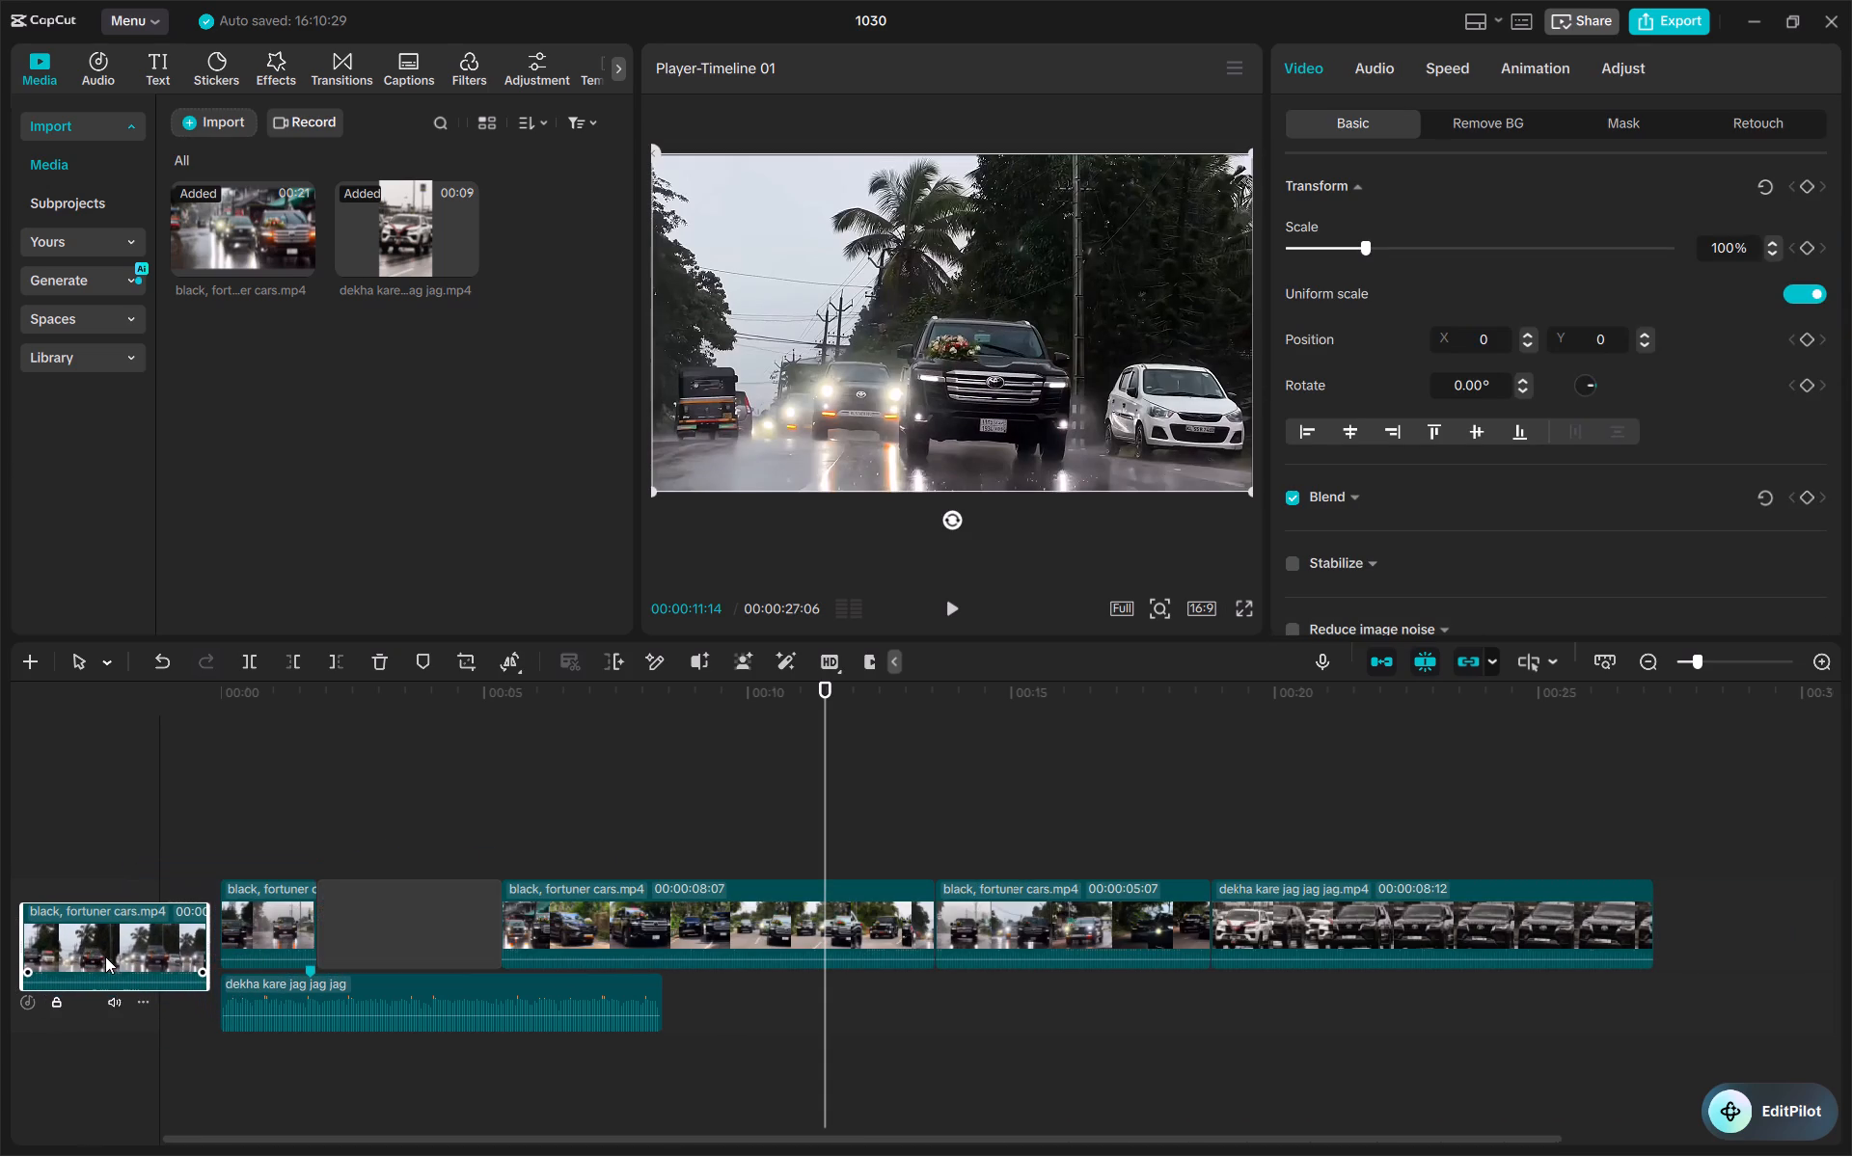
left_click_drag(105, 956, 157, 933)
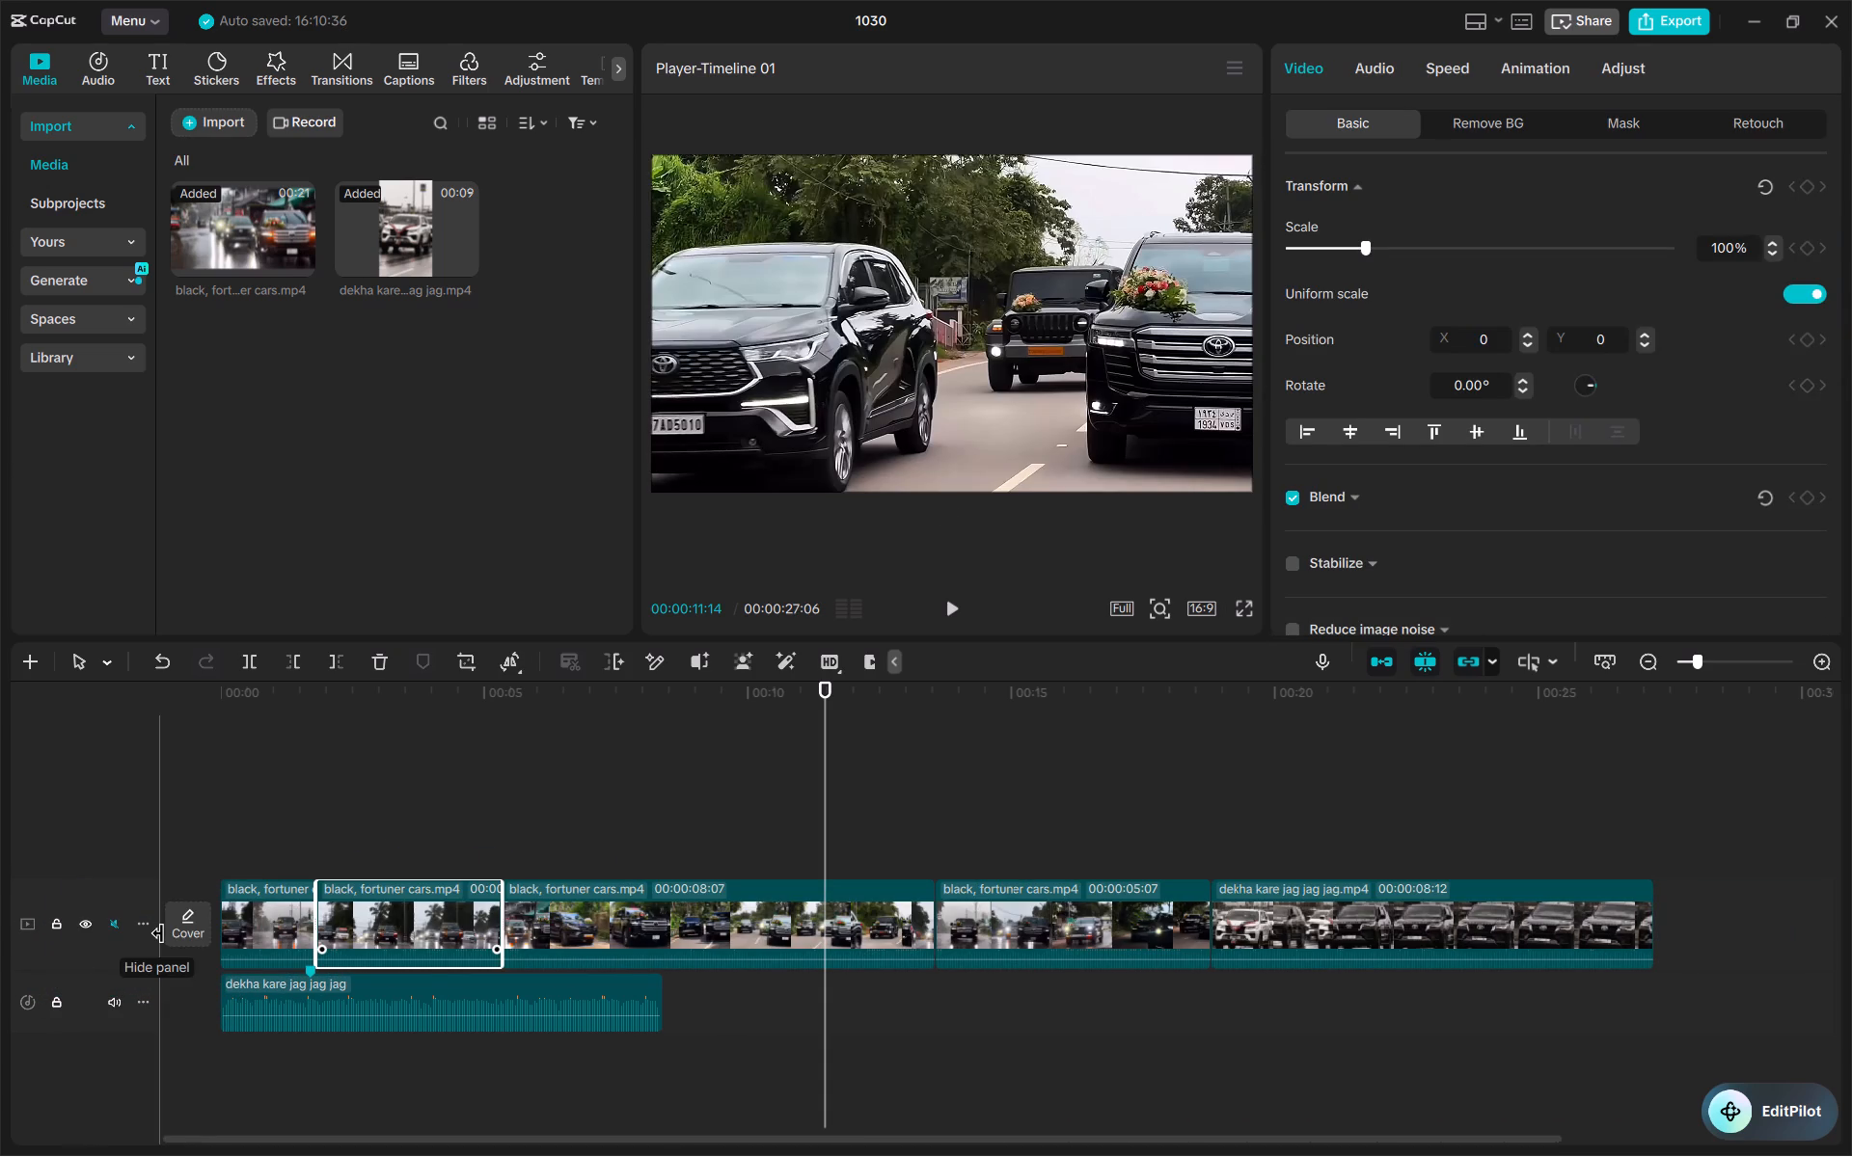
left_click_drag(285, 901, 422, 900)
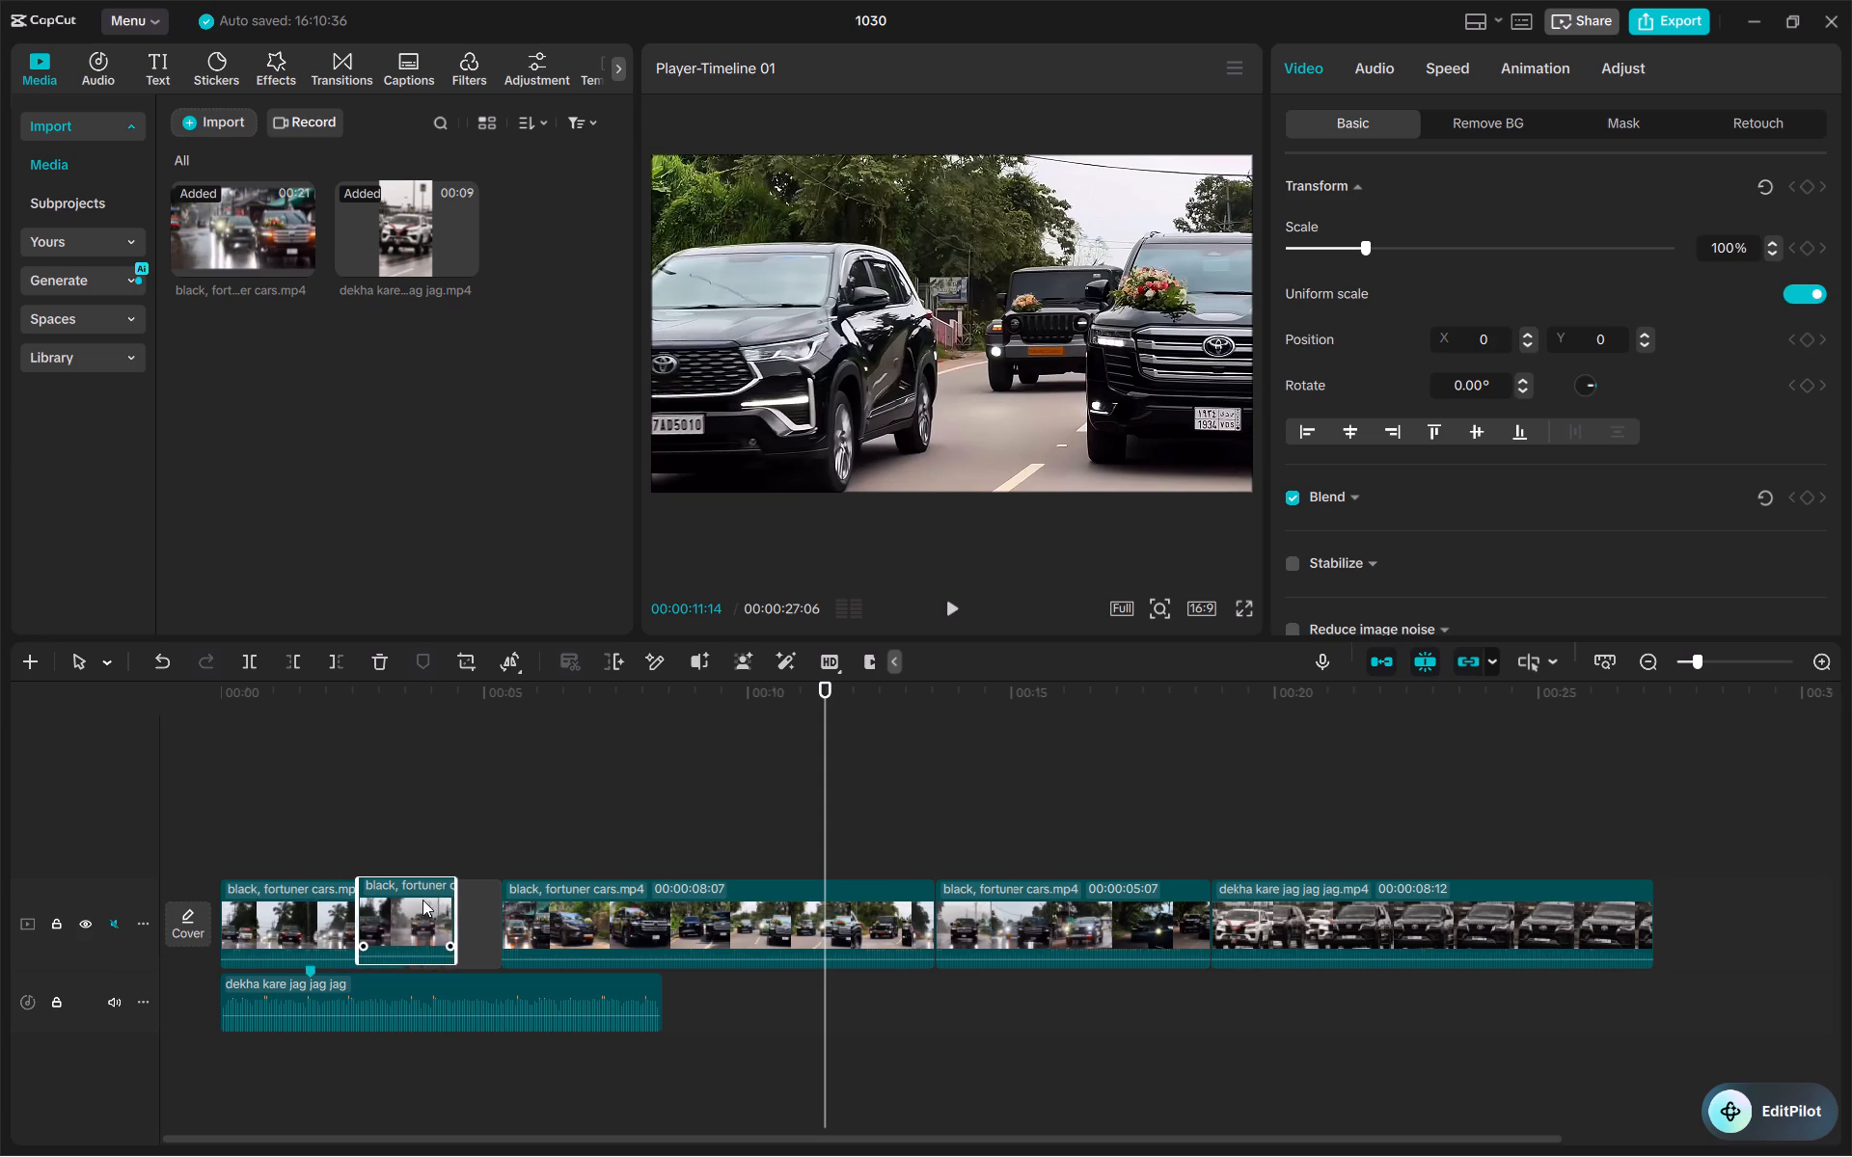
left_click(319, 925)
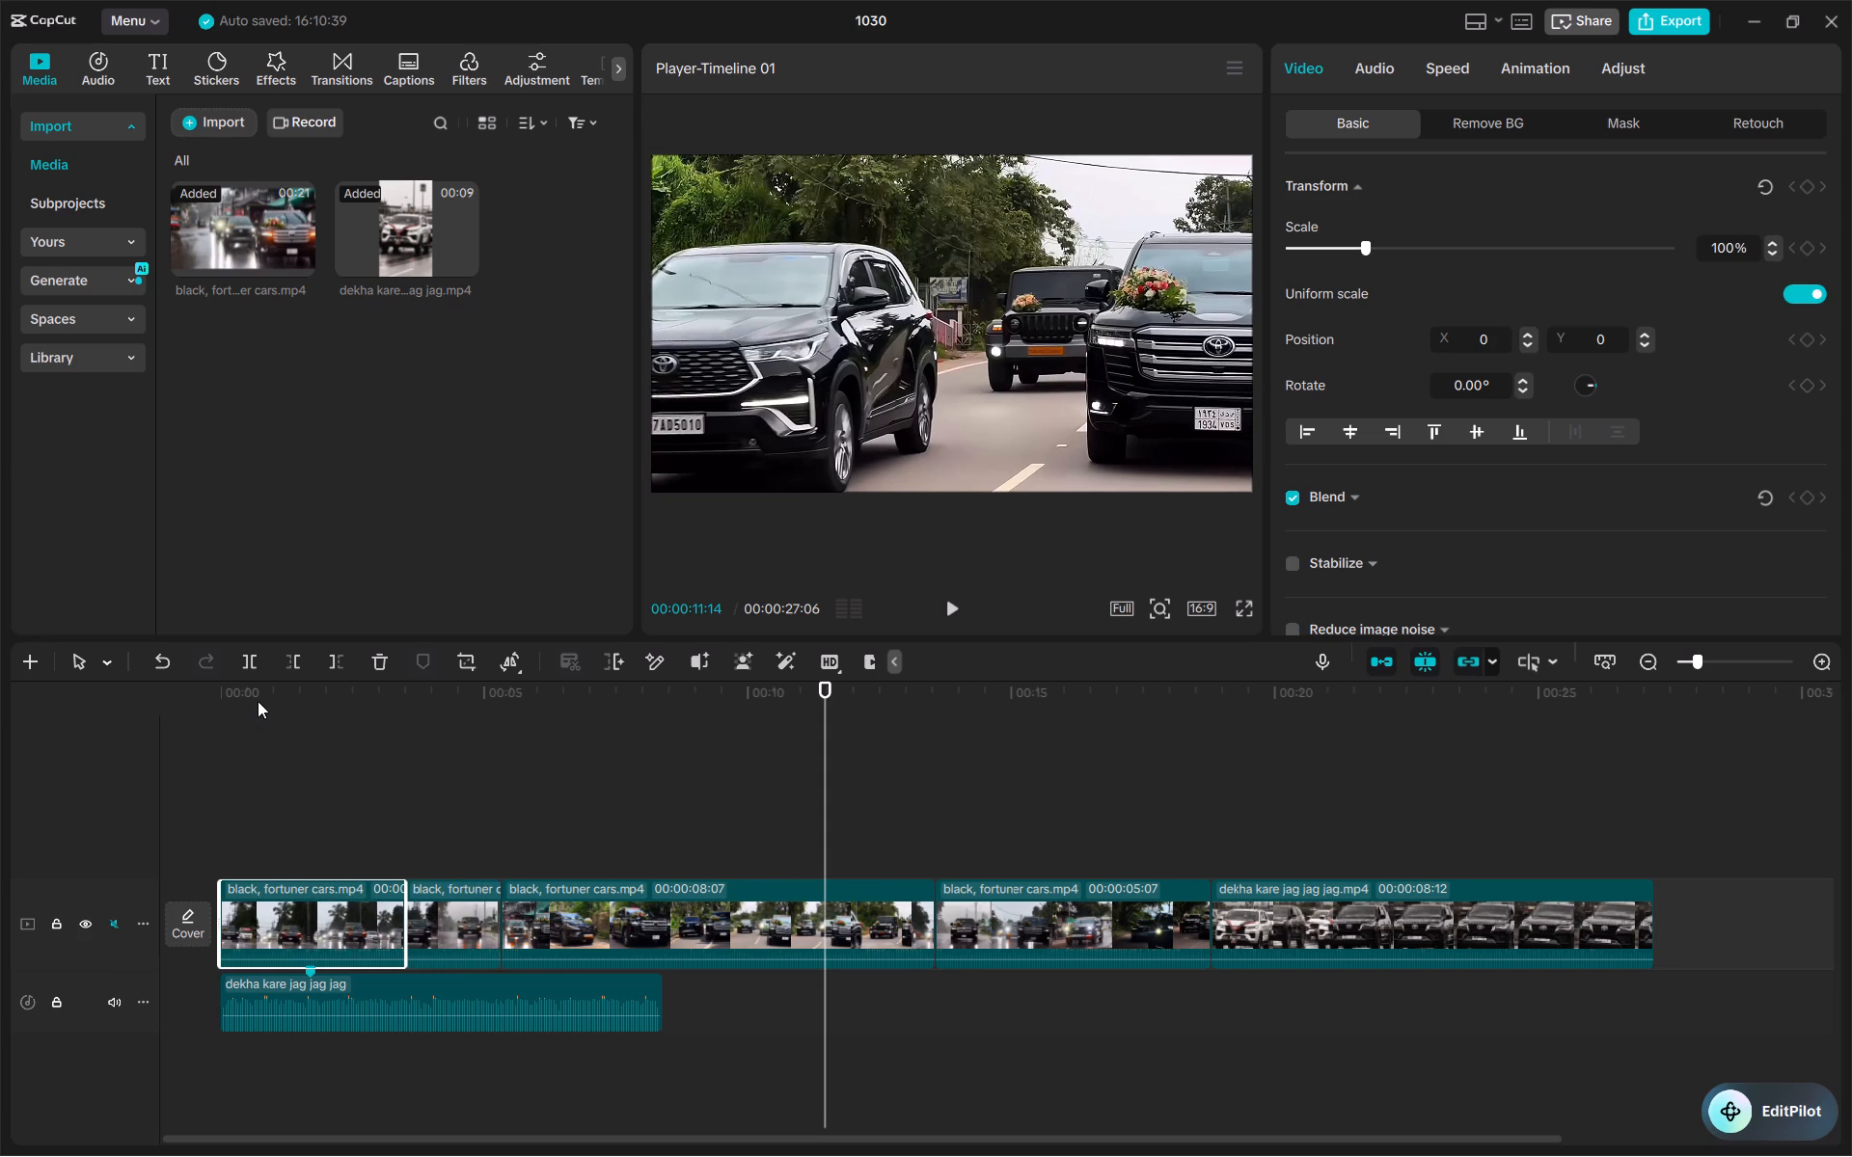
Play the timeline from the beginning to check the new opening shot against the audio beat.
left_click(258, 701)
left_click_drag(258, 701, 183, 723)
key("space")
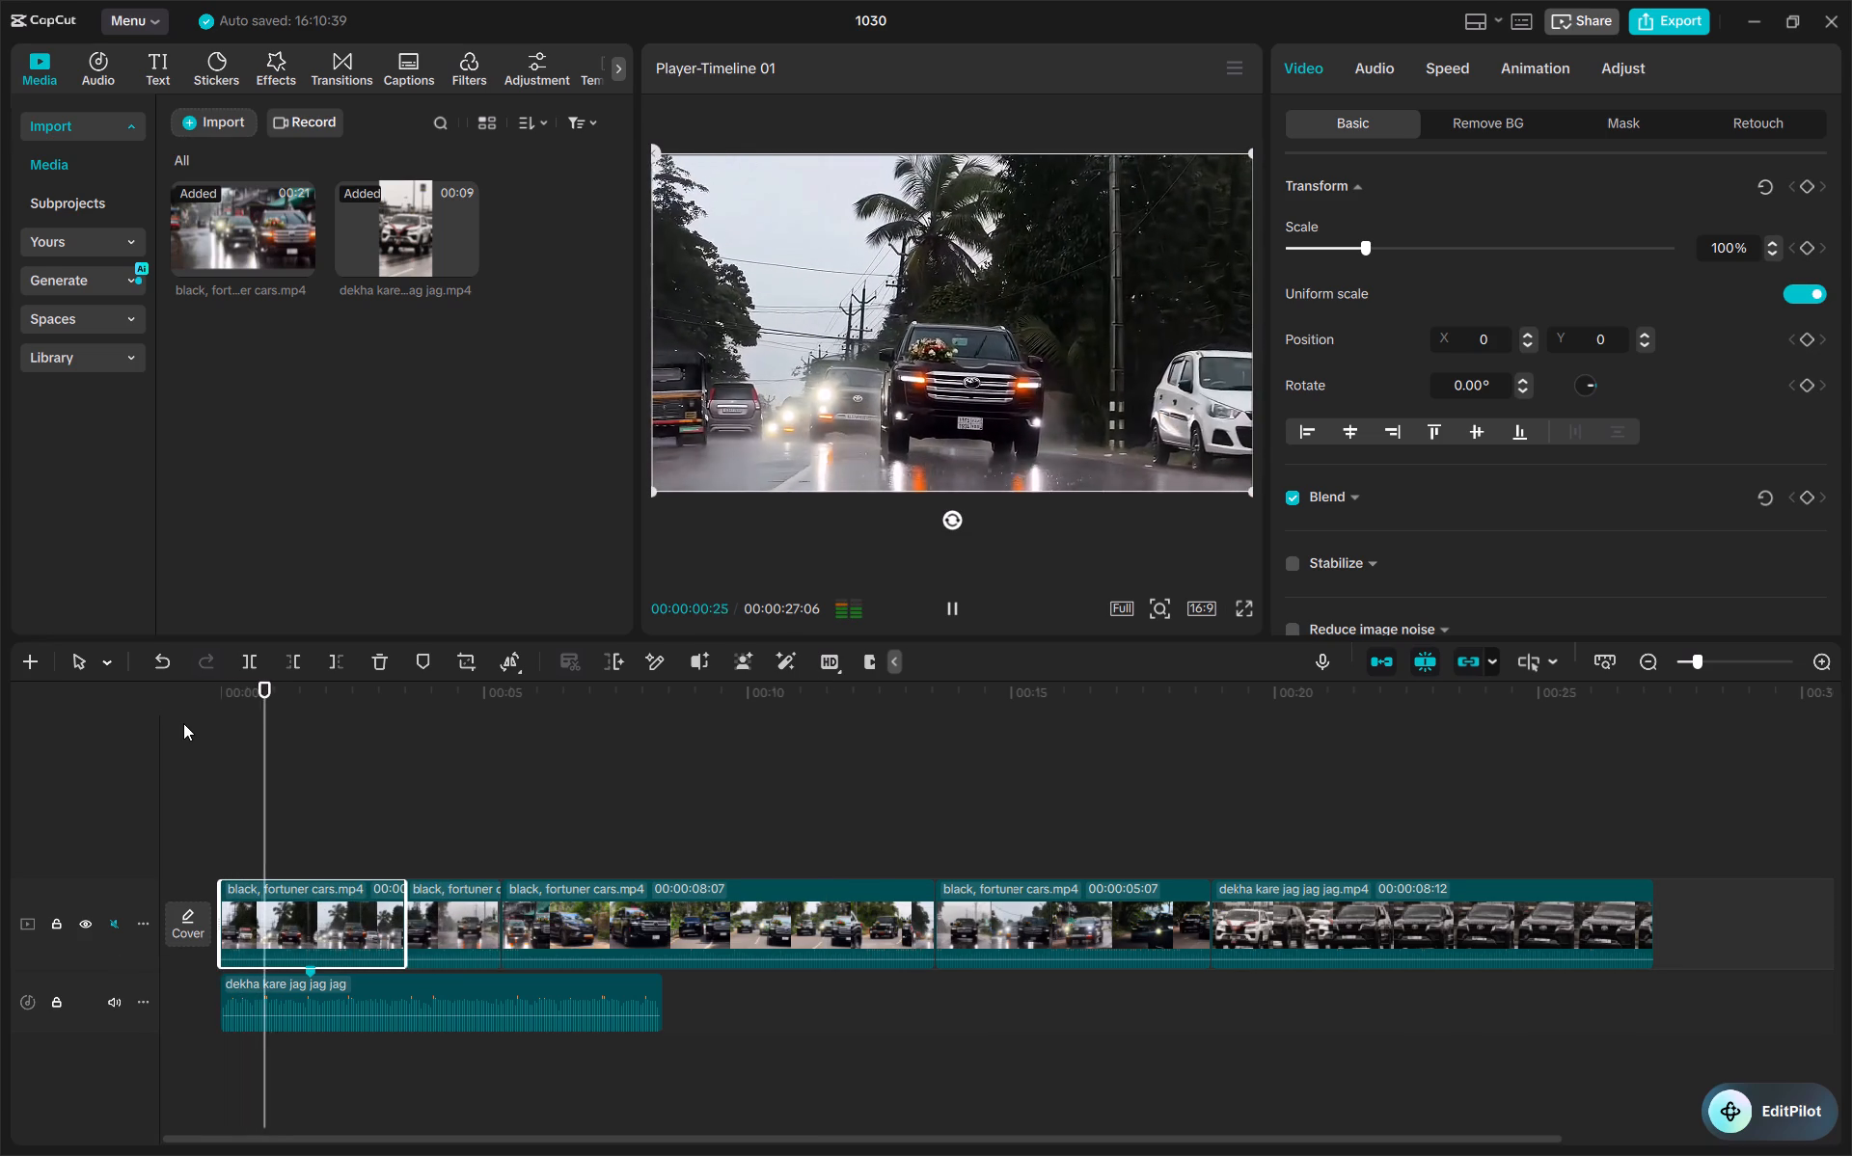
key("space")
key("space")
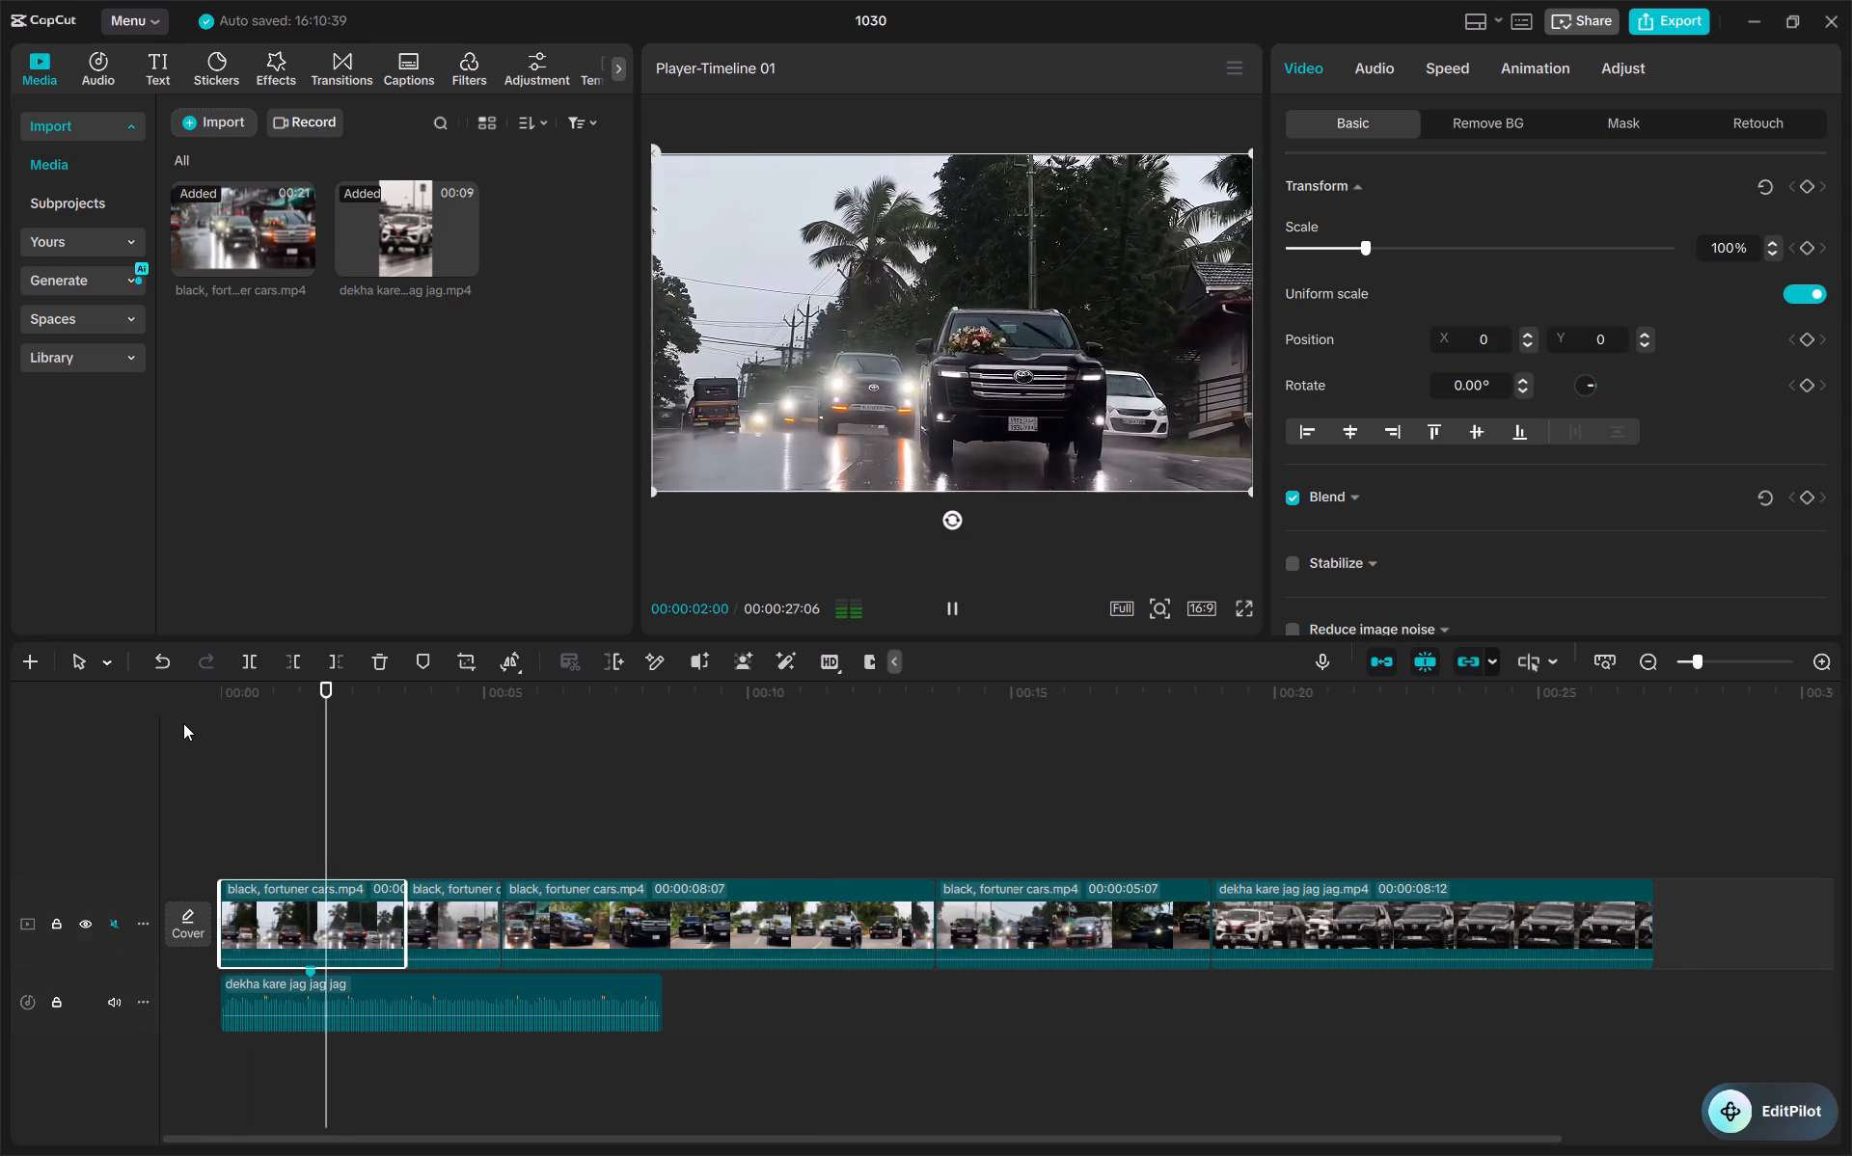
key("space")
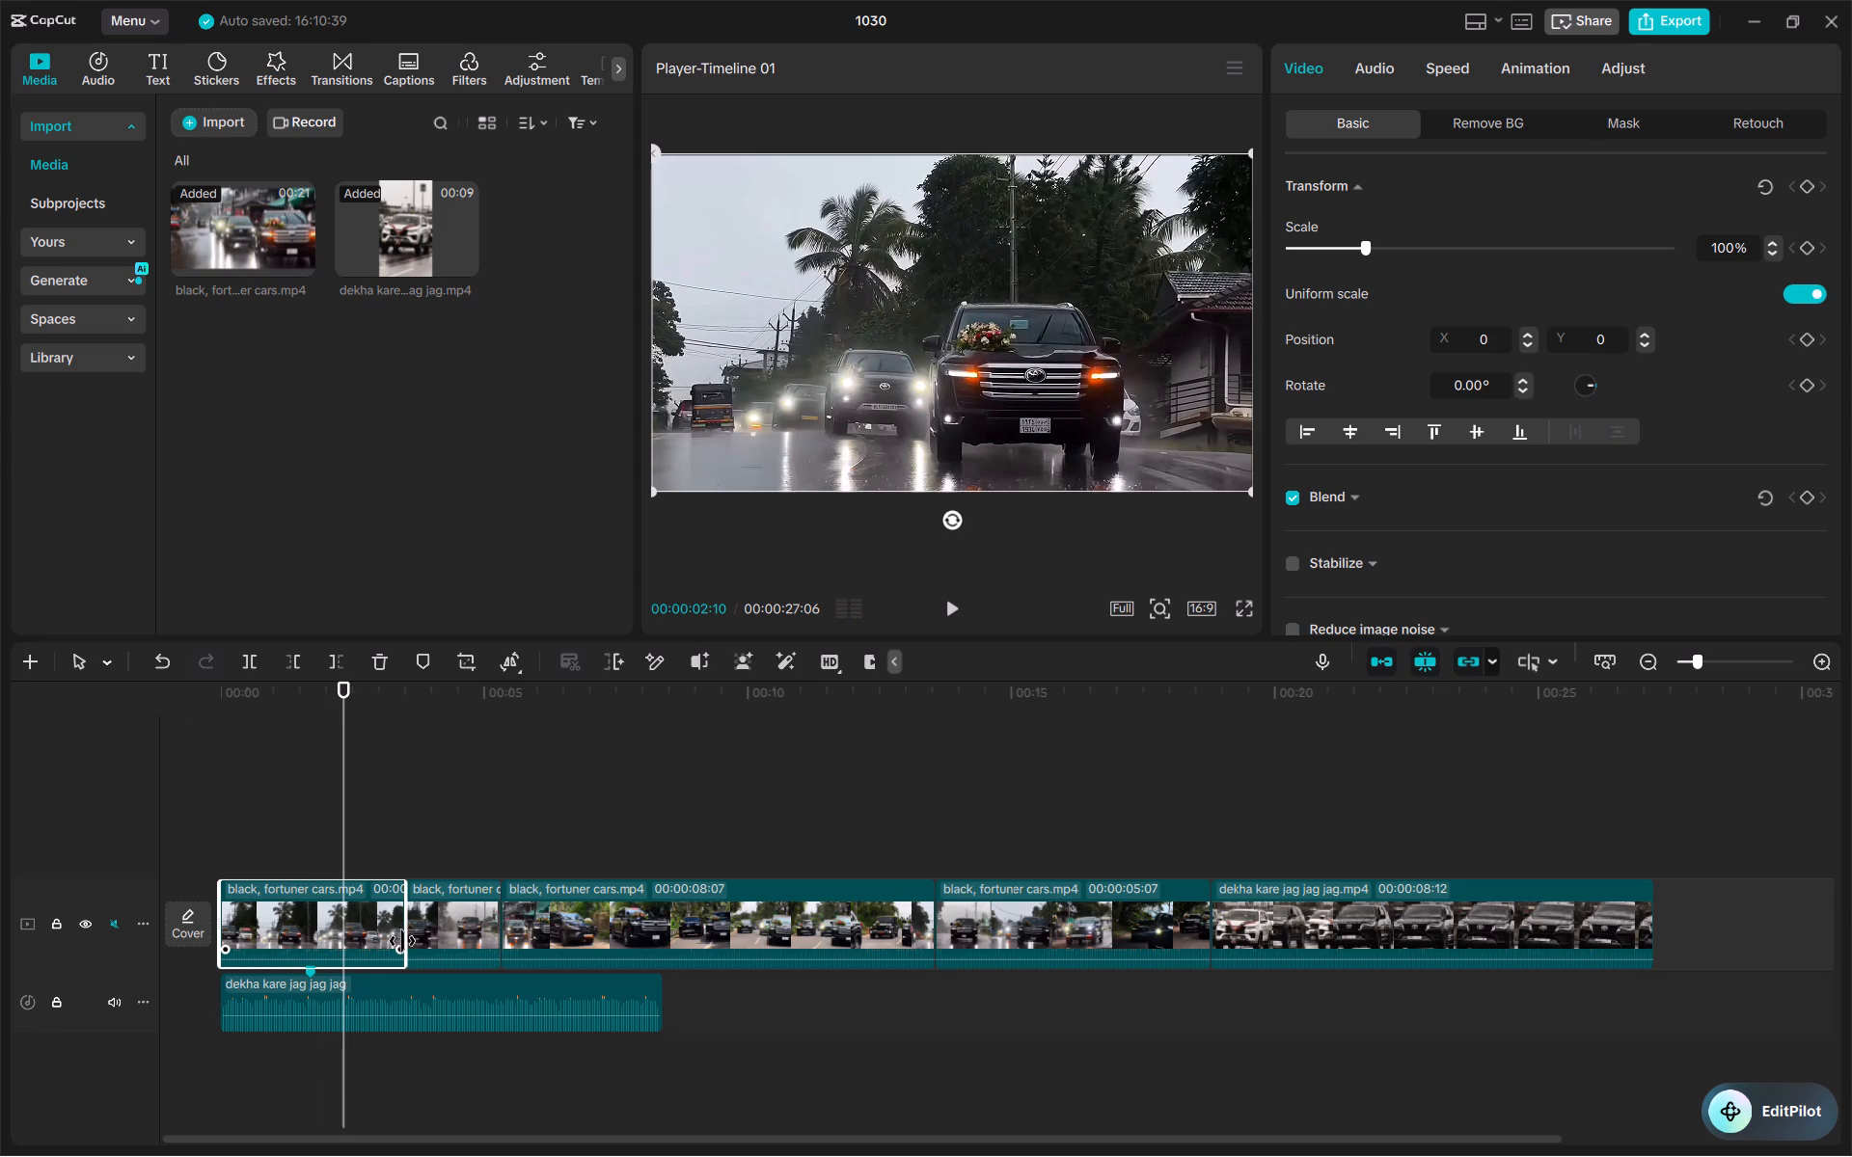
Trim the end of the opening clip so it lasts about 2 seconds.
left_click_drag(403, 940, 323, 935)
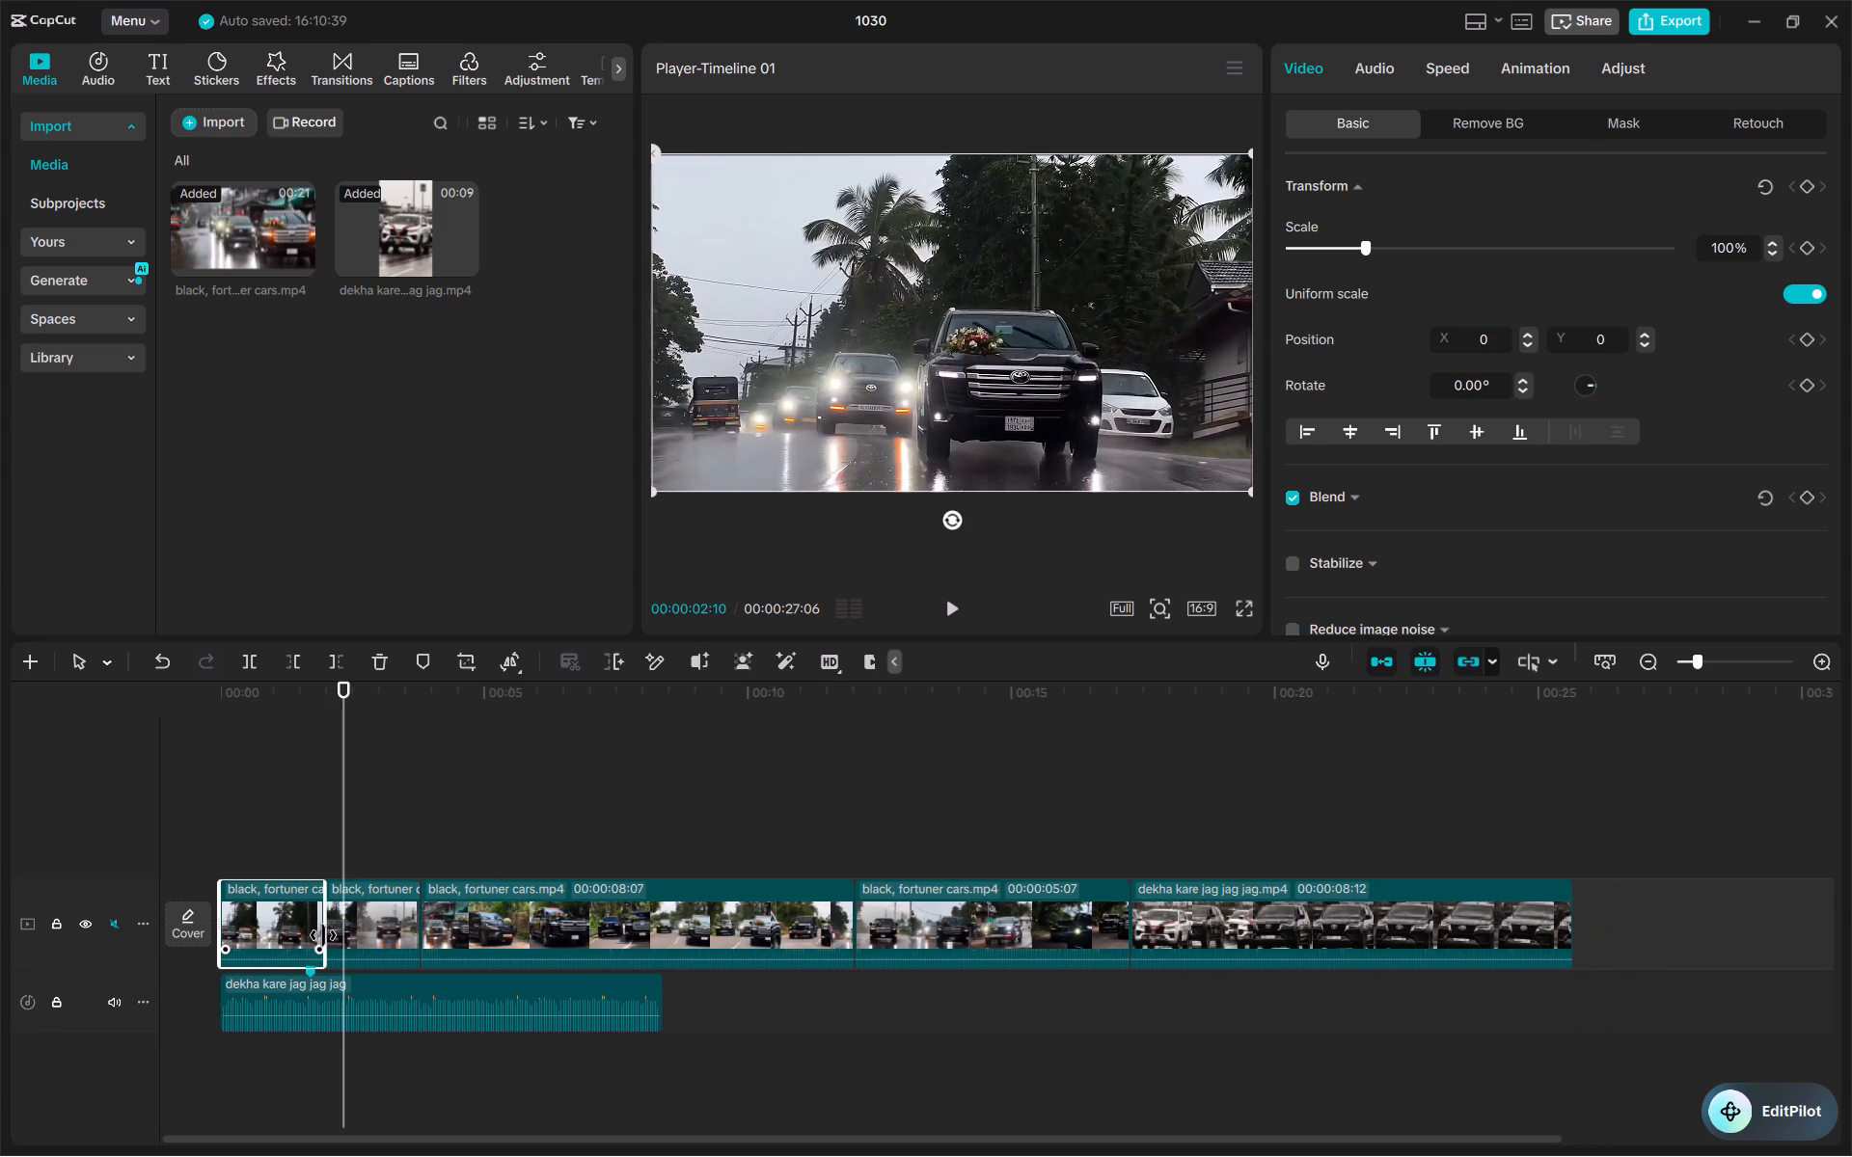
Play the opening from the beginning to check the trimmed clip against the beat marker.
left_click_drag(352, 823, 81, 835)
key("space")
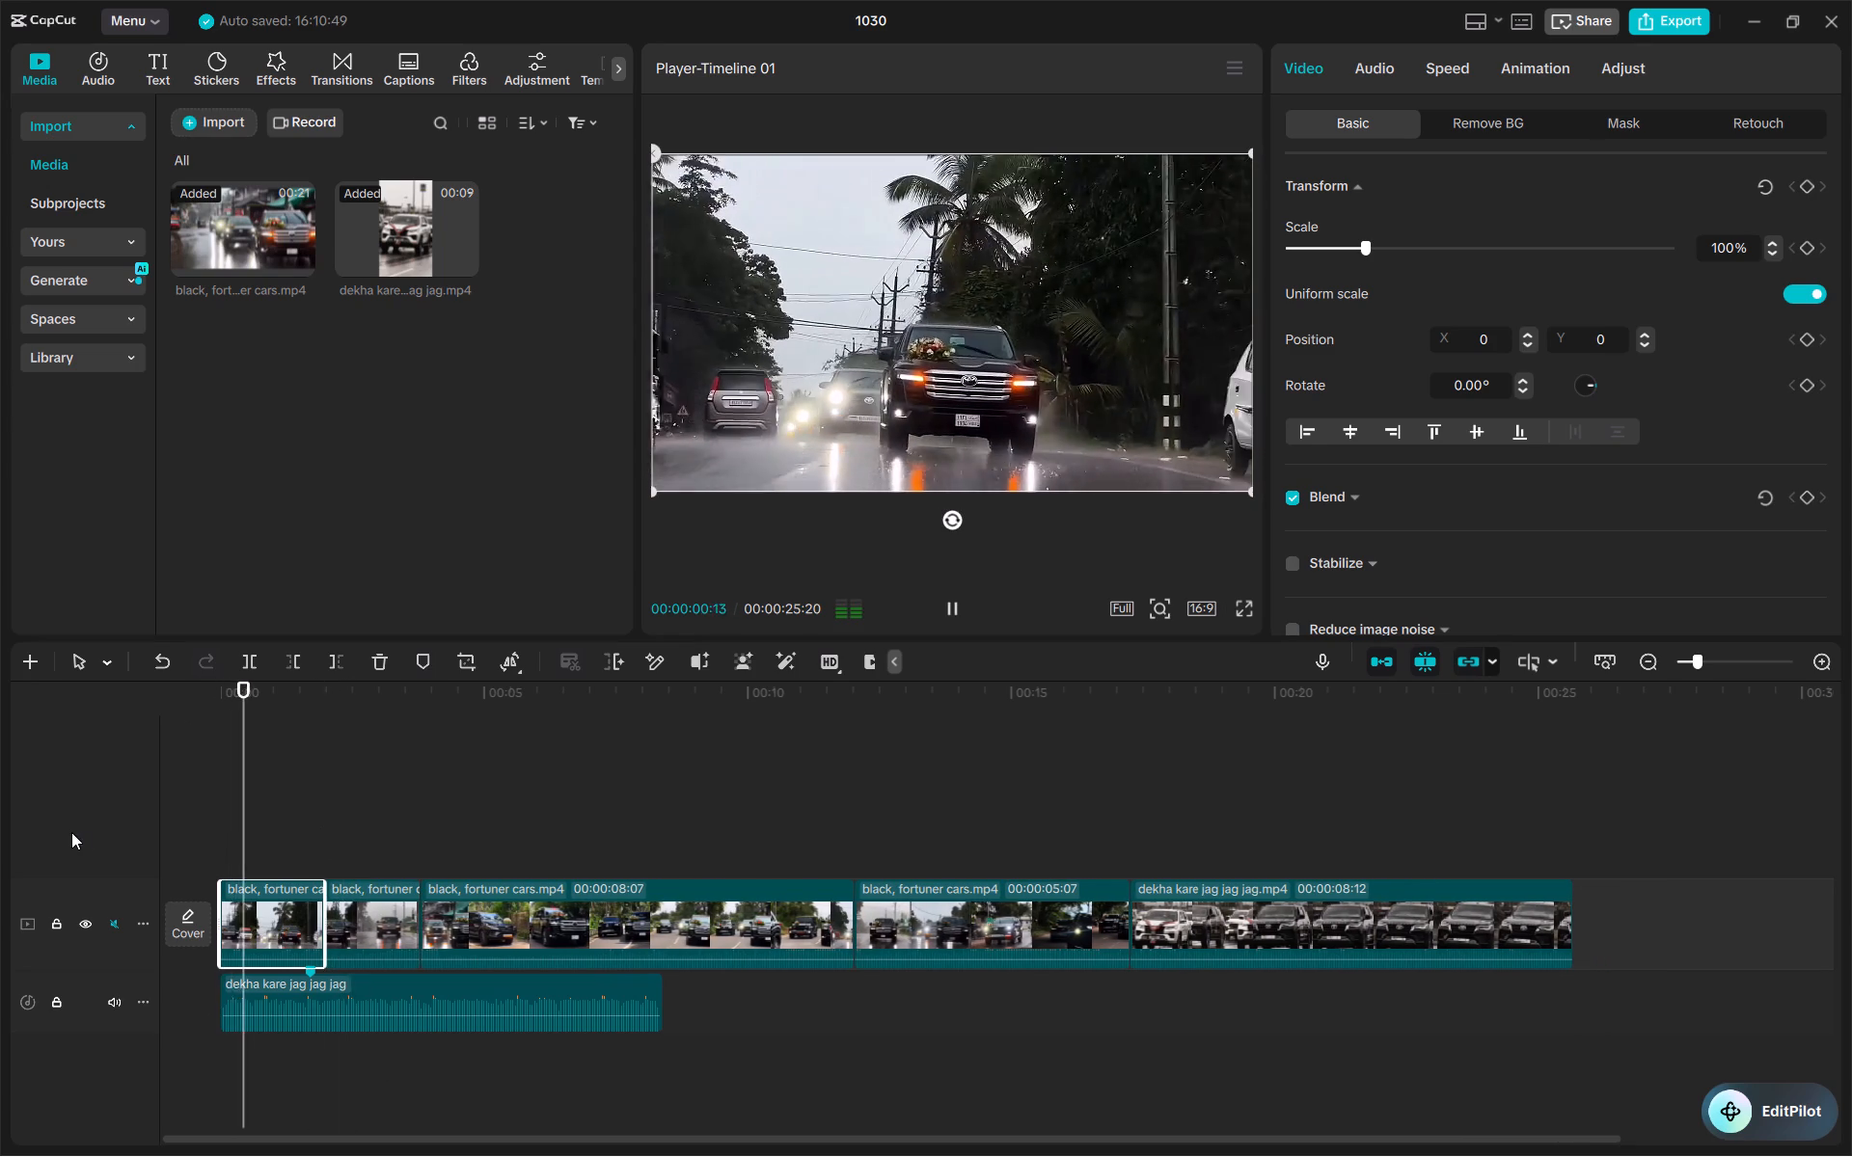
key("space")
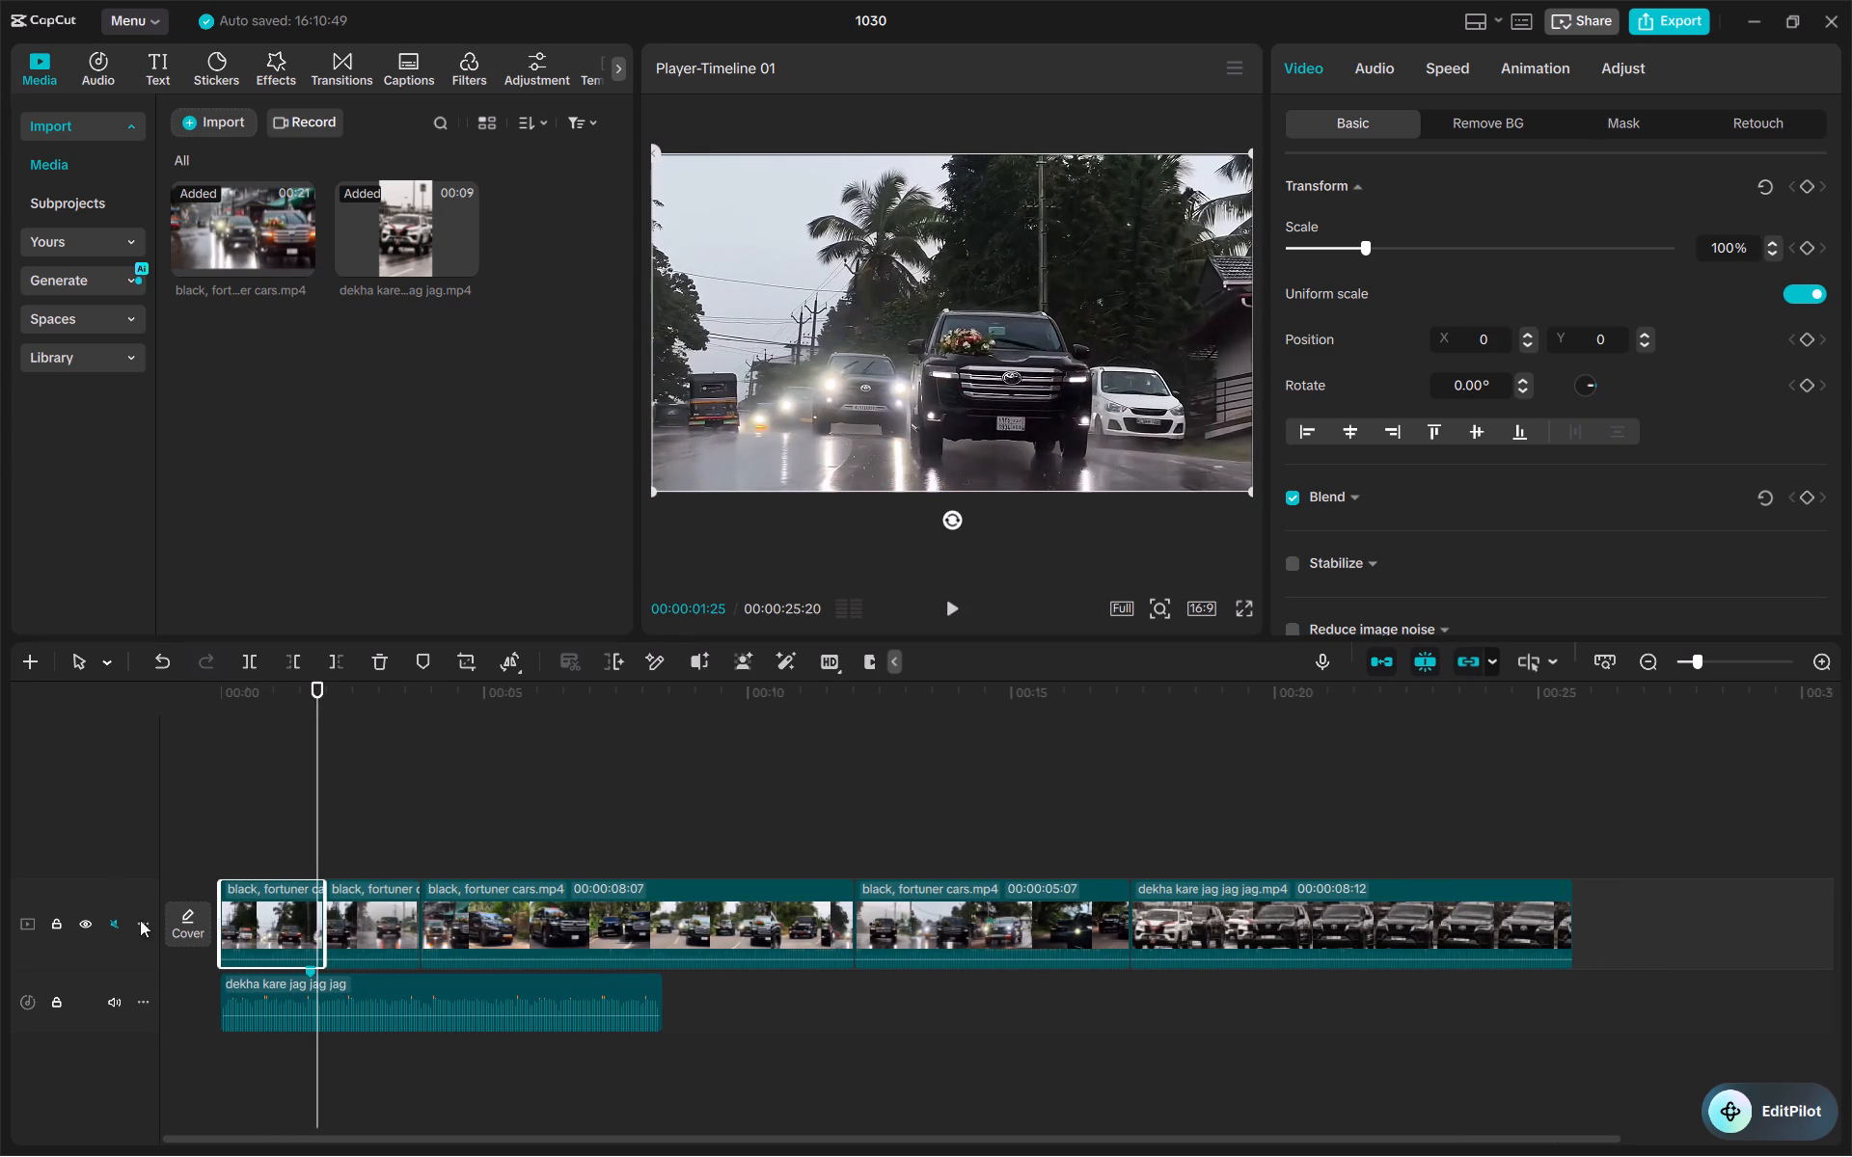
Extend the end of the opening clip so it lasts just over 3 seconds.
left_click_drag(326, 940, 429, 956)
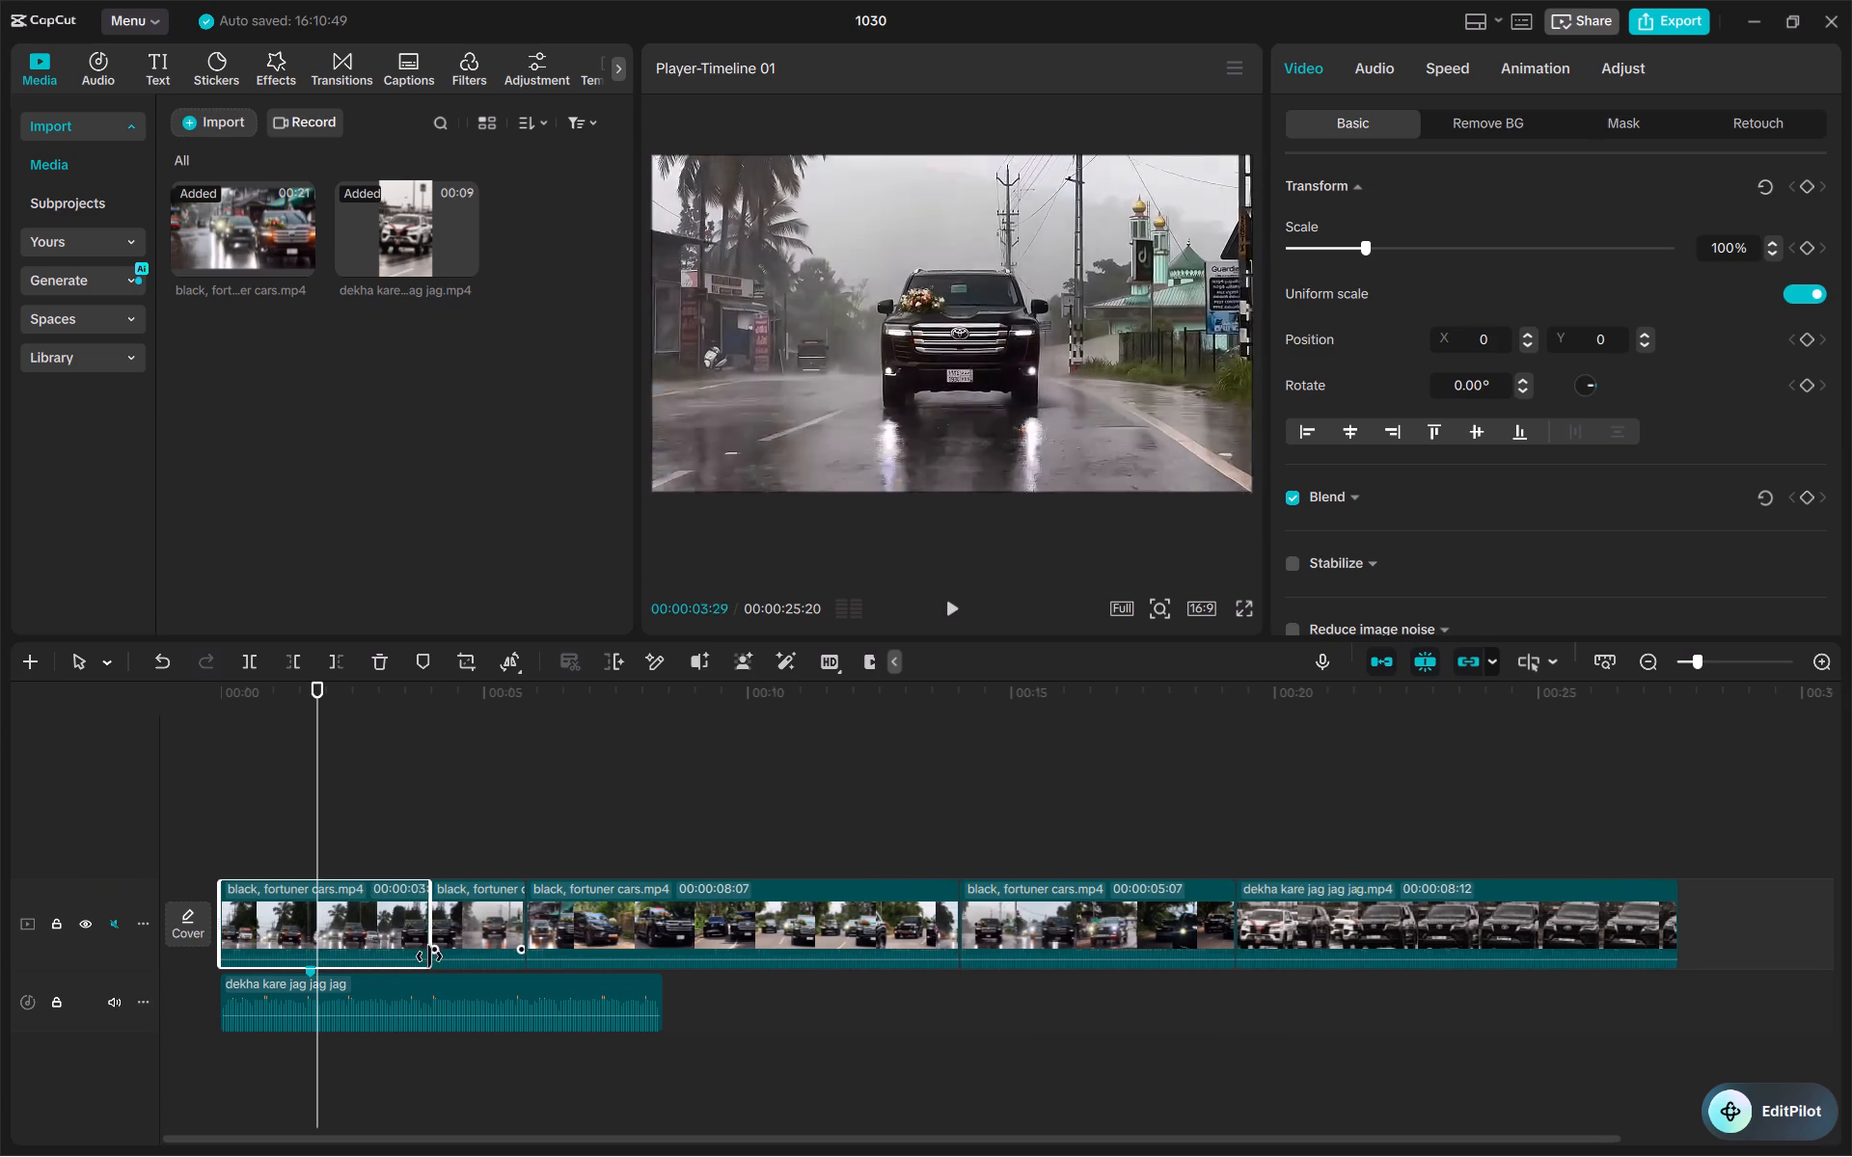
left_click_drag(429, 956, 392, 964)
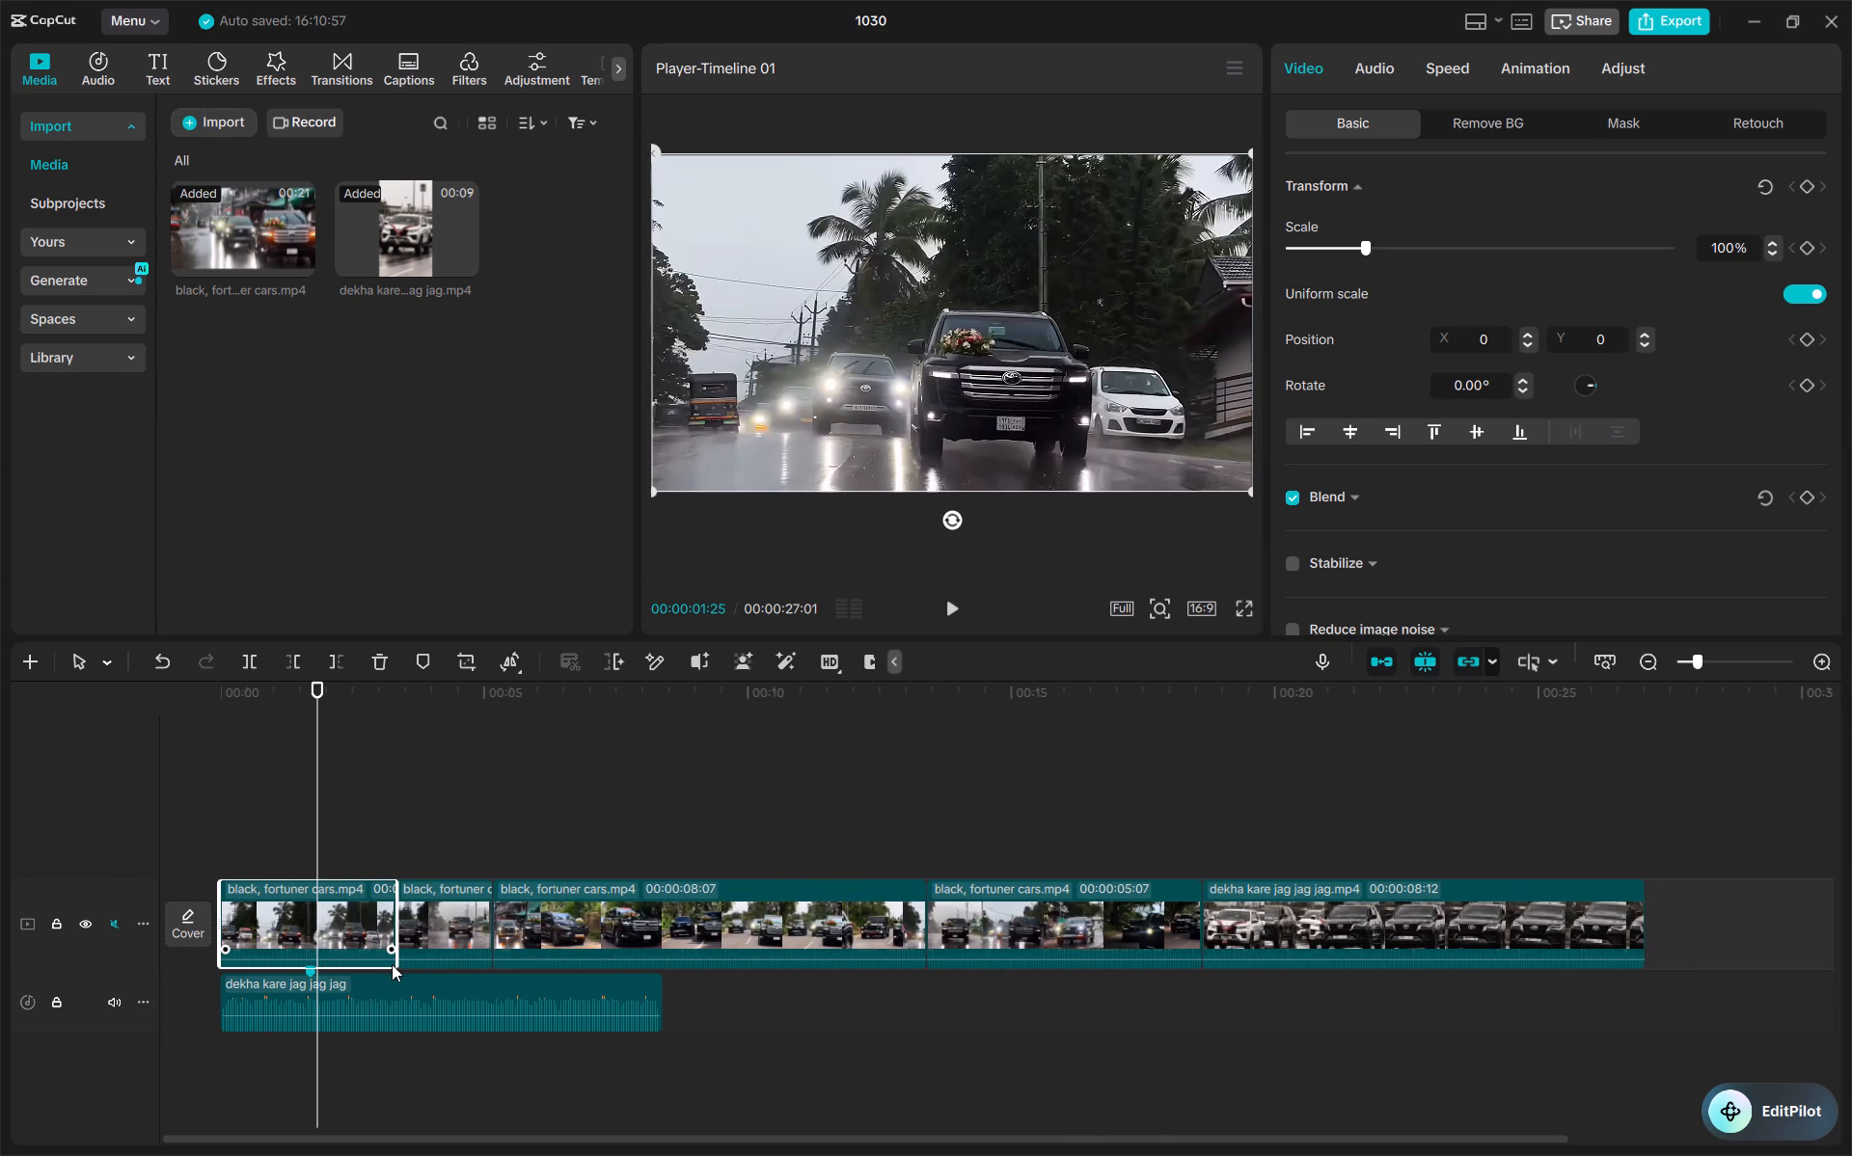
Trim the start of the opening clip until it lasts only about 1.3 seconds.
left_click_drag(221, 917, 261, 932)
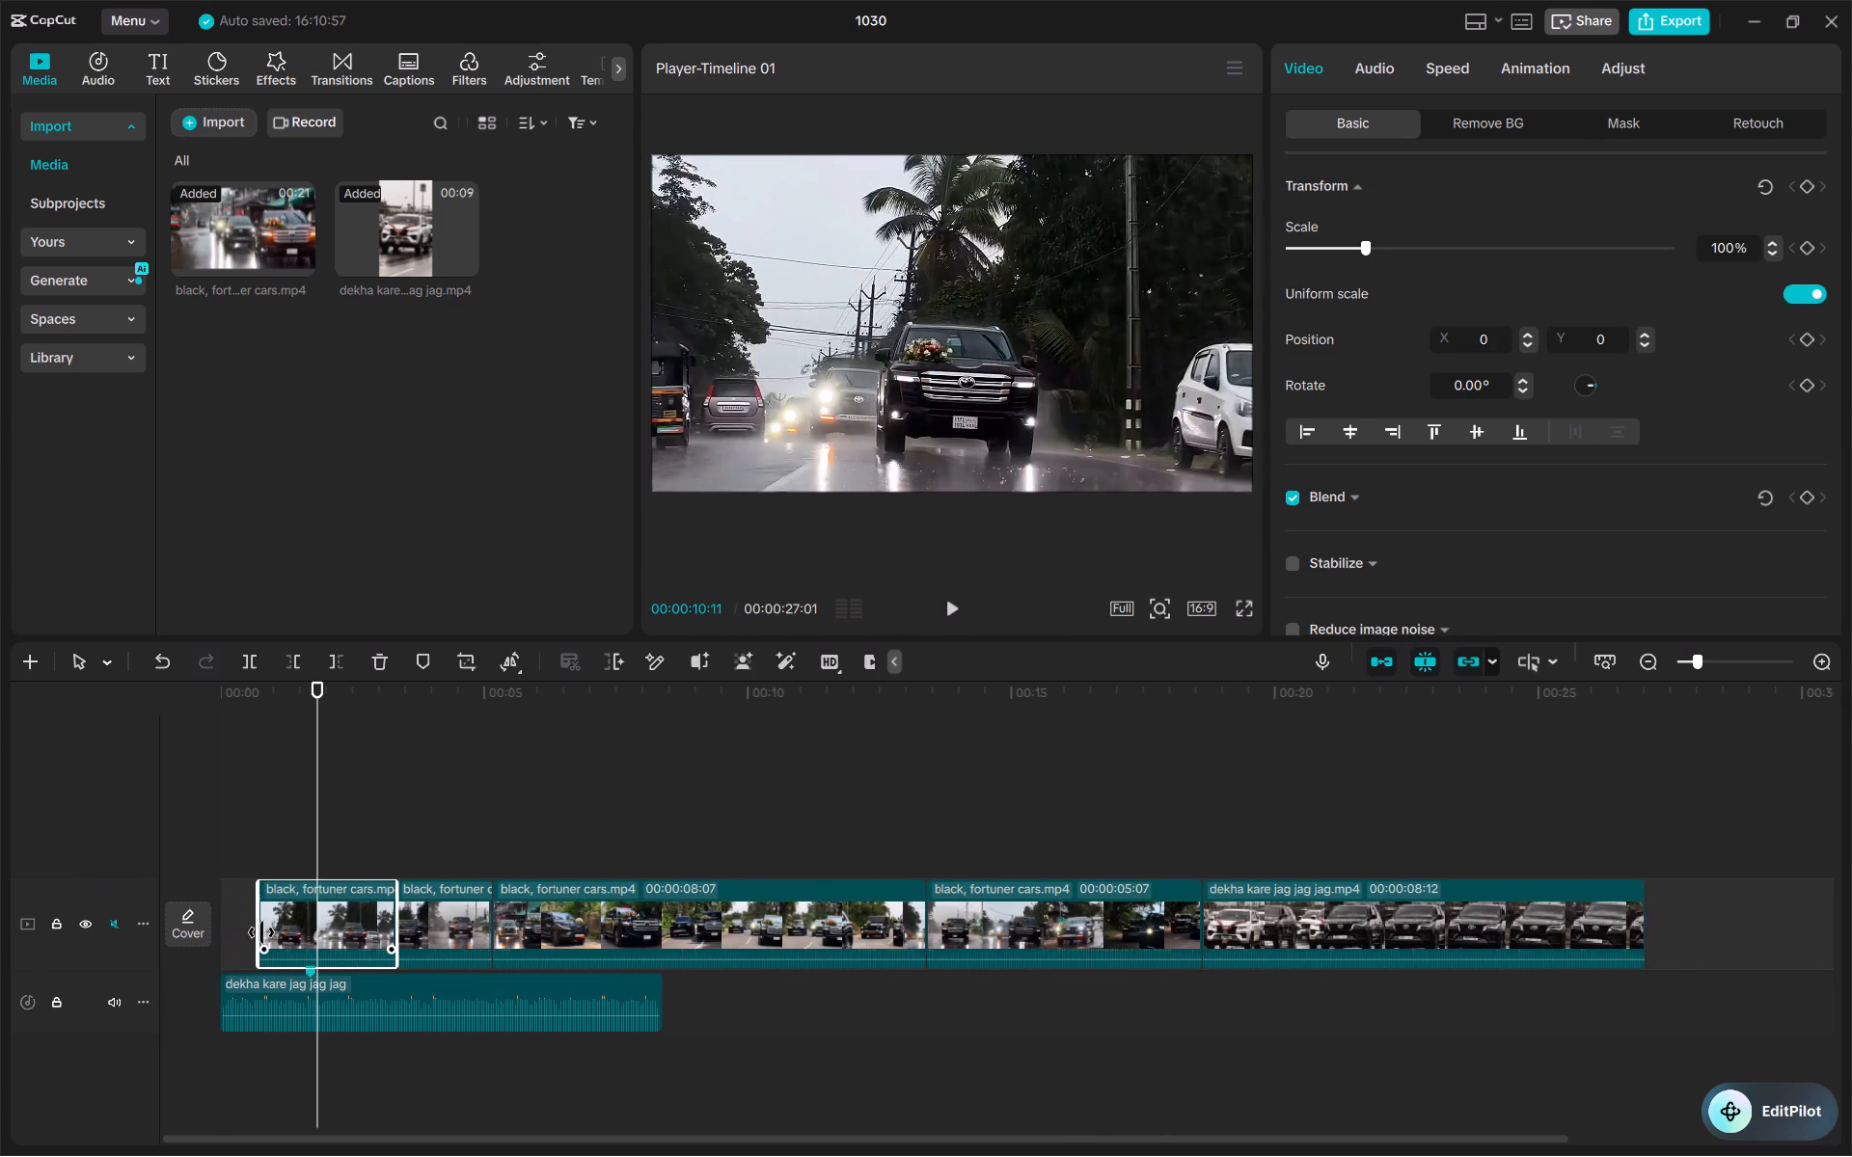
left_click_drag(261, 932, 263, 936)
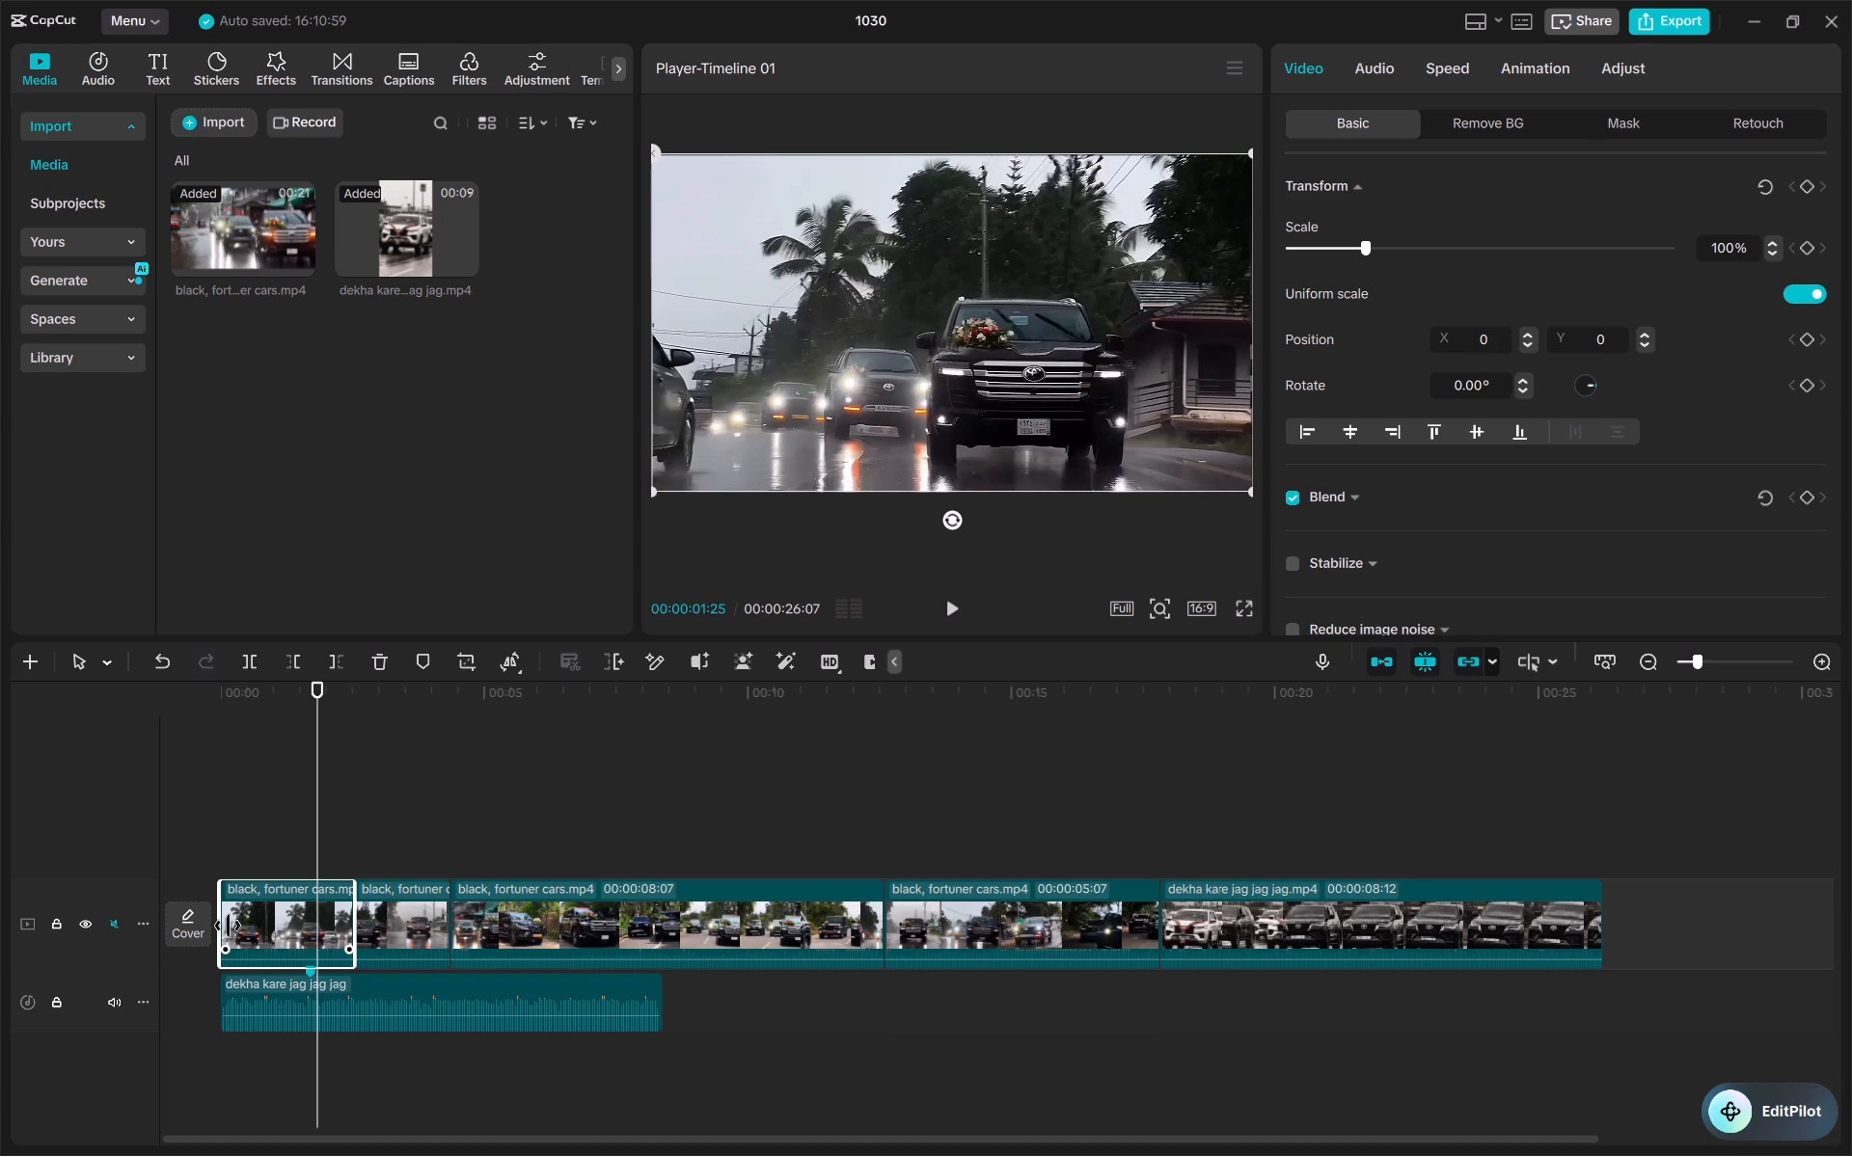
left_click_drag(223, 926, 268, 929)
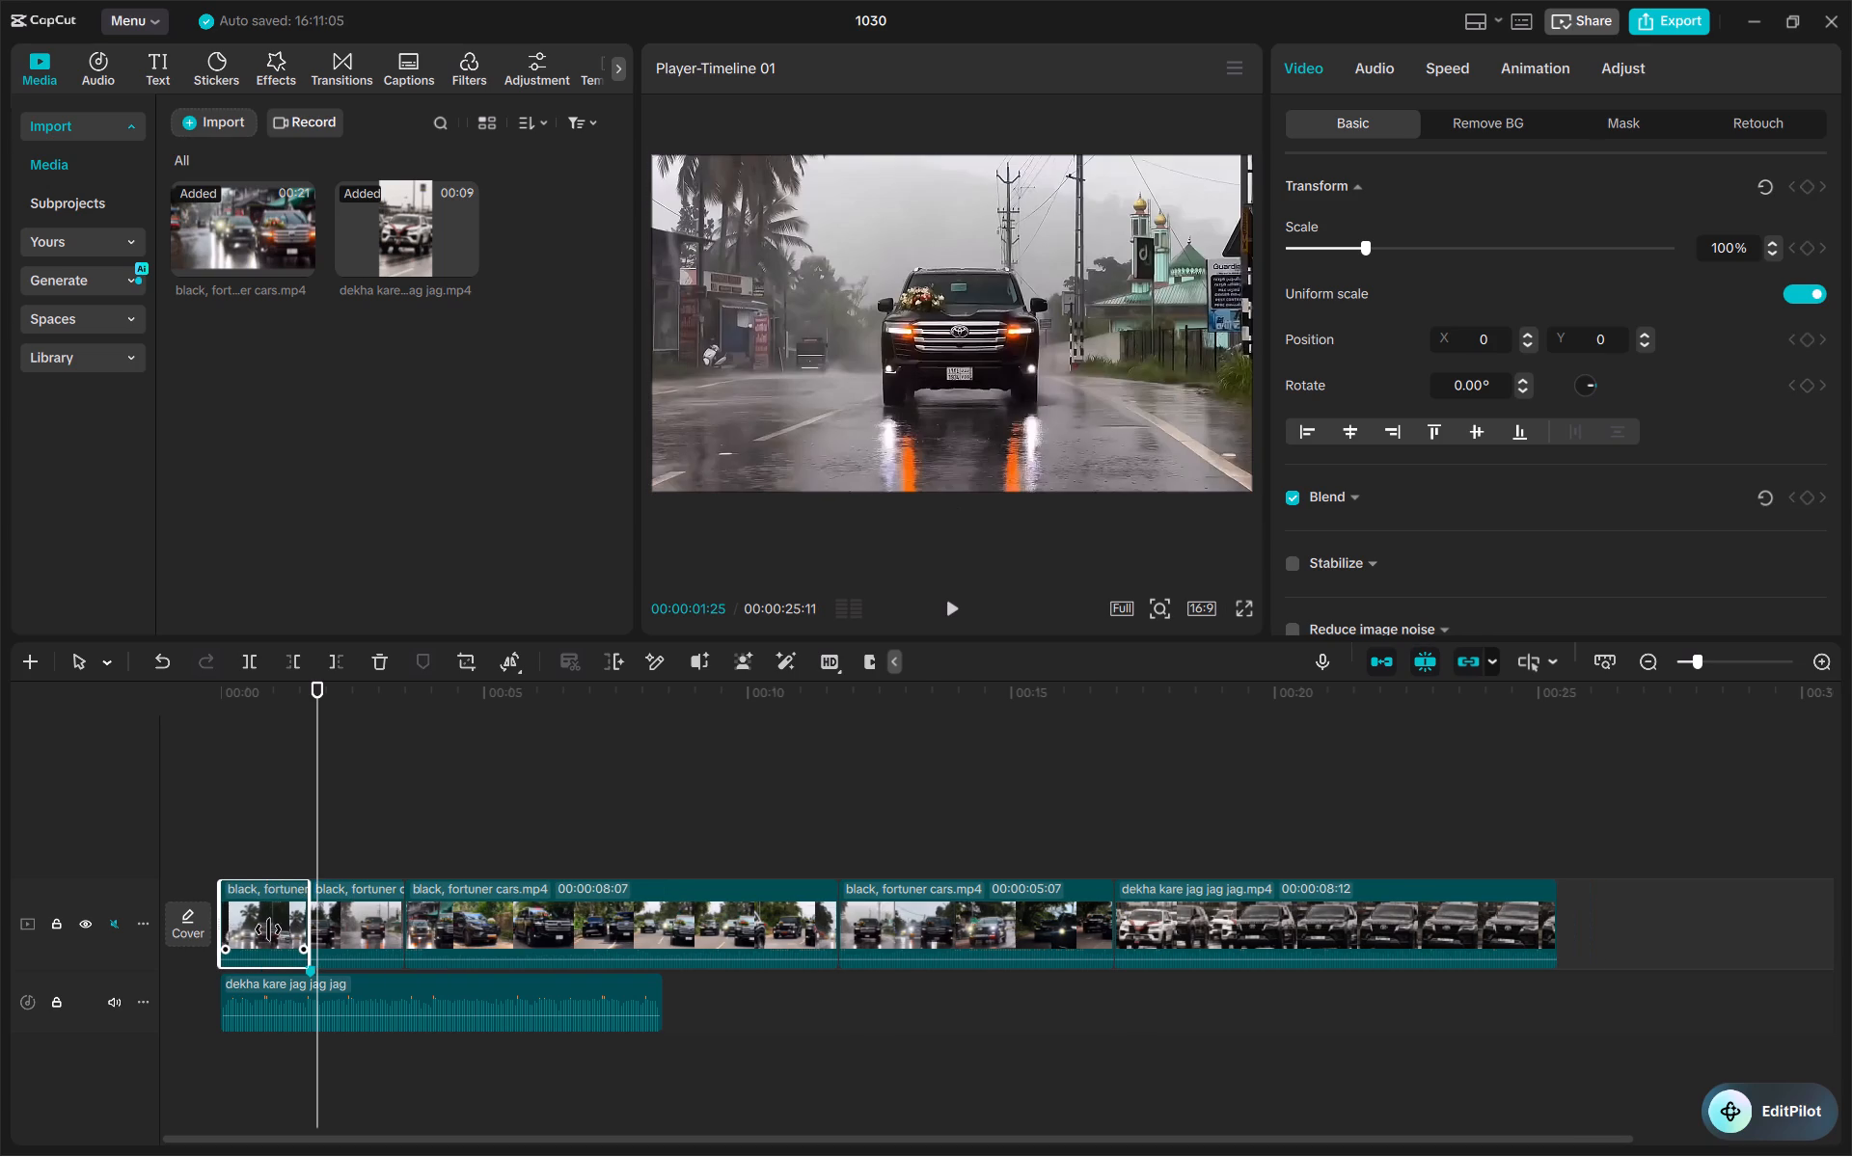
left_click_drag(222, 924, 245, 929)
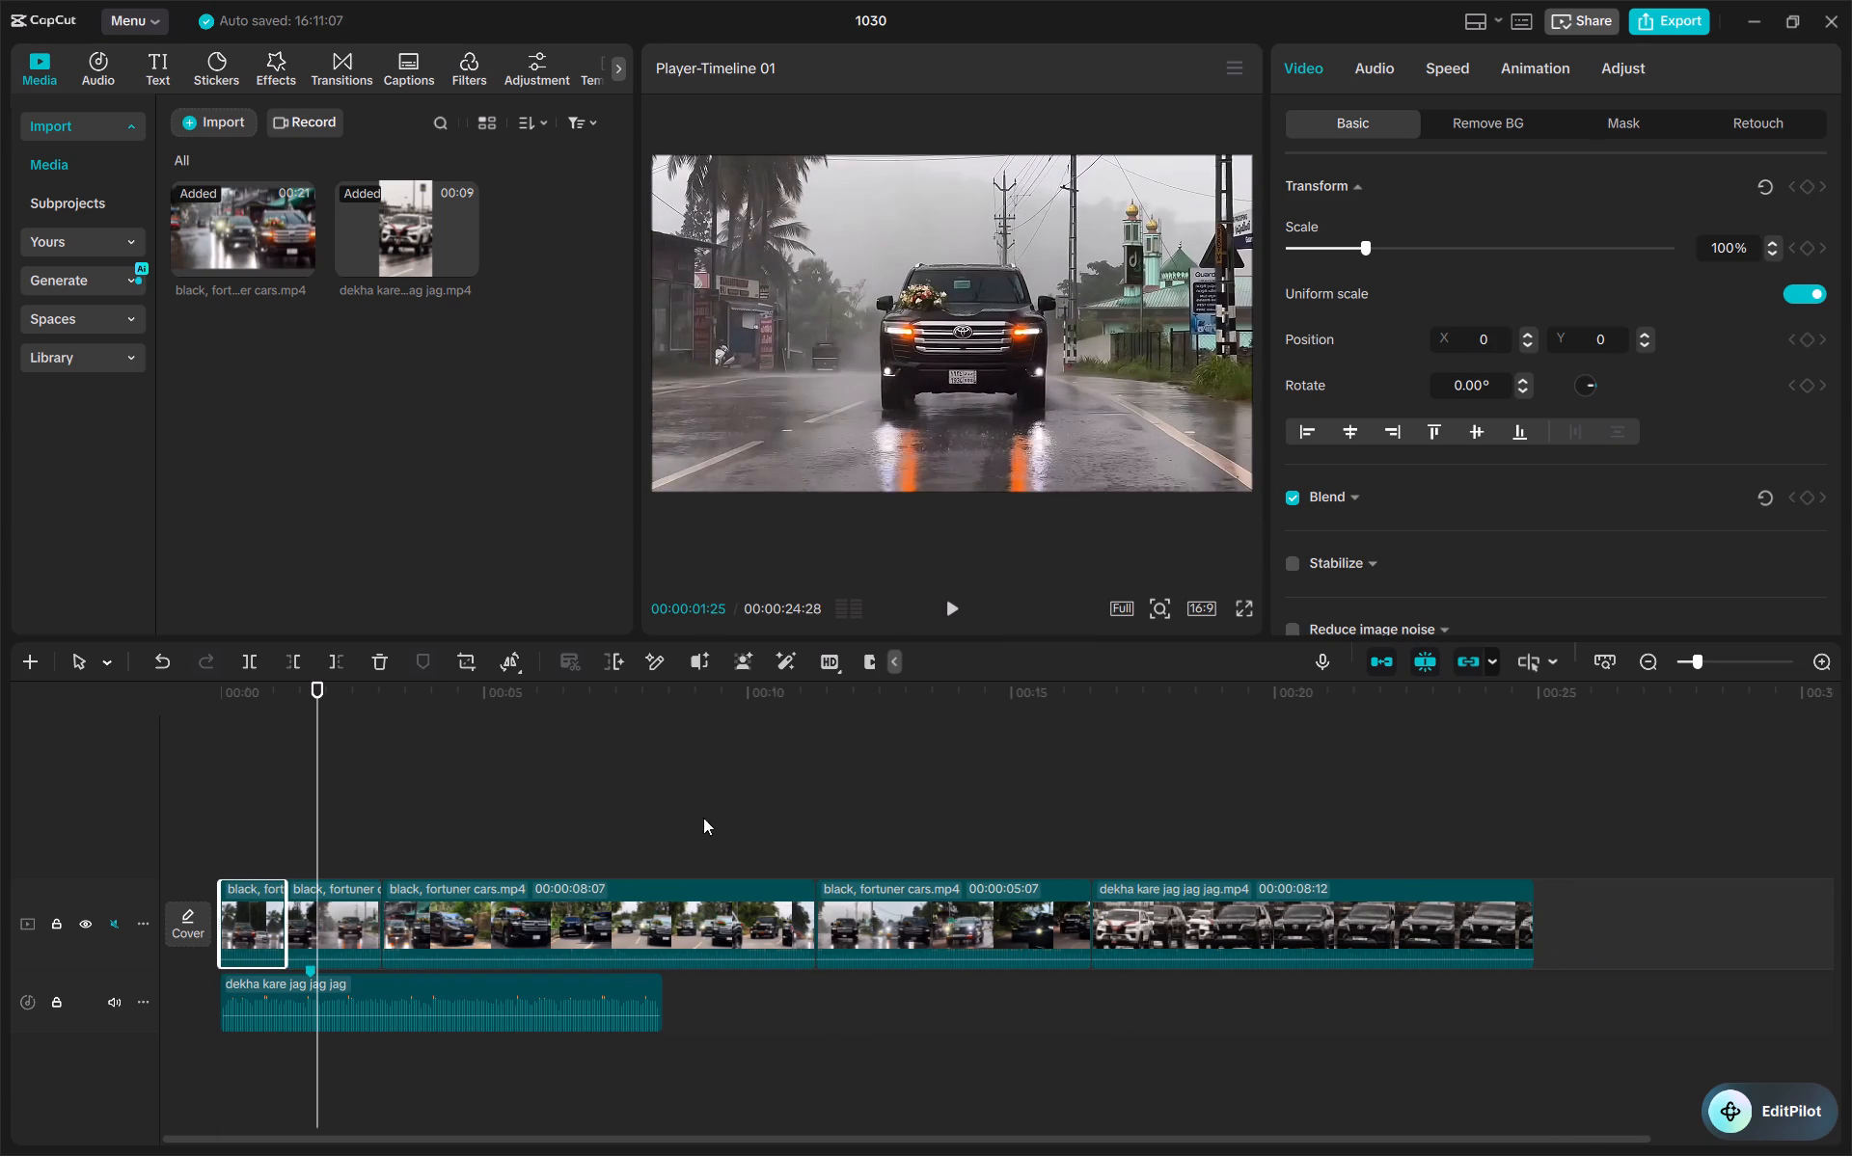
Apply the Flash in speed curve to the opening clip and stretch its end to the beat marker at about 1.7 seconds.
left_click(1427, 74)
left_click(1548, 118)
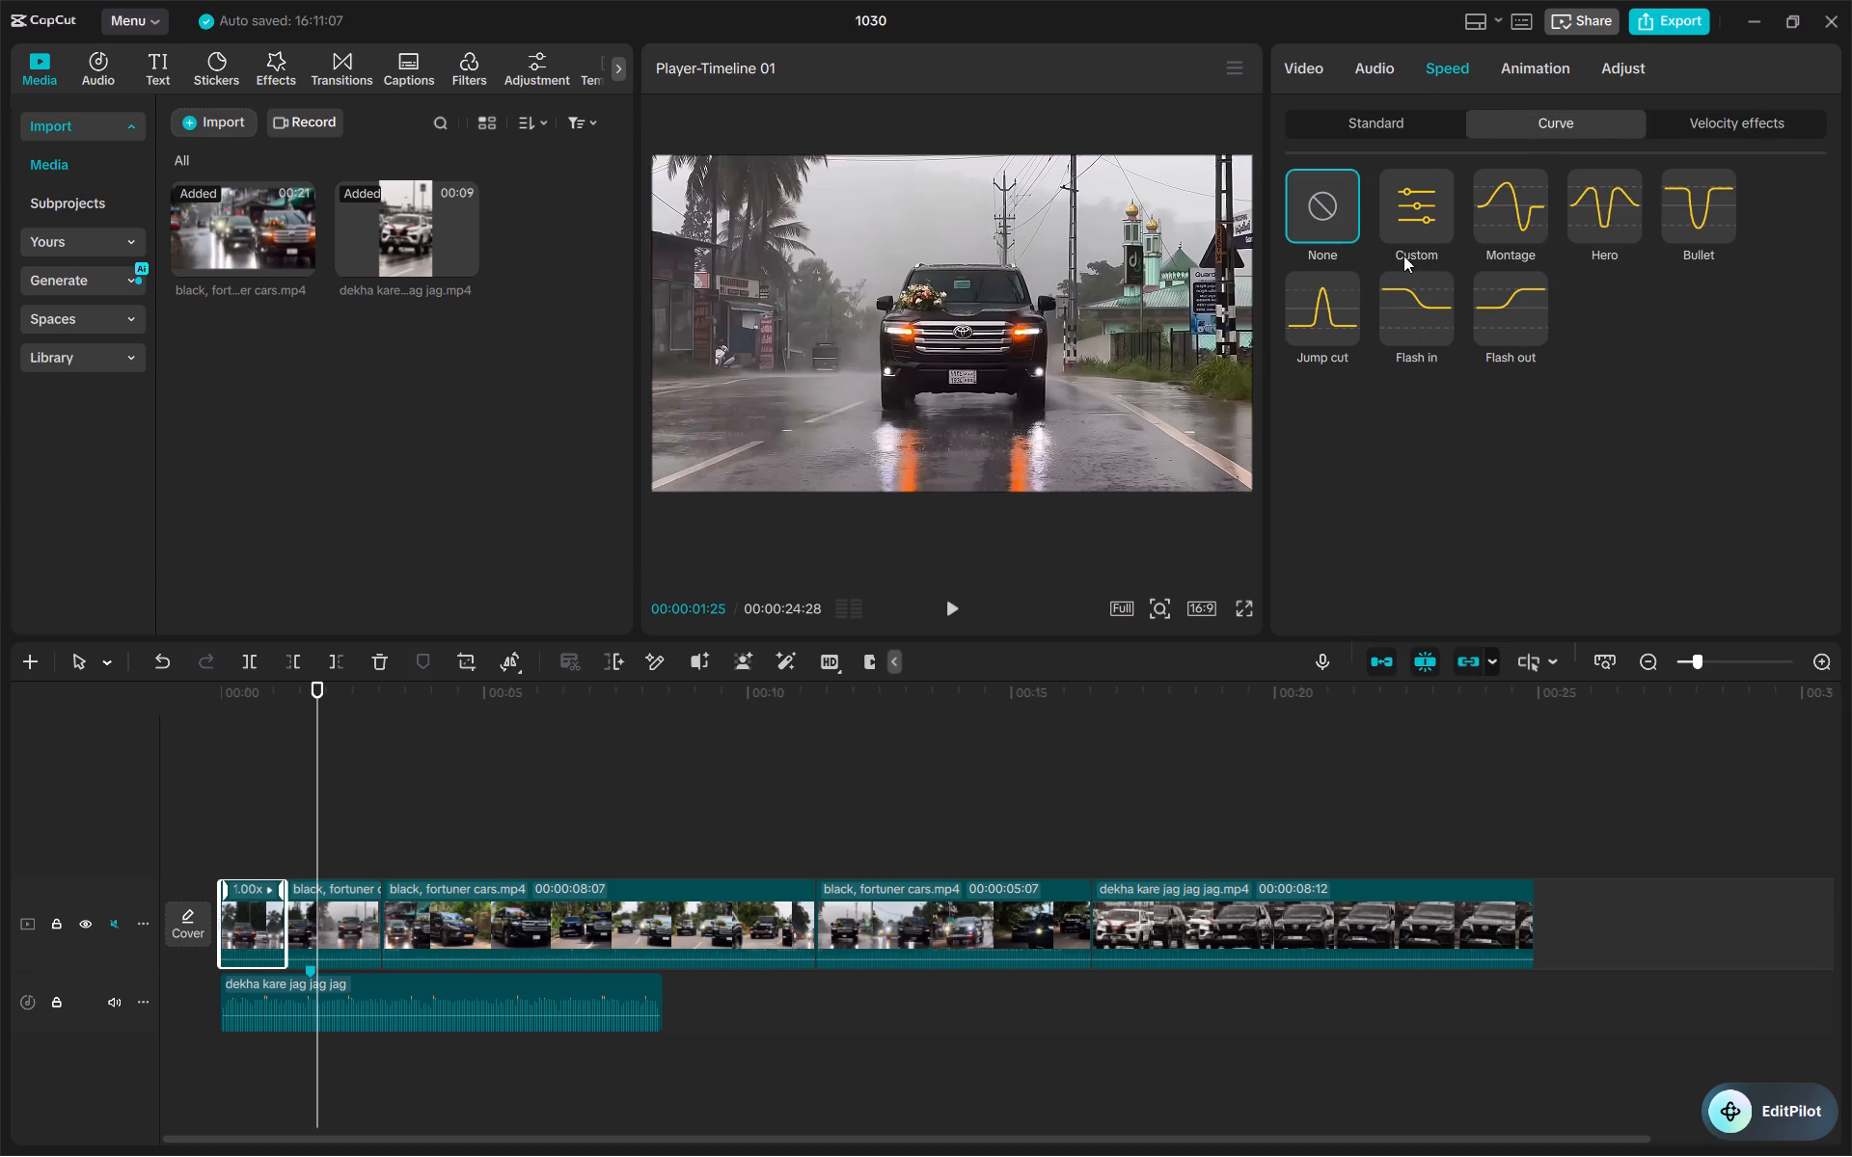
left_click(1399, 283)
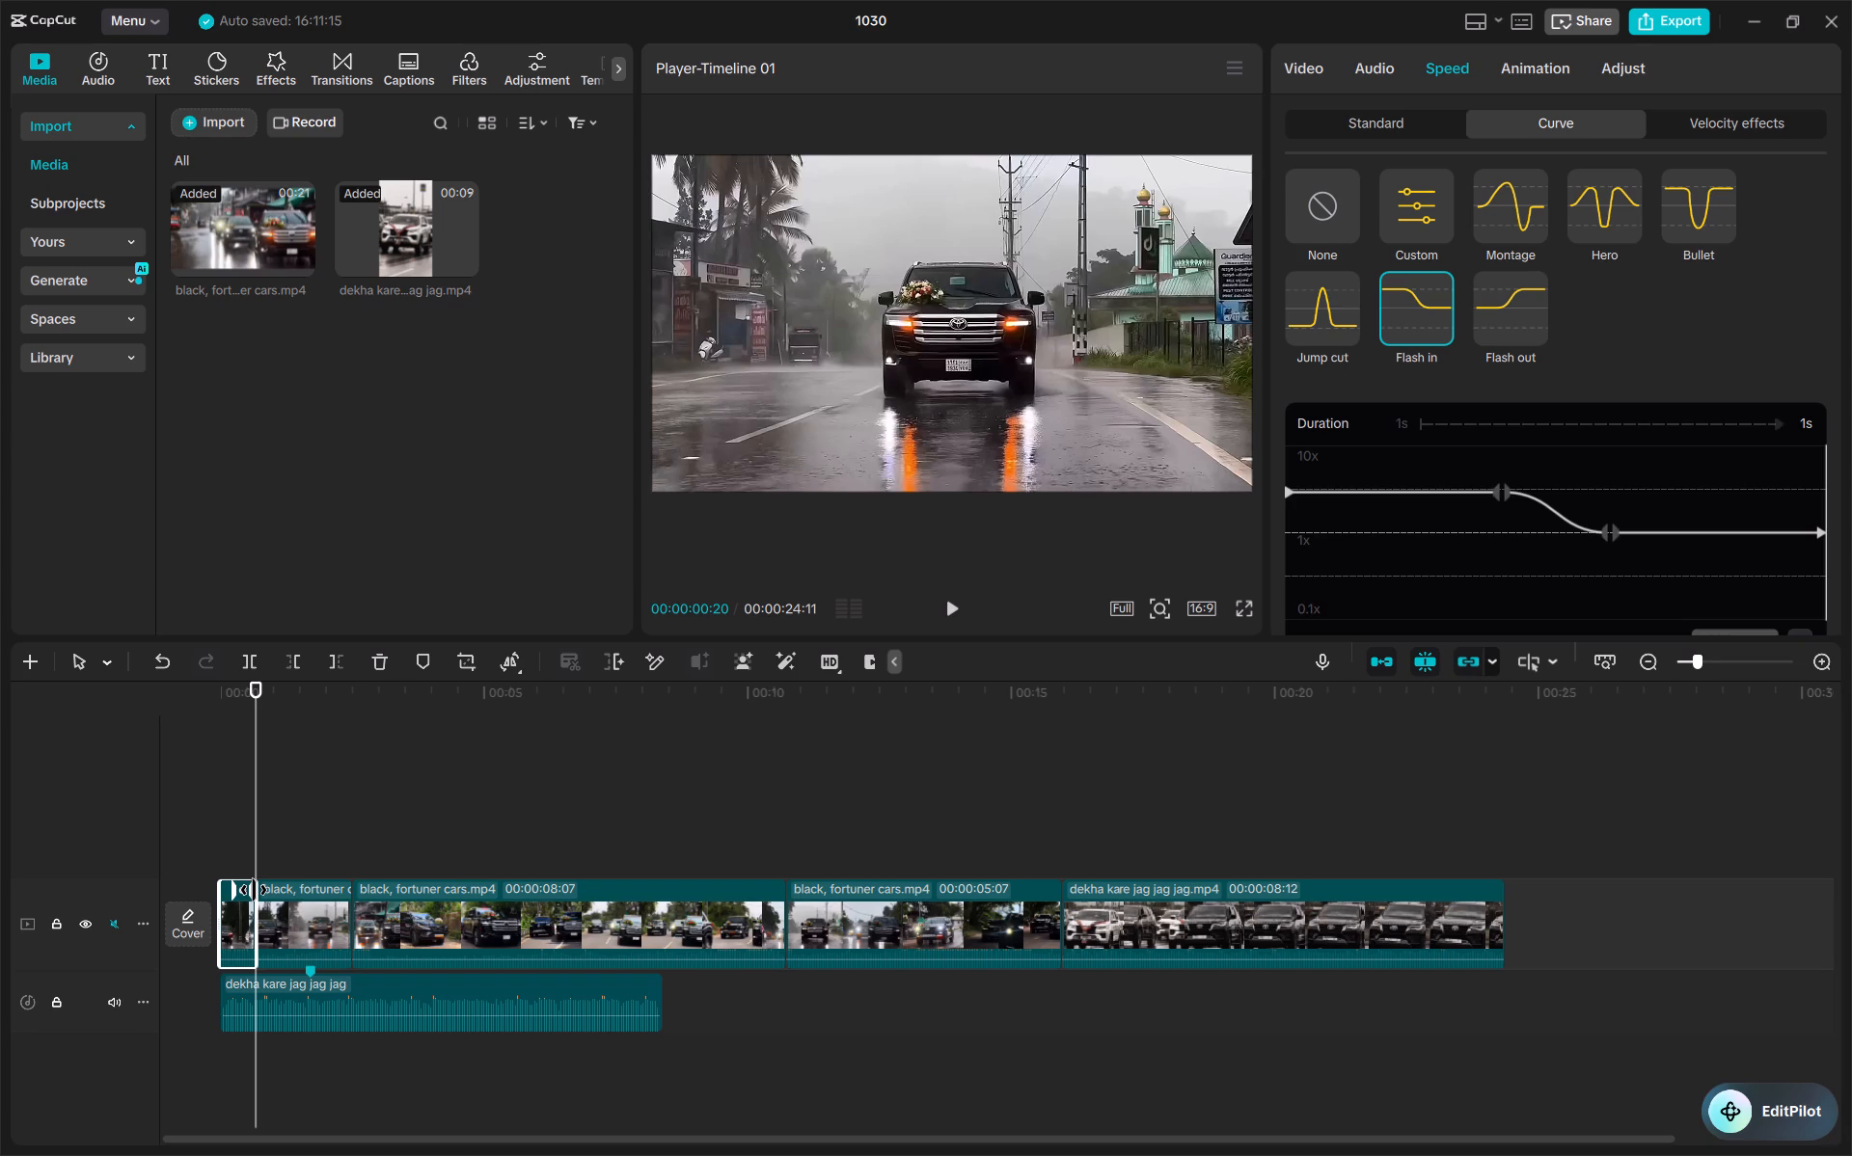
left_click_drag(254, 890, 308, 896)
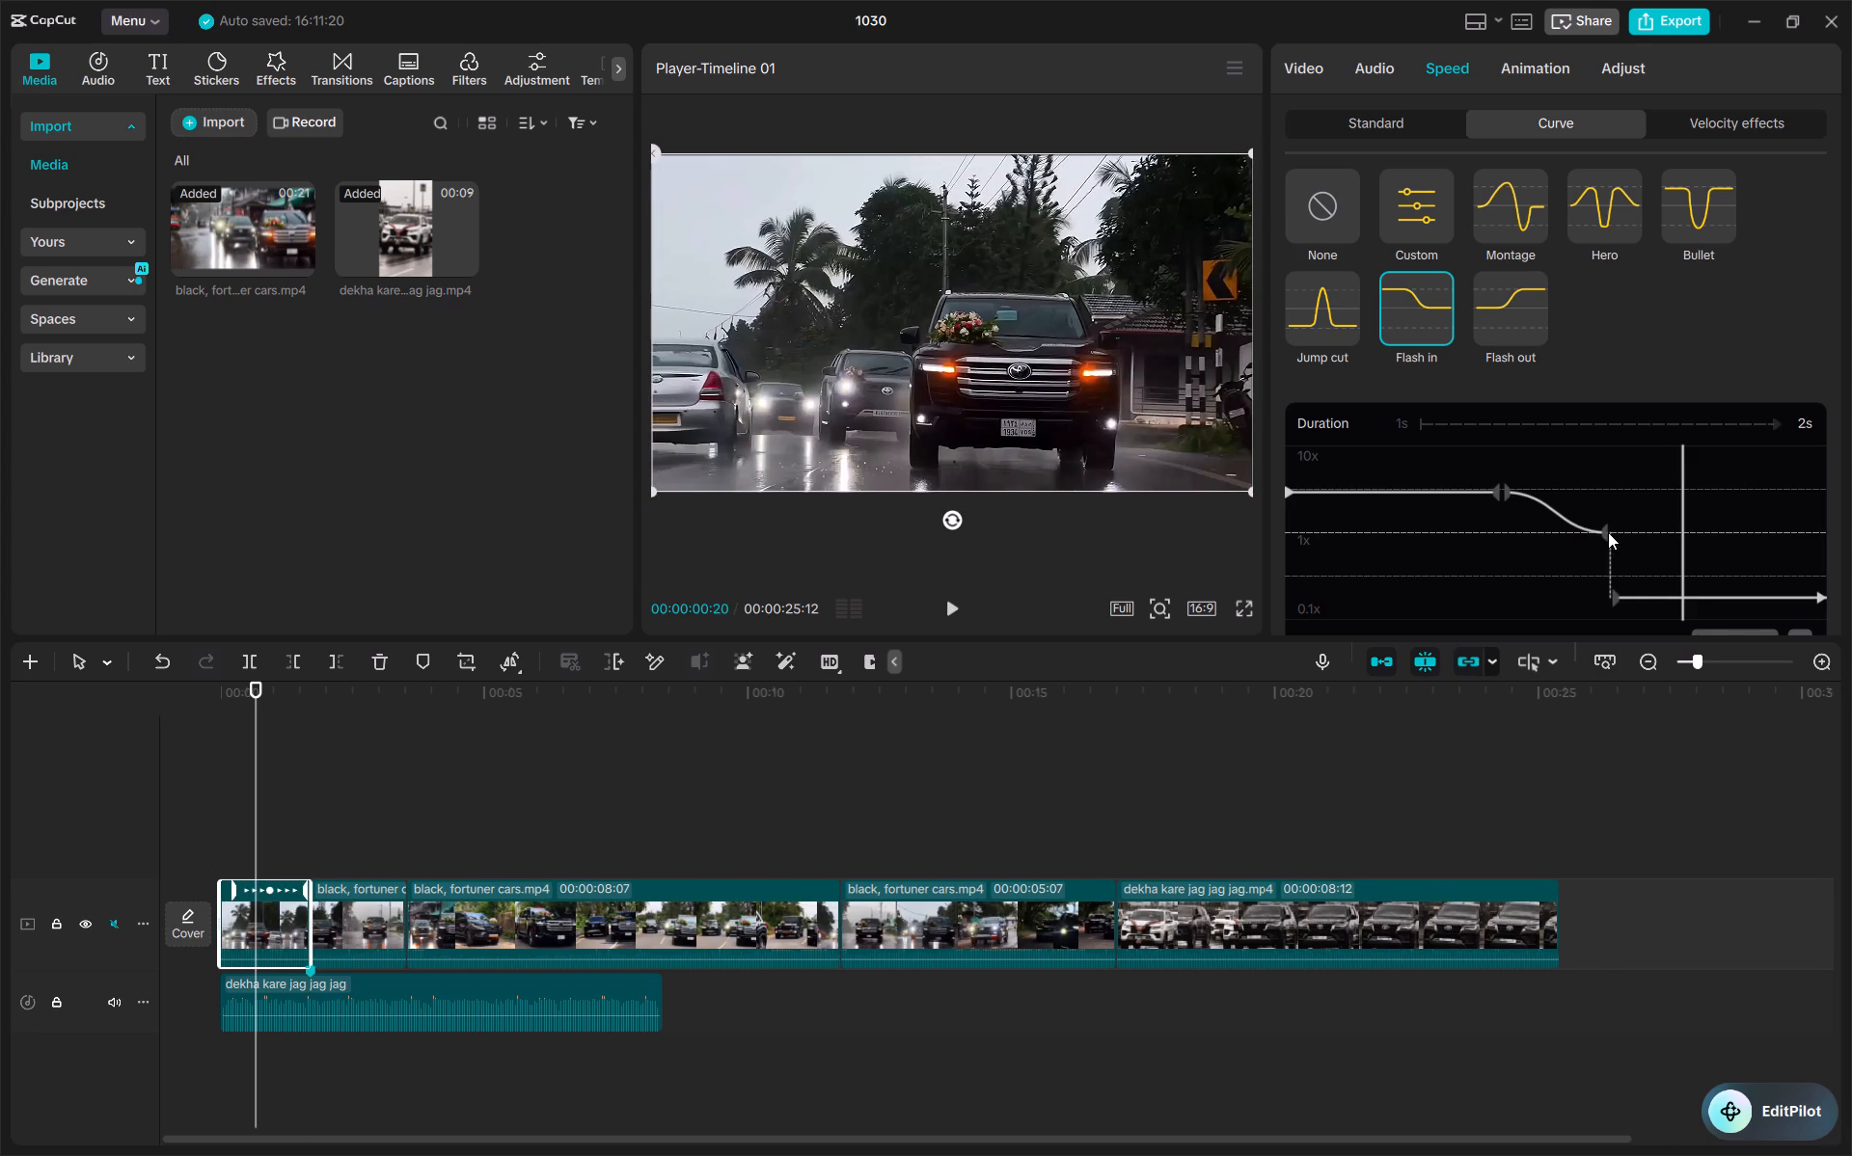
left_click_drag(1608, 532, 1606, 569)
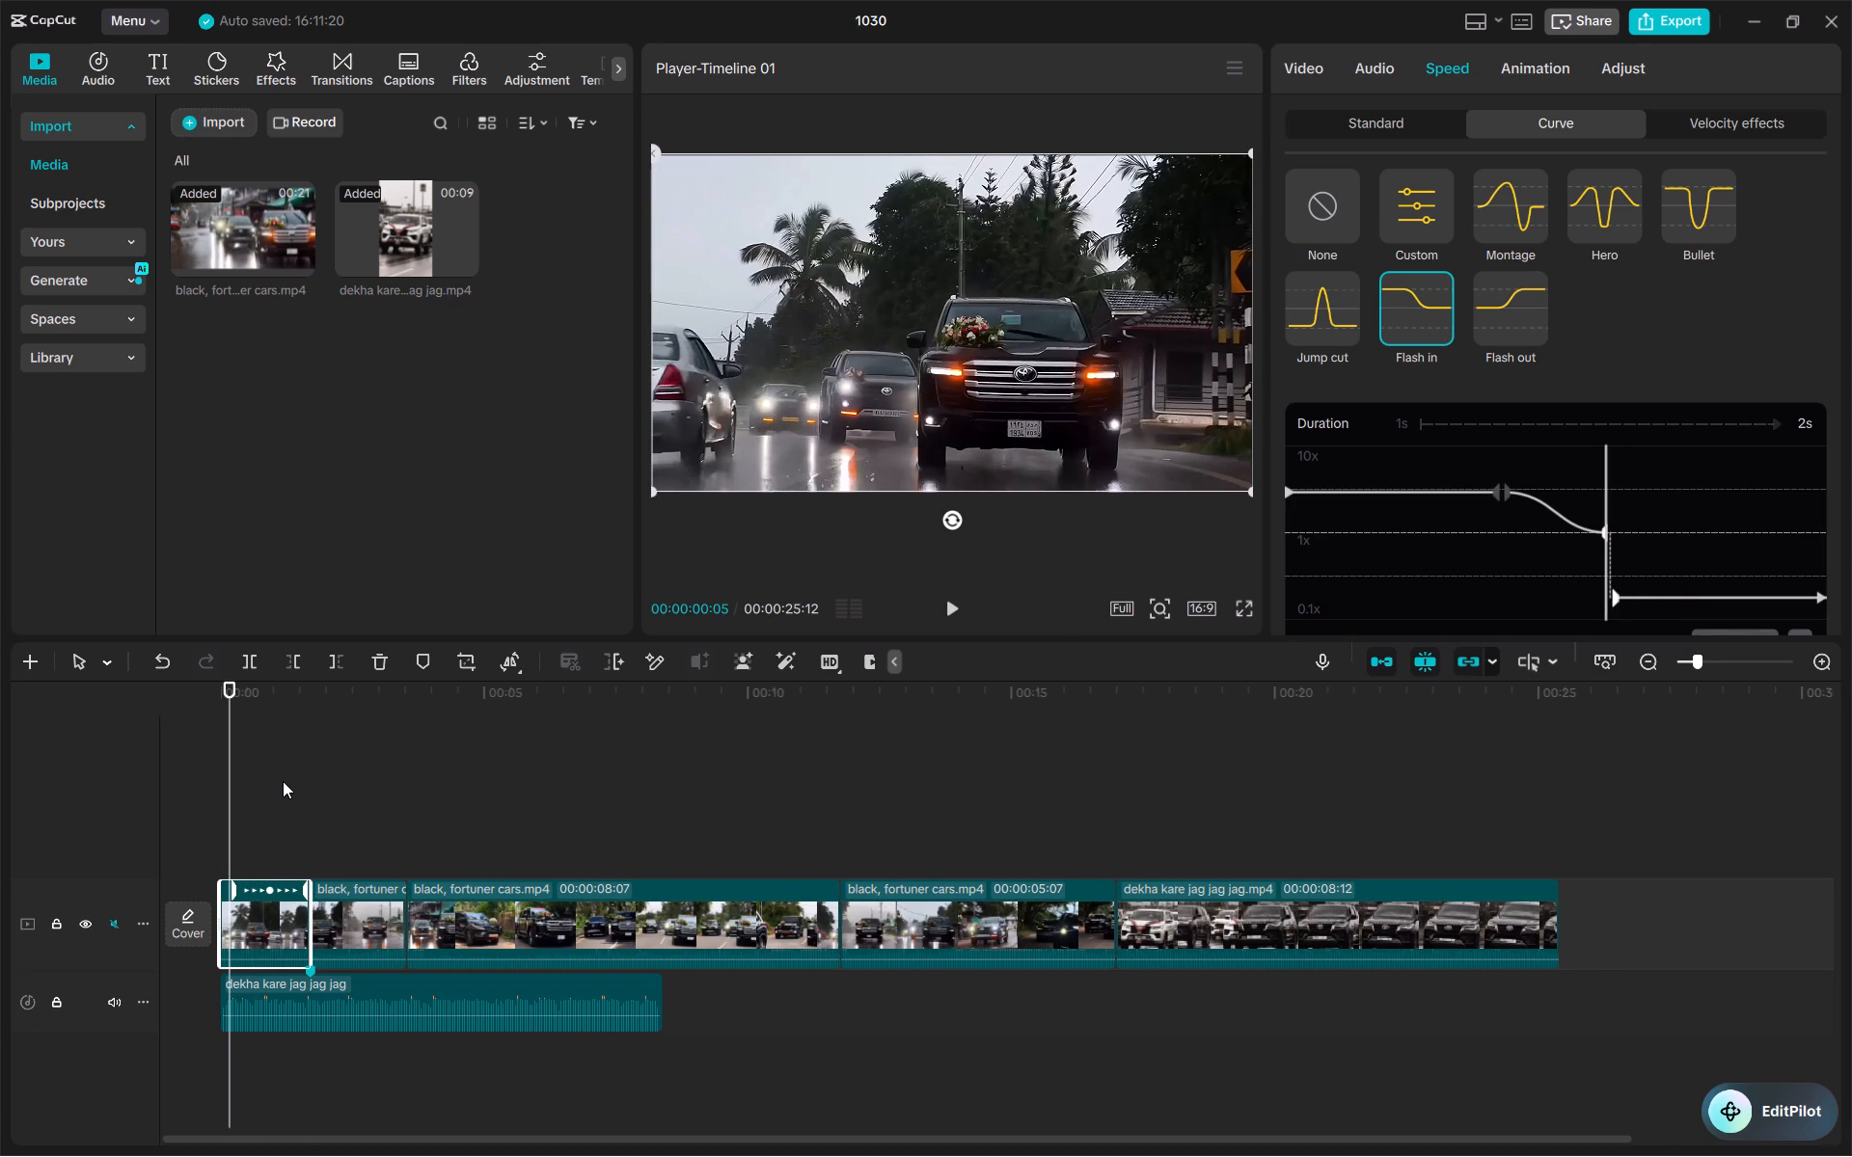
Play the opening to check the Flash in speed change against the audio beat.
key("space")
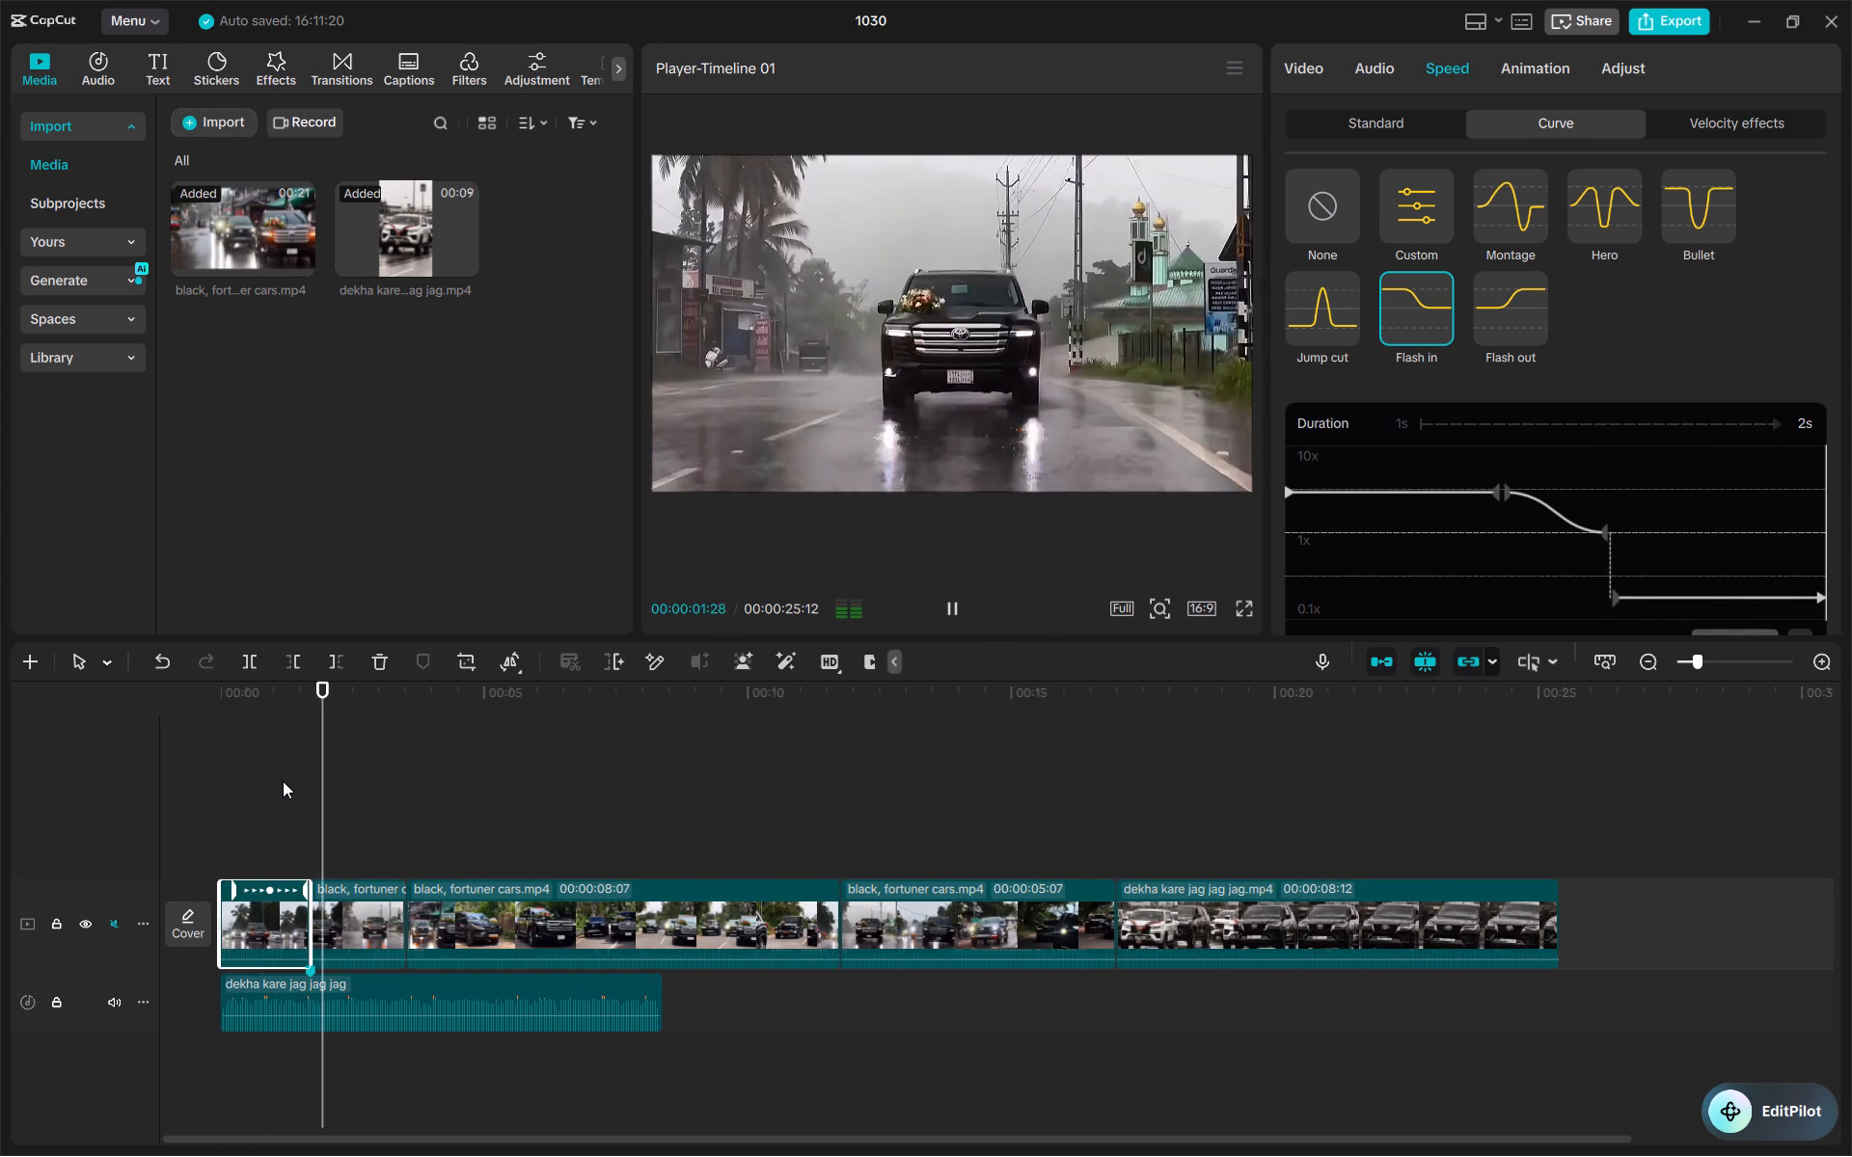
key("space")
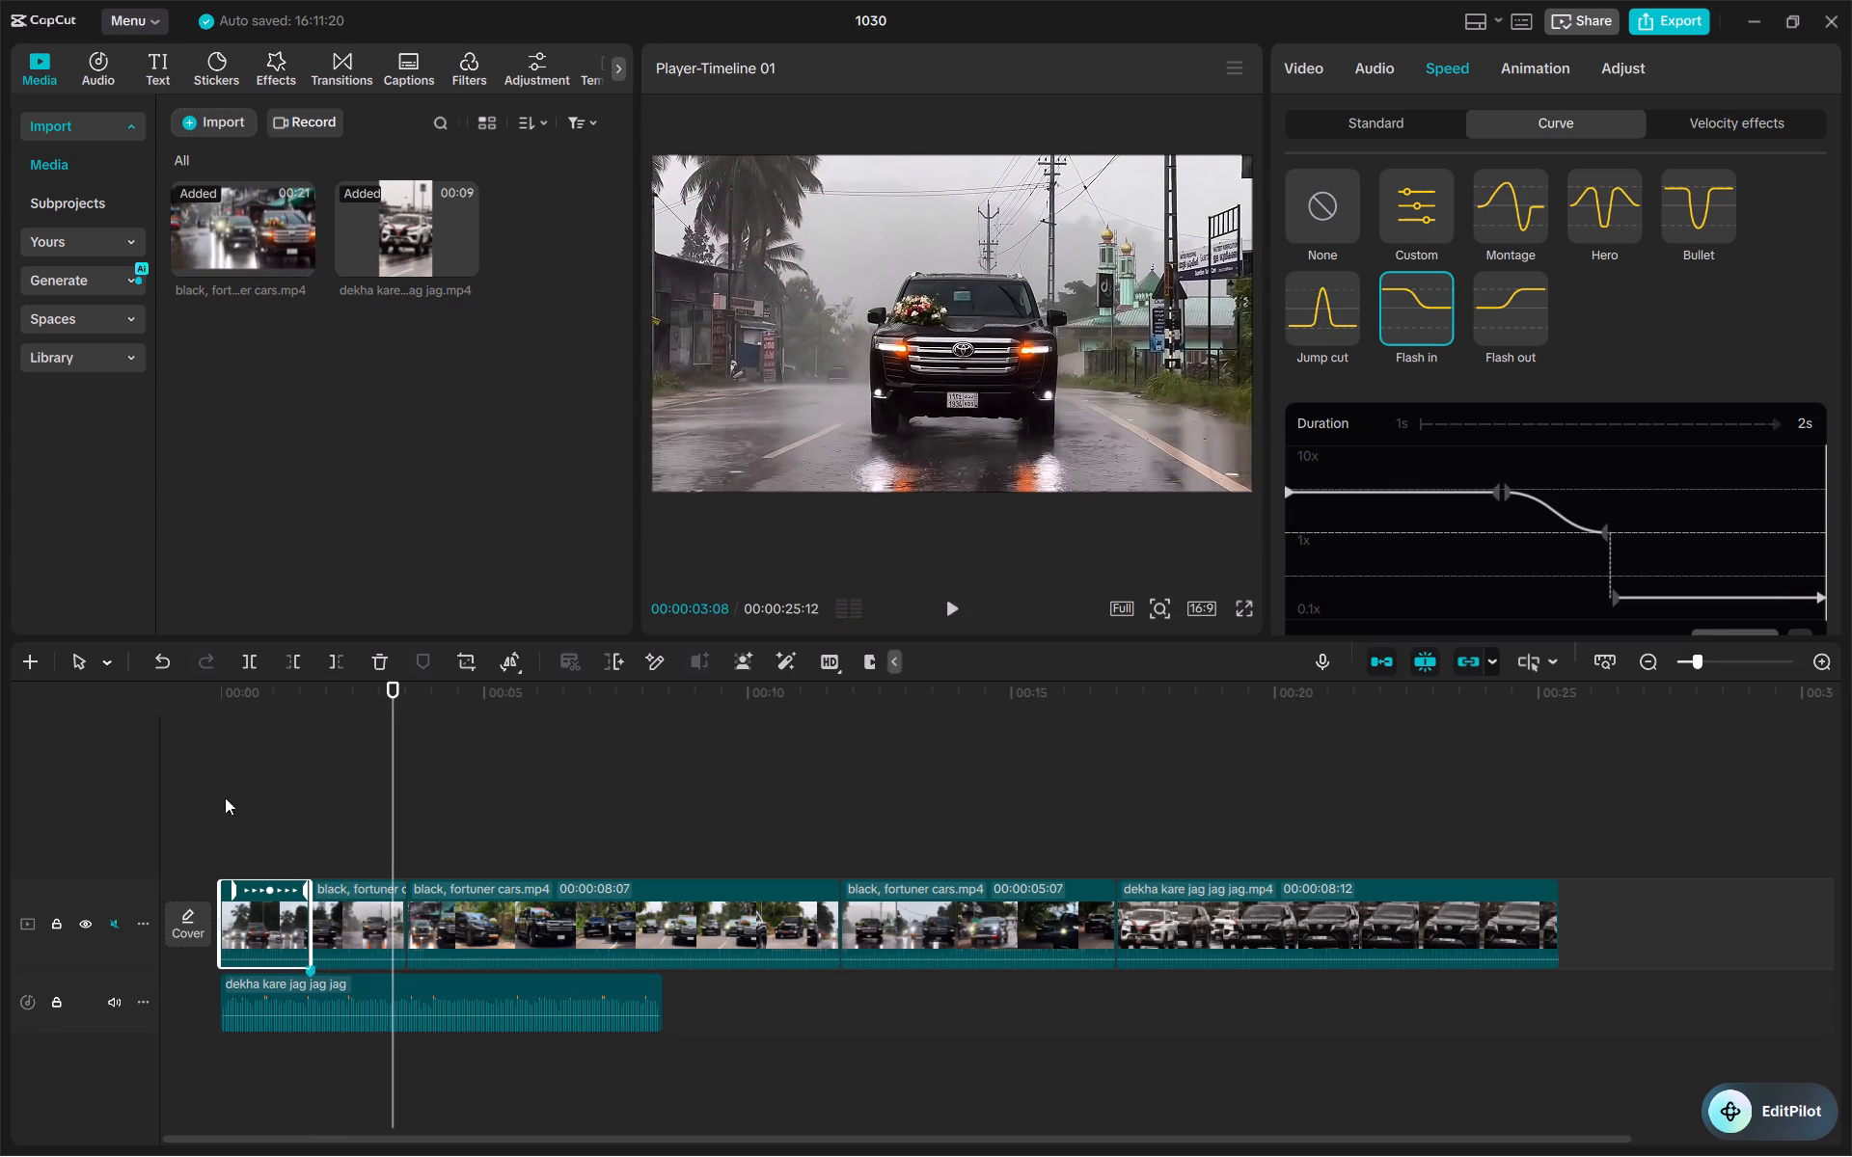
left_click(284, 863)
left_click_drag(242, 833, 291, 848)
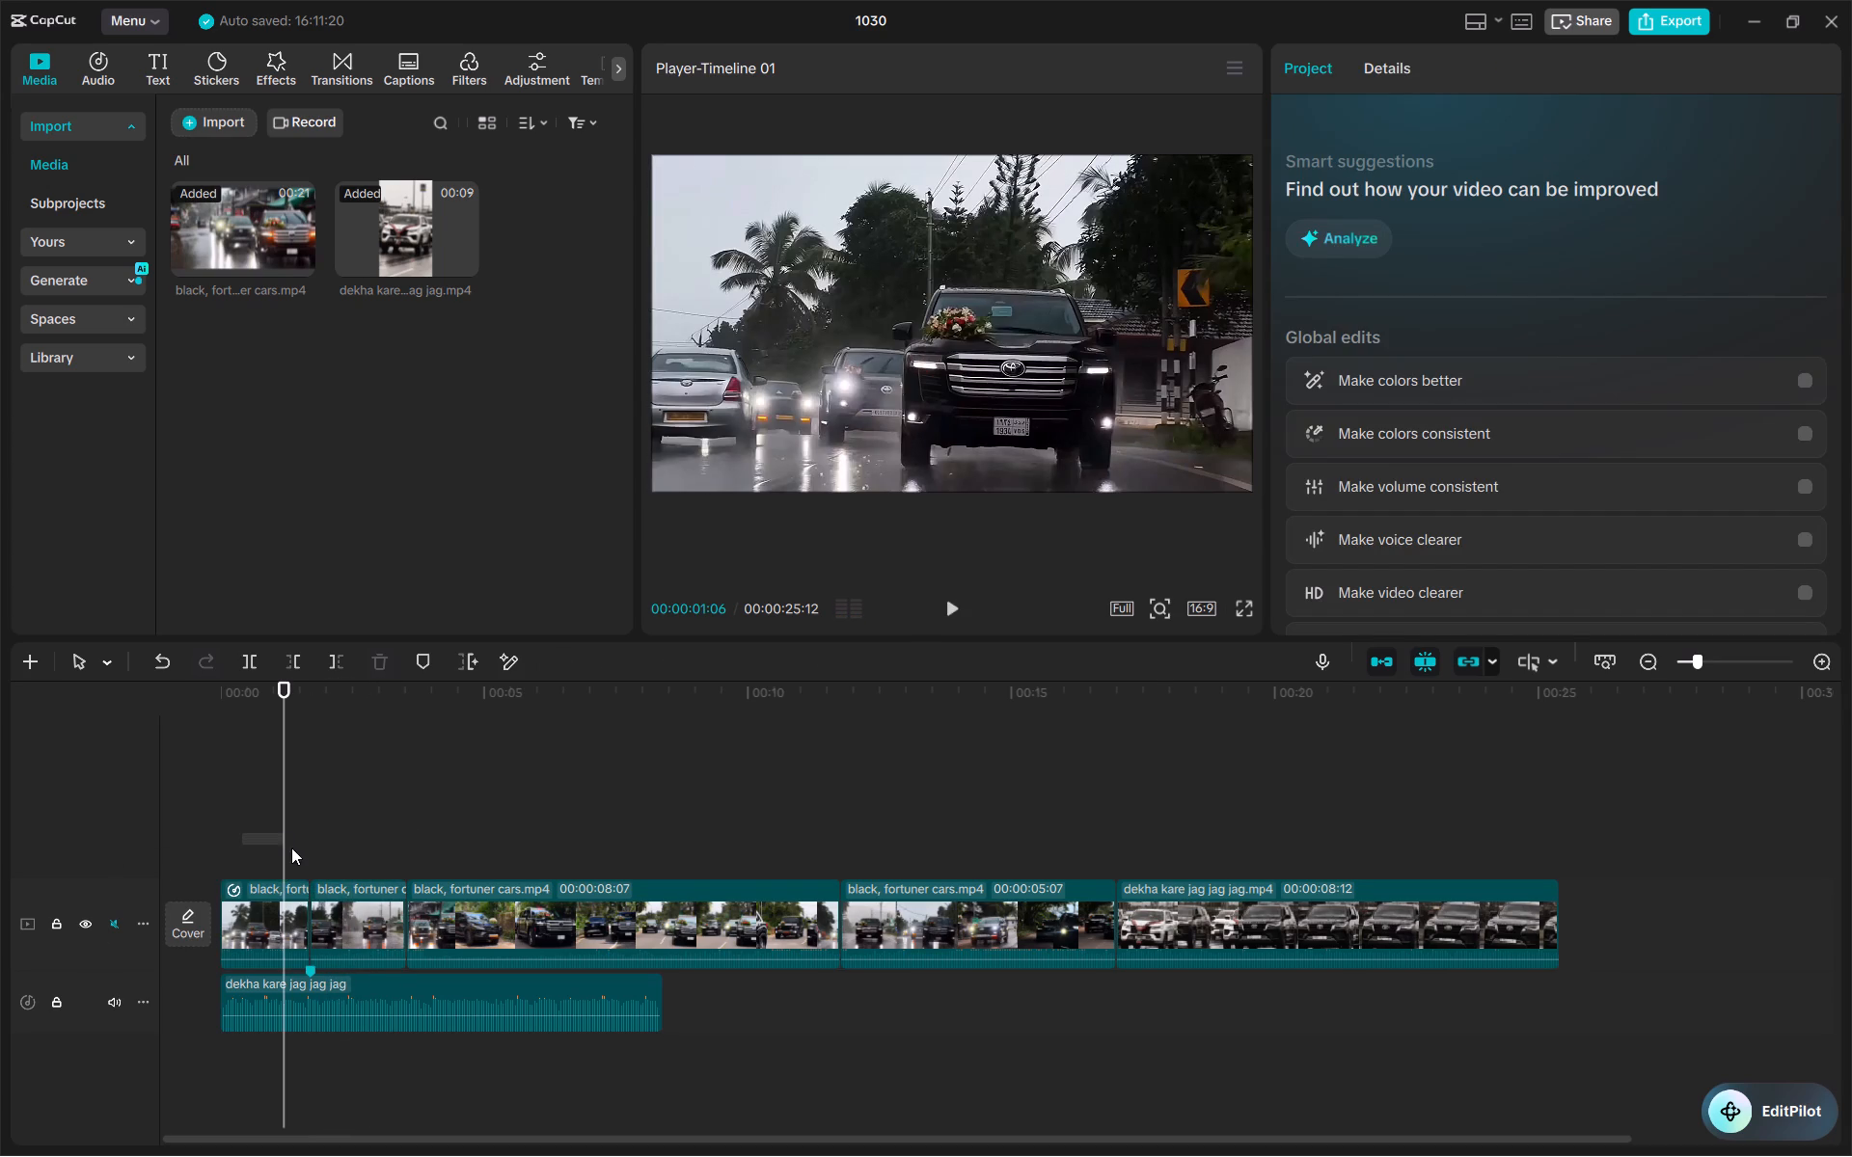
Switch the opening clip to a Custom speed curve and raise its starting speed to about 4.2x.
left_click_drag(291, 848, 264, 891)
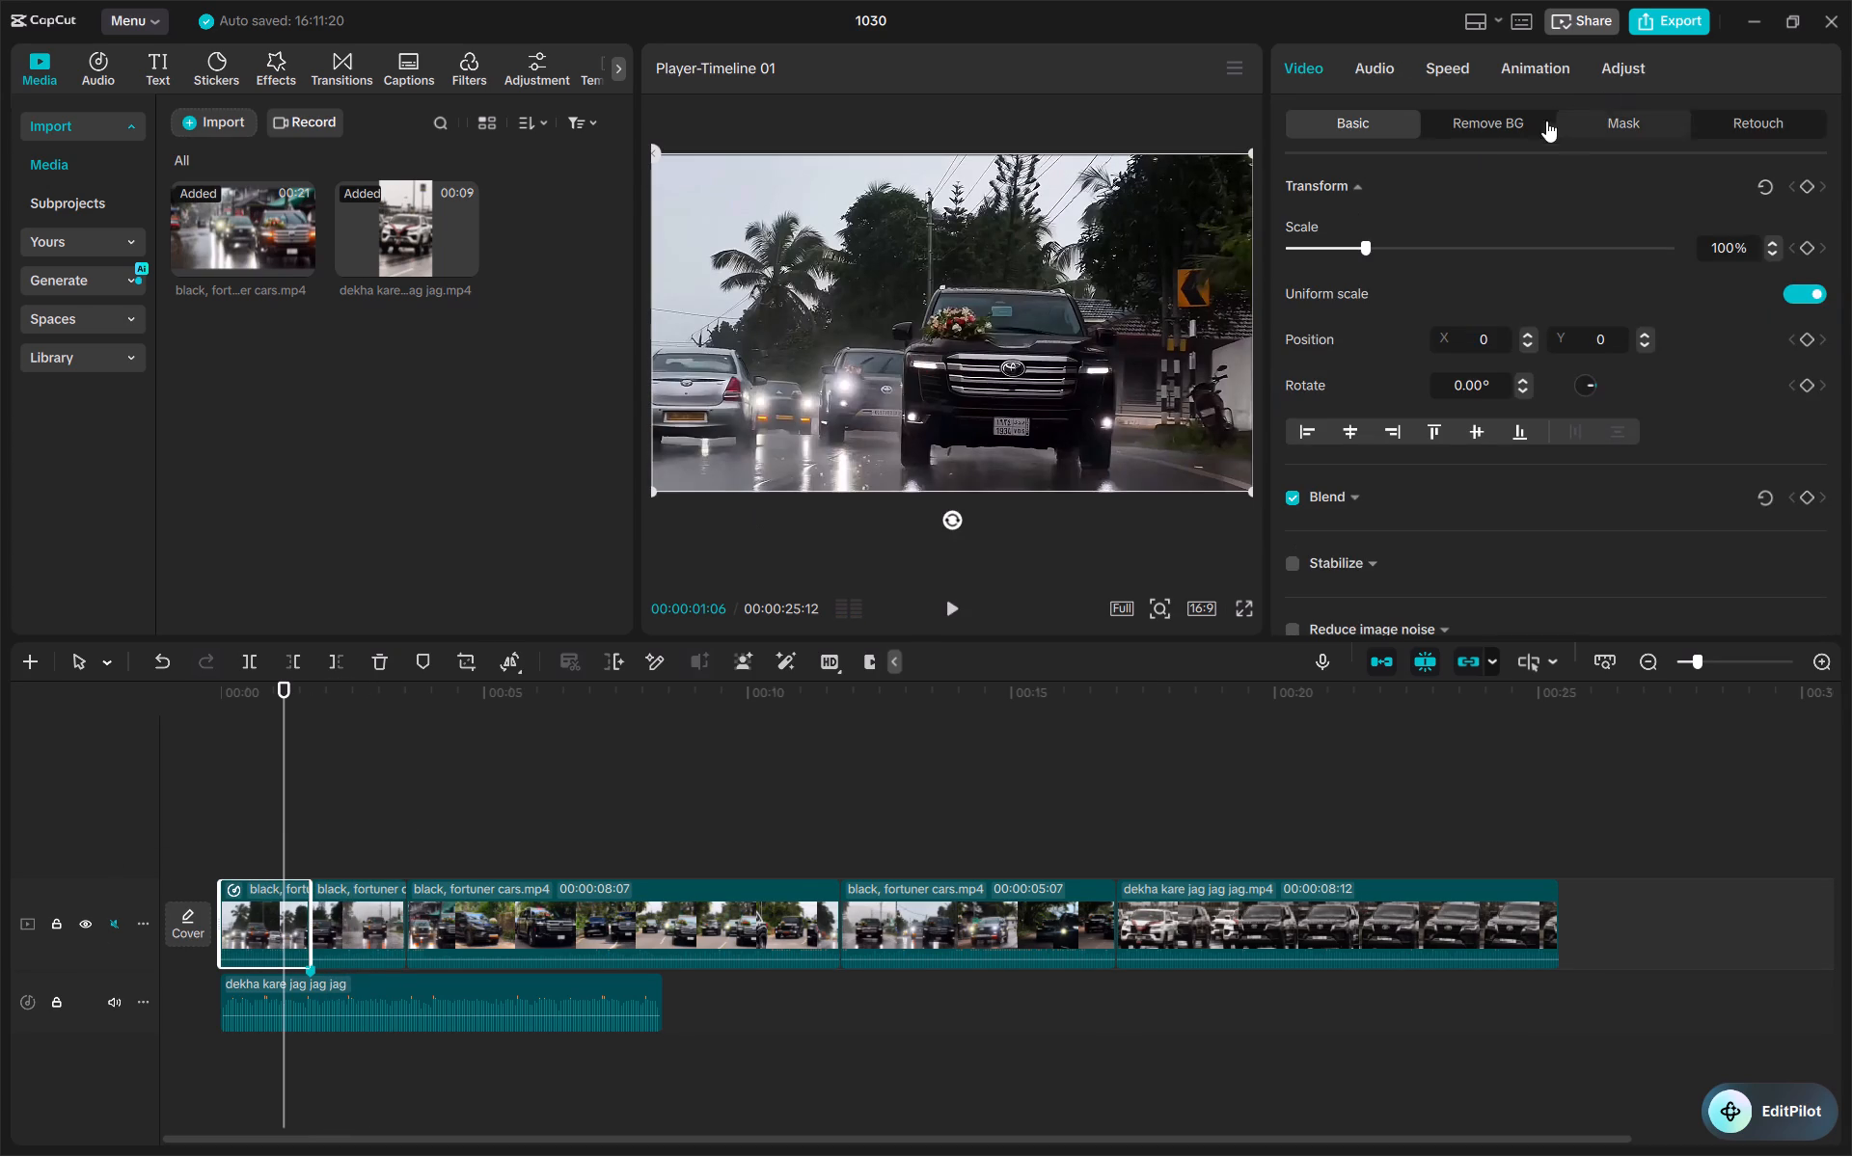
left_click(1452, 67)
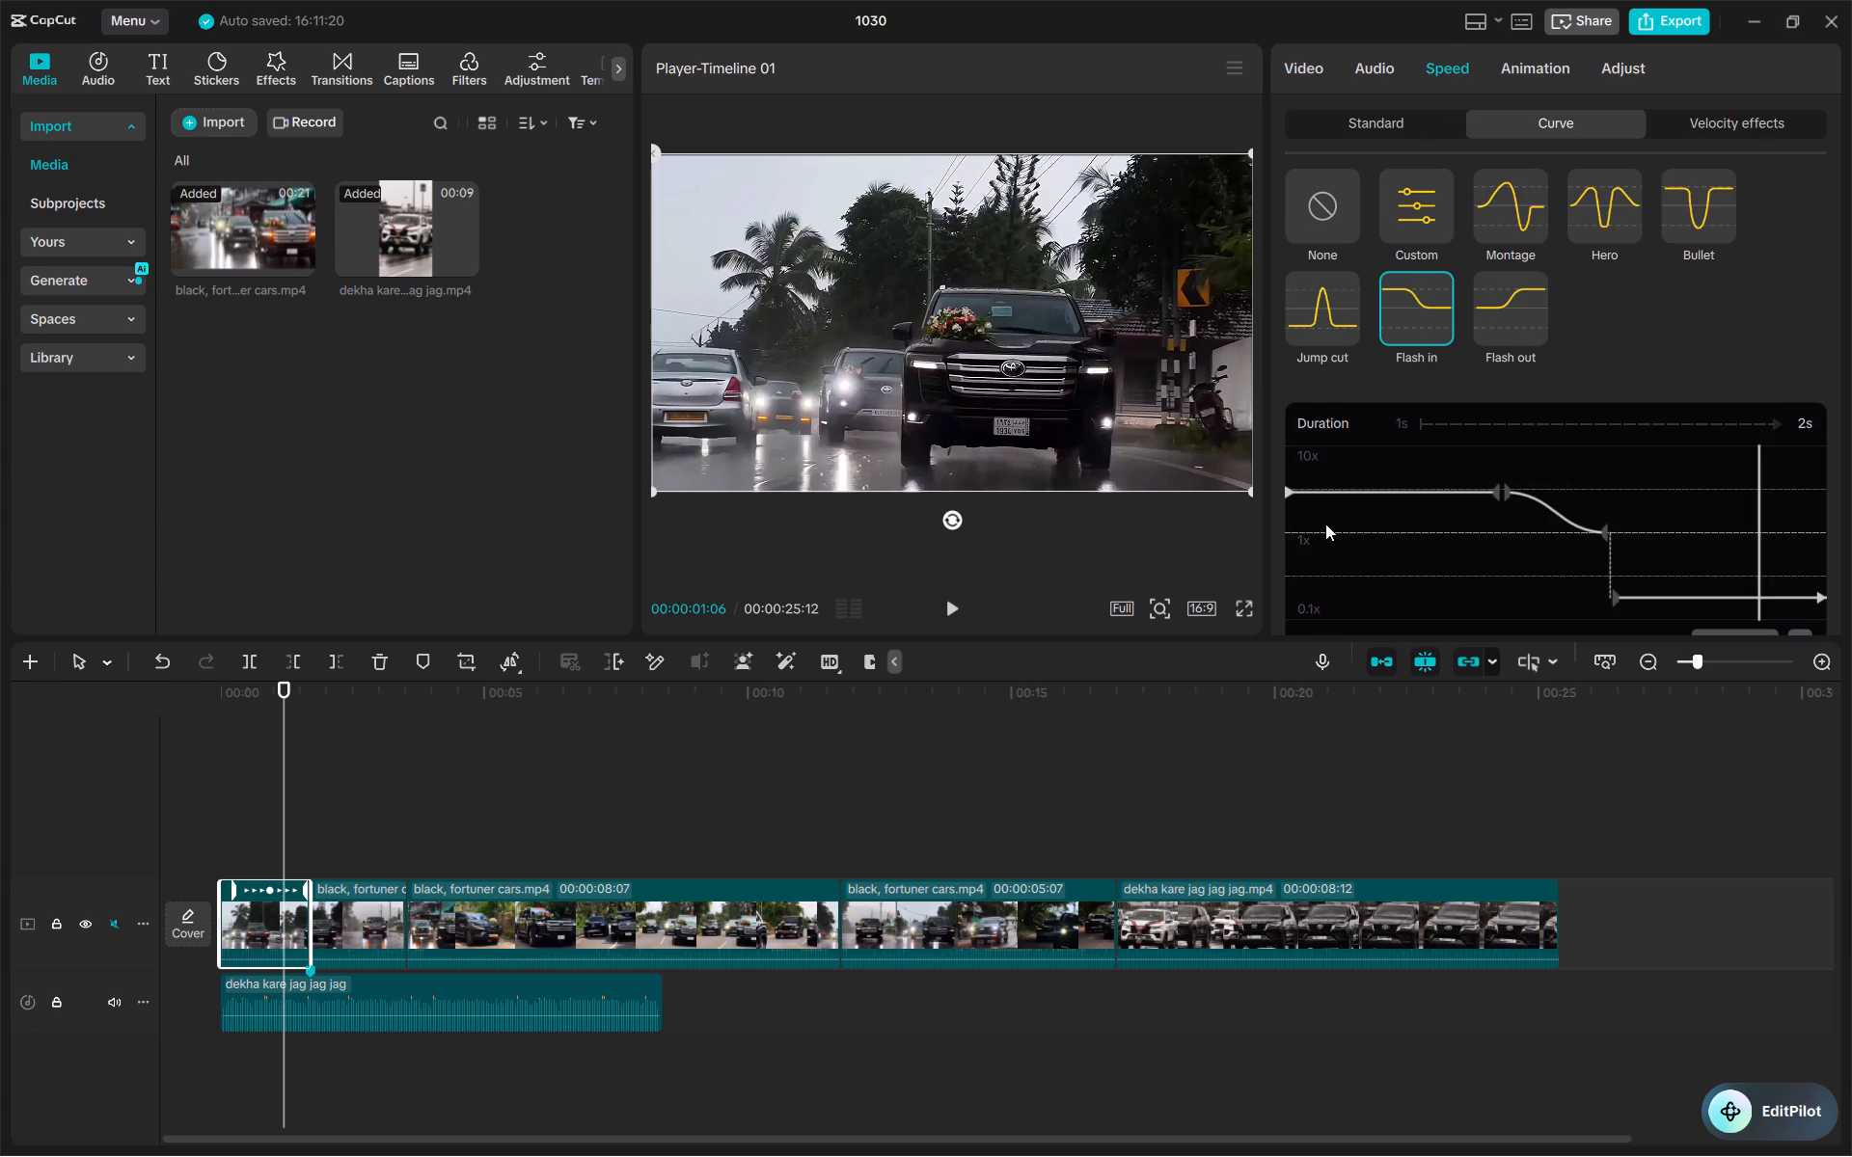
scroll(1325, 524, "down", 1)
left_click(1418, 172)
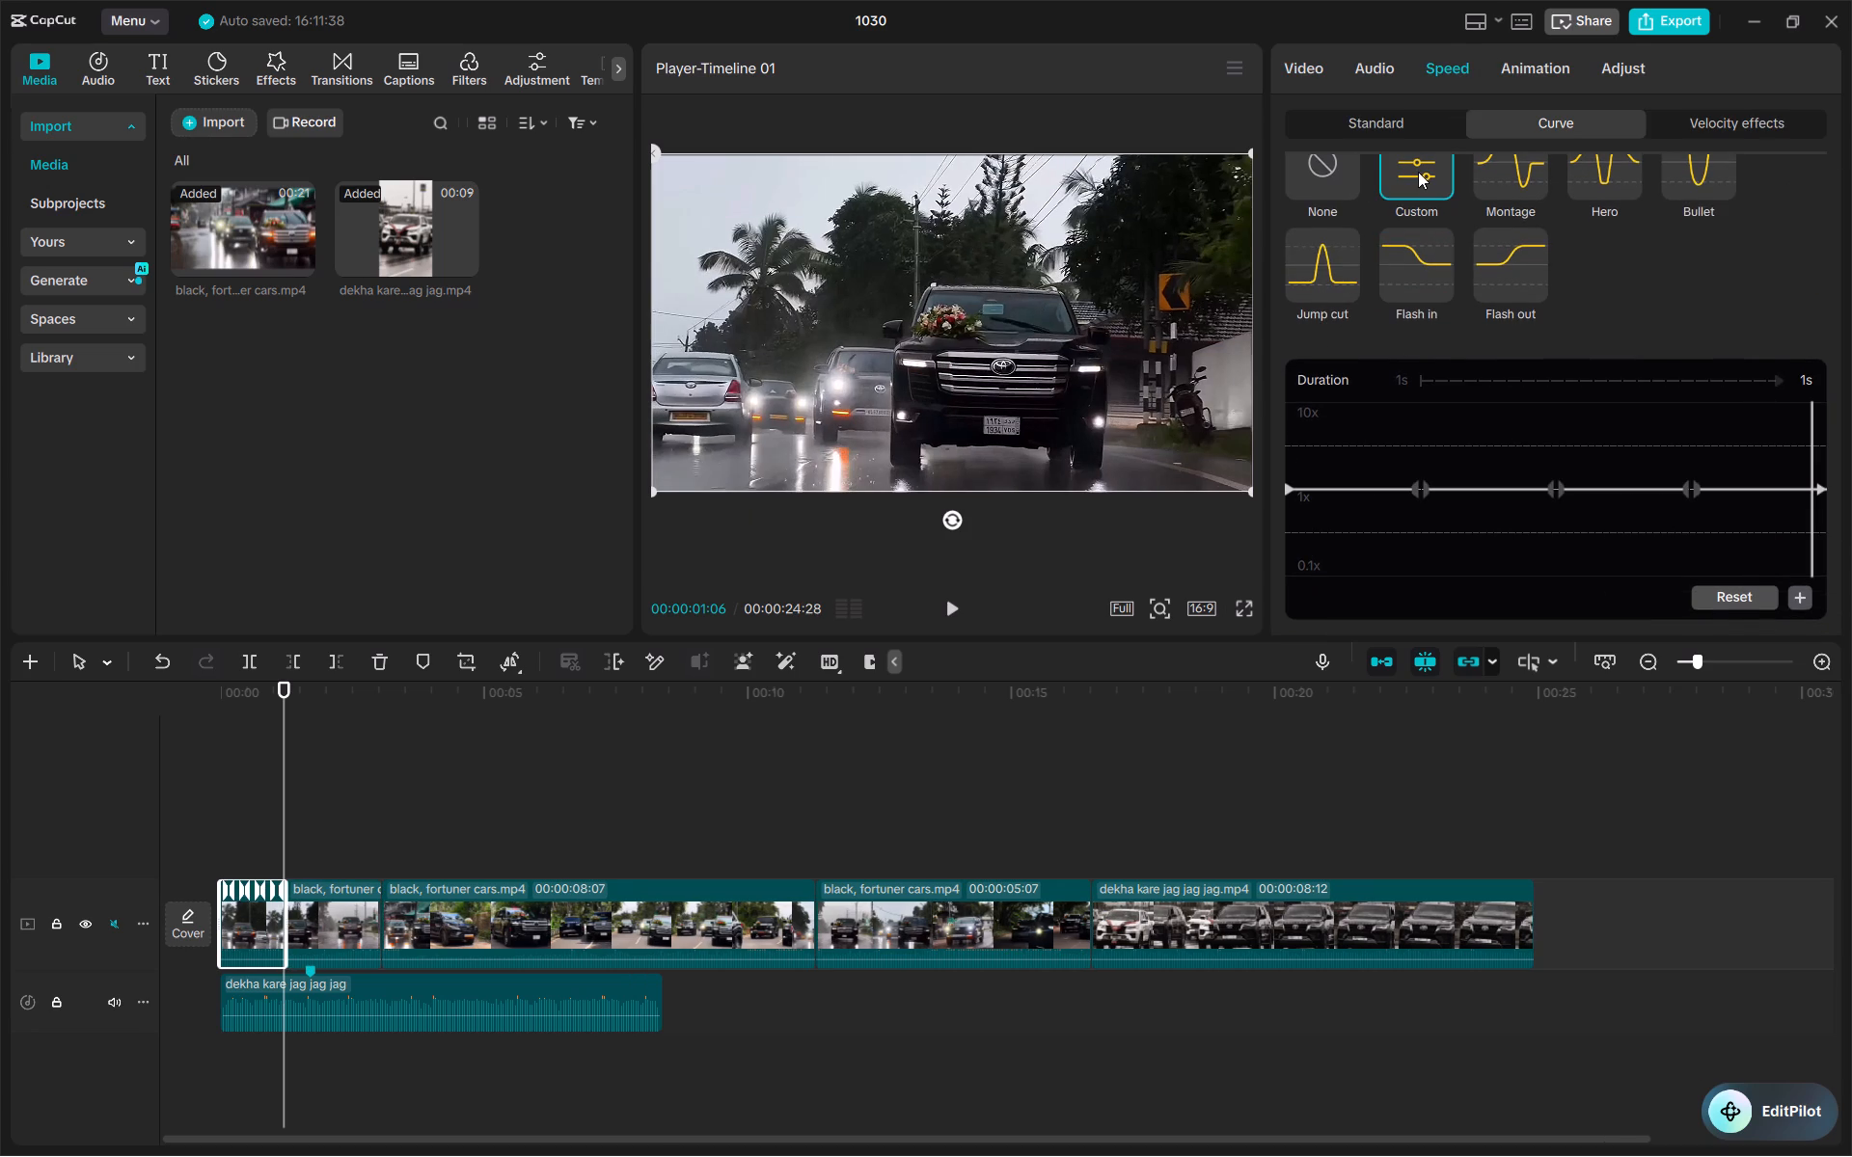
scroll(1419, 396, "down", 1)
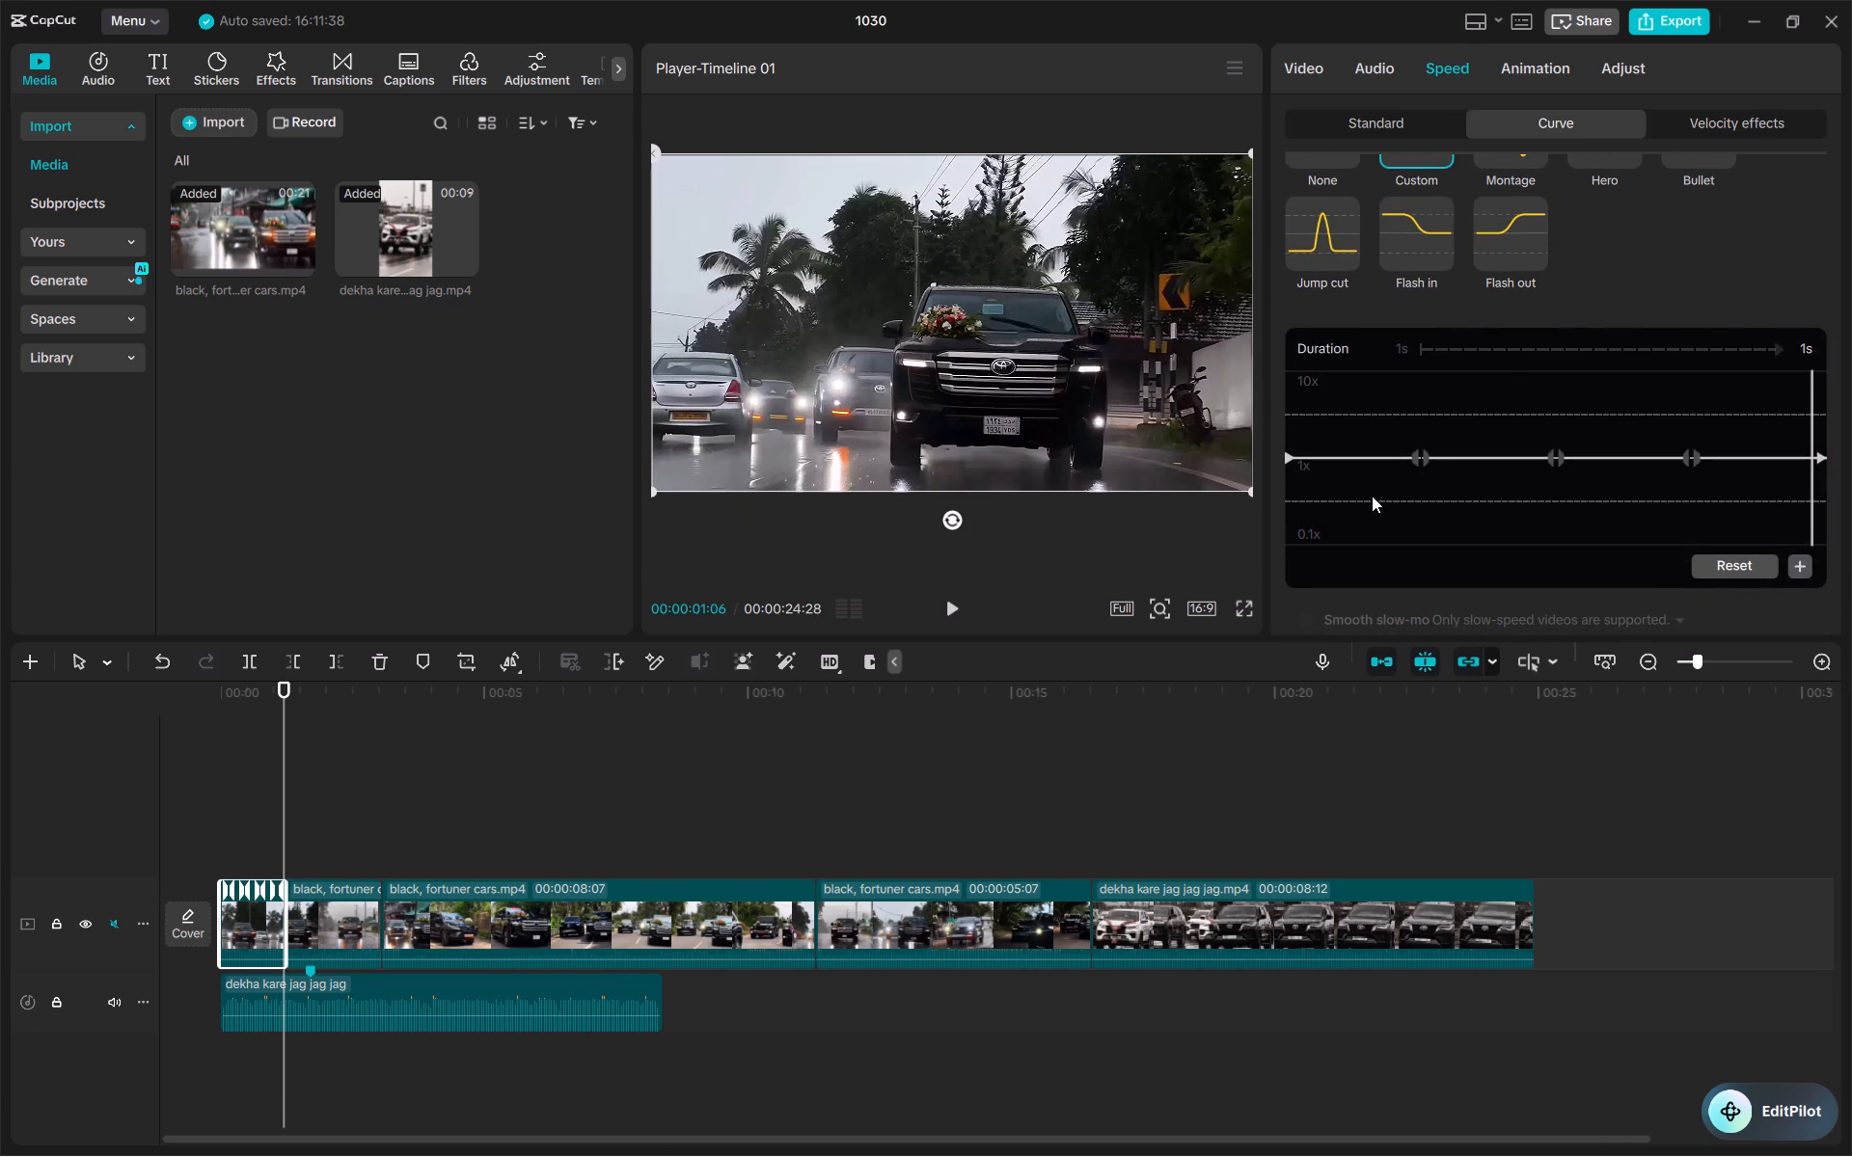
left_click_drag(1286, 458, 1289, 427)
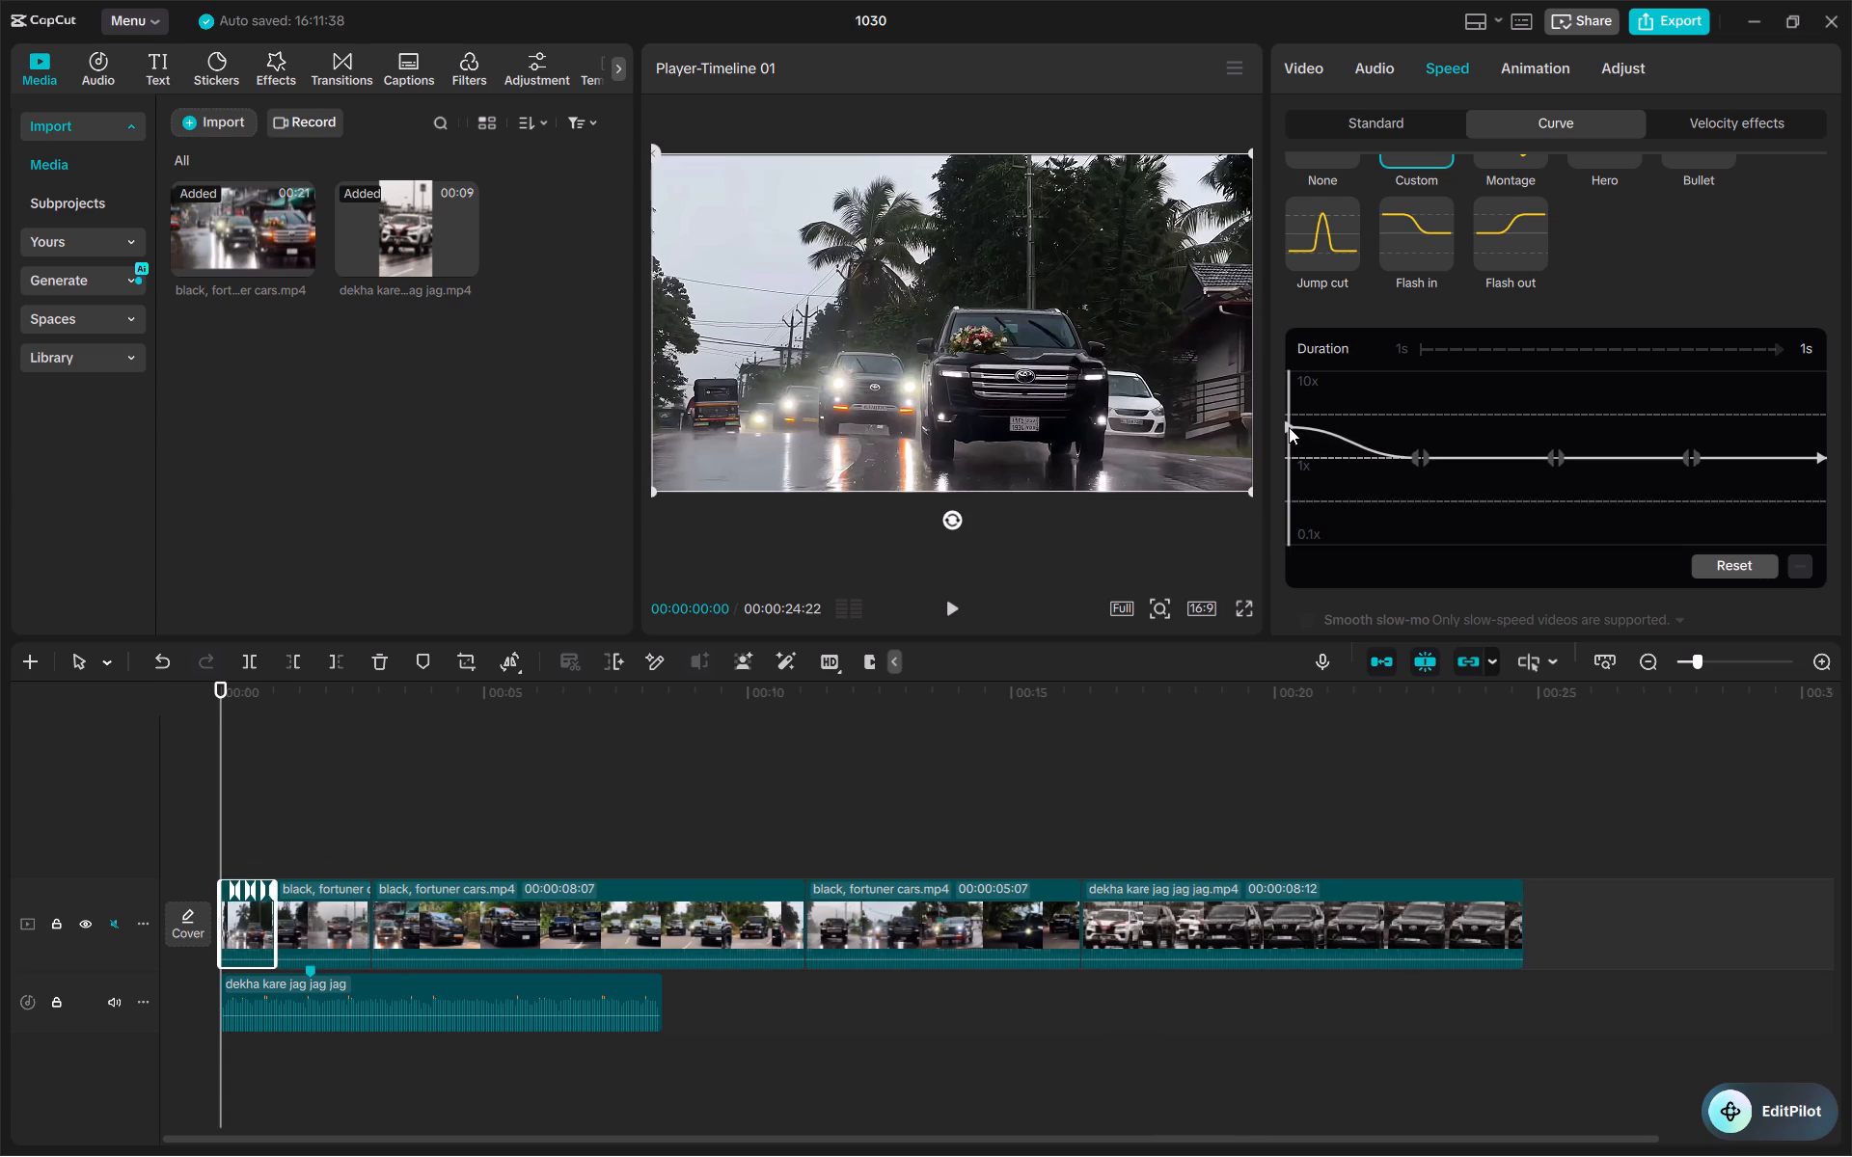
Remove the first and third inner points from the opening clip's speed curve, keeping only the middle one.
left_click(1423, 457)
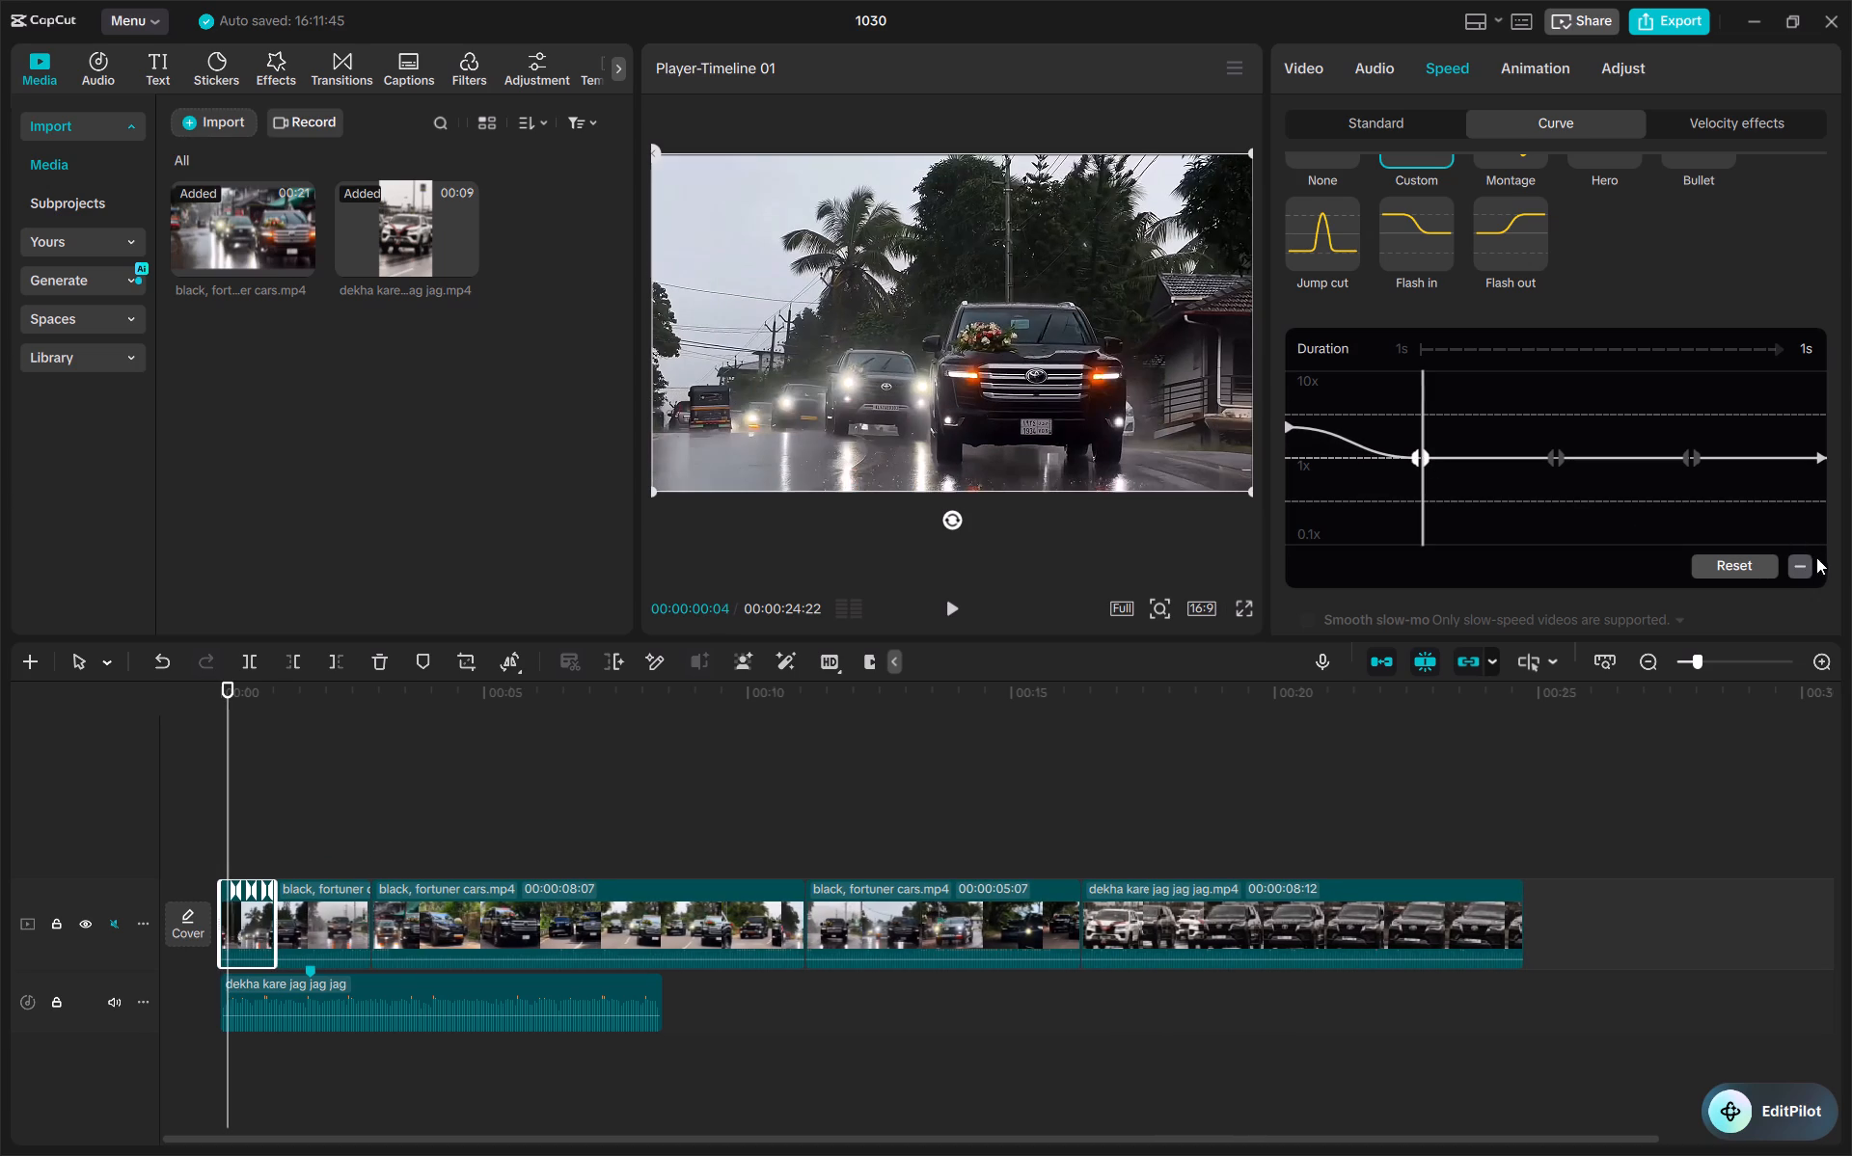
left_click(1806, 567)
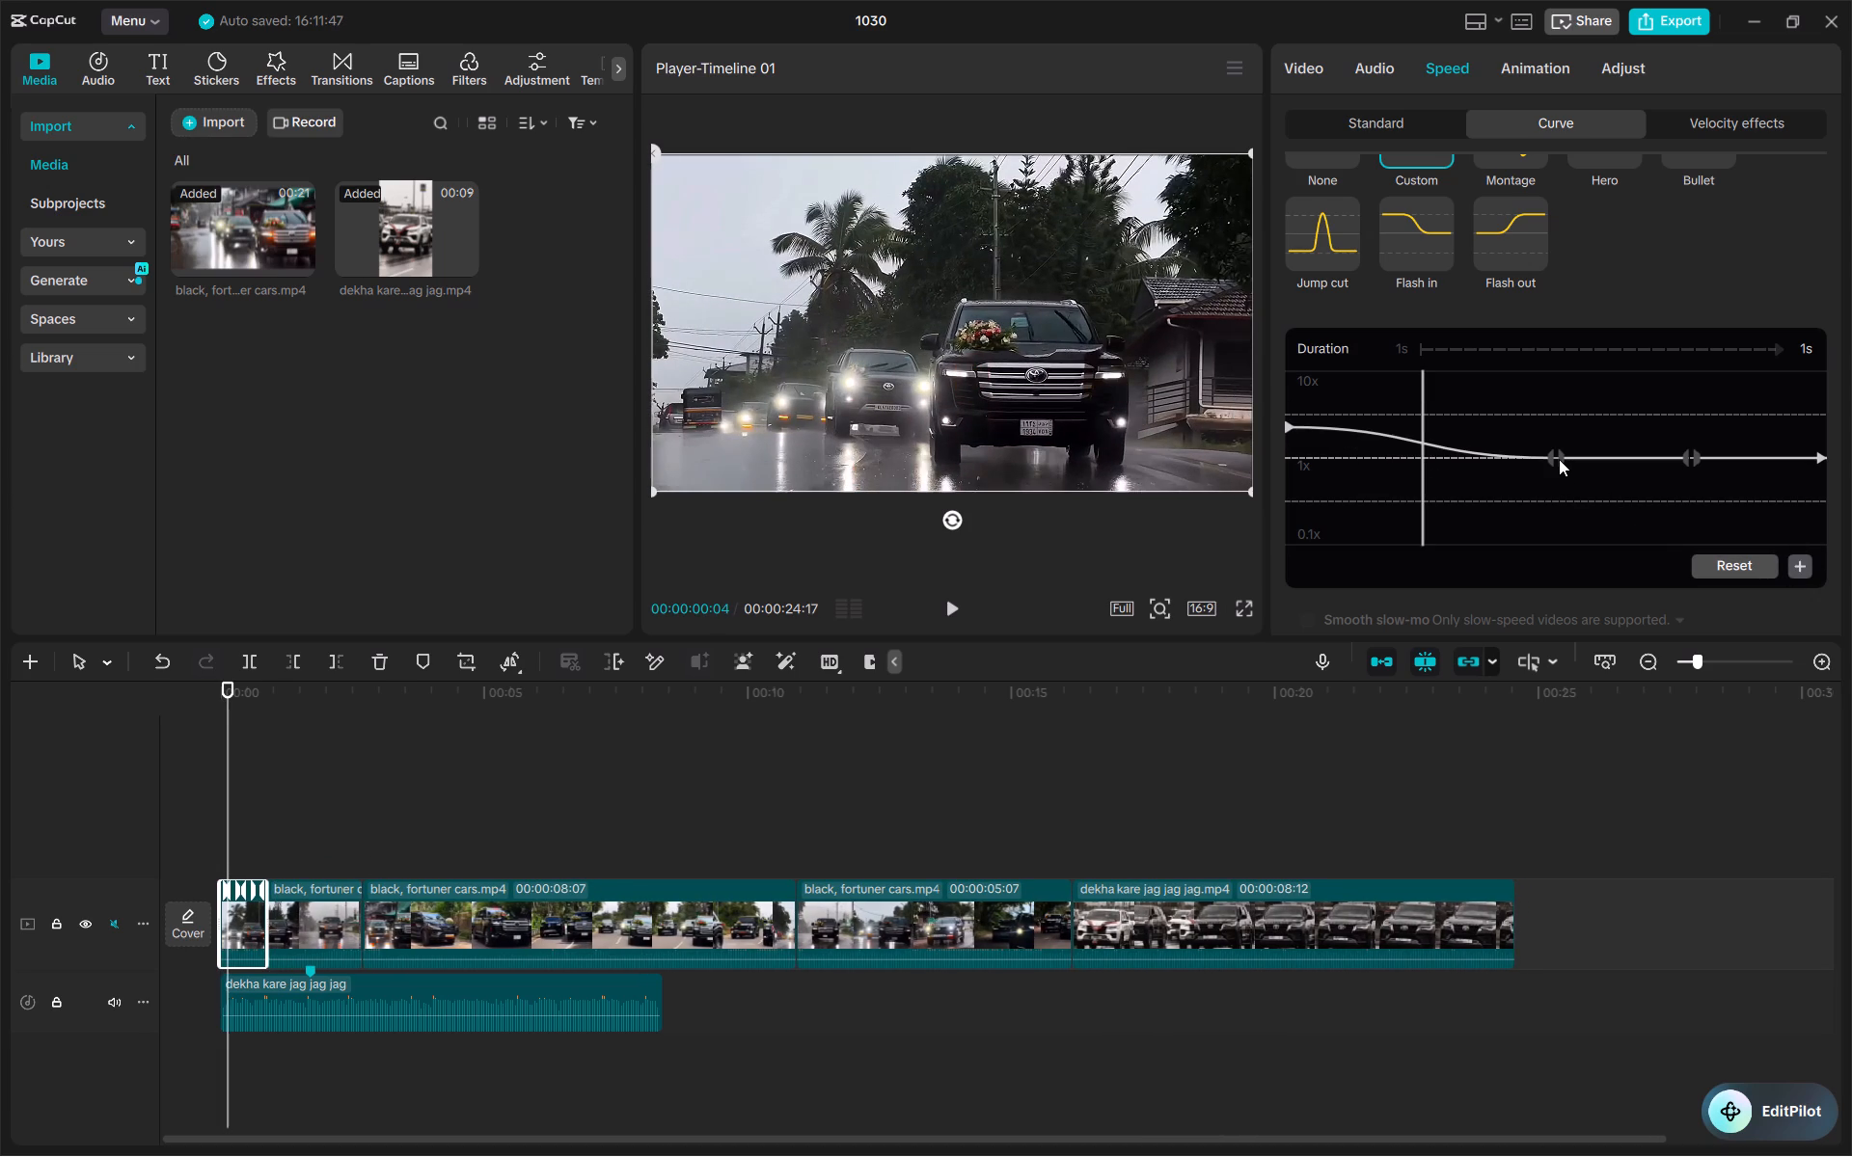
left_click(1700, 458)
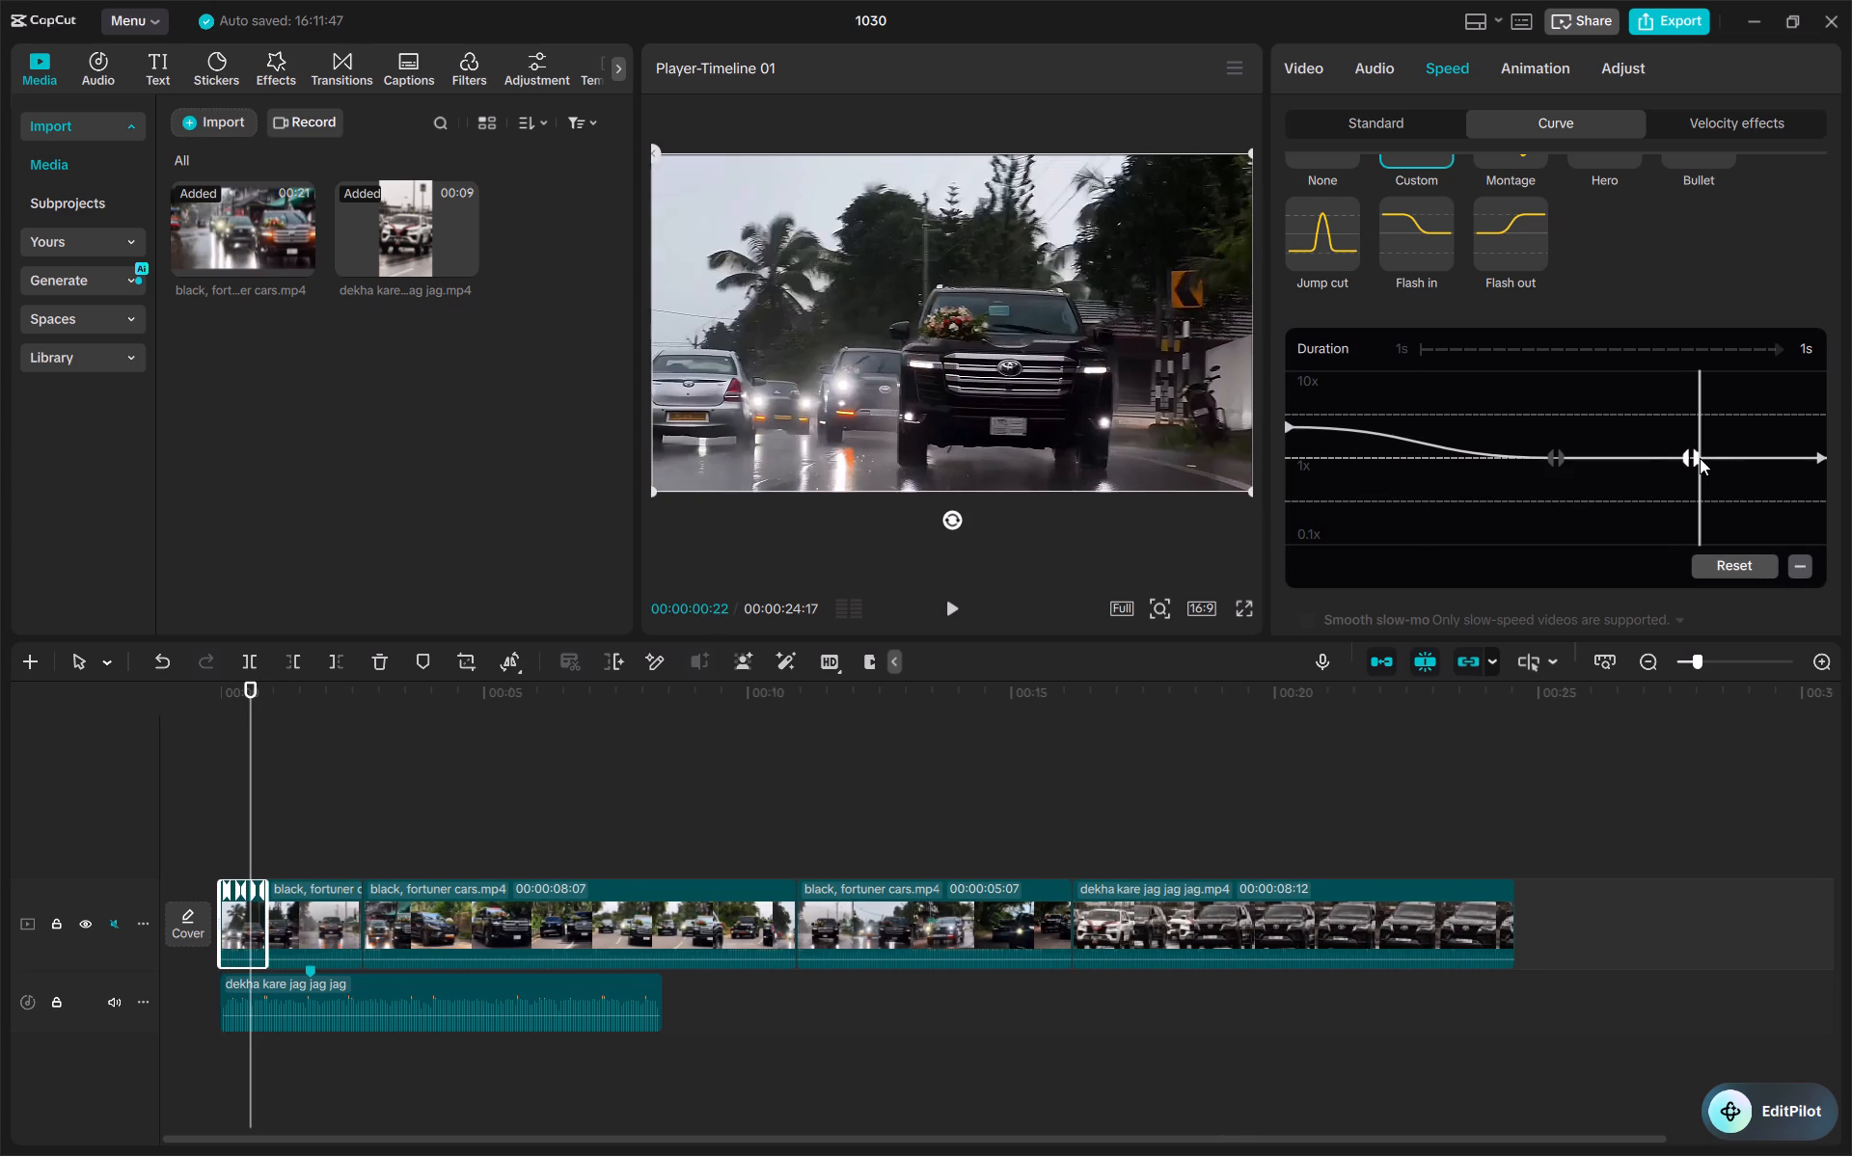
left_click(1800, 574)
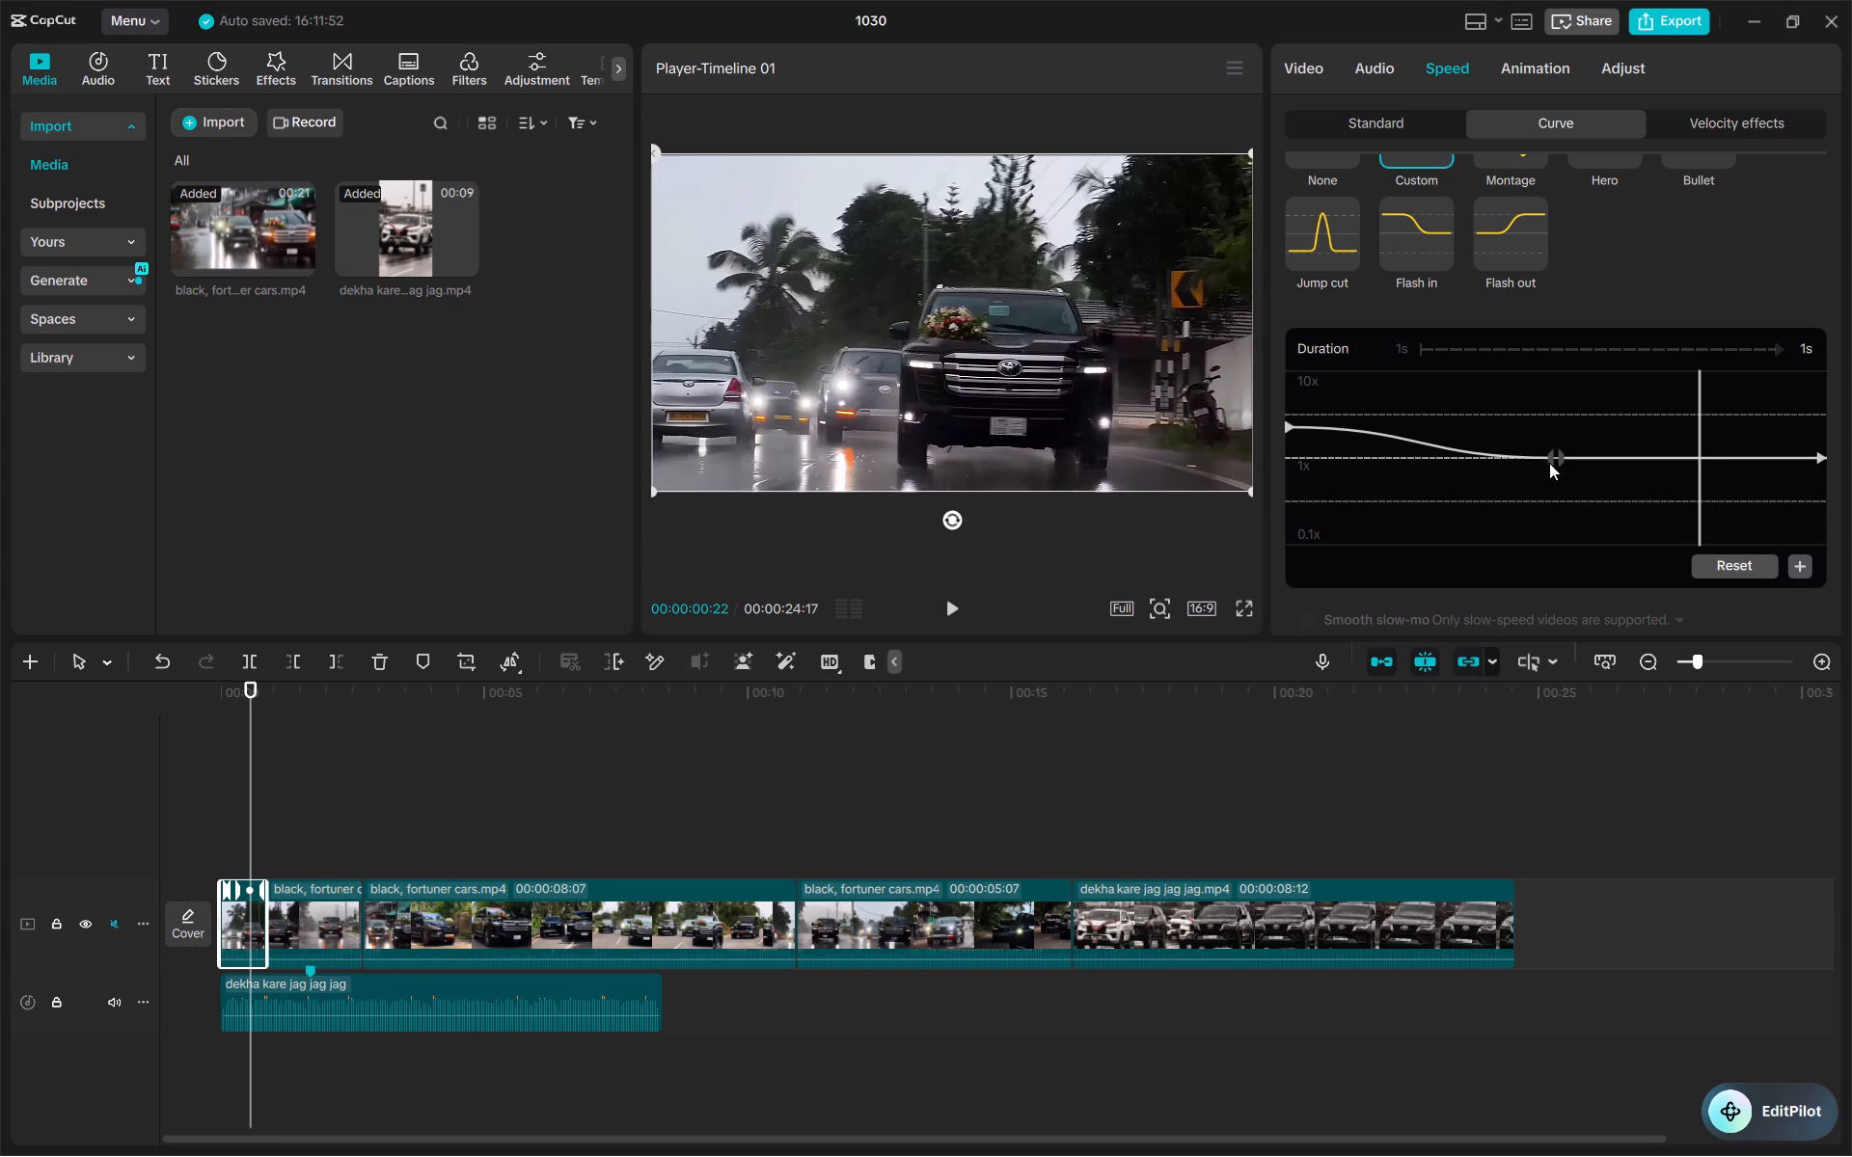
Lower the remaining speed curve point to about 0.27x at the middle of the opening clip.
left_click(1557, 456)
left_click_drag(1557, 456, 1557, 514)
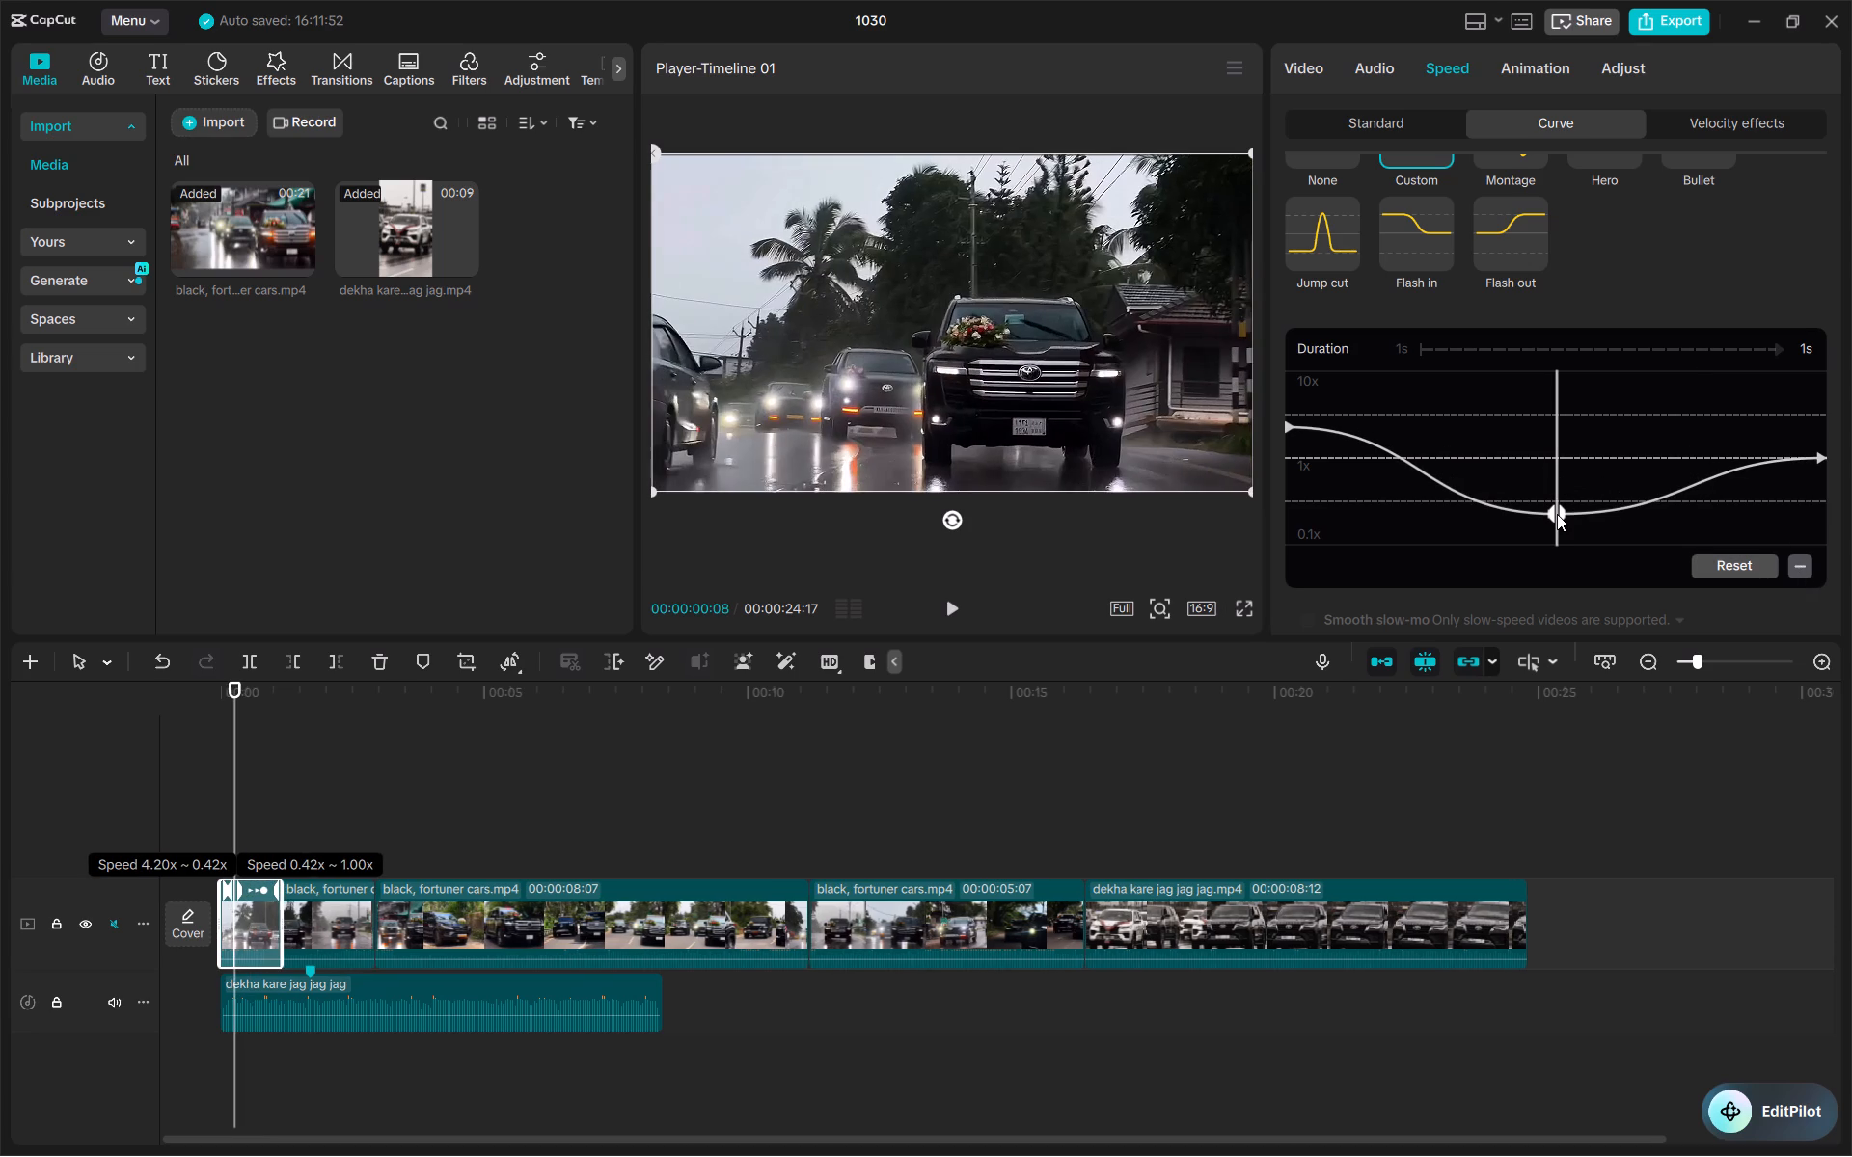
left_click_drag(1557, 514, 1643, 539)
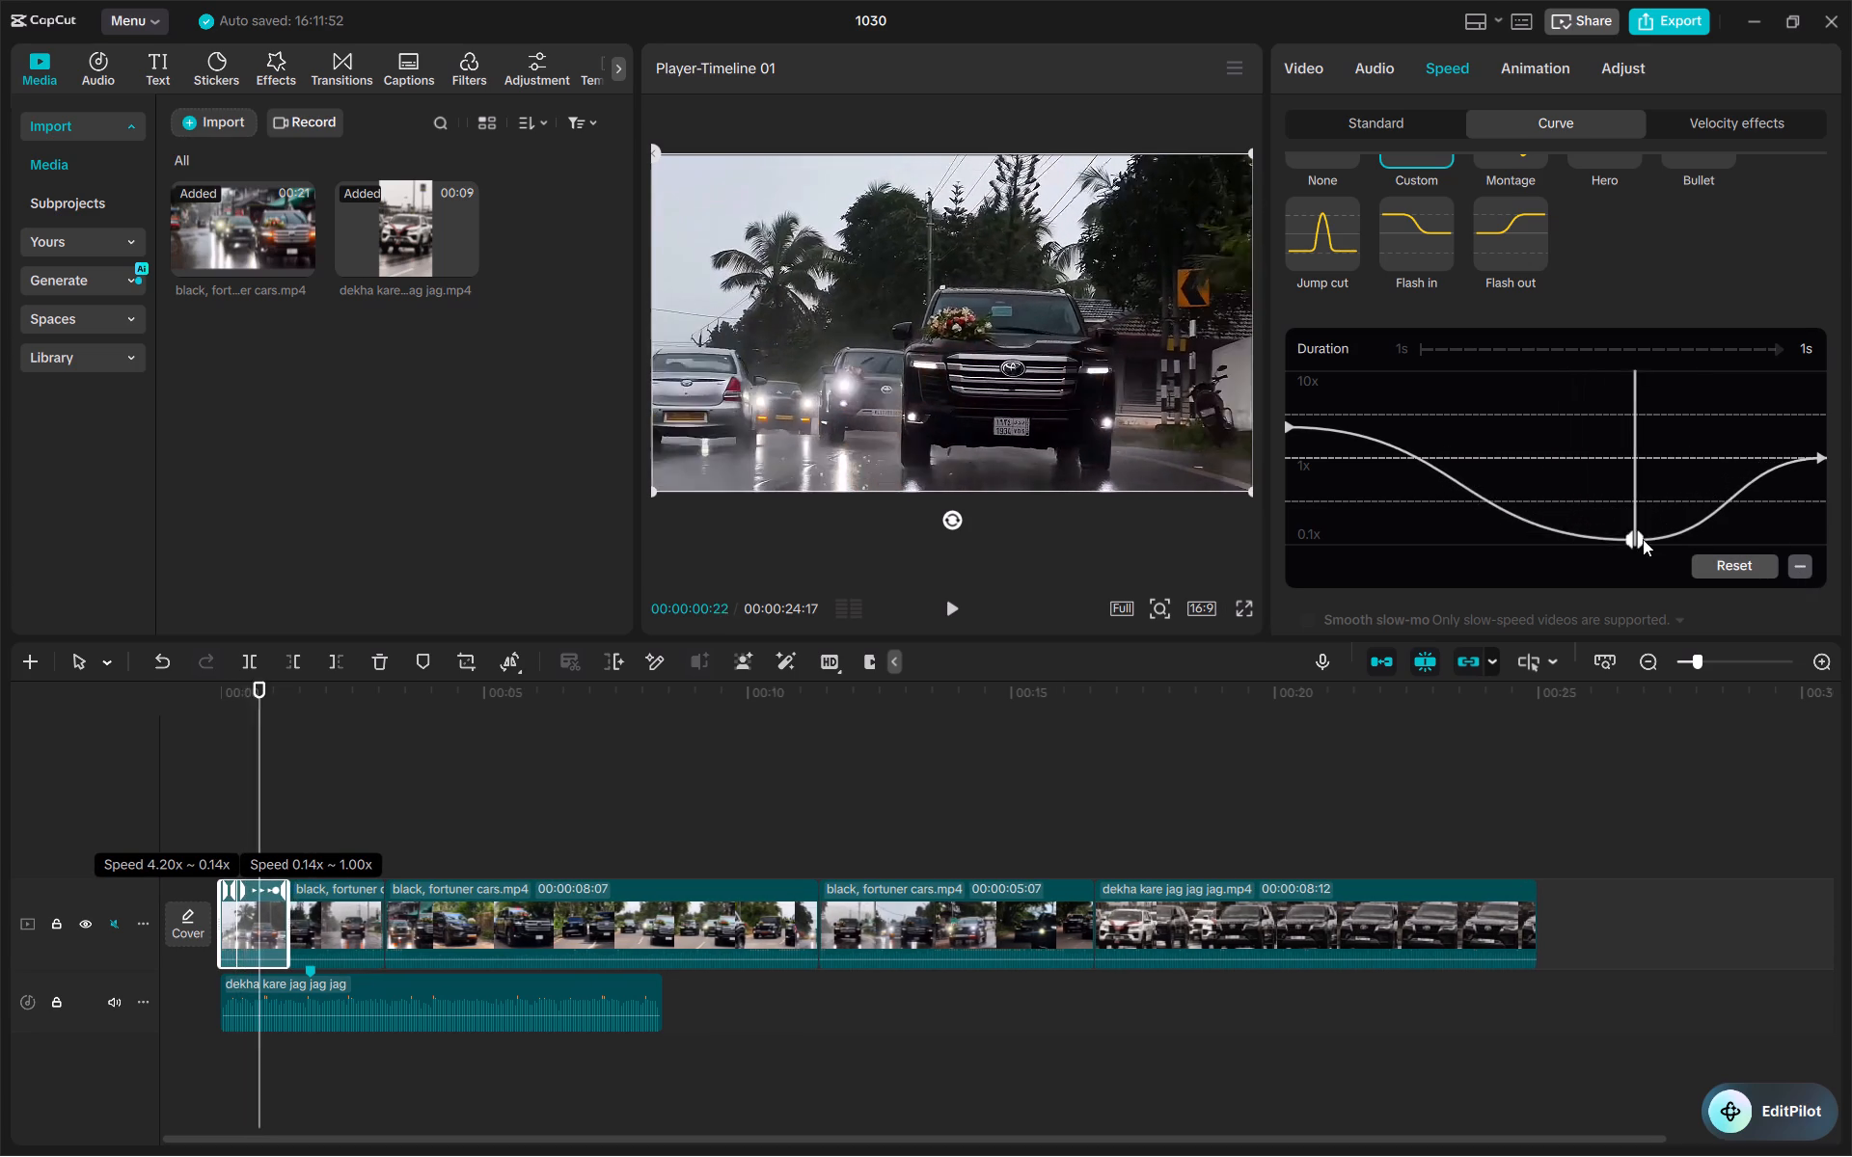
left_click_drag(1643, 539, 1477, 529)
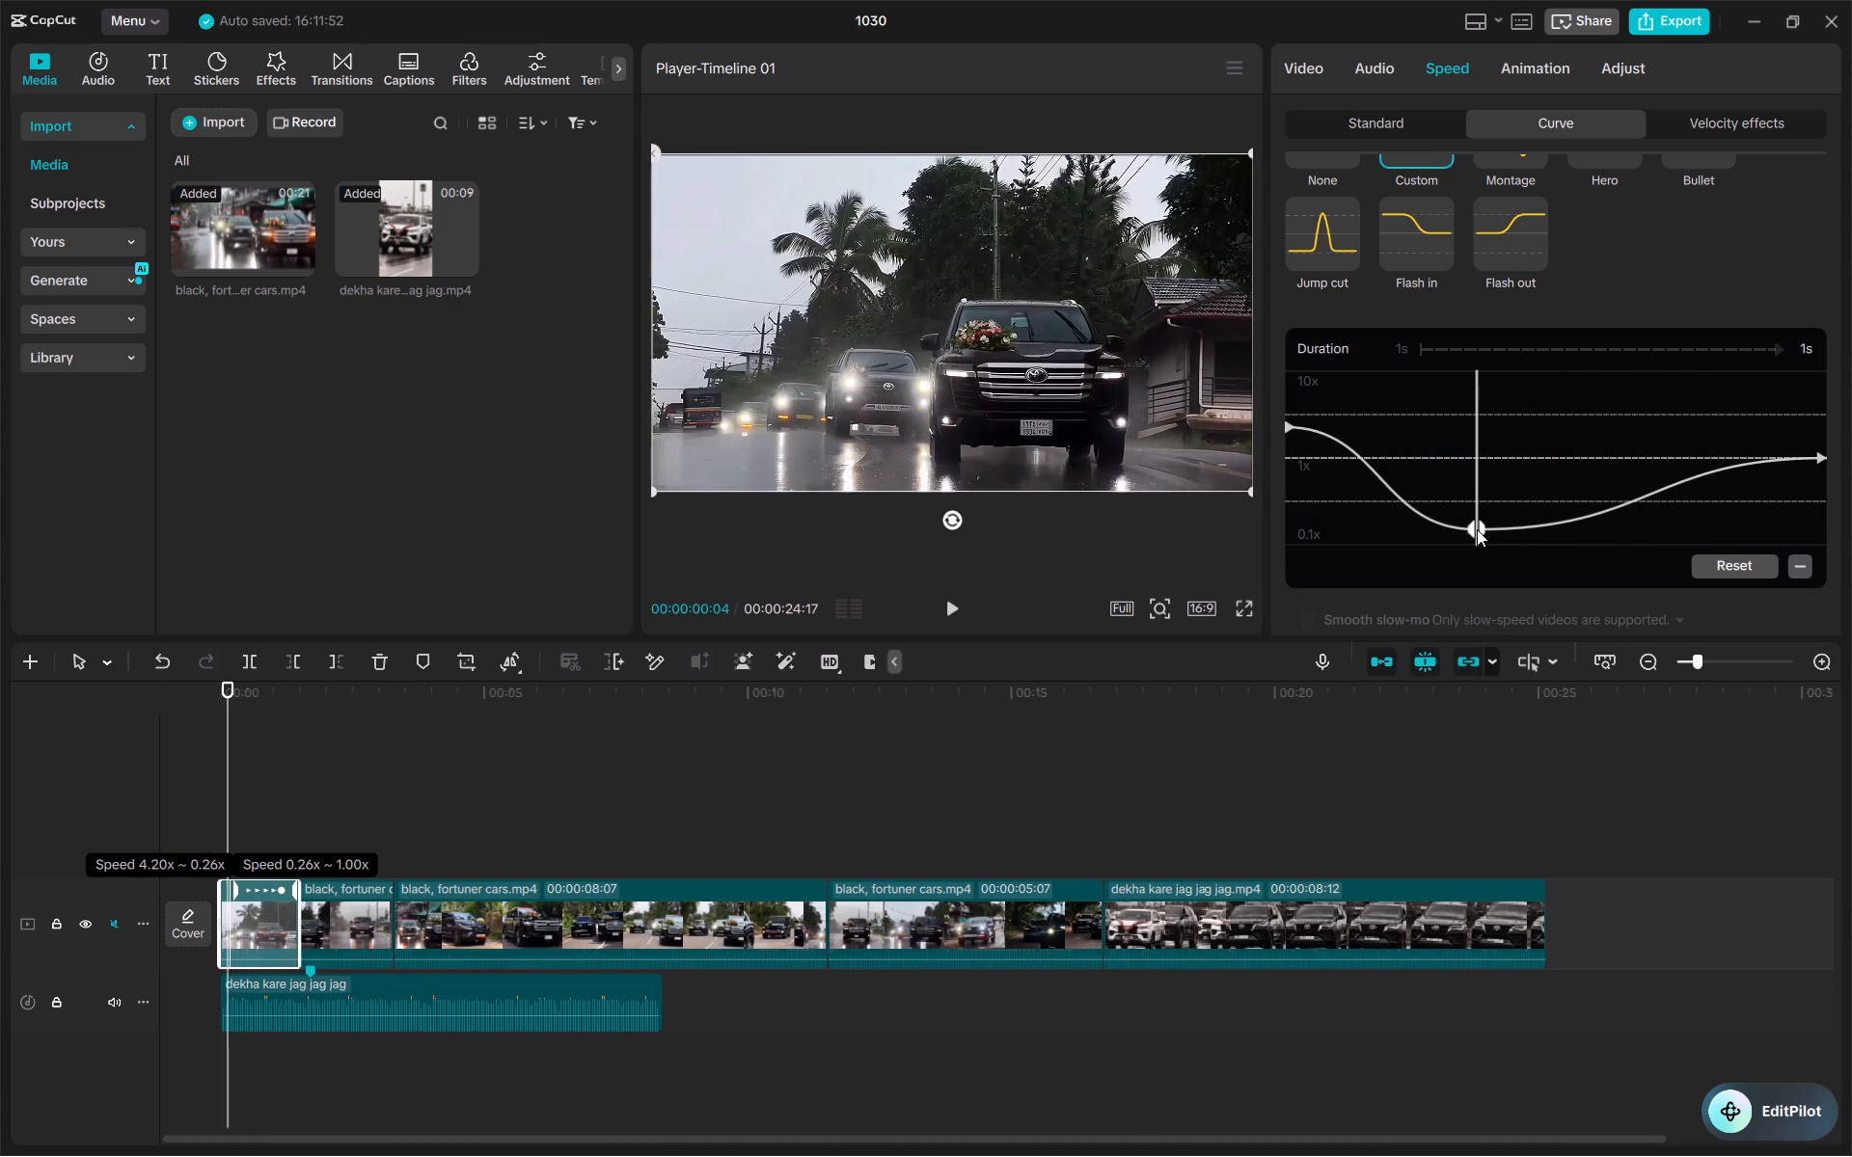
left_click_drag(1477, 529, 1556, 527)
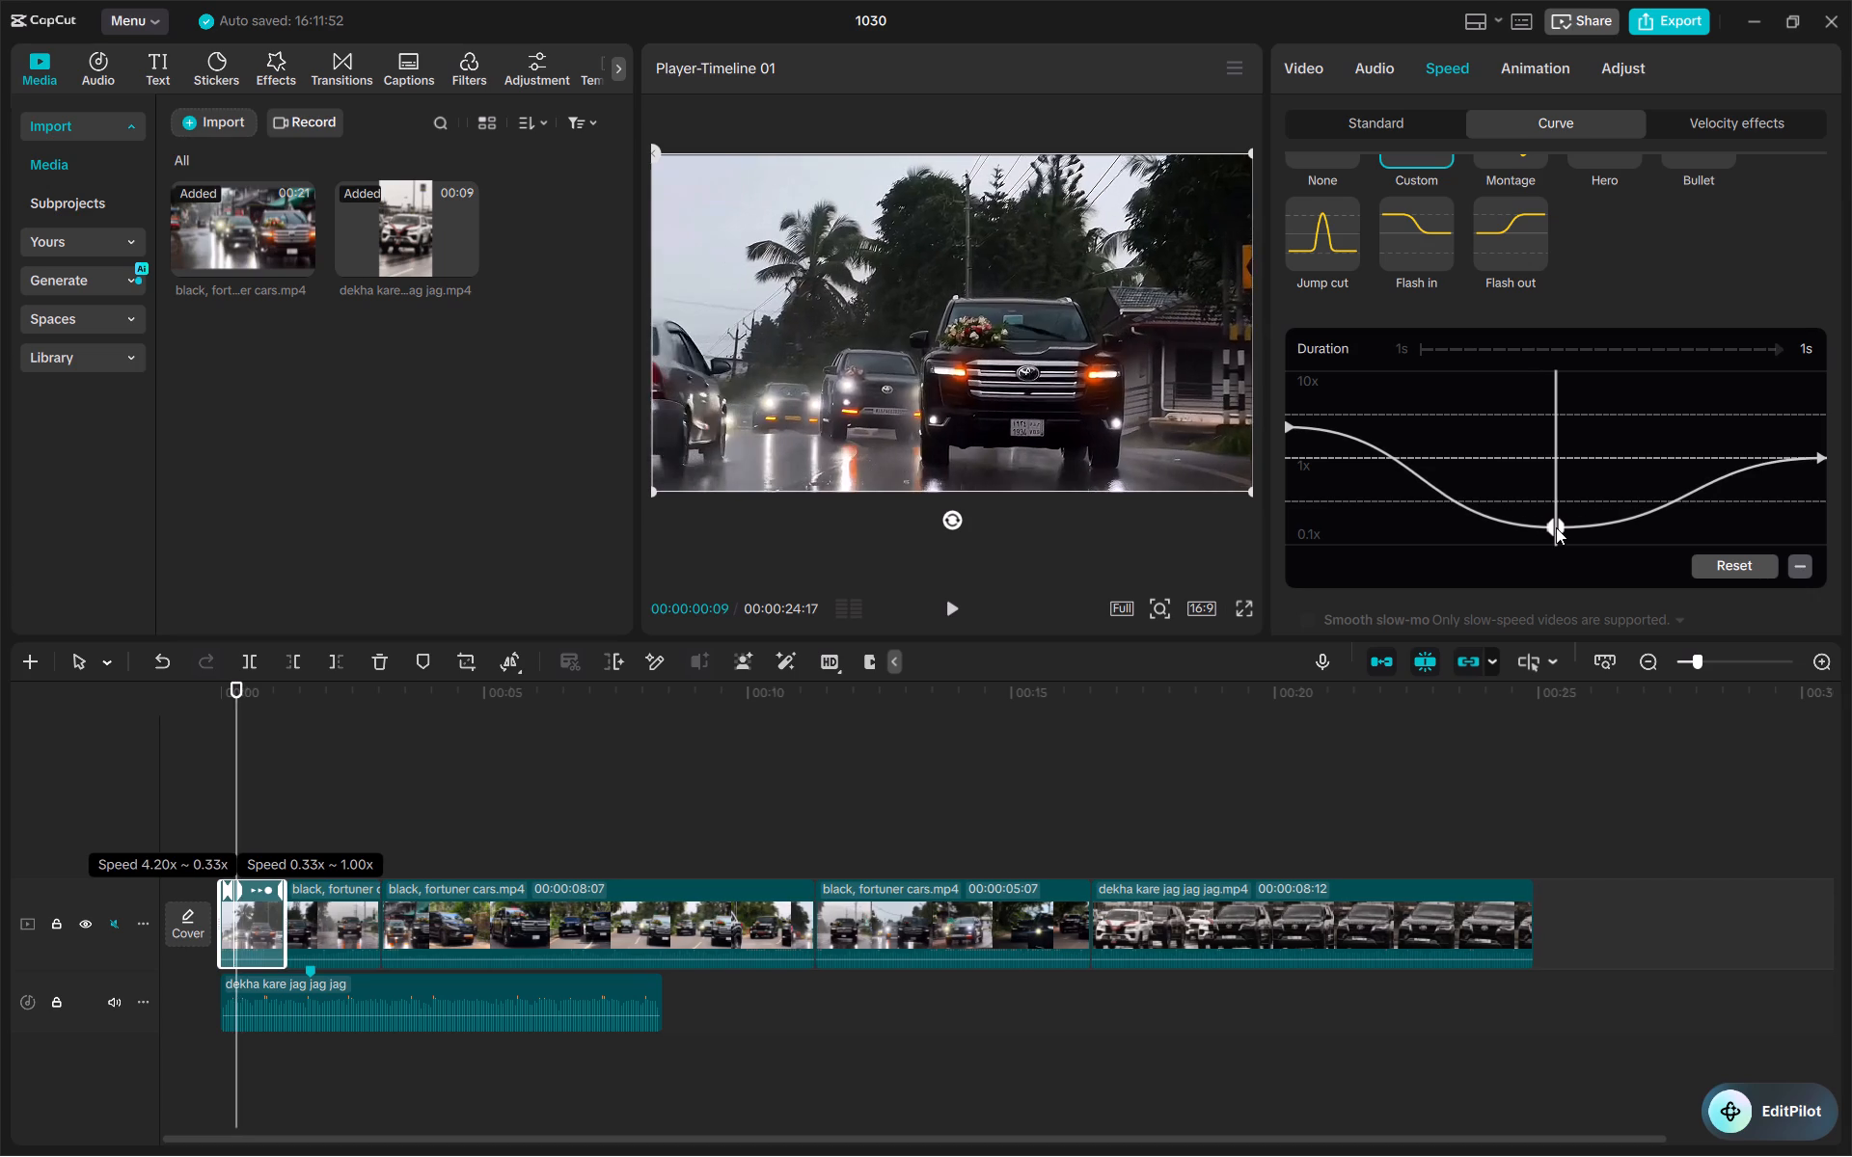
left_click_drag(1556, 527, 1556, 528)
Lower the end speed of the opening clip's curve to about 0.54x.
left_click_drag(1817, 458, 1817, 472)
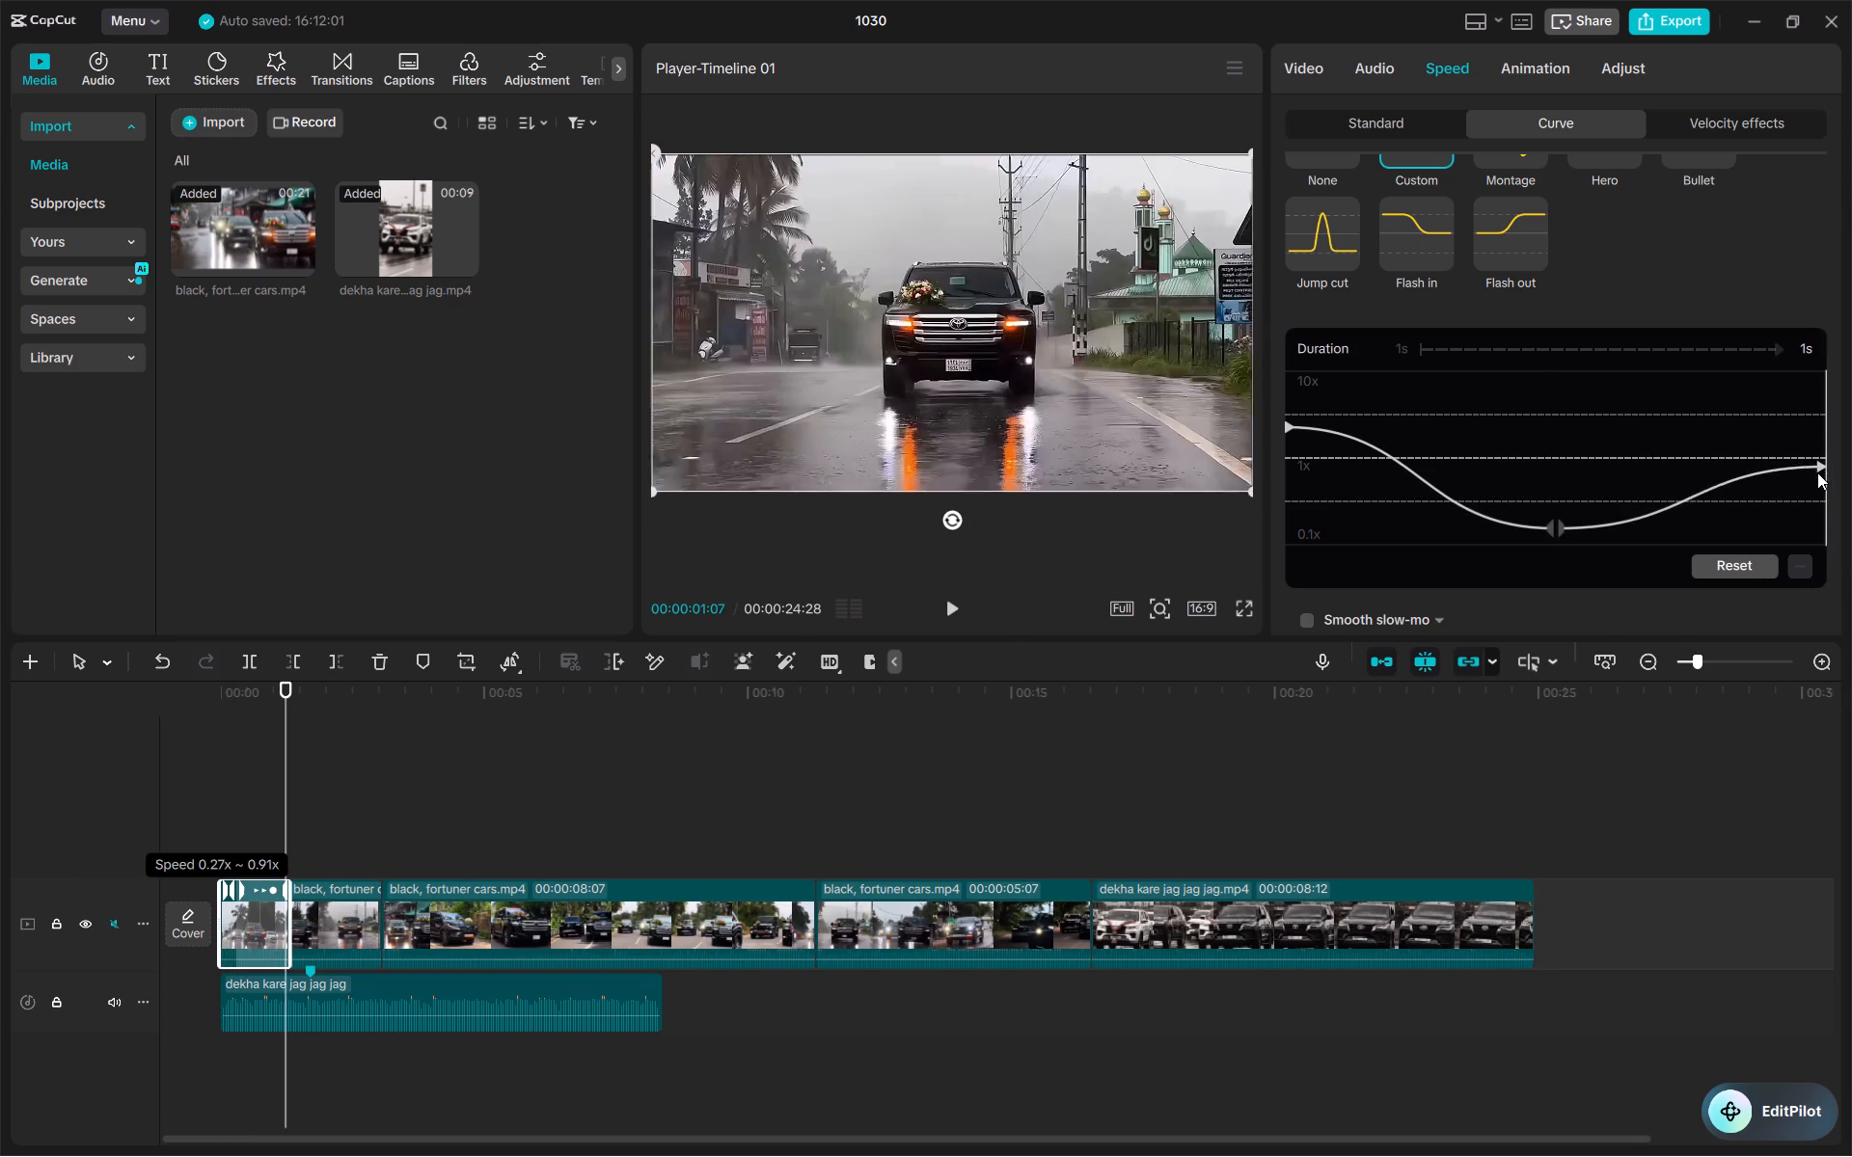
left_click_drag(1817, 472, 1812, 502)
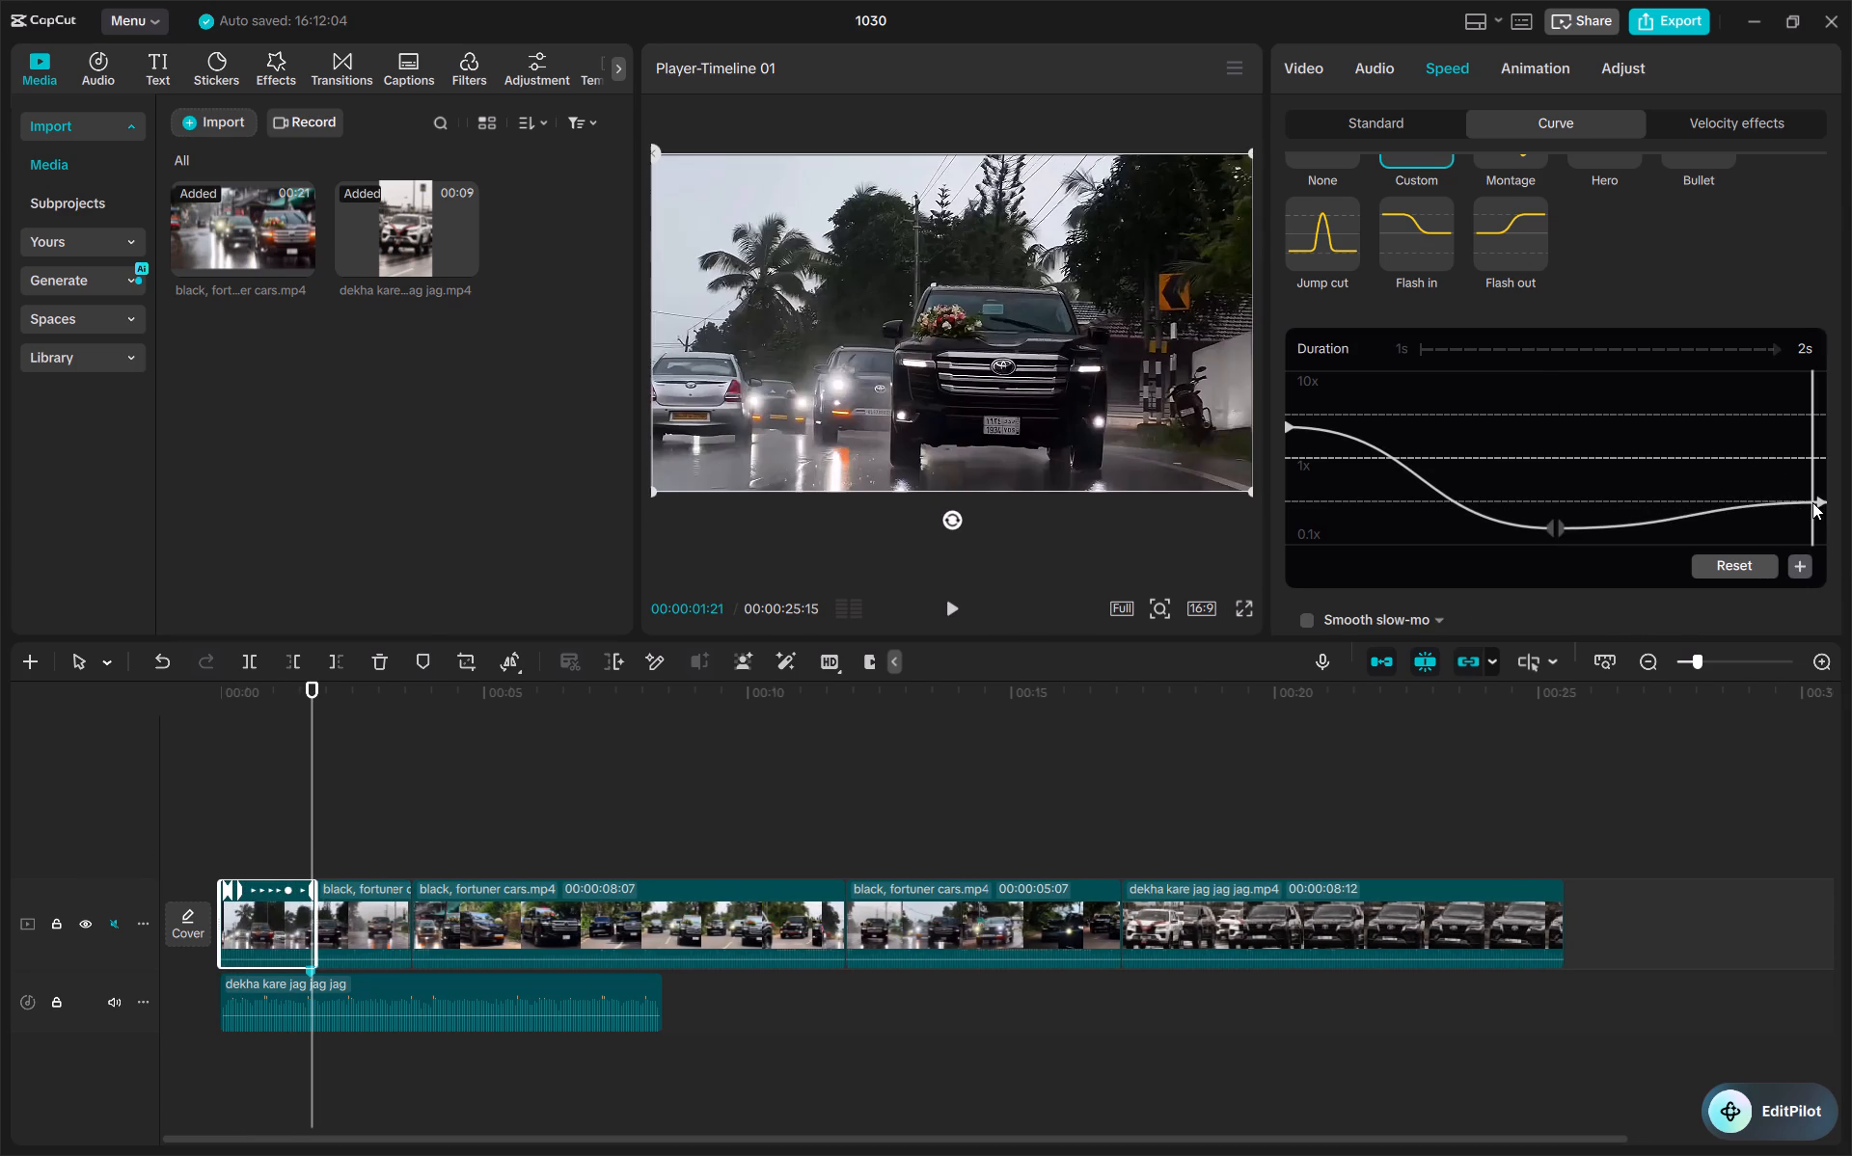
Shift the slow point of the opening clip's speed curve later, to nearly two thirds of the way through.
left_click(1294, 427)
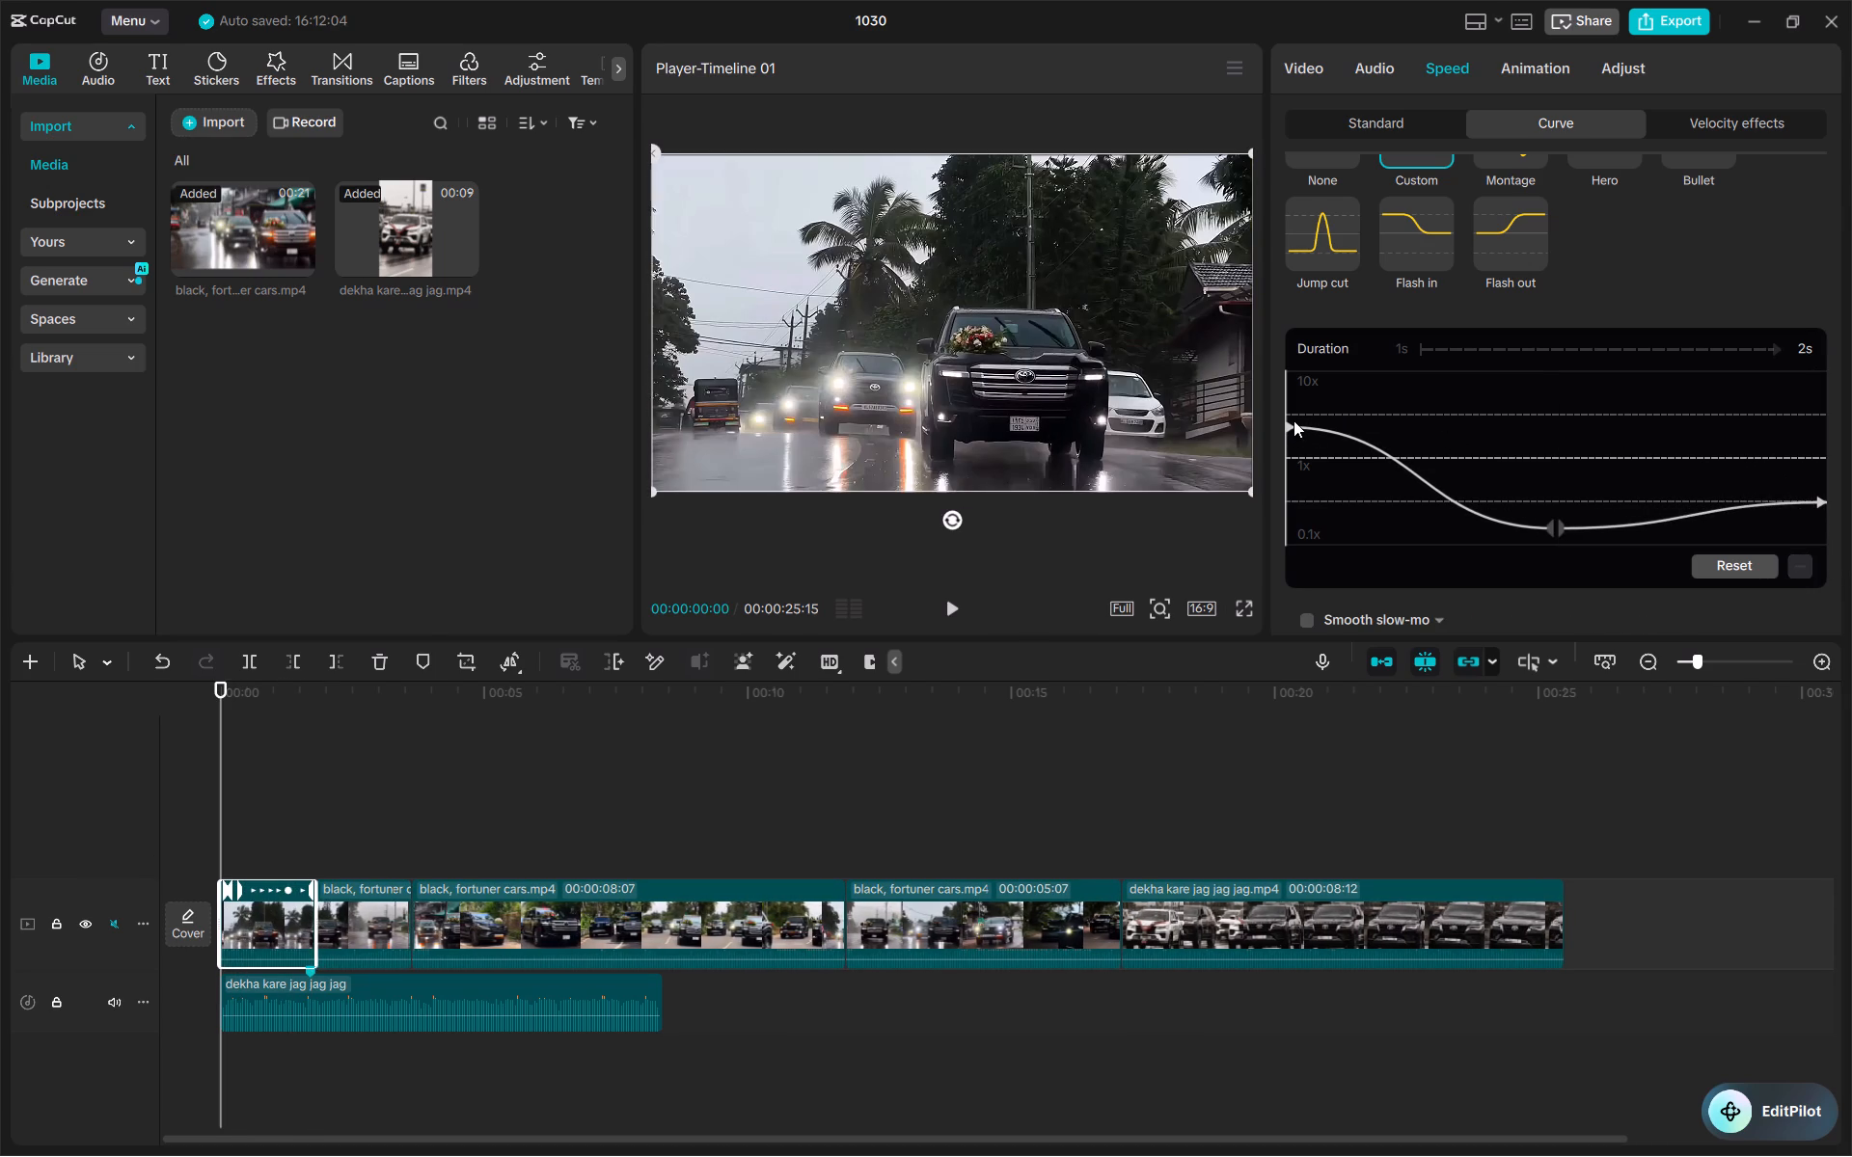
double_click(1554, 525)
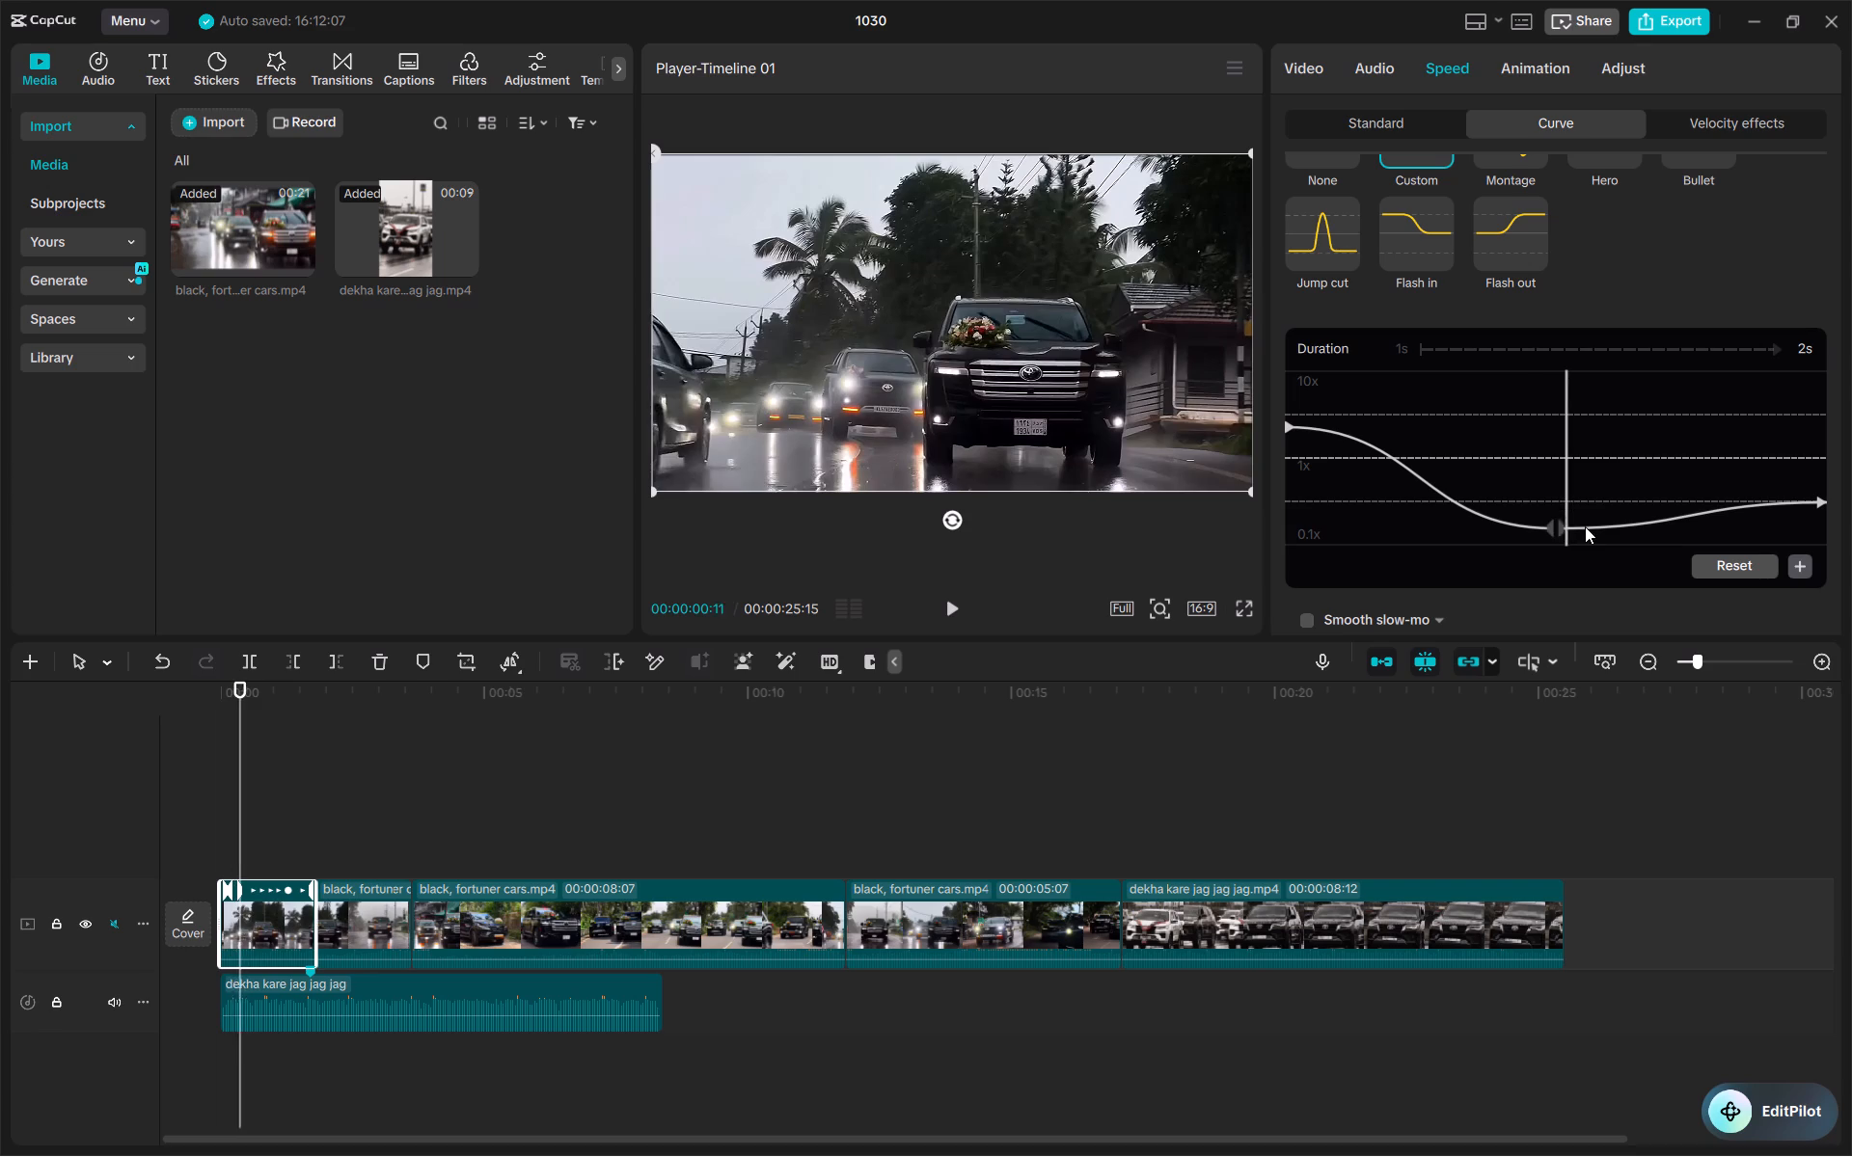
left_click_drag(1550, 525, 1581, 525)
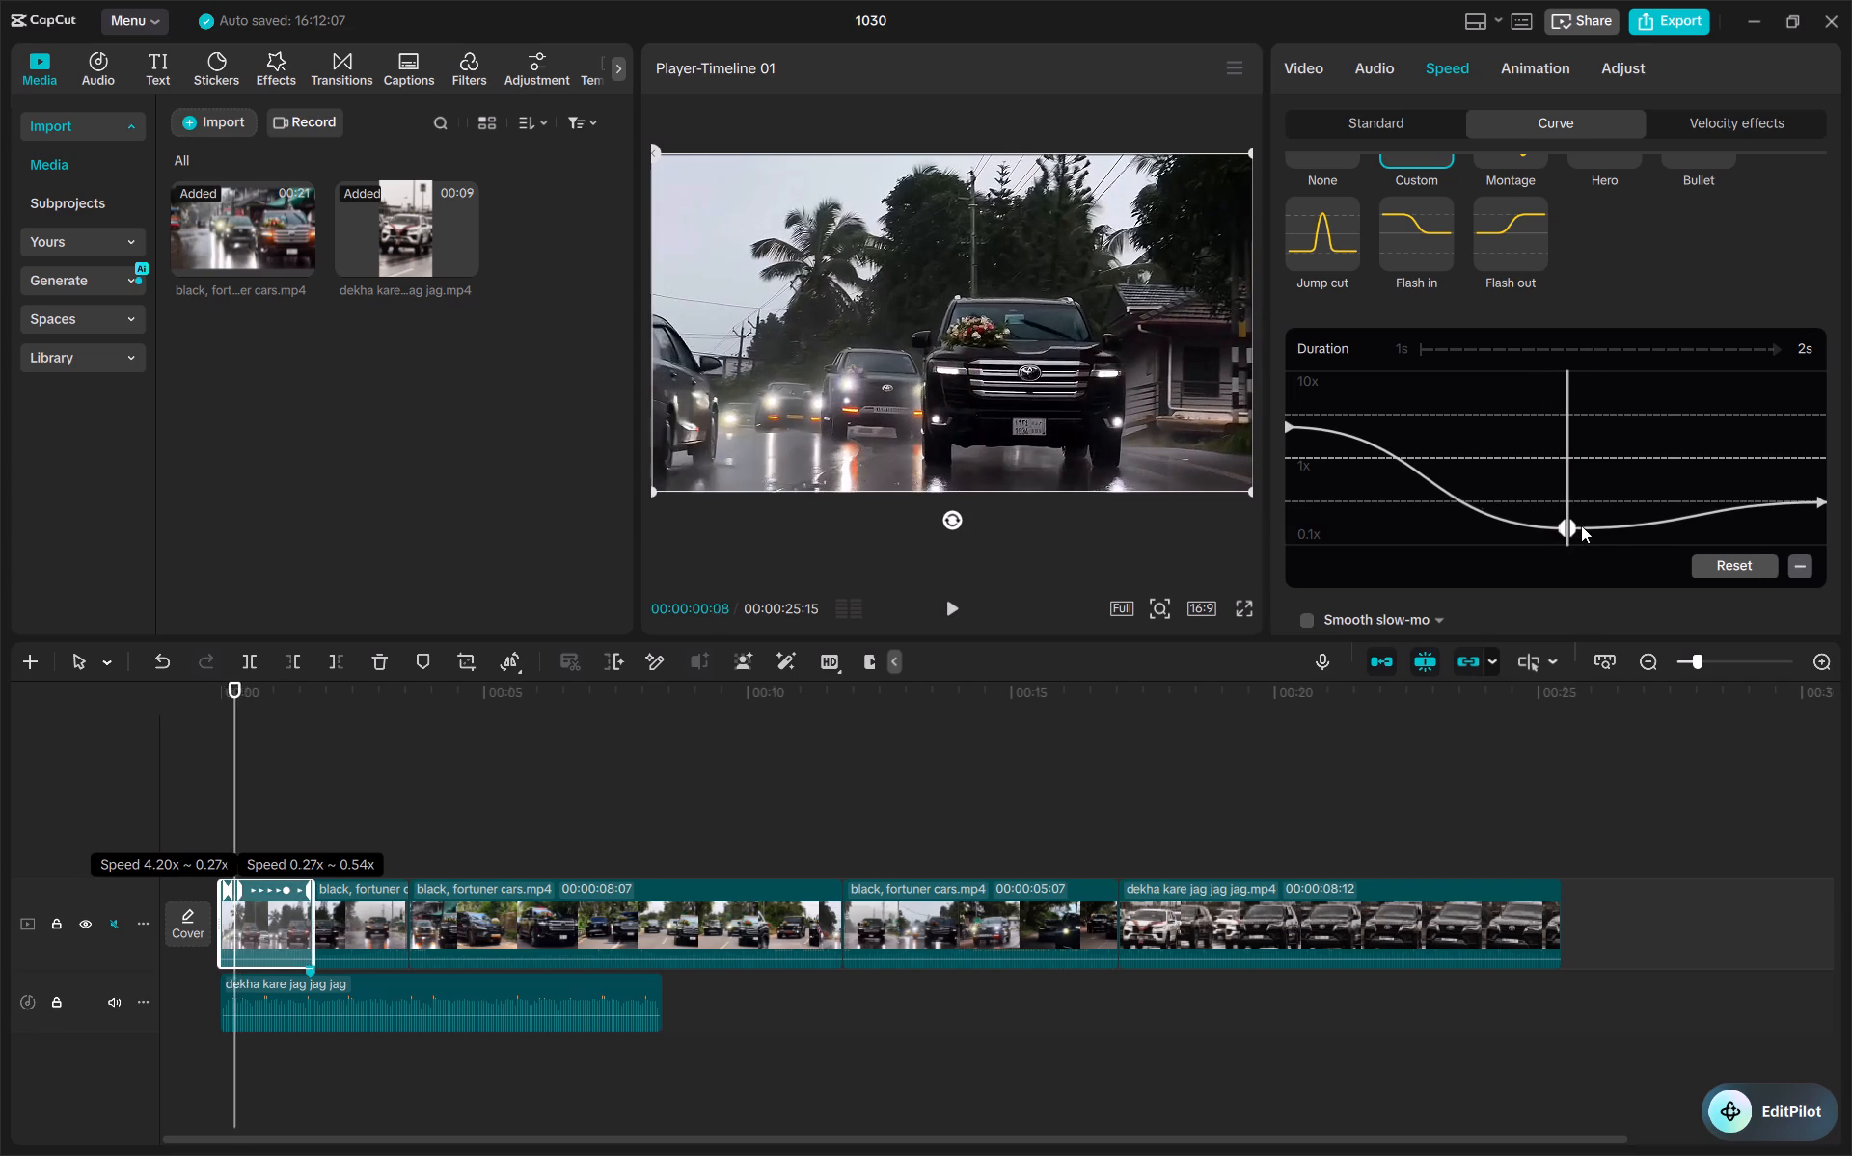
left_click_drag(1581, 525, 1626, 522)
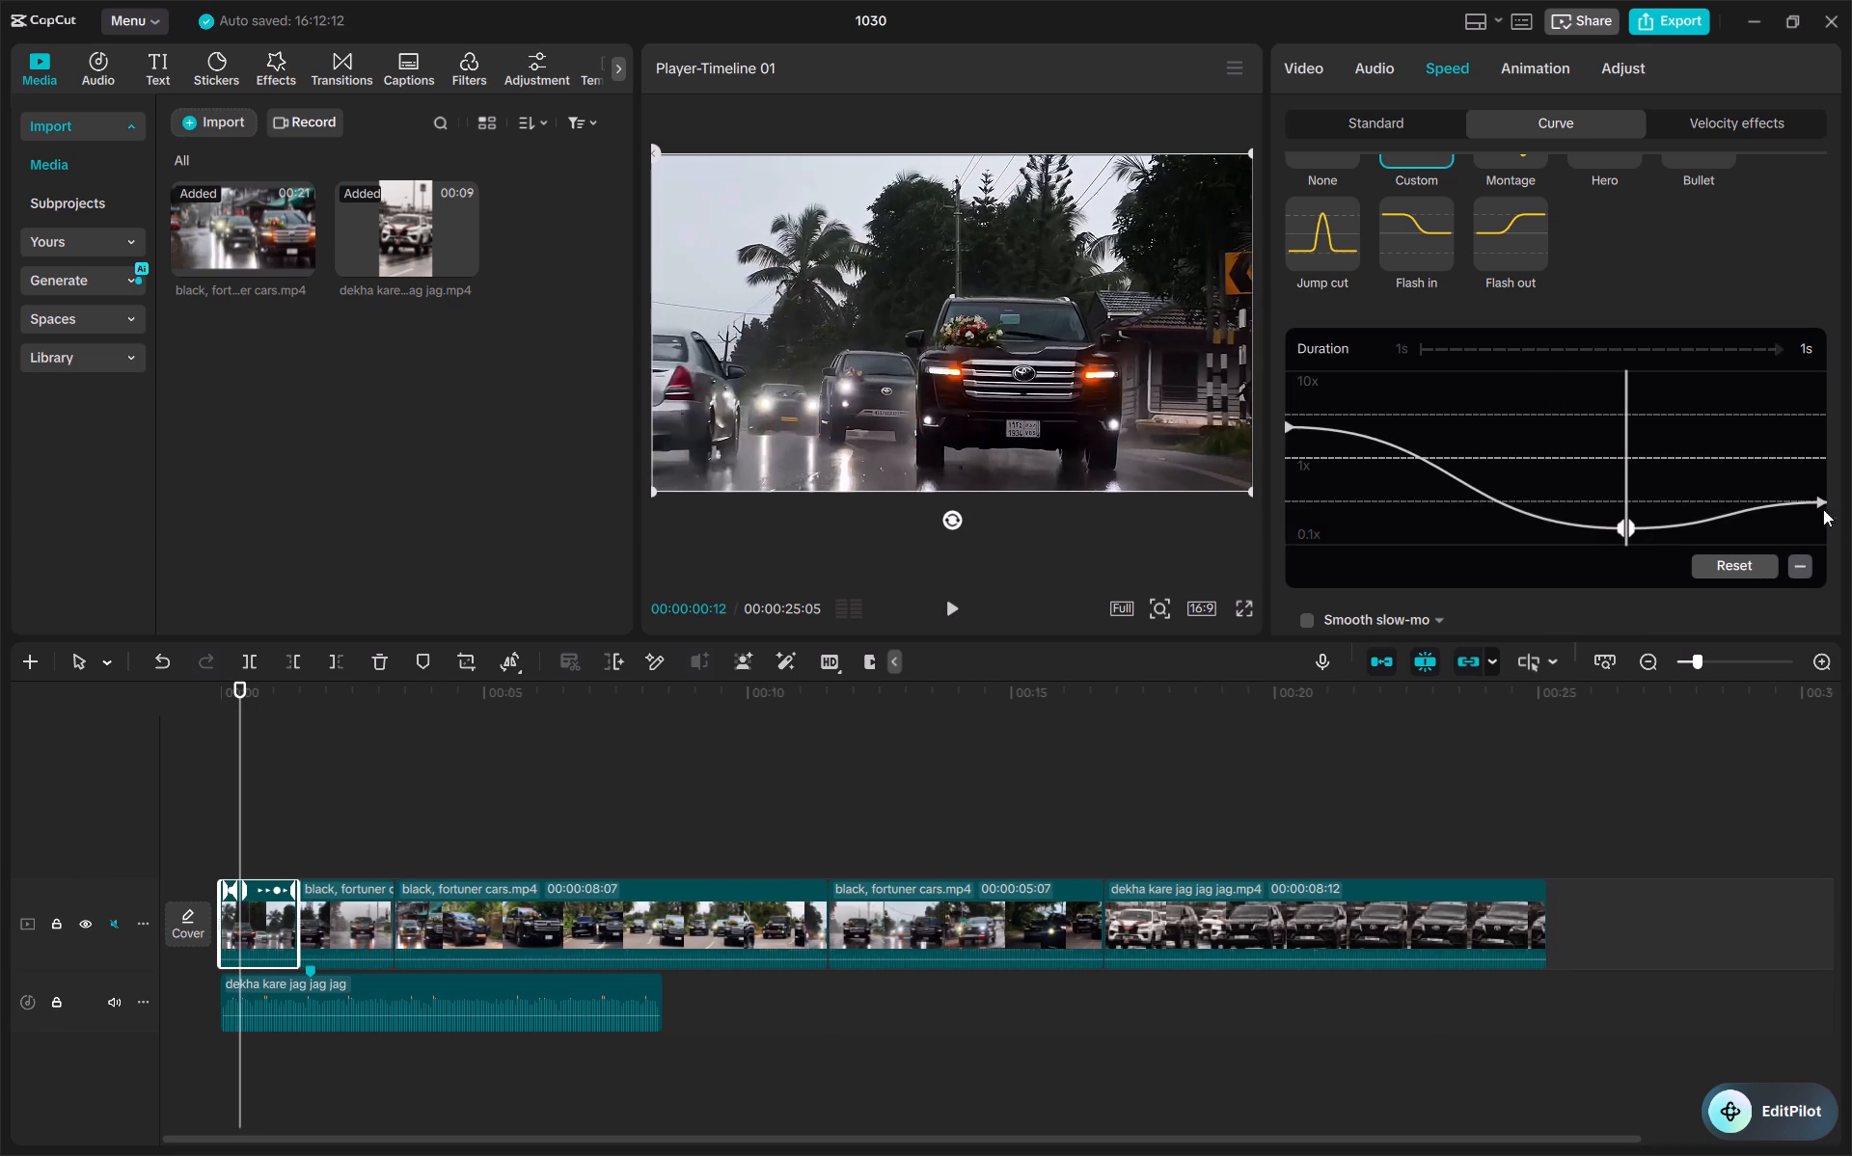
left_click(1820, 502)
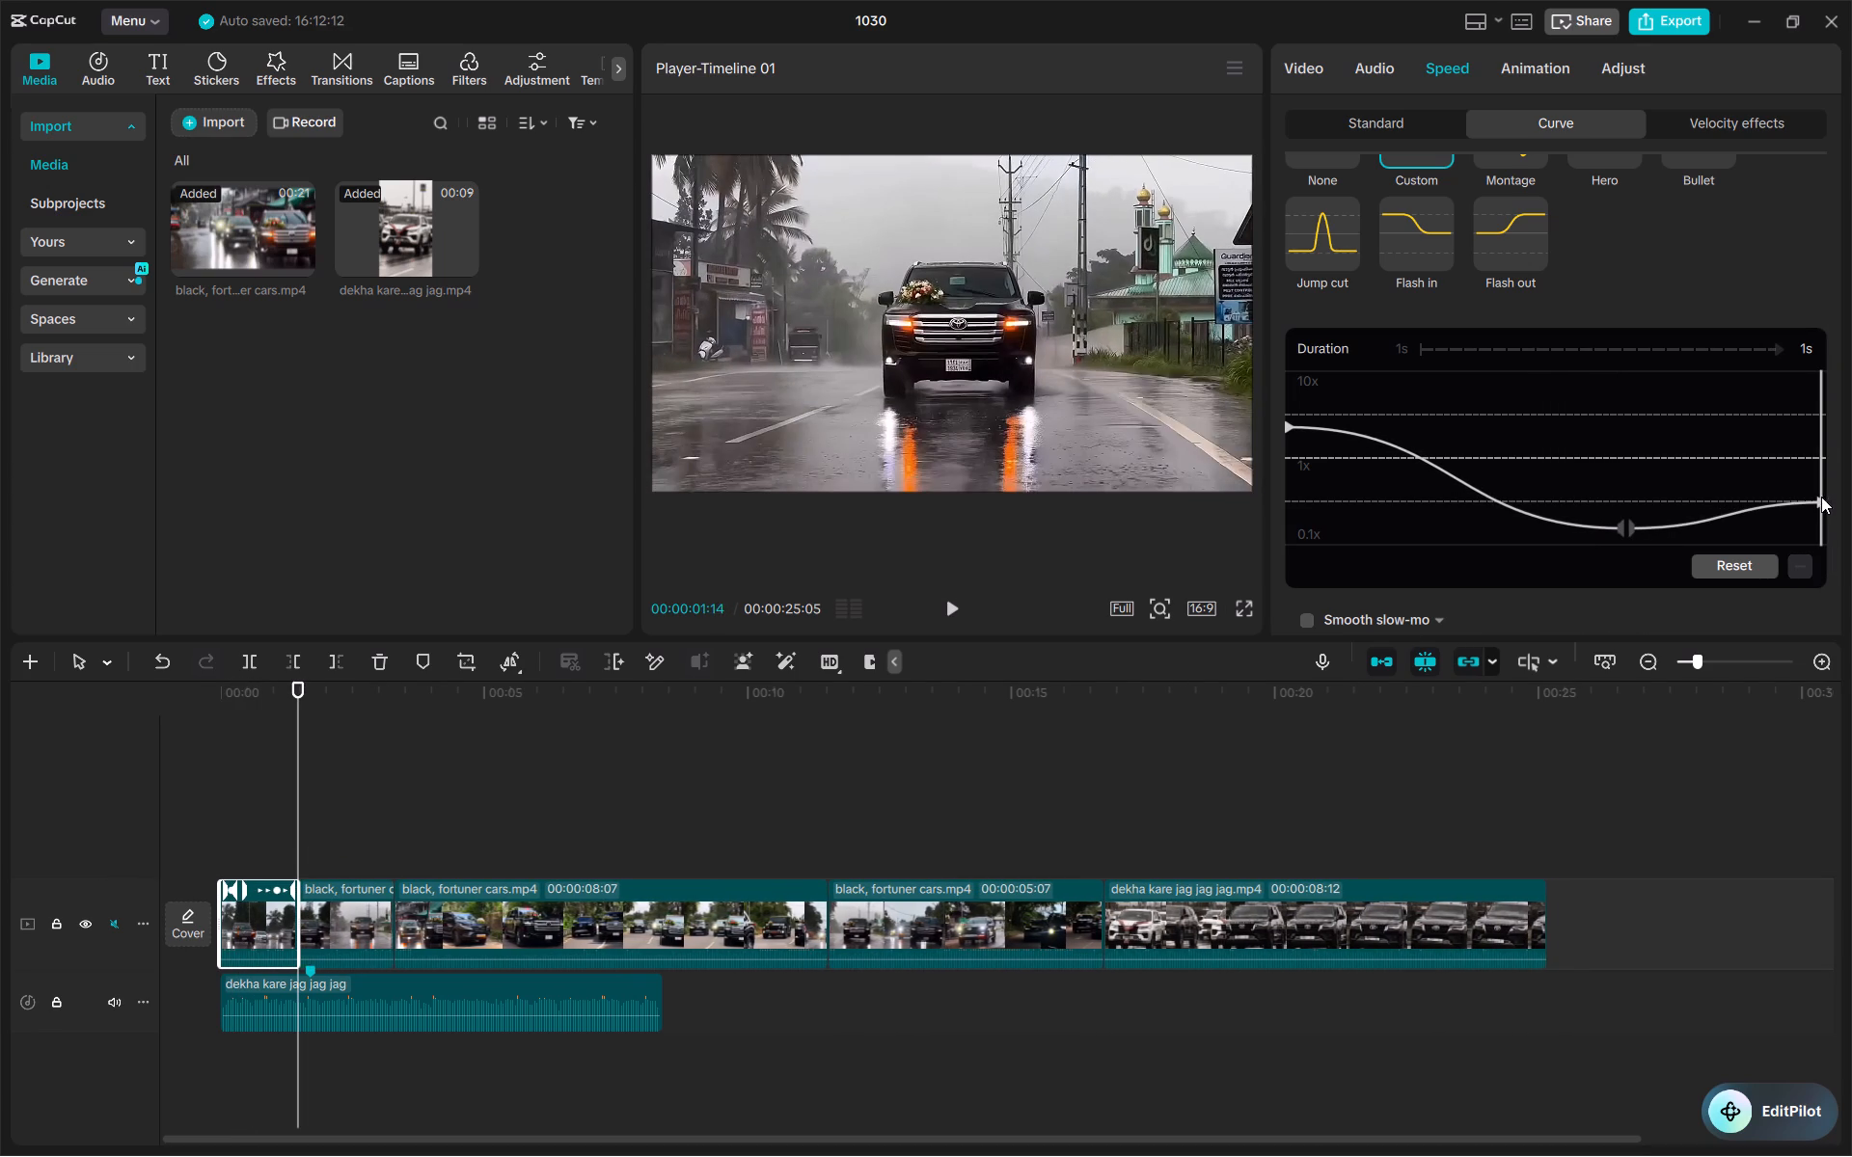
Extend the end of the opening clip to the beat marker at about 1.7 seconds.
left_click_drag(296, 937, 300, 939)
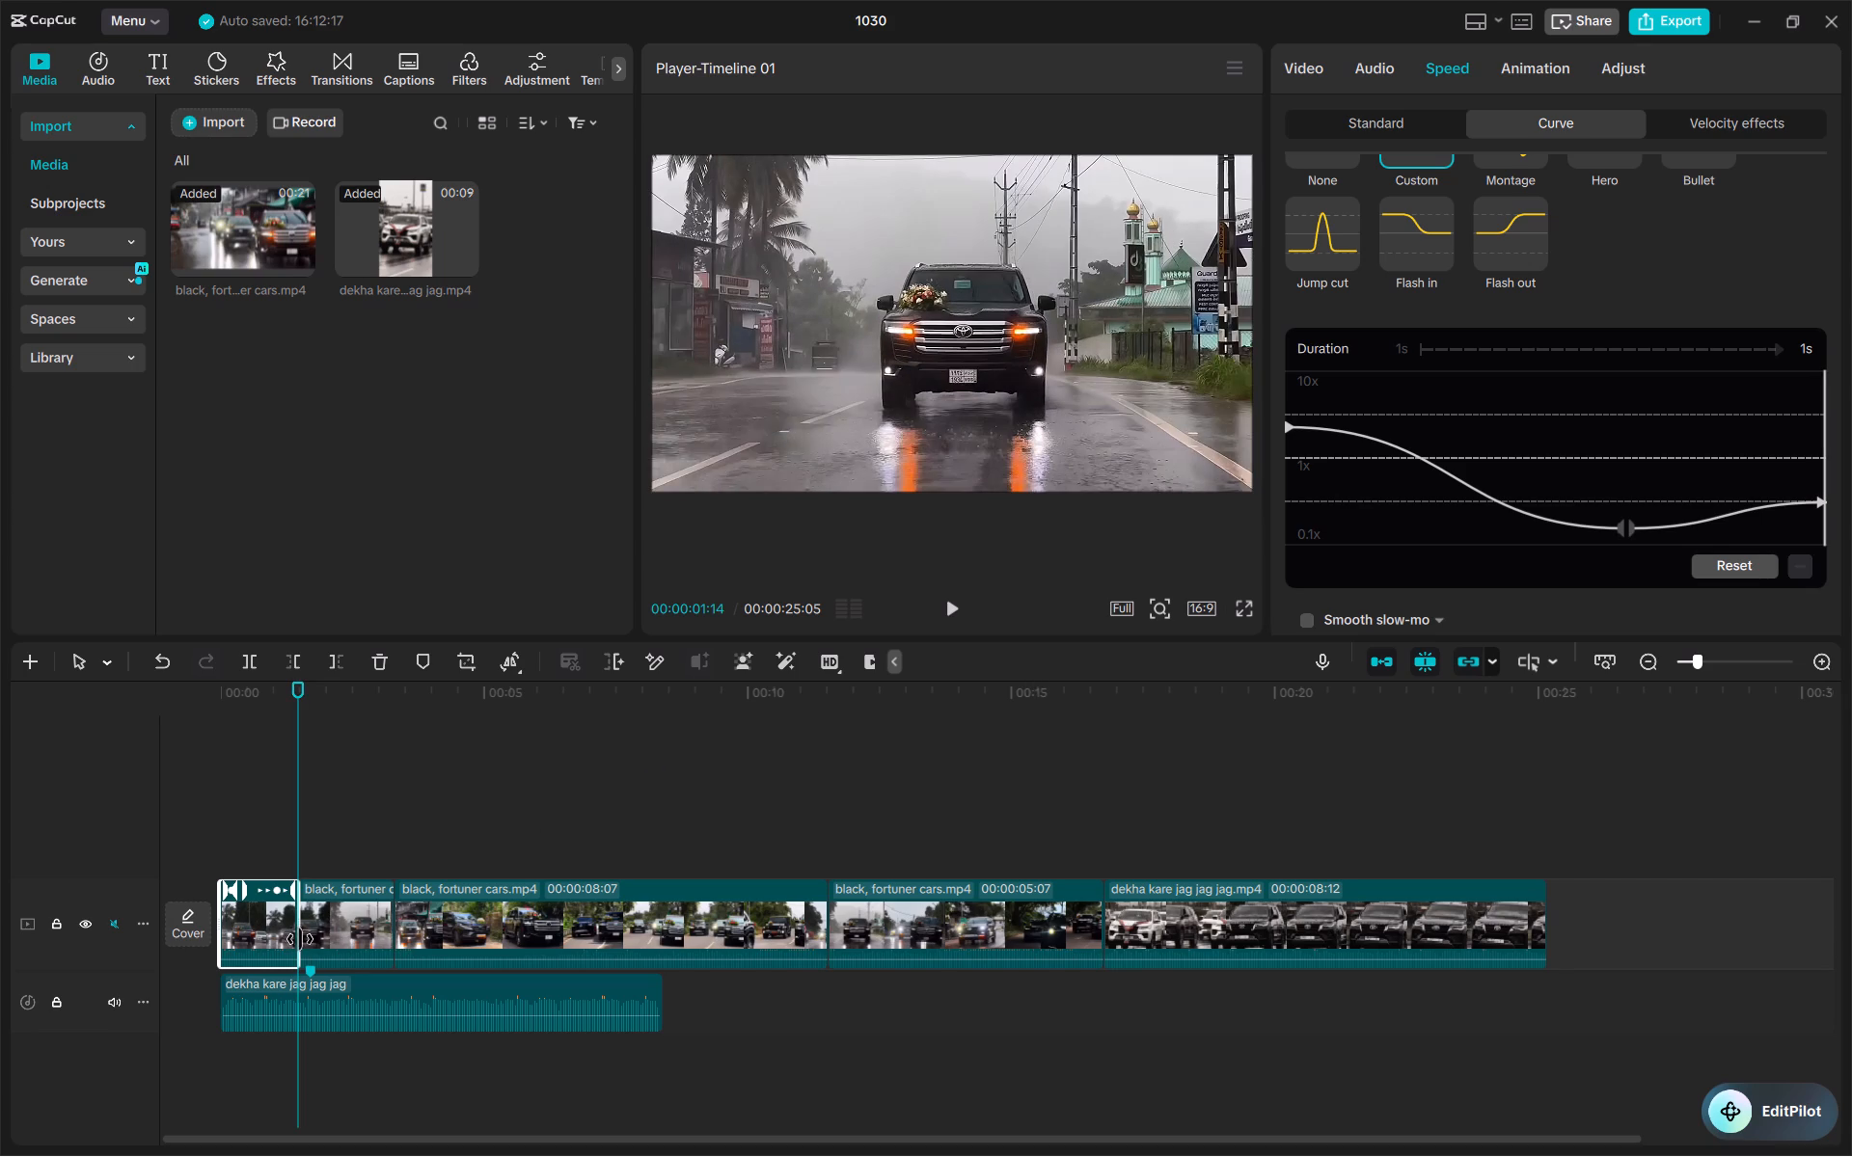
left_click_drag(300, 939, 313, 940)
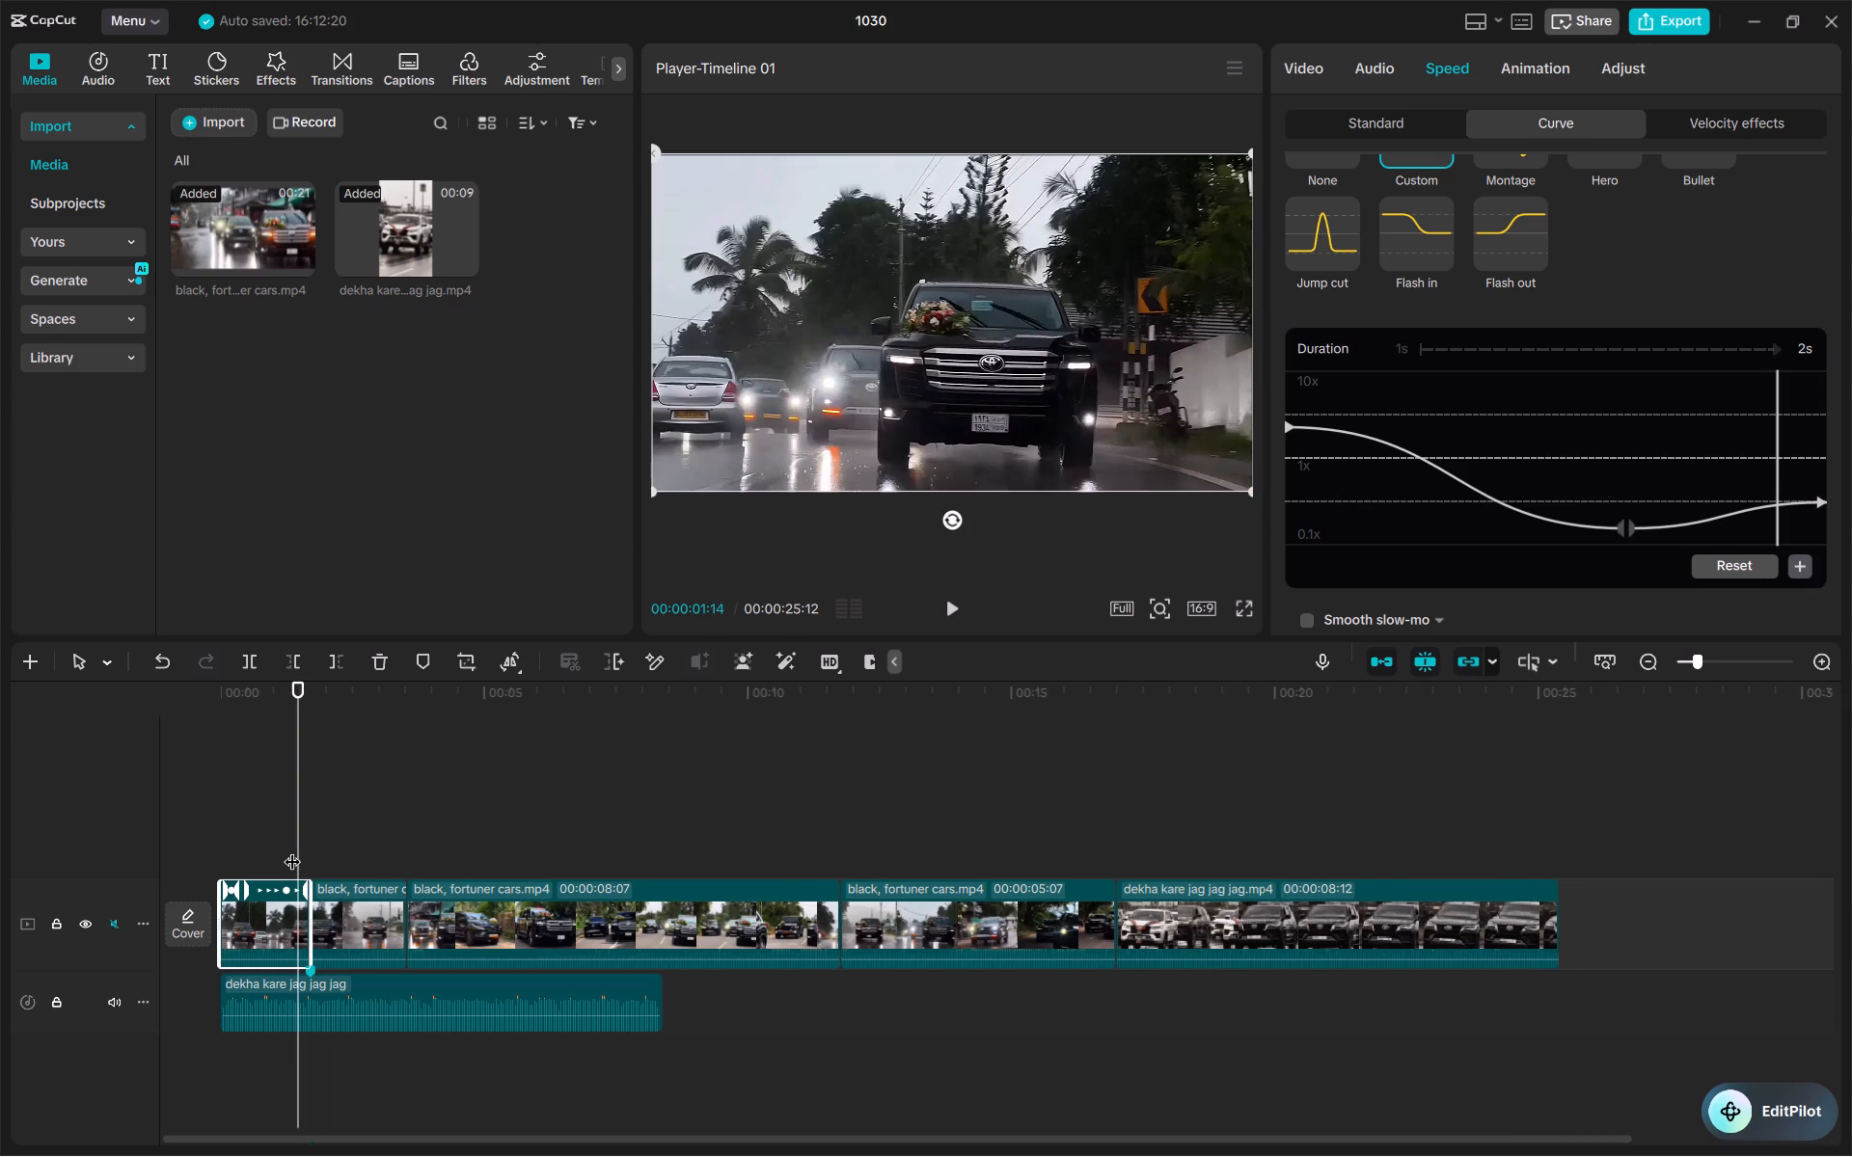
Play the opening from the start through the second clip to check the speed ramp against the audio beats.
left_click_drag(292, 849, 0, 814)
key("space")
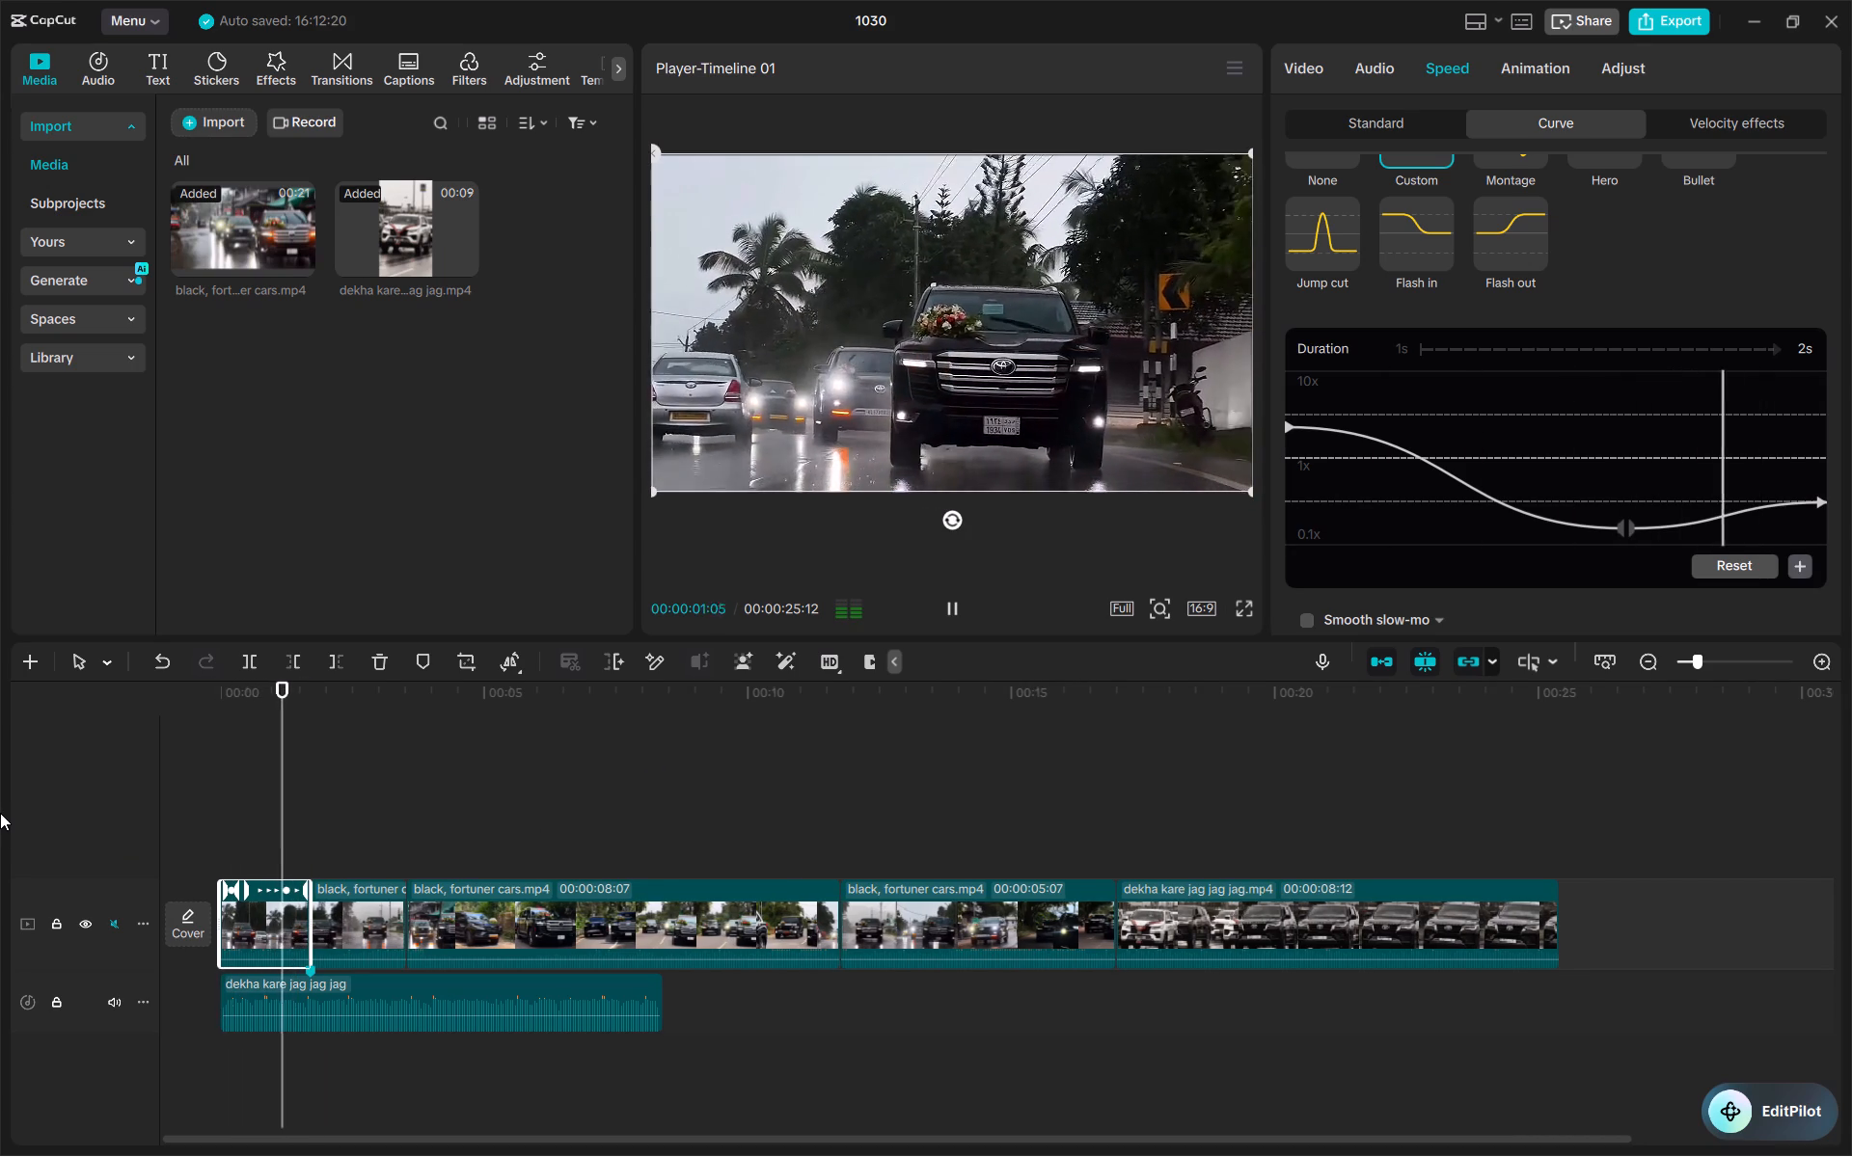
key("space")
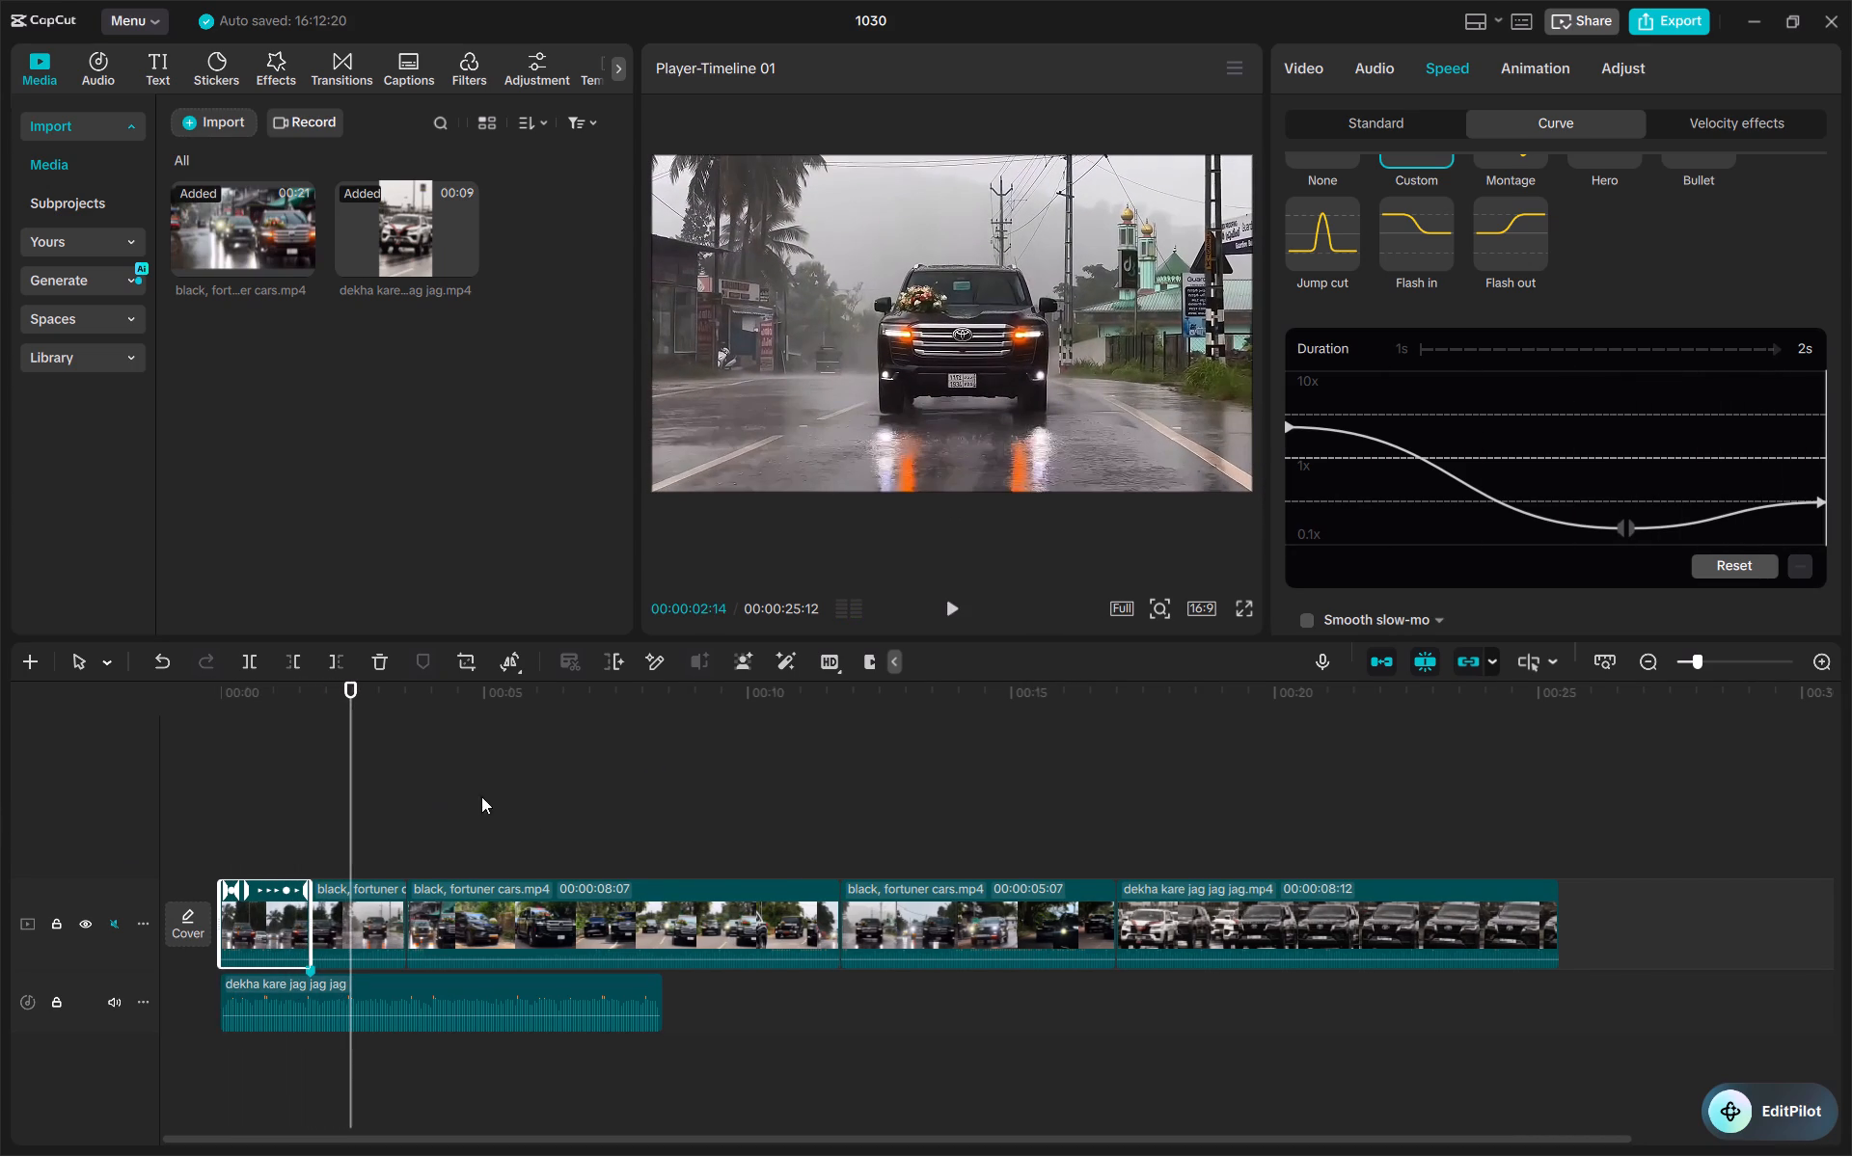
left_click(500, 795)
left_click_drag(500, 795, 0, 874)
key("space")
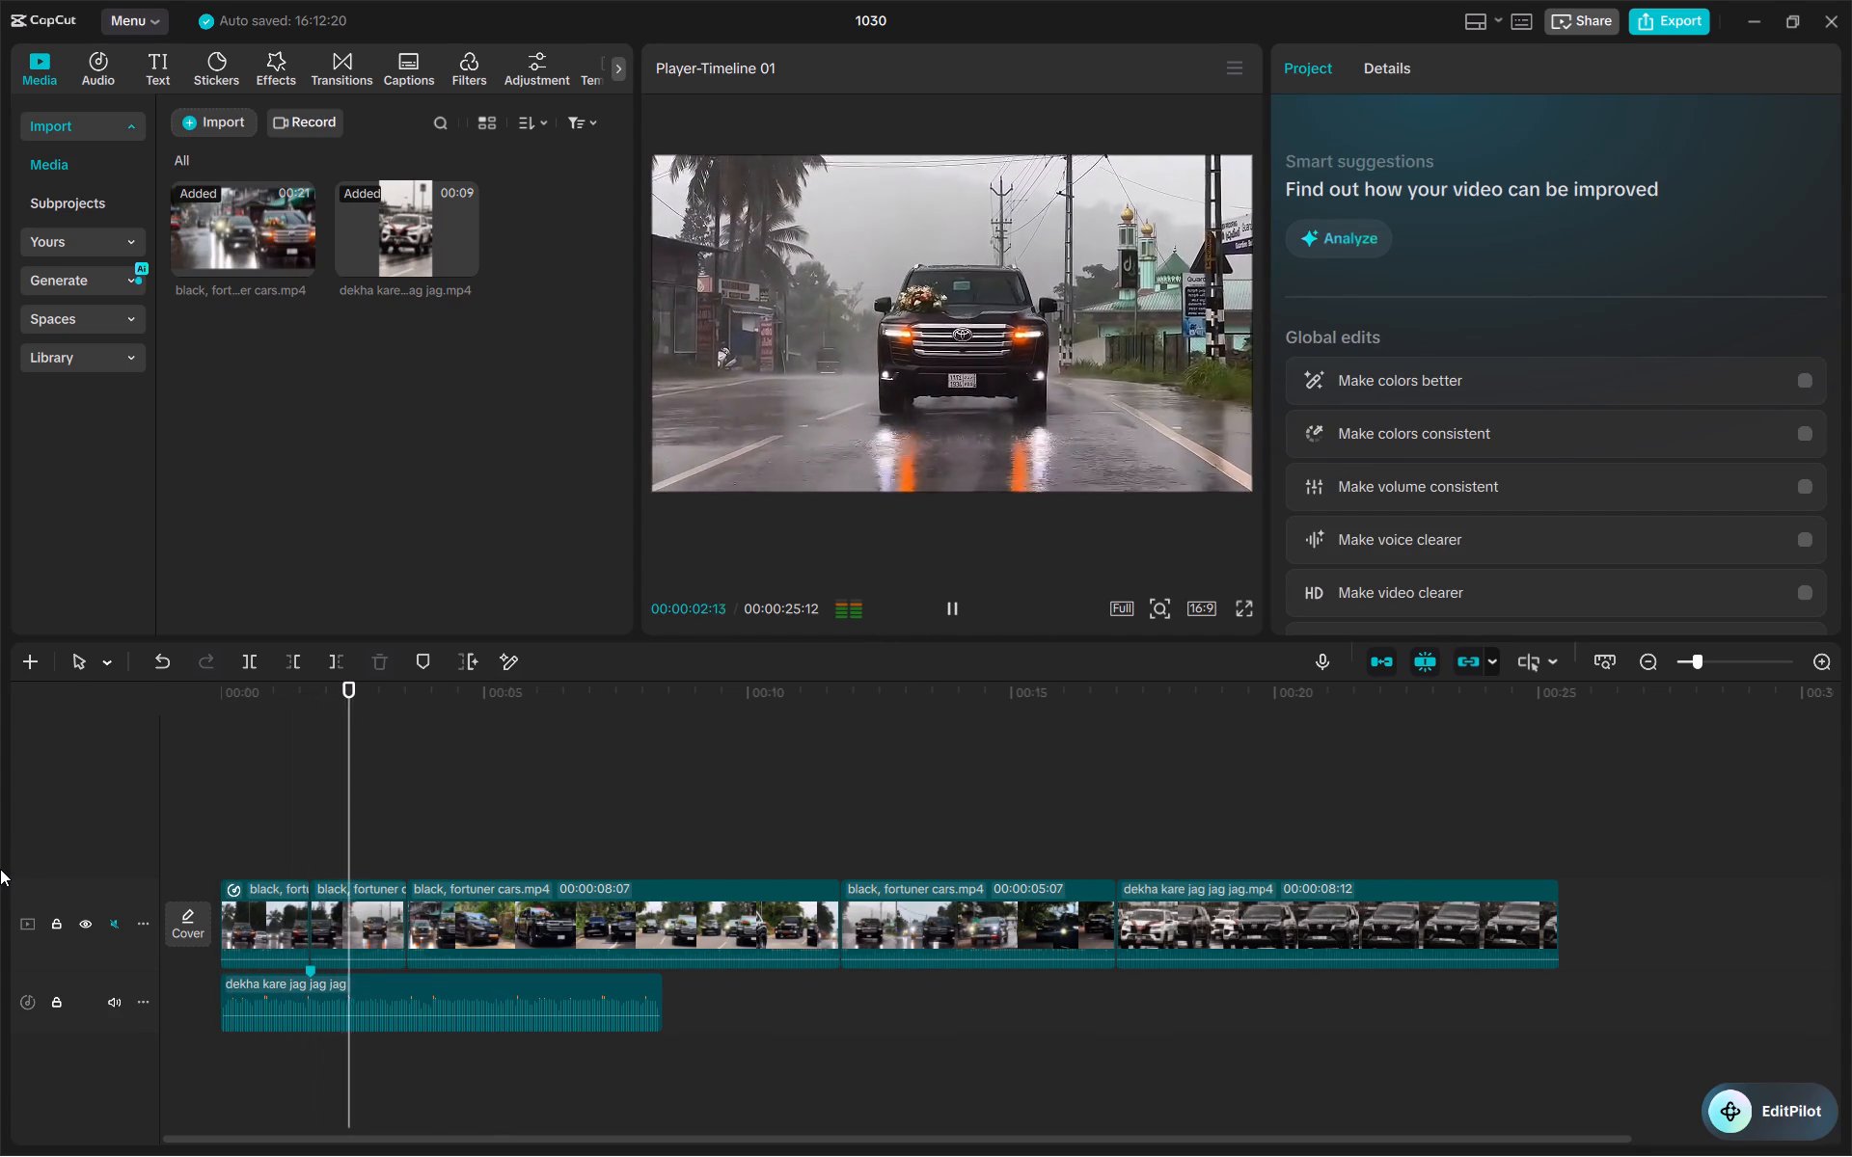
key("space")
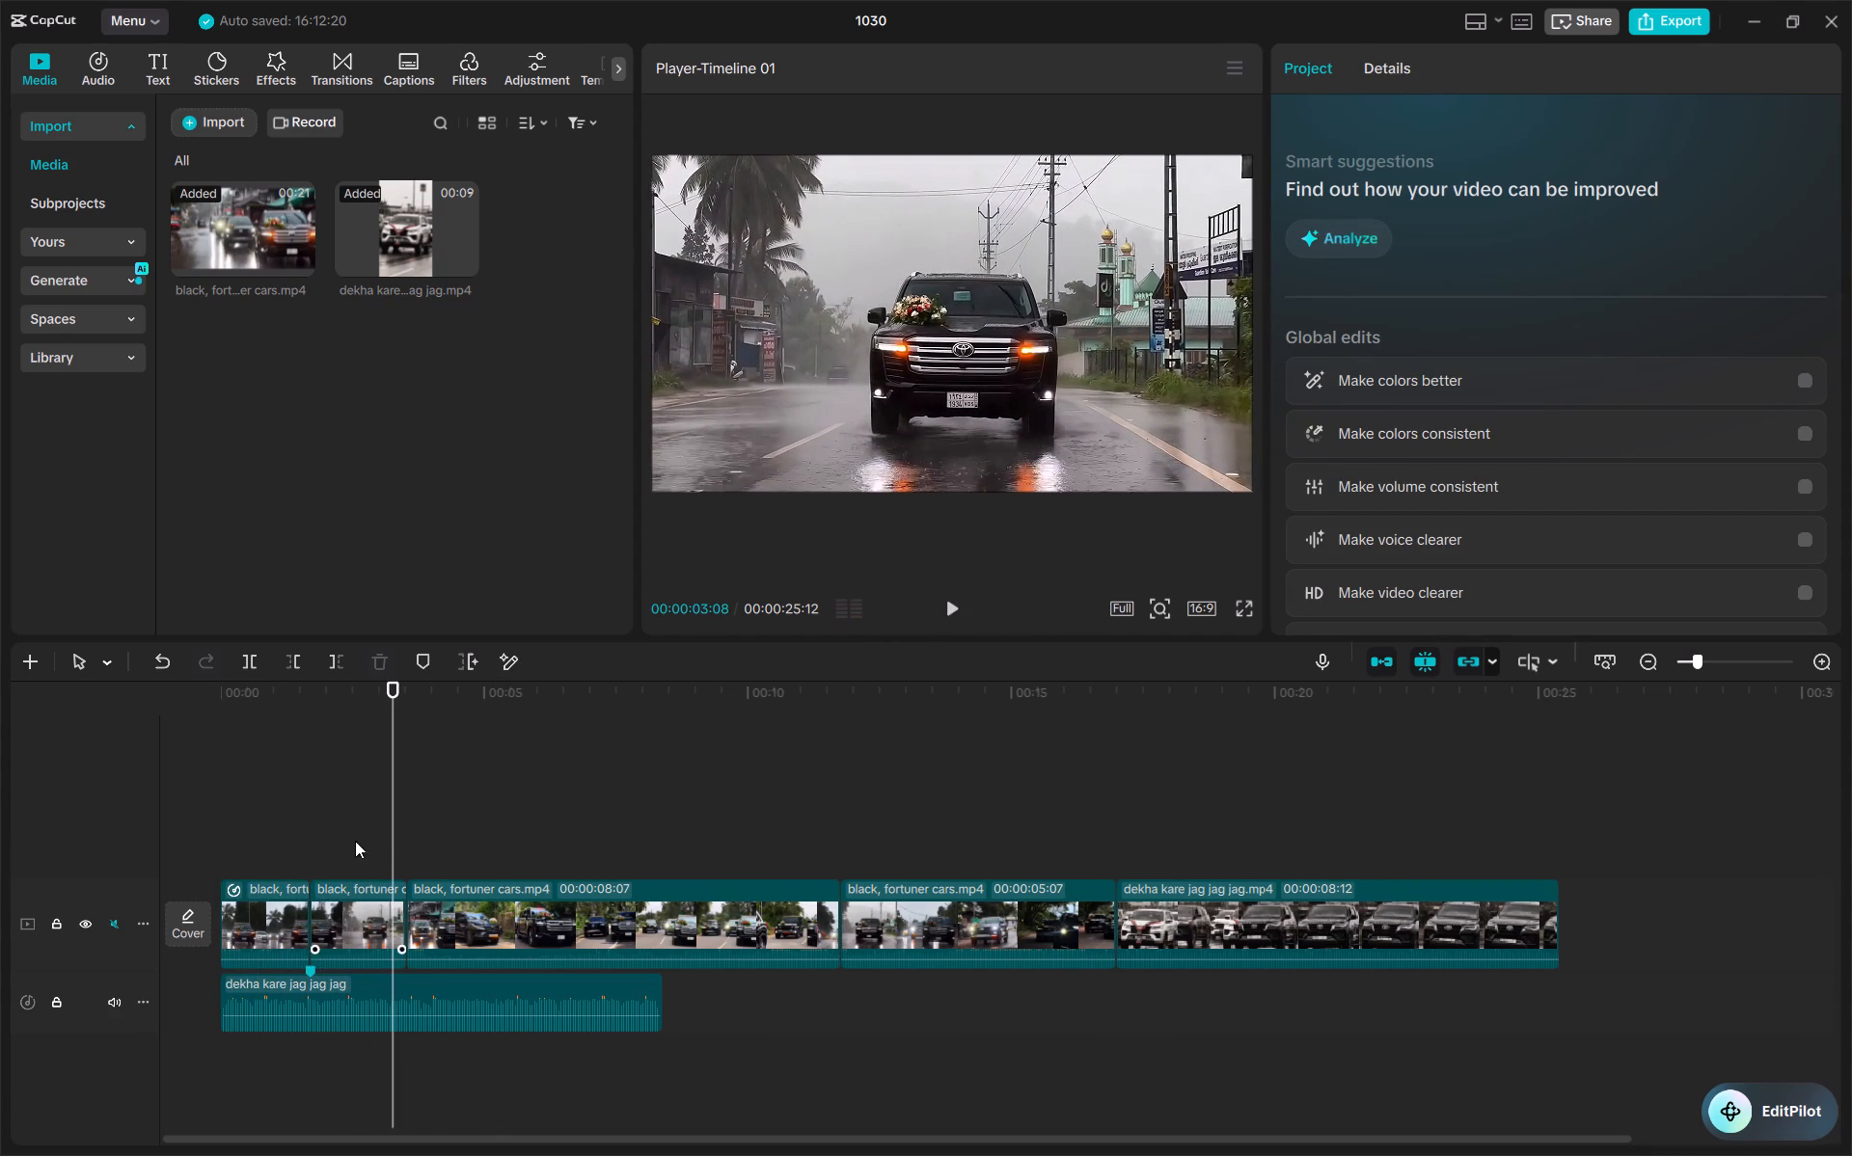
left_click_drag(386, 825, 193, 830)
Add the Magic Night filter above the video near the opening clip.
left_click(267, 897)
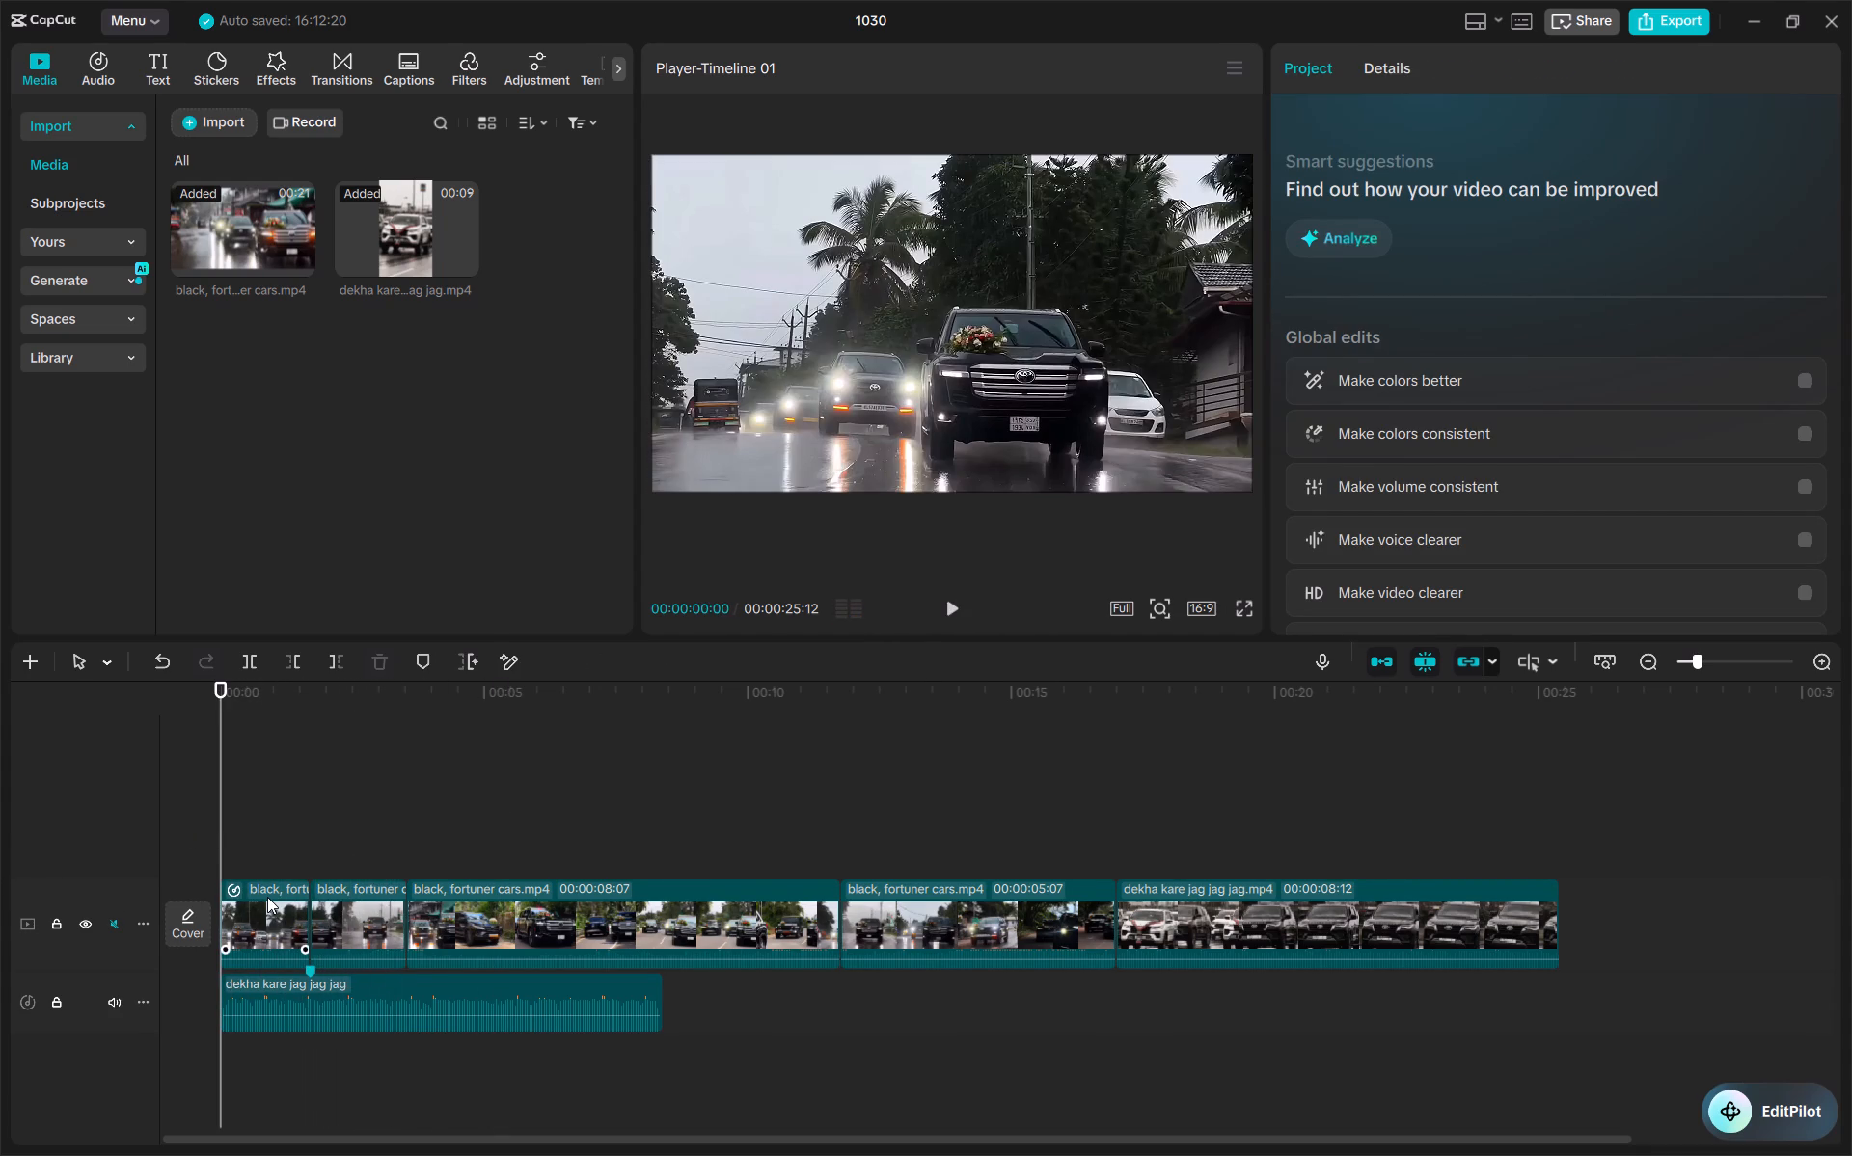
left_click(459, 67)
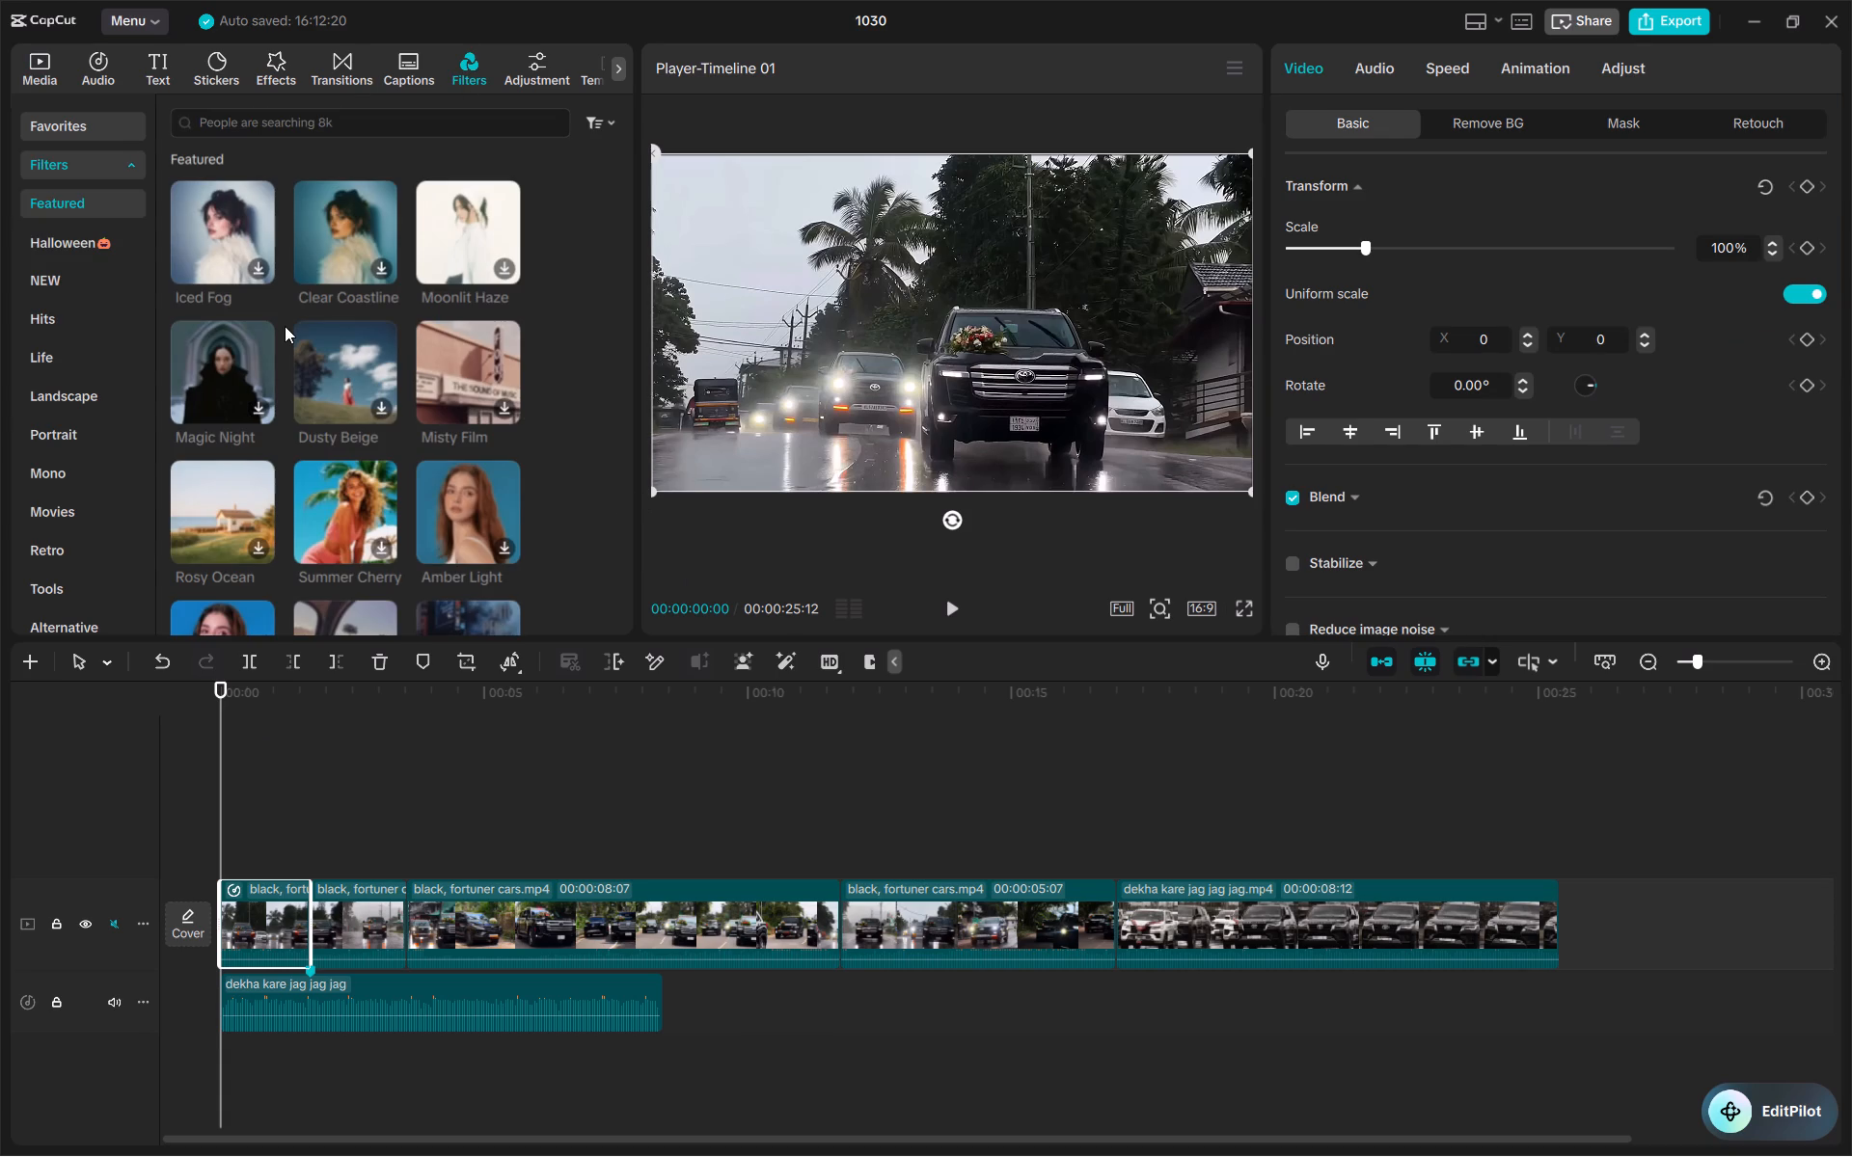
left_click_drag(222, 781, 249, 781)
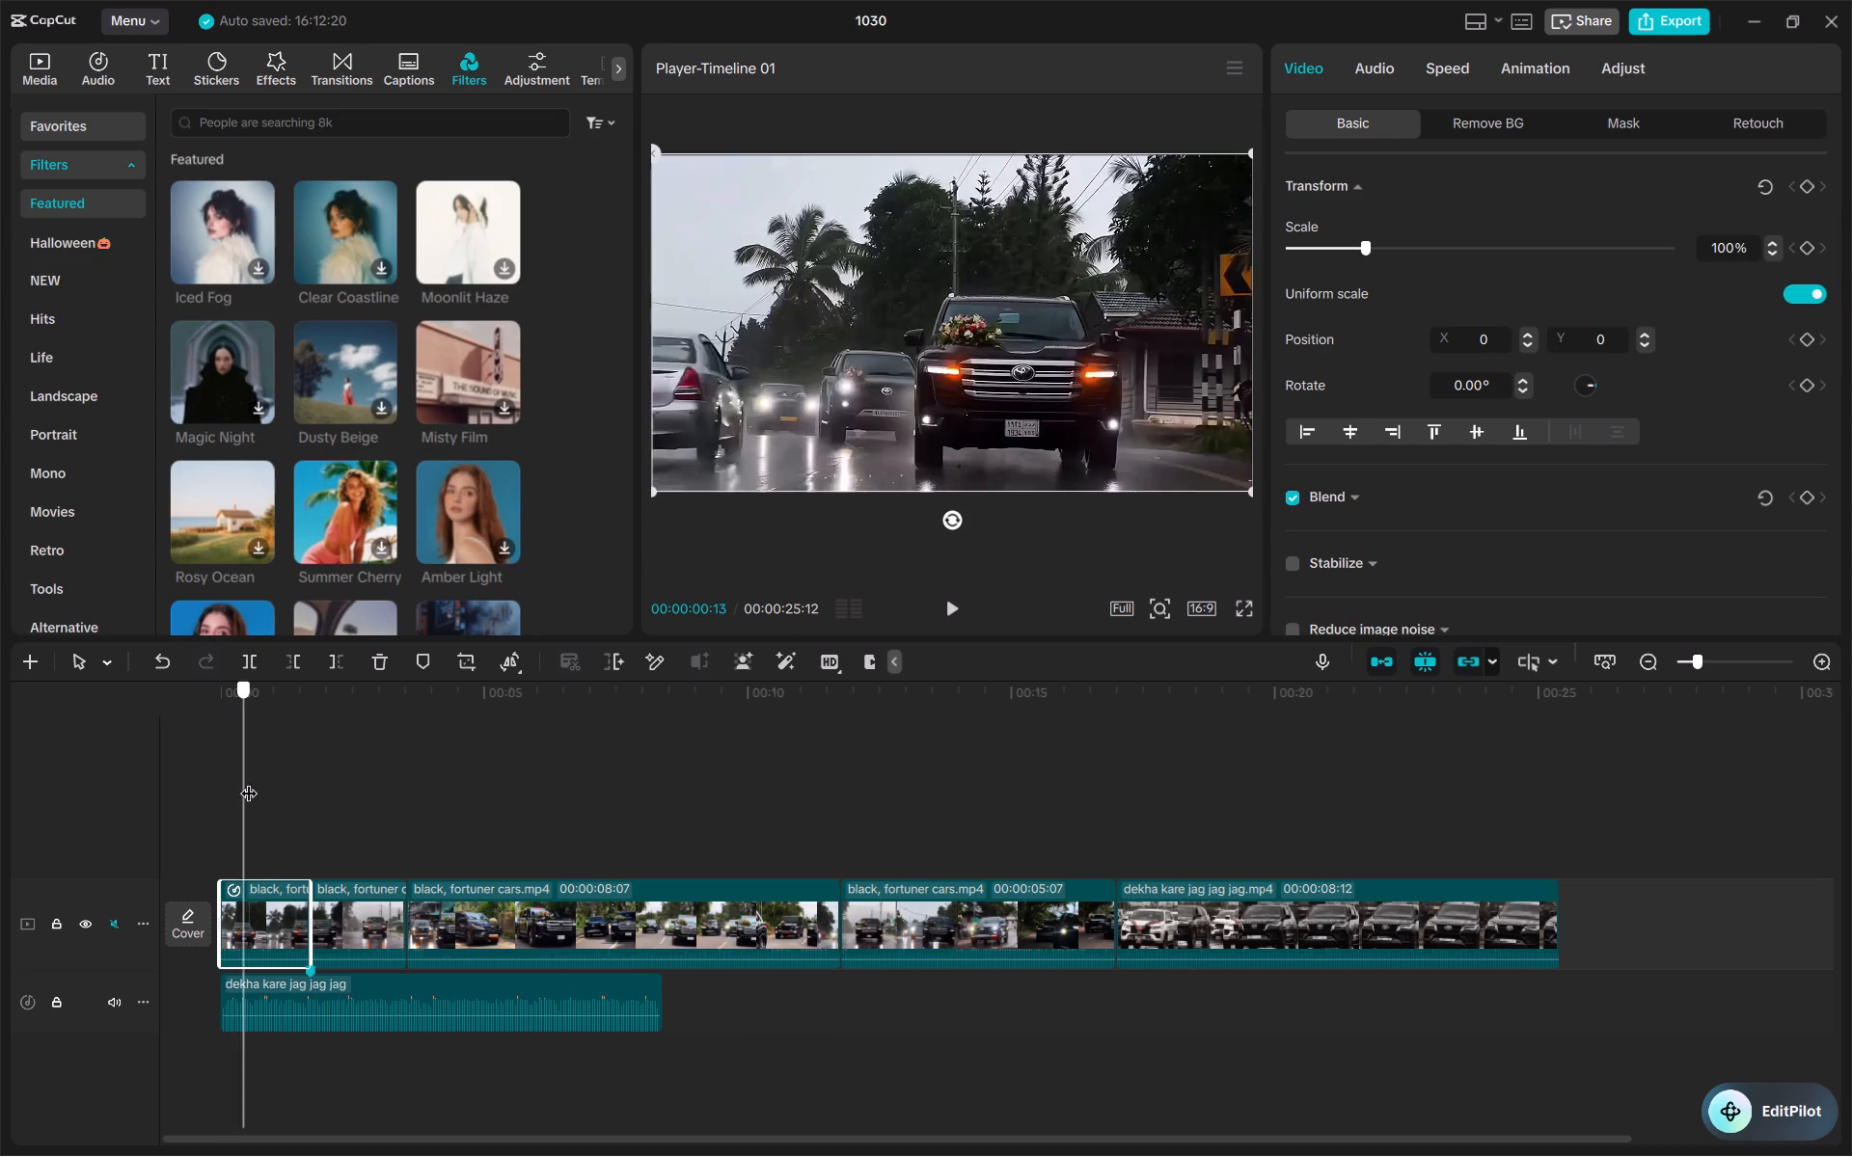
left_click_drag(249, 781, 215, 794)
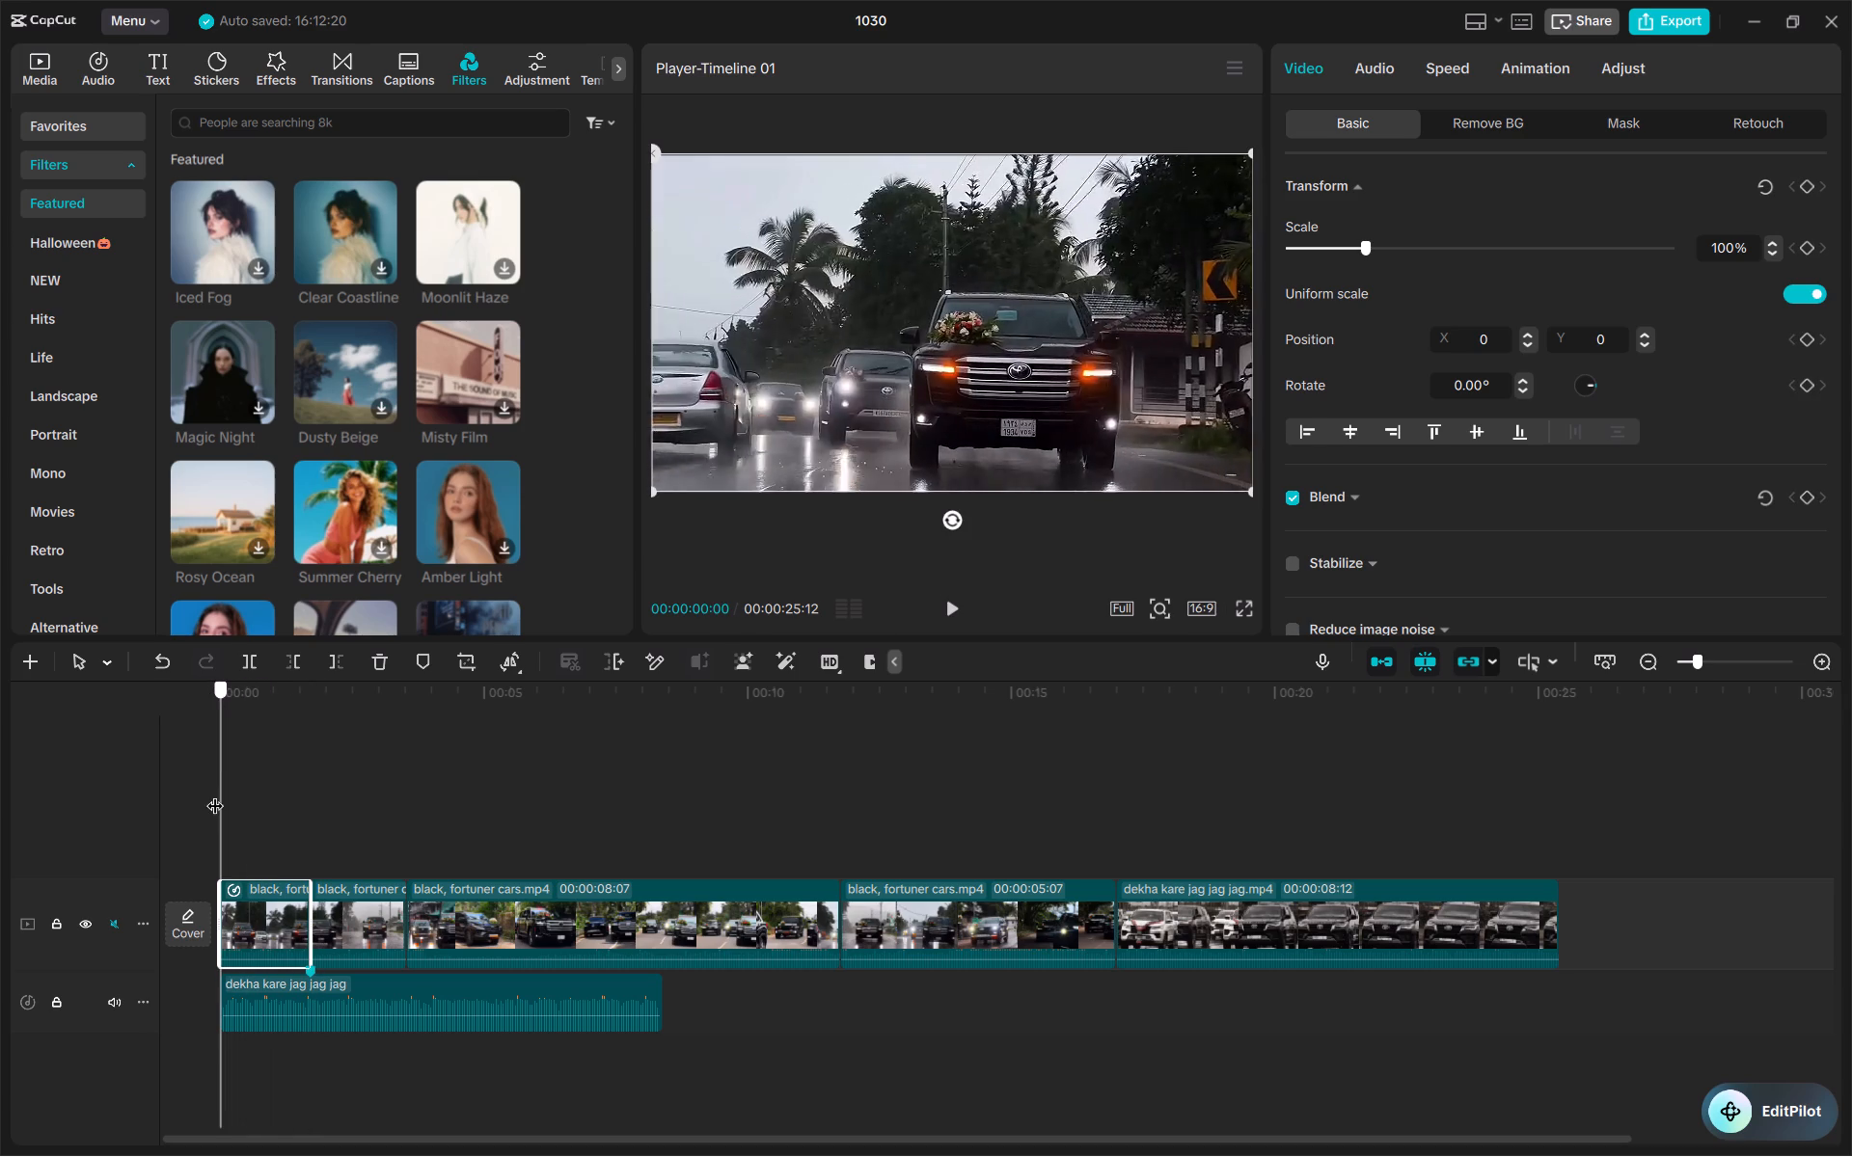
left_click_drag(215, 794, 212, 794)
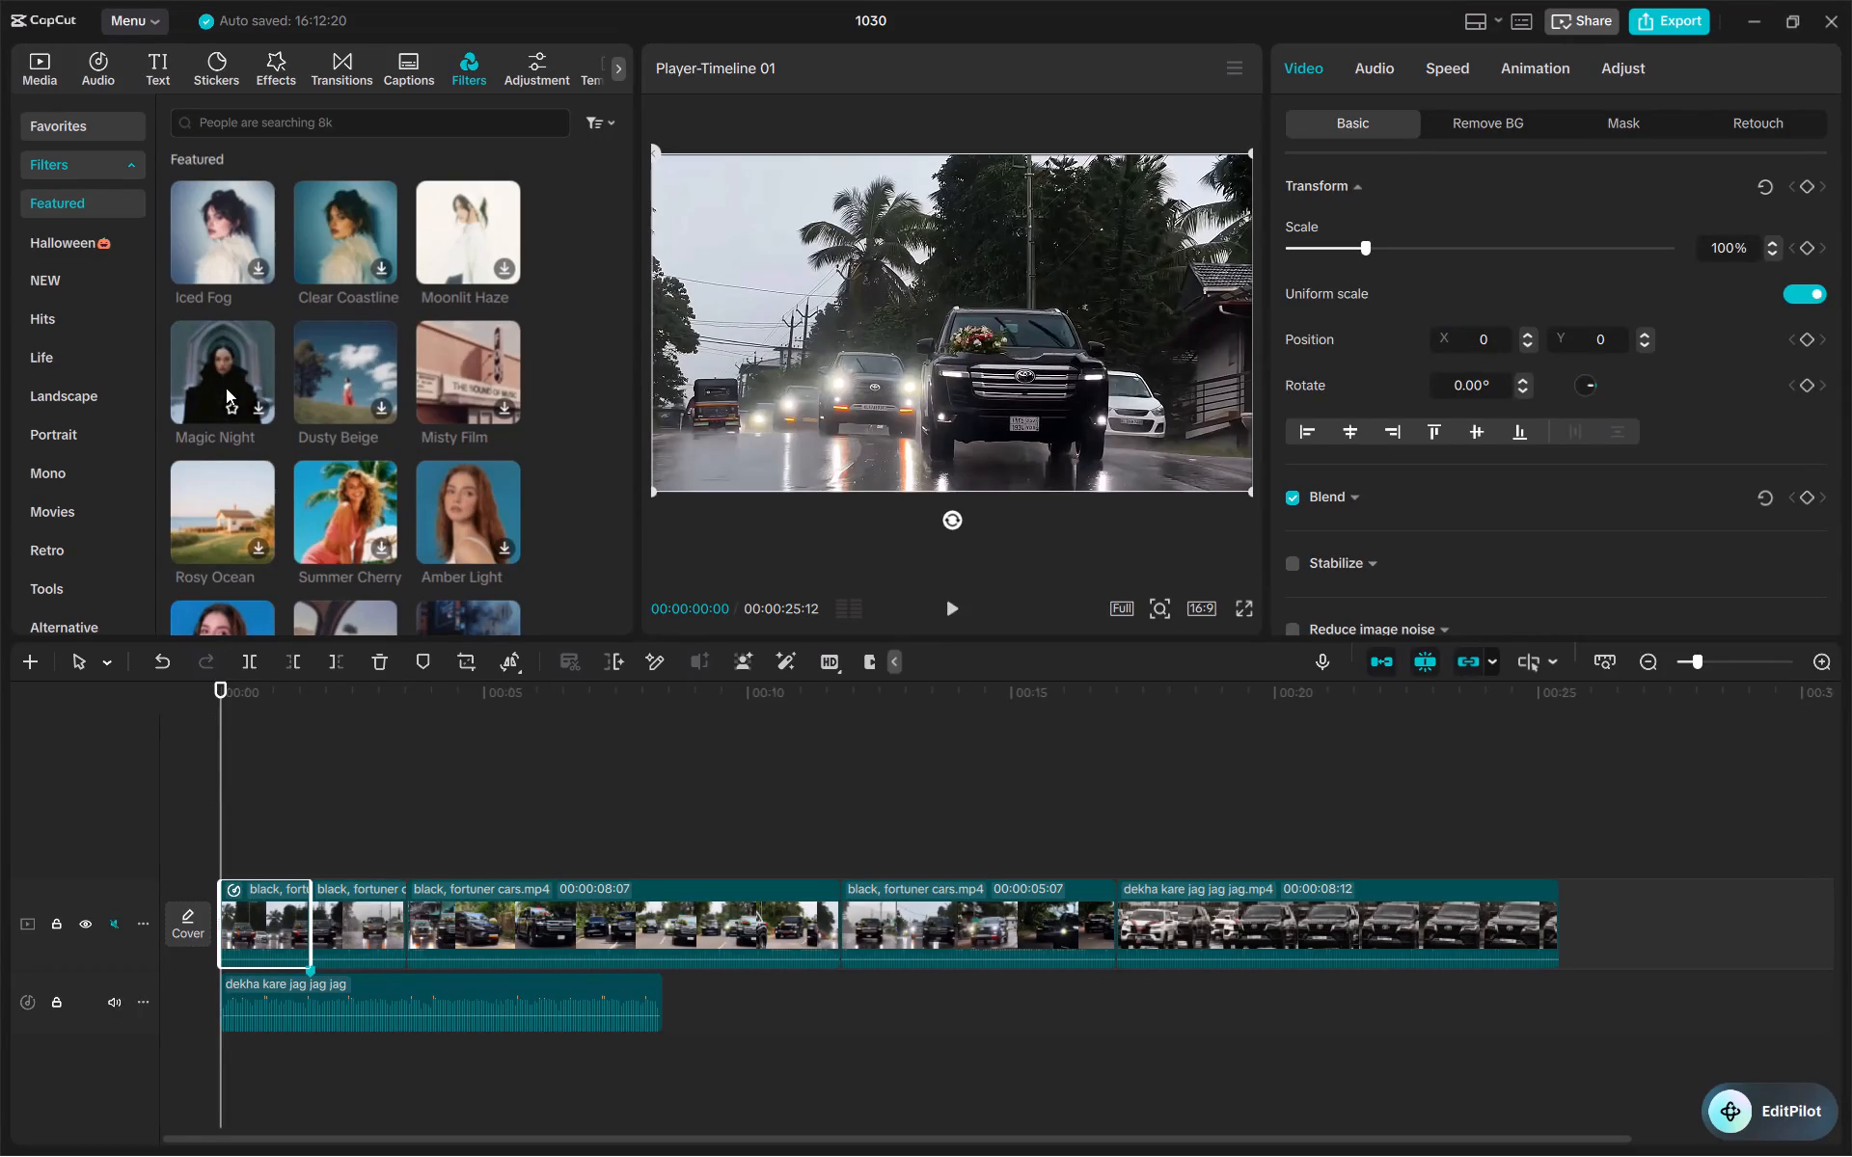
left_click(226, 388)
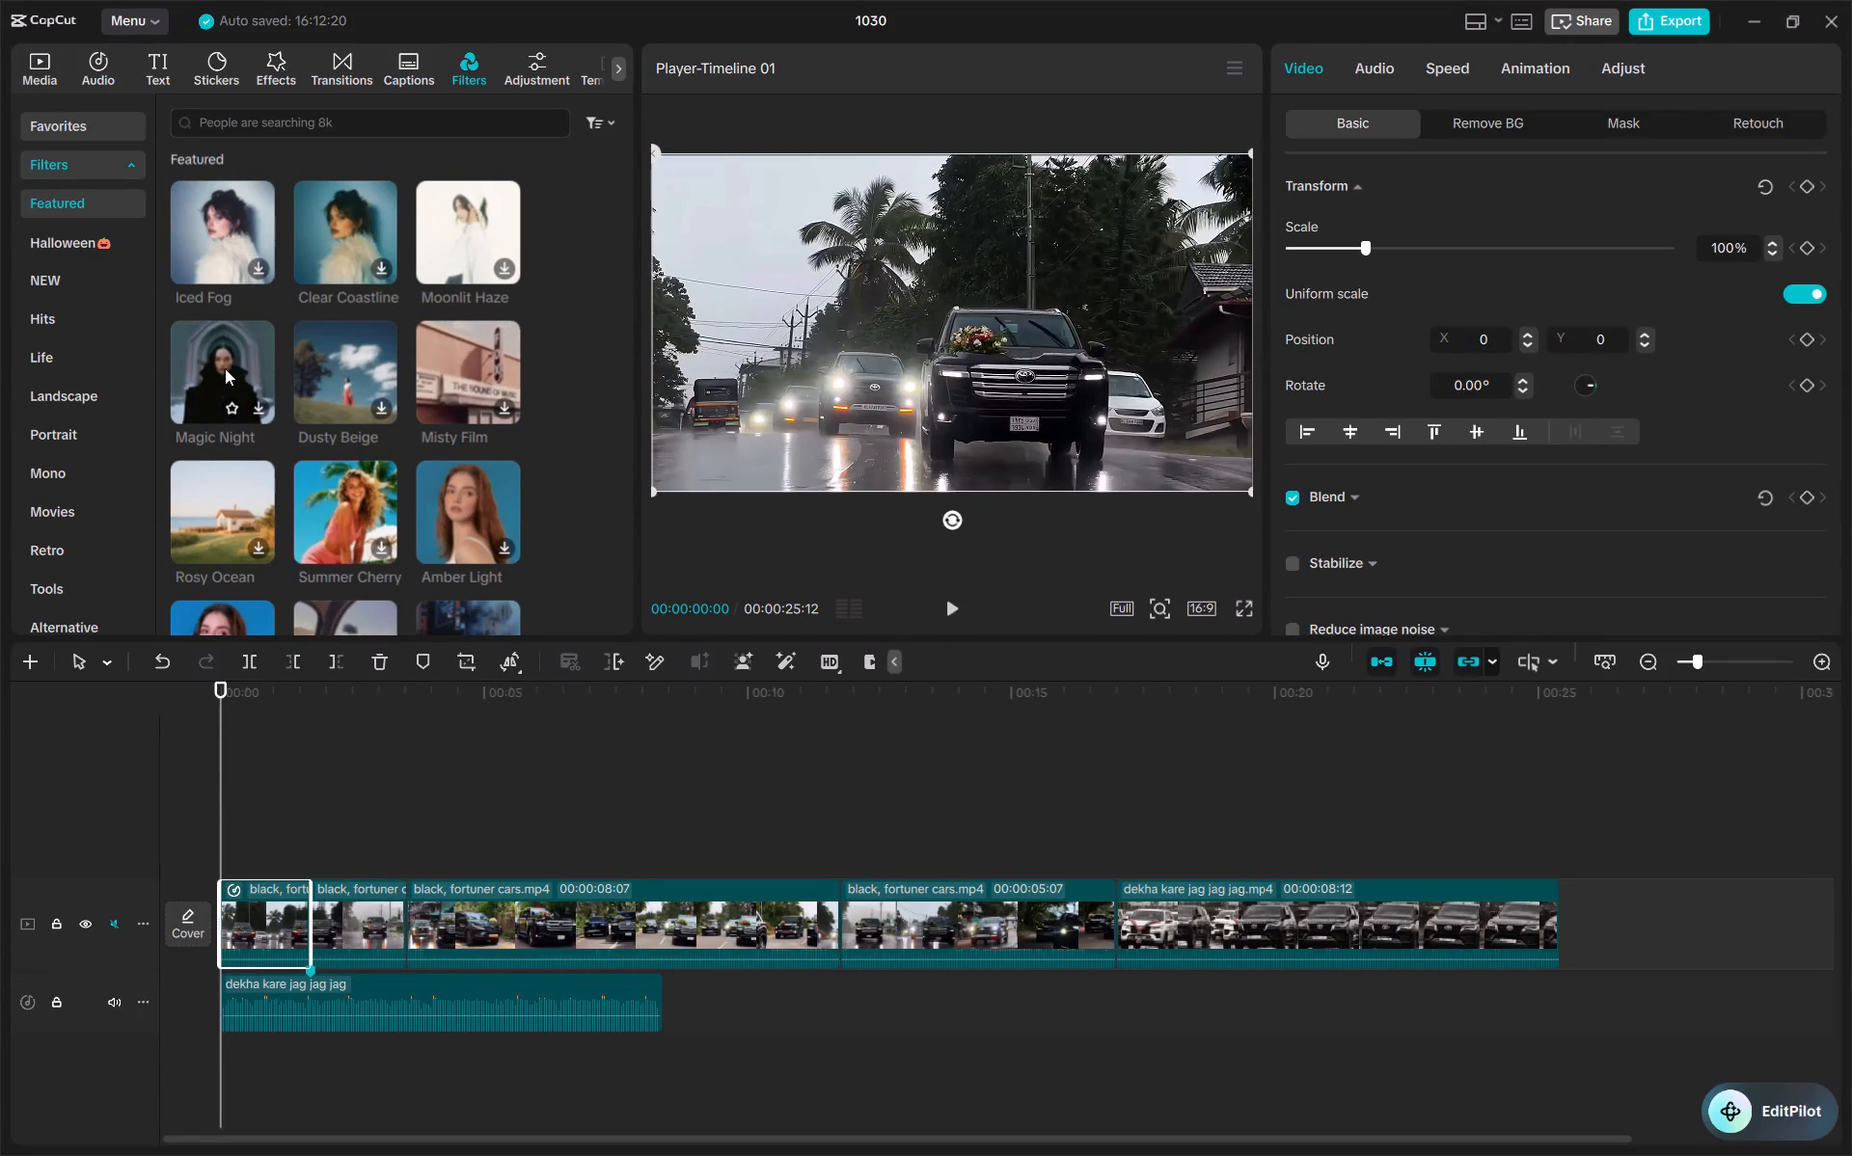
left_click(225, 368)
double_click(225, 368)
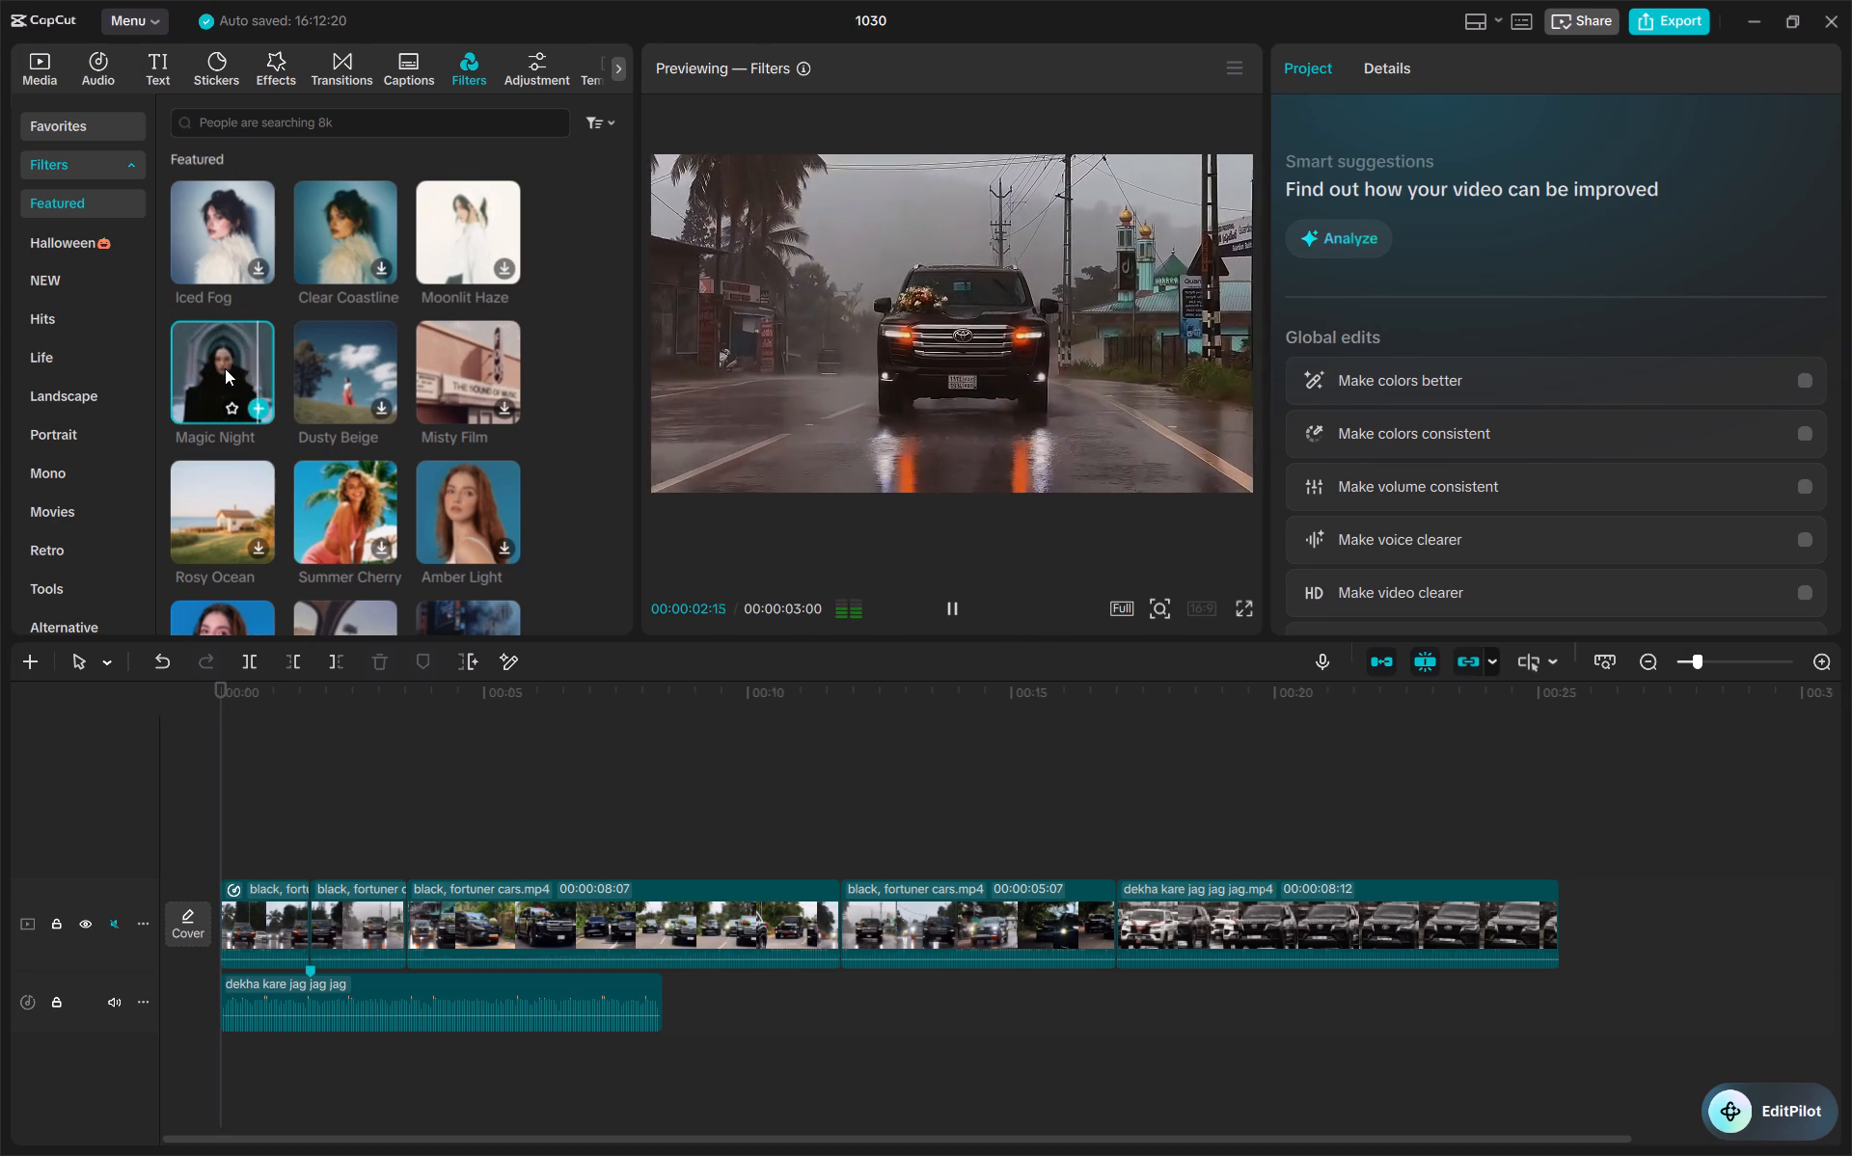
left_click_drag(225, 368, 233, 836)
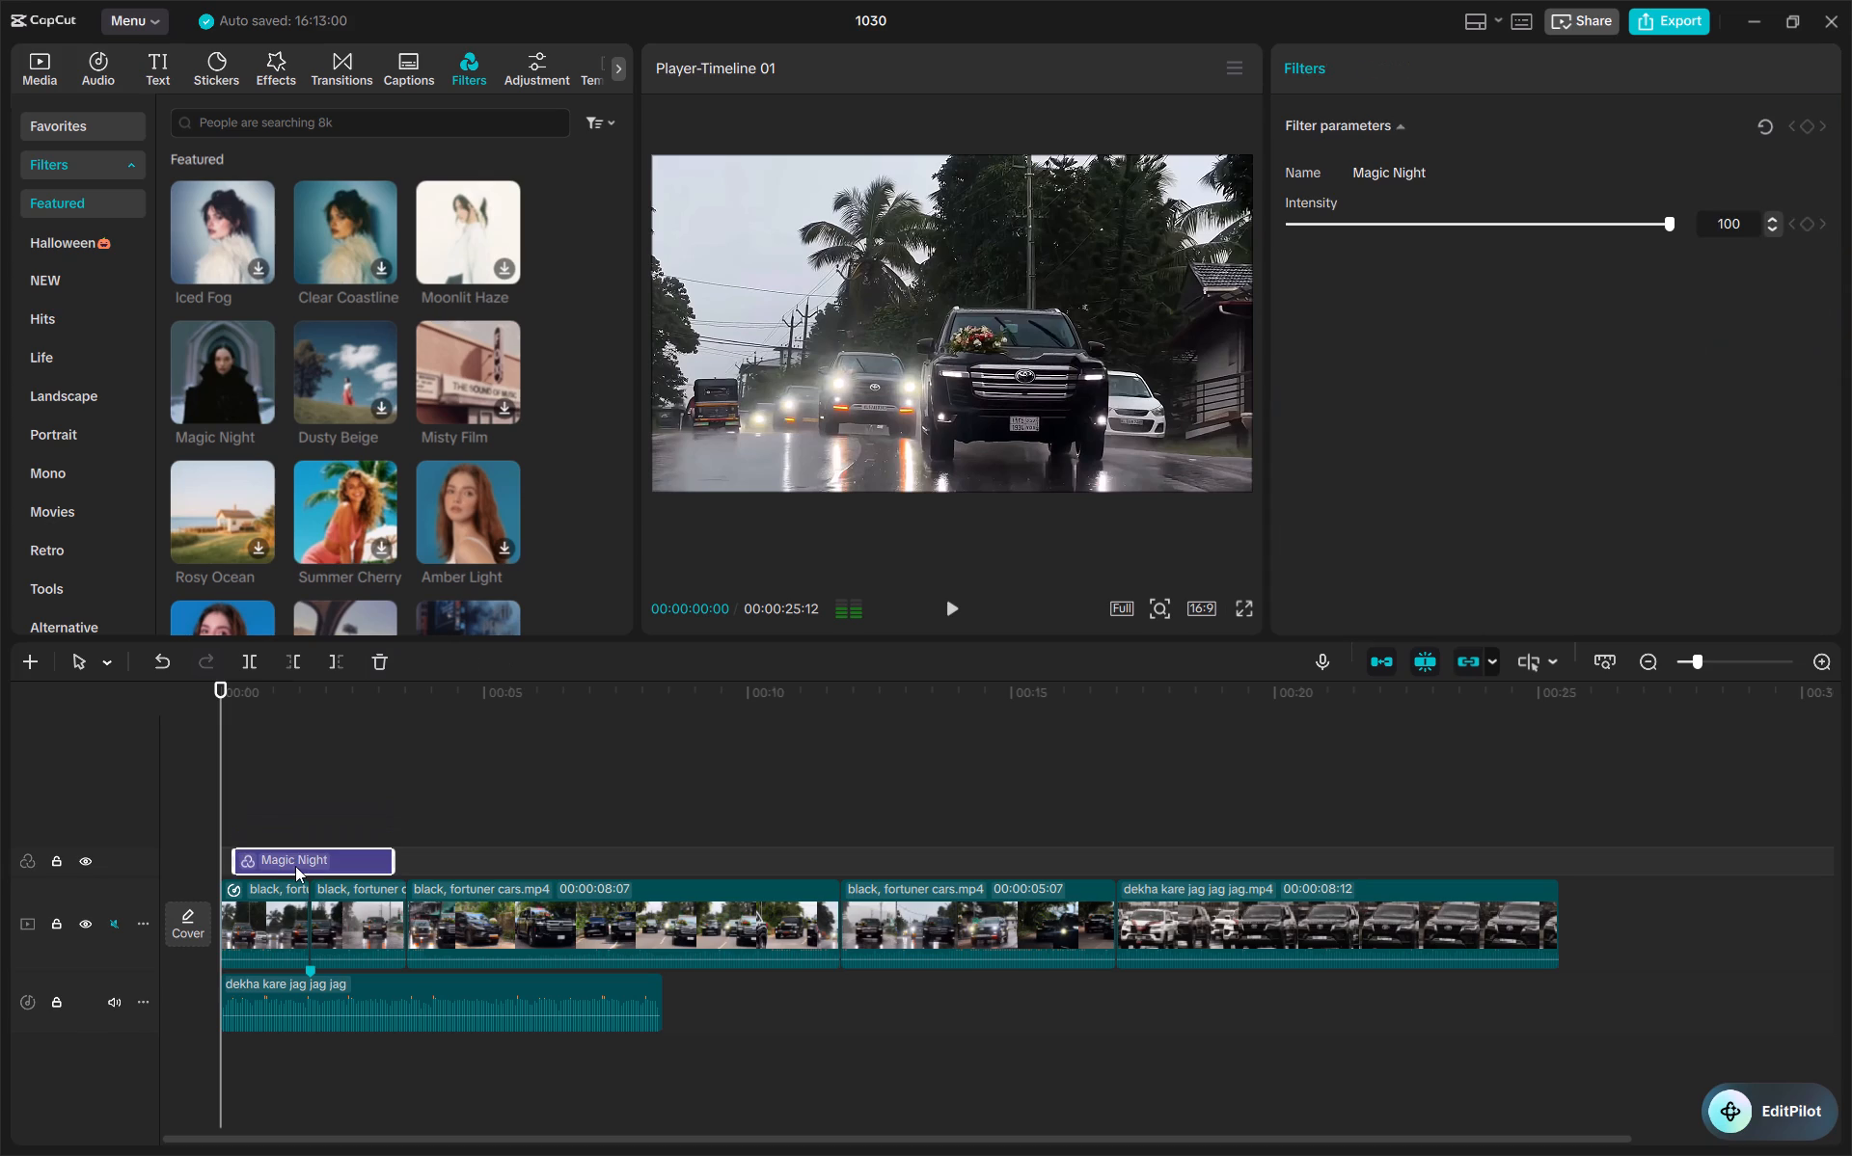
Trim the Magic Night filter to the opening clip's length and move it to start at the beat marker at about 1.7 seconds.
left_click_drag(305, 867, 281, 871)
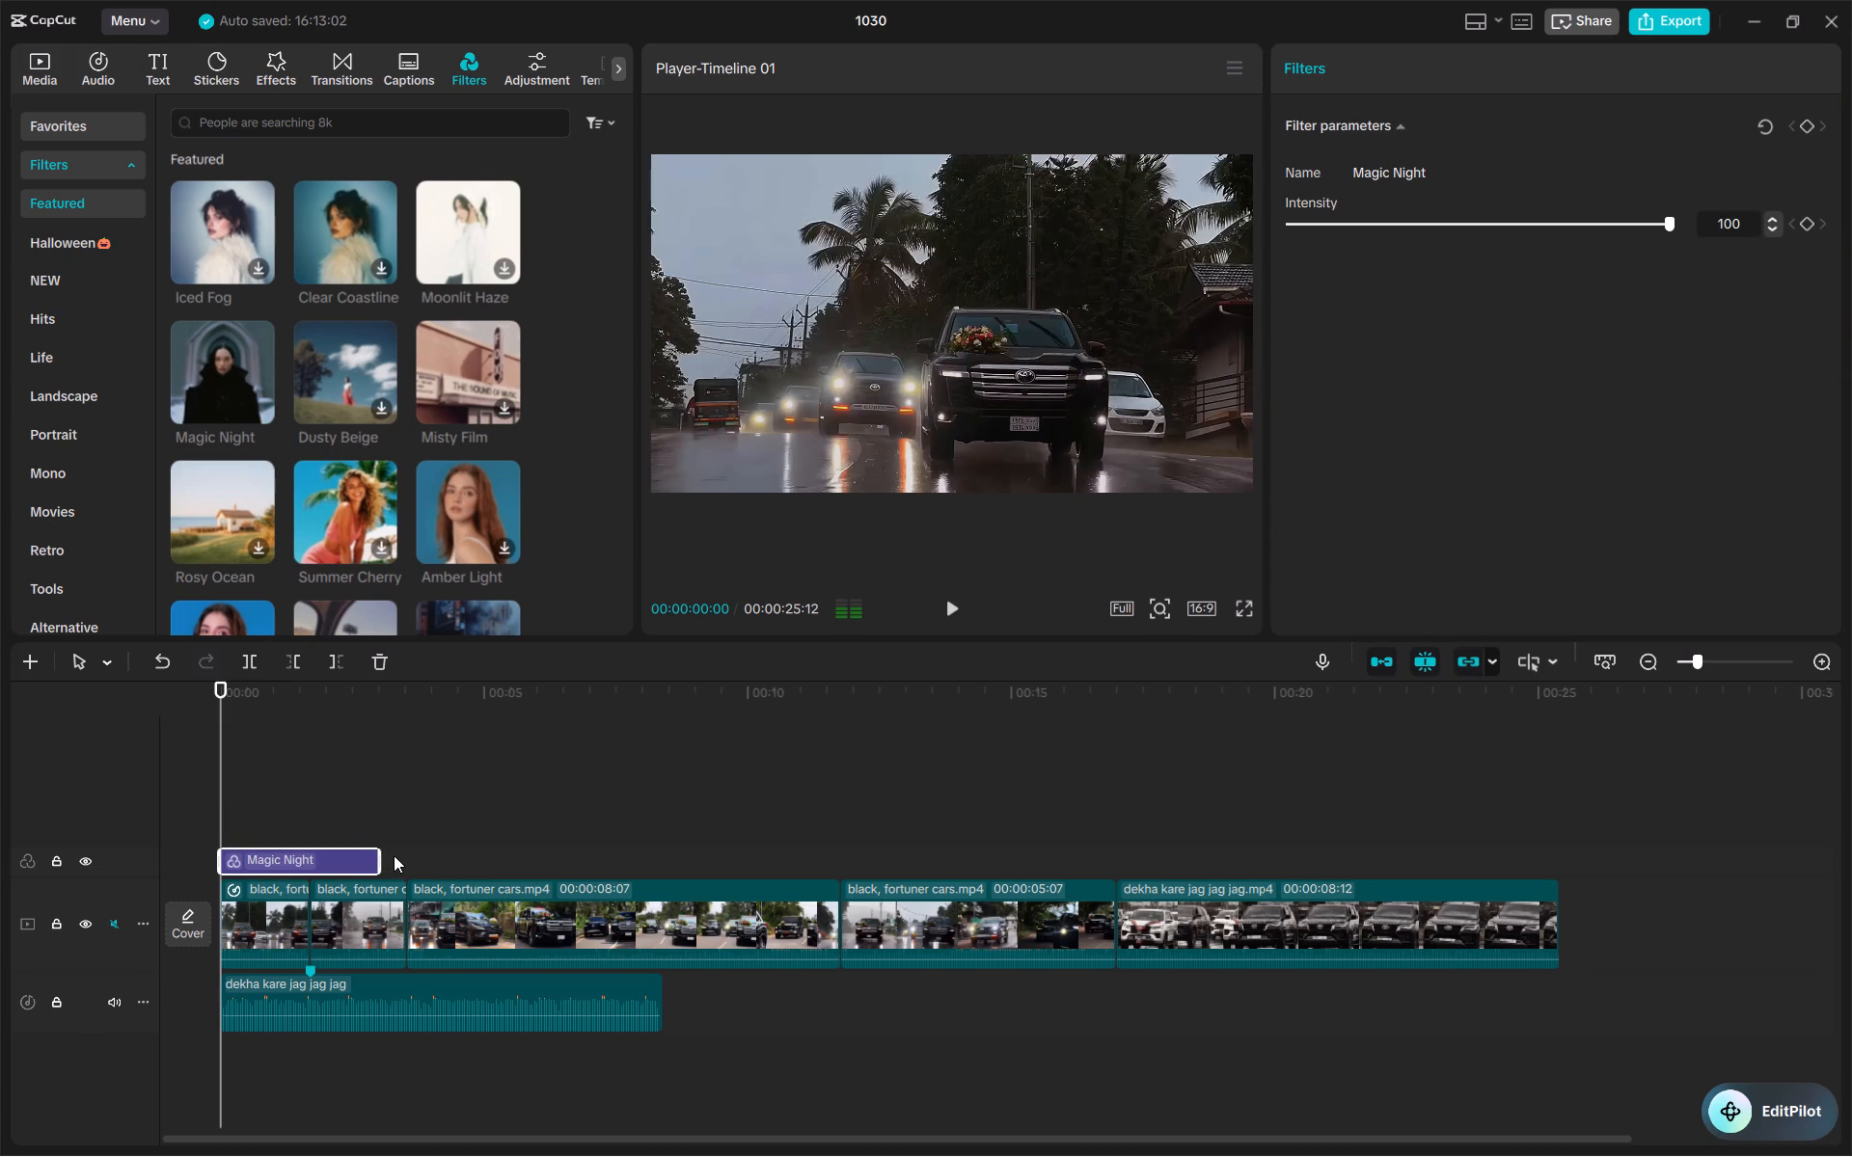
left_click_drag(380, 860, 309, 864)
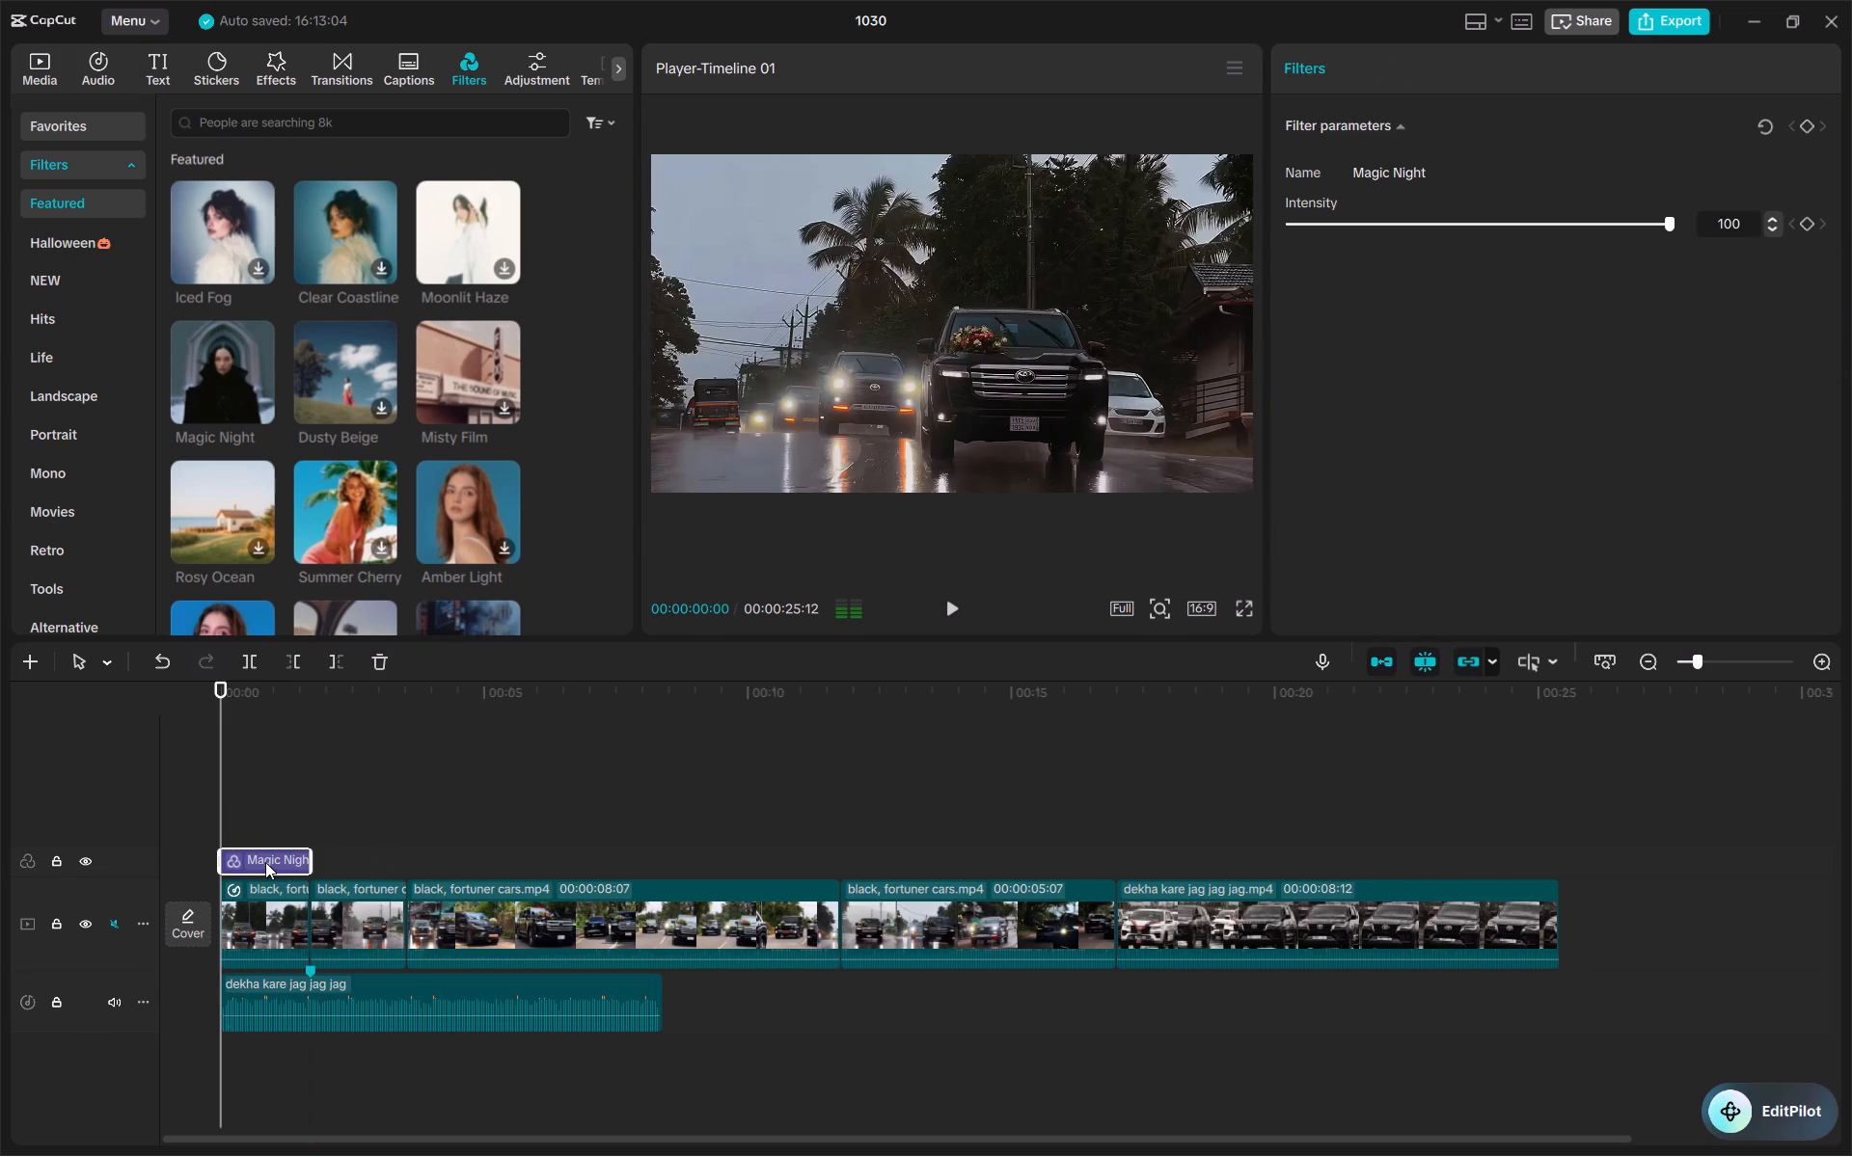
left_click_drag(265, 862, 353, 867)
Extend the end of the Magic Night filter to the end of the audio at about 8.4 seconds.
left_click(348, 694)
left_click_drag(348, 694, 102, 742)
key("space")
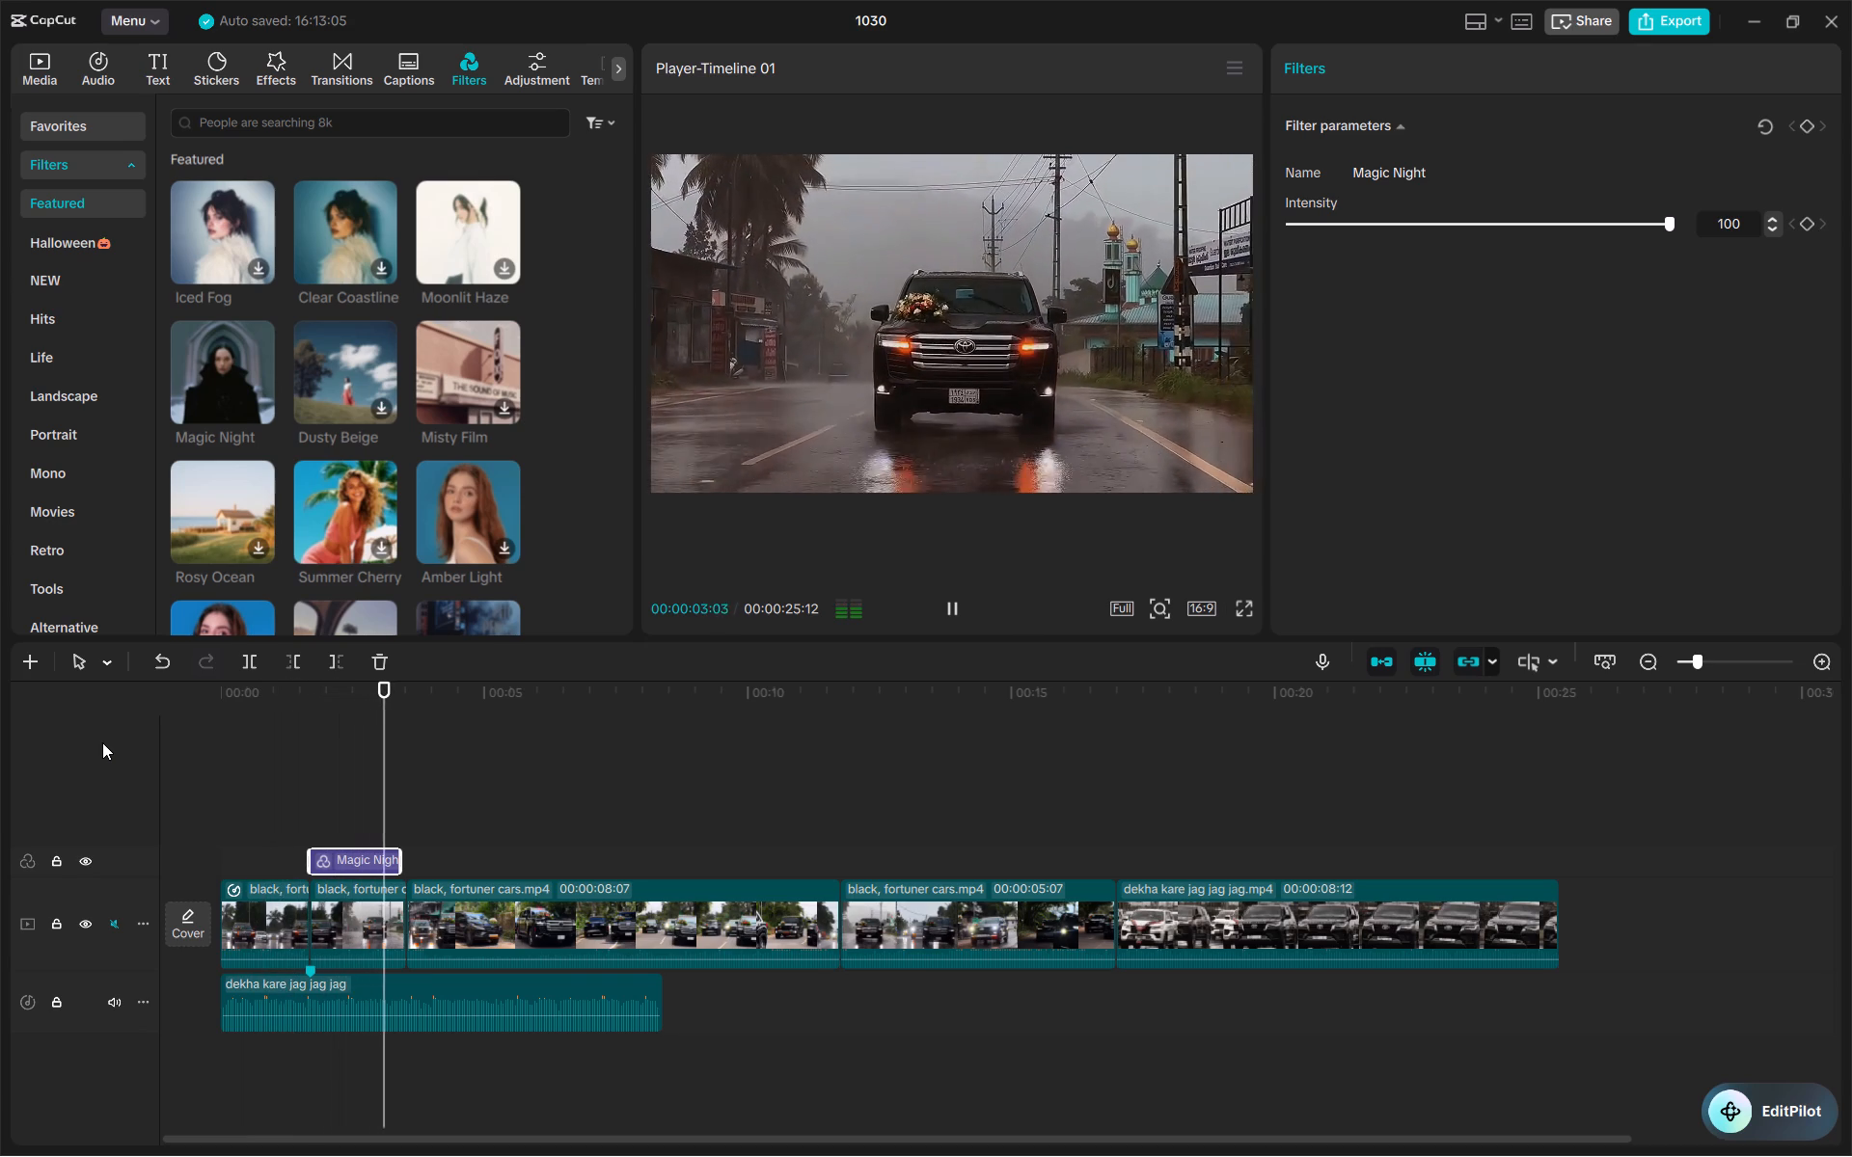
key("space")
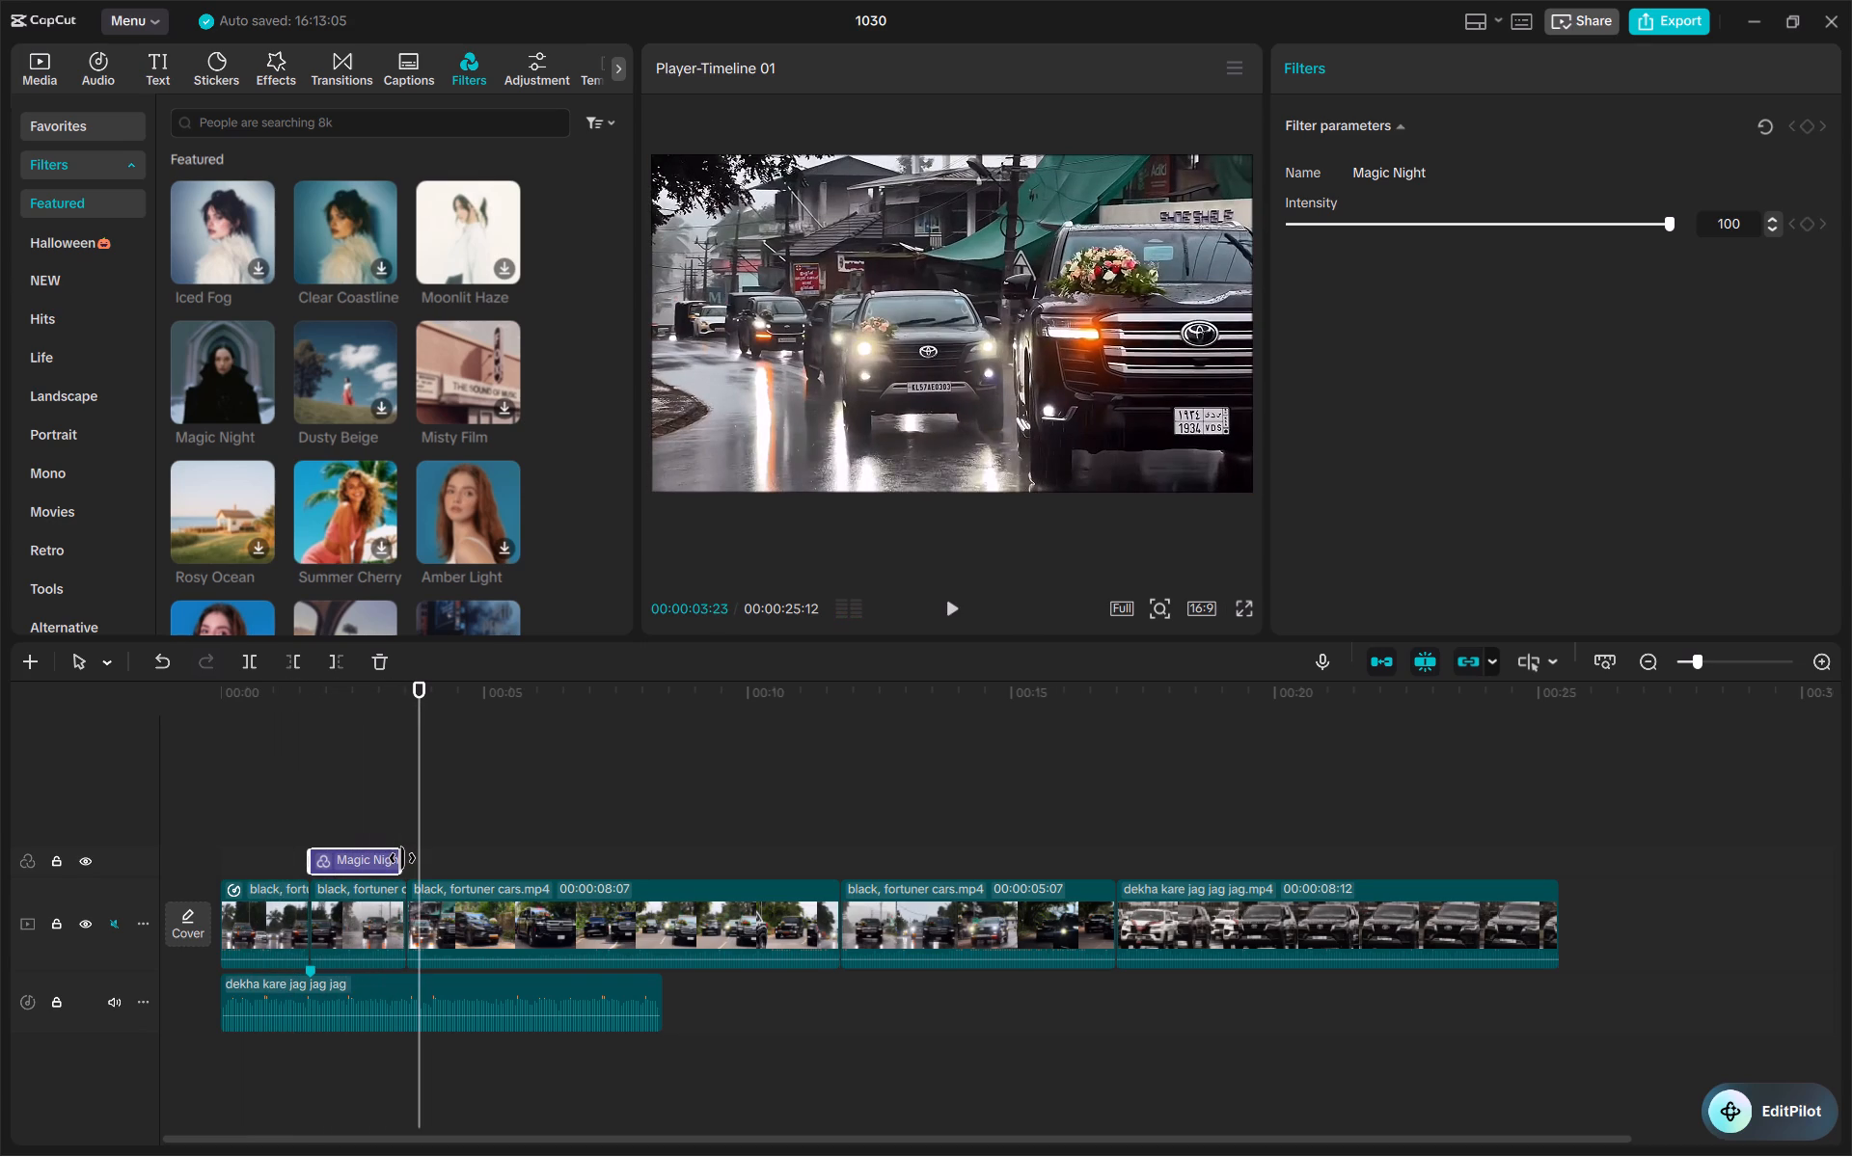
left_click_drag(402, 857, 556, 855)
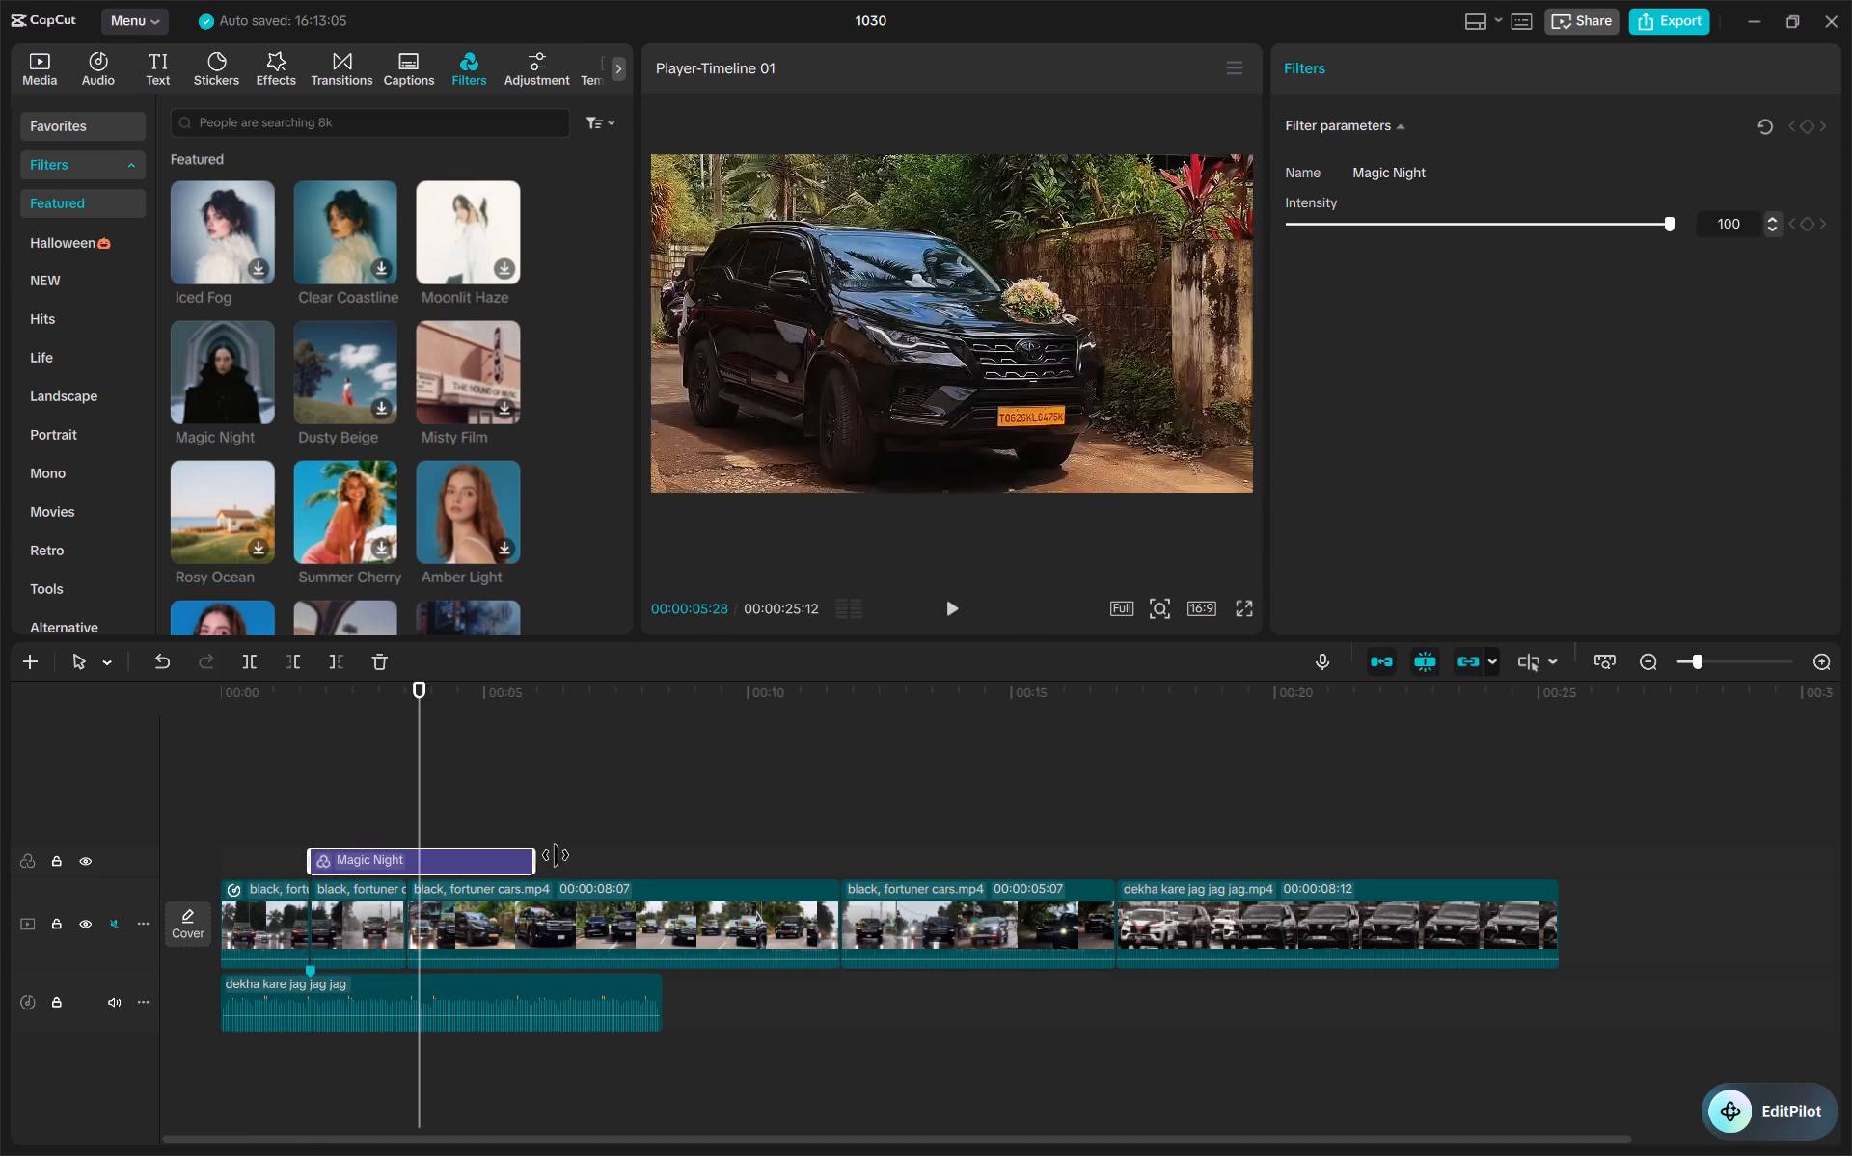
left_click_drag(556, 855, 660, 866)
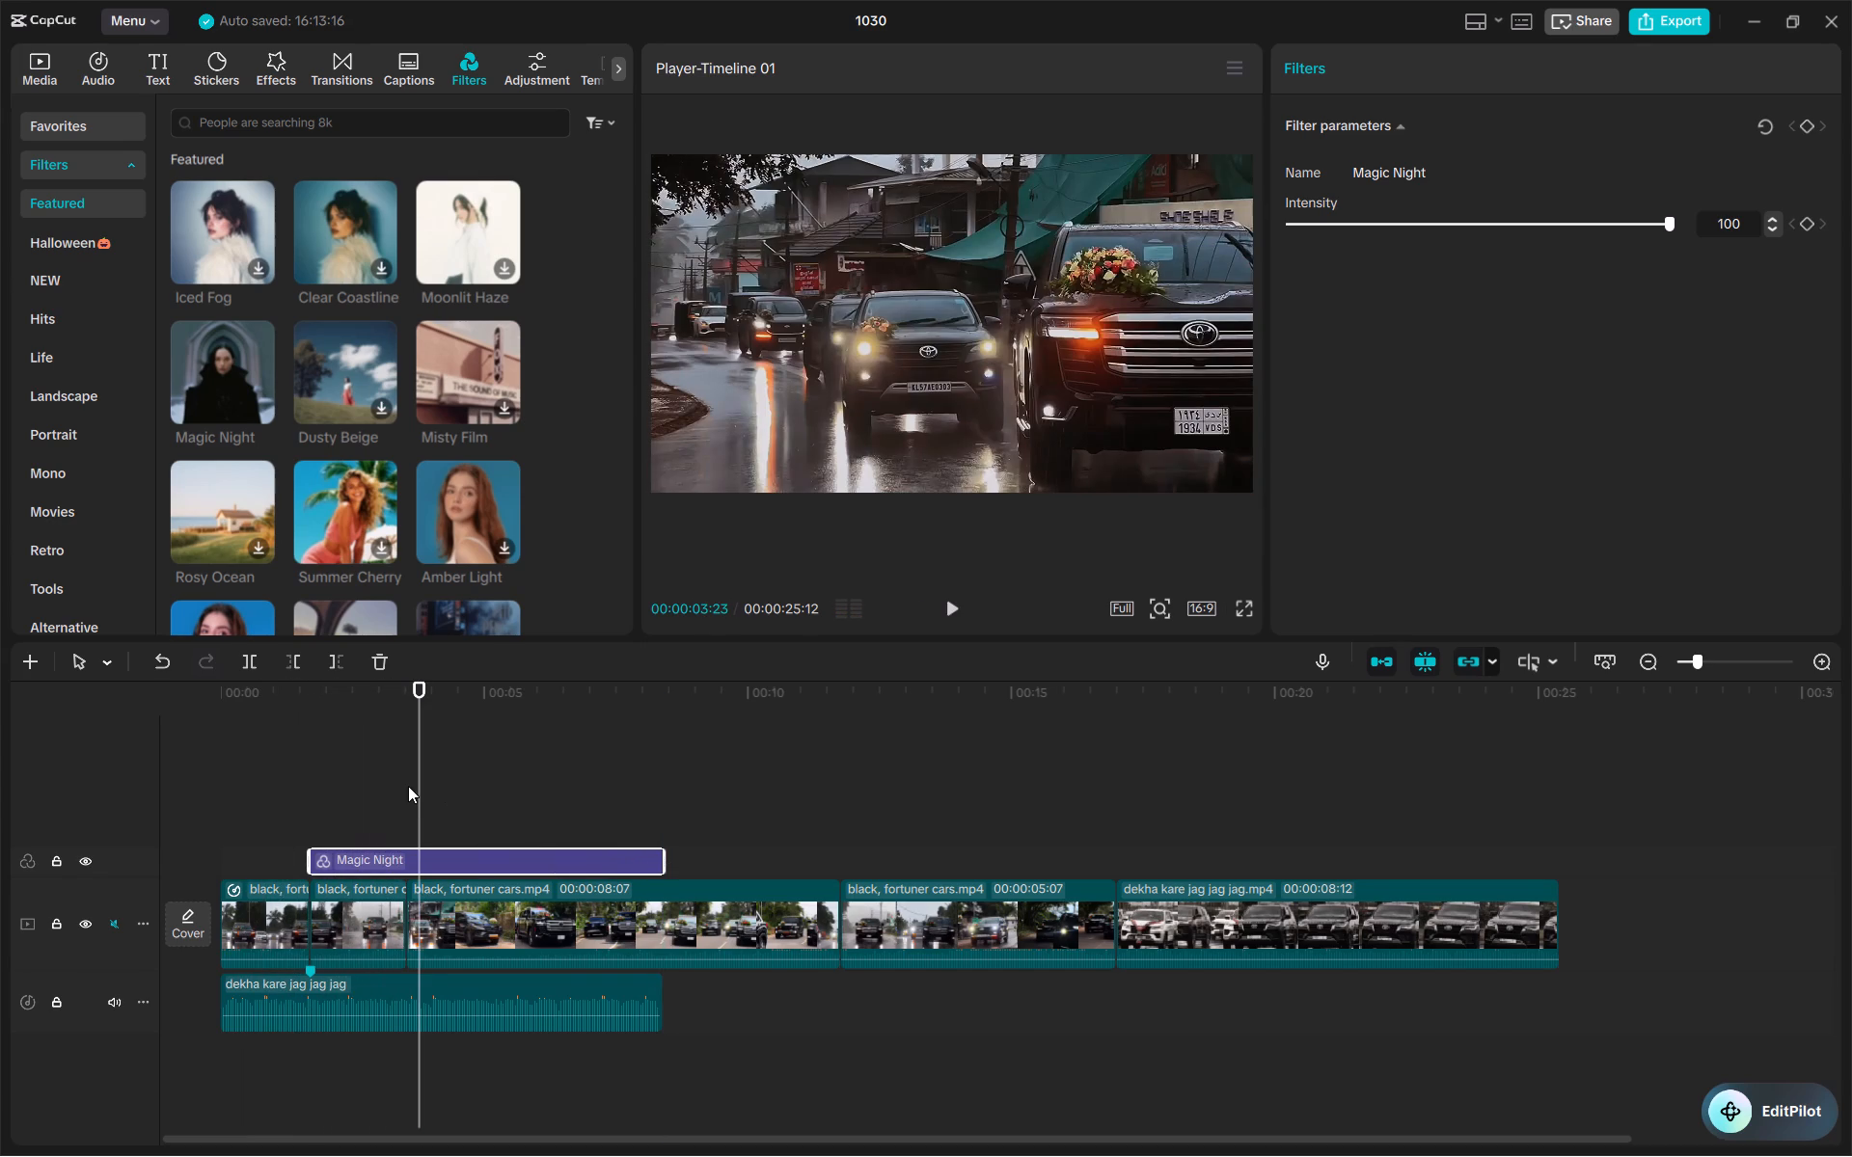
Split the third clip at the end of the audio, at 00:00:08:12, and delete all the video after it.
left_click_drag(422, 783, 300, 787)
key("space")
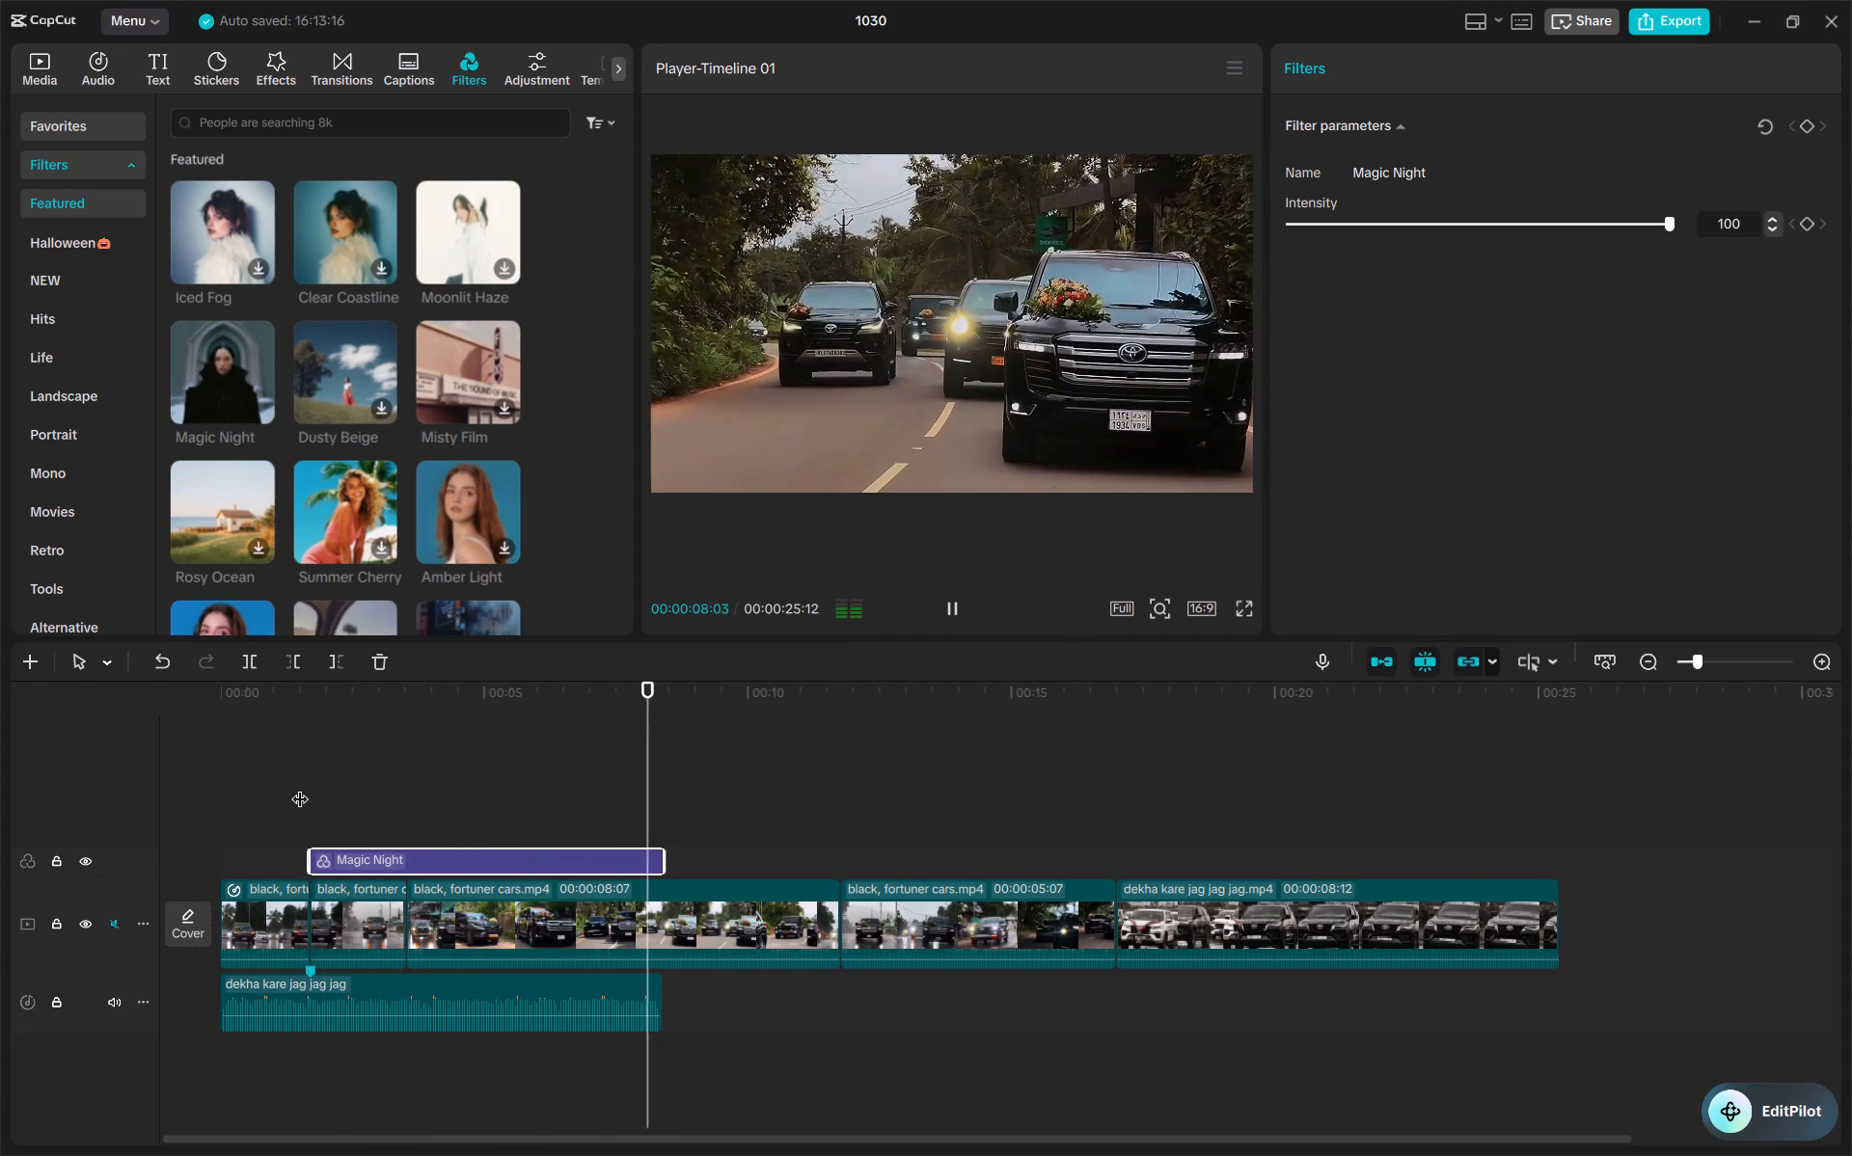
key("space")
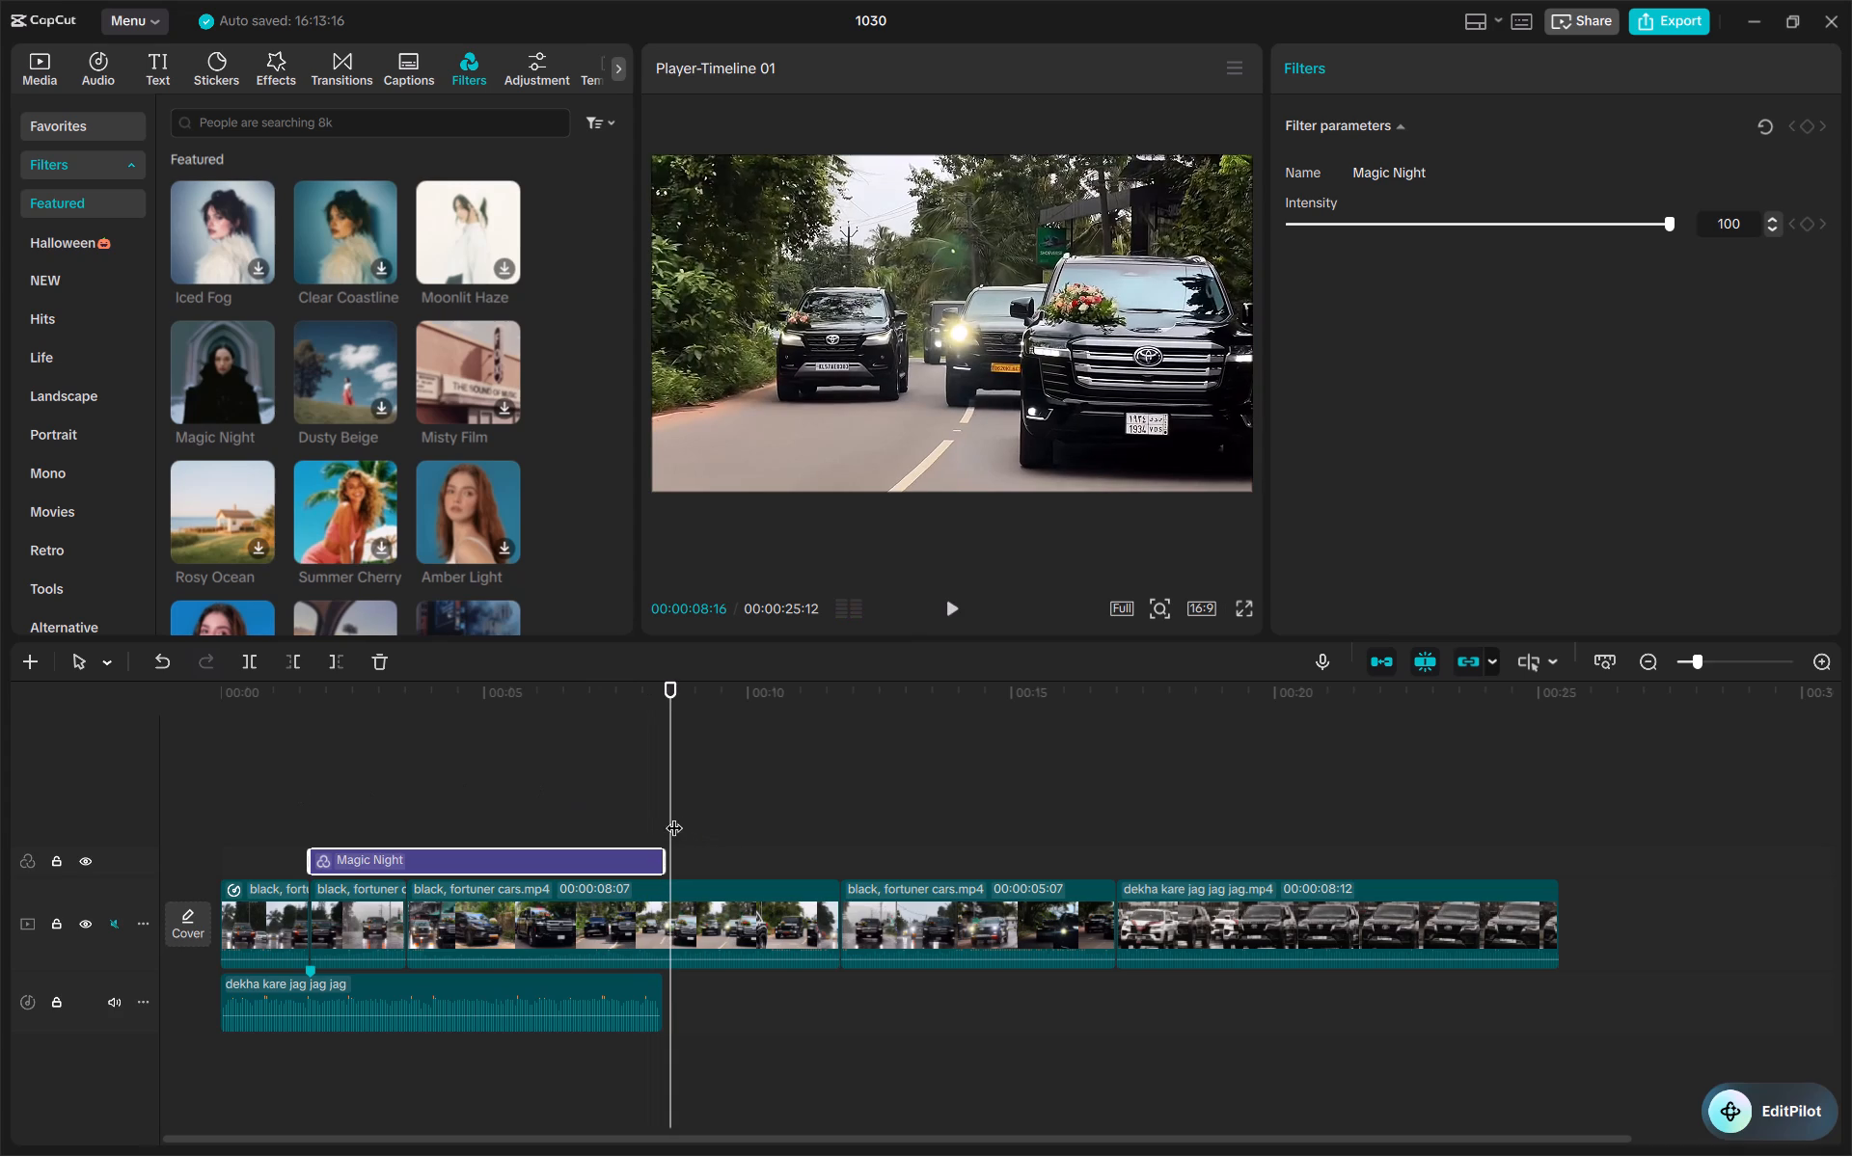
left_click(667, 816)
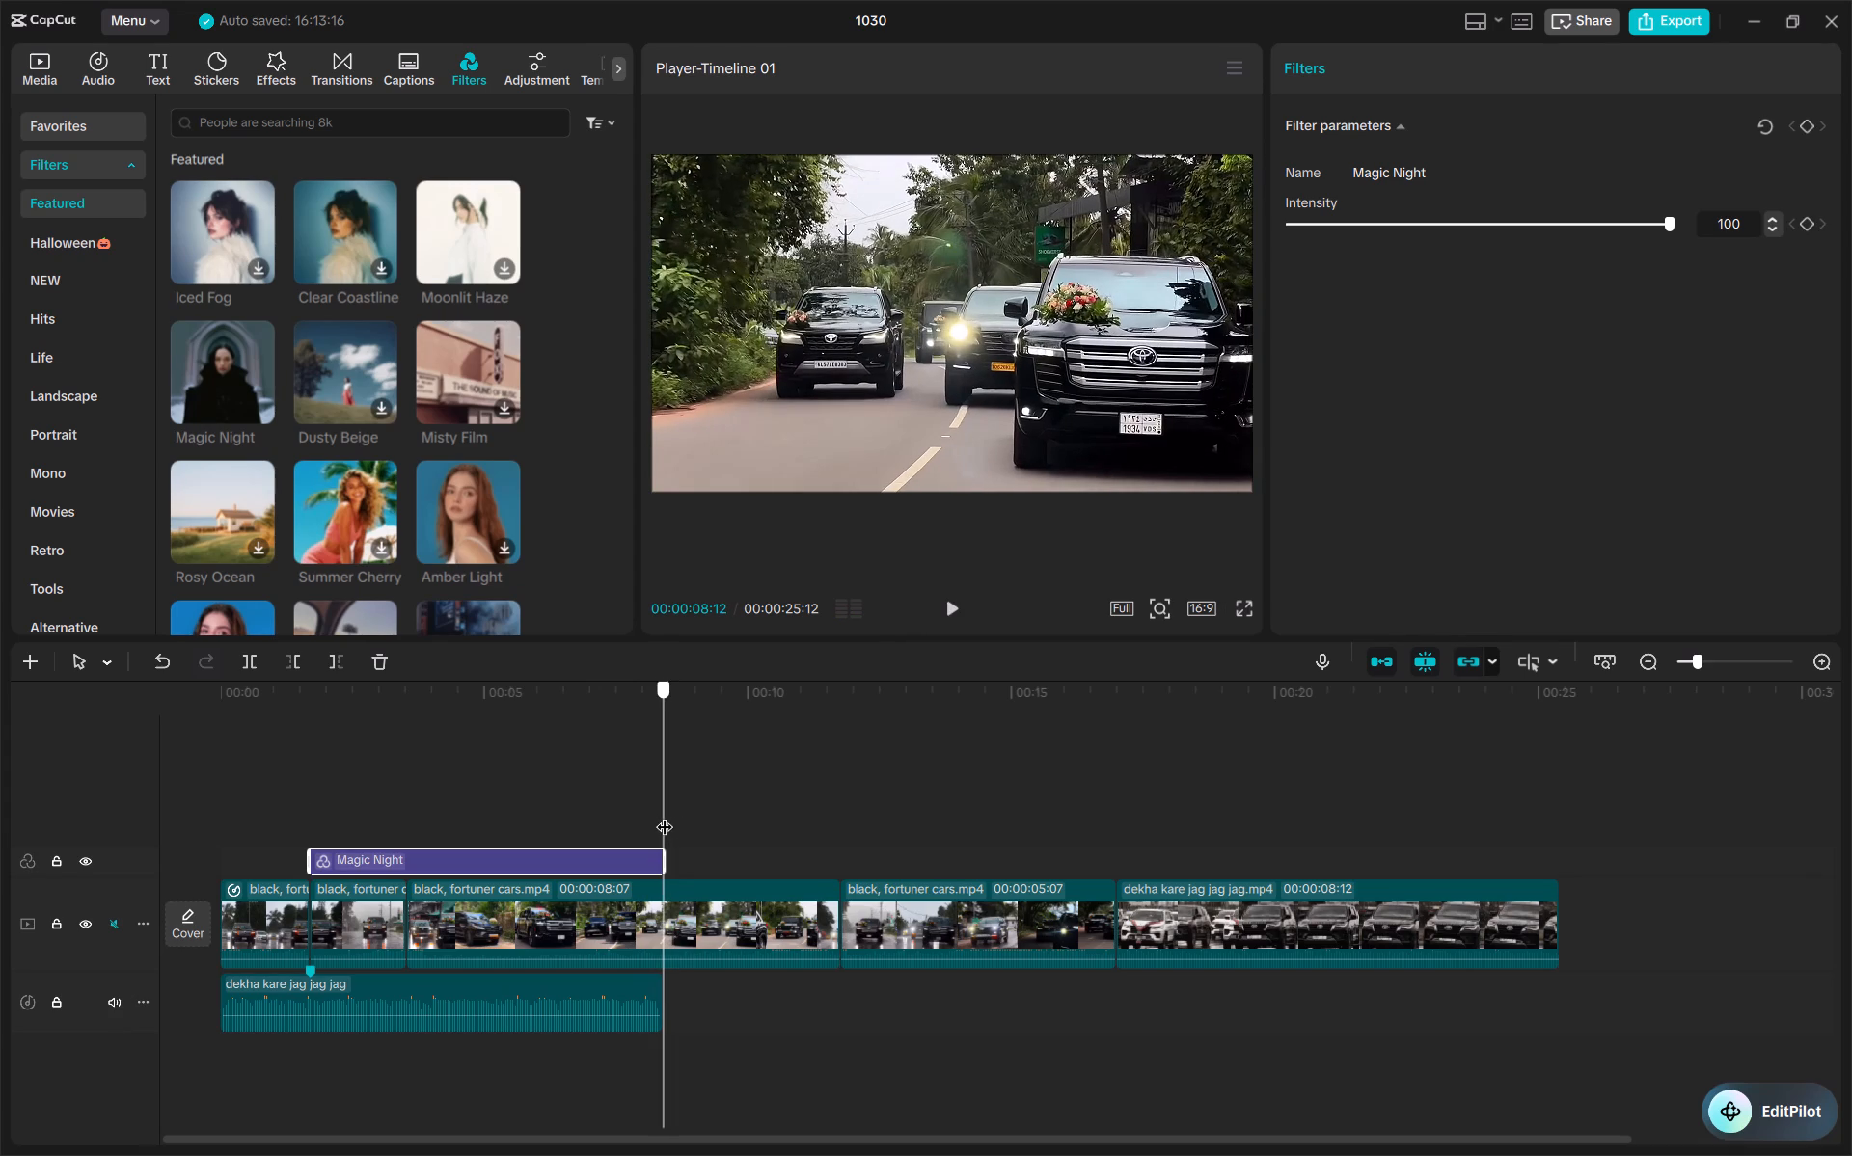
key("g")
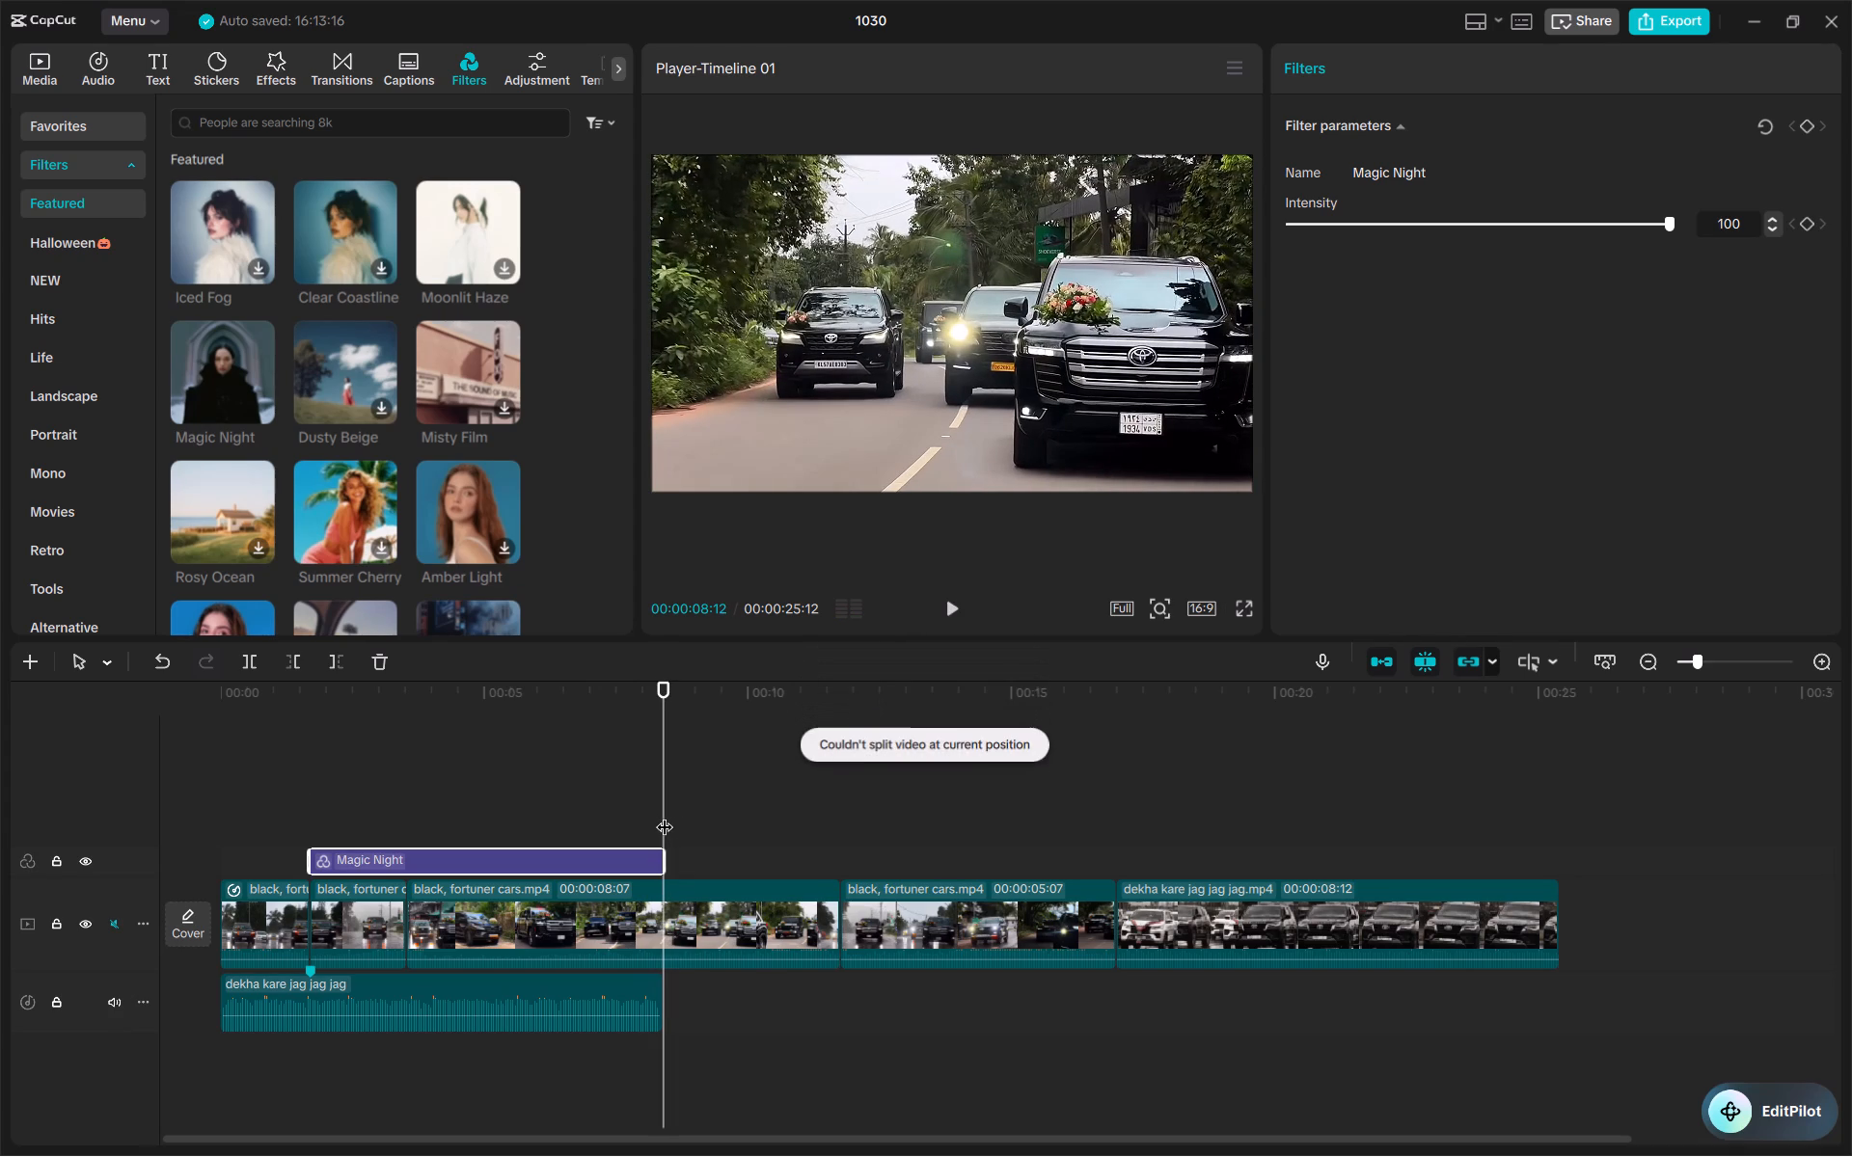
left_click(694, 940)
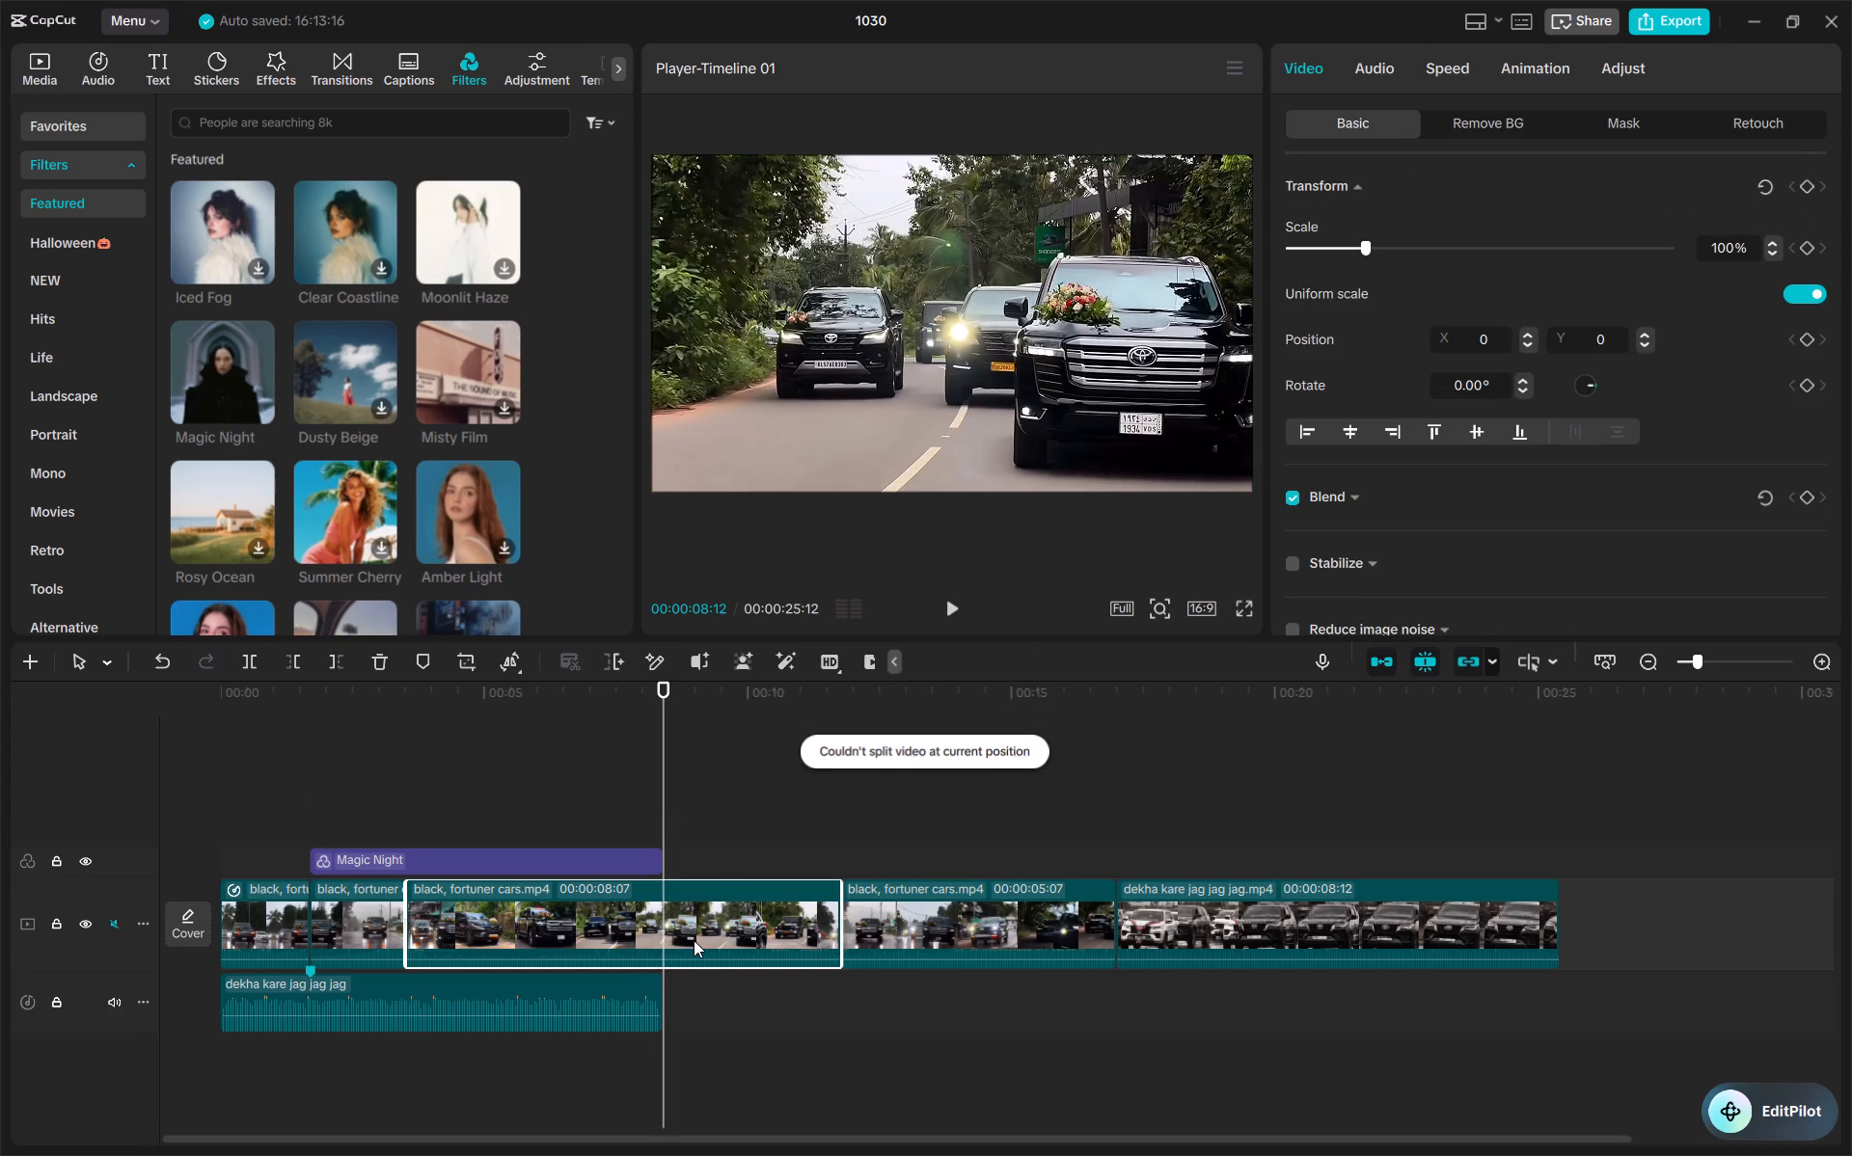
key("g")
left_click_drag(762, 821, 1220, 974)
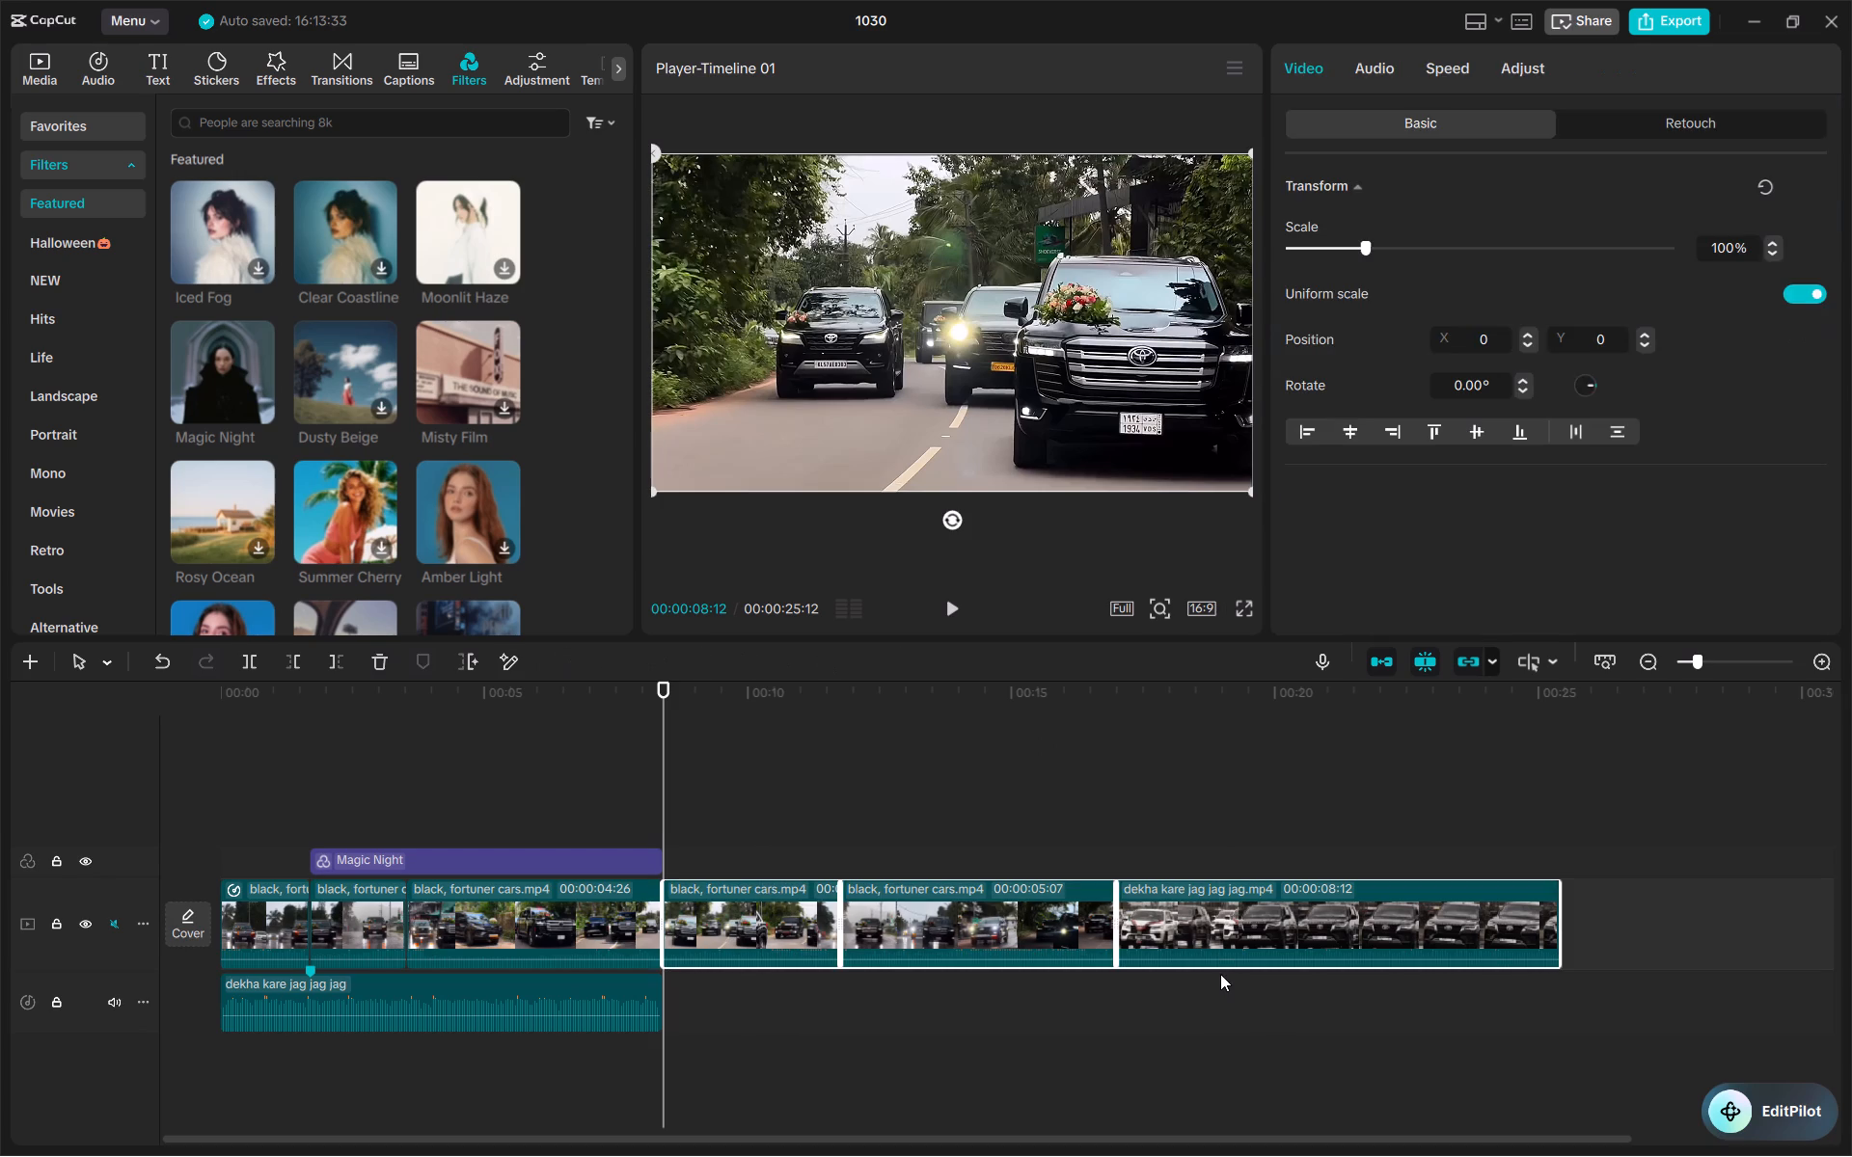
key("BackSpace")
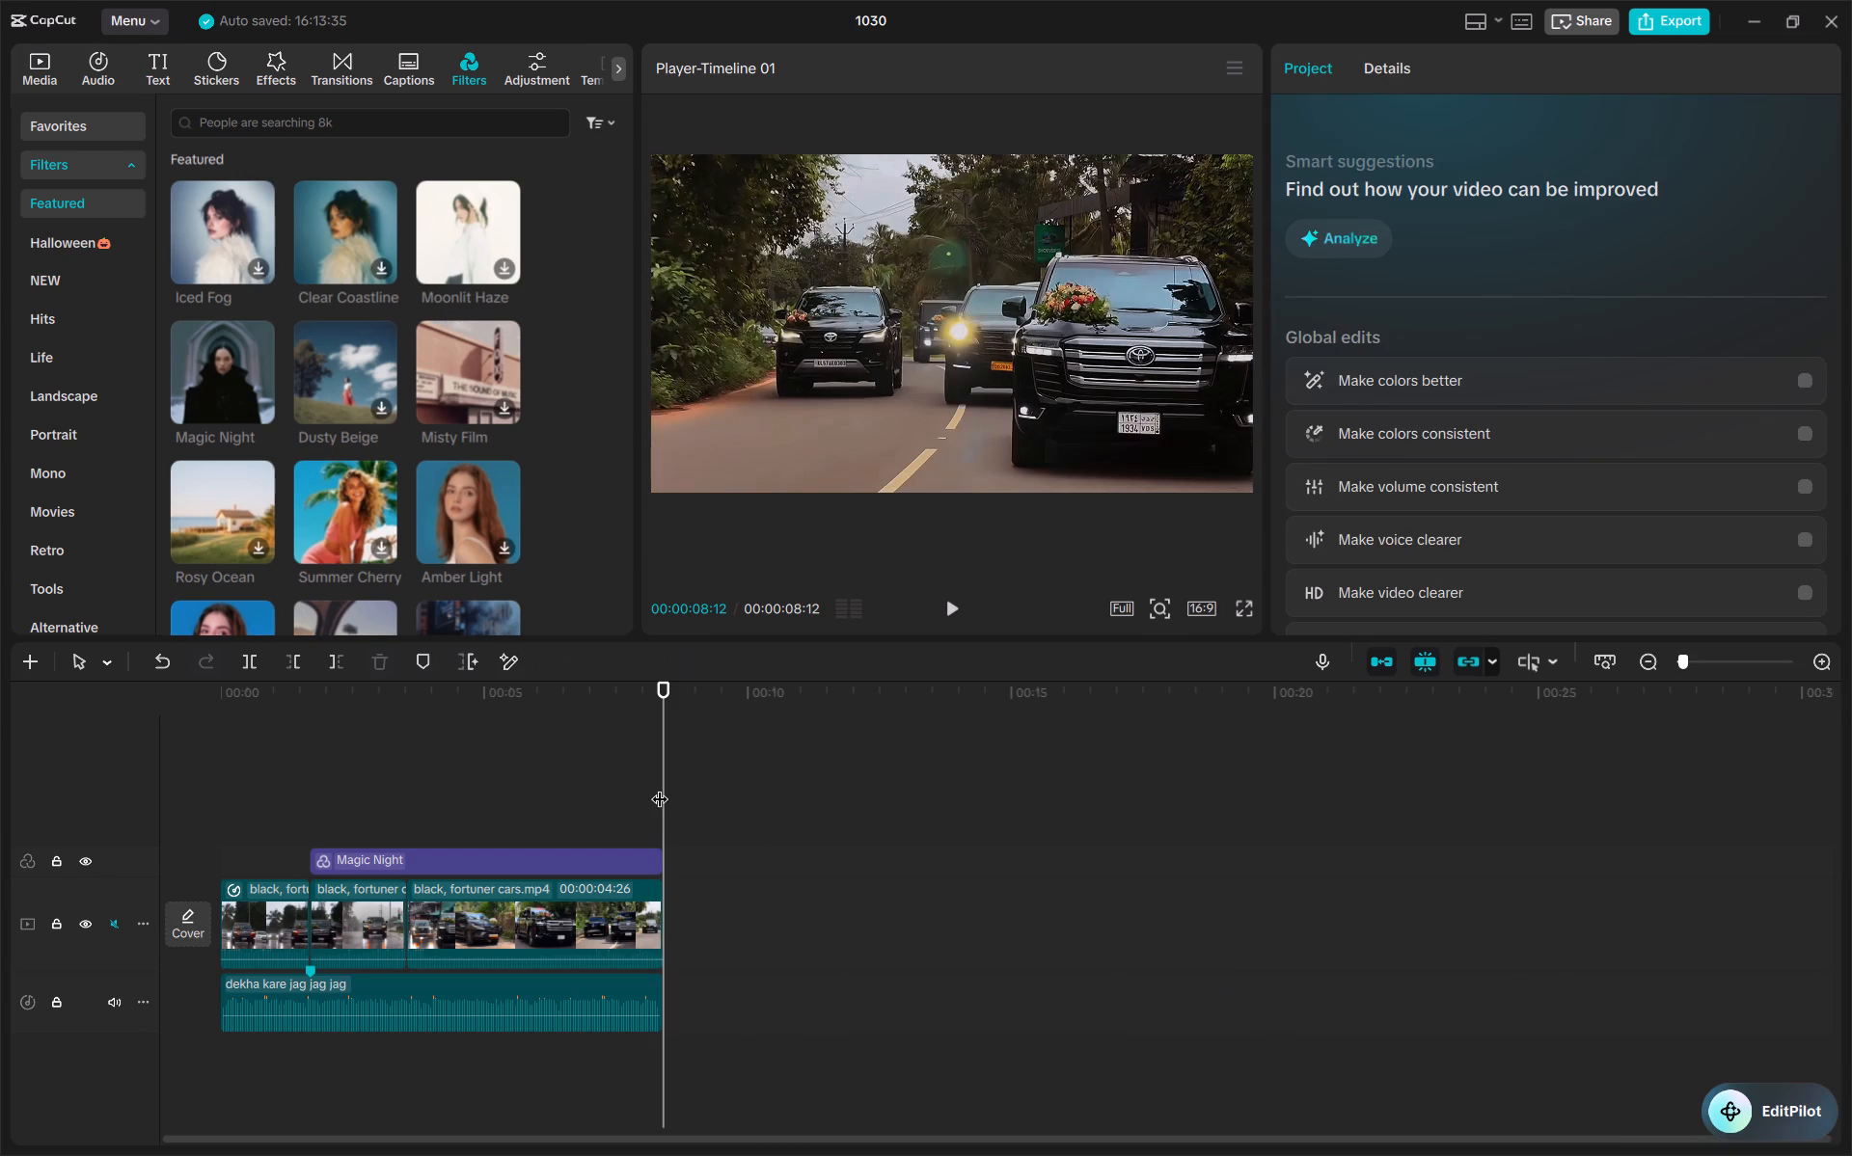
Play the video from the start to check the transition into the filtered second clip.
left_click(660, 787)
left_click(258, 688)
left_click_drag(258, 688, 153, 711)
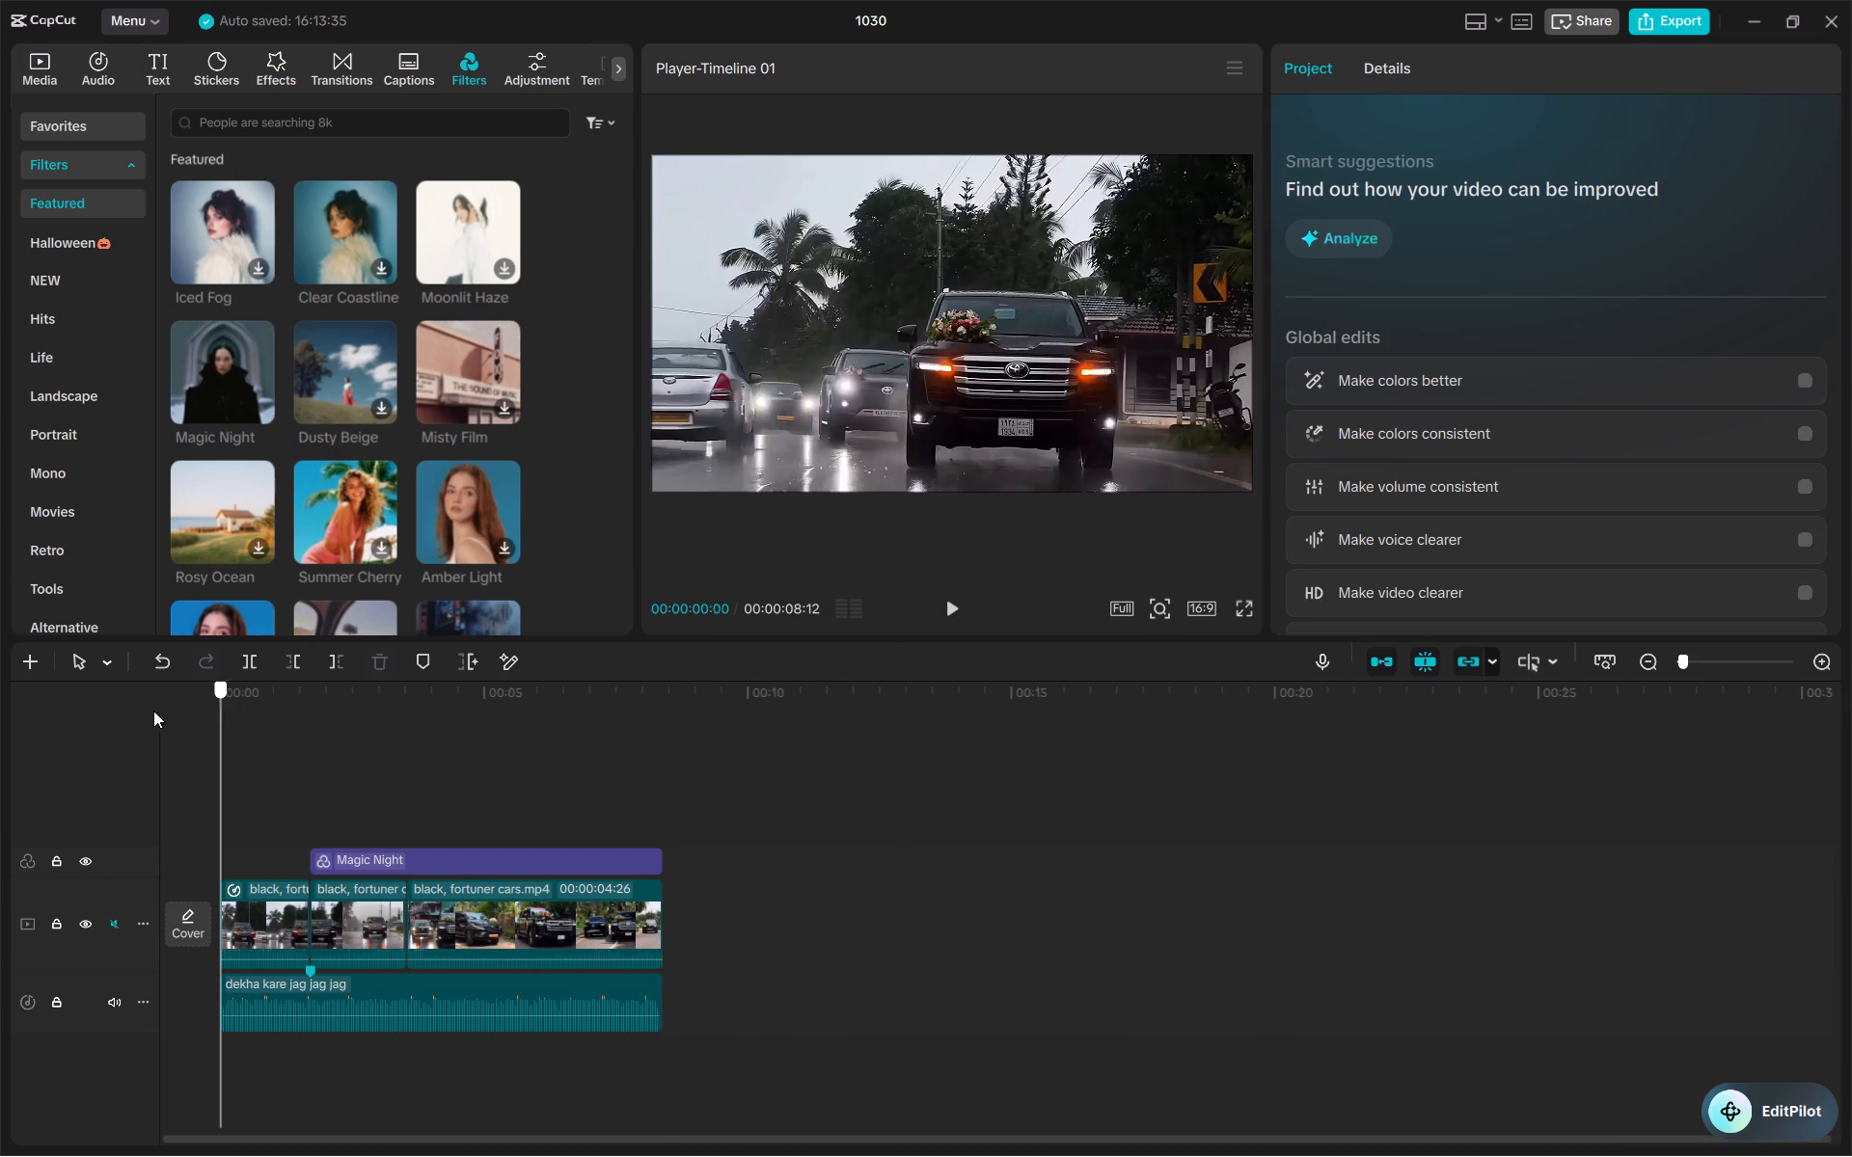
left_click_drag(153, 711, 150, 709)
key("space")
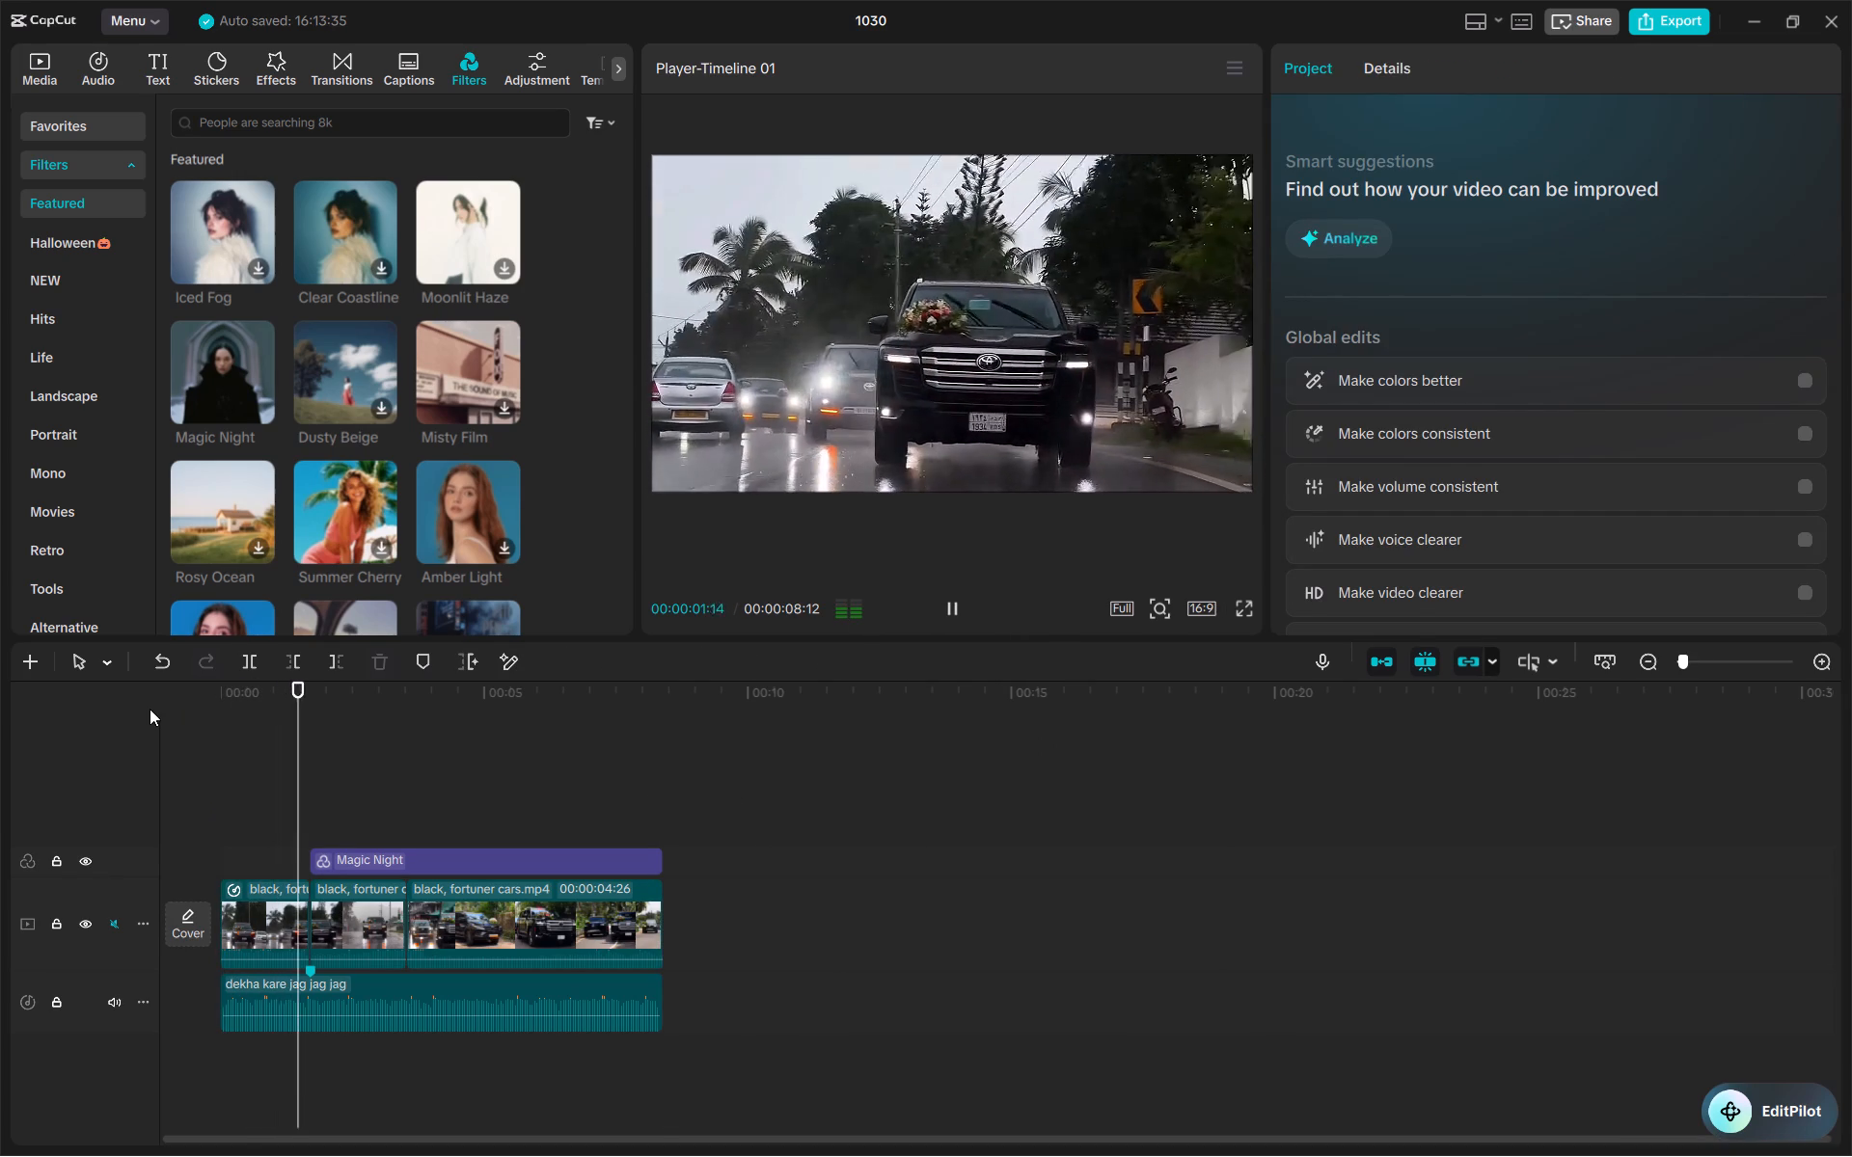
key("space")
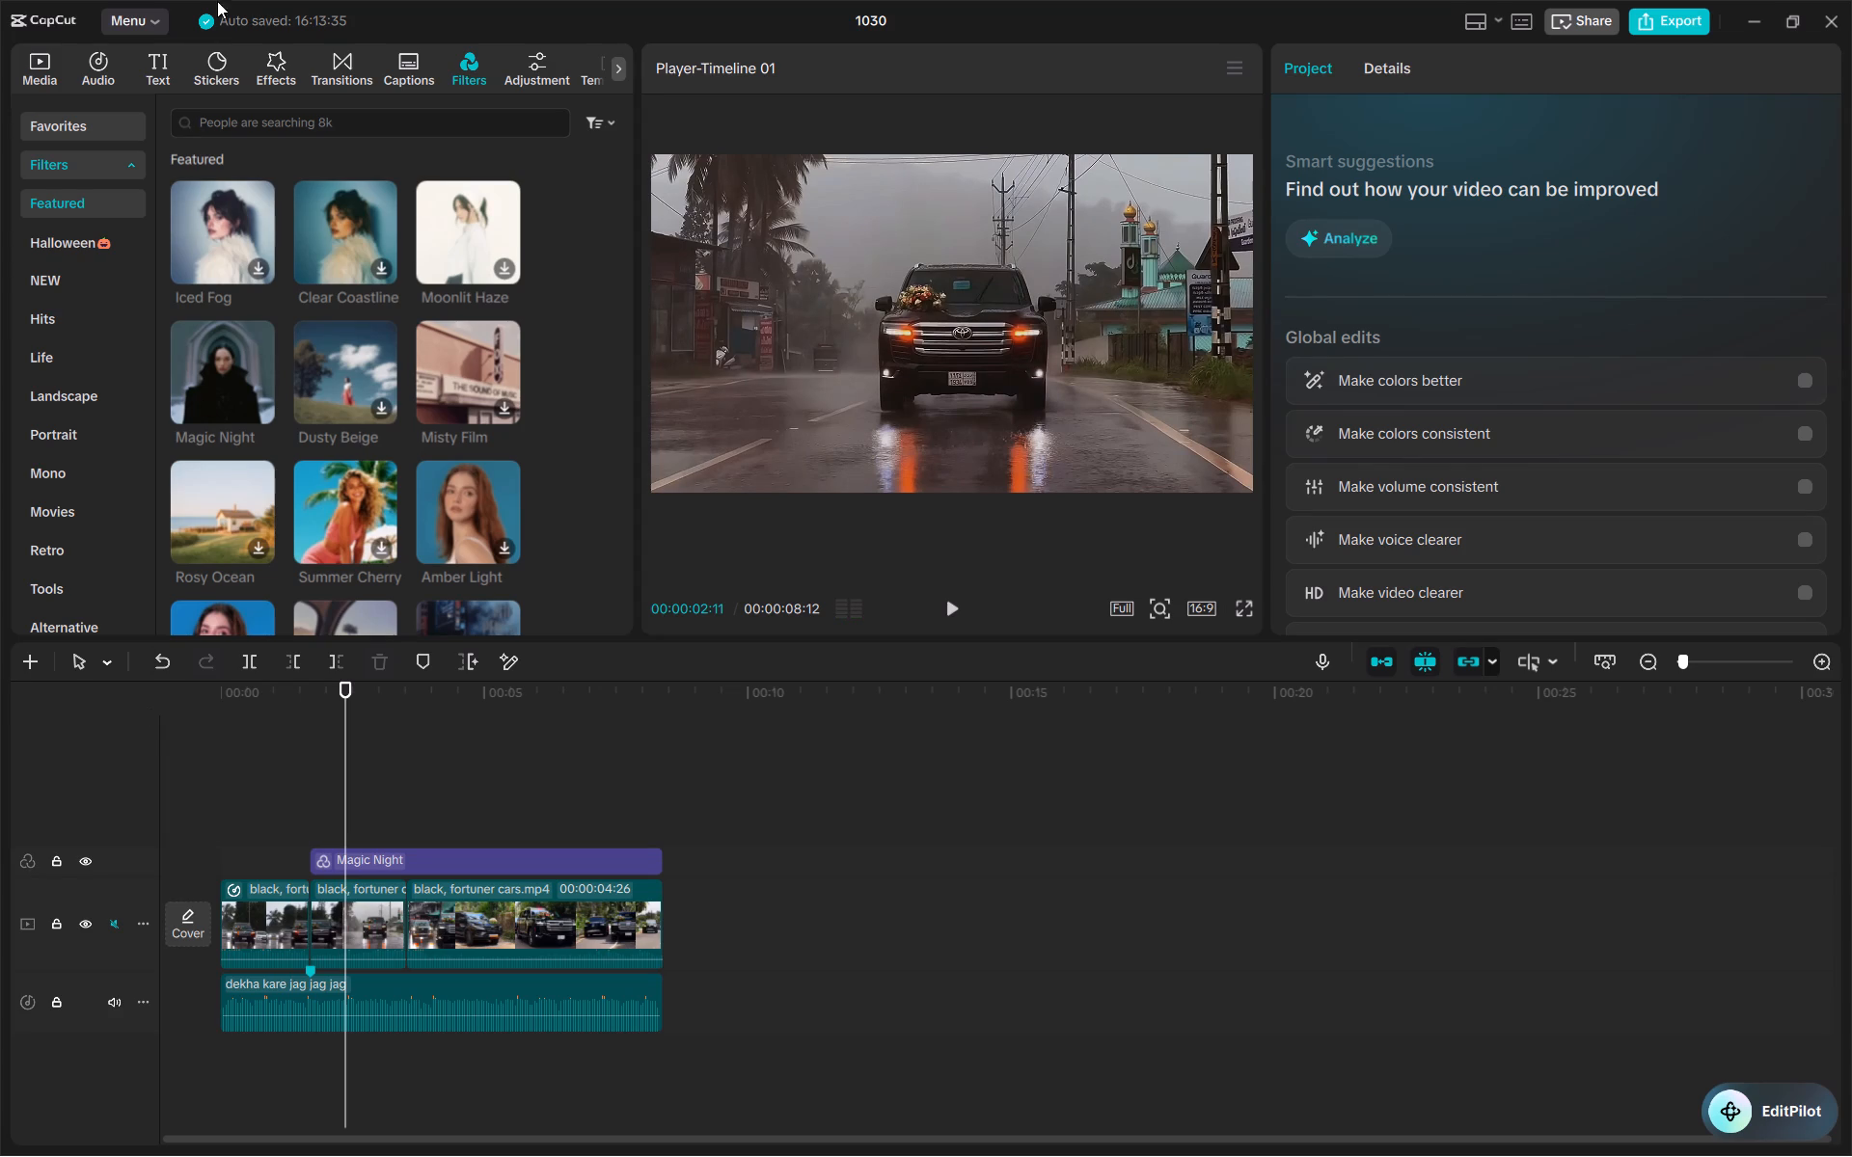
Find the Black Flash 2 video effect and apply it above the filter from the beat marker at about 1.7 seconds to the video's end.
left_click(167, 71)
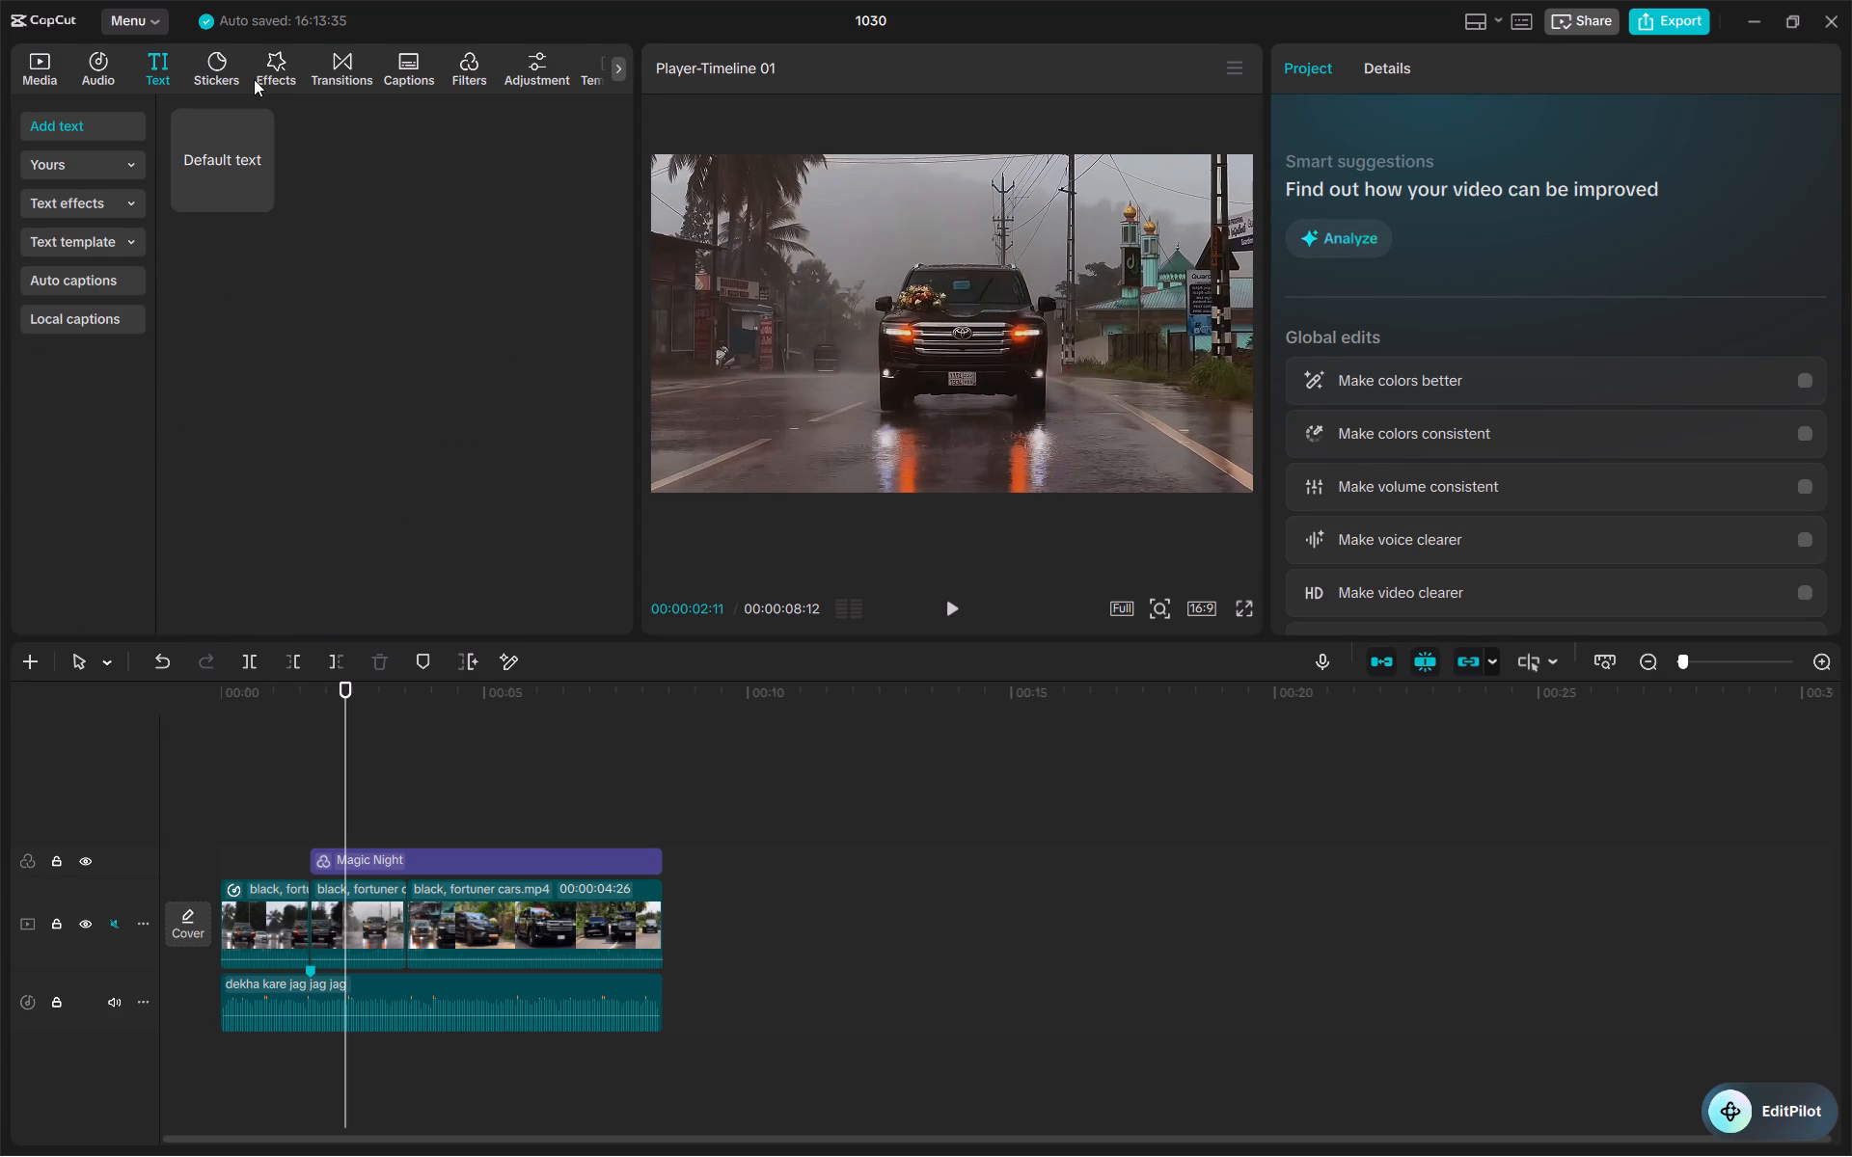
left_click(261, 77)
left_click(256, 130)
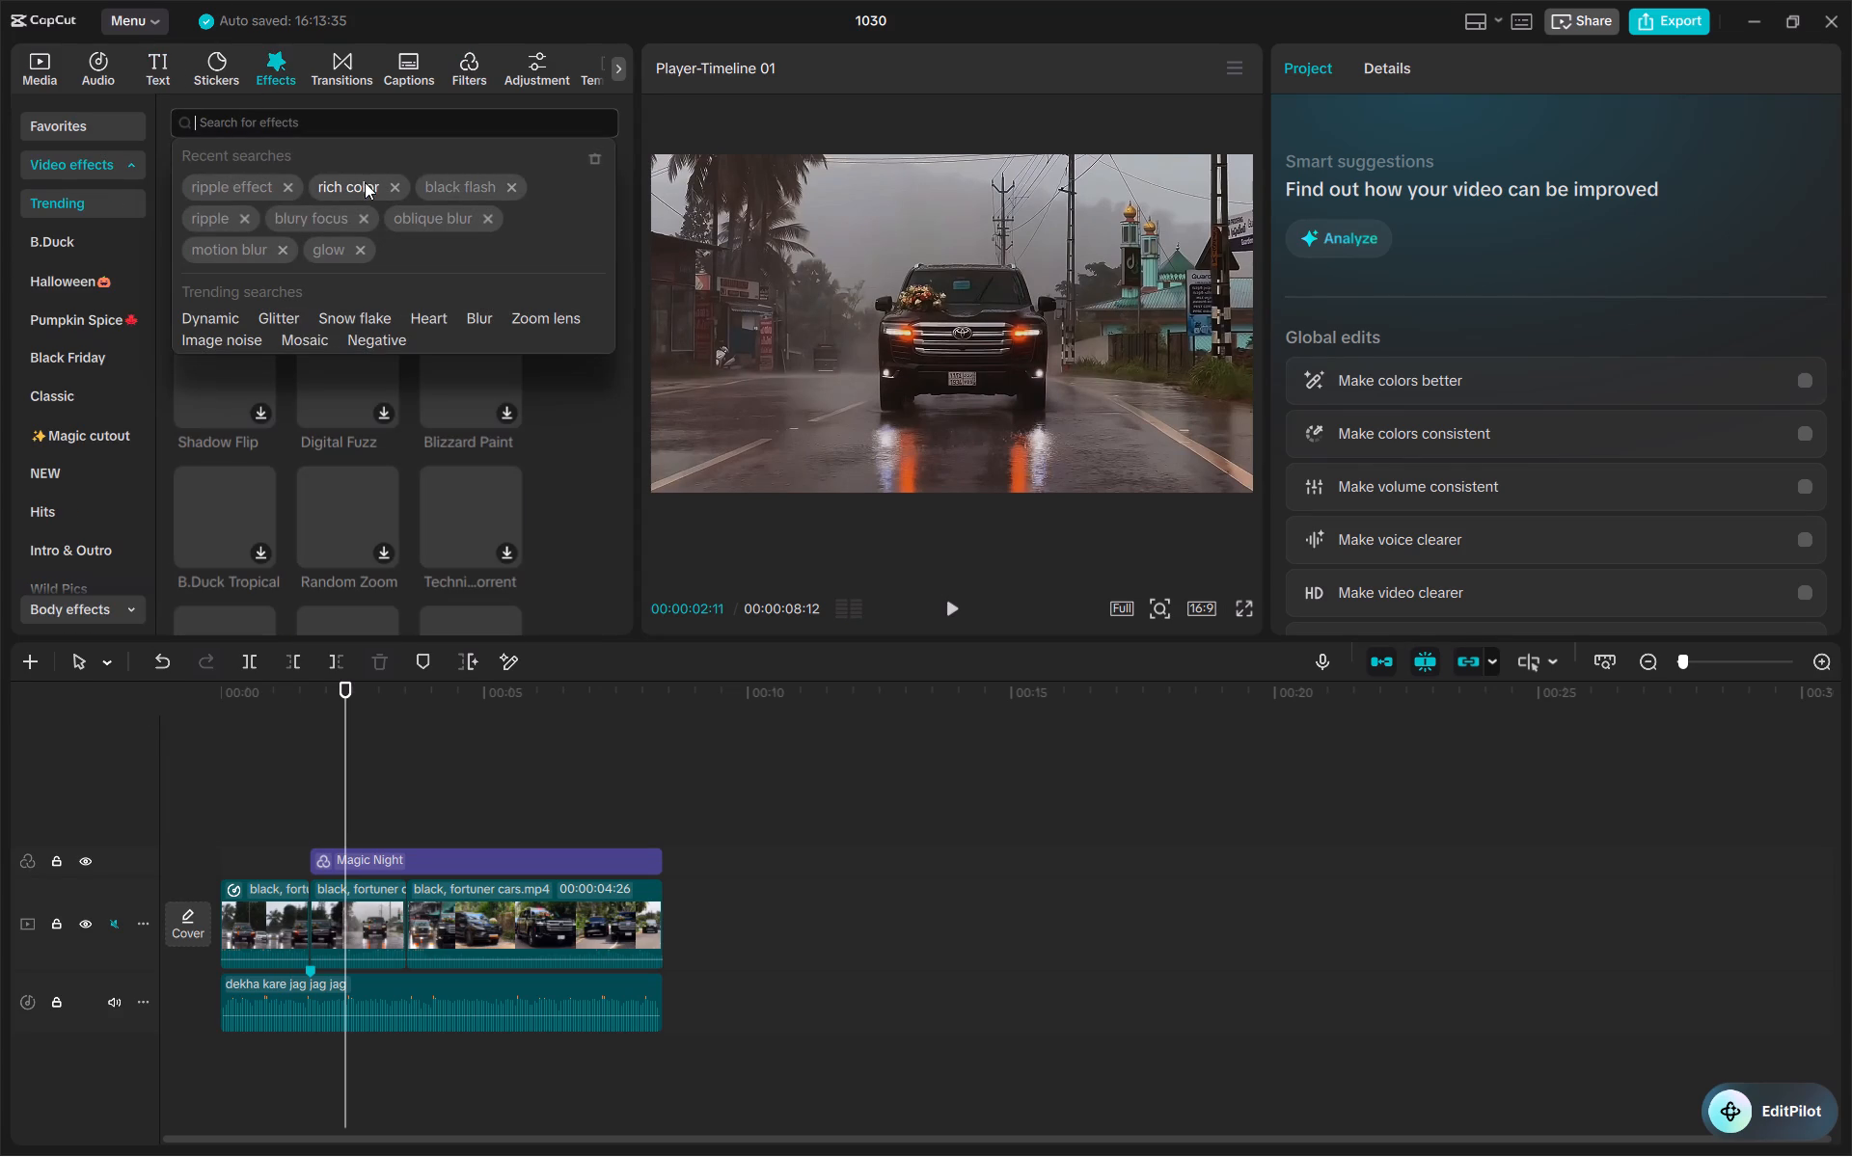
left_click(454, 183)
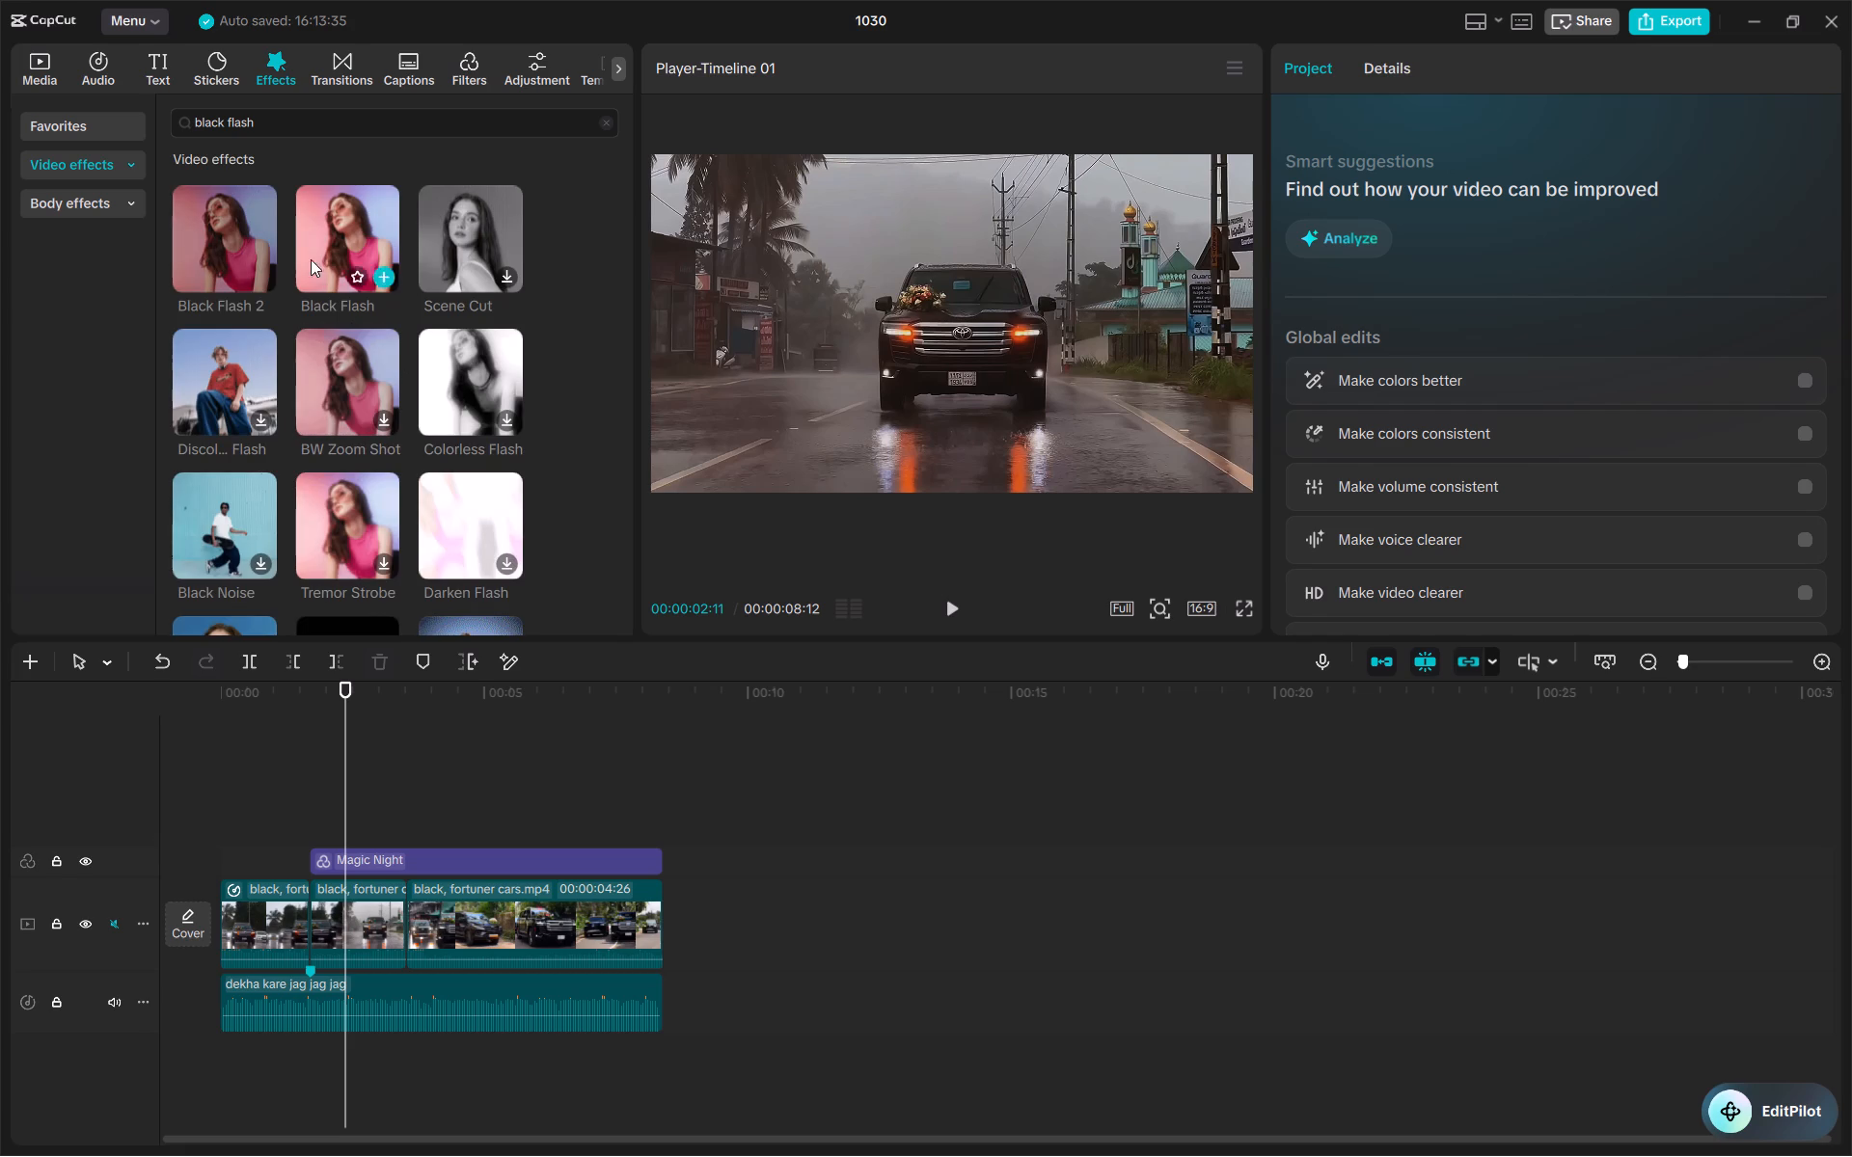
left_click_drag(208, 235, 233, 817)
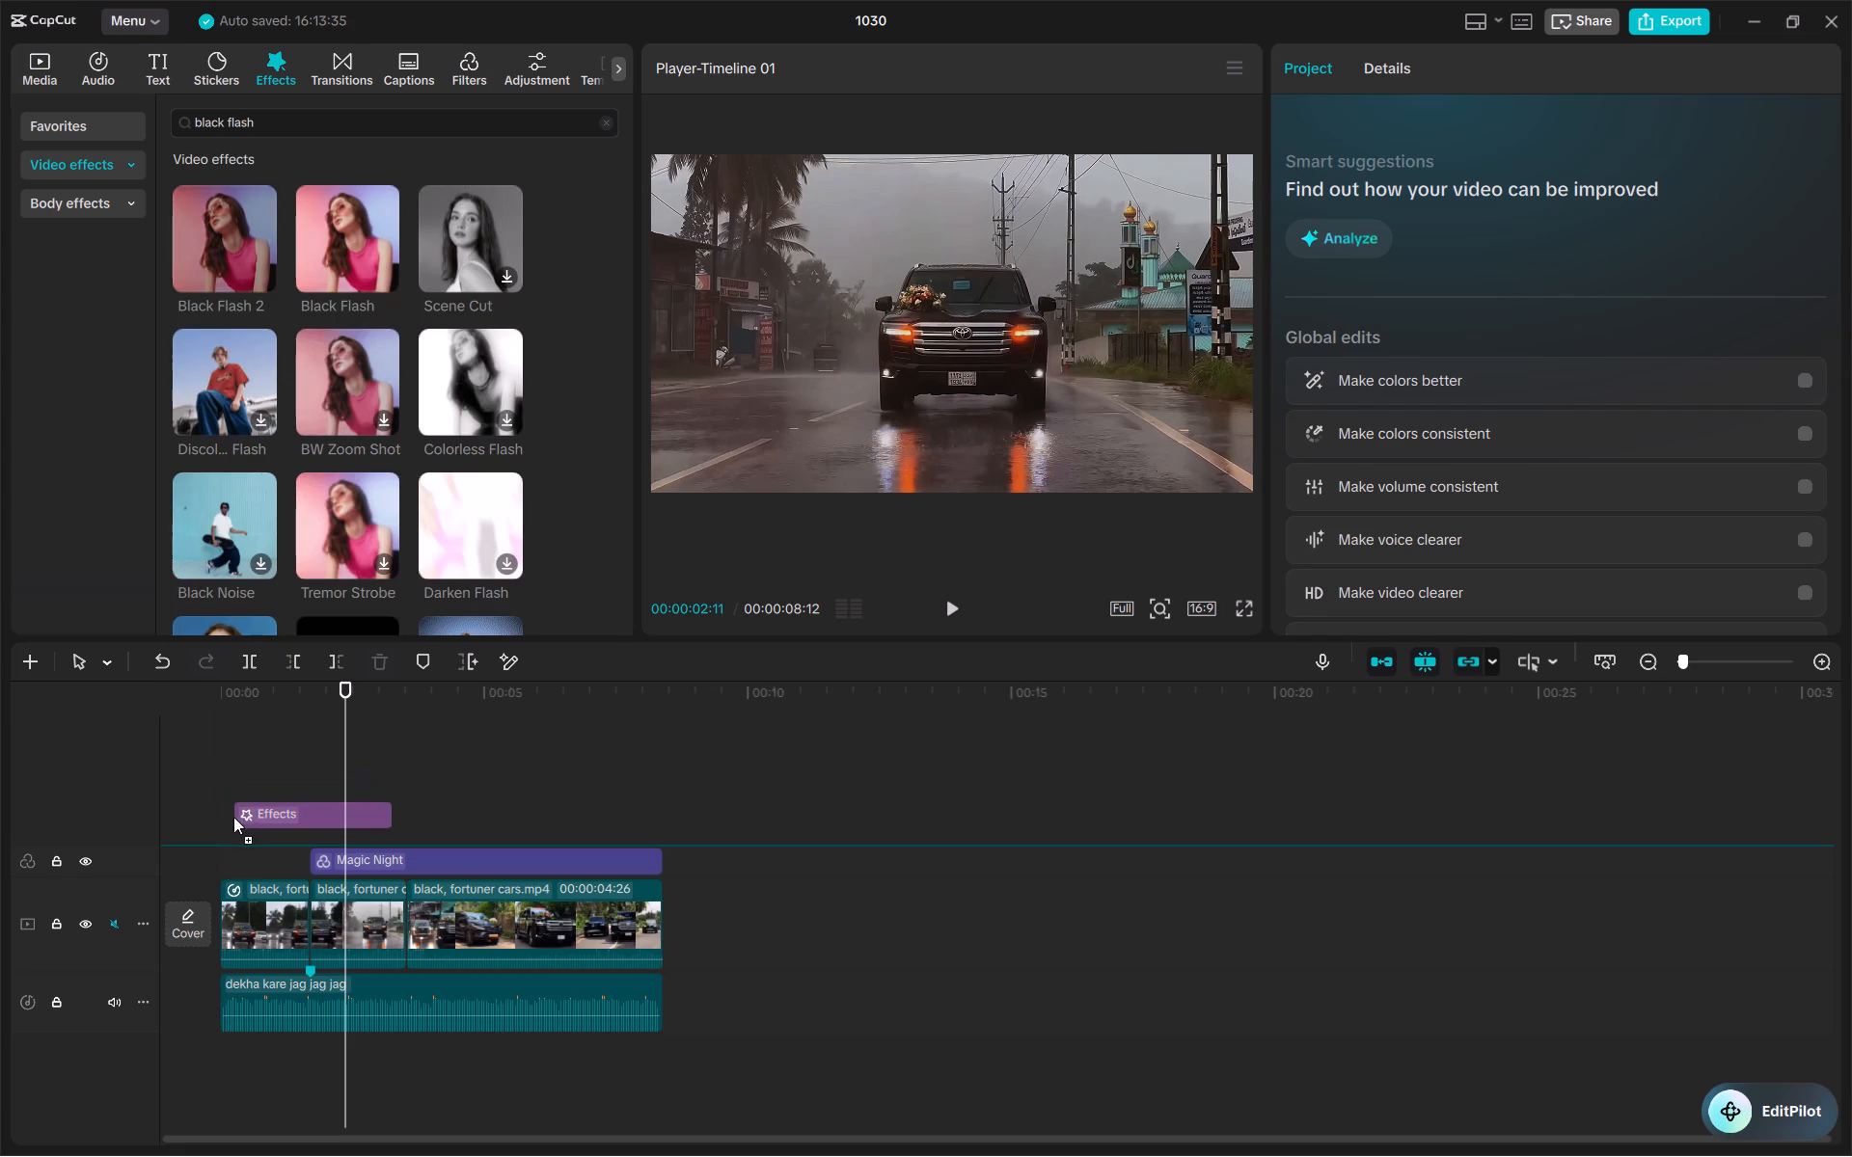
left_click_drag(233, 817, 313, 830)
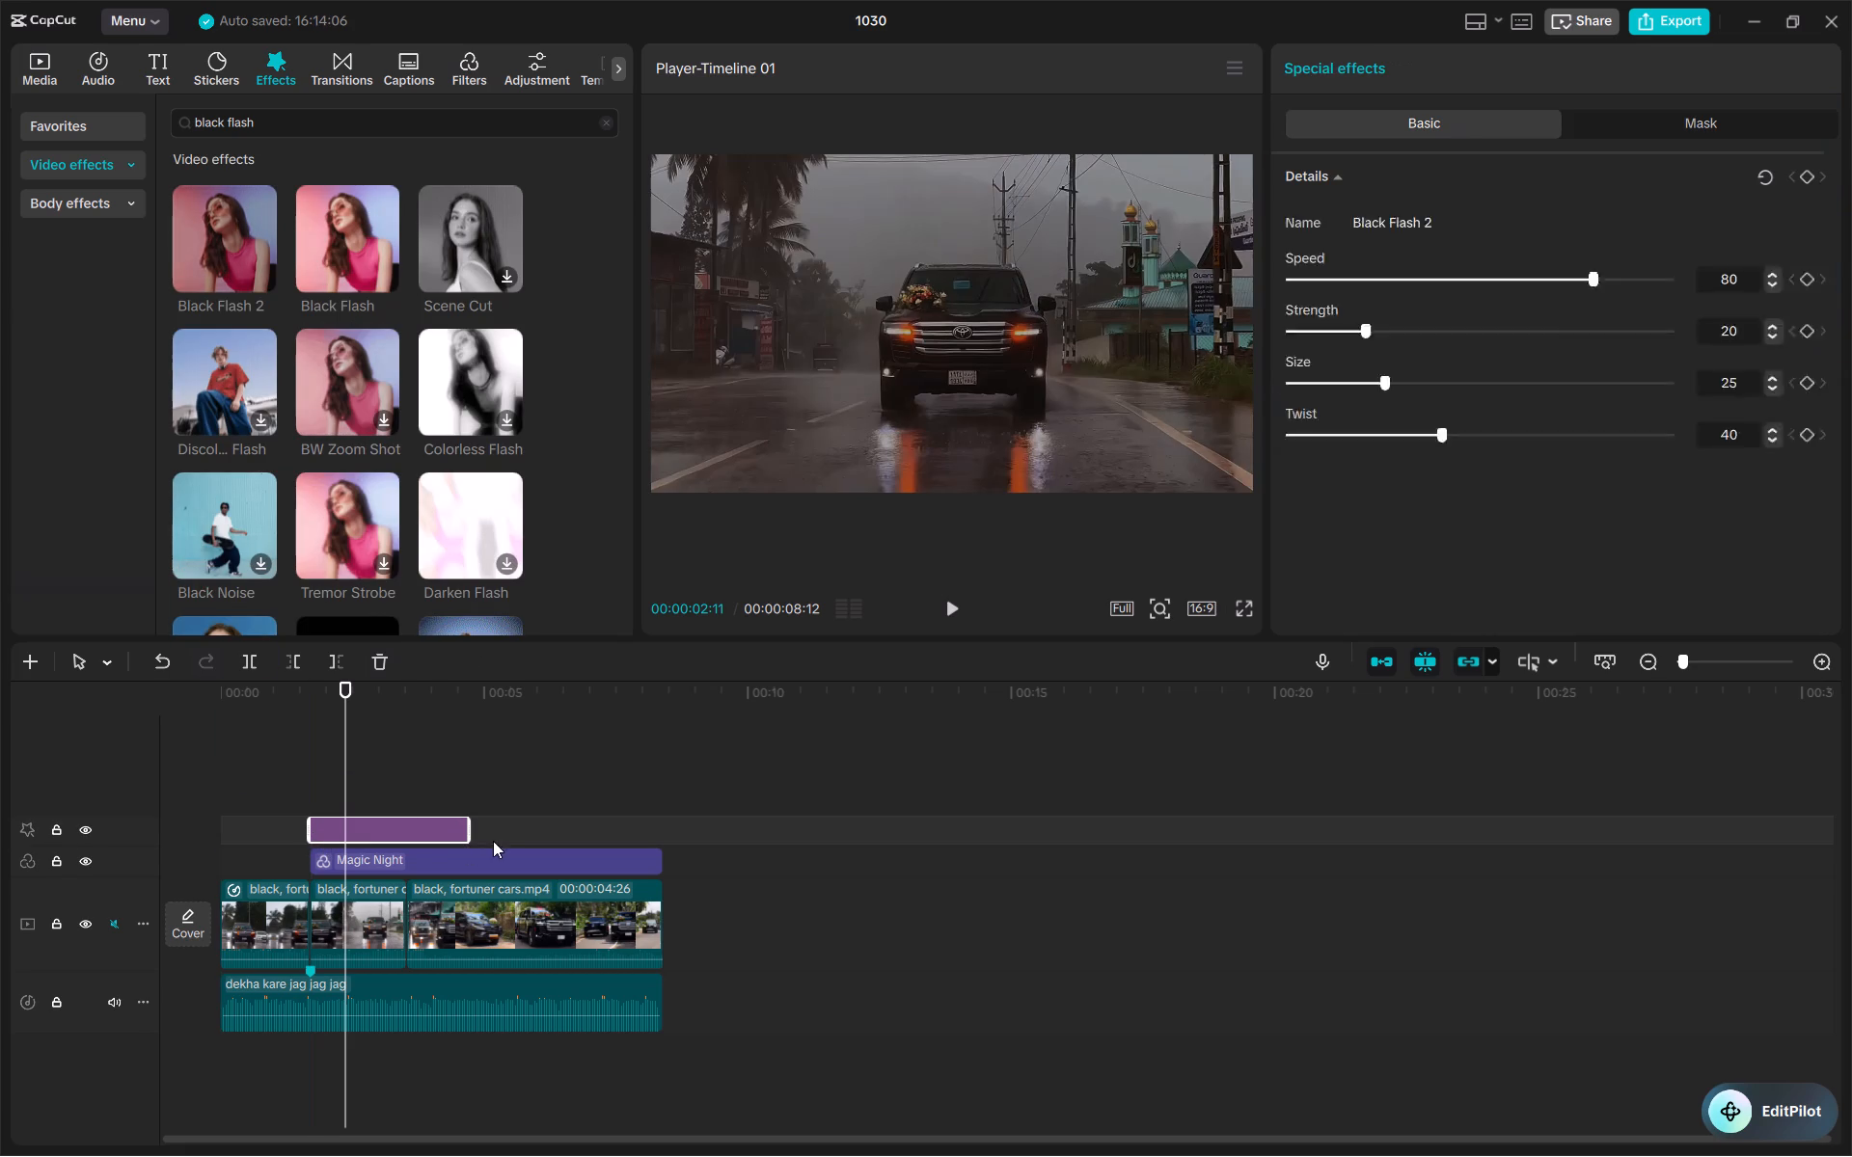
left_click_drag(465, 830, 644, 852)
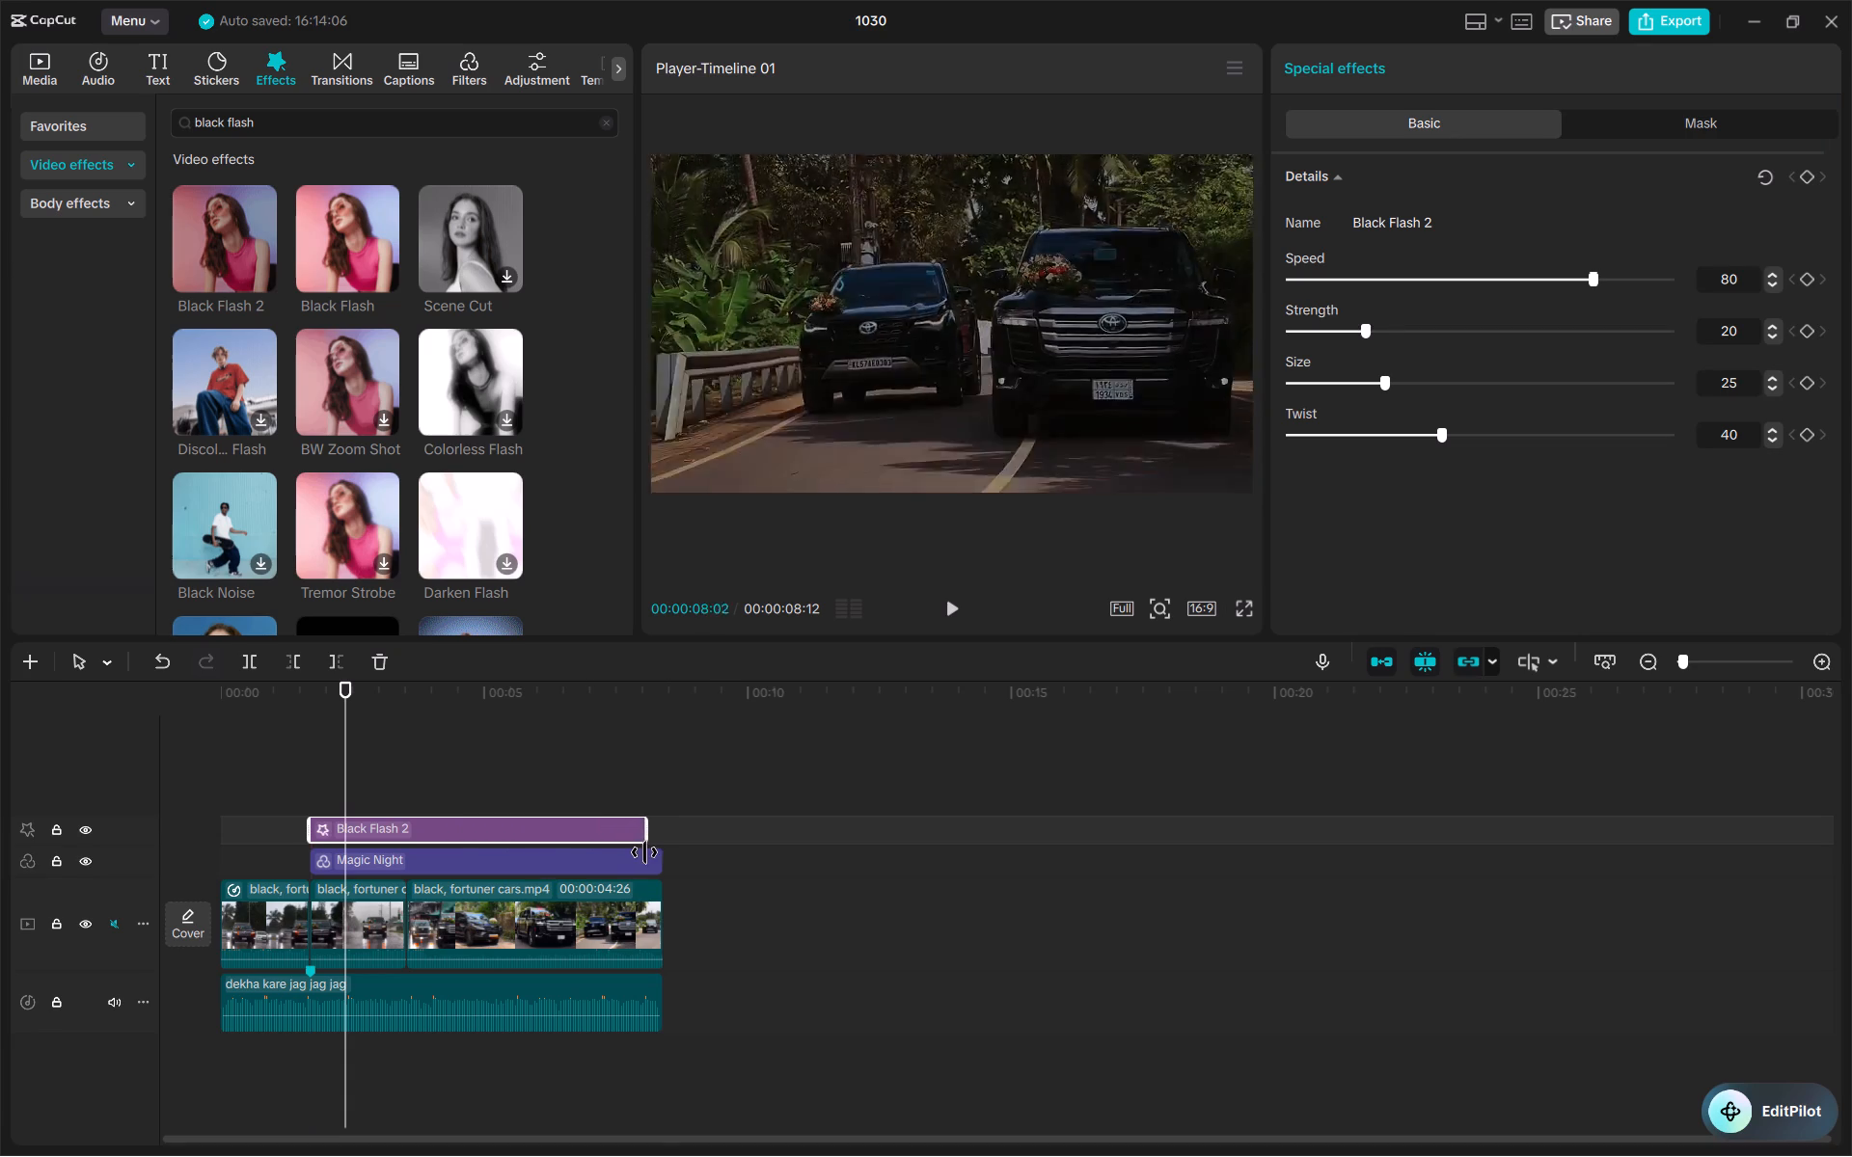
left_click_drag(644, 852, 655, 854)
Play the video from the start, and step through the third clip to about 6 seconds to examine its shots under the effect.
left_click(523, 730)
left_click_drag(523, 730, 116, 760)
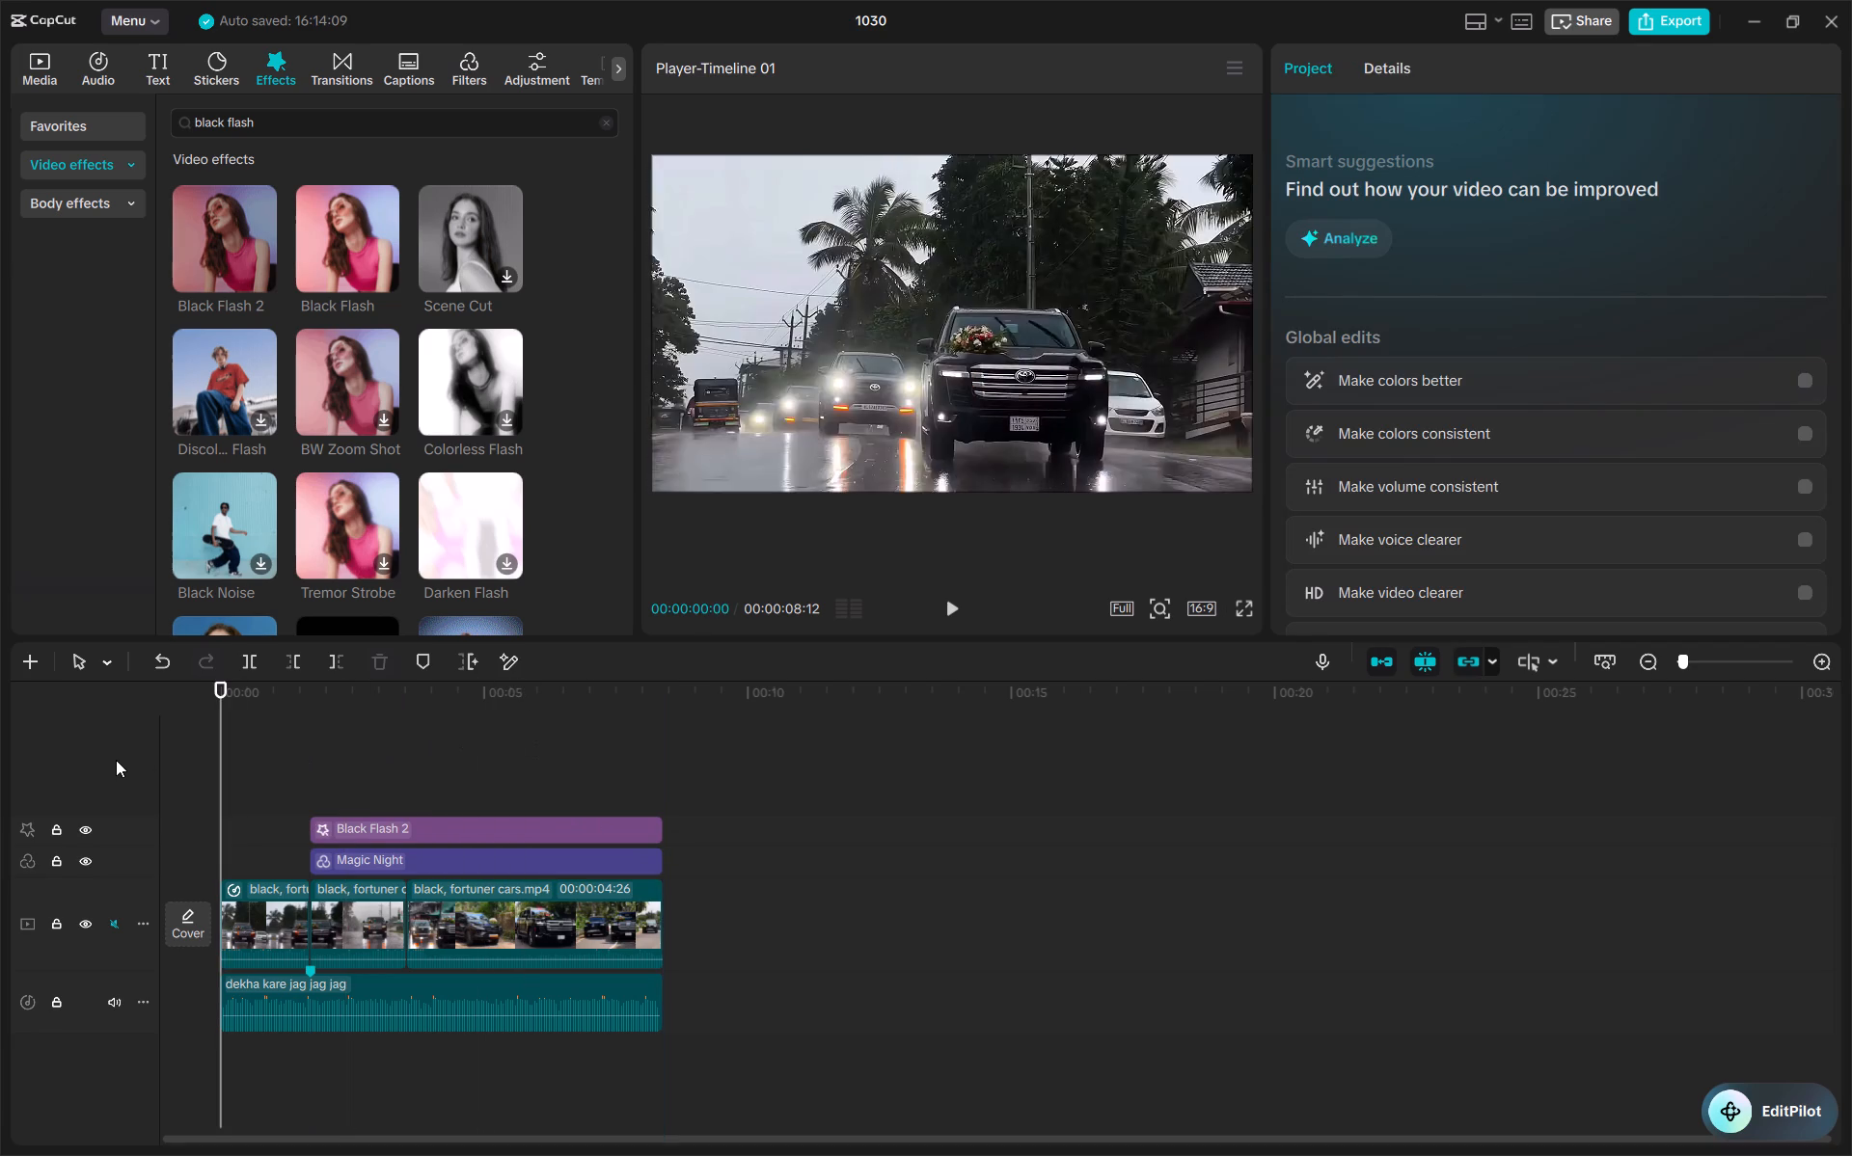
key("space")
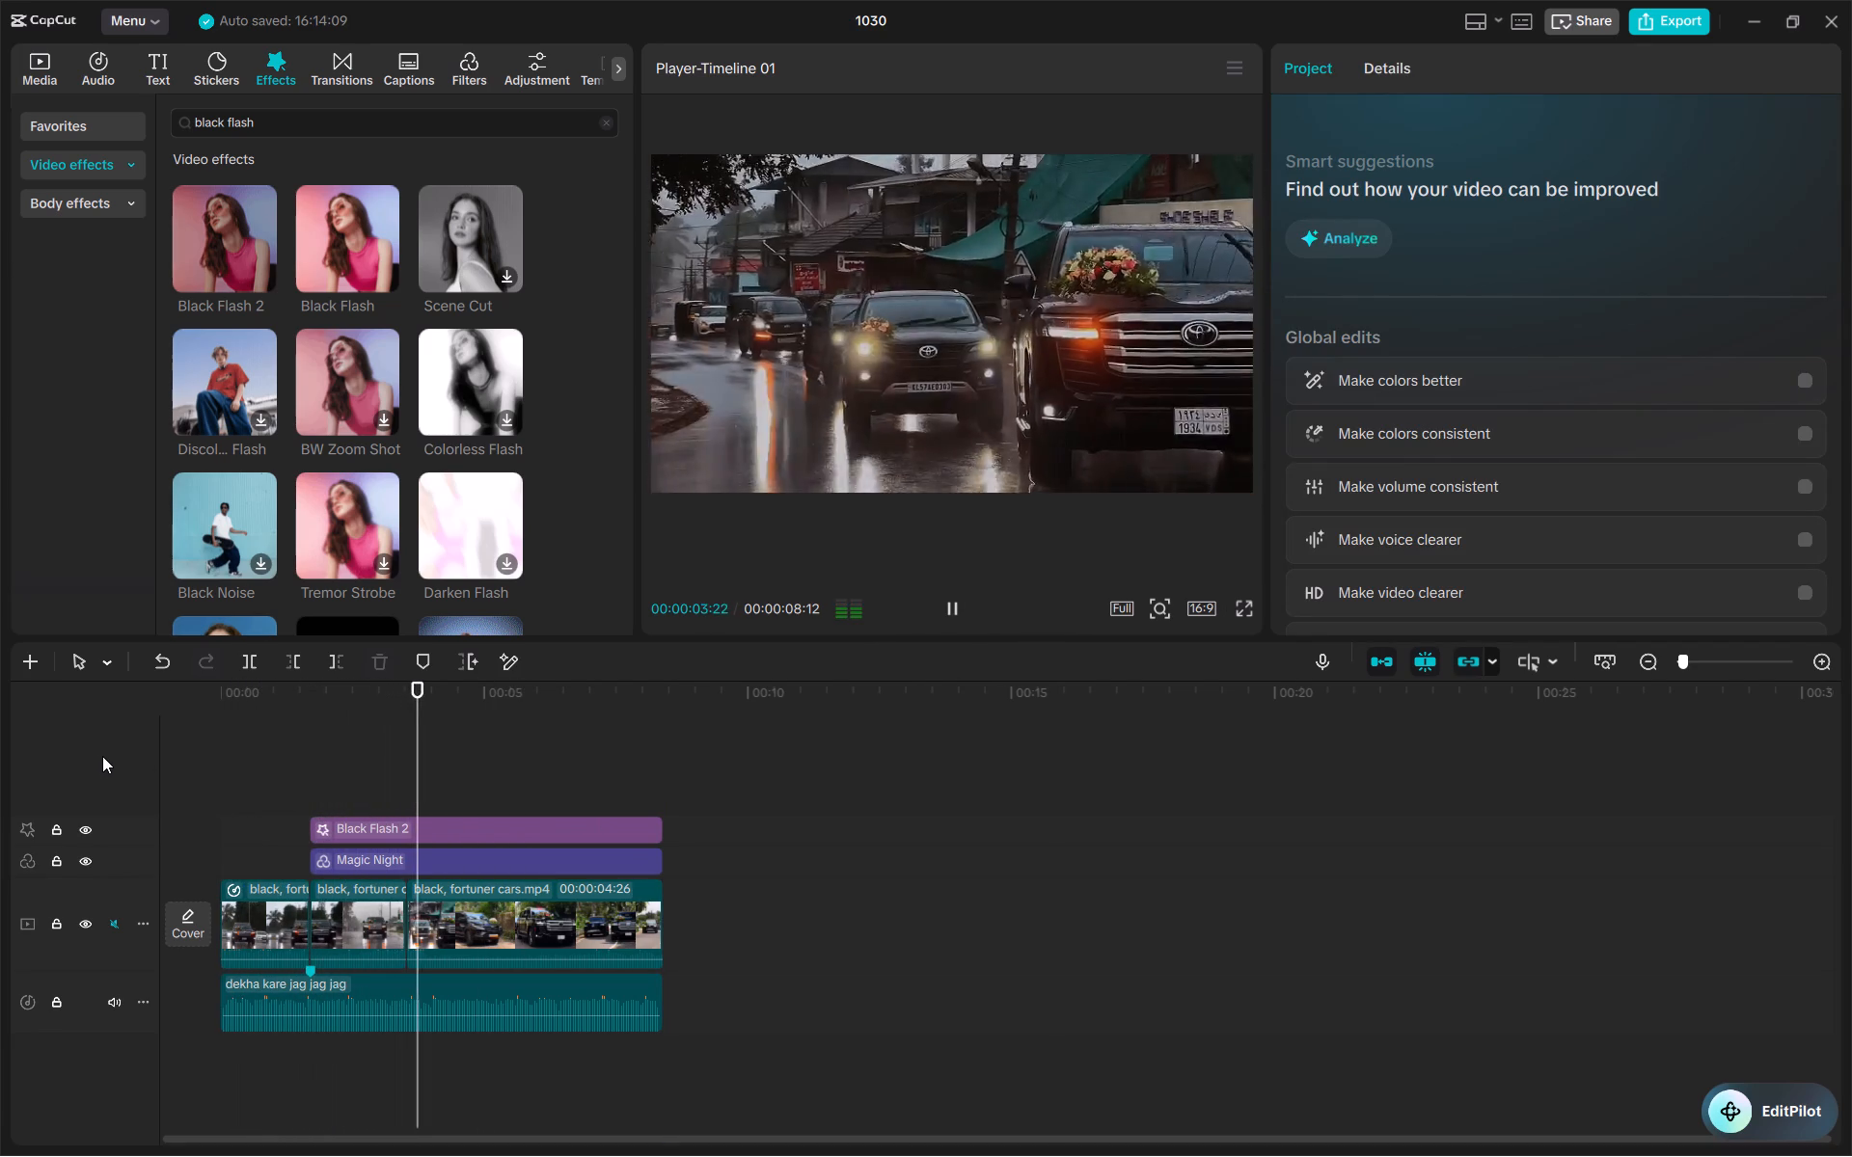
key("space")
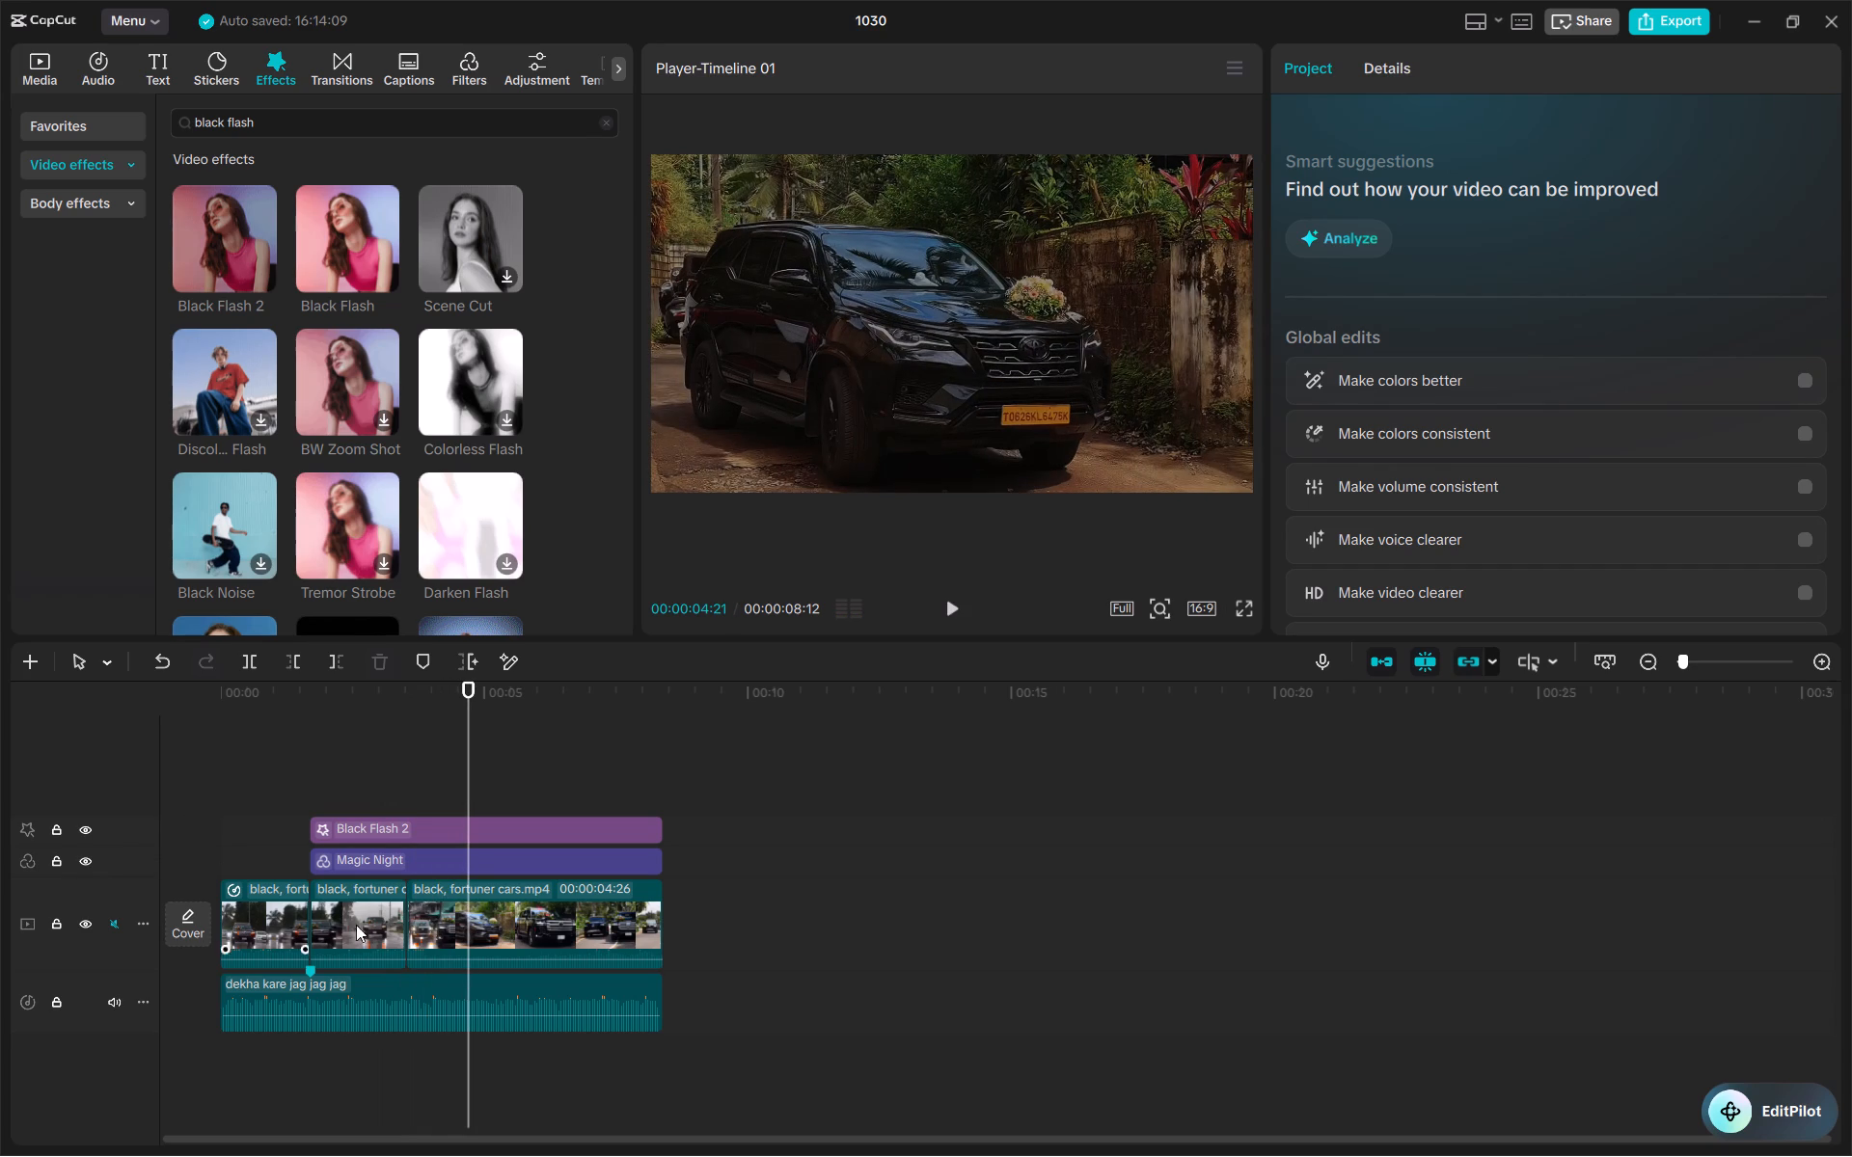
left_click(478, 918)
left_click_drag(469, 762, 408, 774)
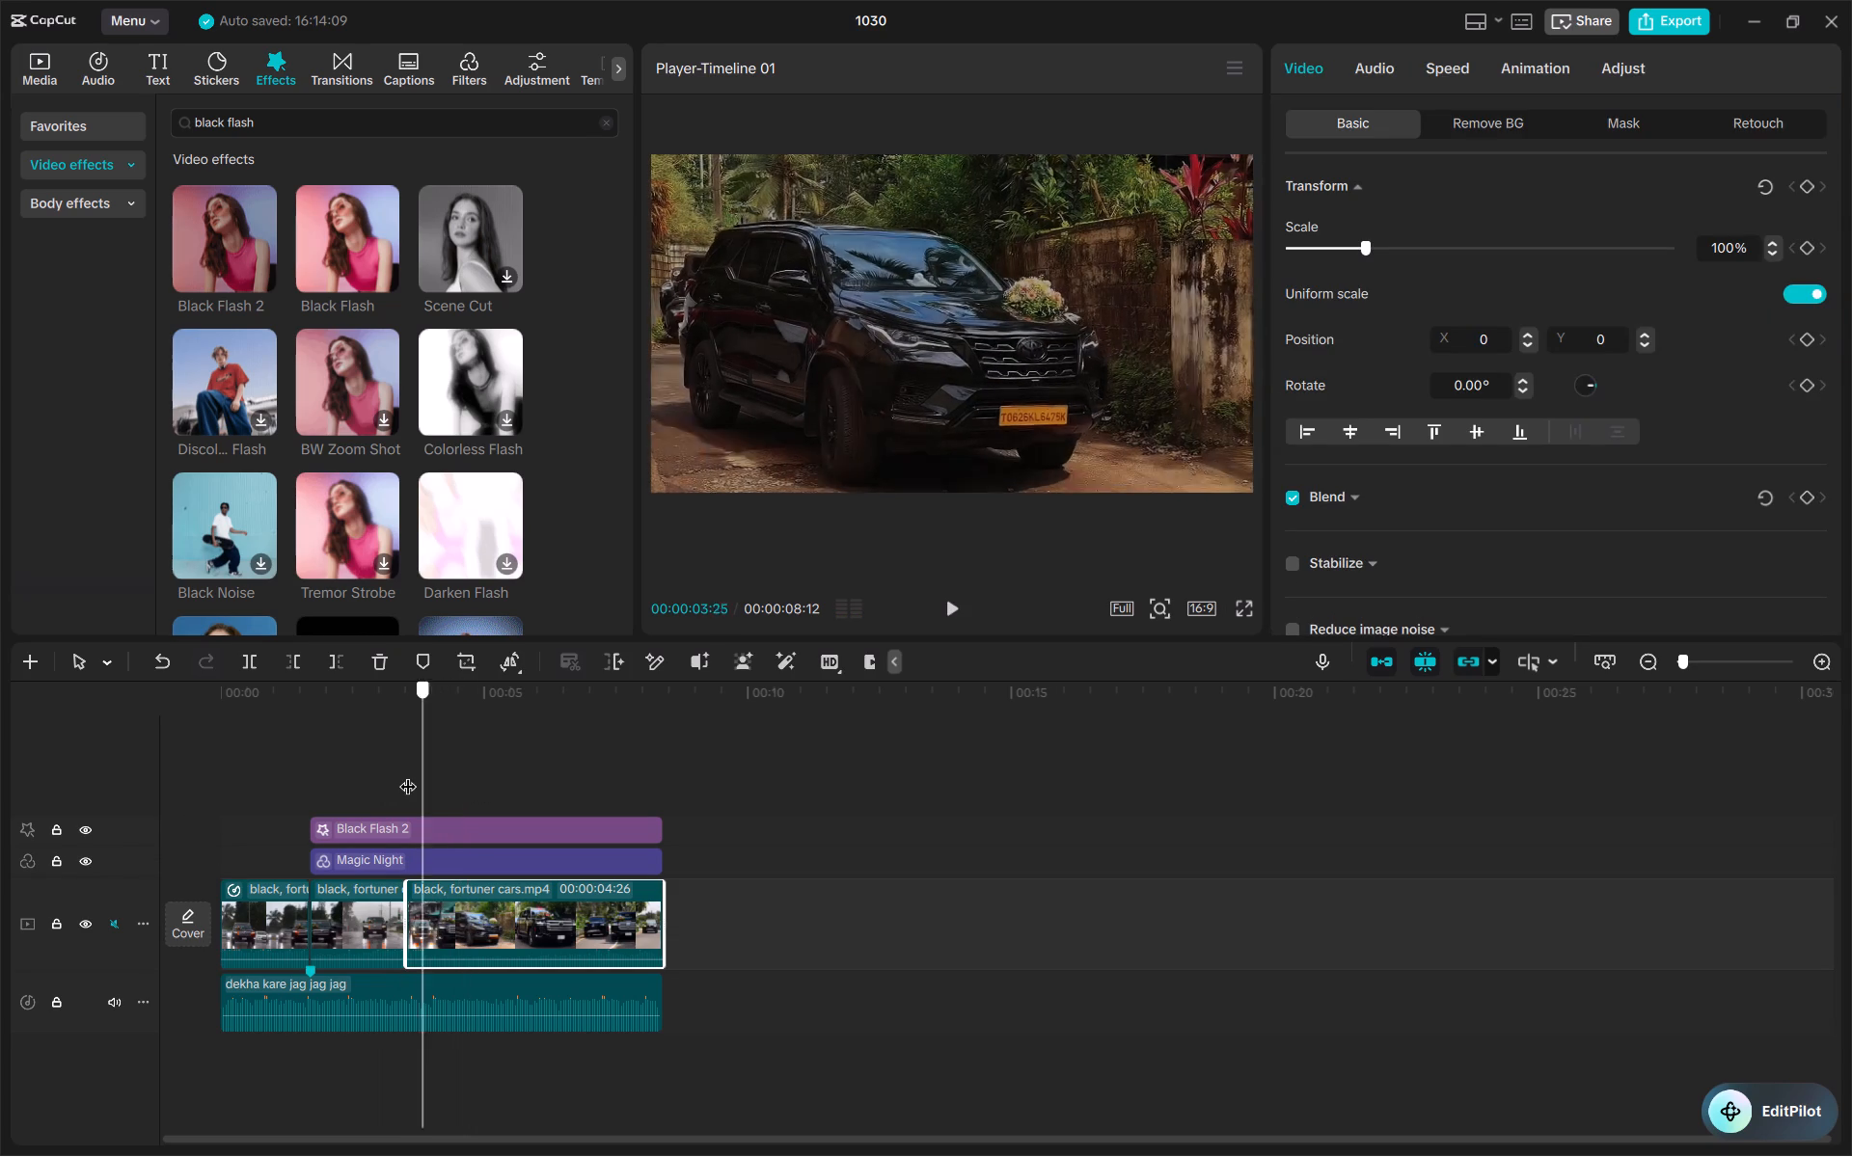
left_click_drag(408, 774, 418, 784)
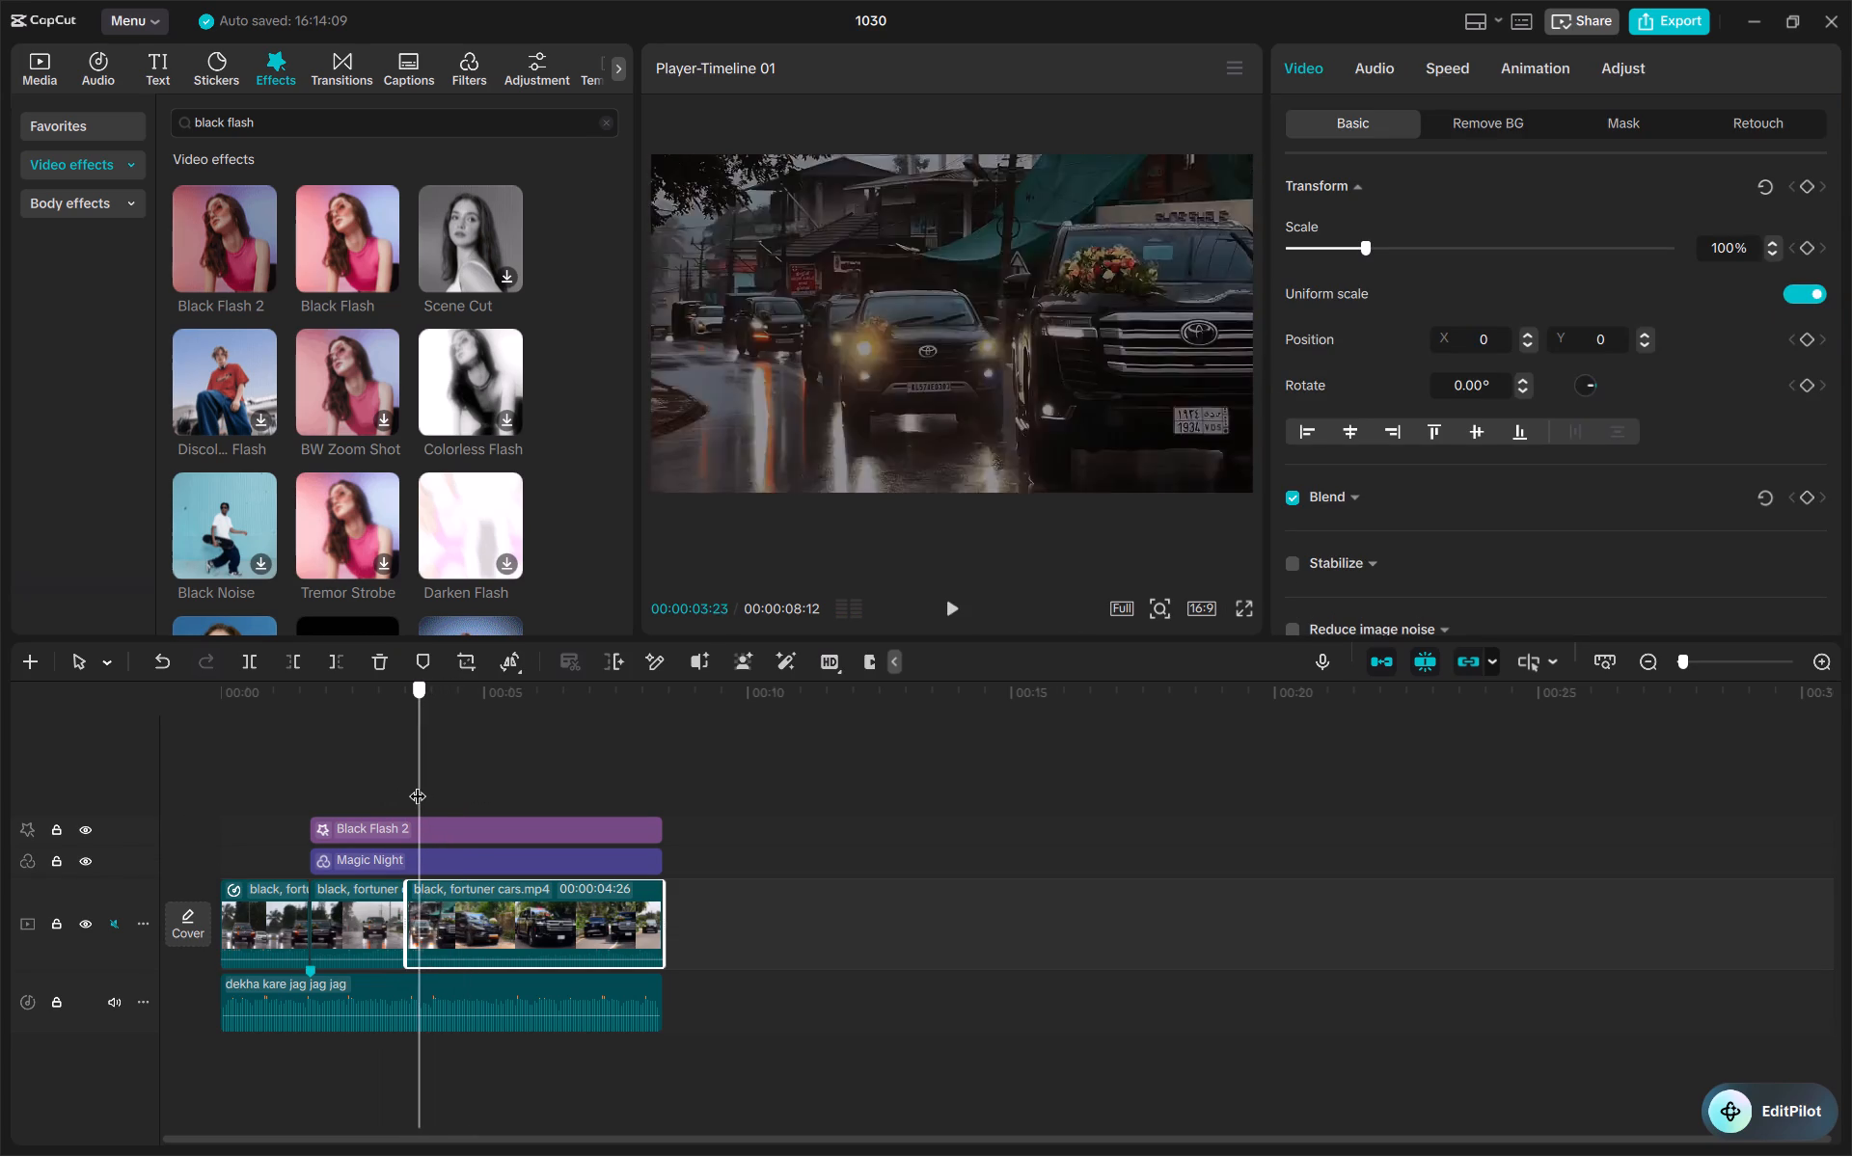
left_click_drag(418, 784, 421, 777)
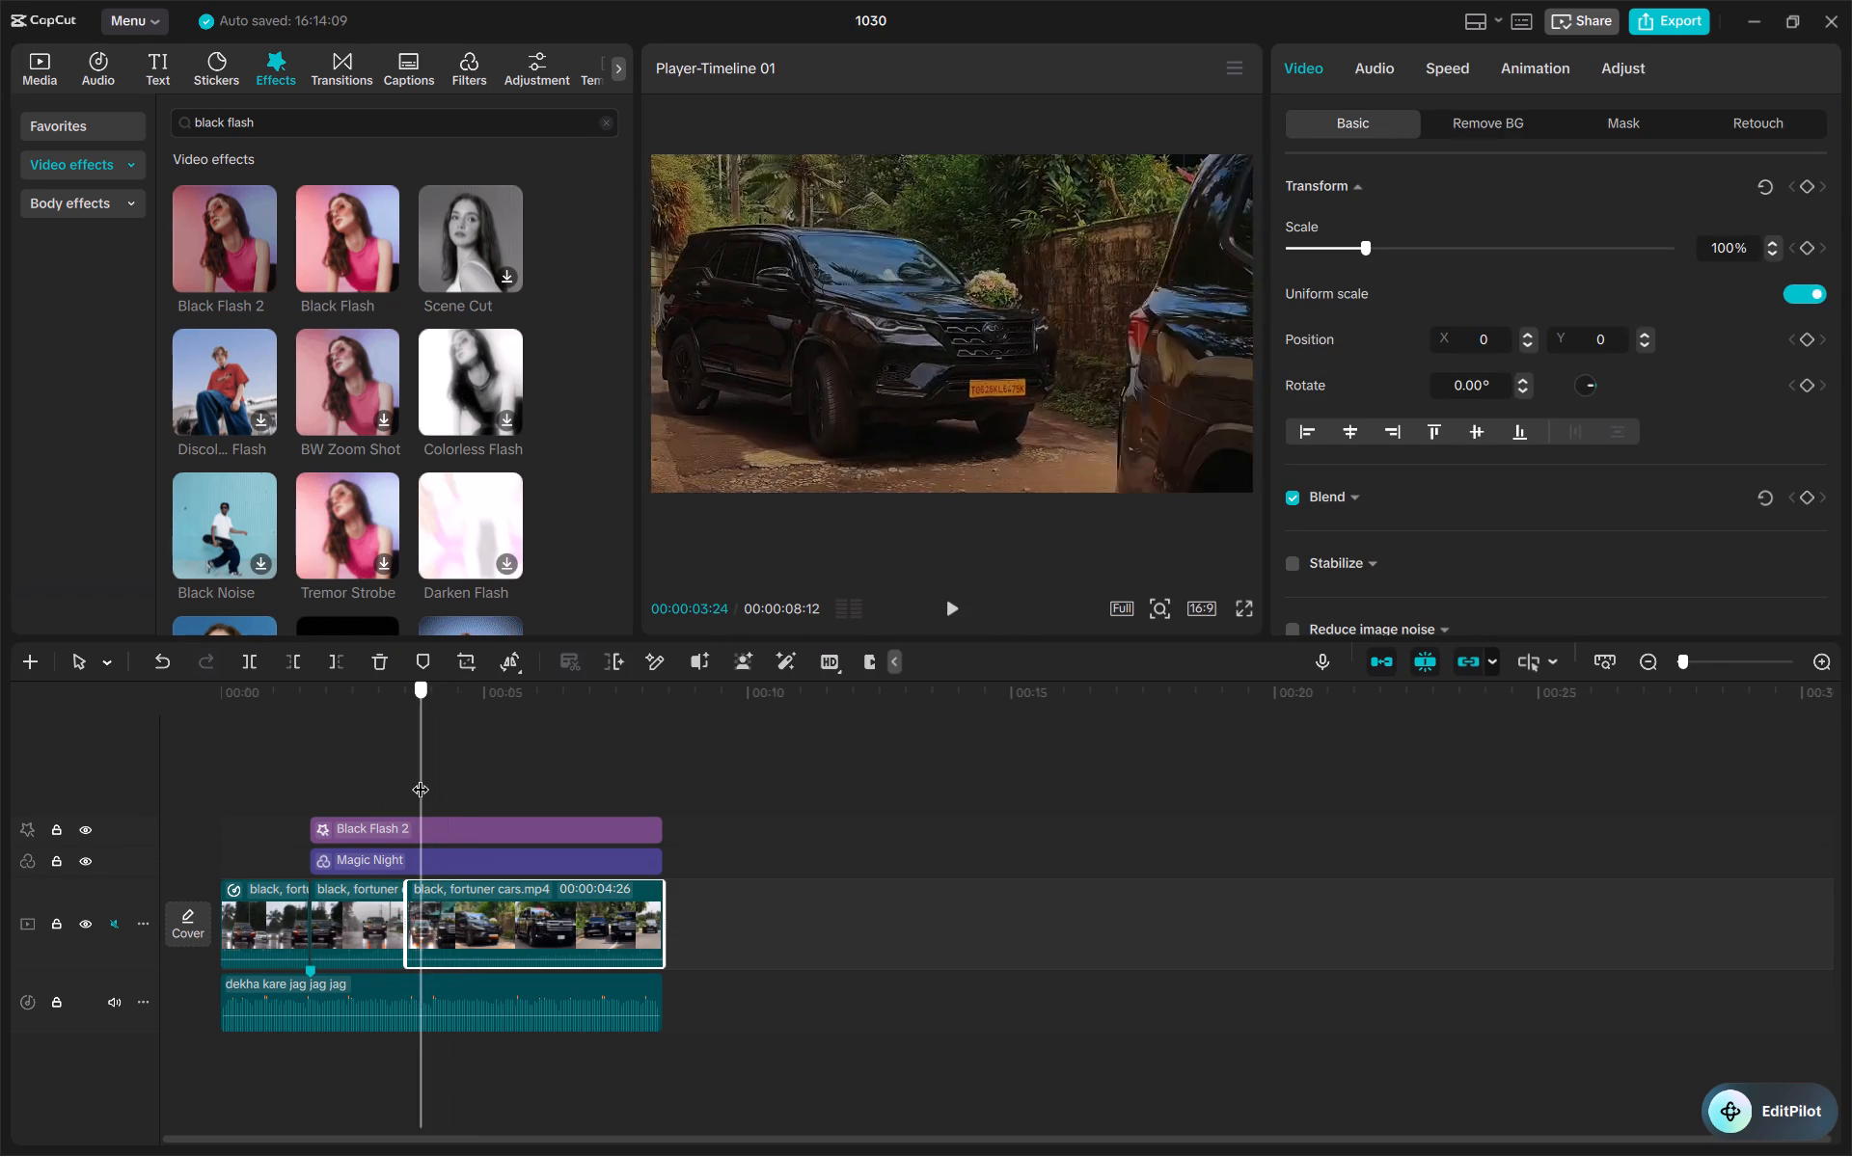
left_click_drag(421, 777, 417, 775)
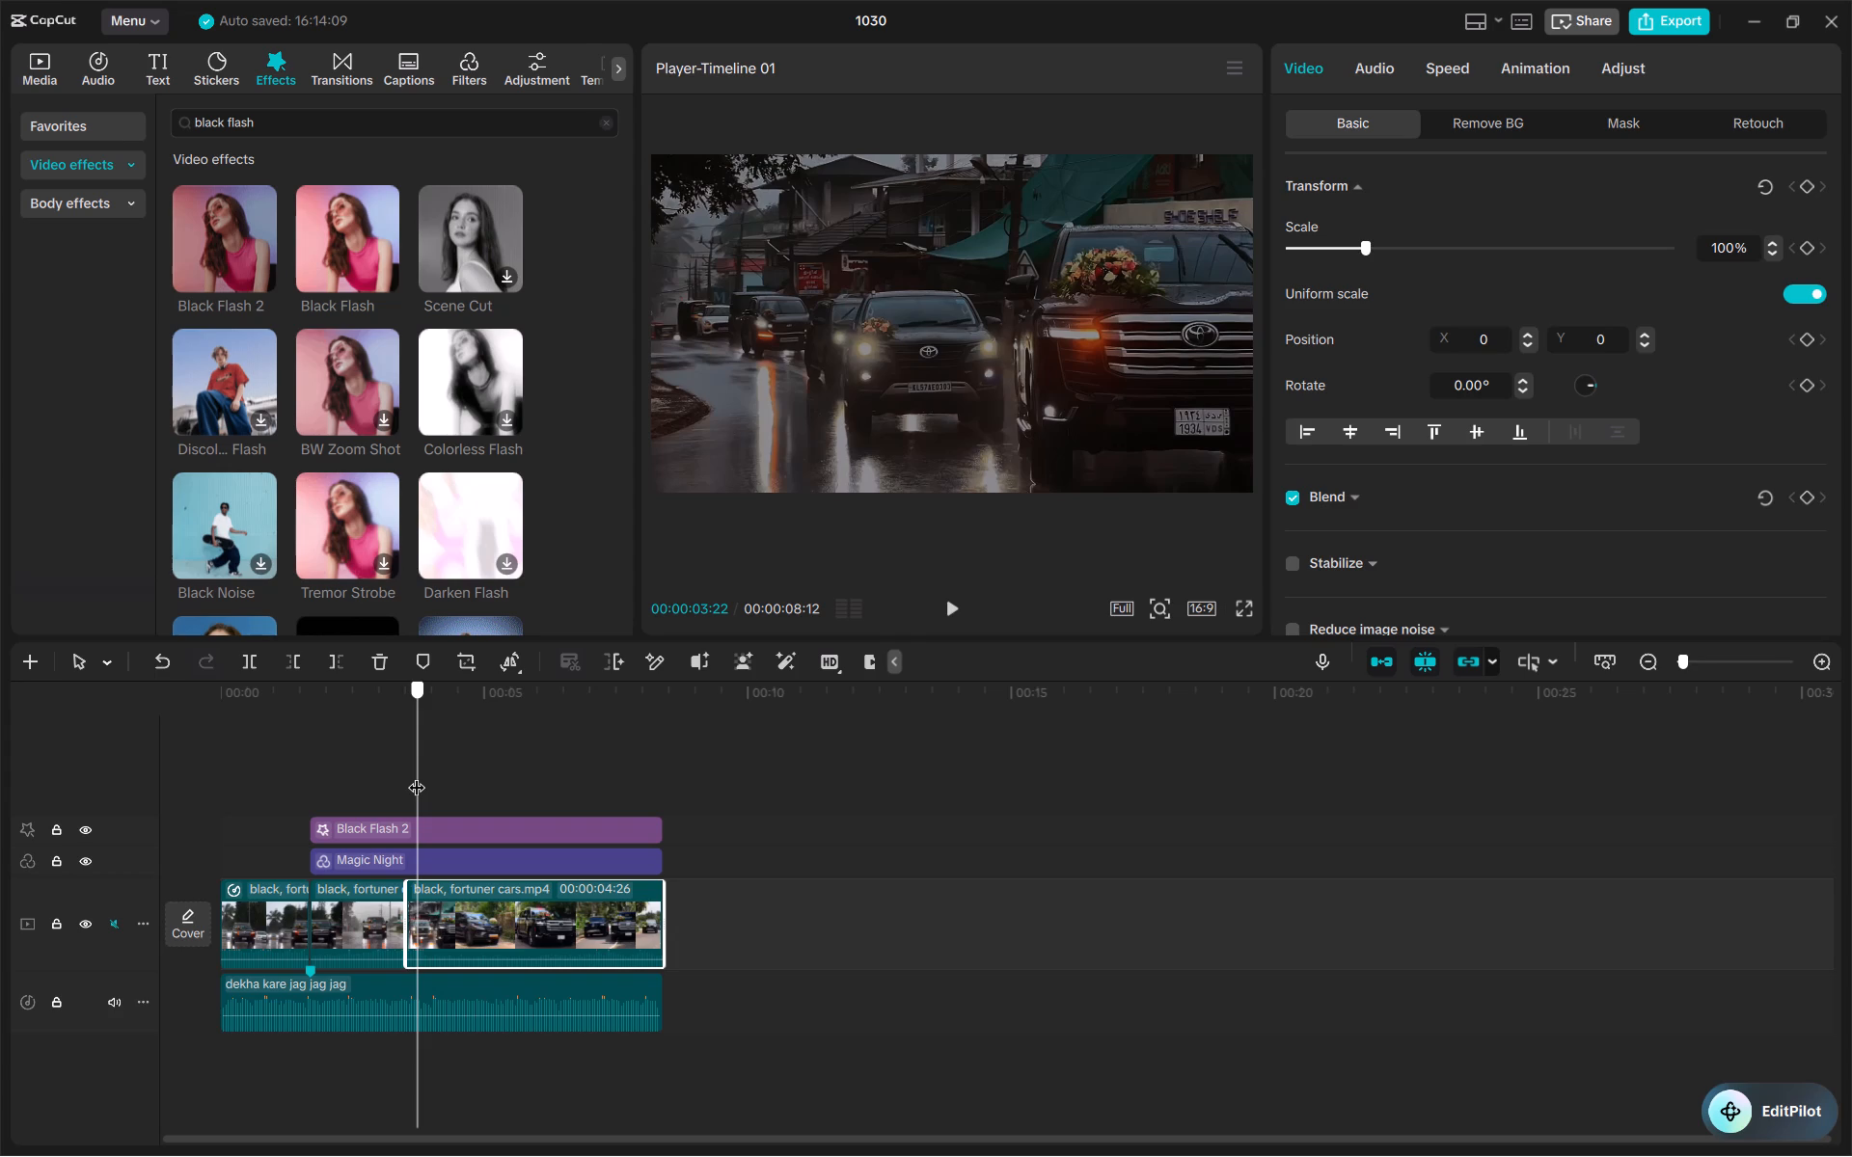
left_click_drag(417, 775, 477, 791)
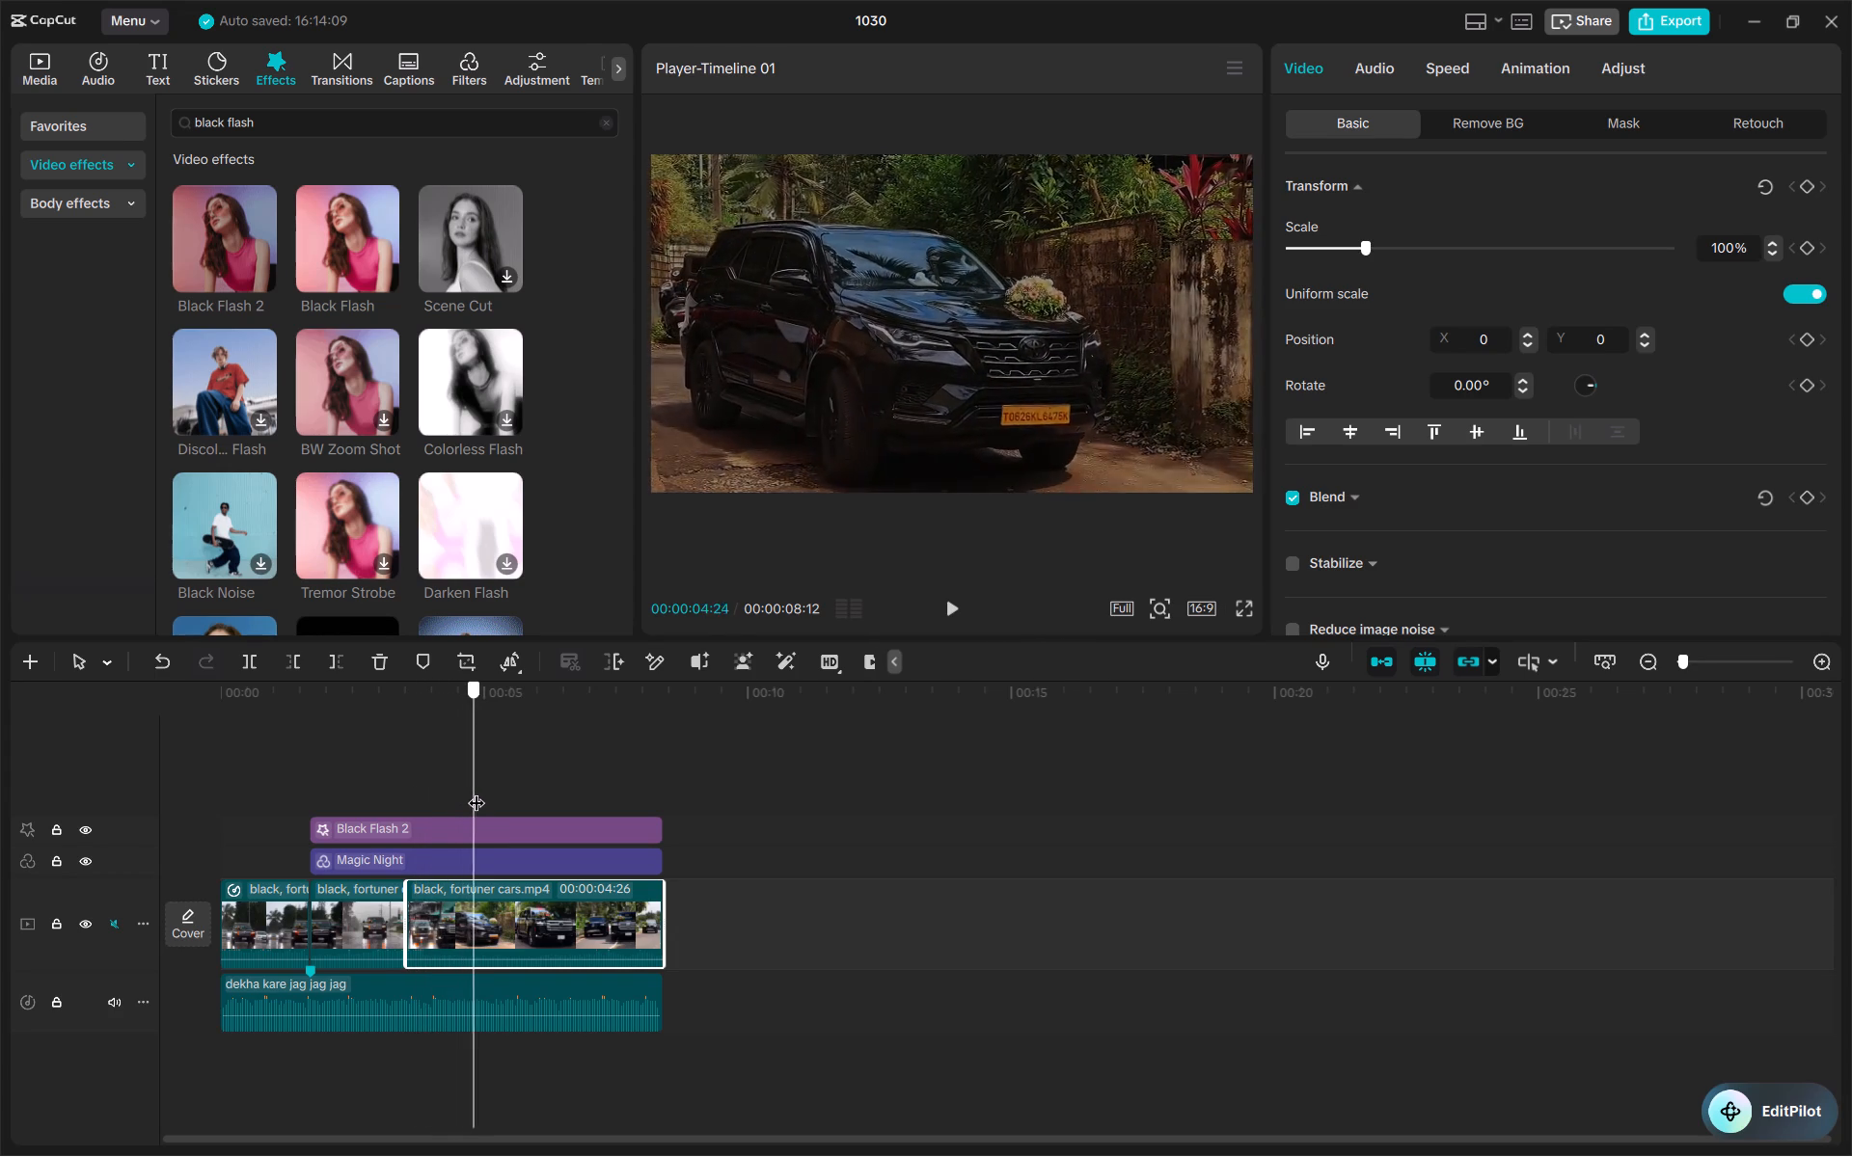
left_click_drag(477, 791, 481, 793)
key("Right")
key("Right")
key("Right")
key("Right")
key("Right")
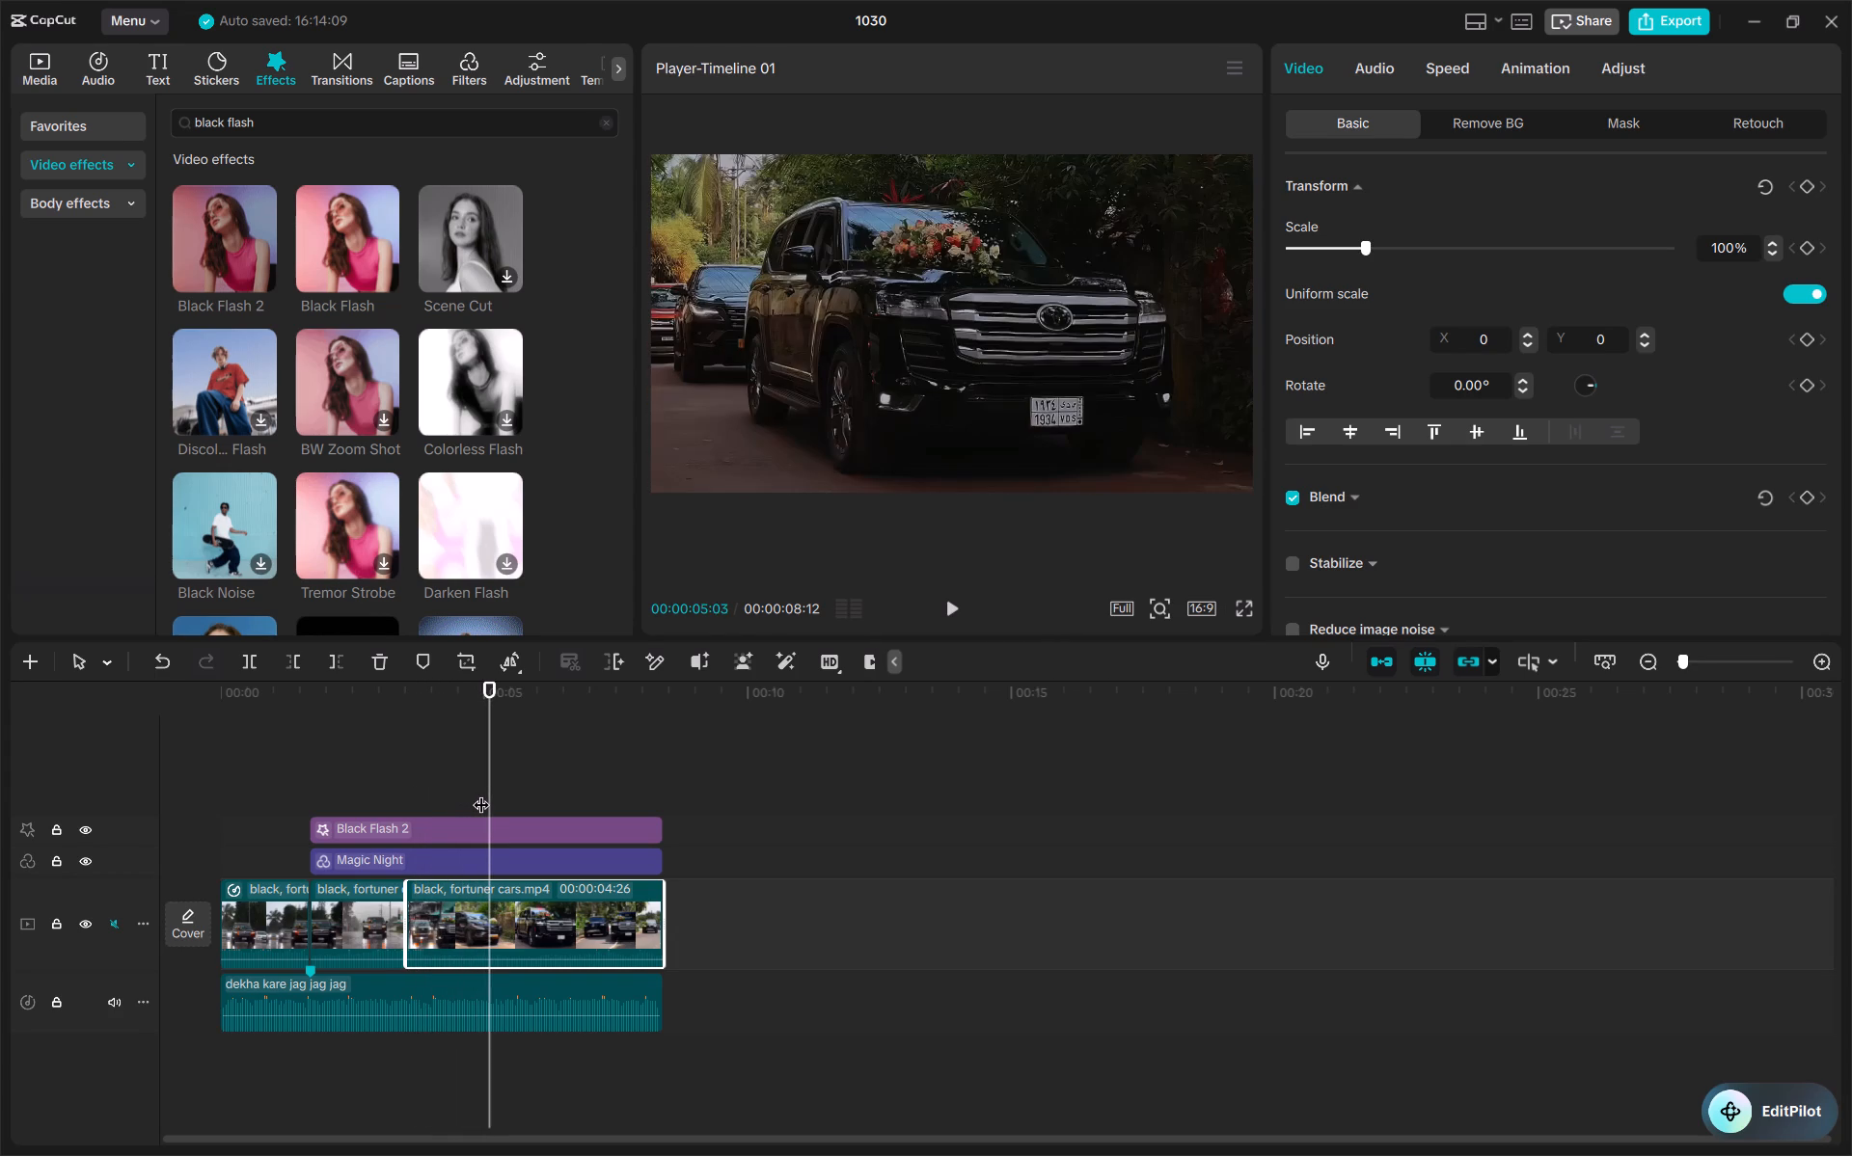
key("Right")
key("Right")
key("Right")
key("Right")
key("Right")
key("Right")
key("Right")
key("Right")
key("Right")
key("Right")
key("Right")
key("Right")
key("Right")
key("Right")
key("Right")
key("Right")
key("Right")
key("Right")
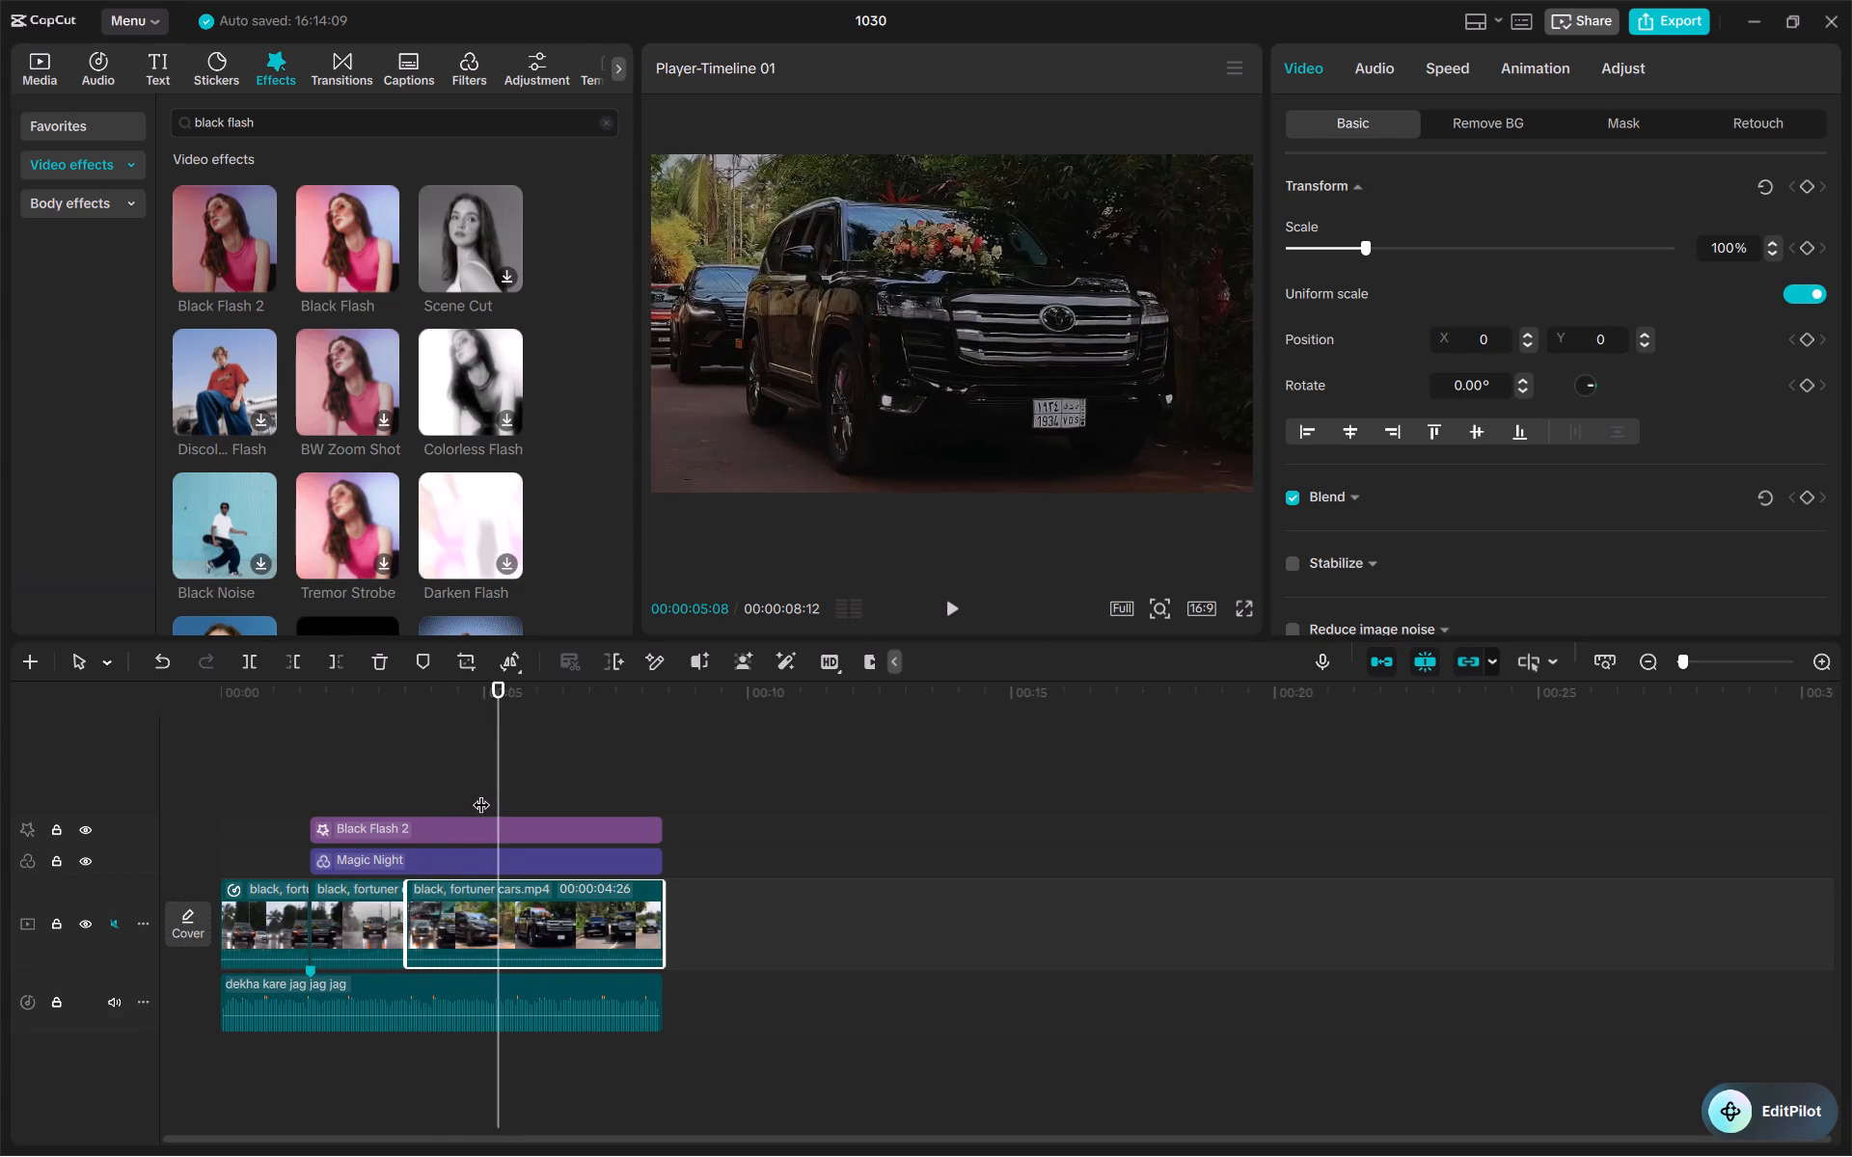
key("Right")
key("Right")
key("Right")
key("Right")
key("Right")
key("Right")
key("Right")
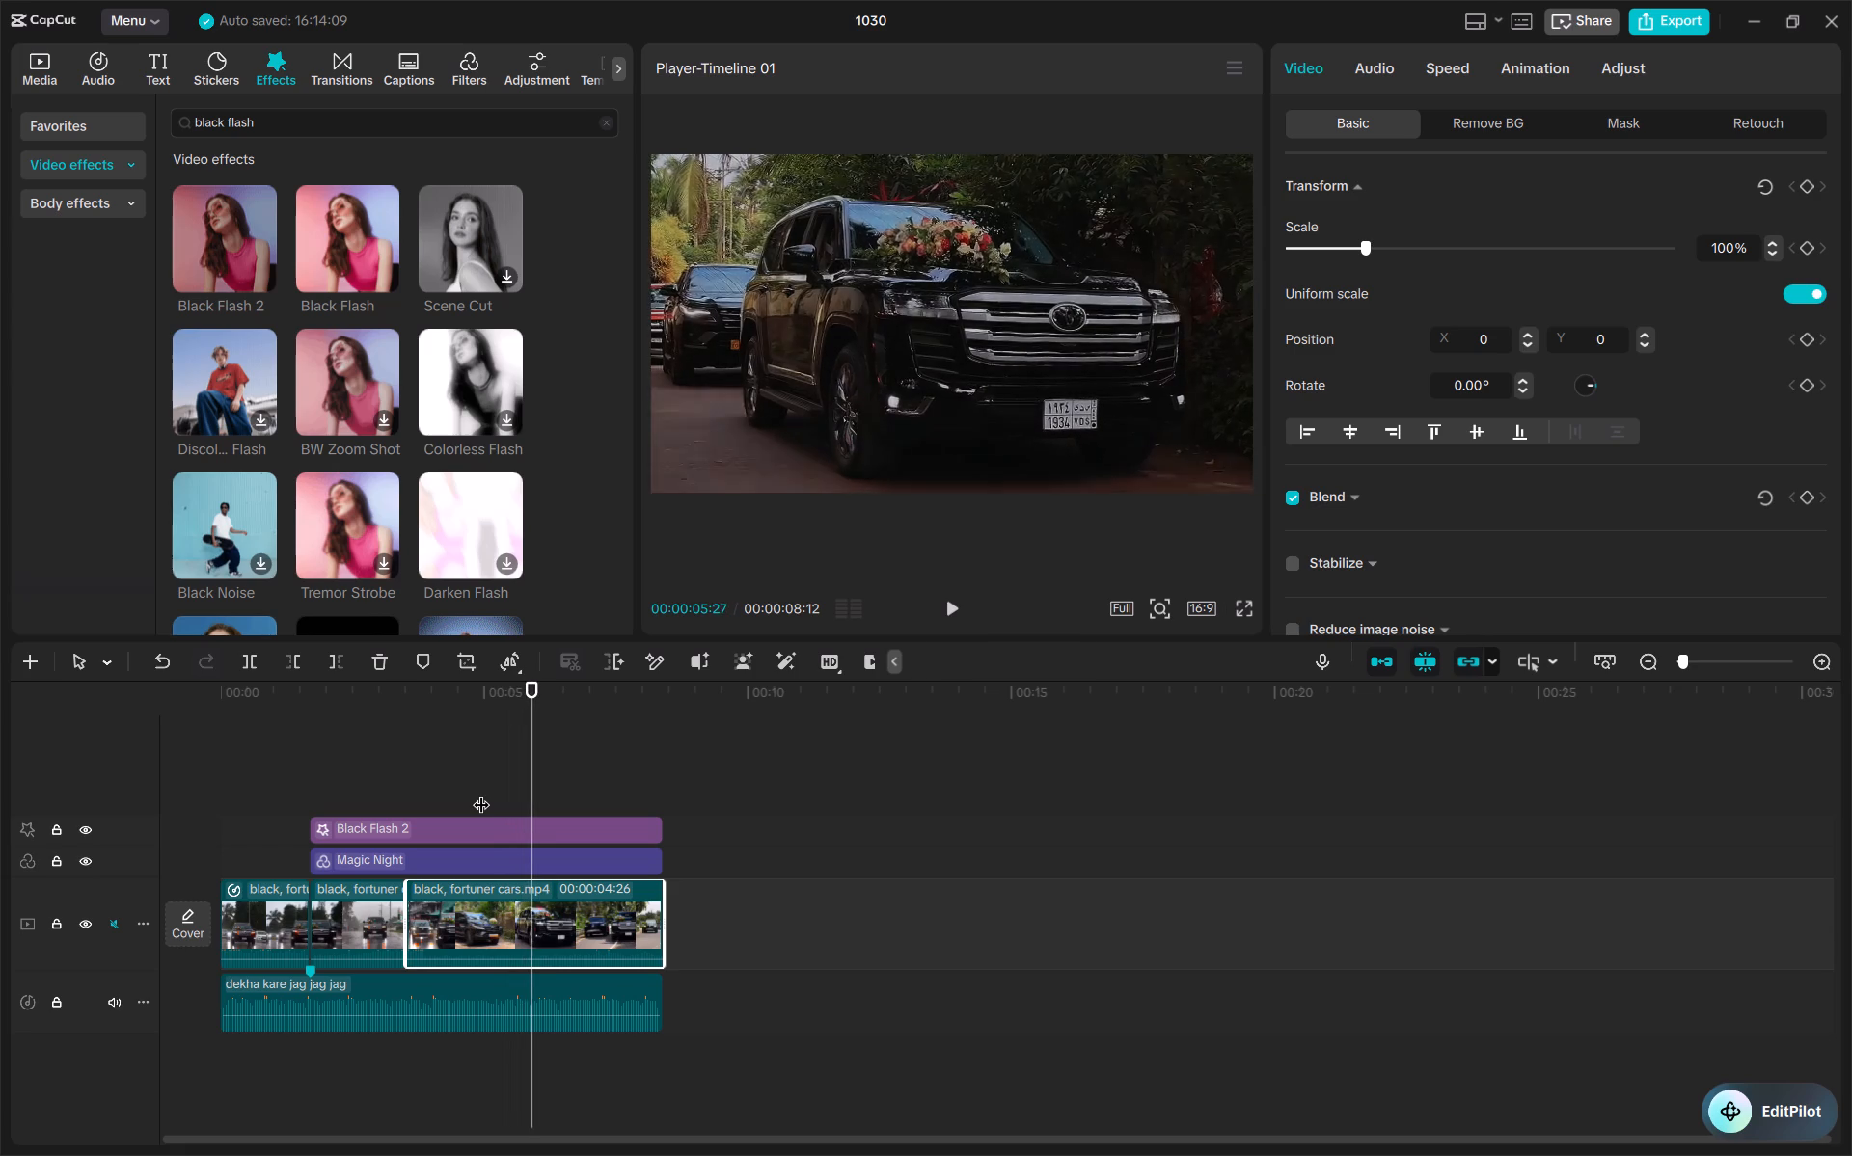
key("Right")
key("Right")
key("Right")
key("Right")
key("Right")
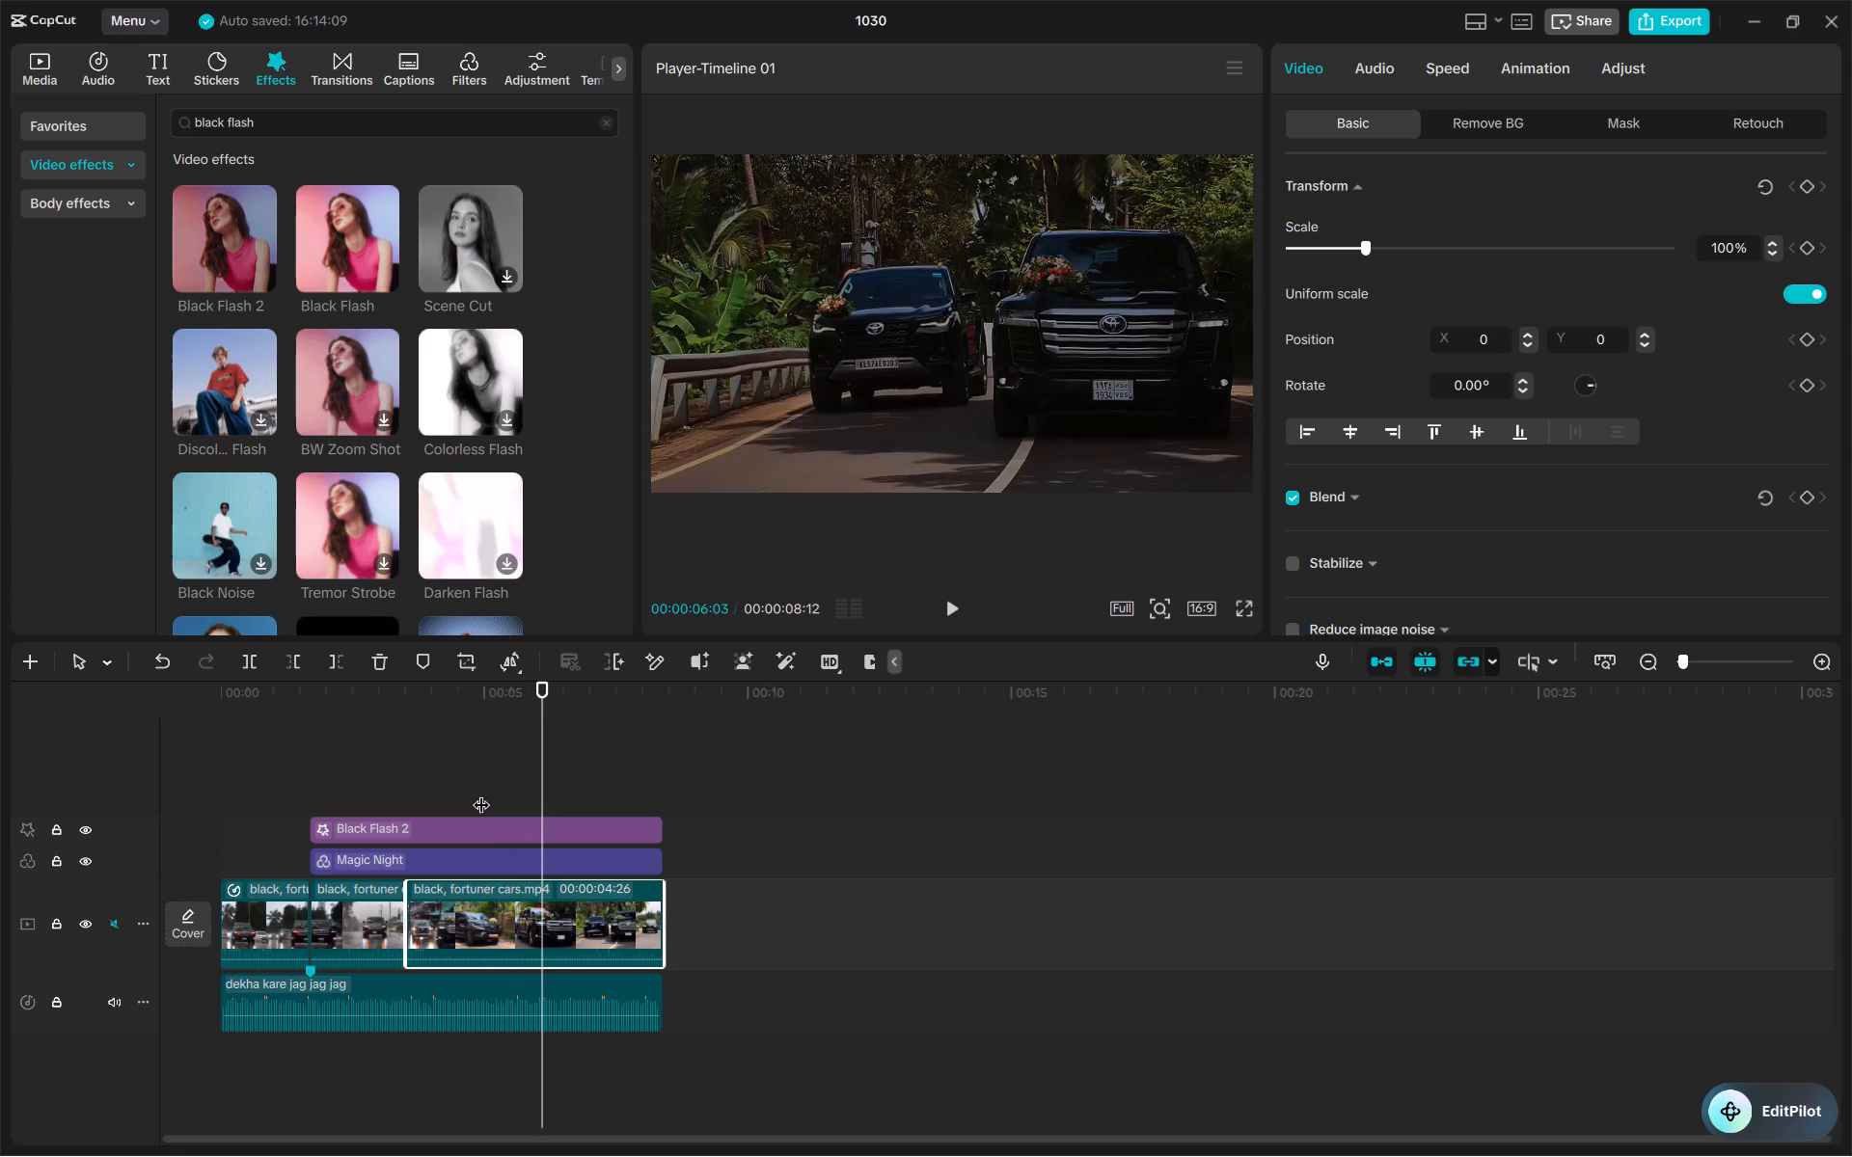
Add another copy of the black, fortuner cars video at the end of the main track.
left_click(56, 68)
left_click_drag(235, 252, 1136, 905)
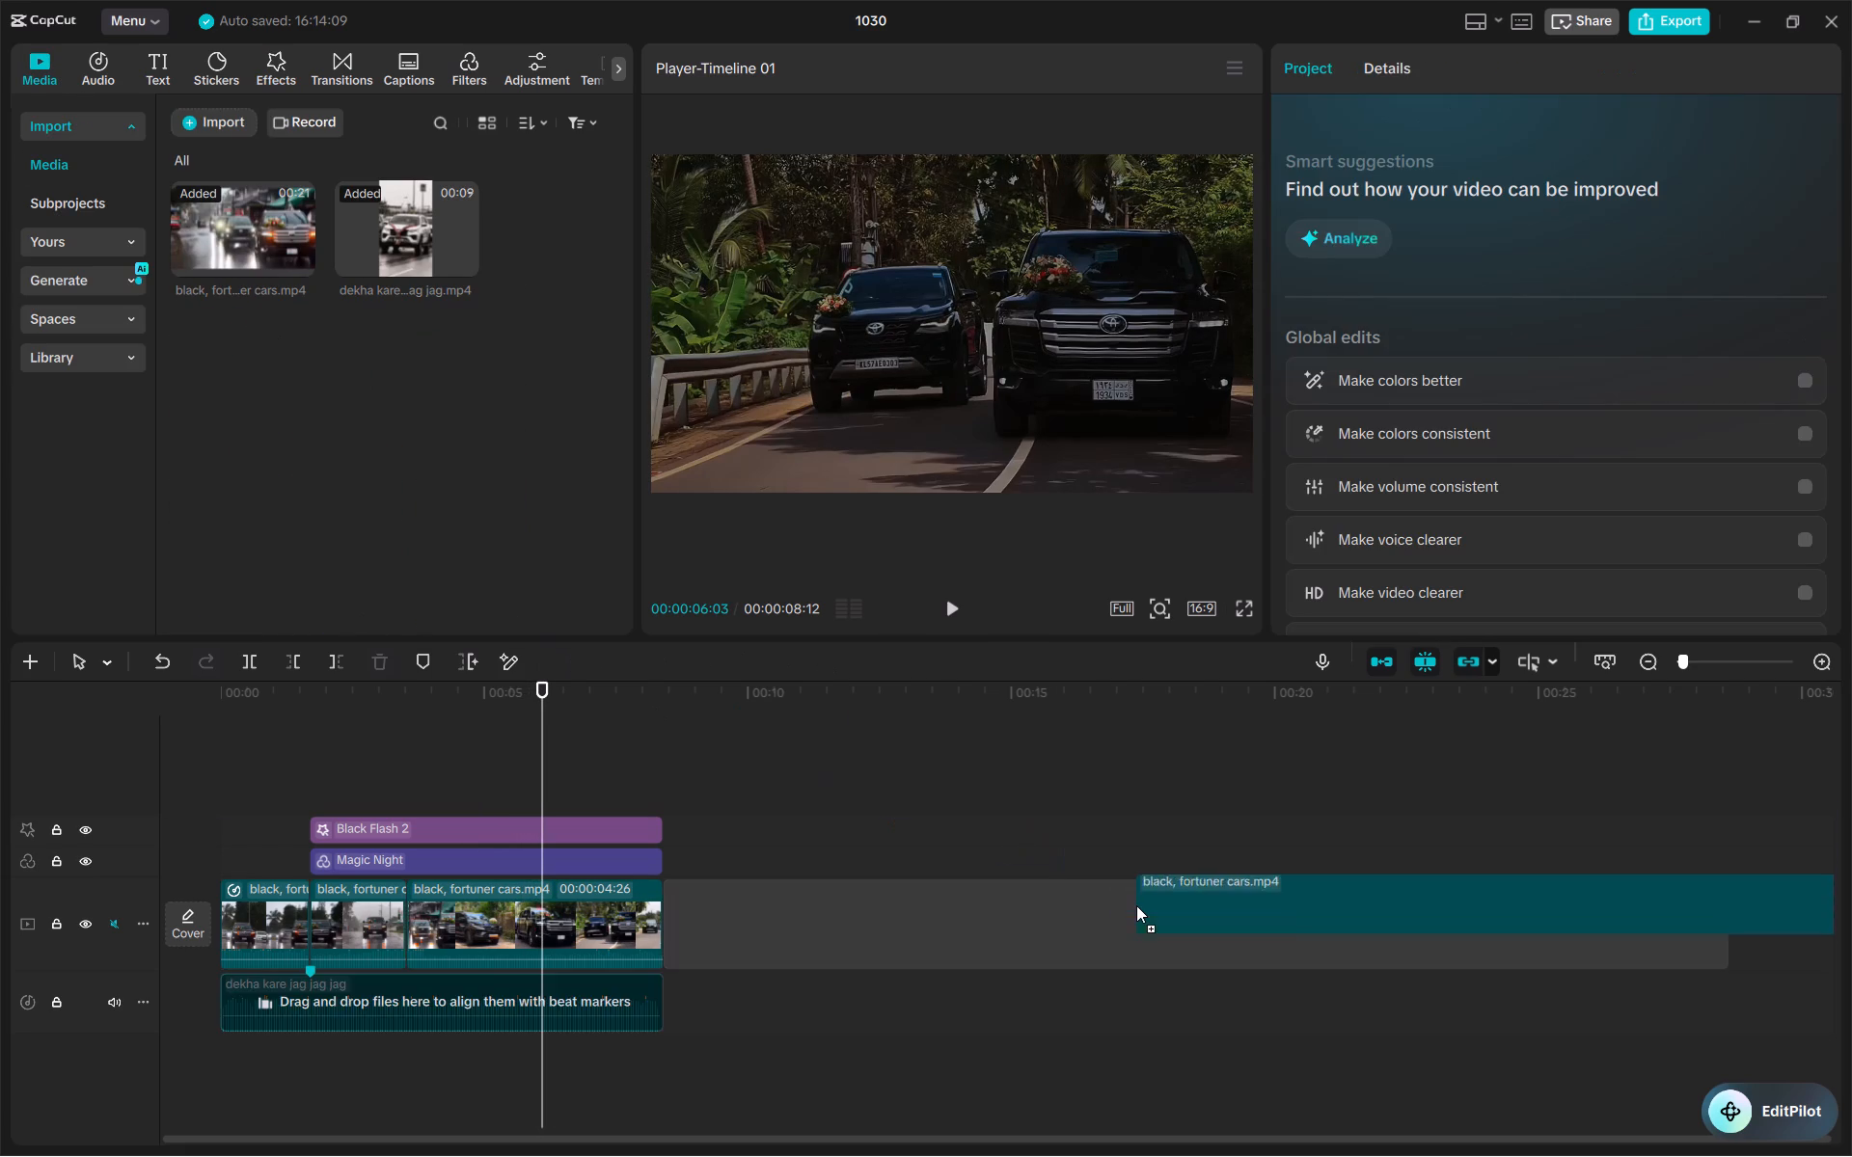
Find the rainy-road shot with the two cars' headlights in the added clip and split the clip at 00:00:23:13.
left_click_drag(656, 711, 692, 713)
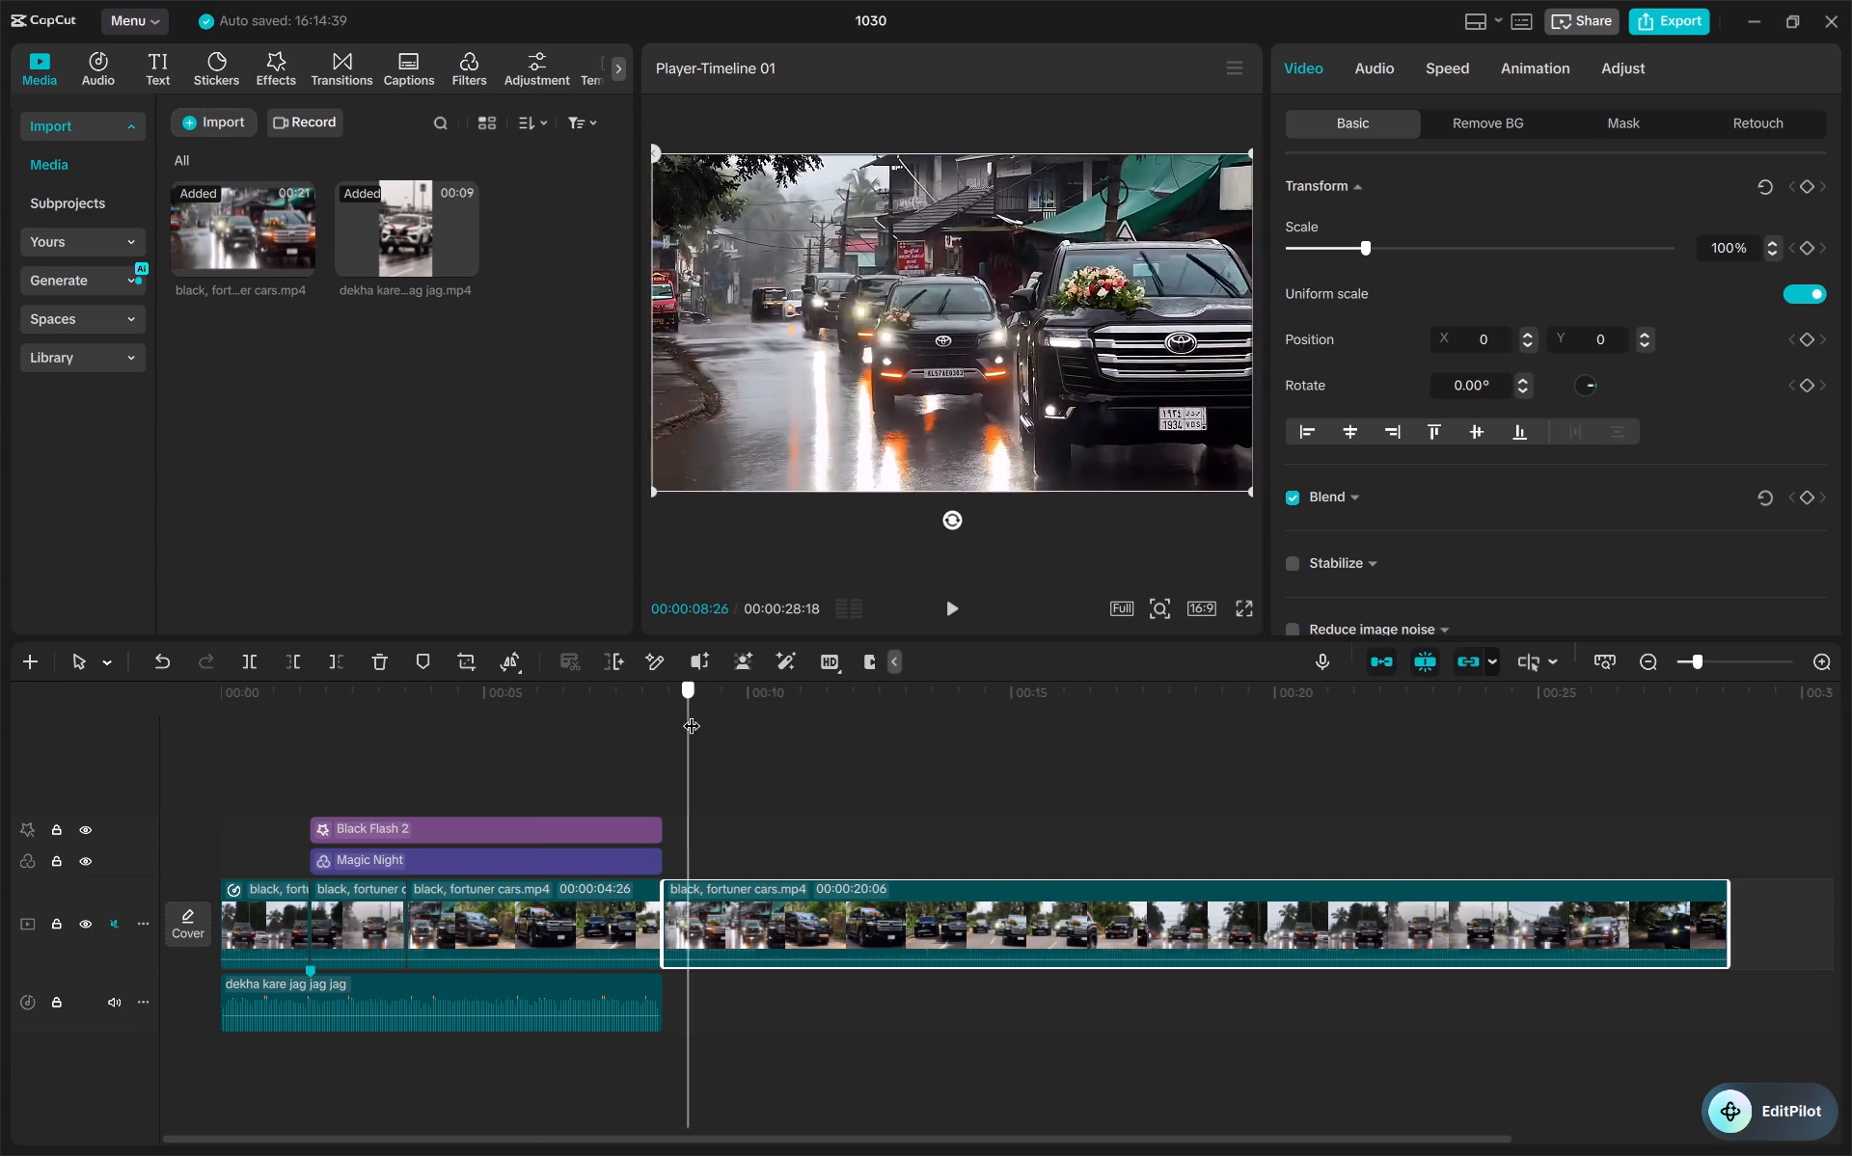
left_click_drag(692, 713, 888, 703)
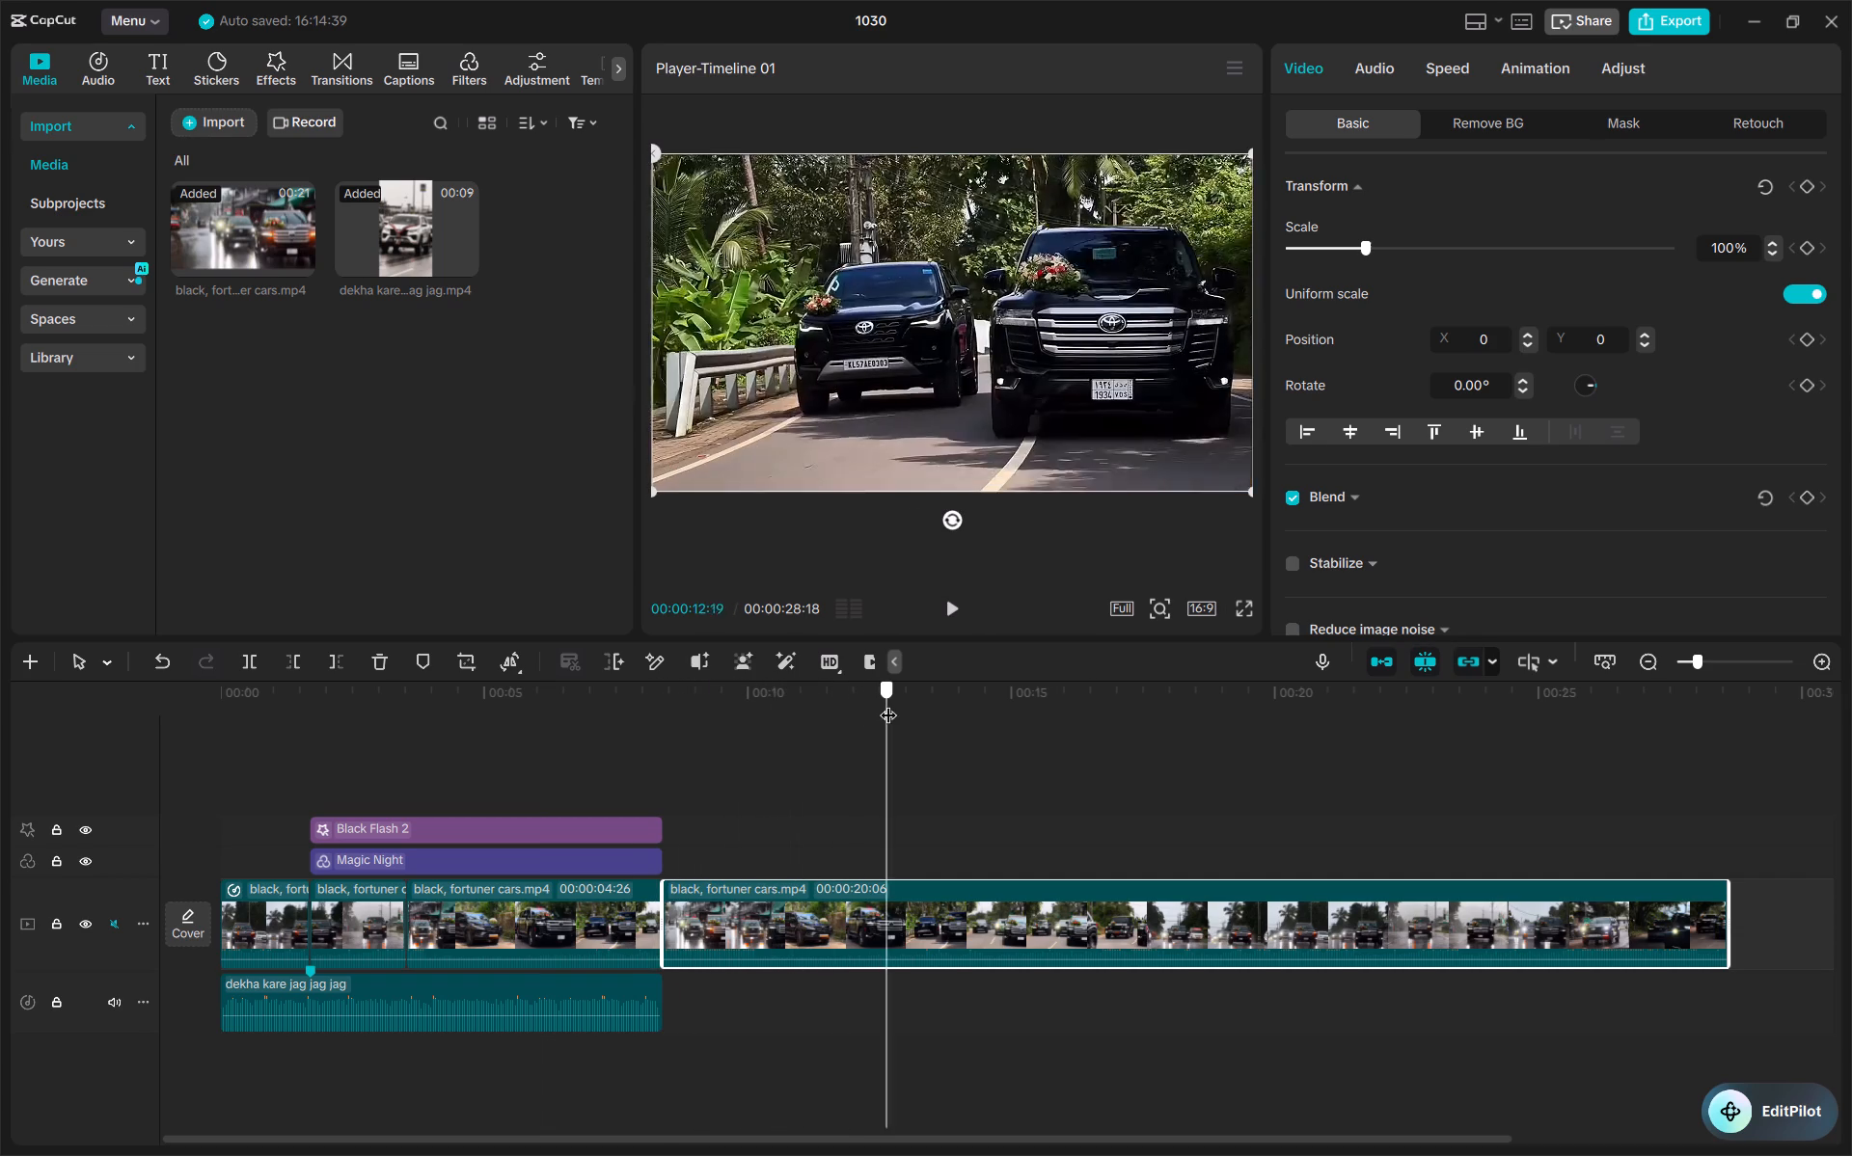
left_click_drag(888, 703, 1355, 711)
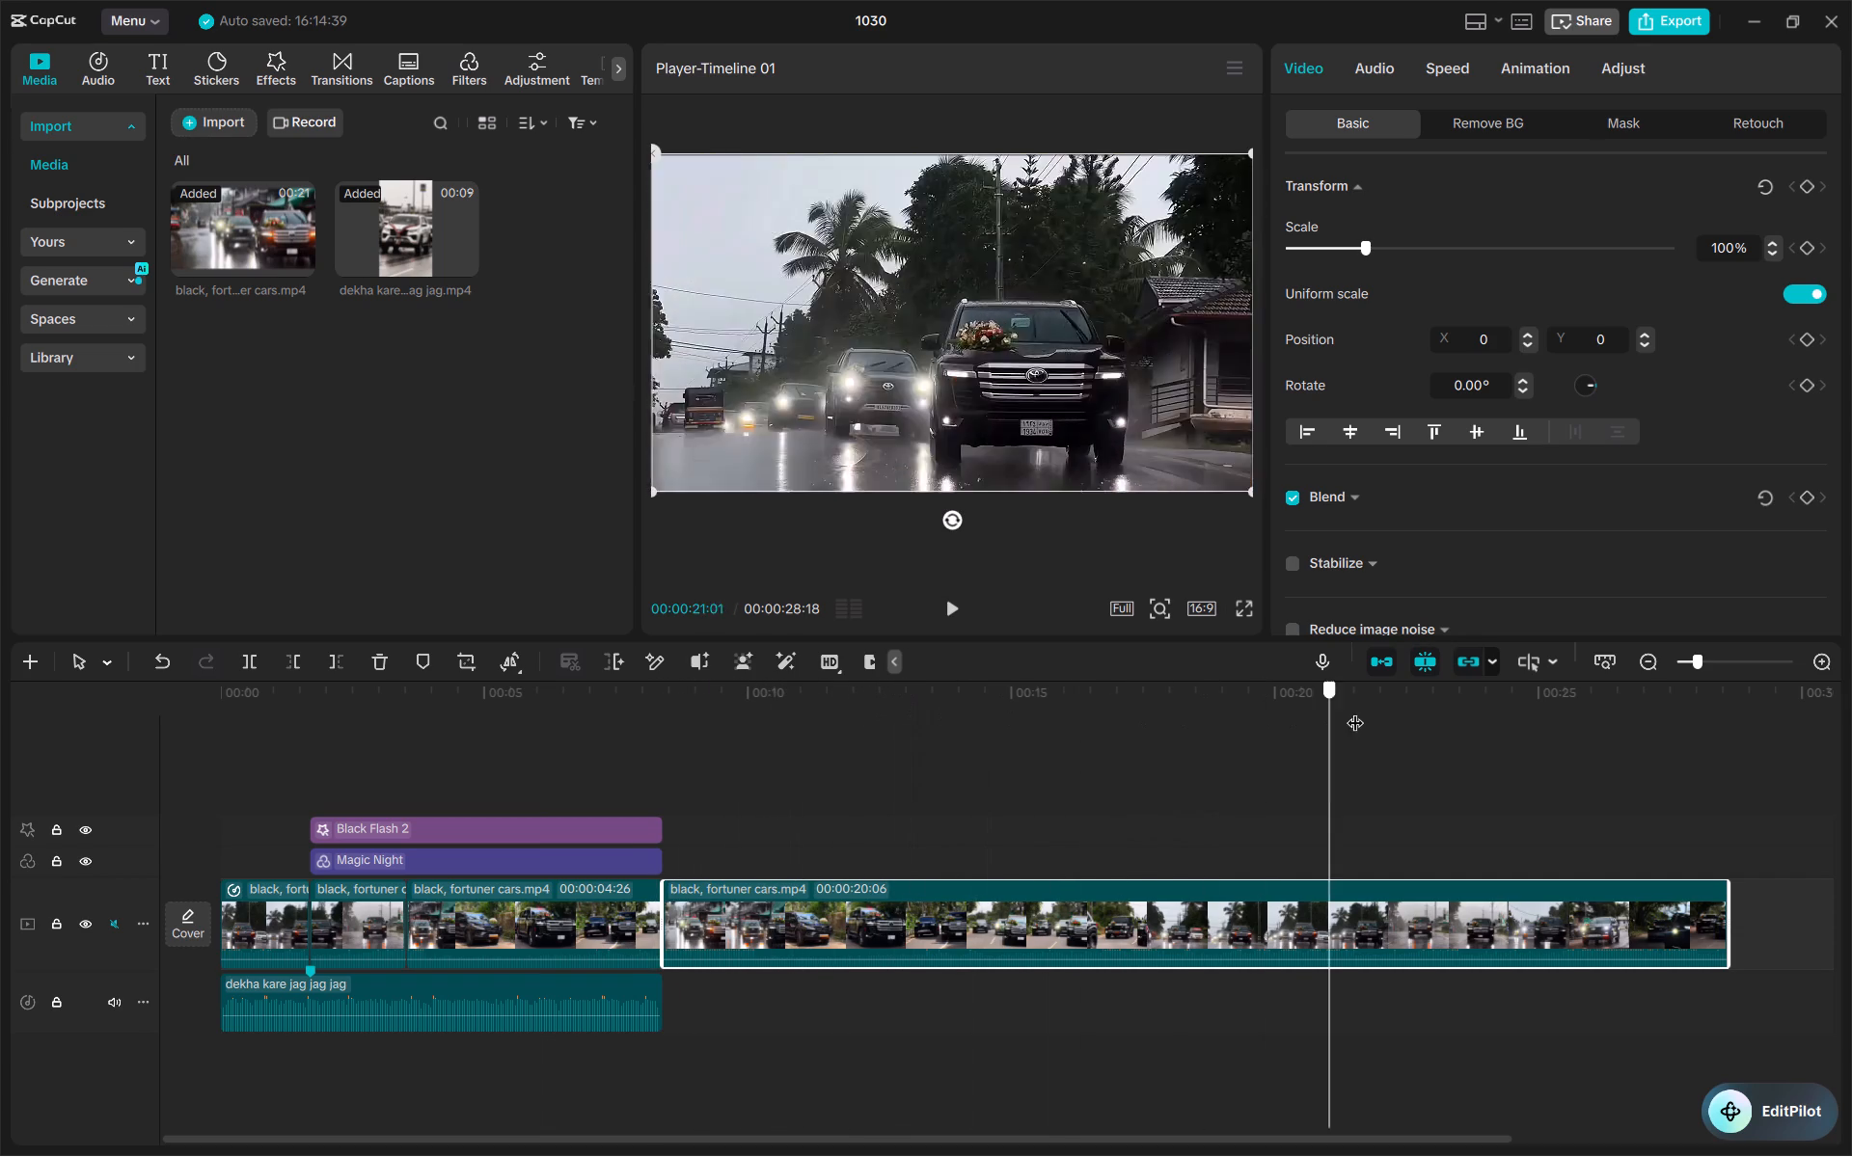
left_click_drag(1355, 711, 1483, 707)
left_click_drag(1486, 760, 1512, 781)
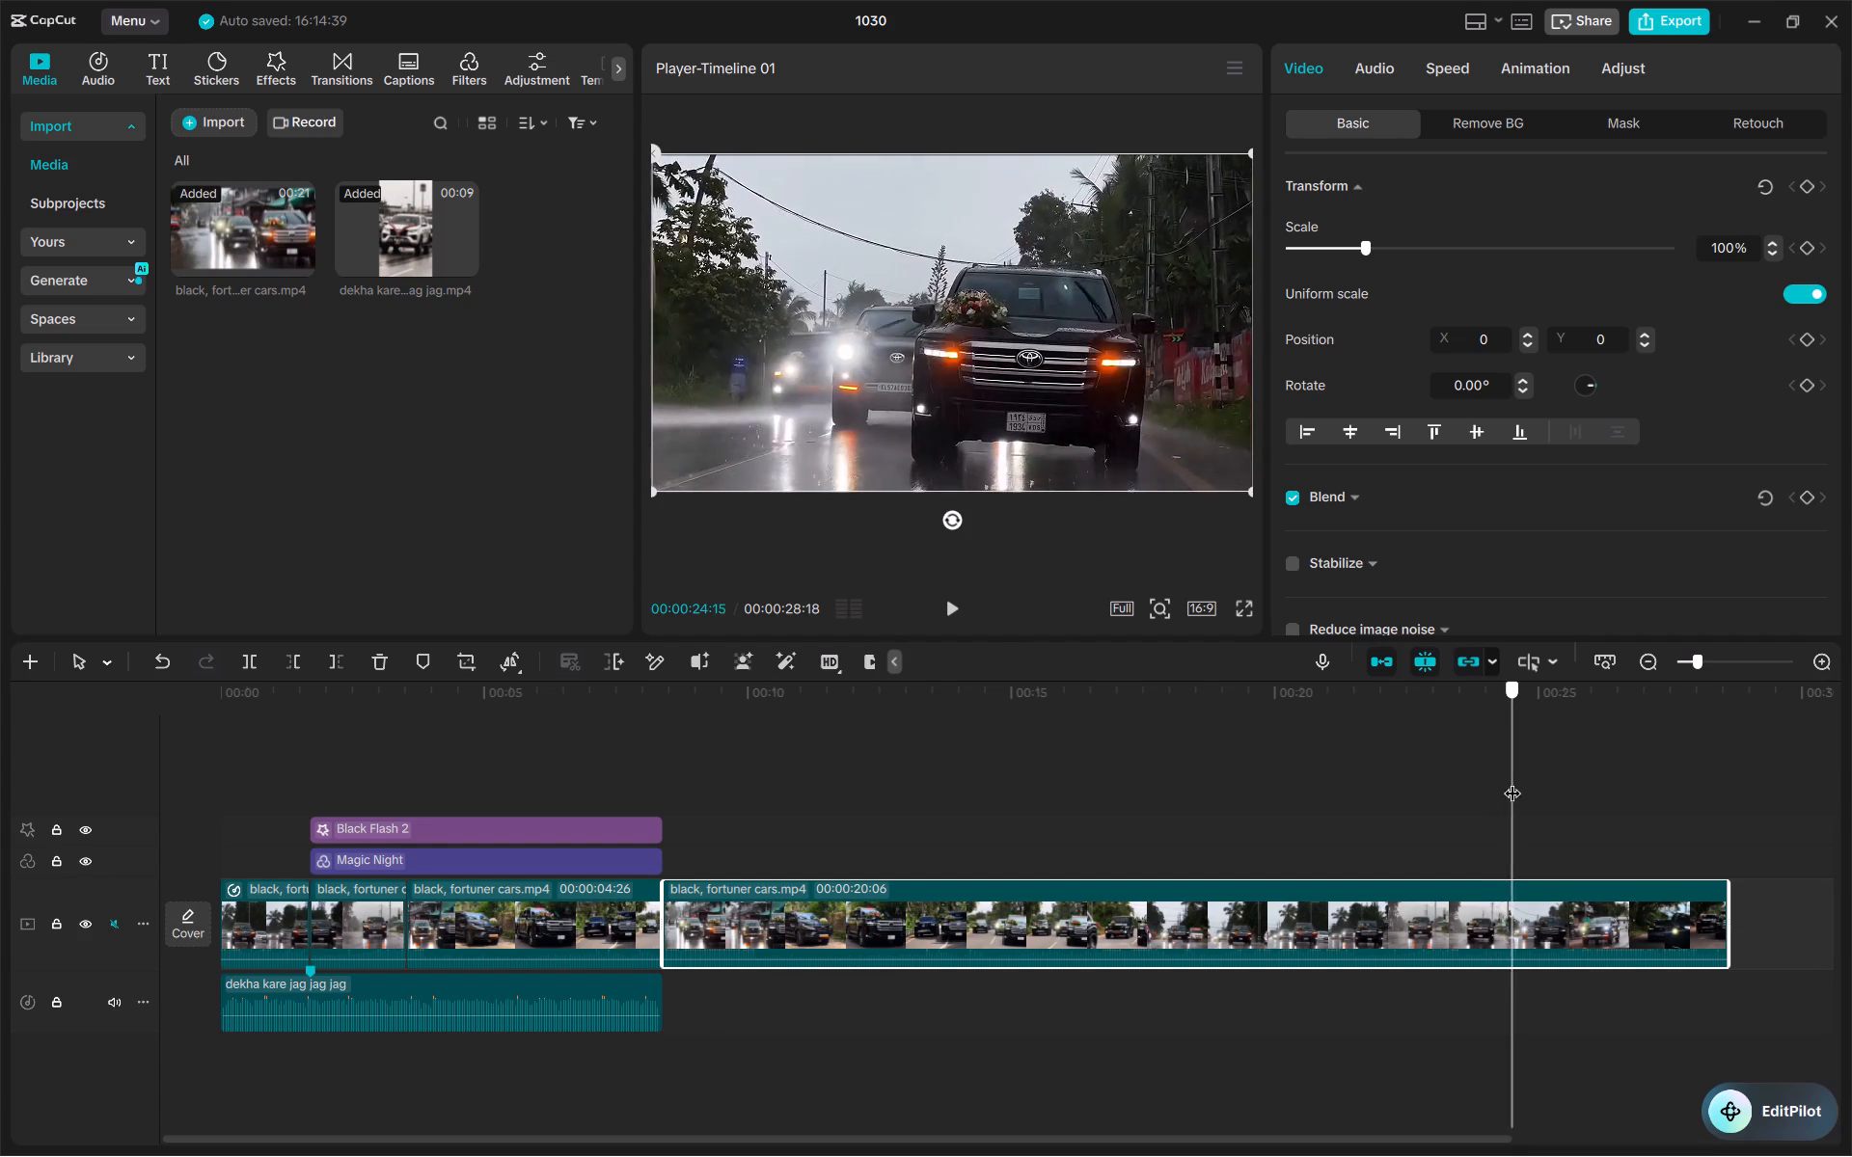
left_click_drag(1512, 781, 1441, 786)
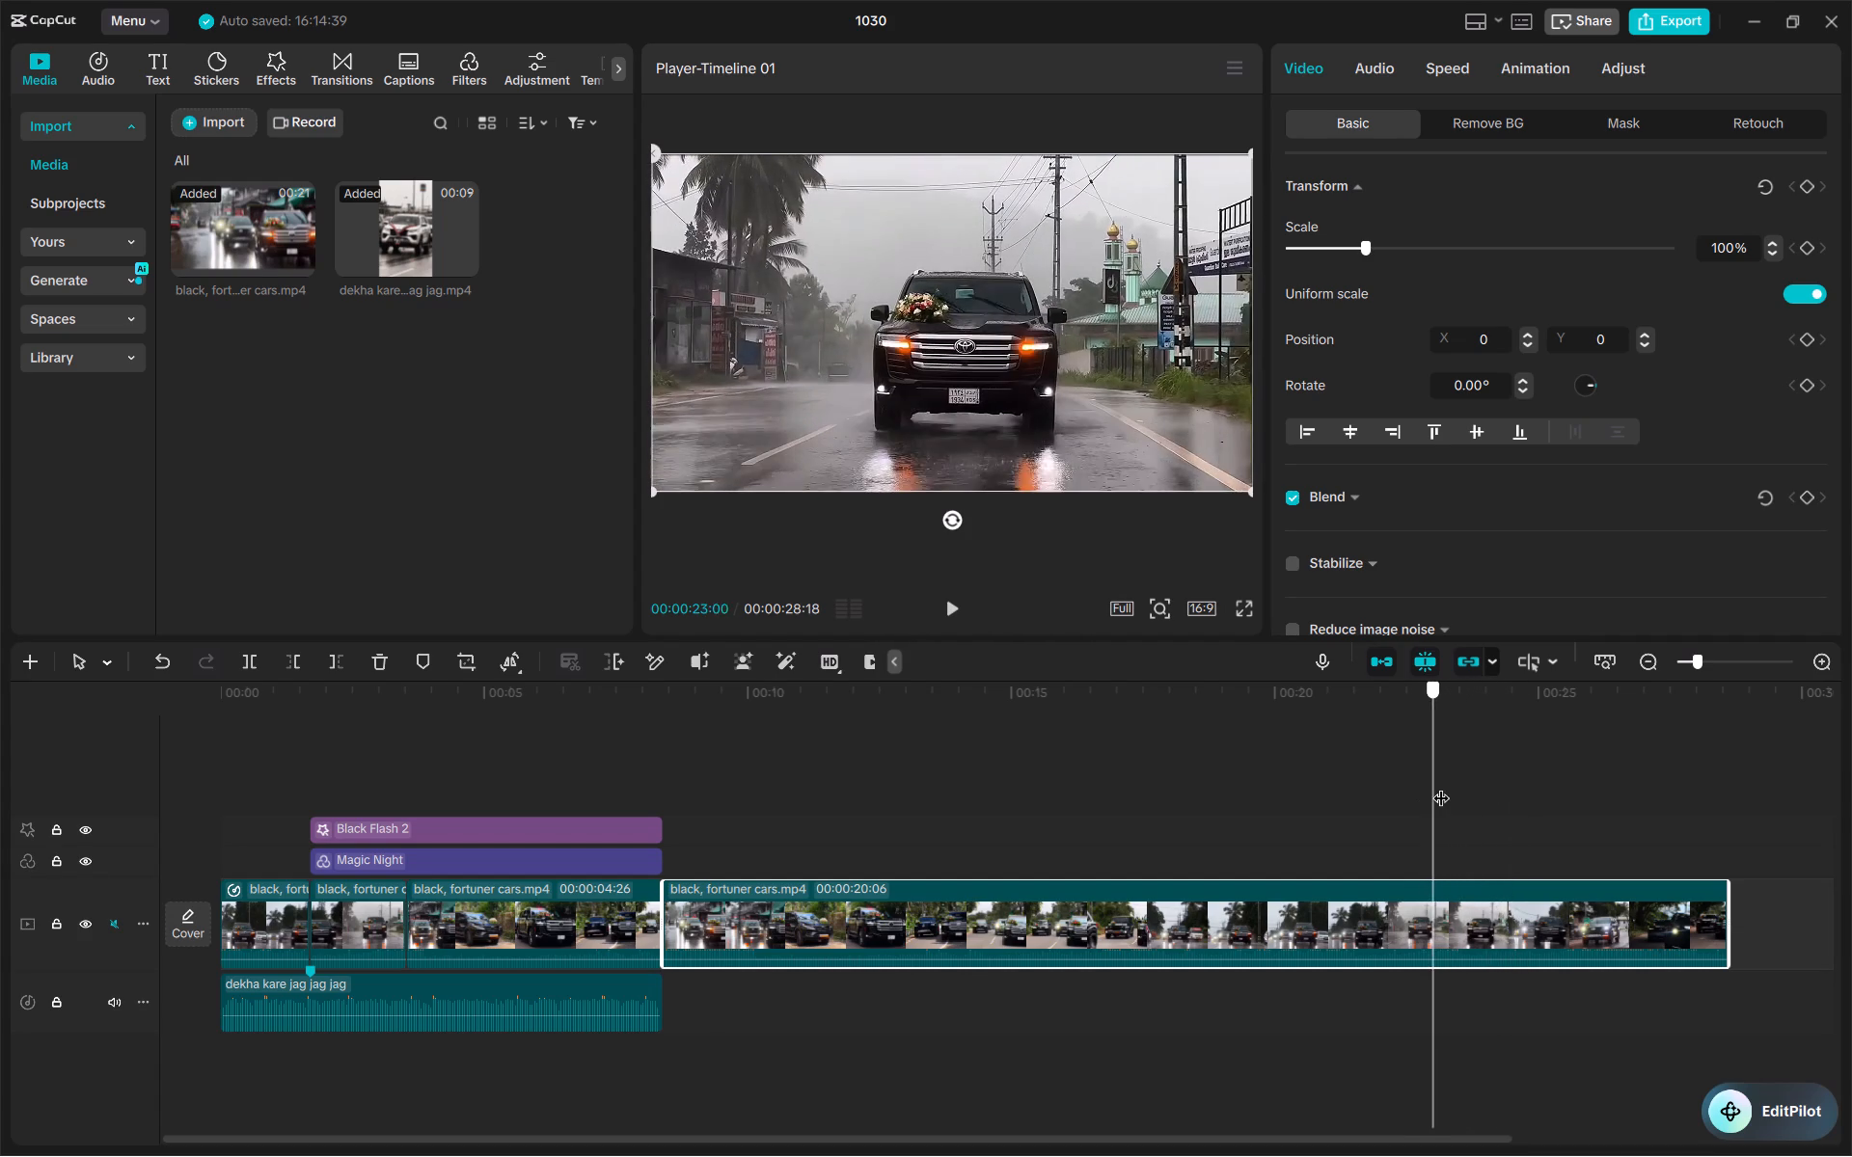
left_click_drag(1441, 786, 1455, 792)
key("Right")
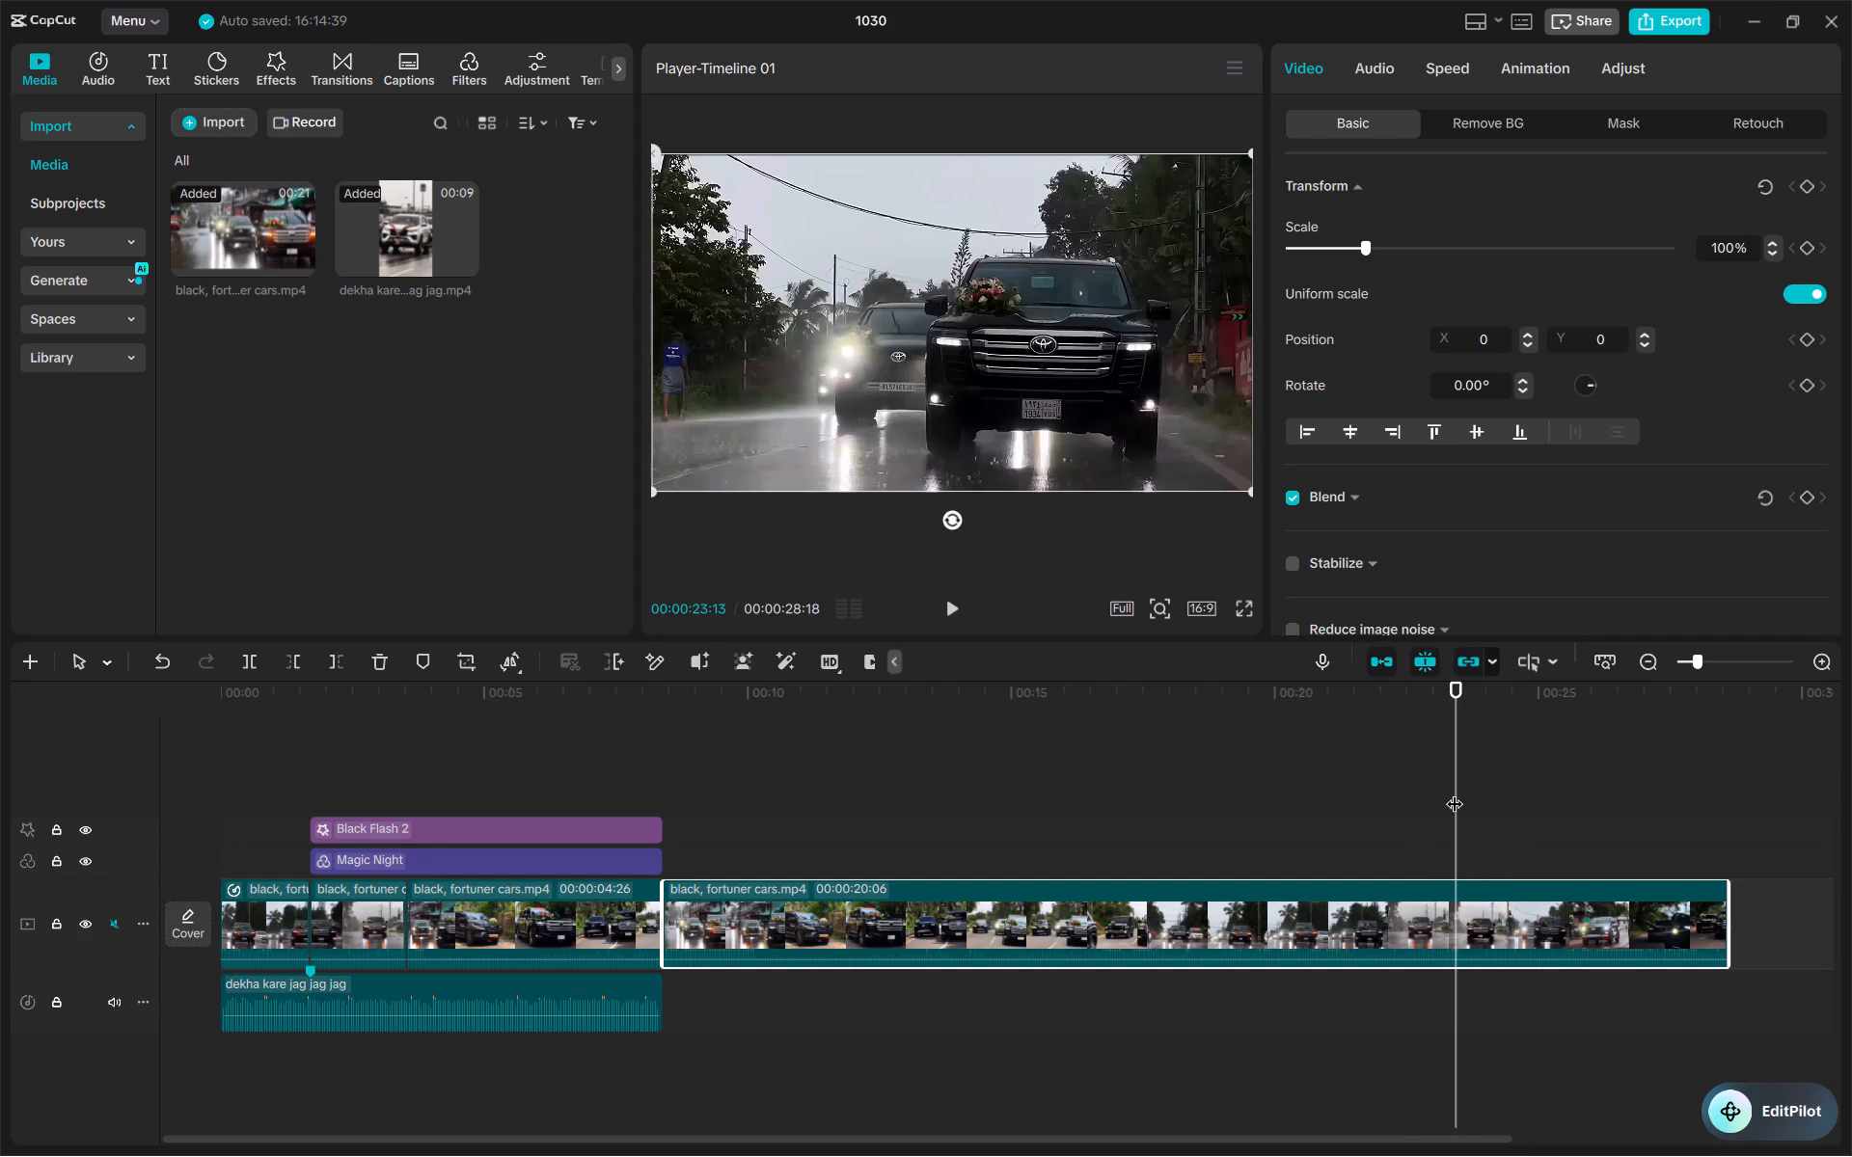
key("g")
Review the shots after the split, and delete the added clip's 15-second first part and the old third clip before it.
left_click_drag(1455, 792, 1548, 824)
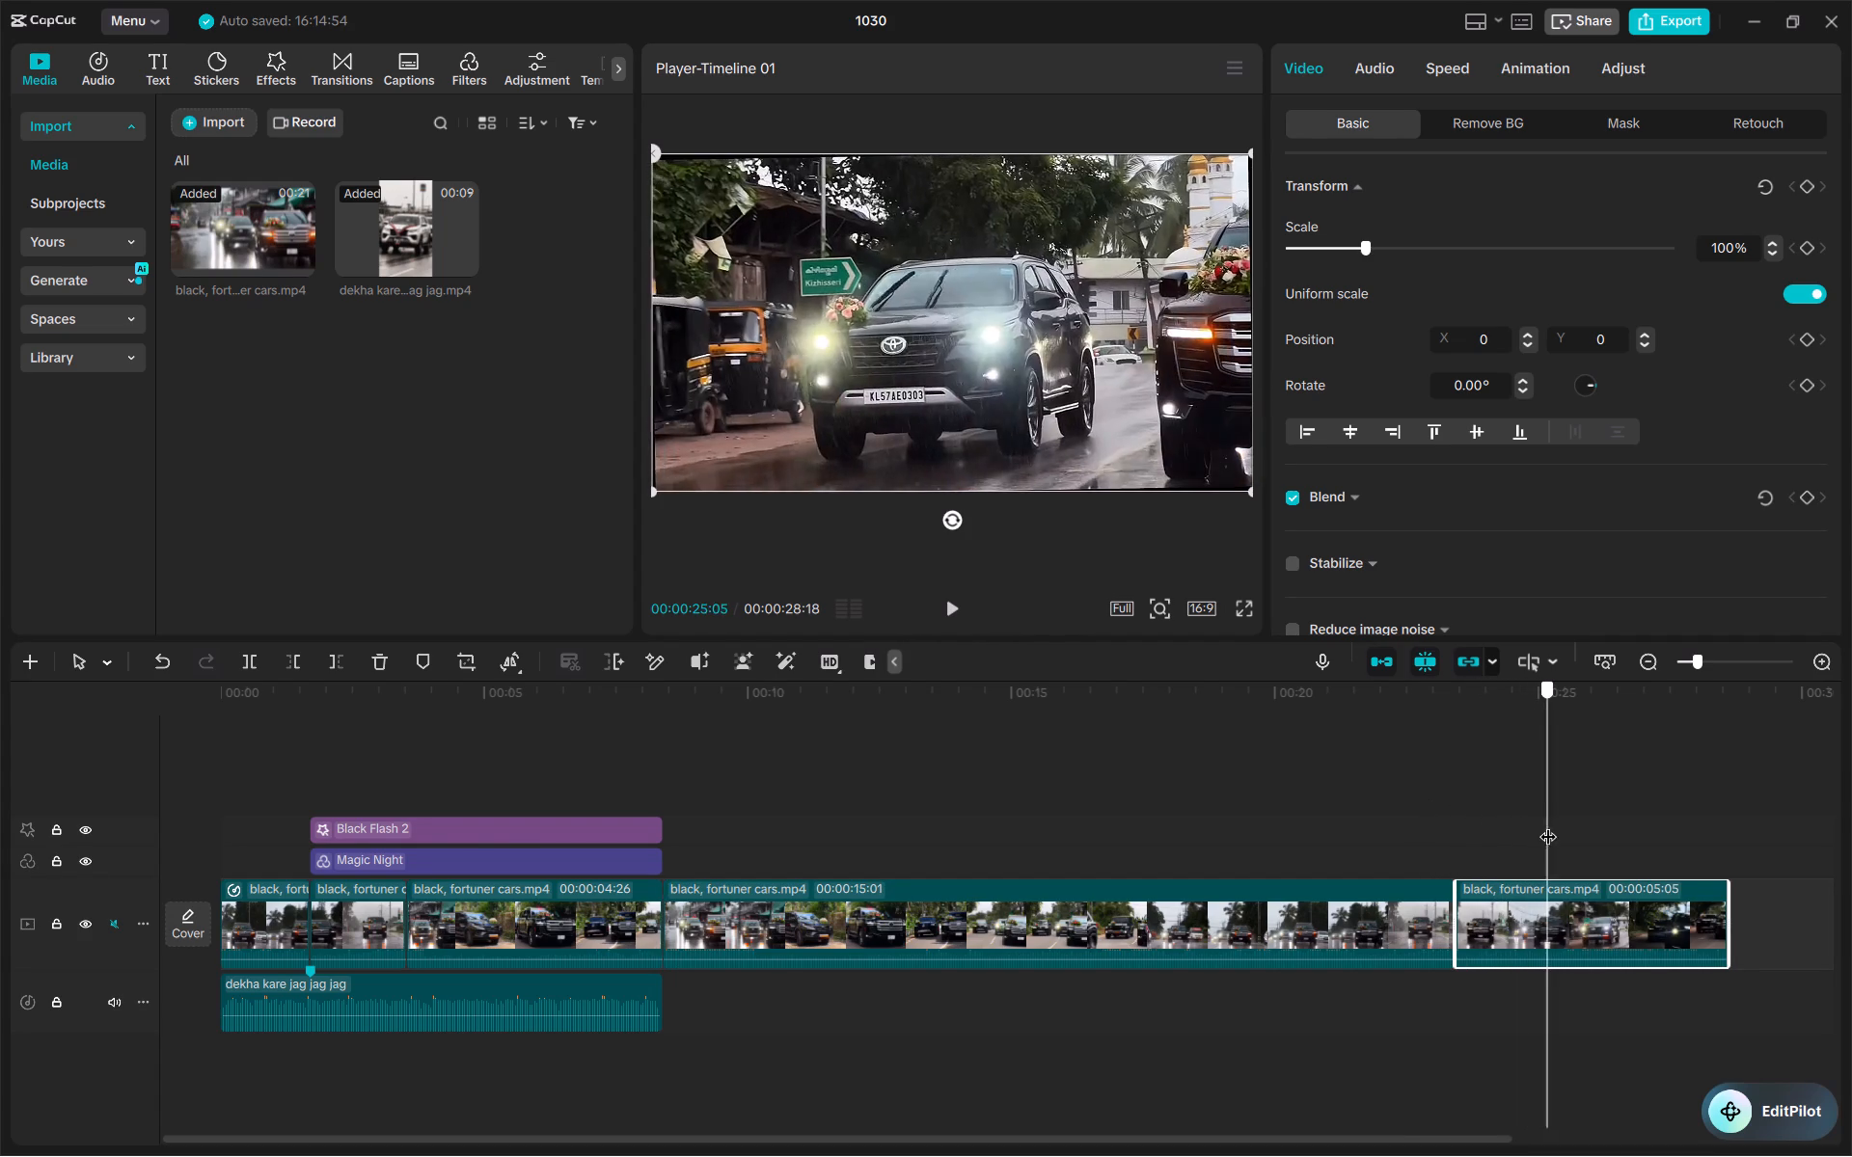
left_click_drag(1548, 824, 1684, 860)
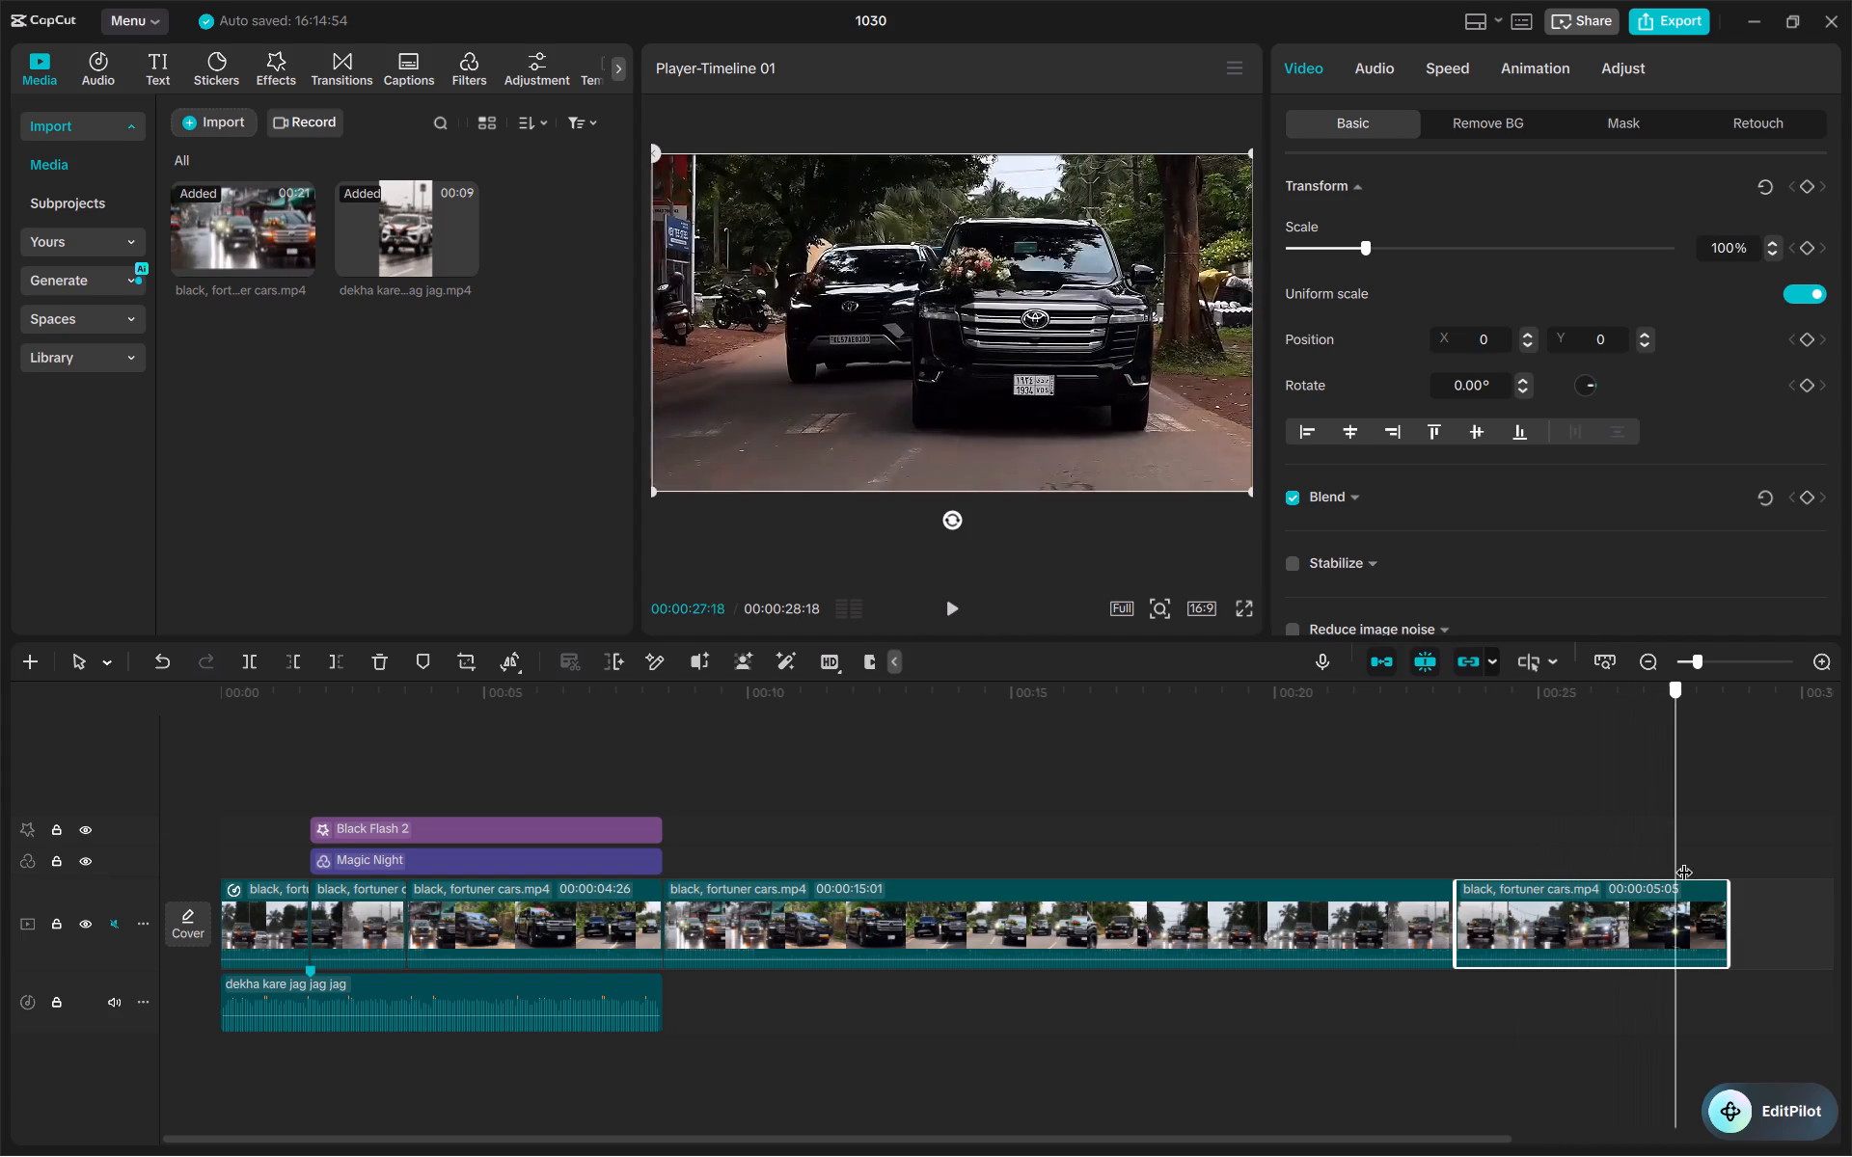
left_click_drag(1684, 860, 1703, 867)
left_click(1126, 924)
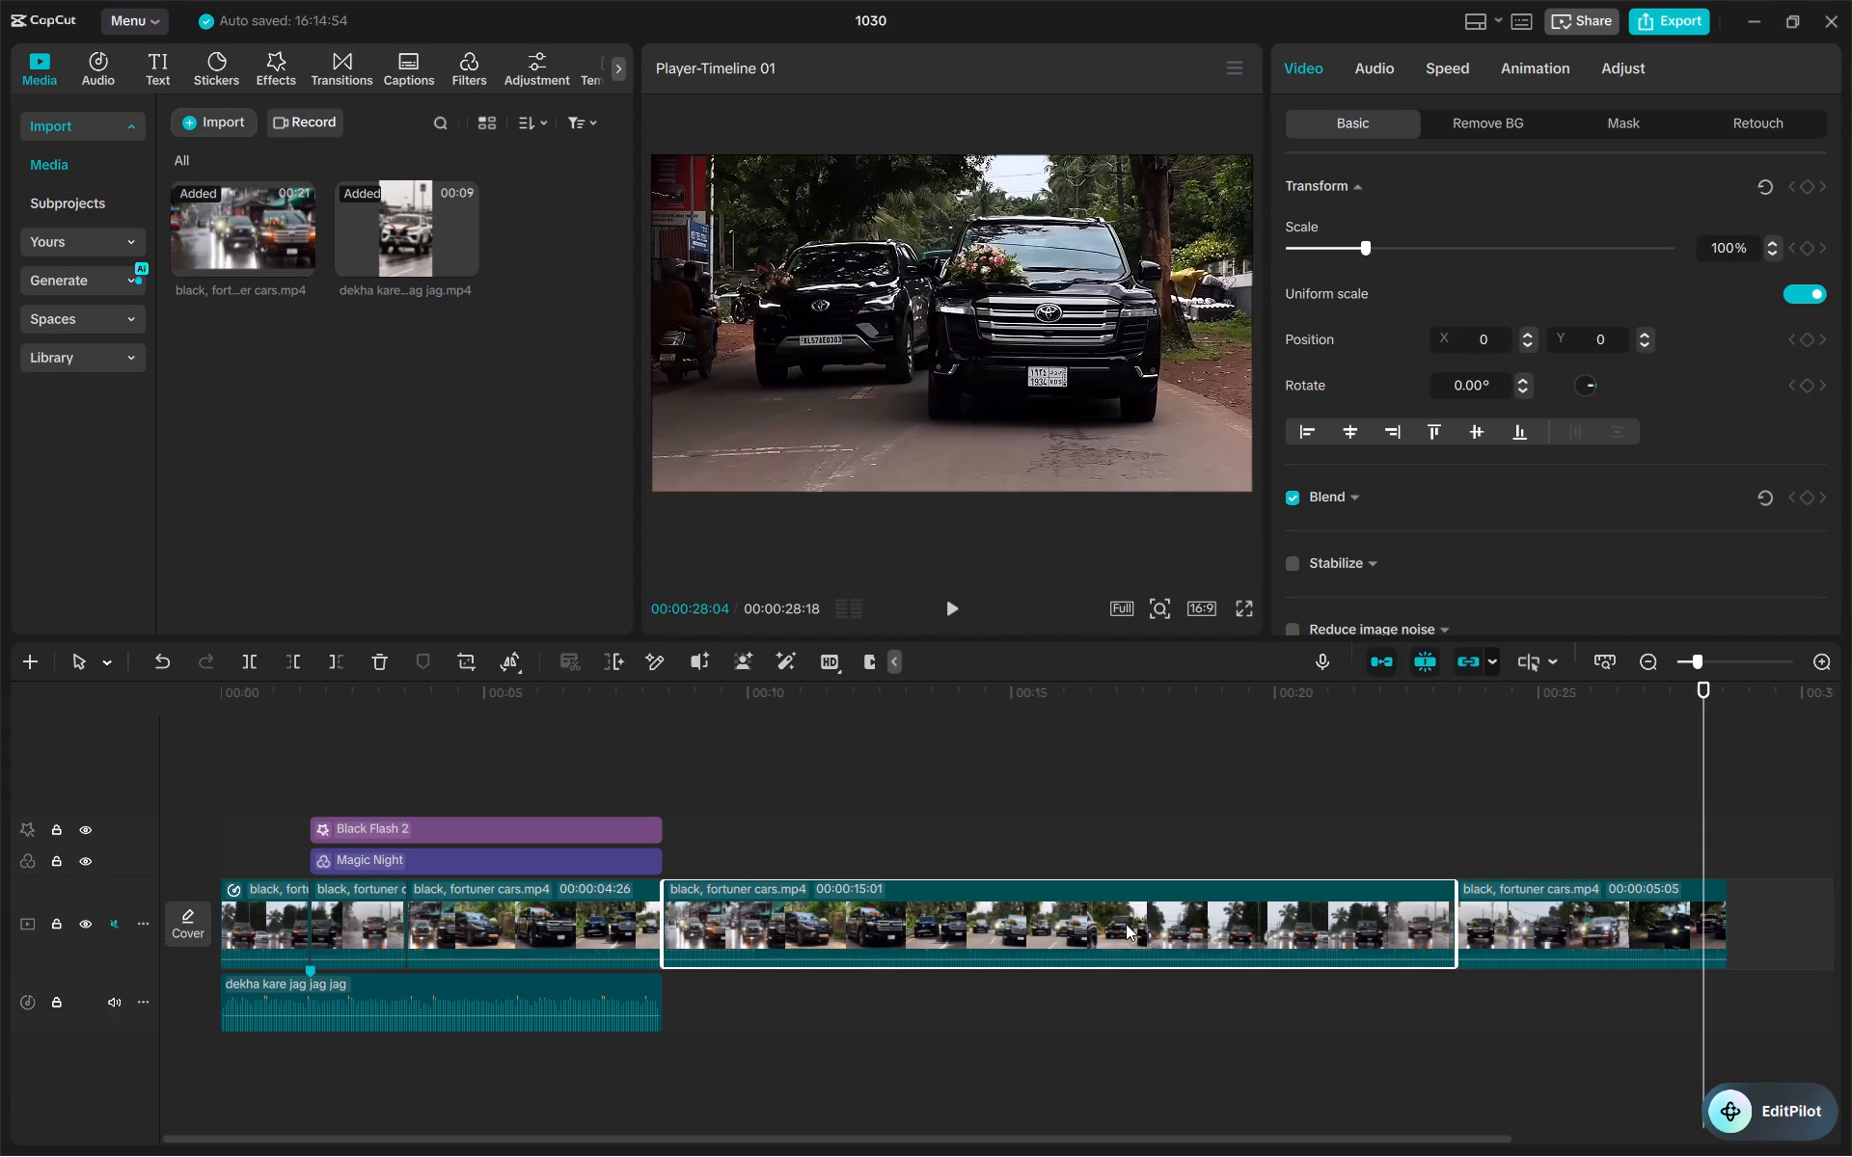
key("BackSpace")
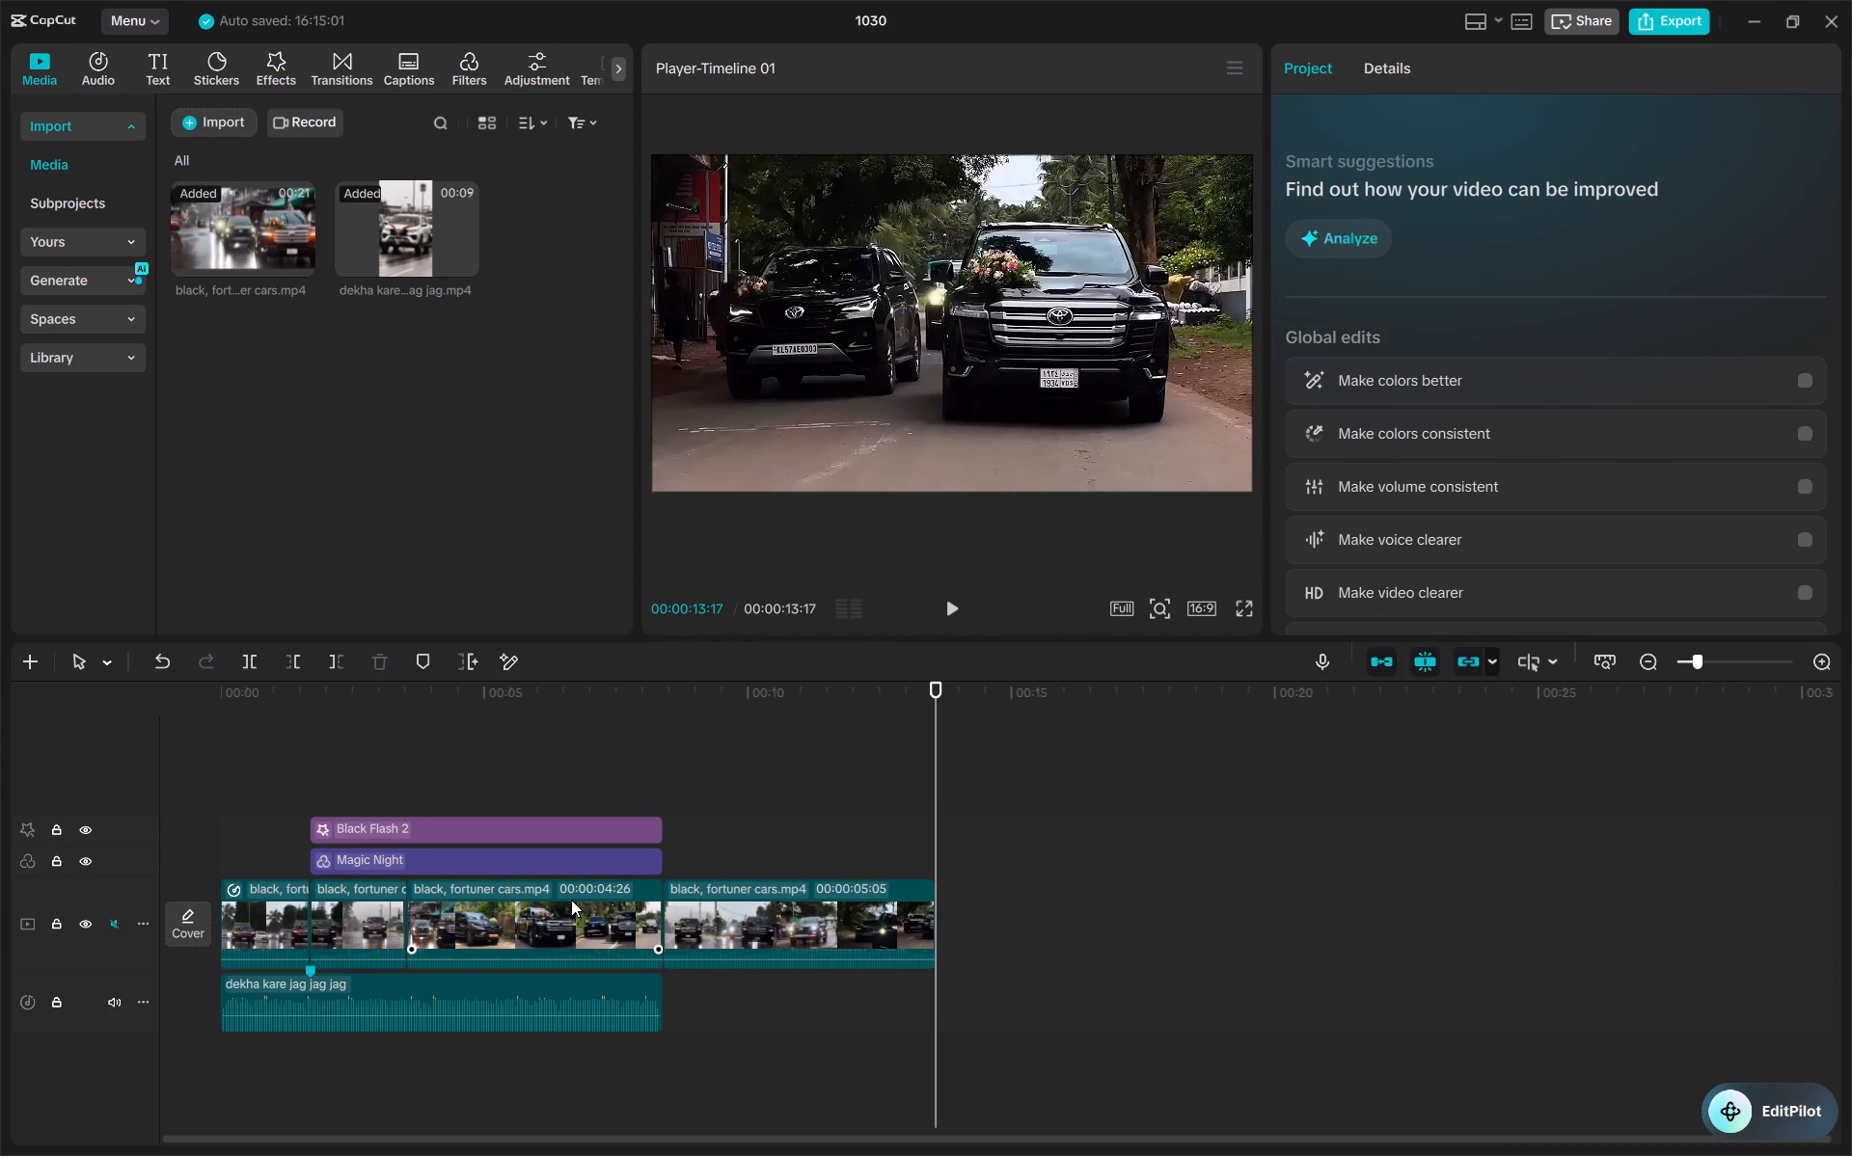
left_click(571, 900)
key("BackSpace")
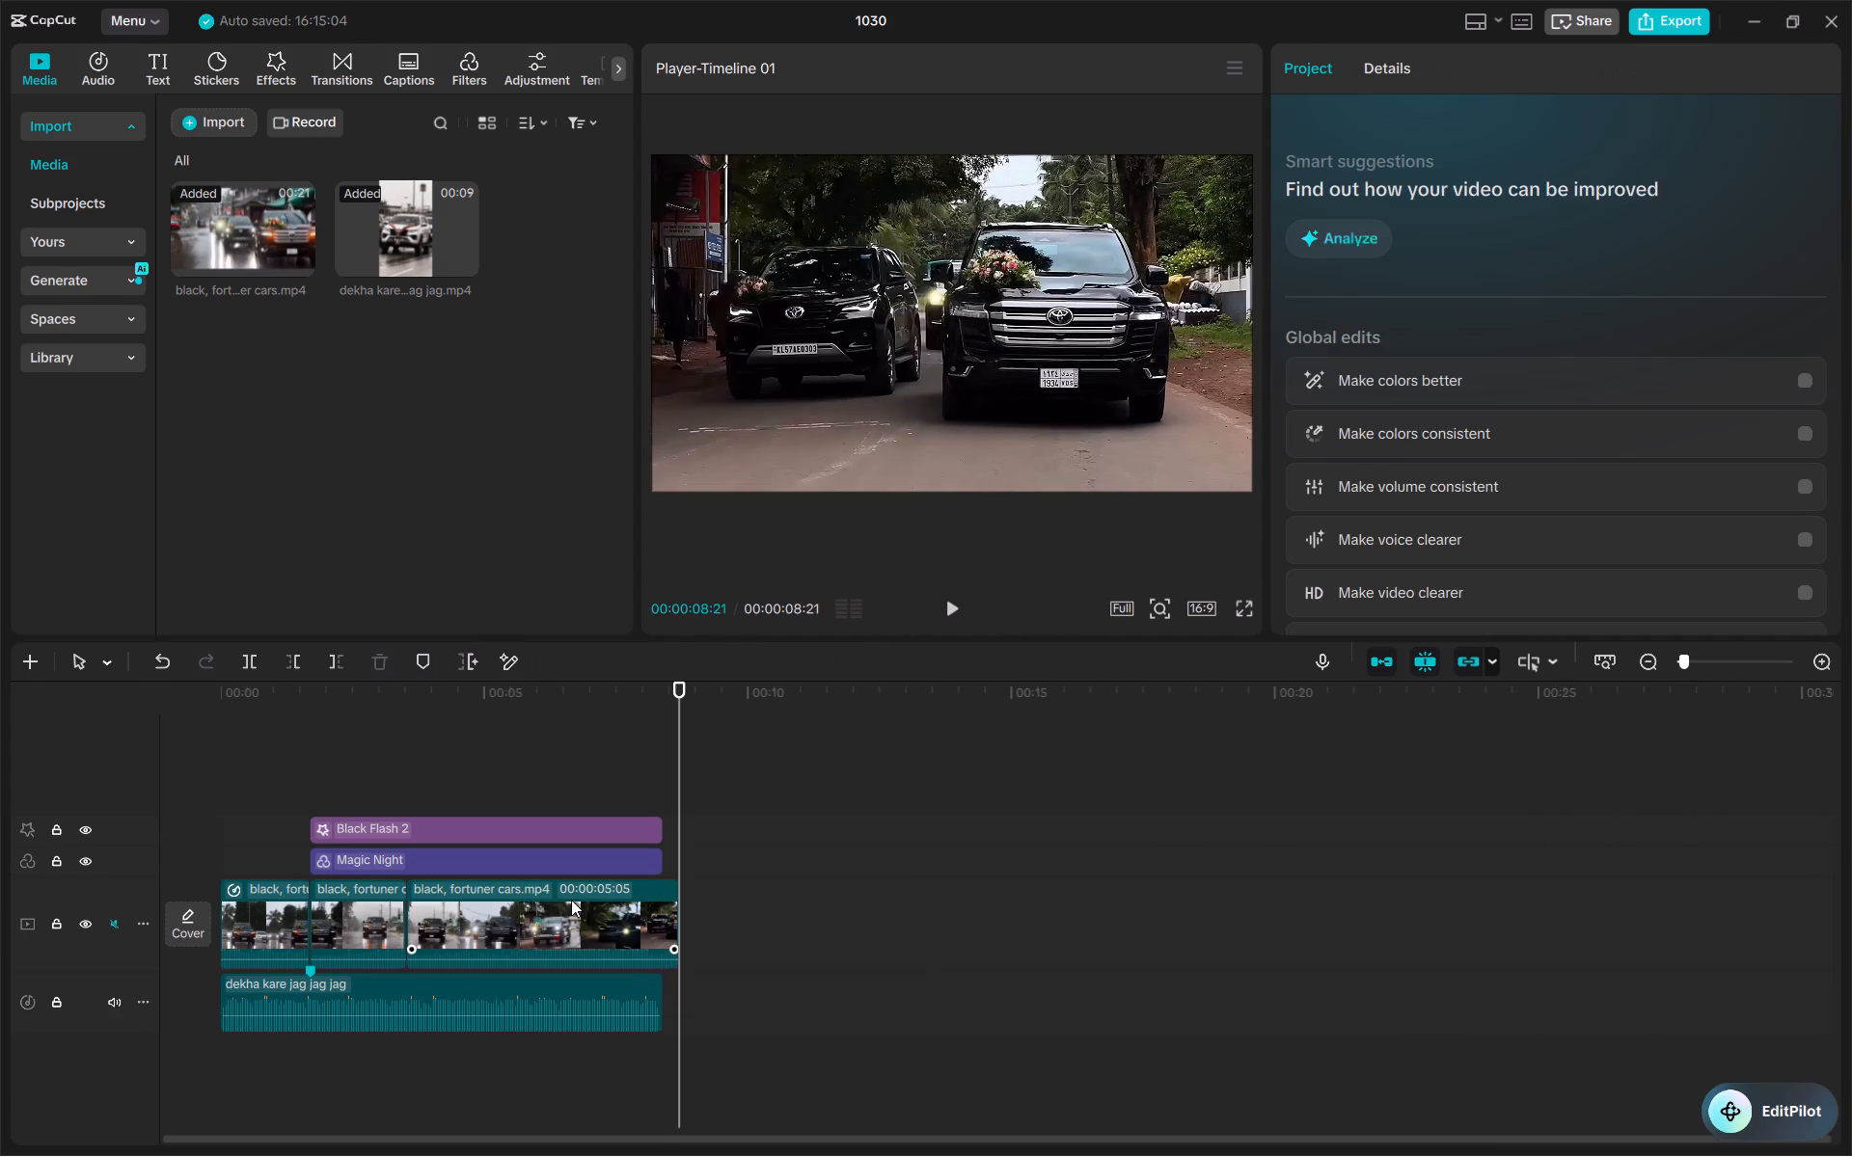
Trim the end of the second clip so the video ends with the audio at 00:00:08:12, and play it through from the start.
left_click(377, 941)
left_click_drag(405, 936, 395, 934)
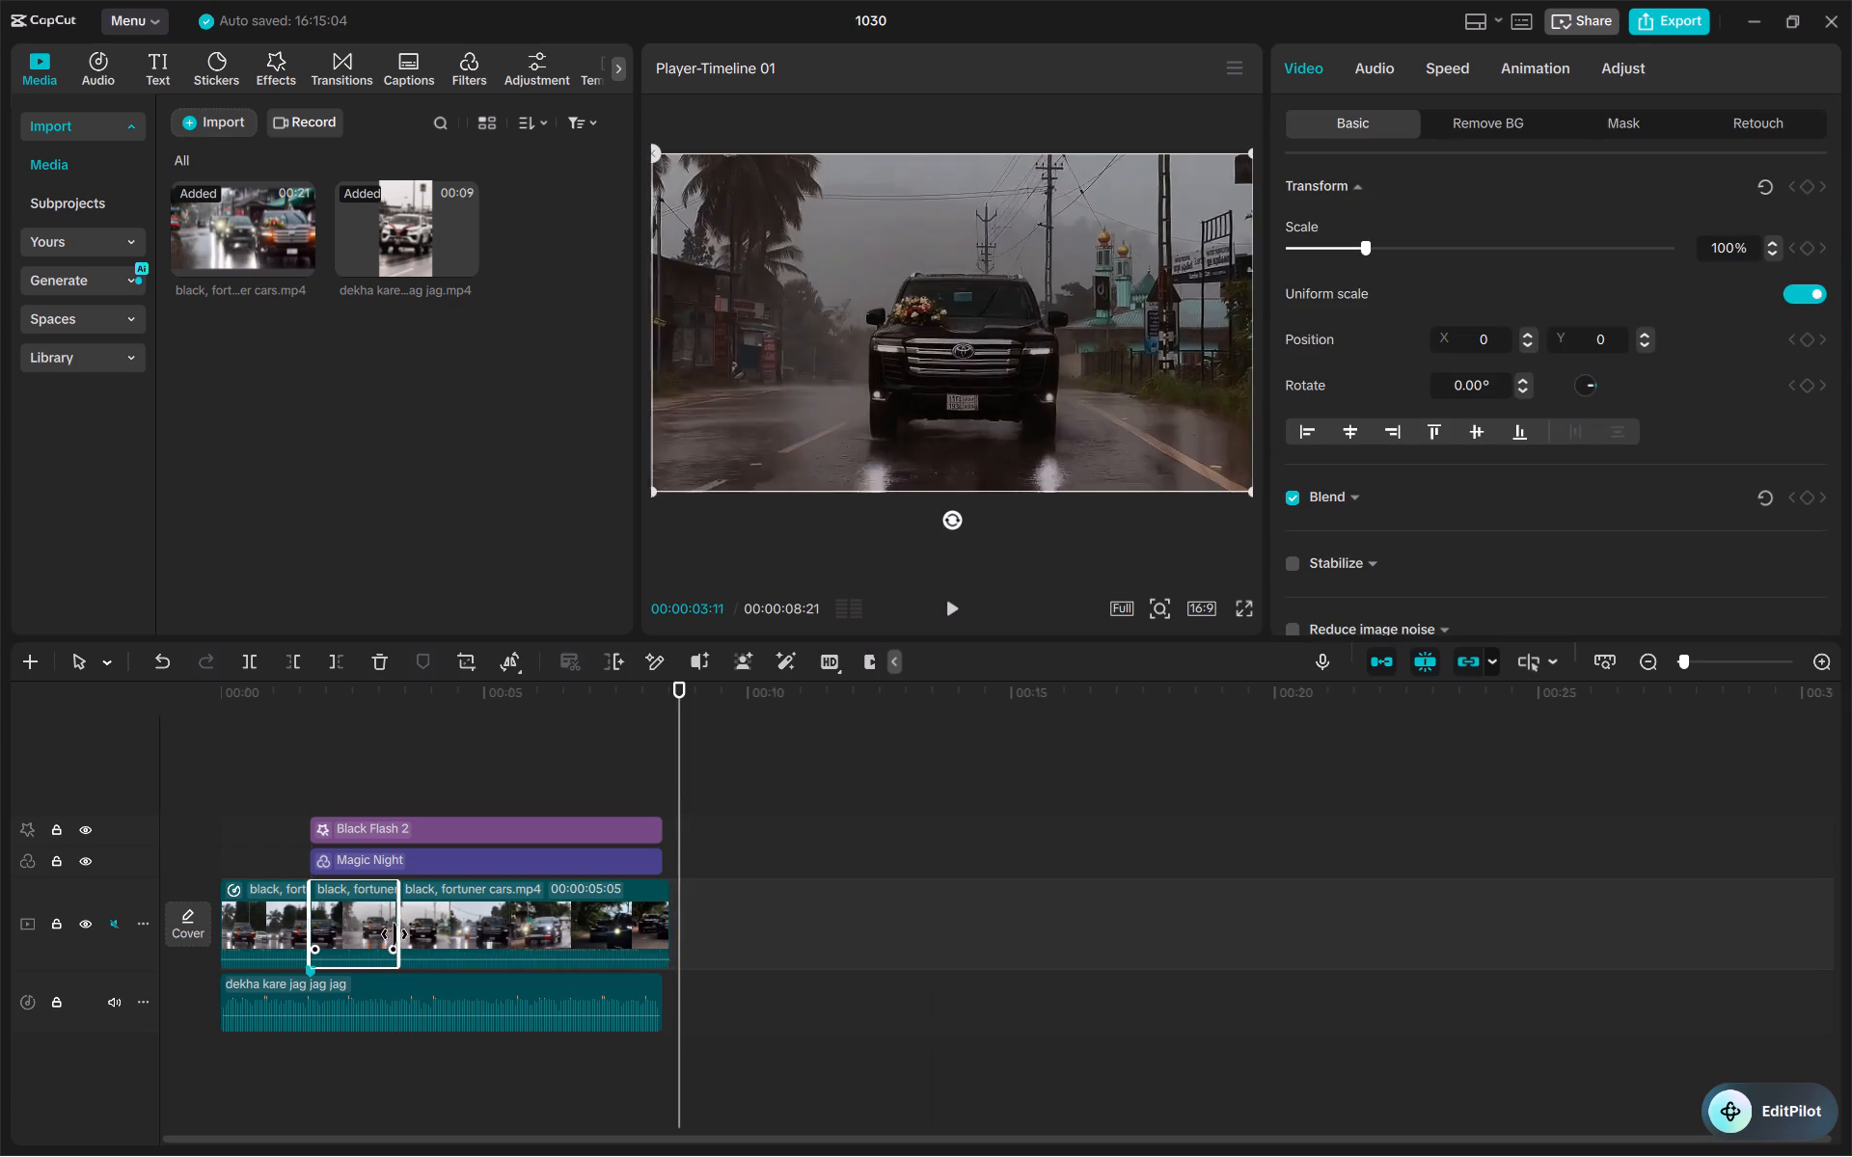
left_click_drag(395, 934, 389, 934)
left_click(408, 687)
left_click_drag(408, 687, 232, 724)
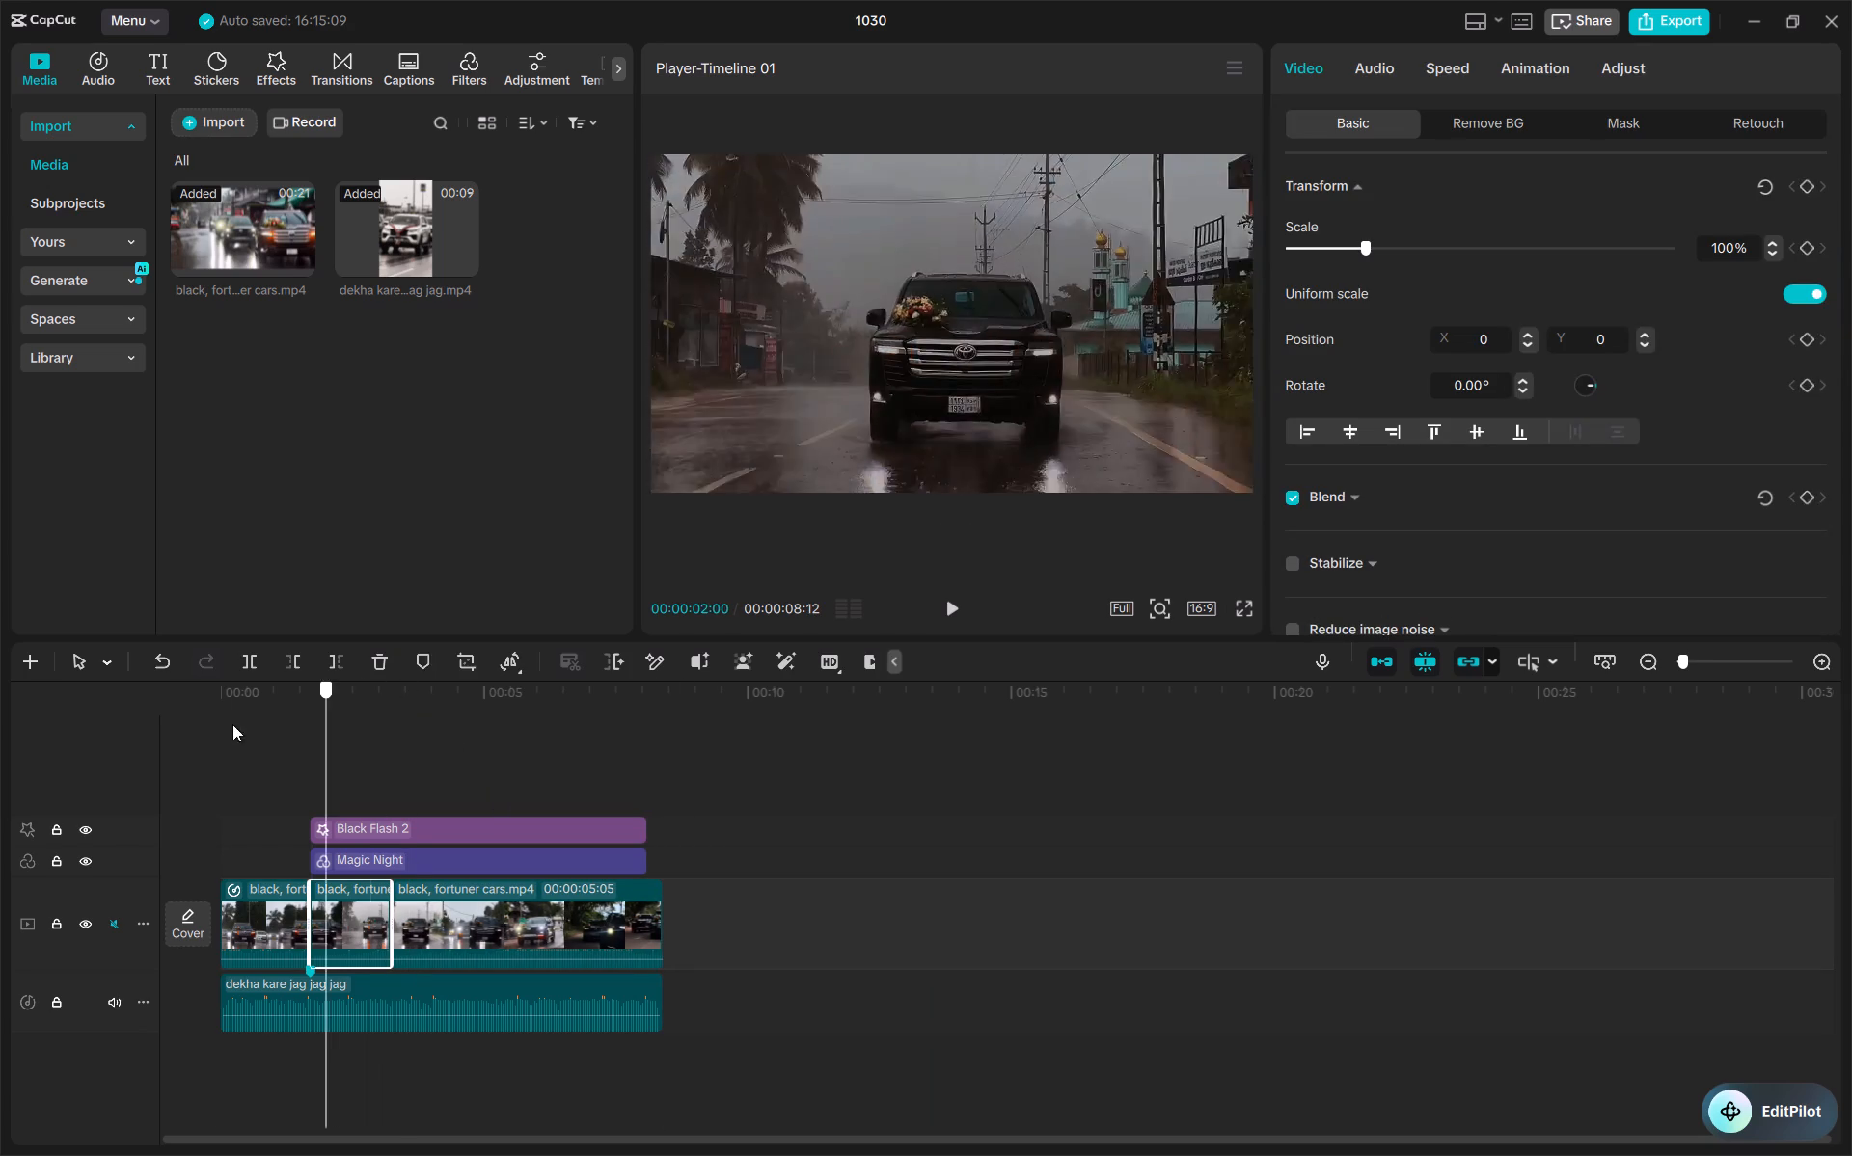
left_click_drag(232, 724, 127, 749)
key("space")
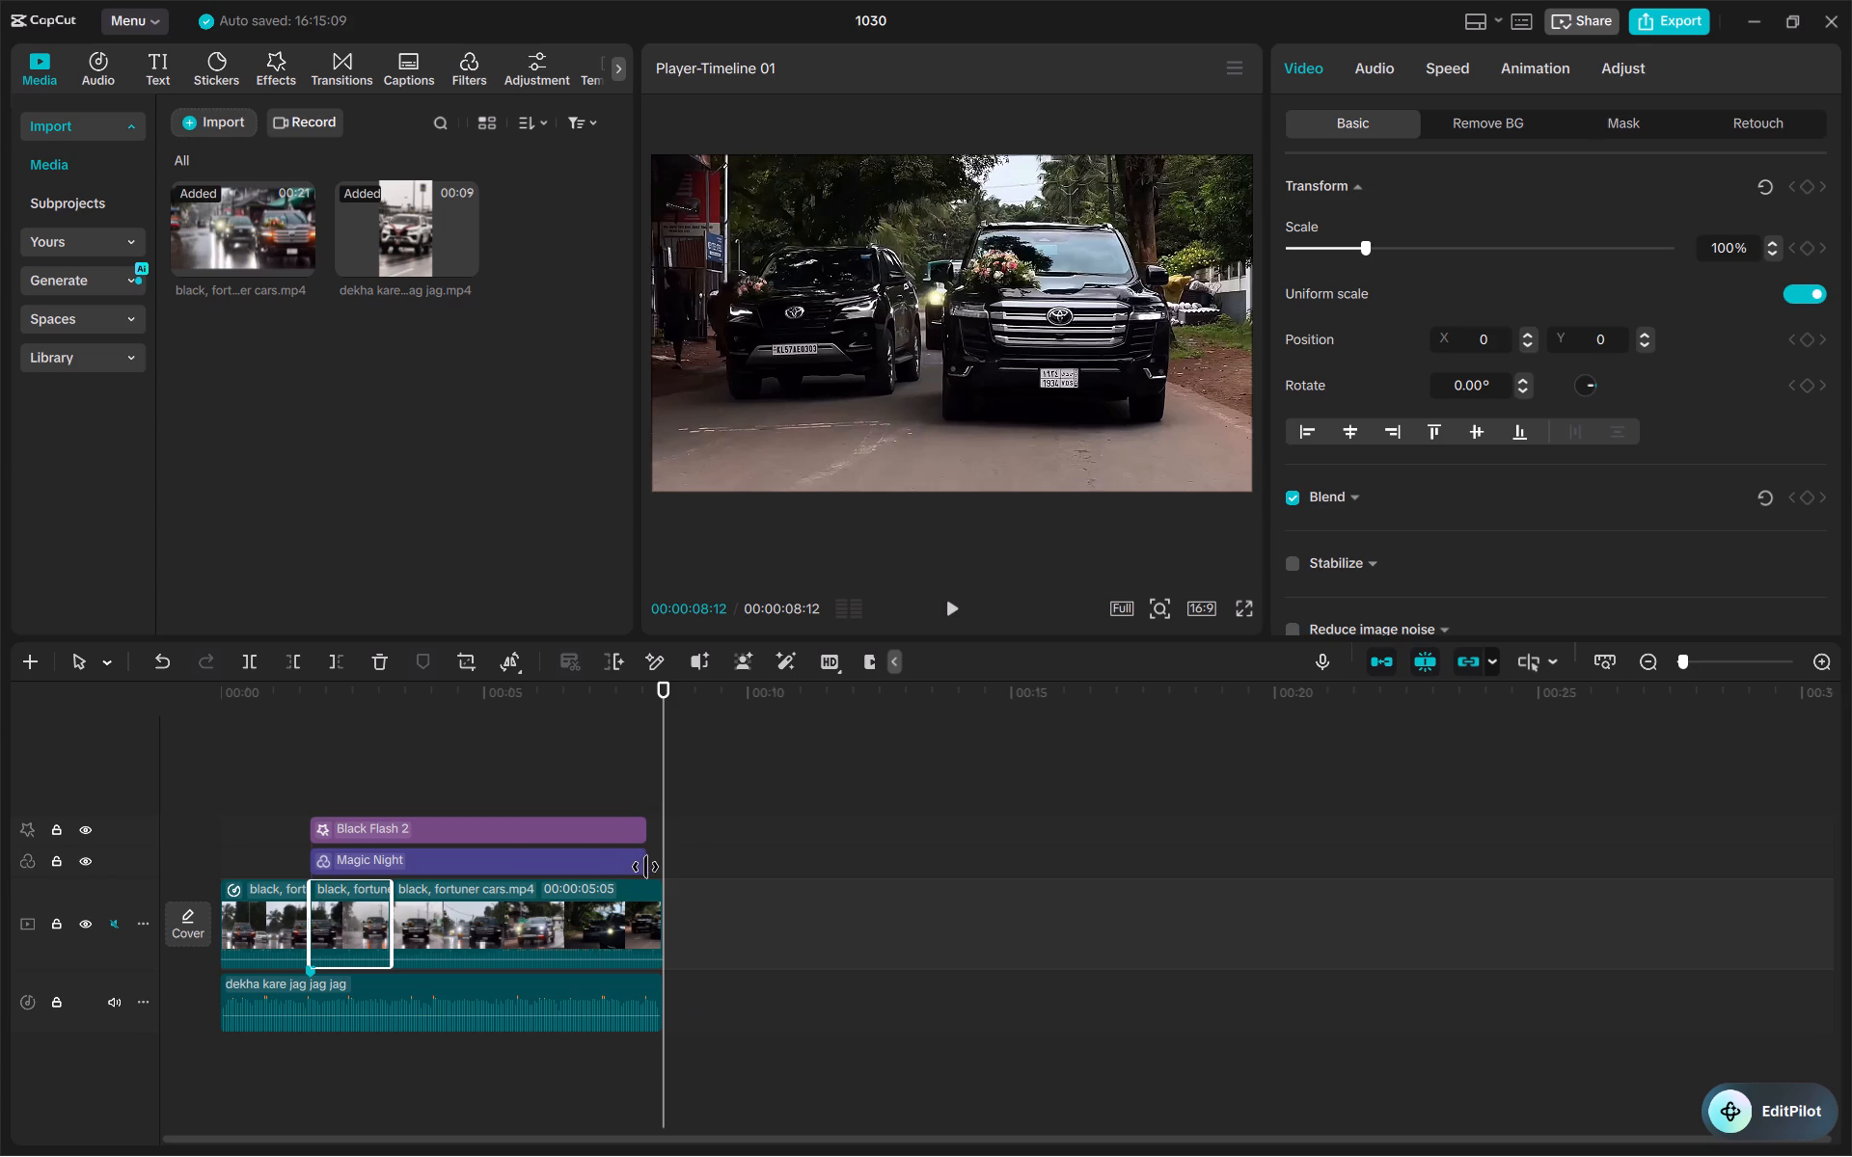
Extend the ends of the Magic Night filter and the Black Flash 2 effect to the video's end at 00:00:08:12.
left_click_drag(645, 867, 661, 869)
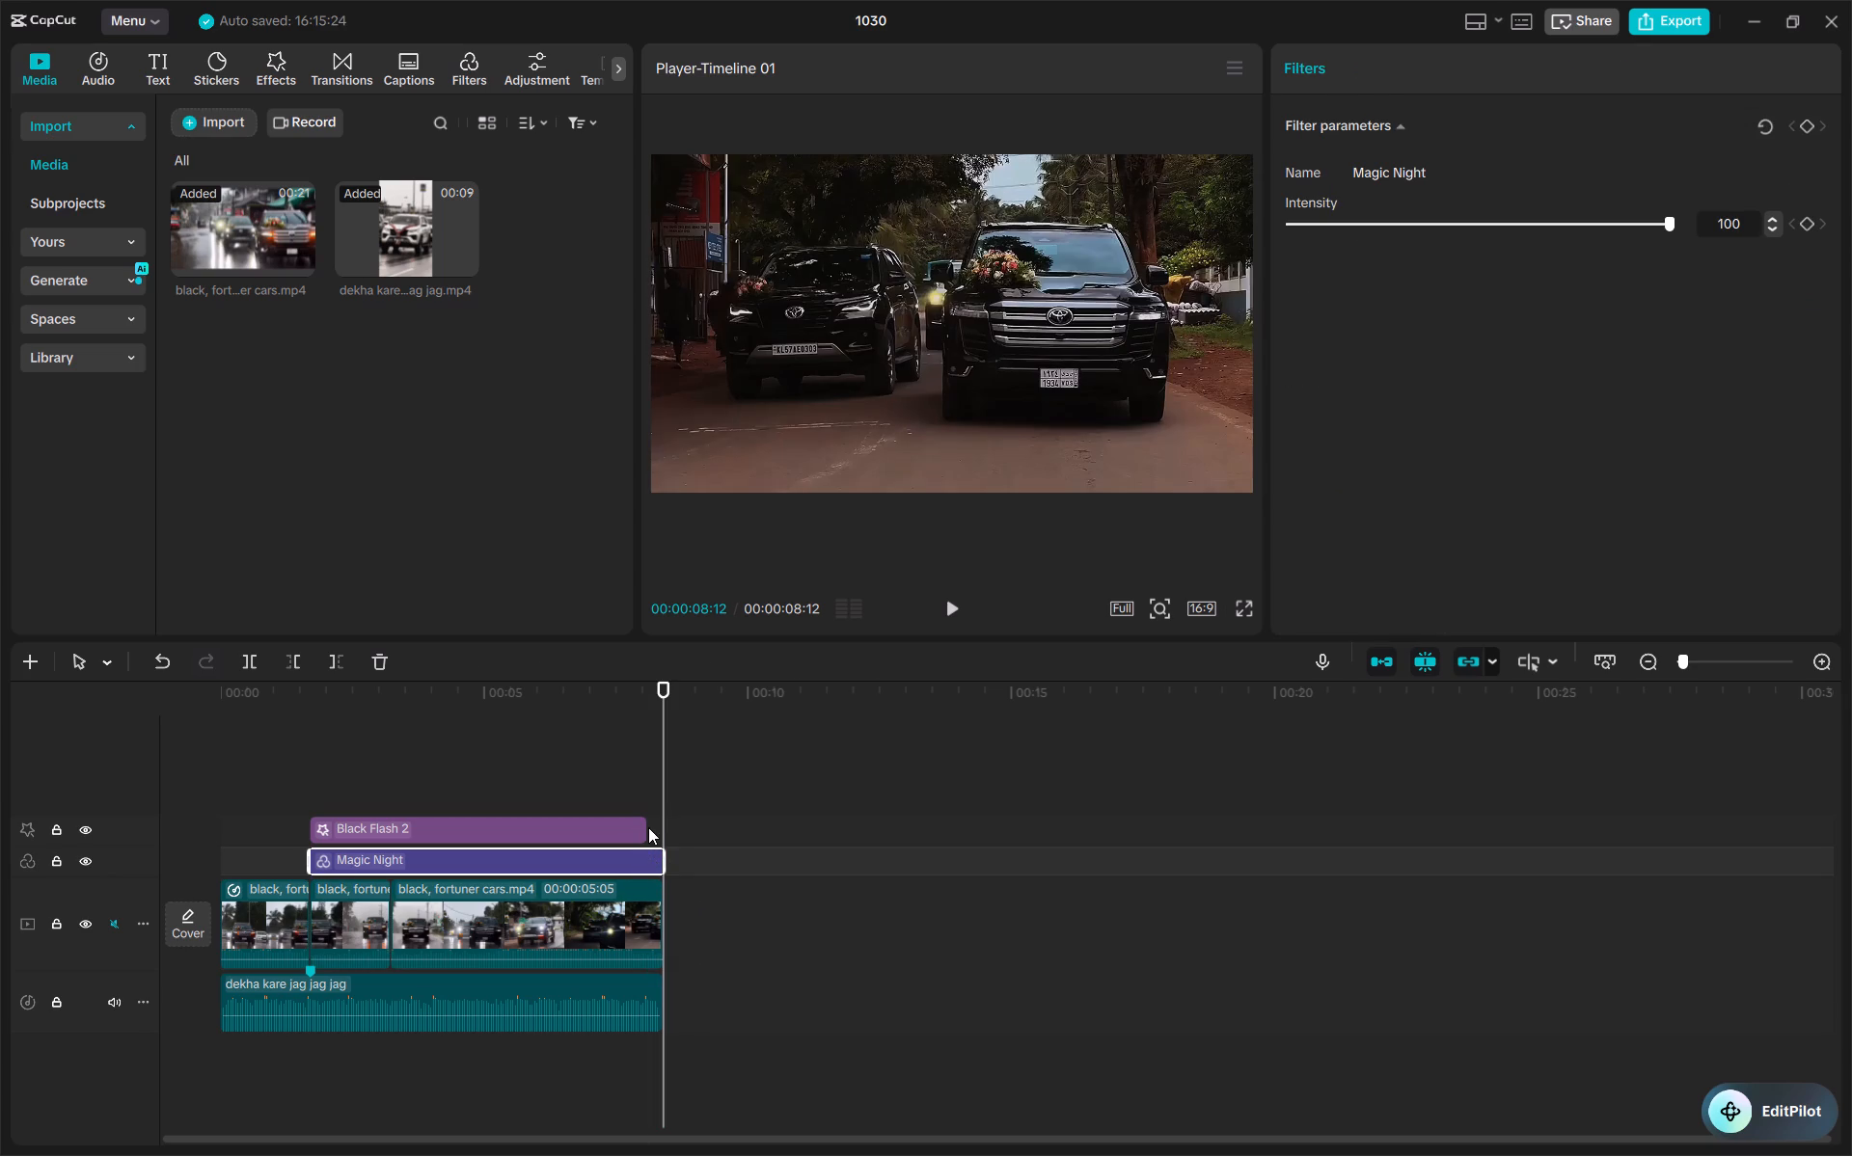
left_click_drag(644, 828, 658, 833)
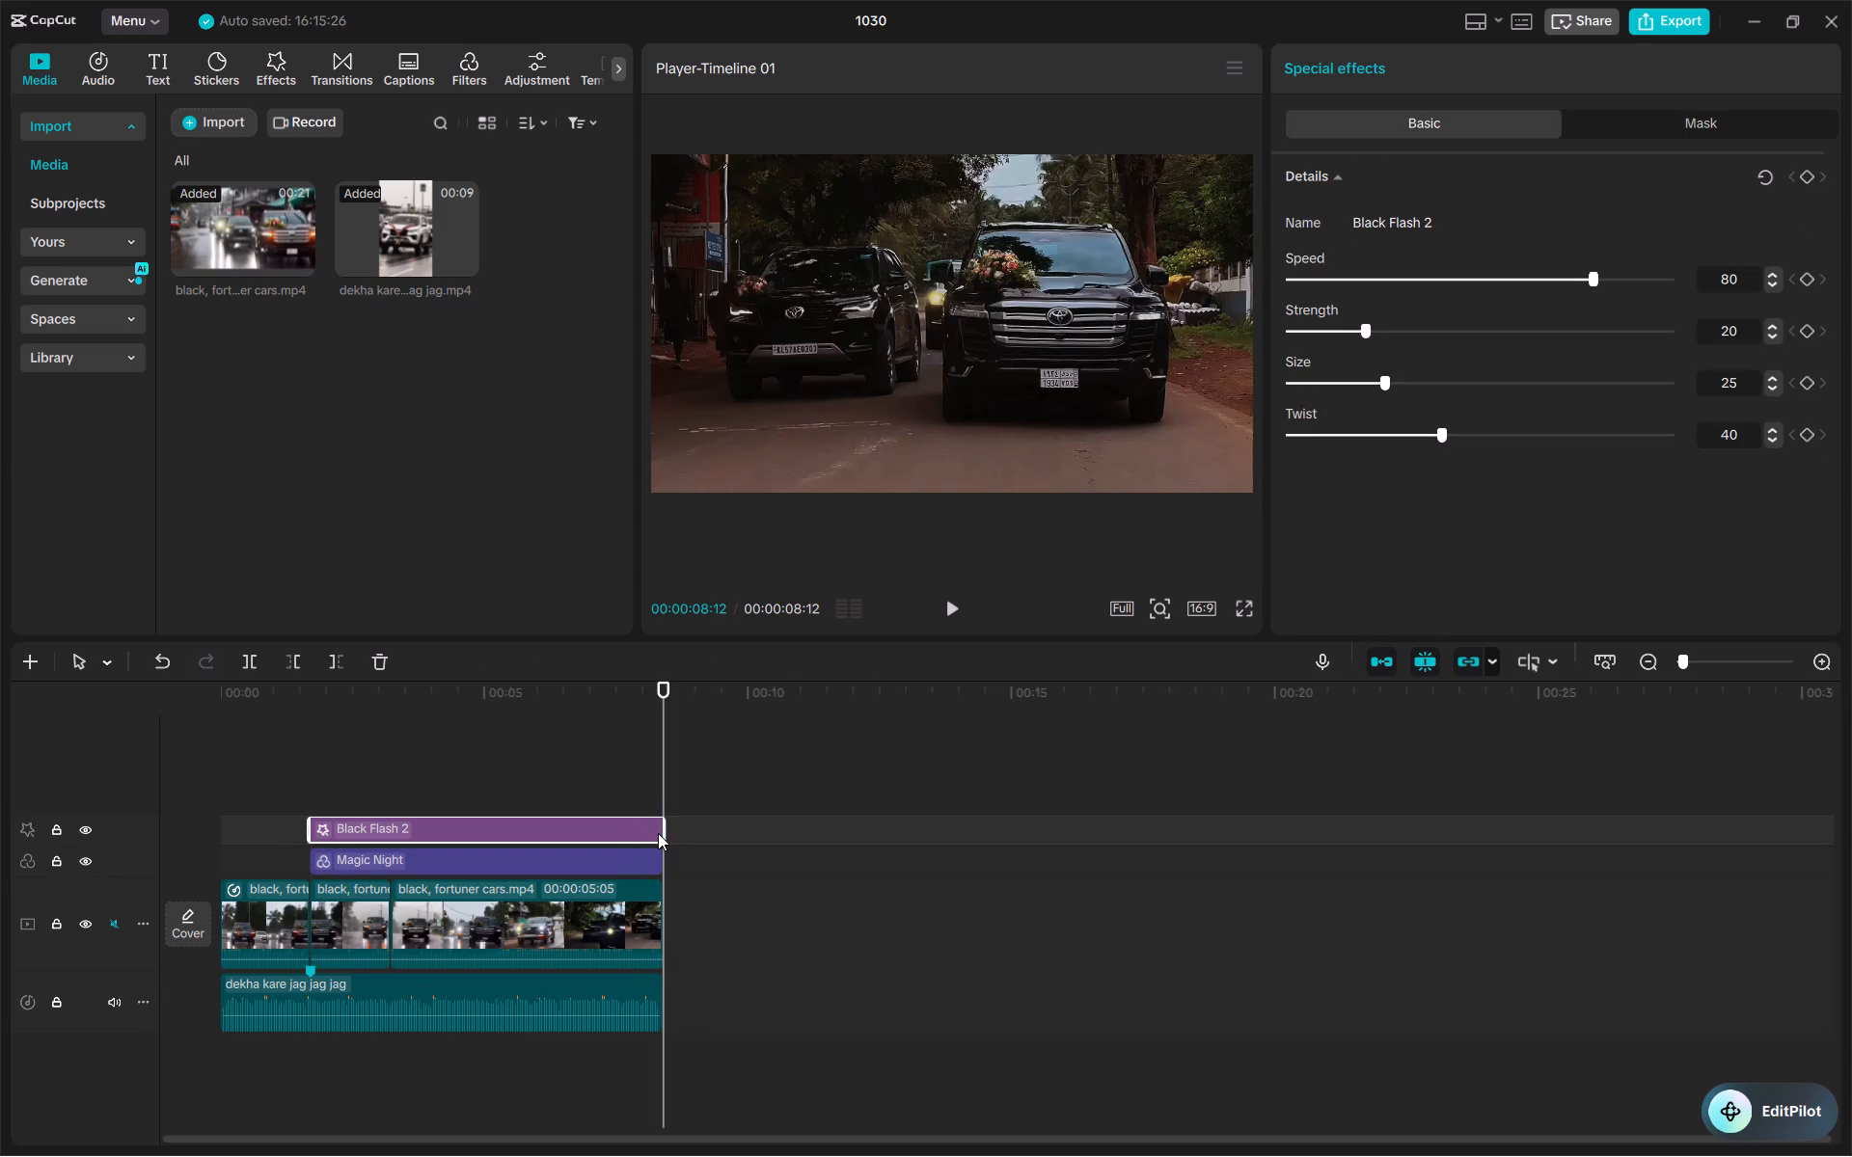
Check the flashes from the start, set the Black Flash 2 speed to 60, and replay from about 1 second into the third clip.
left_click_drag(662, 782, 114, 787)
key("space")
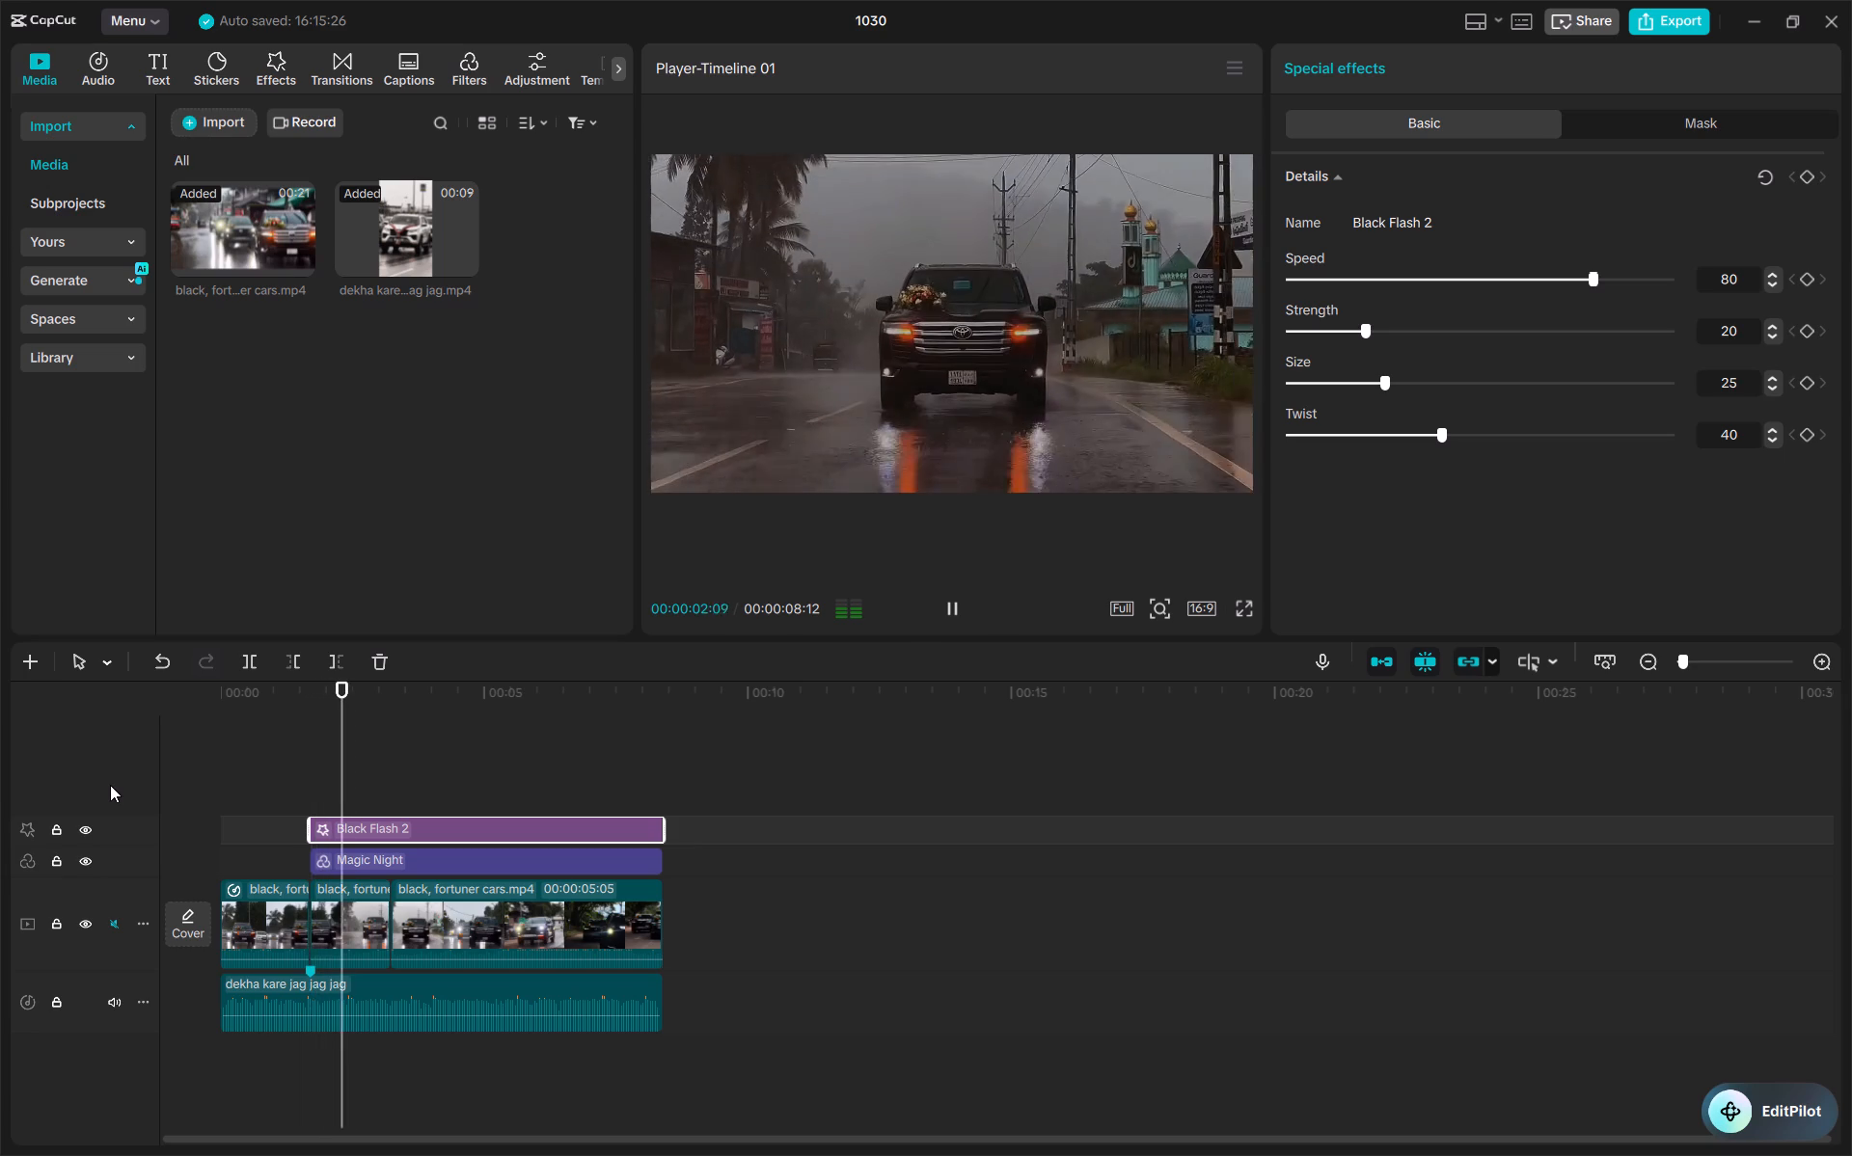
key("space")
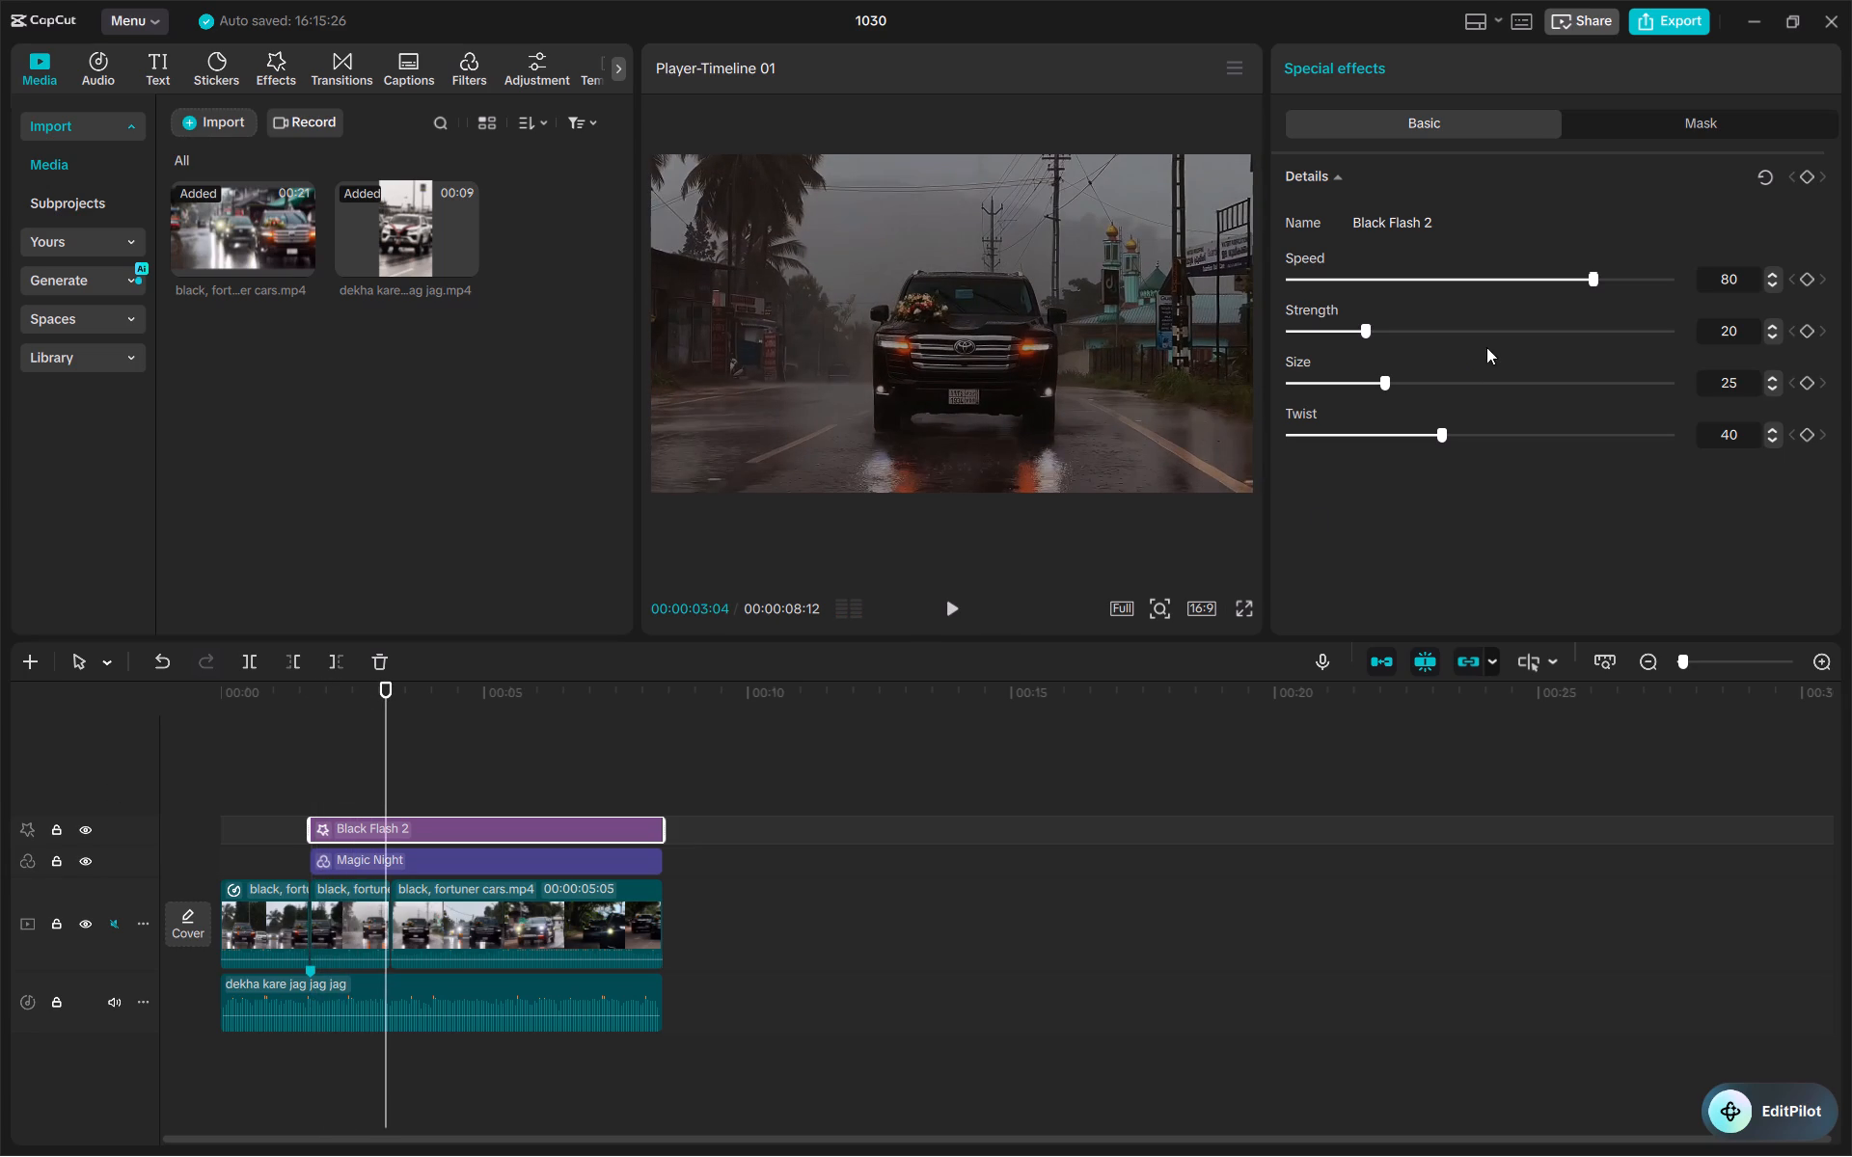
left_click(1519, 275)
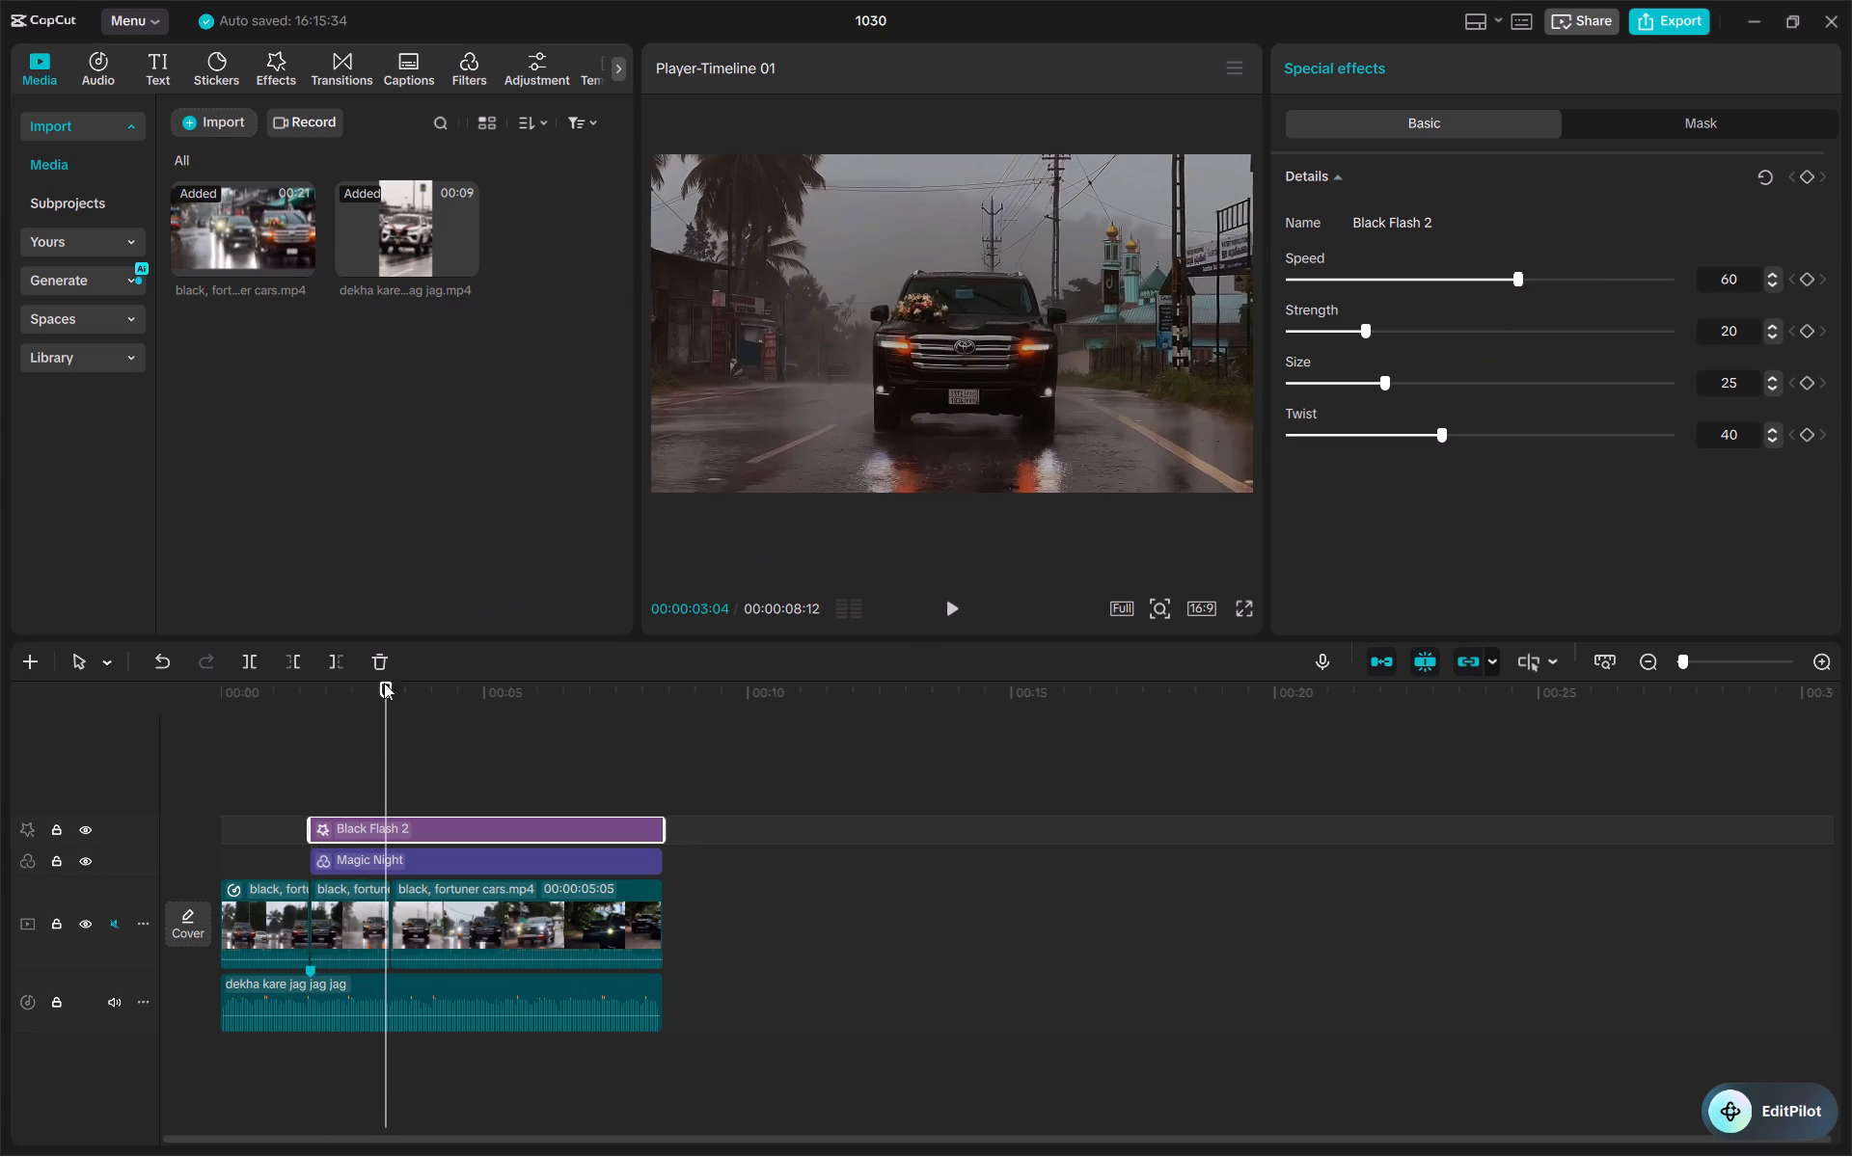
left_click_drag(388, 738, 284, 715)
key("space")
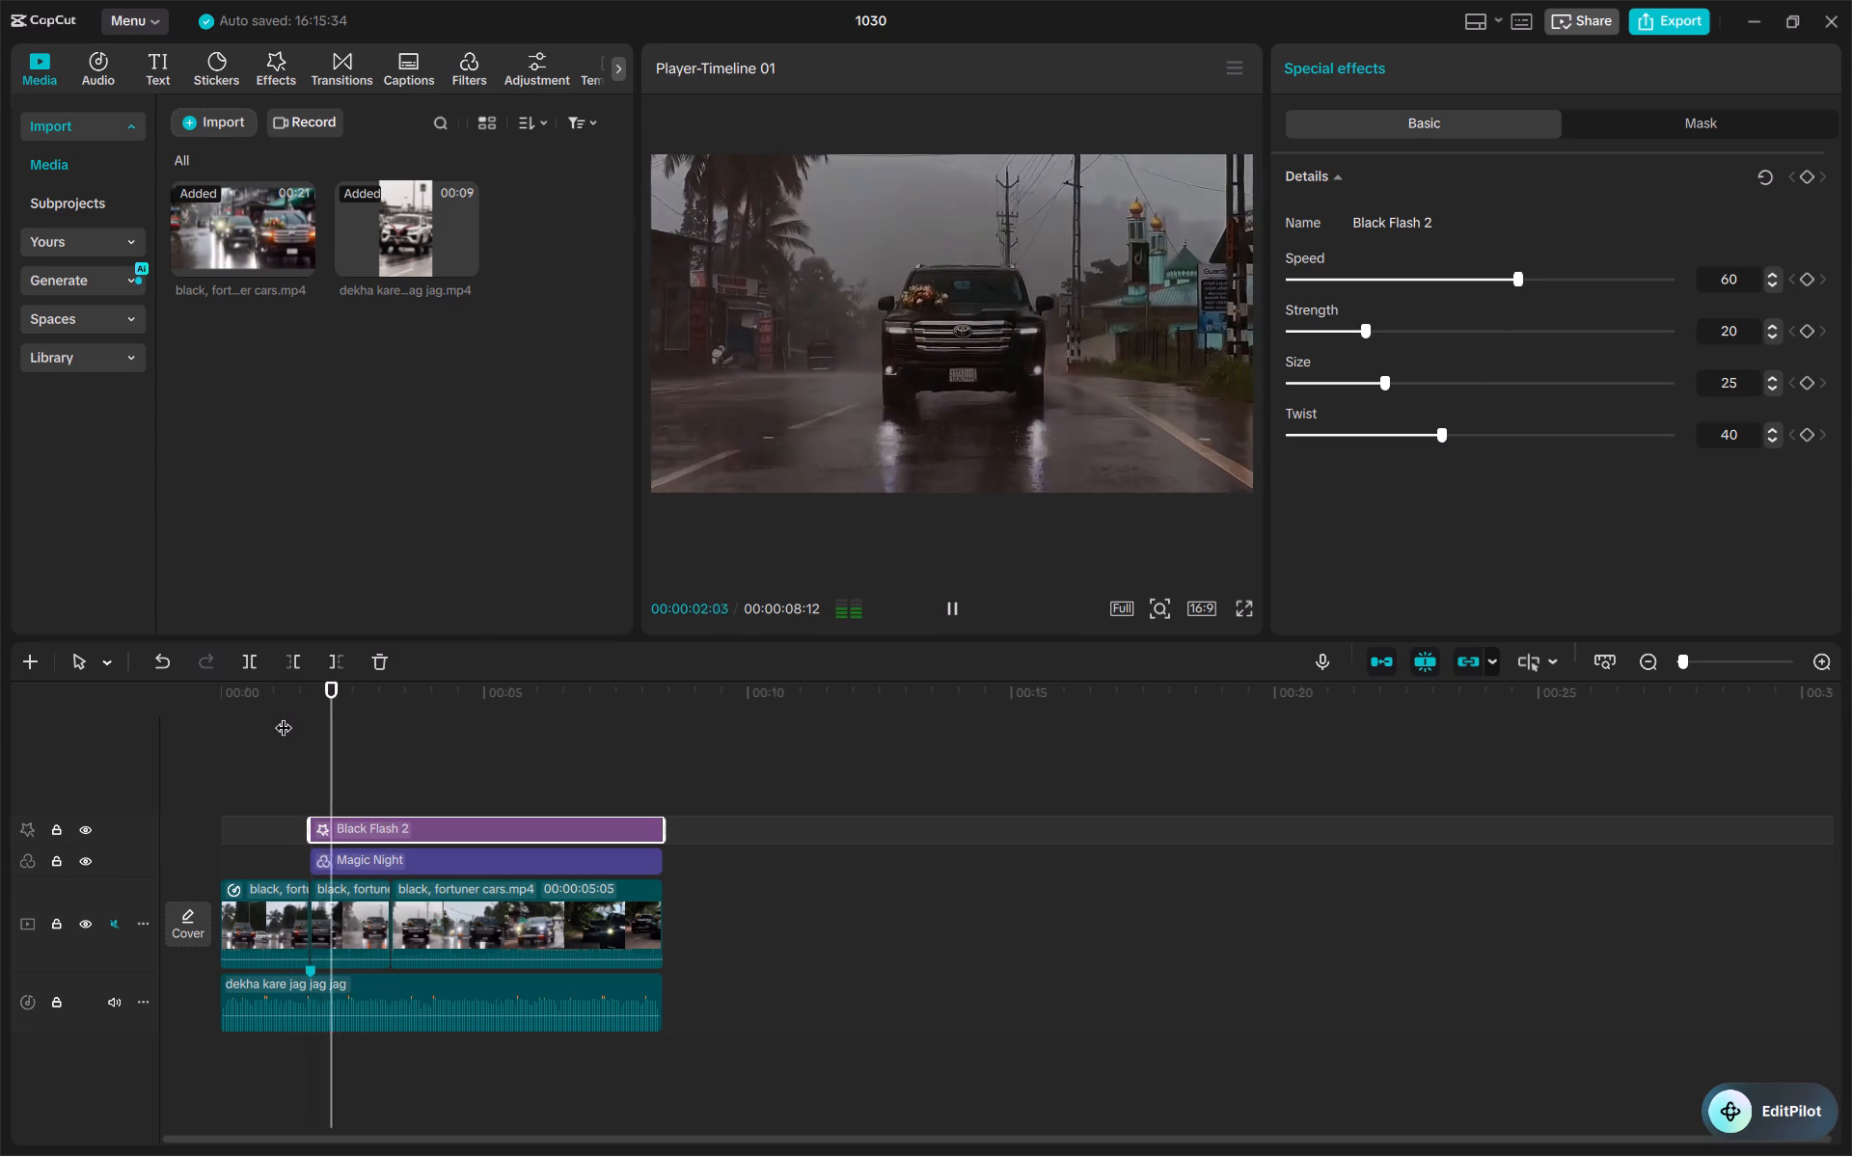
key("space")
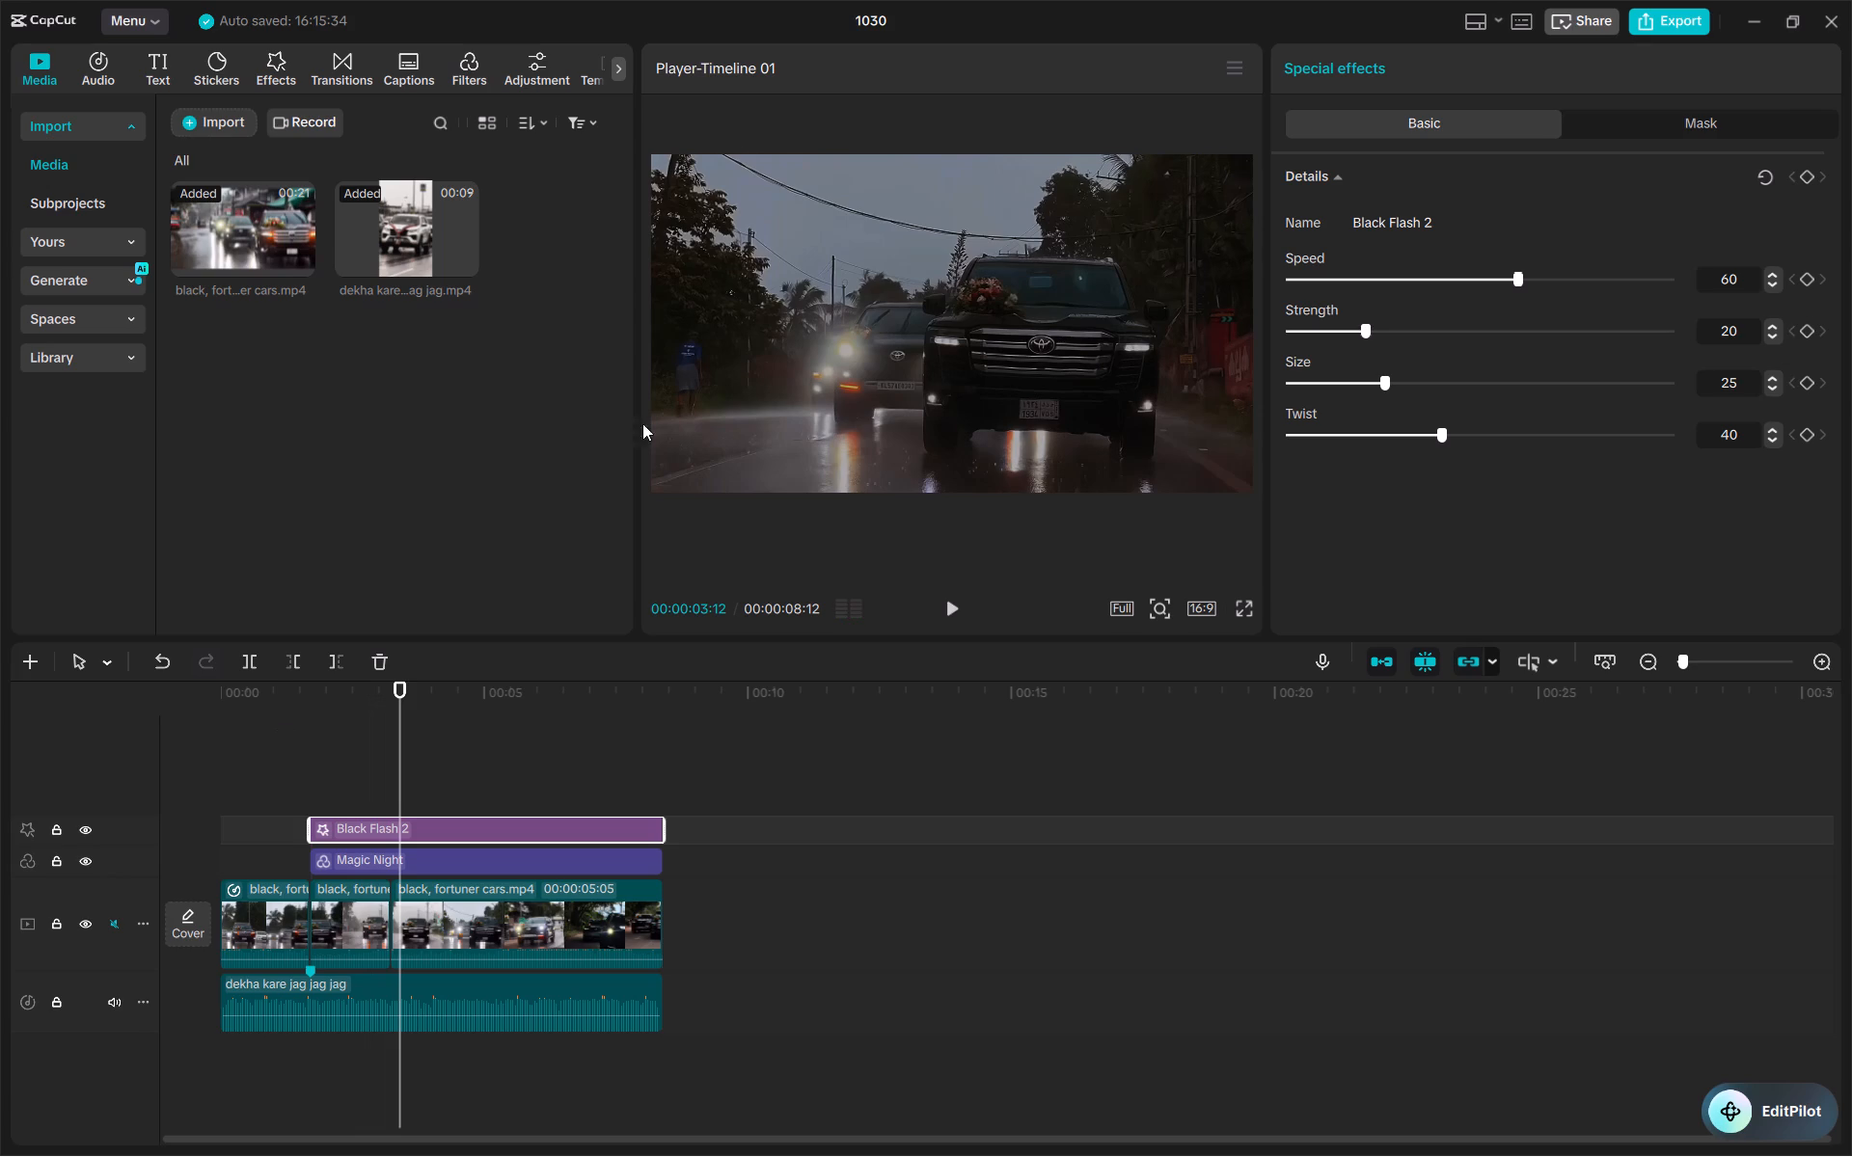
Set the Black Flash 2 speed to 45 and play the video from the start to check the flashes.
left_click(1460, 282)
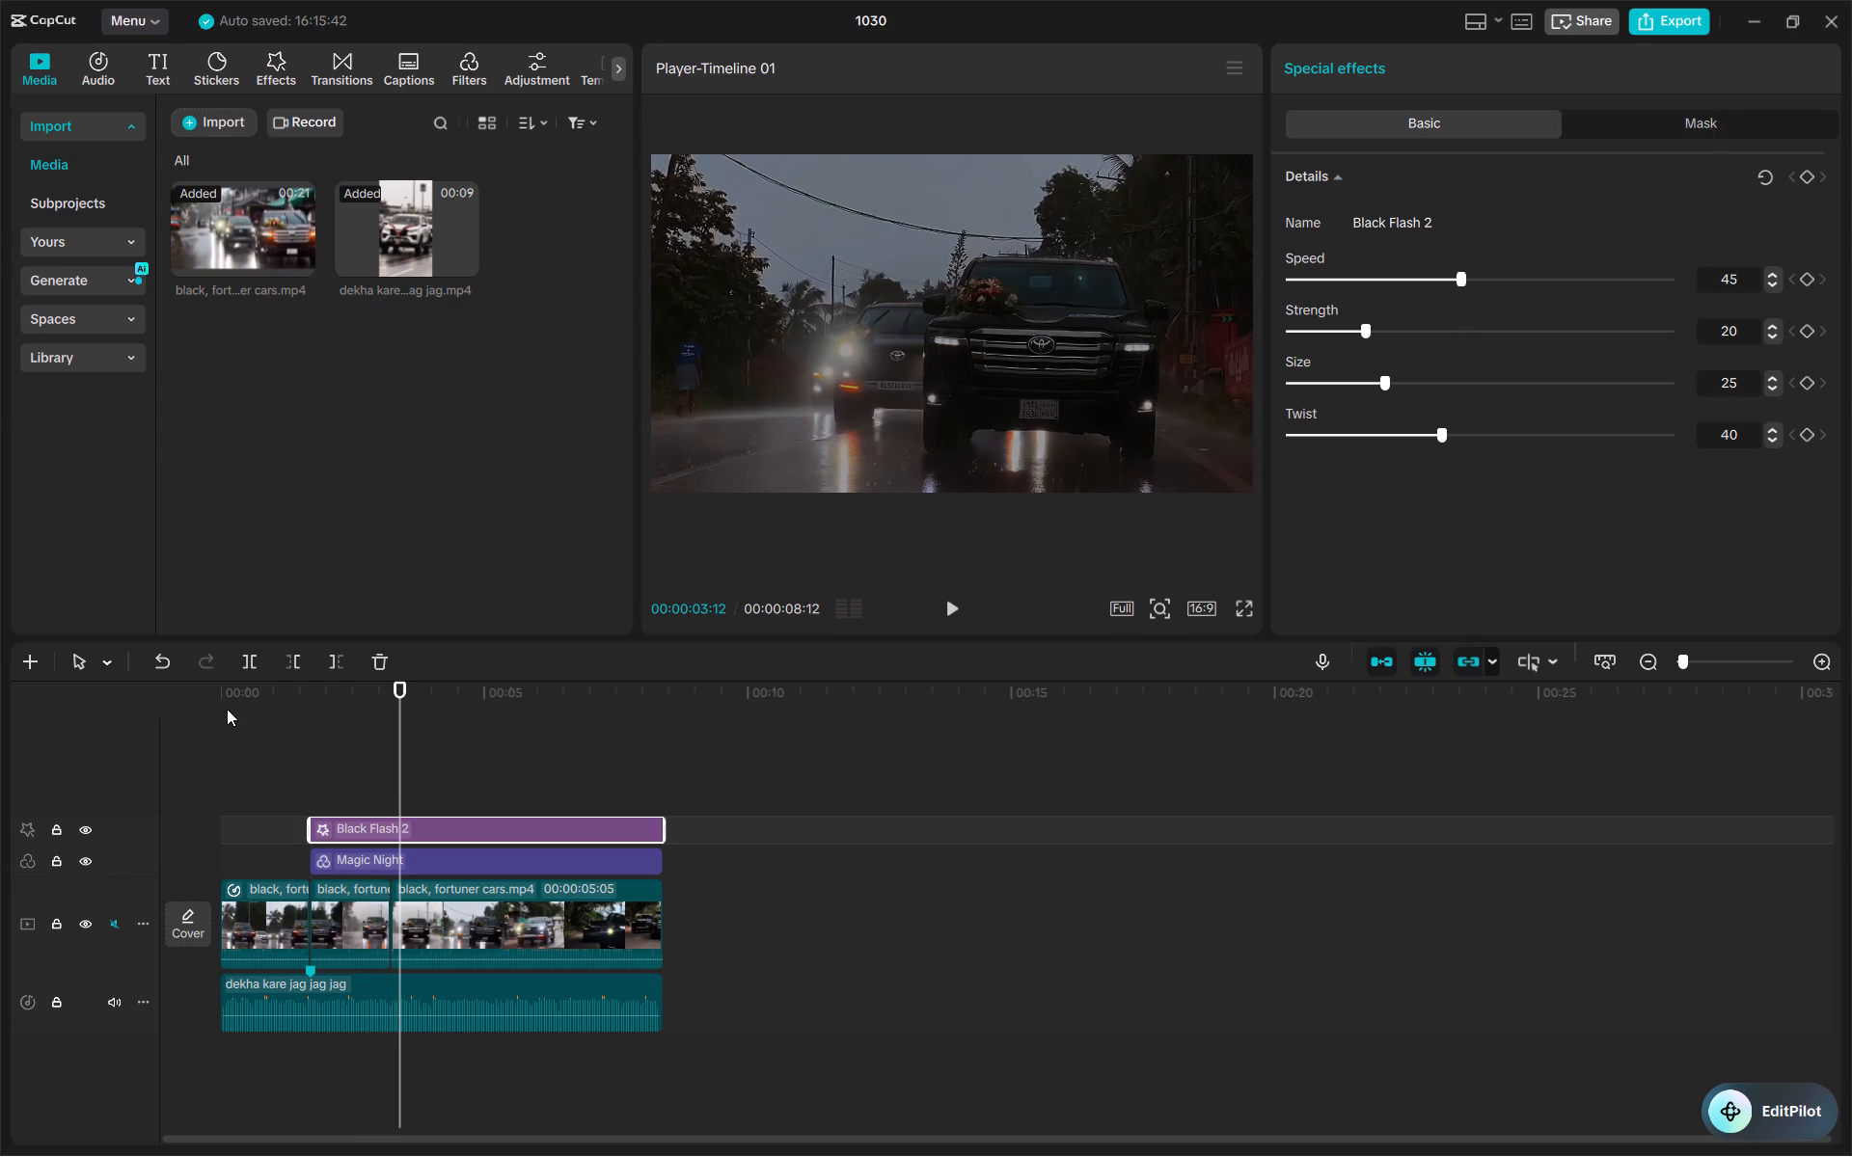
left_click(227, 709)
key("space")
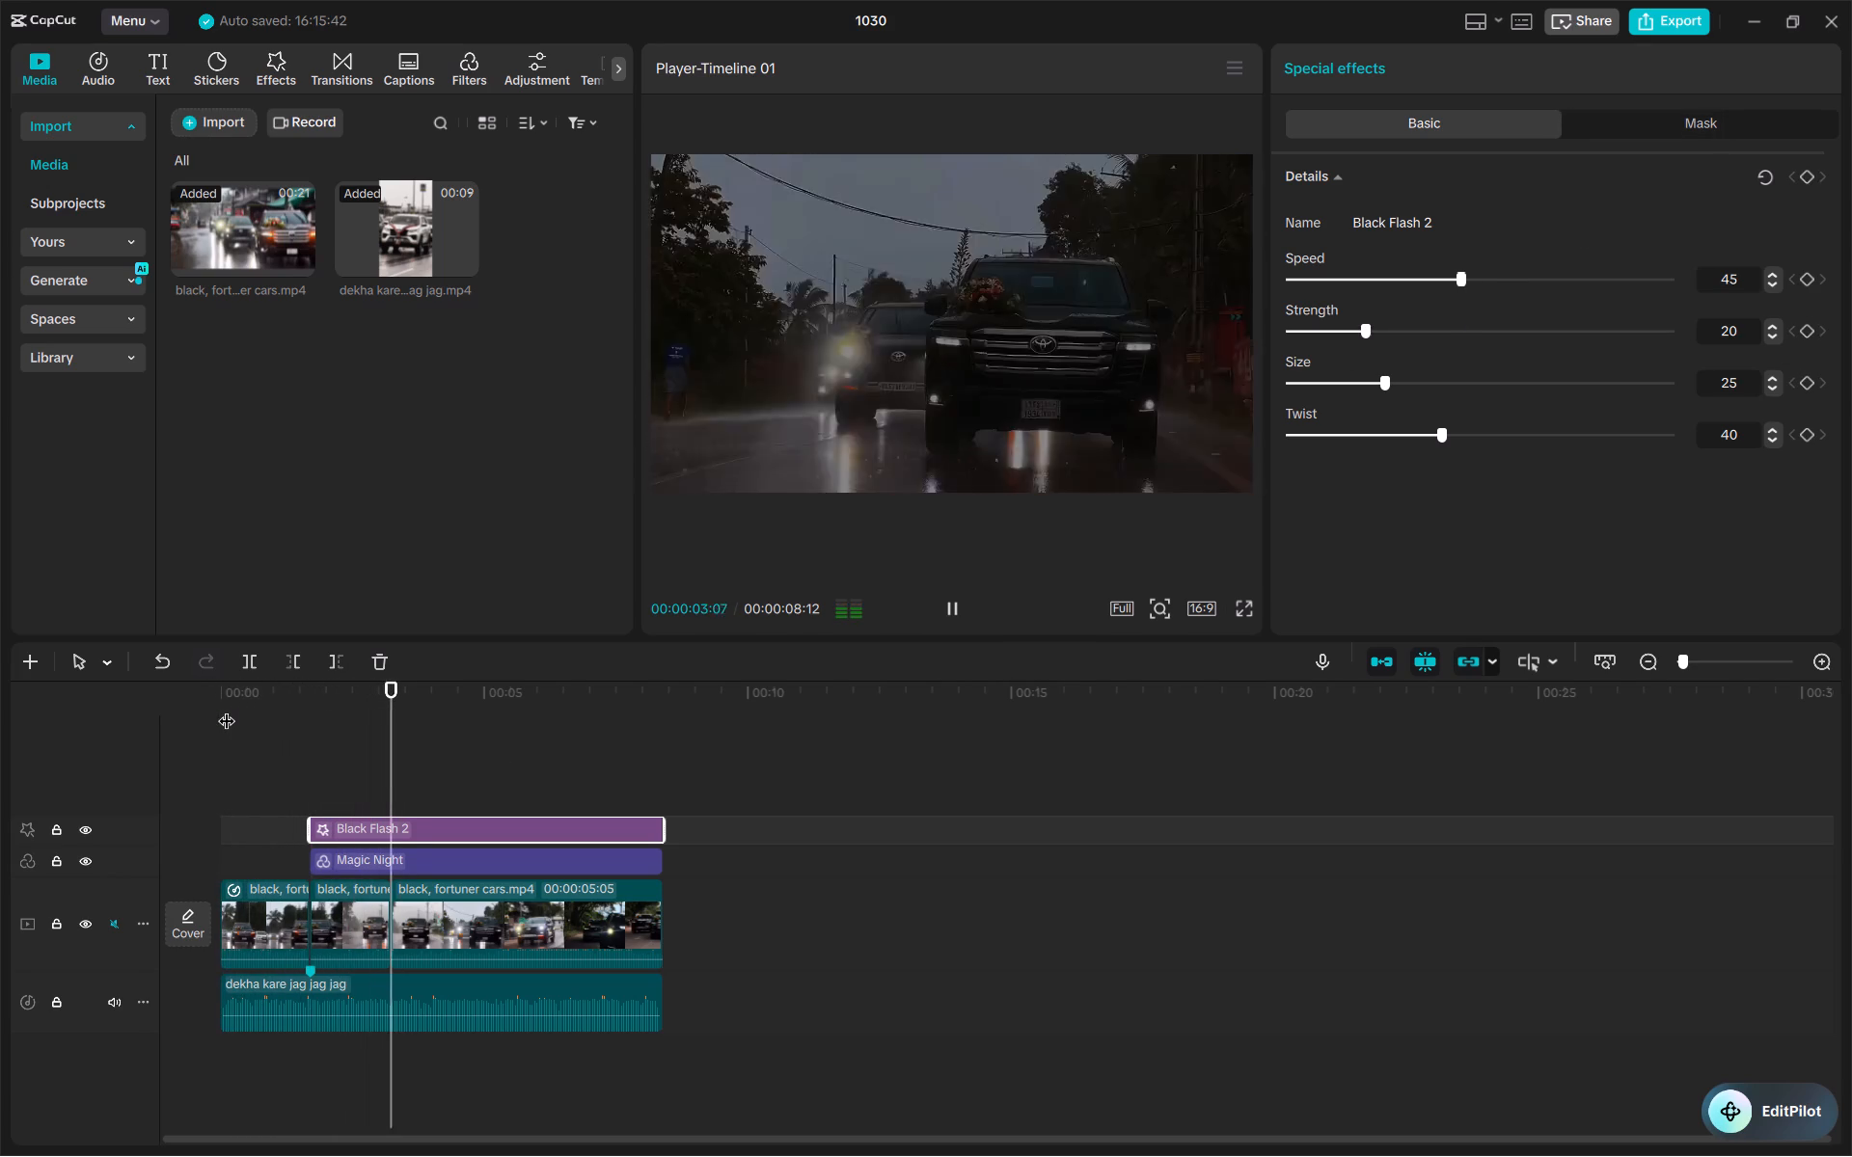
key("space")
scroll(225, 709, "down", 1, "ctrl")
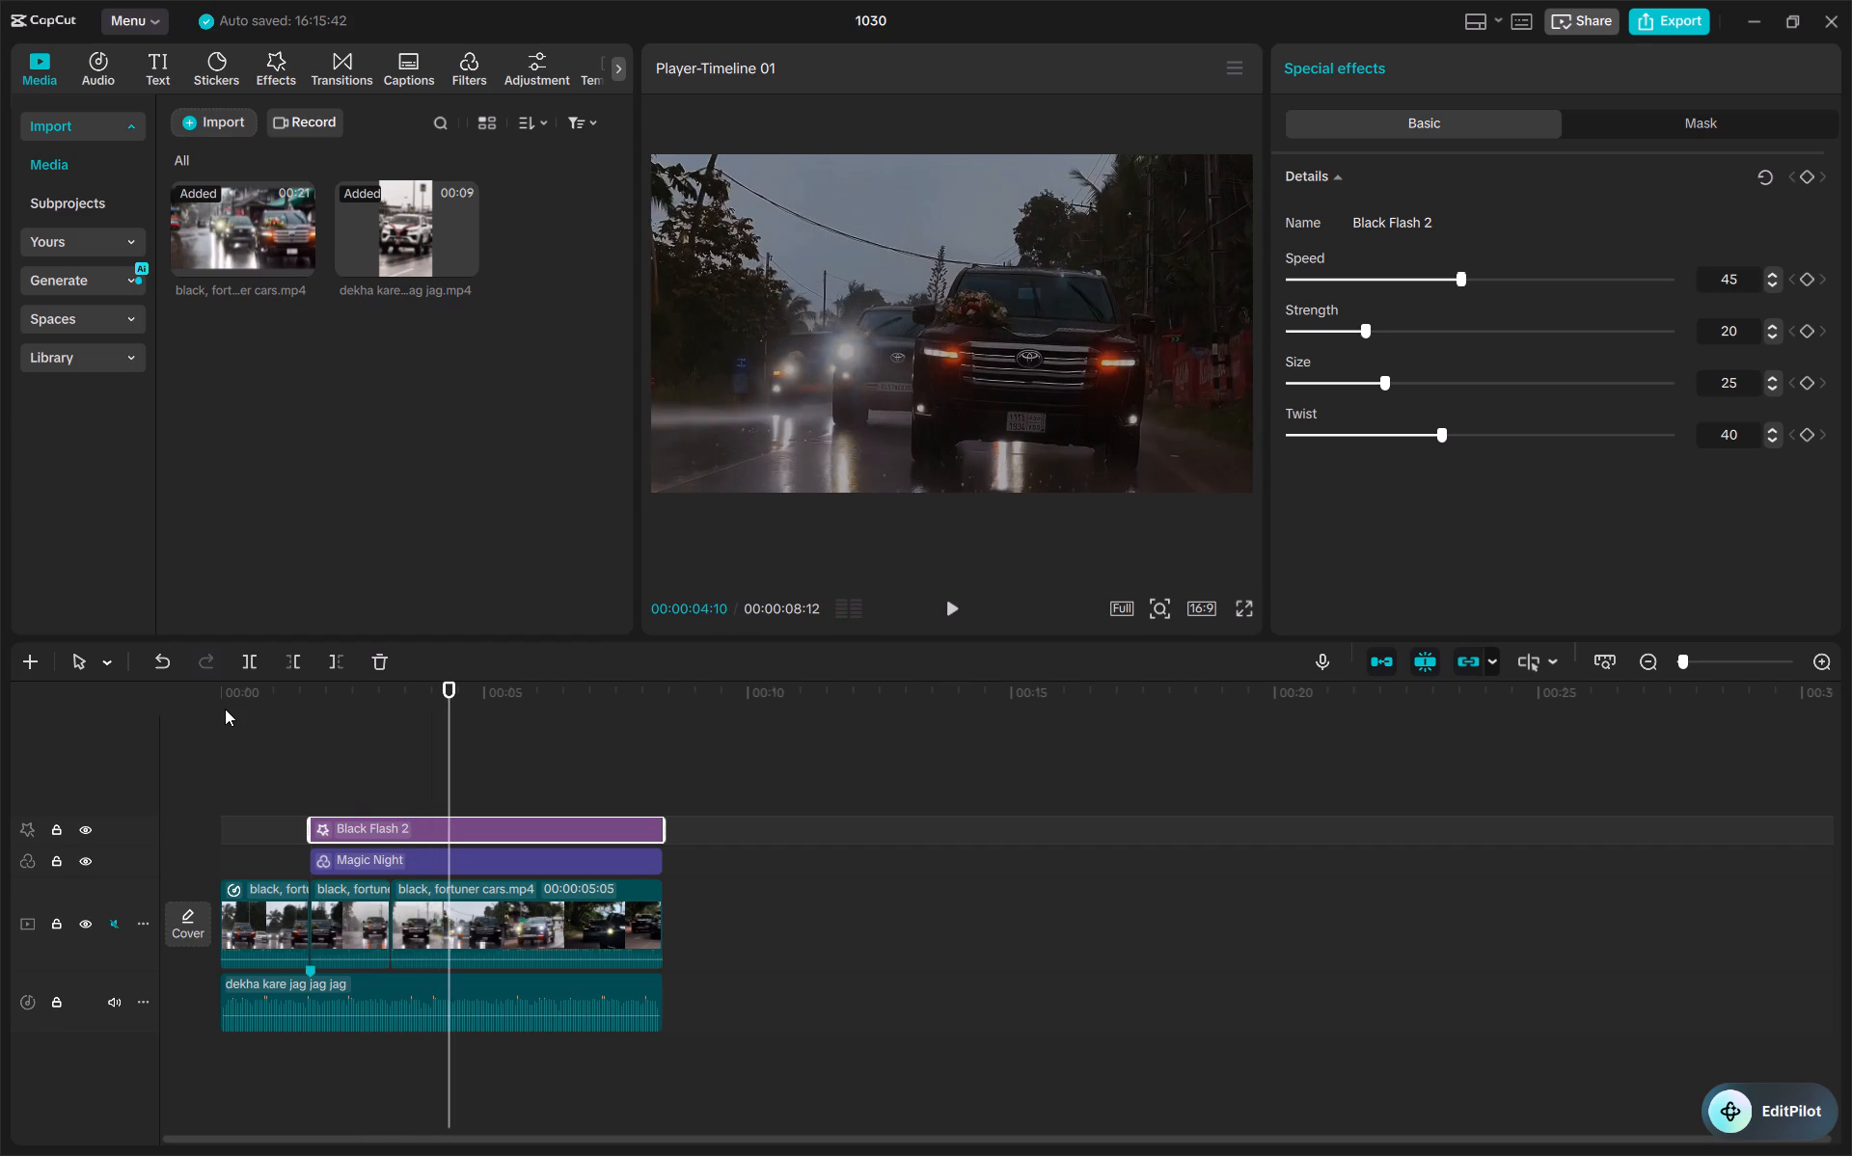
scroll(225, 709, "down", 4, "ctrl")
Set the Black Flash 2 strength to 15 and replay the video from the start to near its end.
left_click_drag(449, 761, 348, 749)
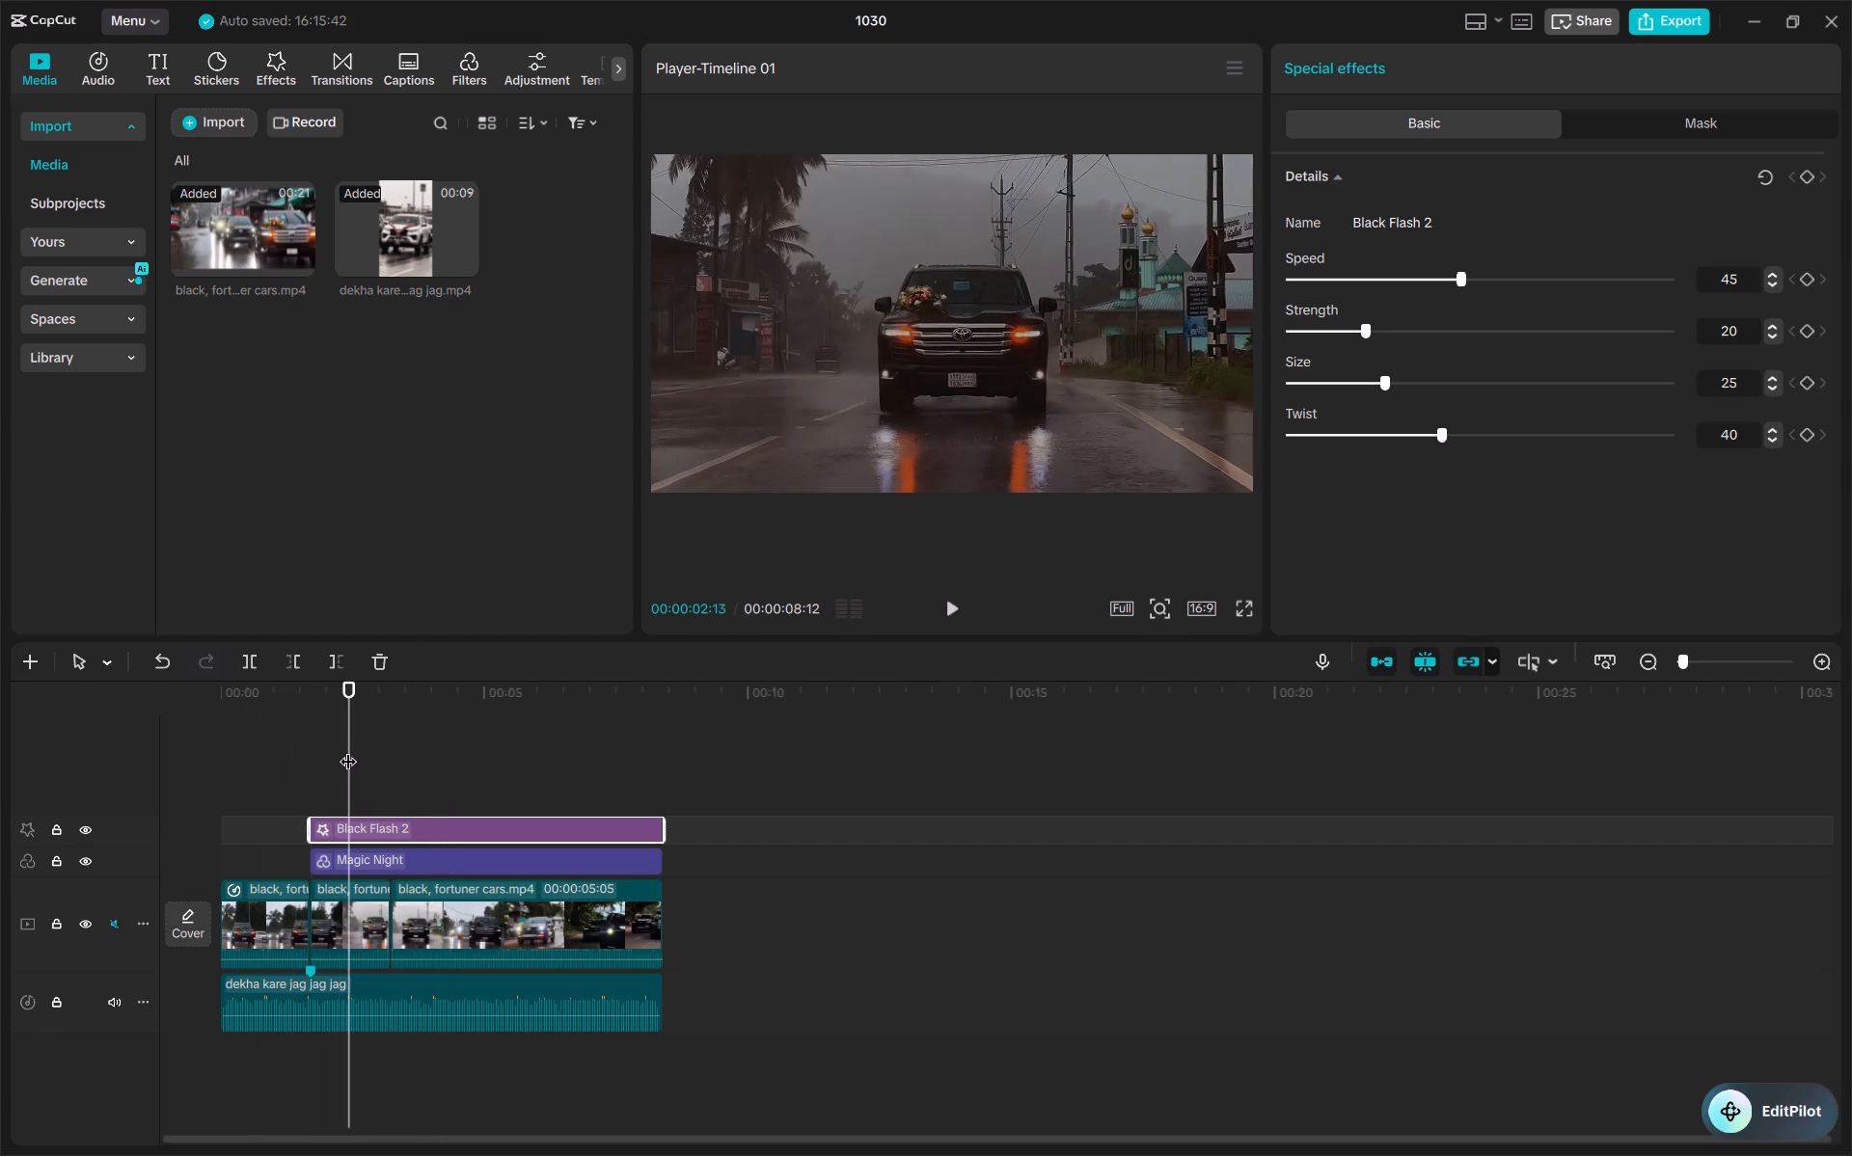
left_click(1342, 332)
left_click(1775, 324)
left_click(423, 740)
left_click_drag(423, 740, 65, 807)
scroll(150, 792, "left", 1)
scroll(65, 807, "left", 1)
key("space")
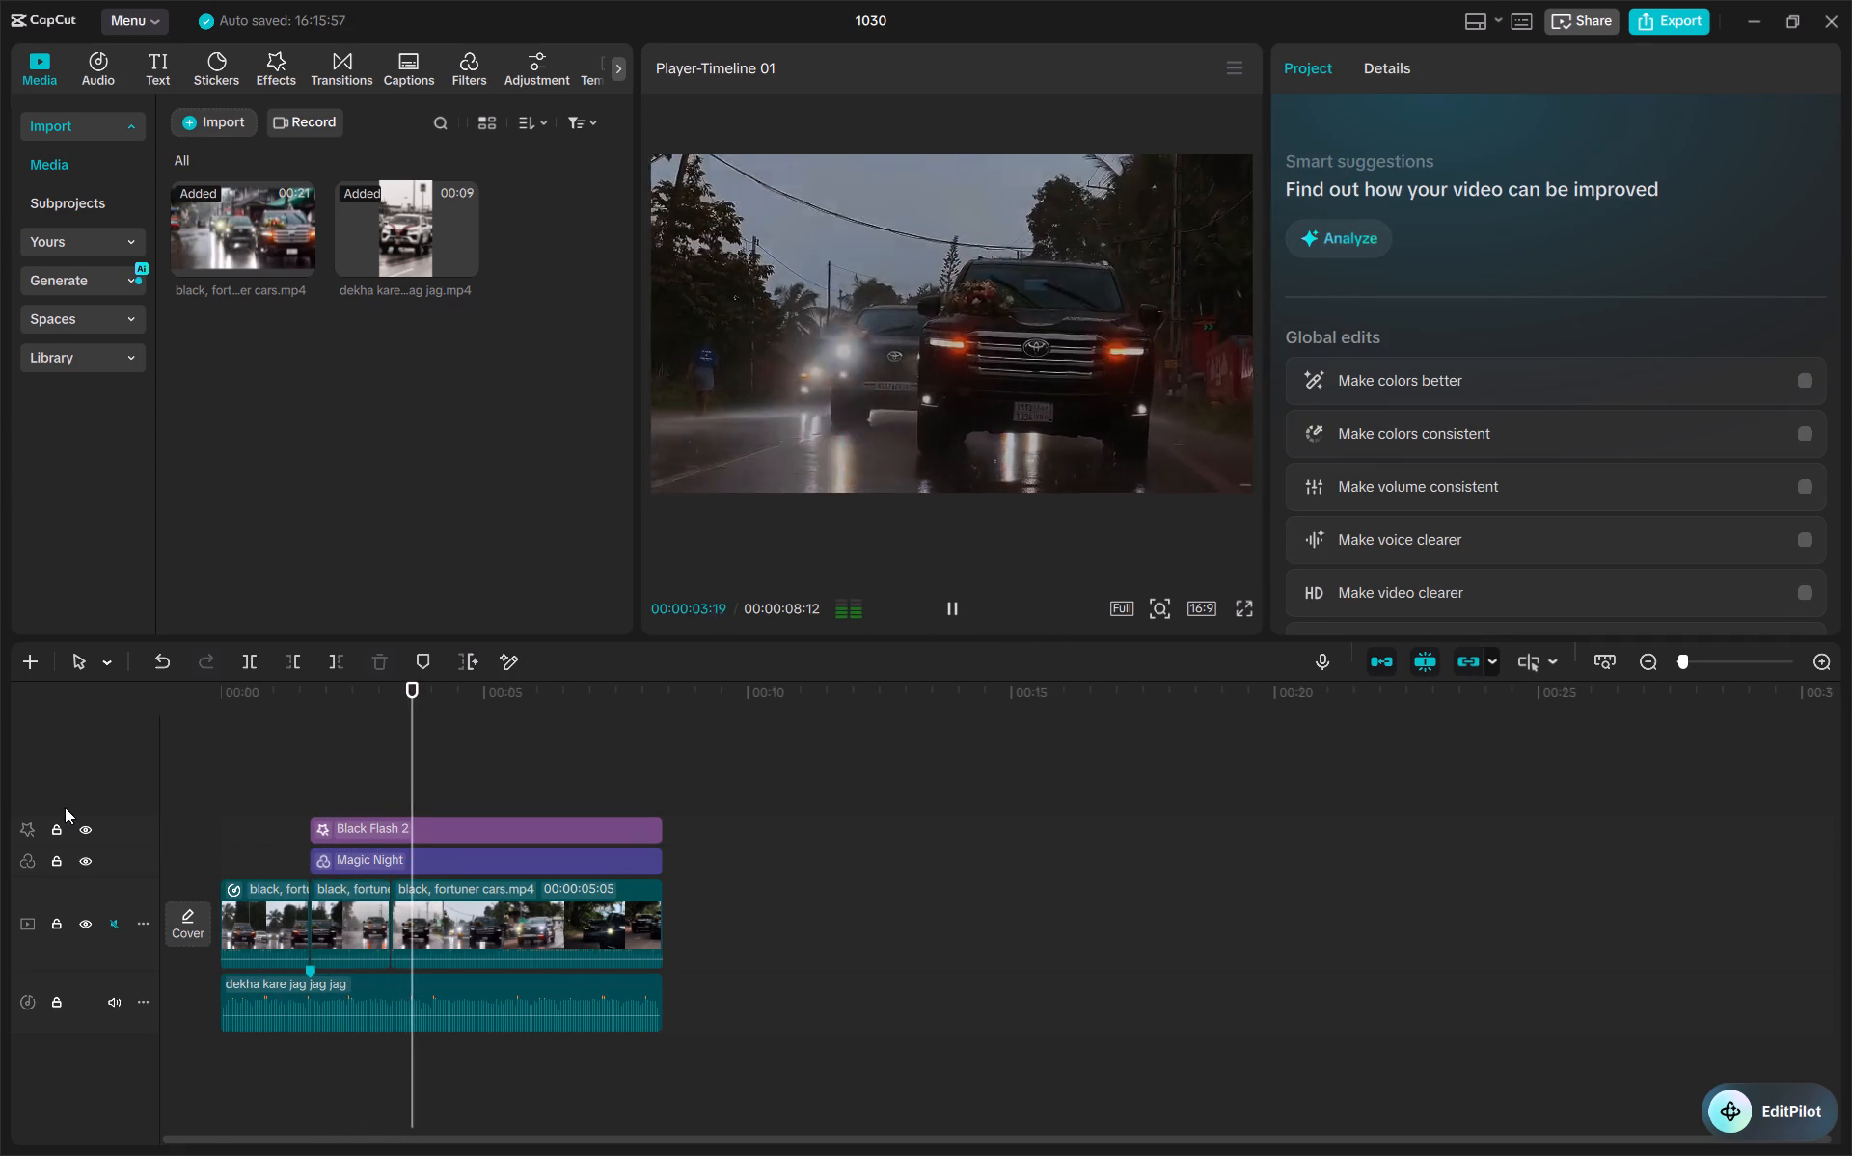
key("space")
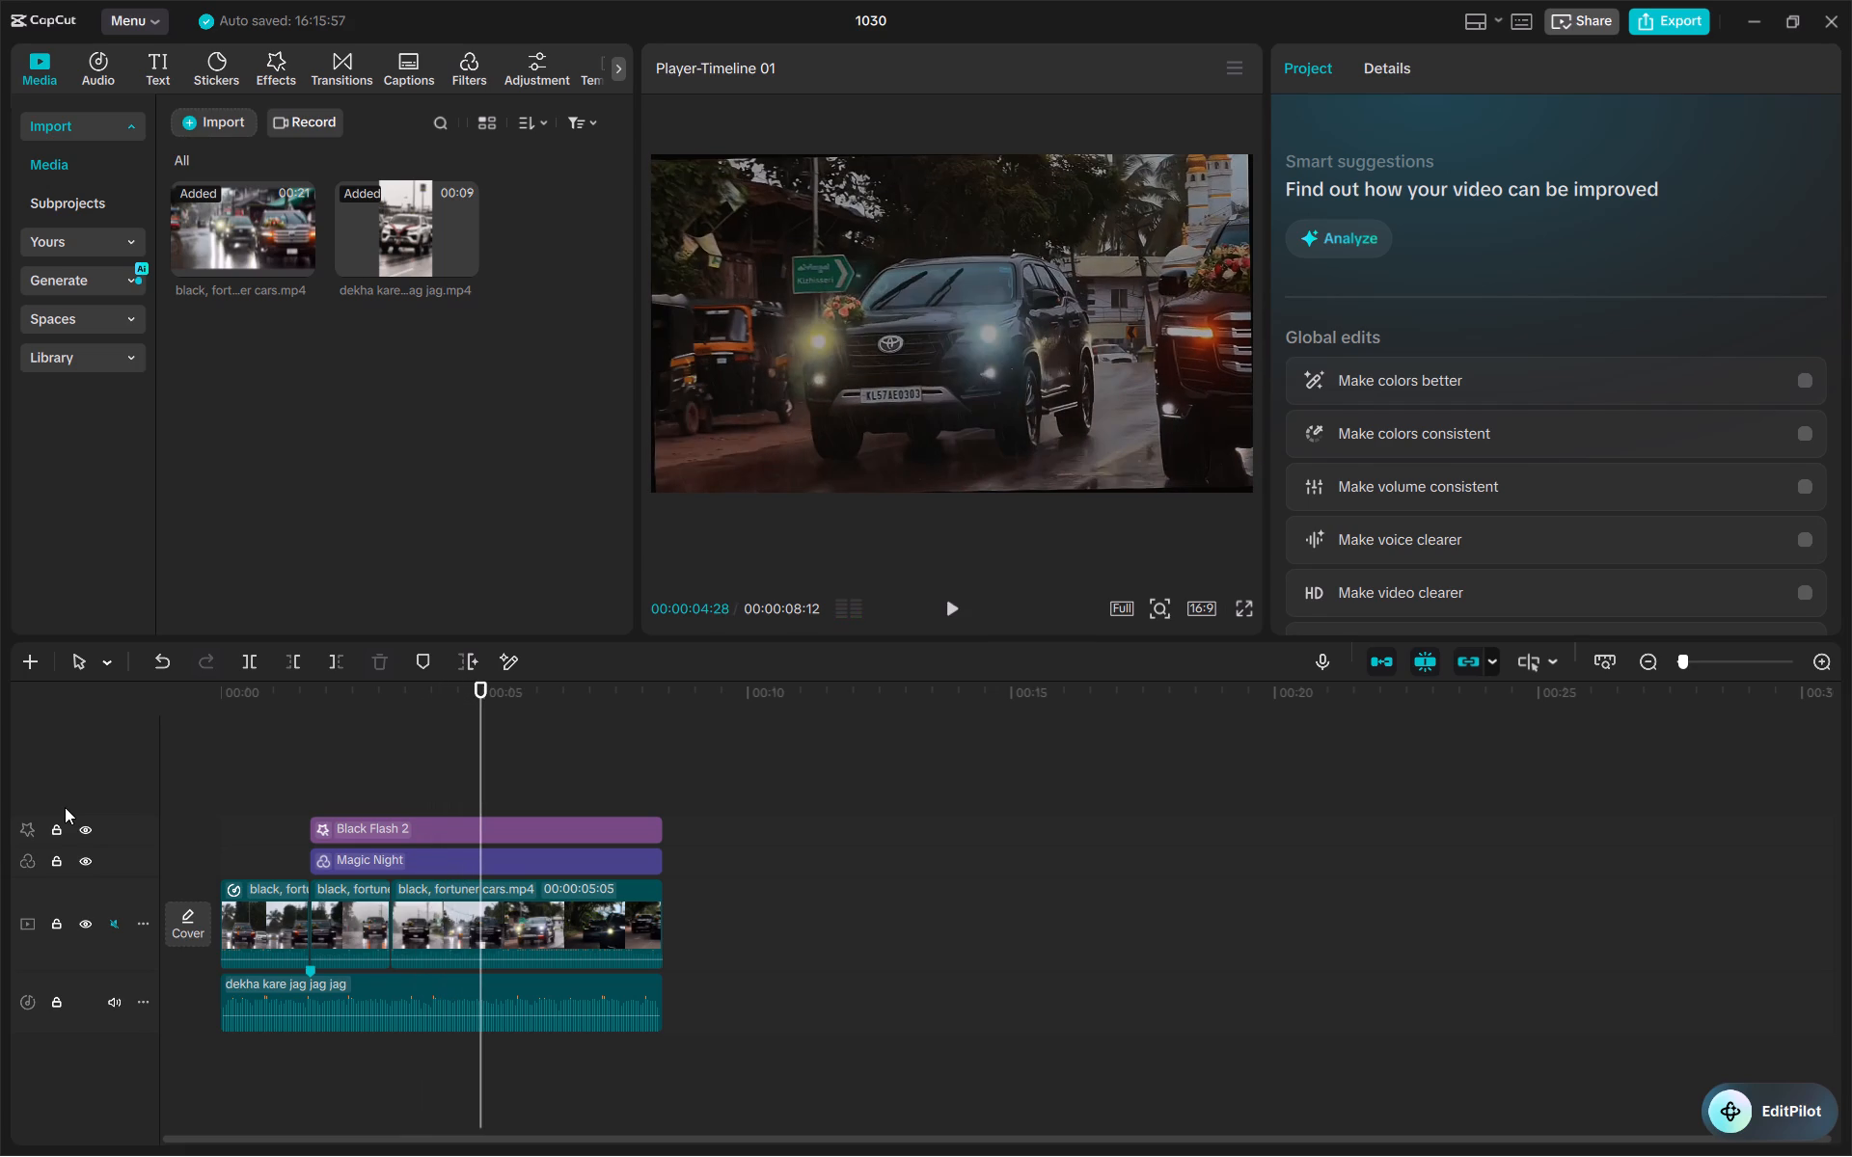
key("space")
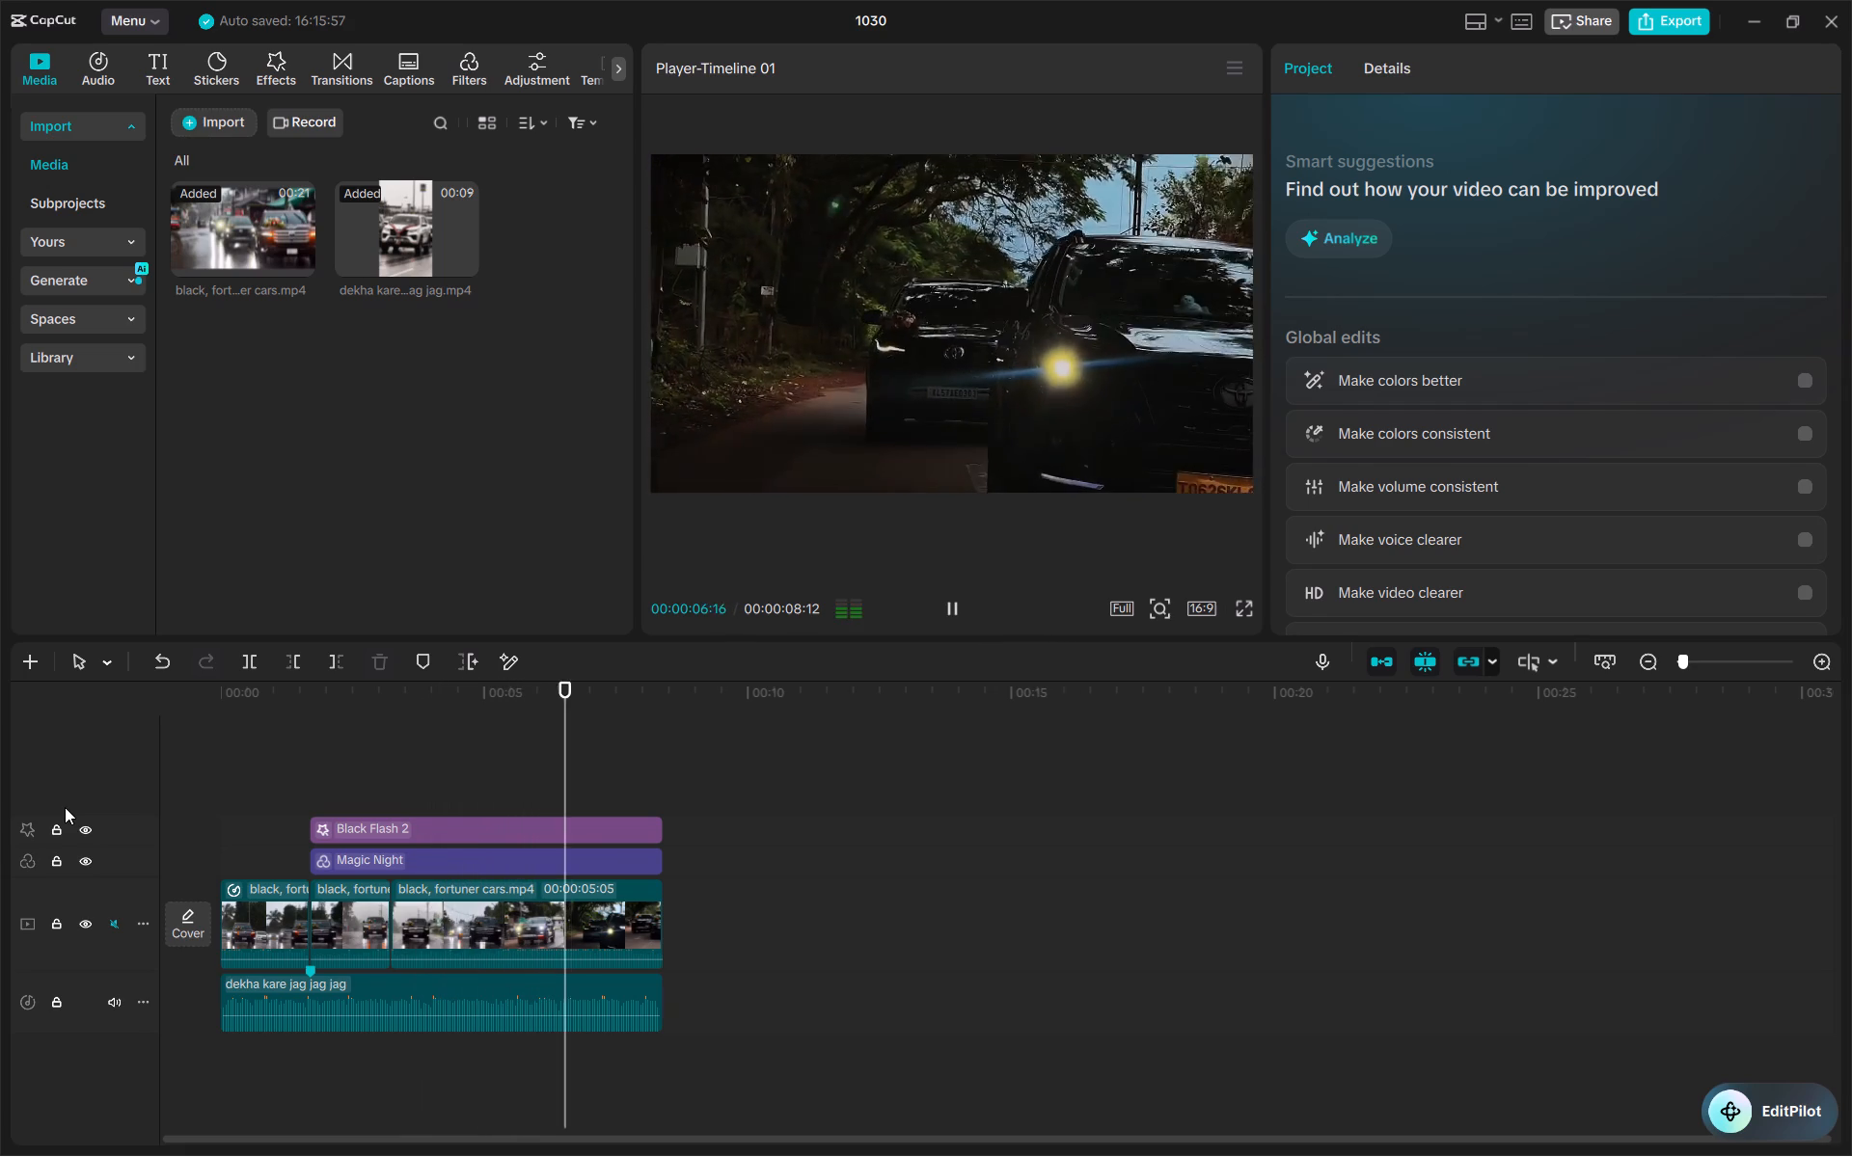
key("space")
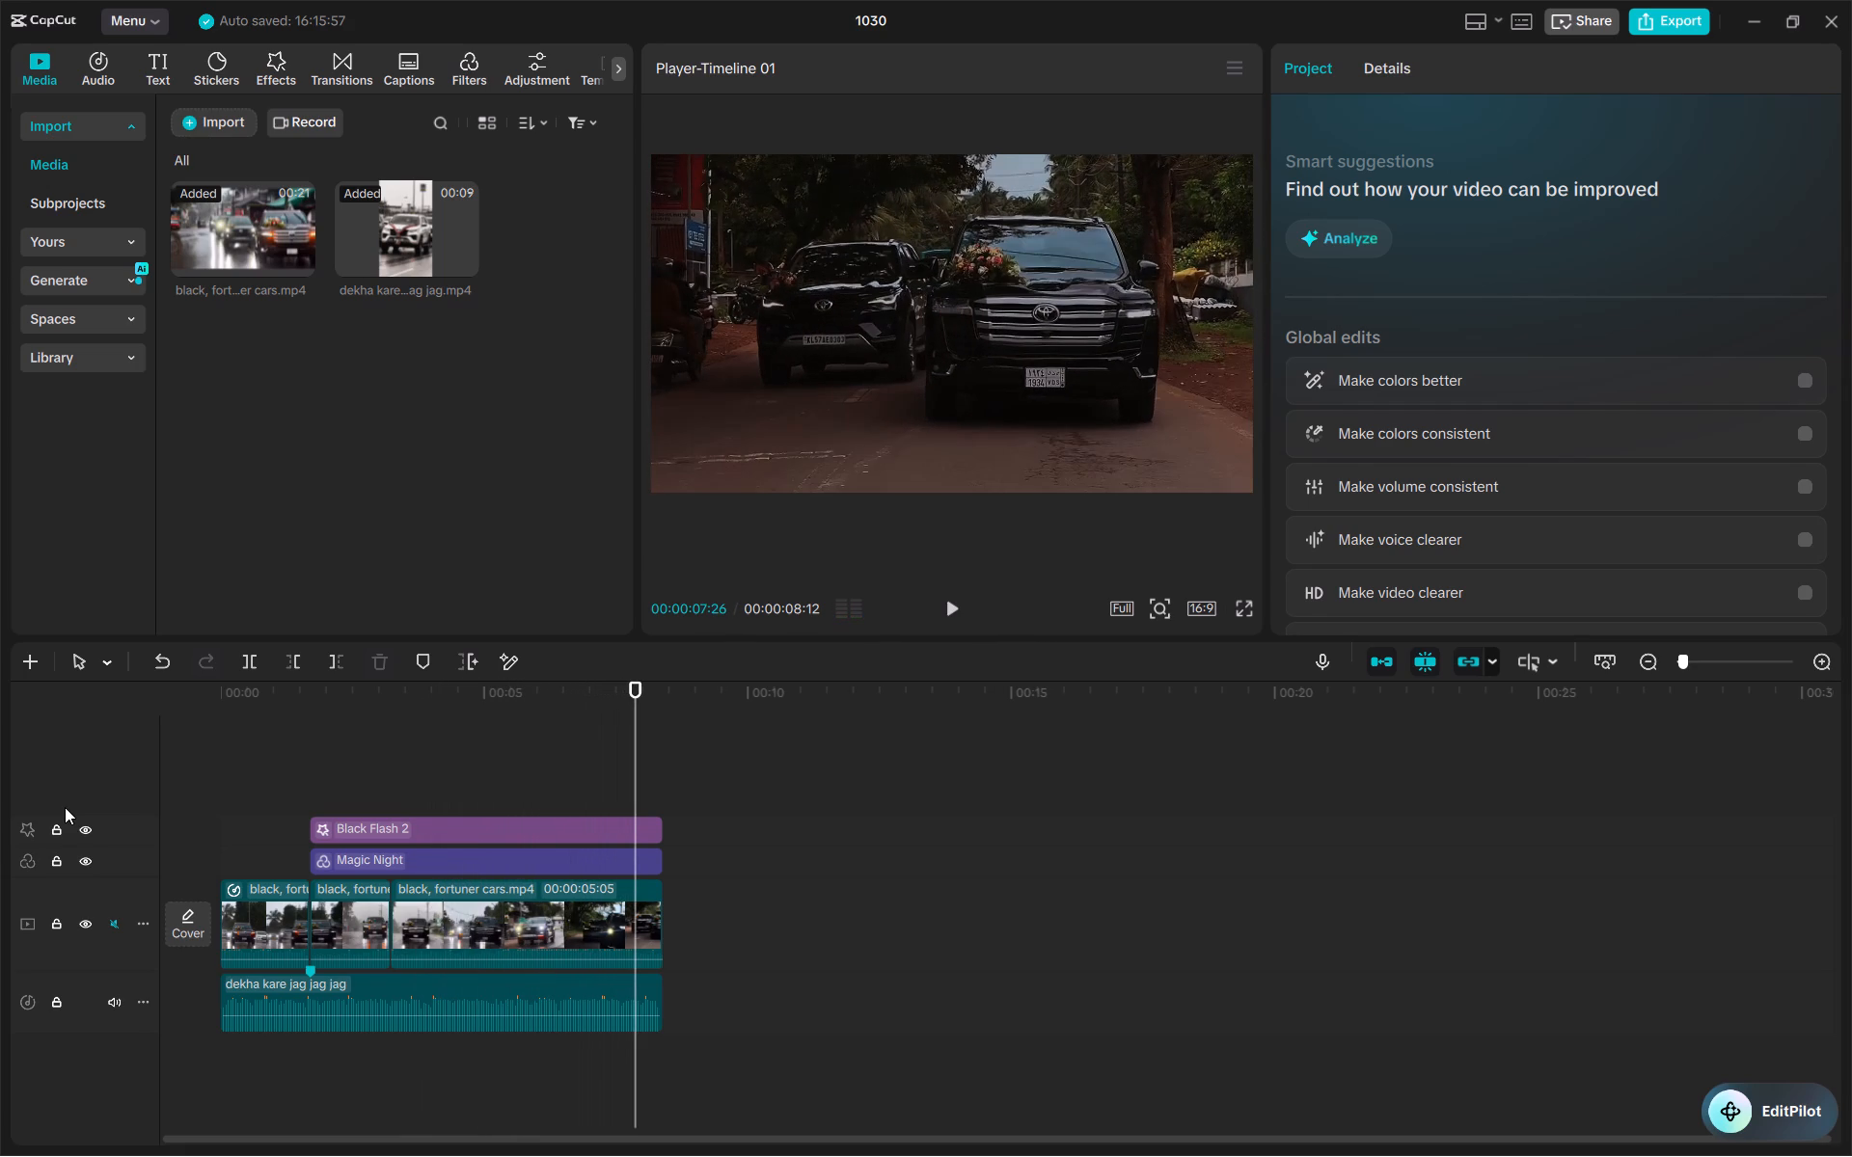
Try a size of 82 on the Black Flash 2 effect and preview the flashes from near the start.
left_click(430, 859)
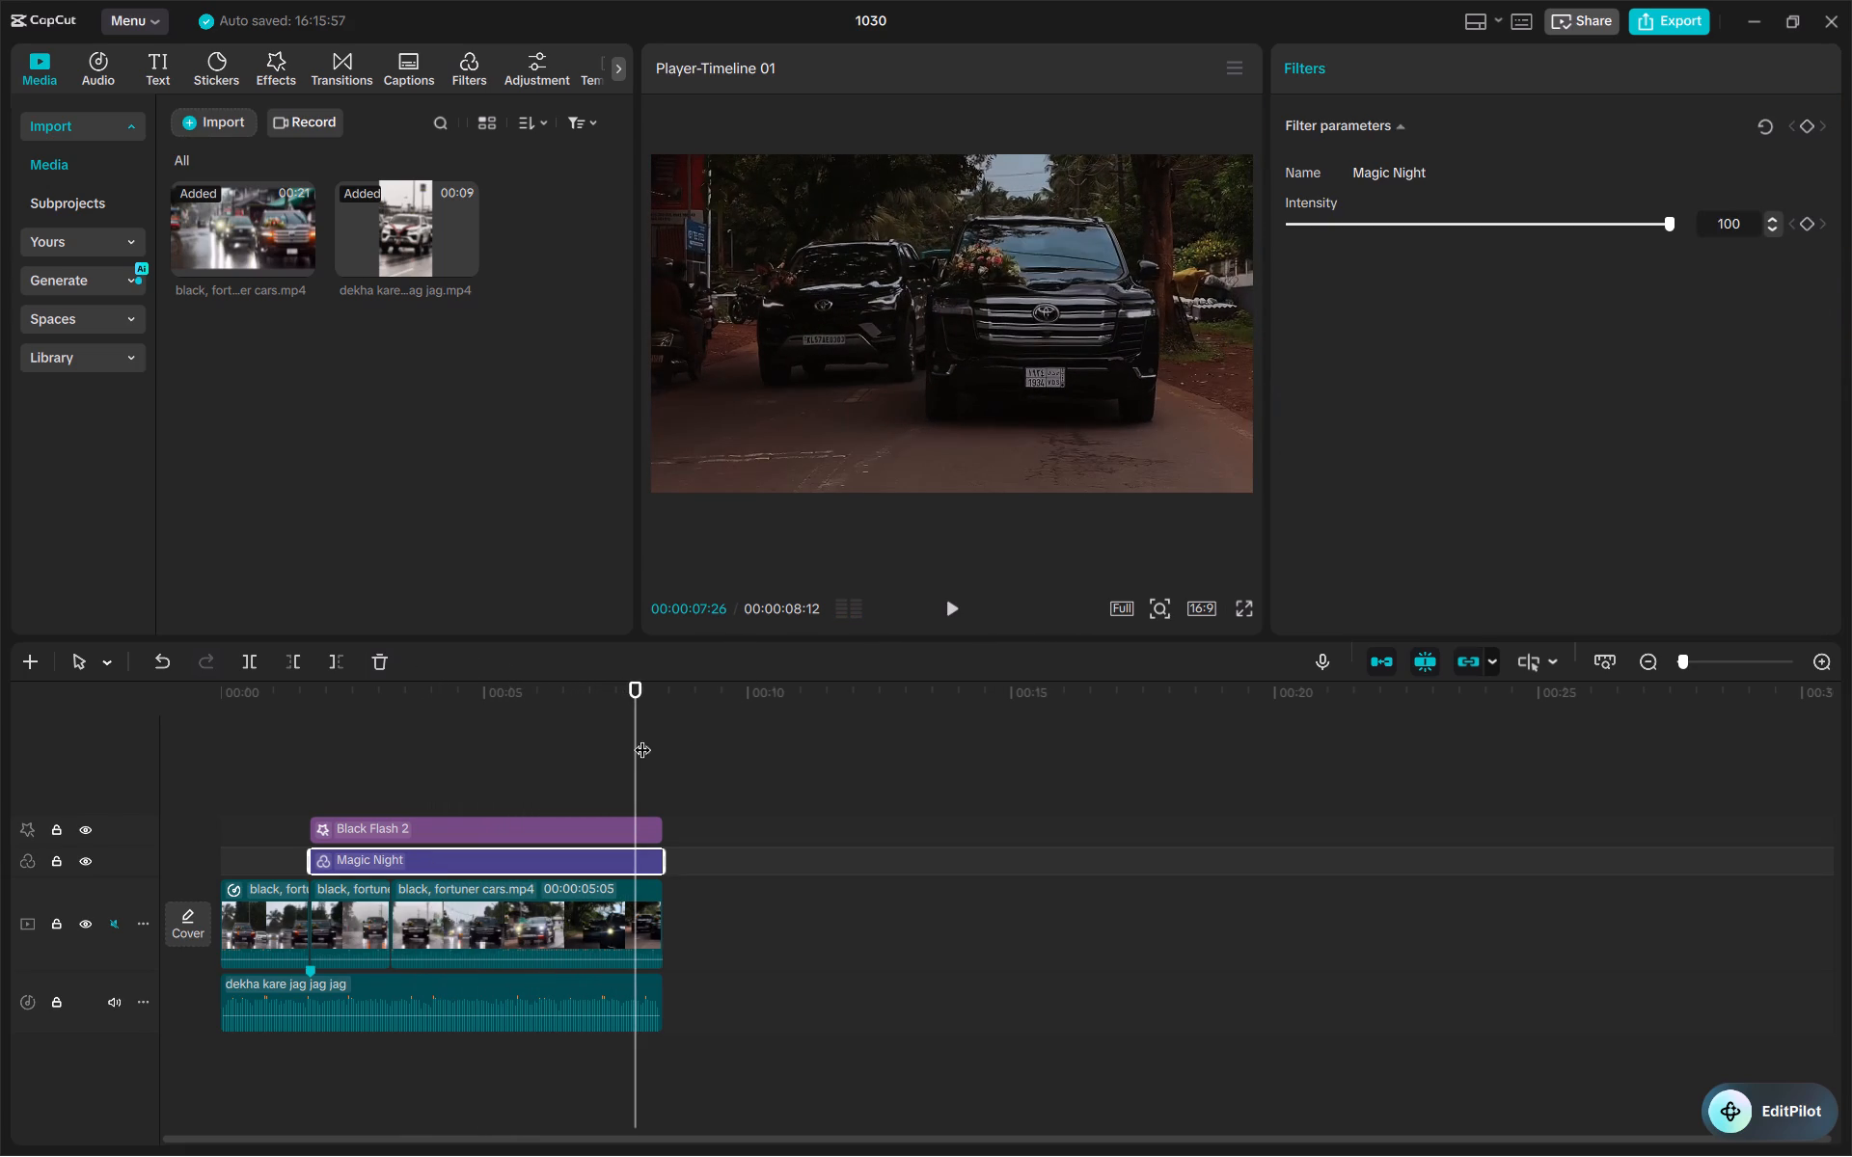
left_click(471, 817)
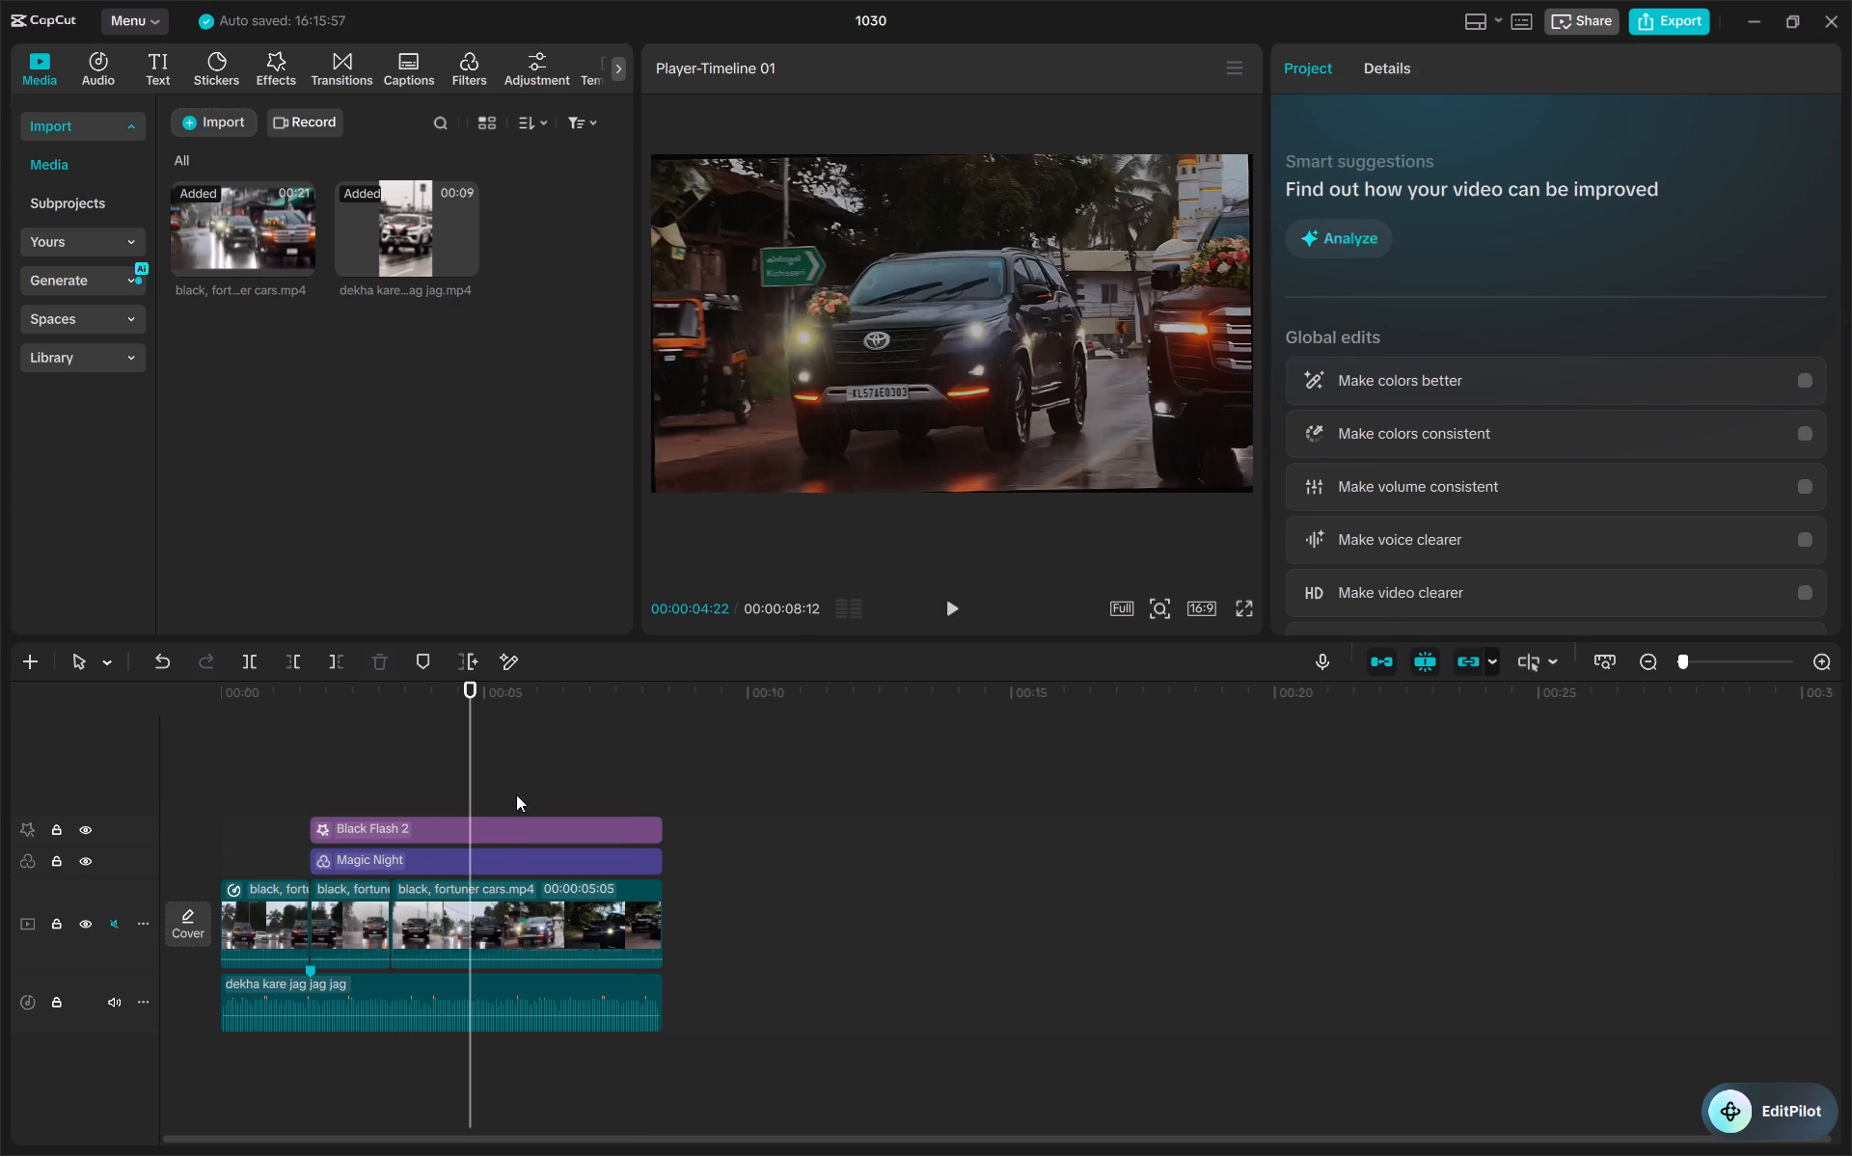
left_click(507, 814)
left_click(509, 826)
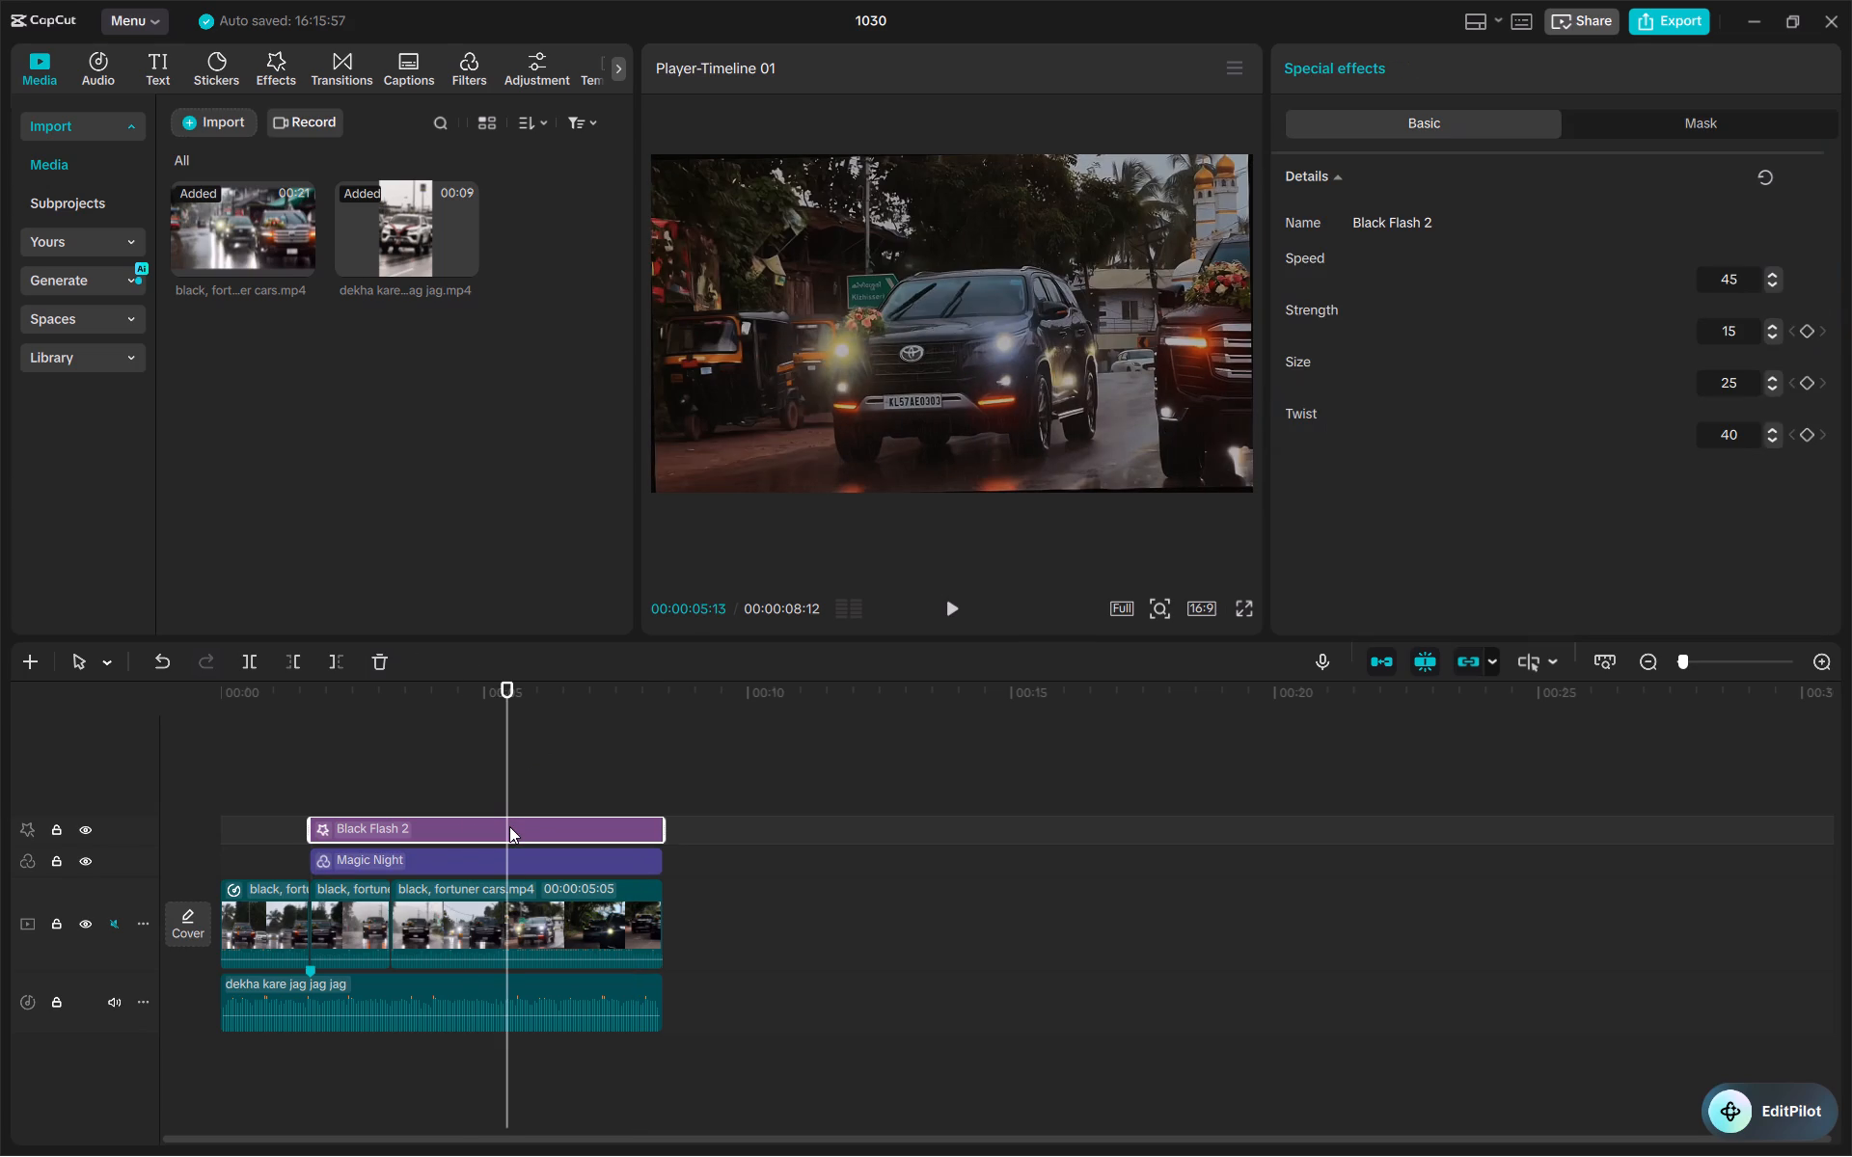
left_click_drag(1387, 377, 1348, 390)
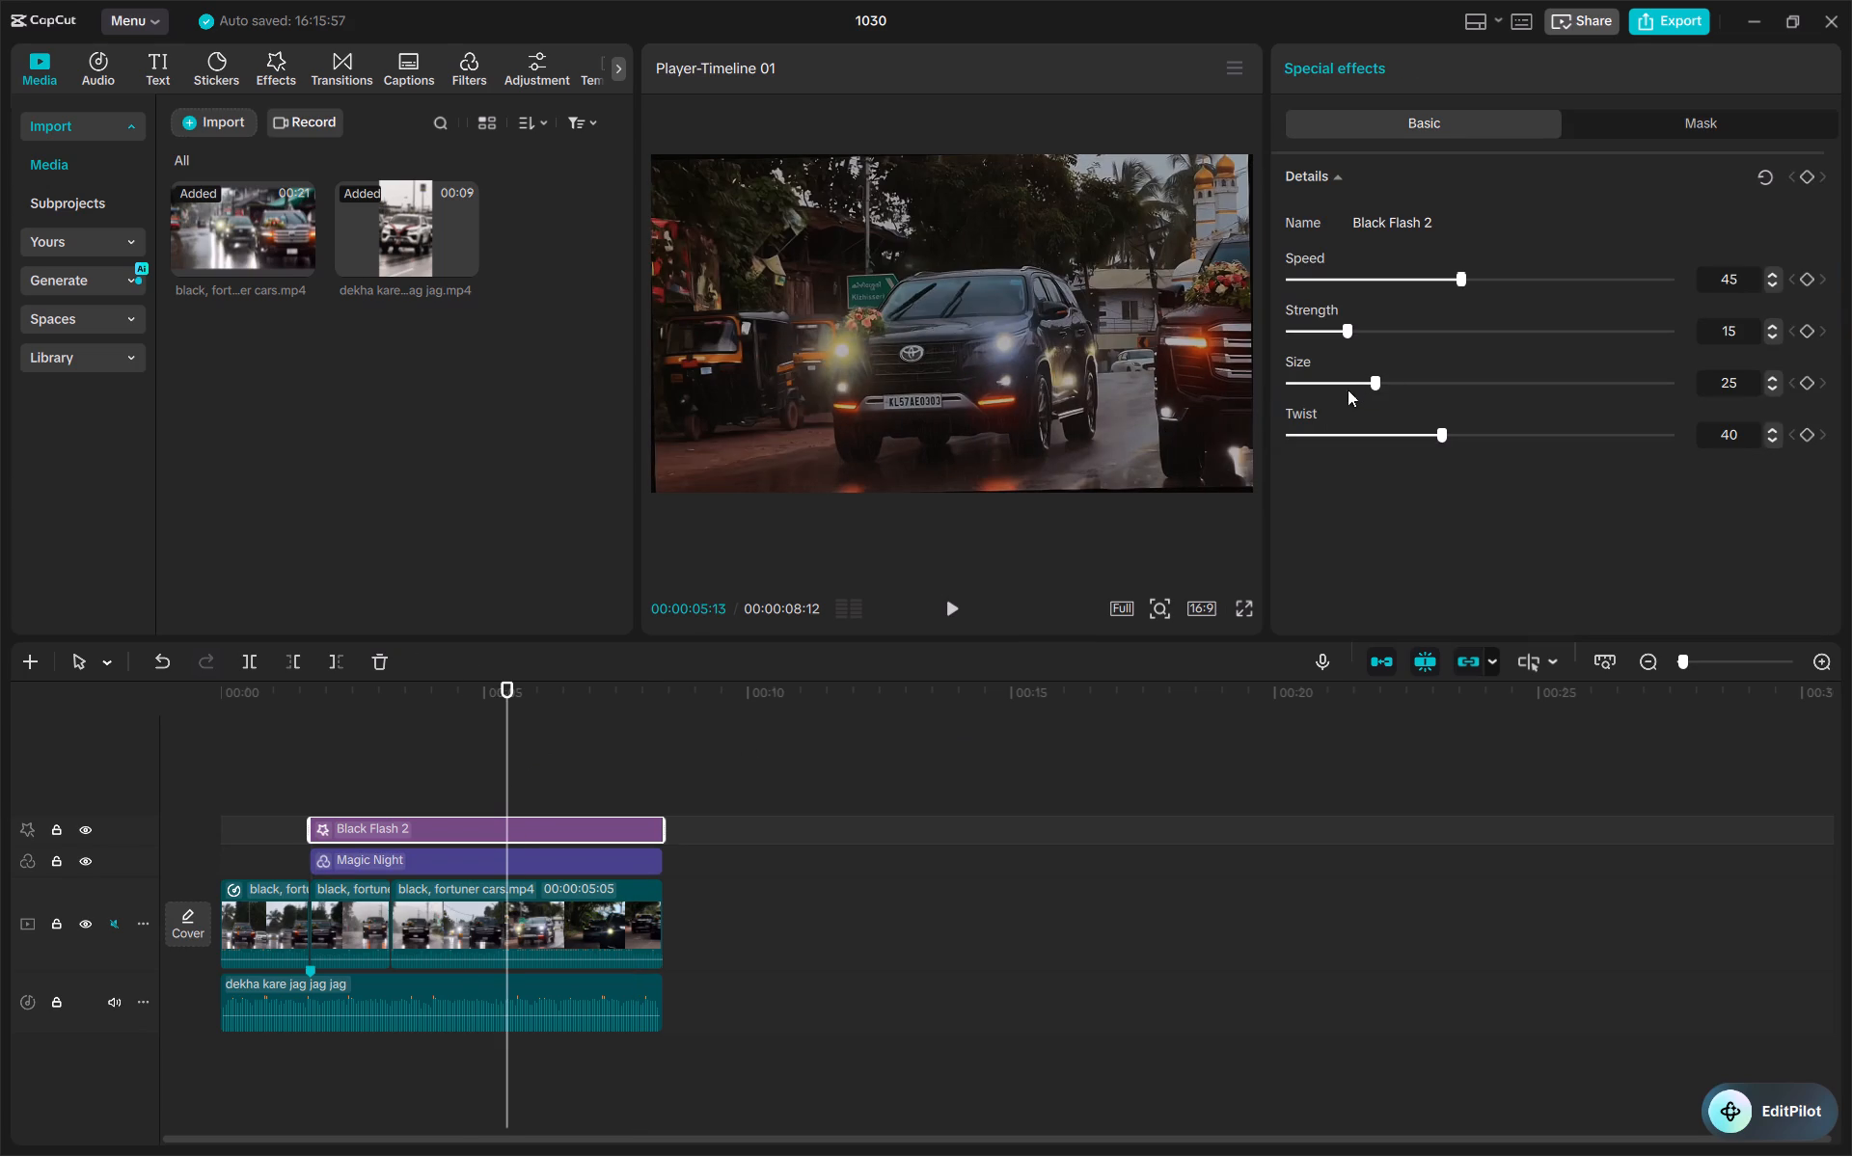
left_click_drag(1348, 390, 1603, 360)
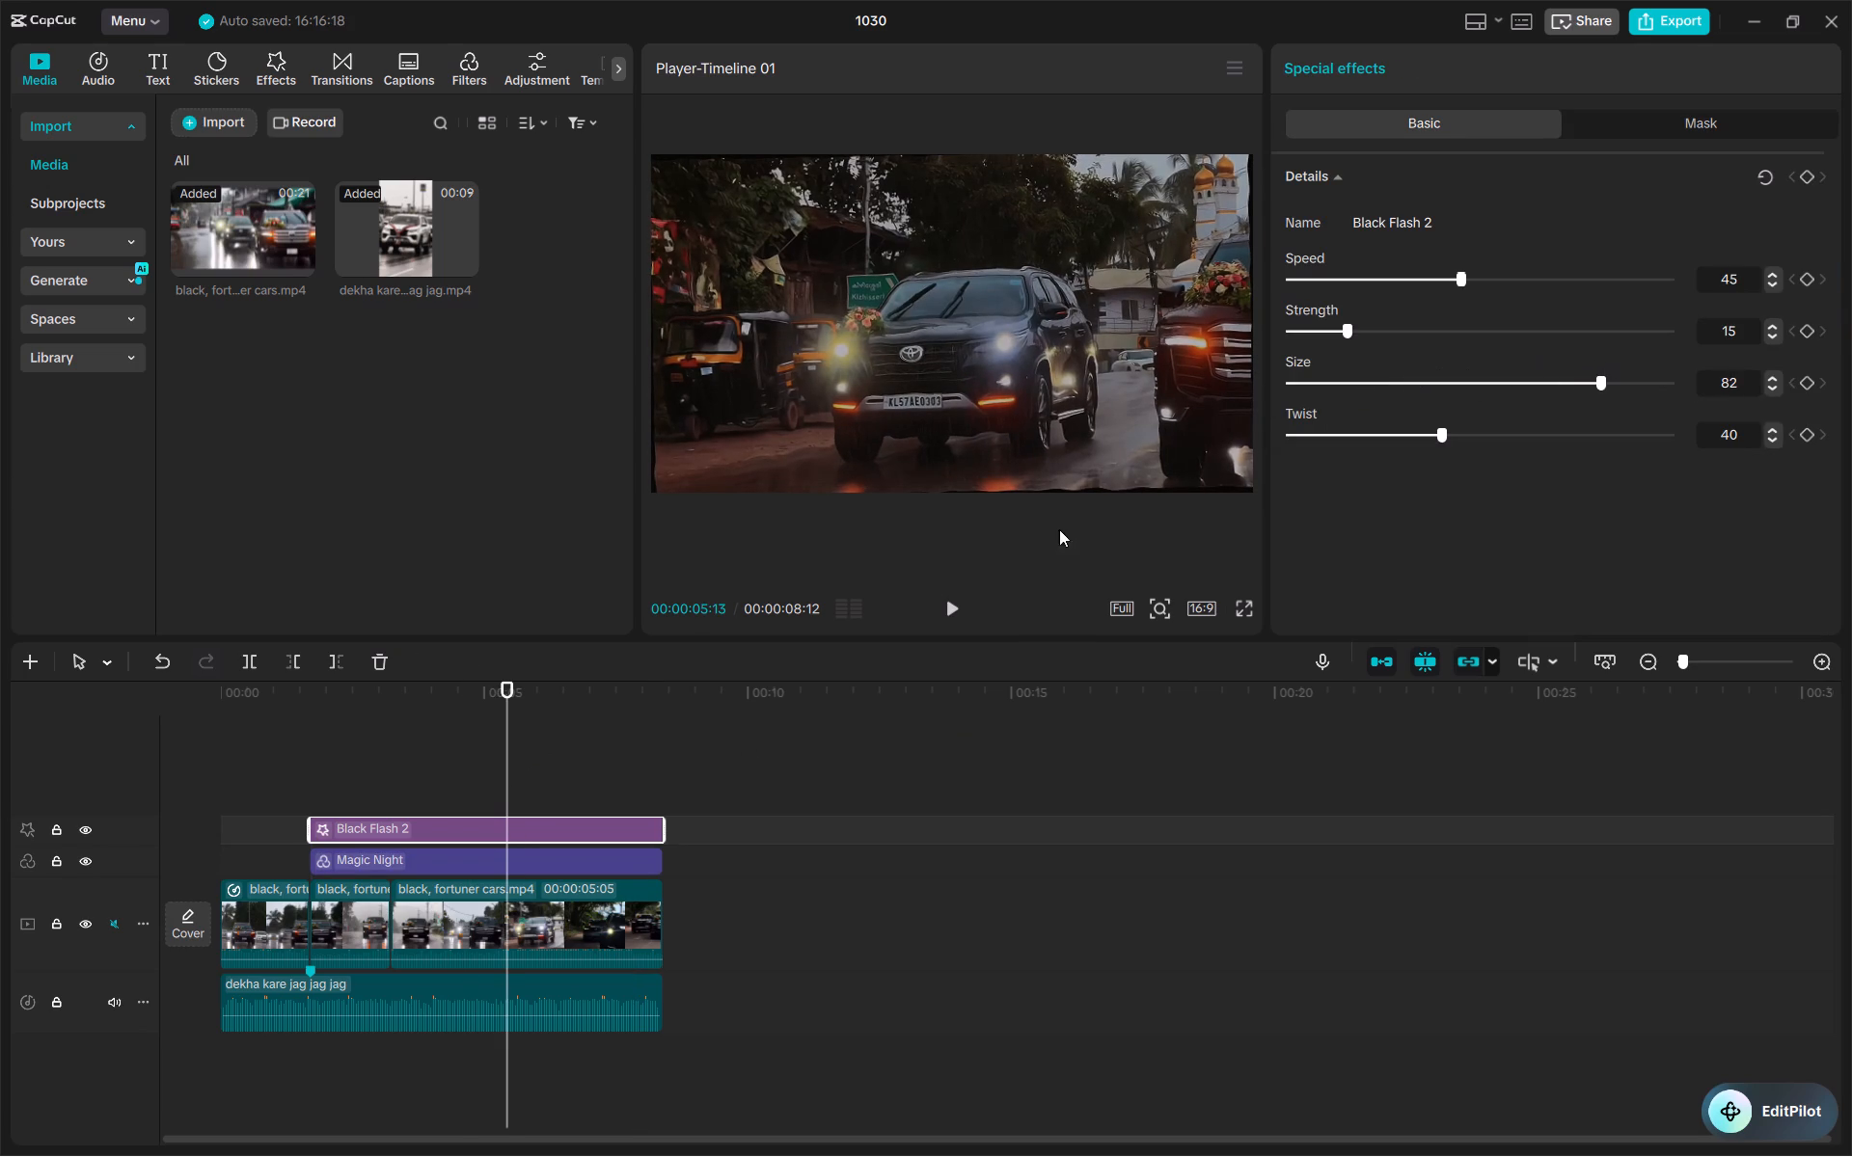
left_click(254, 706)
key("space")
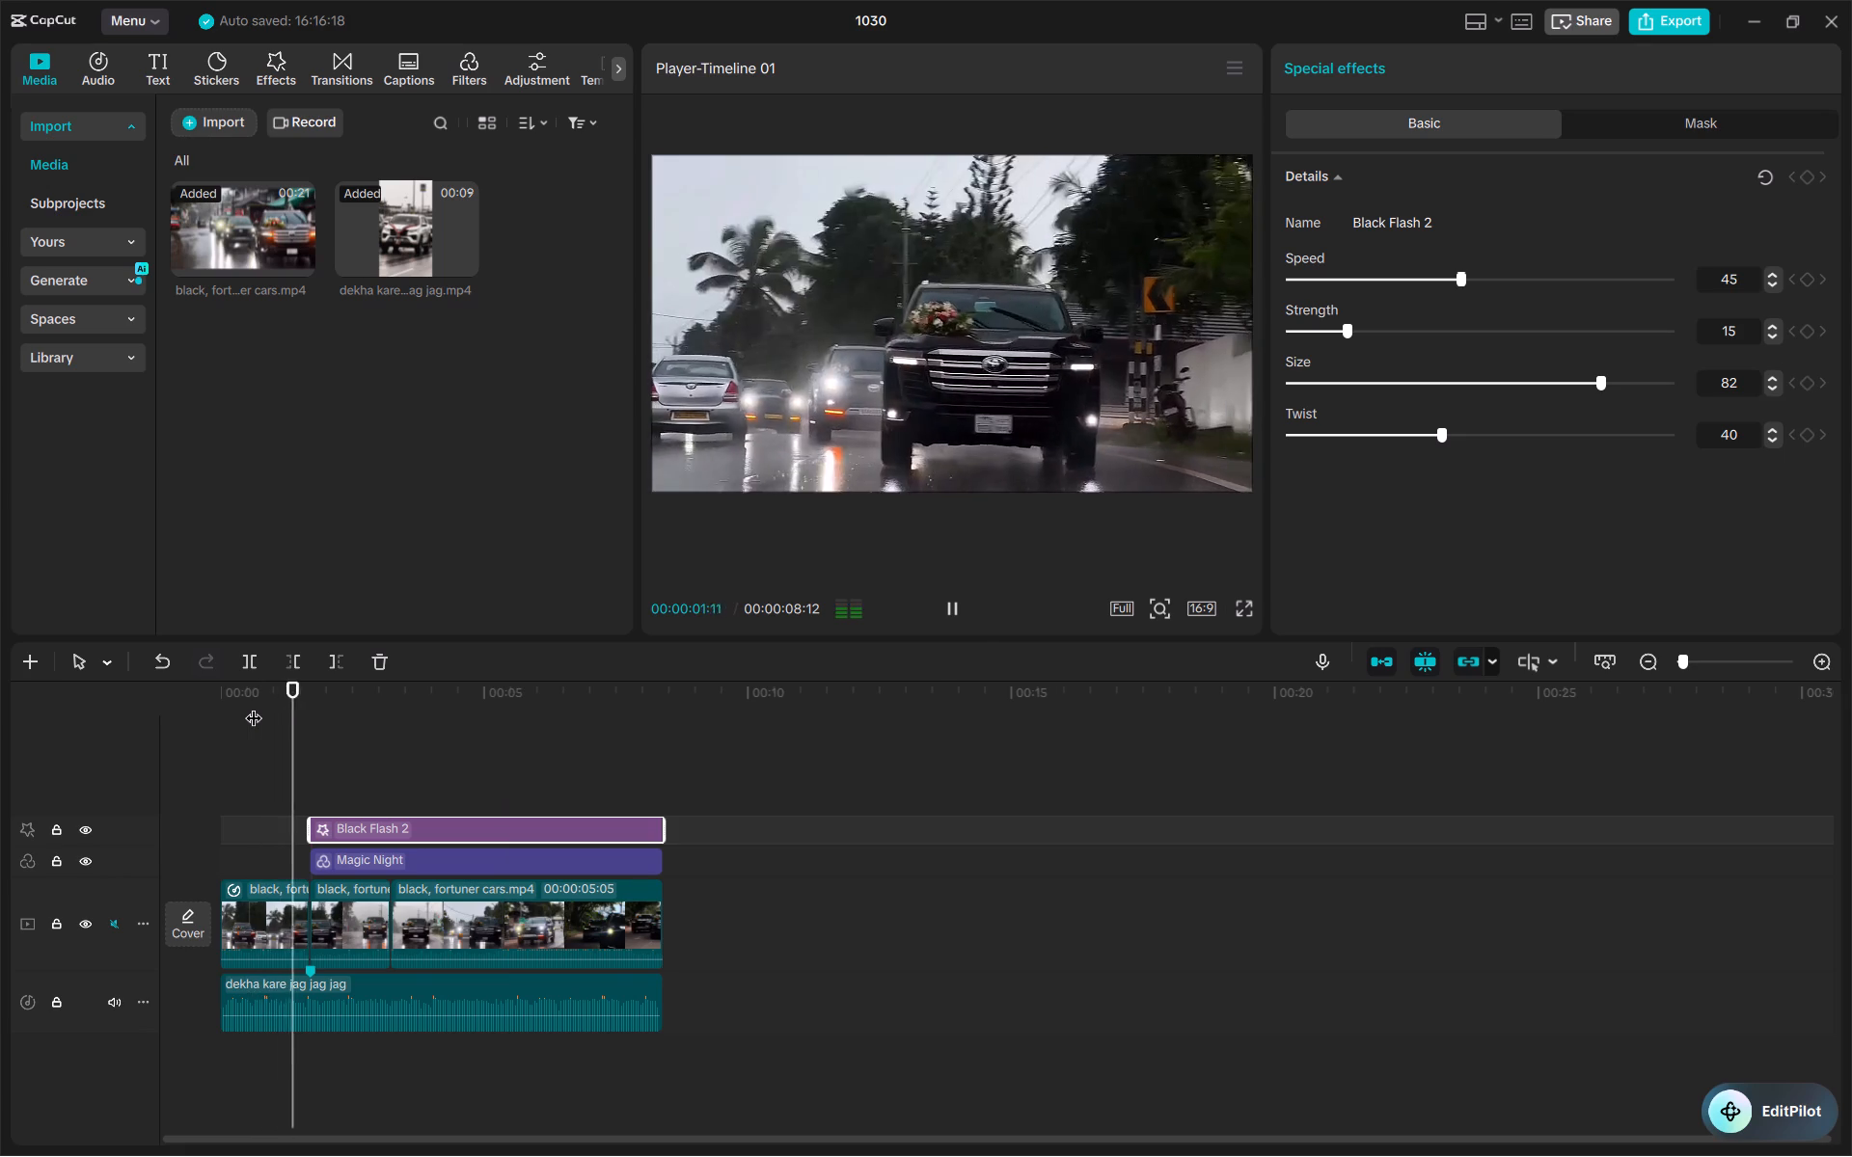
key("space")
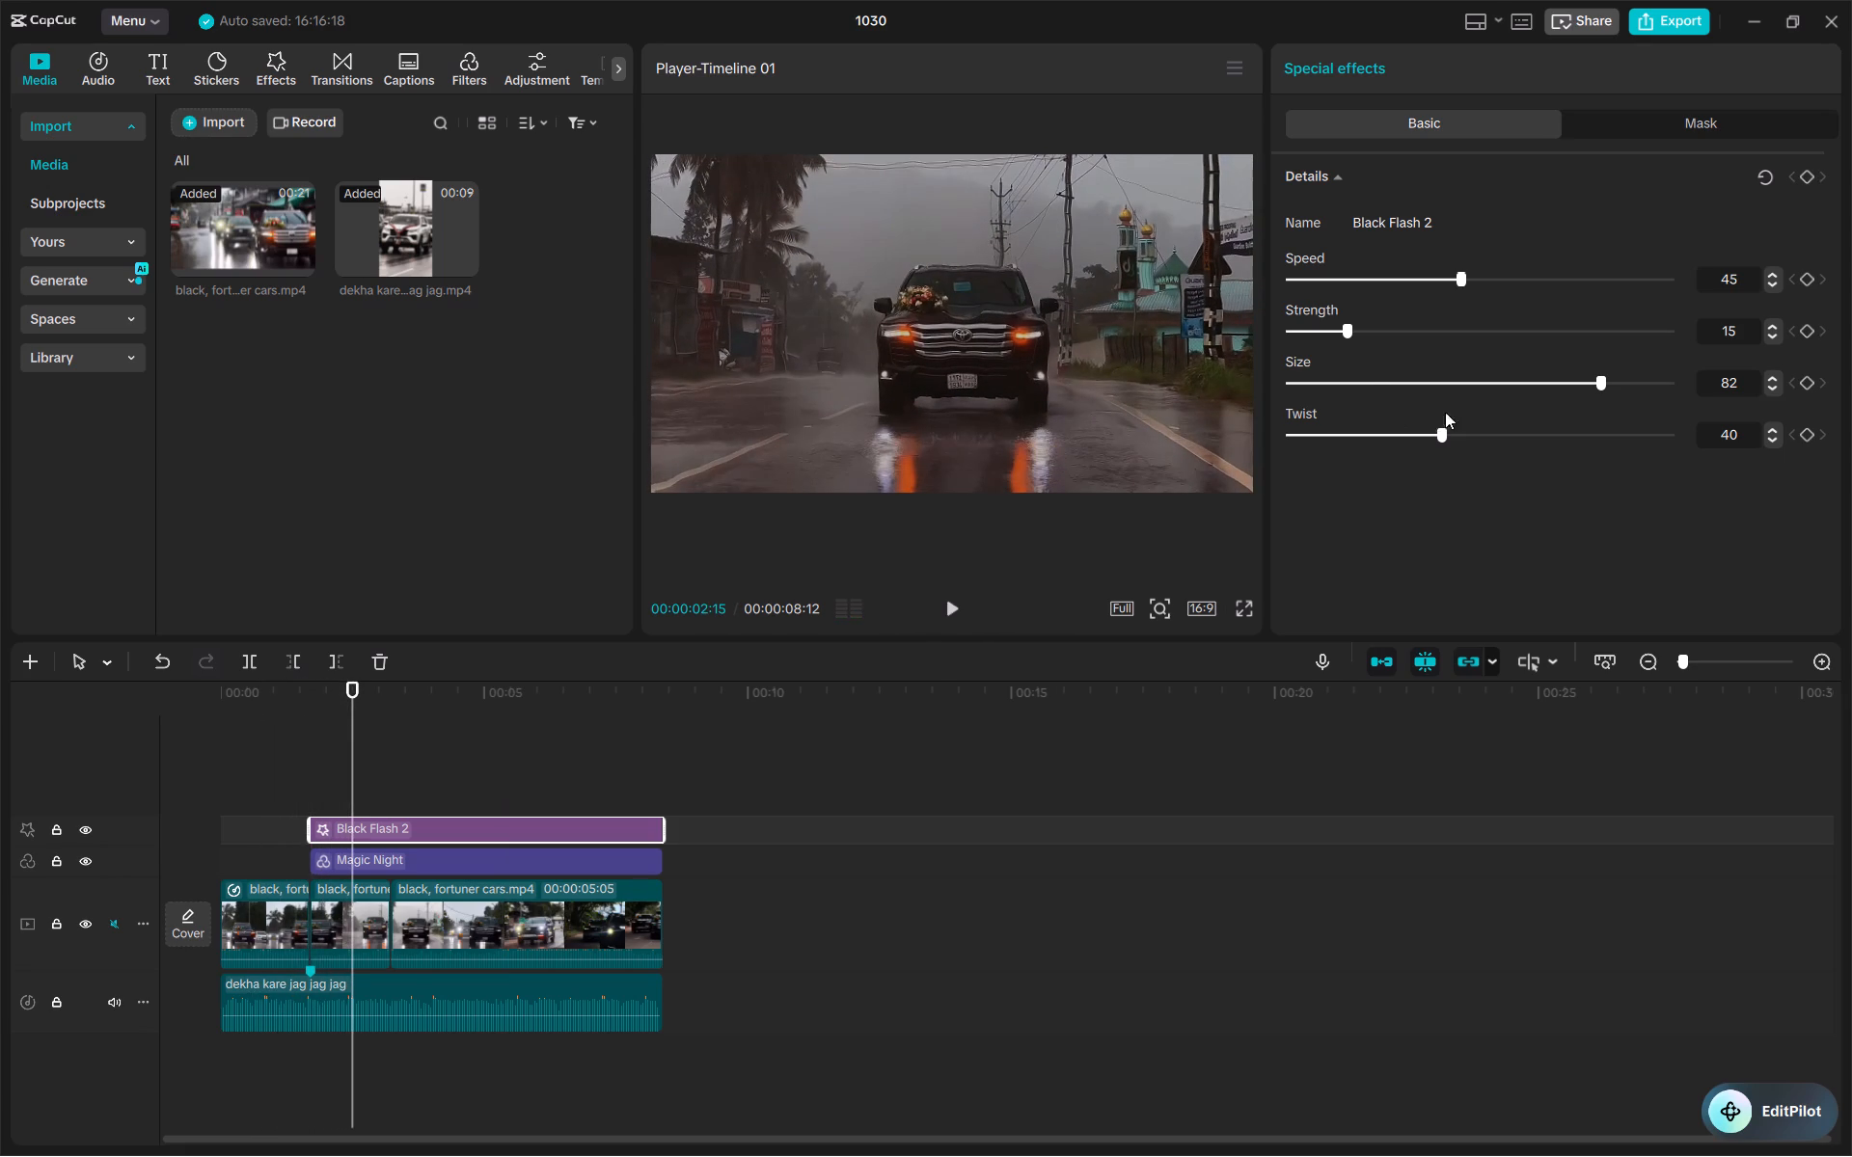
Set the Black Flash 2 size to 16 and play the rest of the video through to the end.
left_click(1350, 376)
key("space")
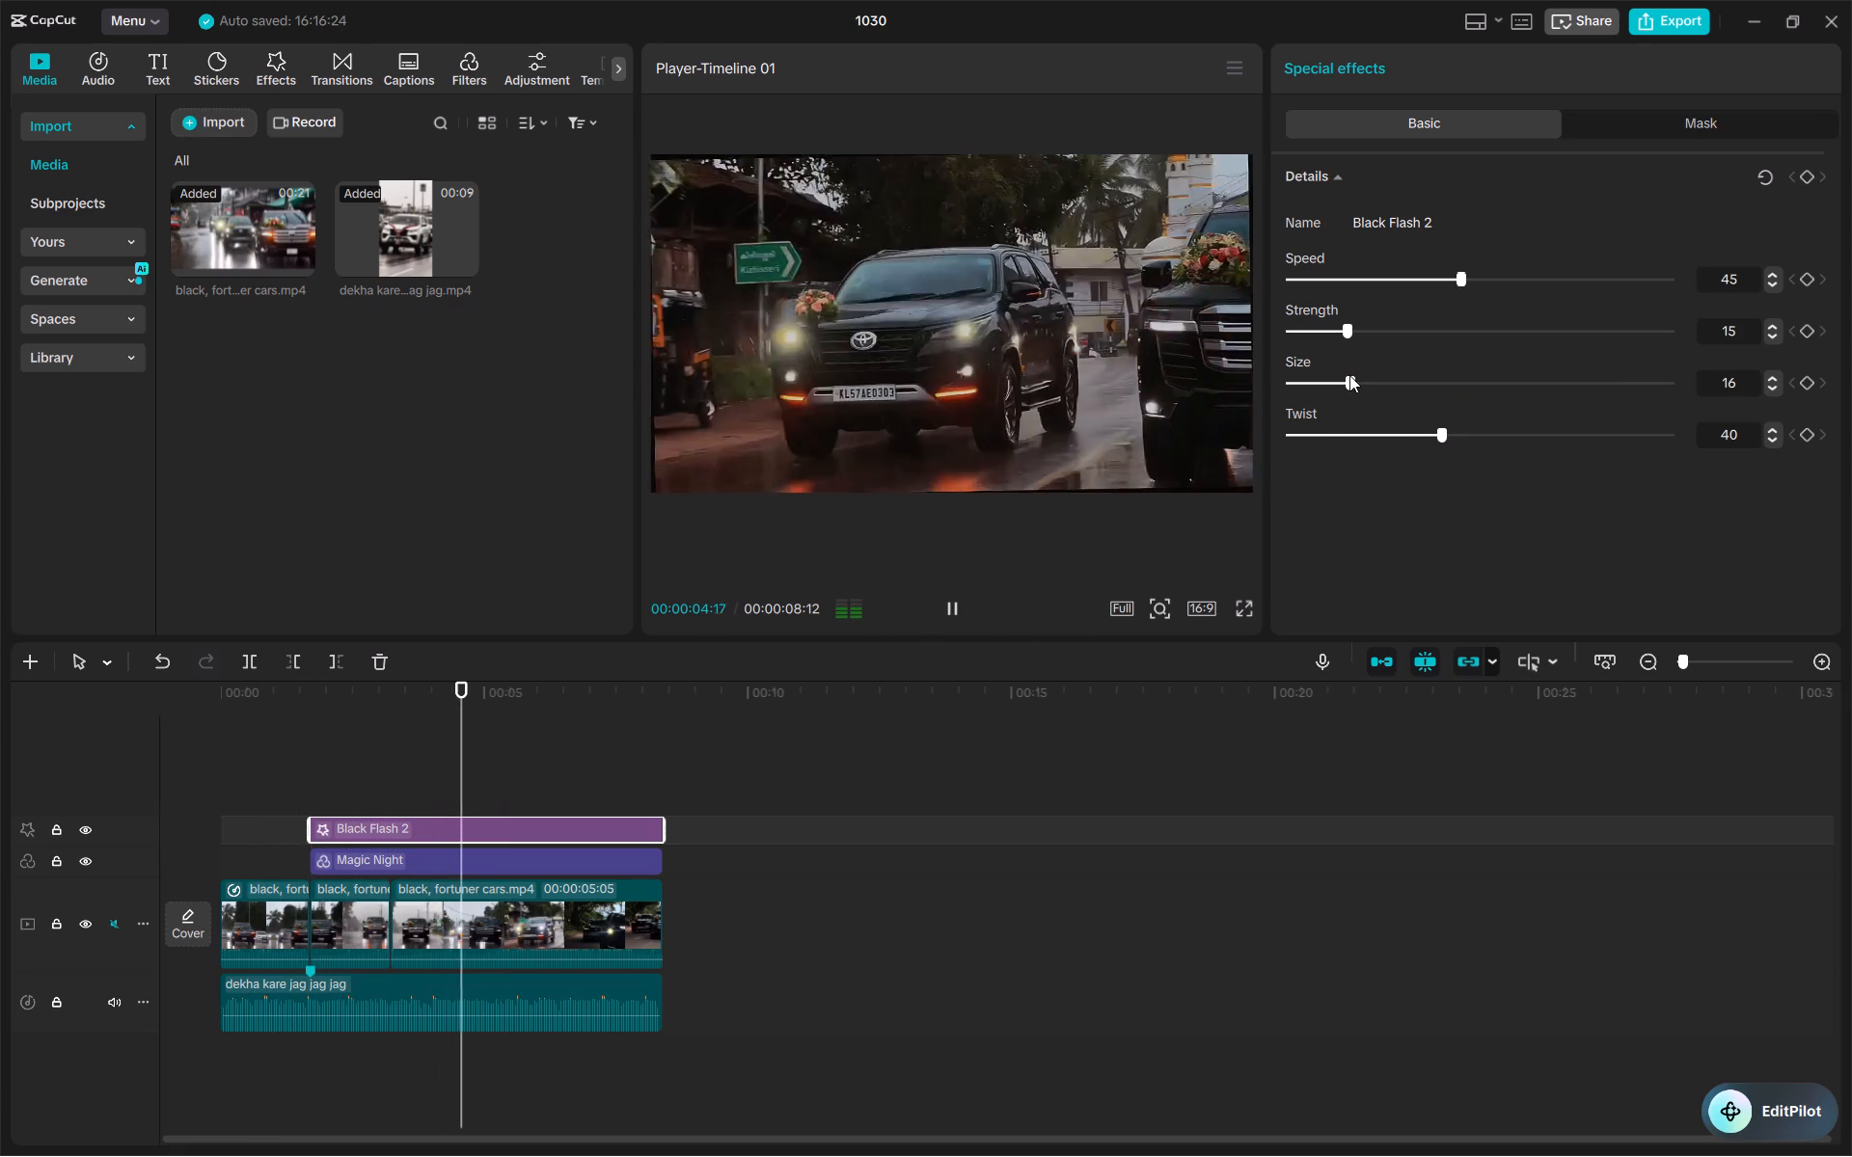
key("space")
key("space")
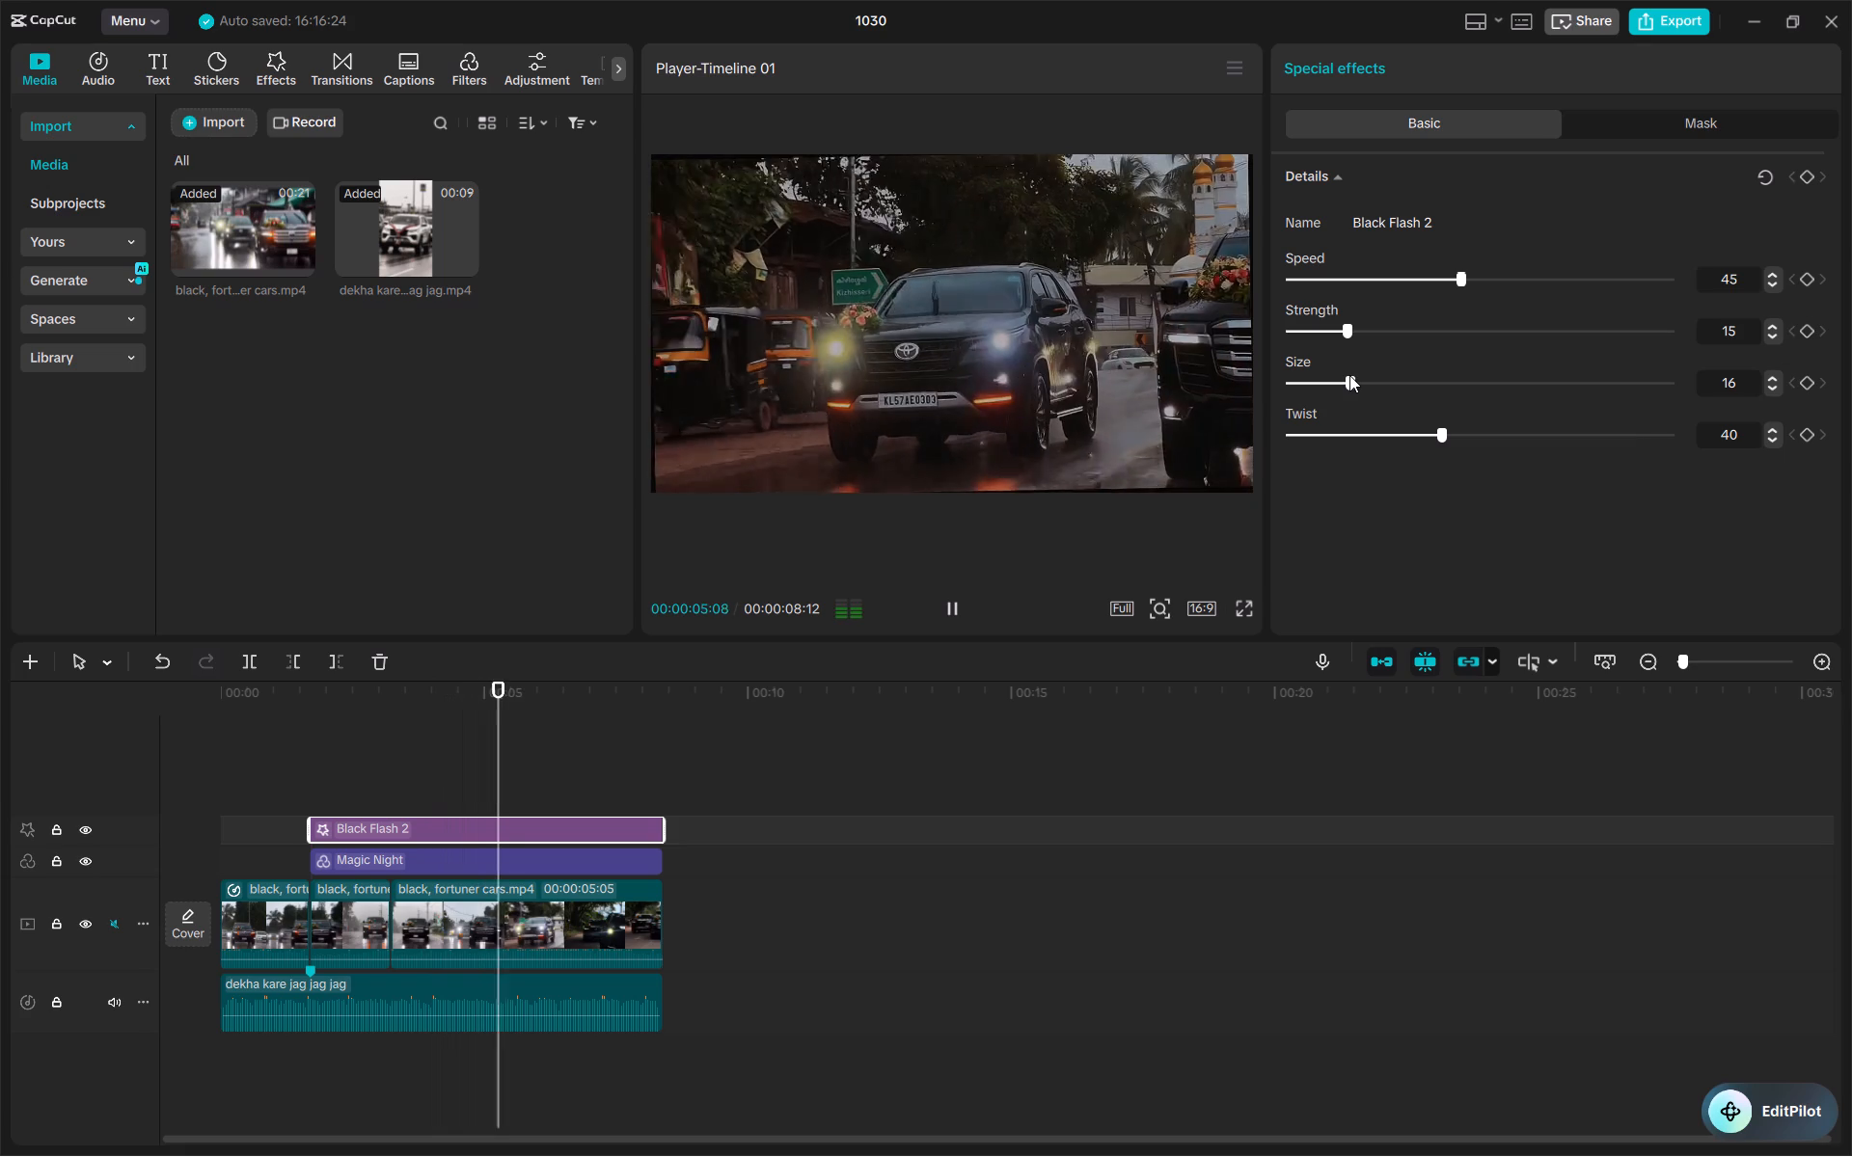
key("space")
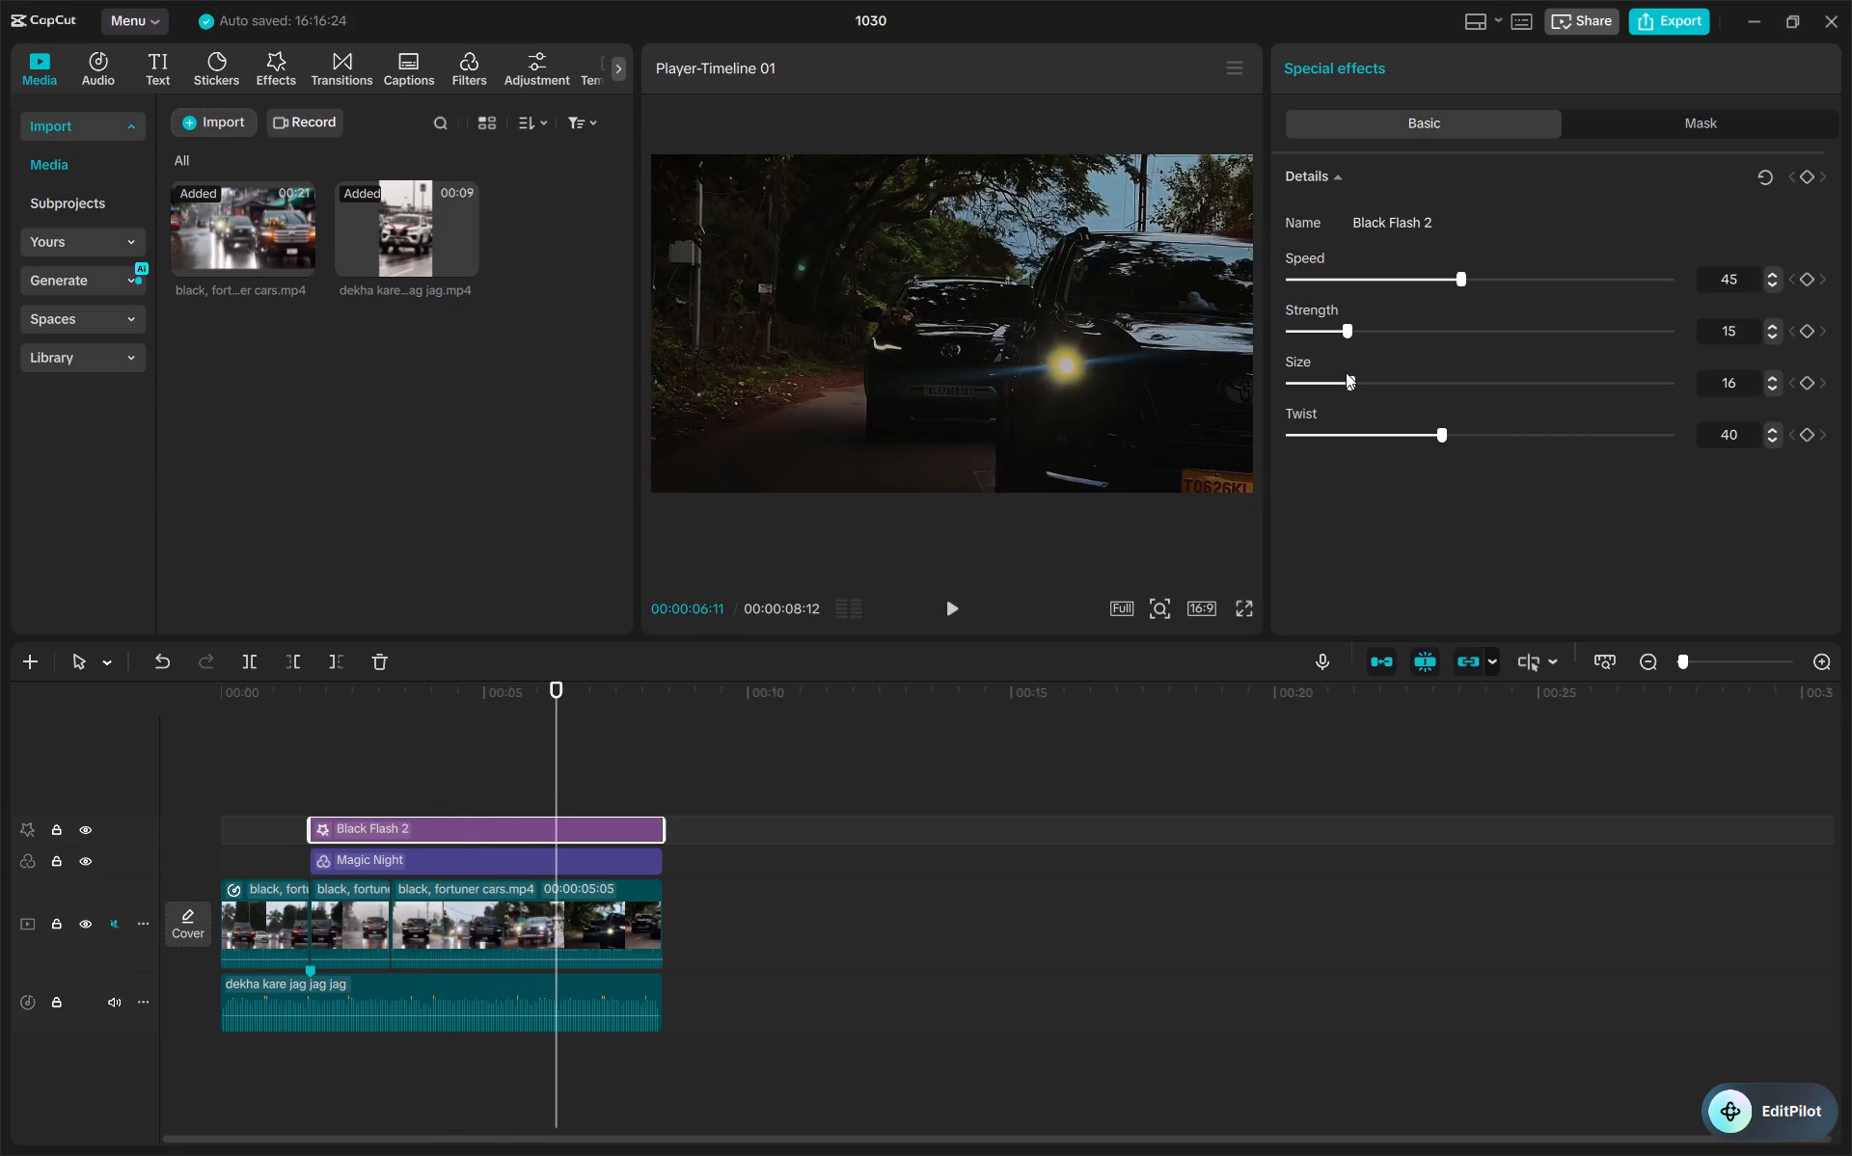
left_click(1012, 254)
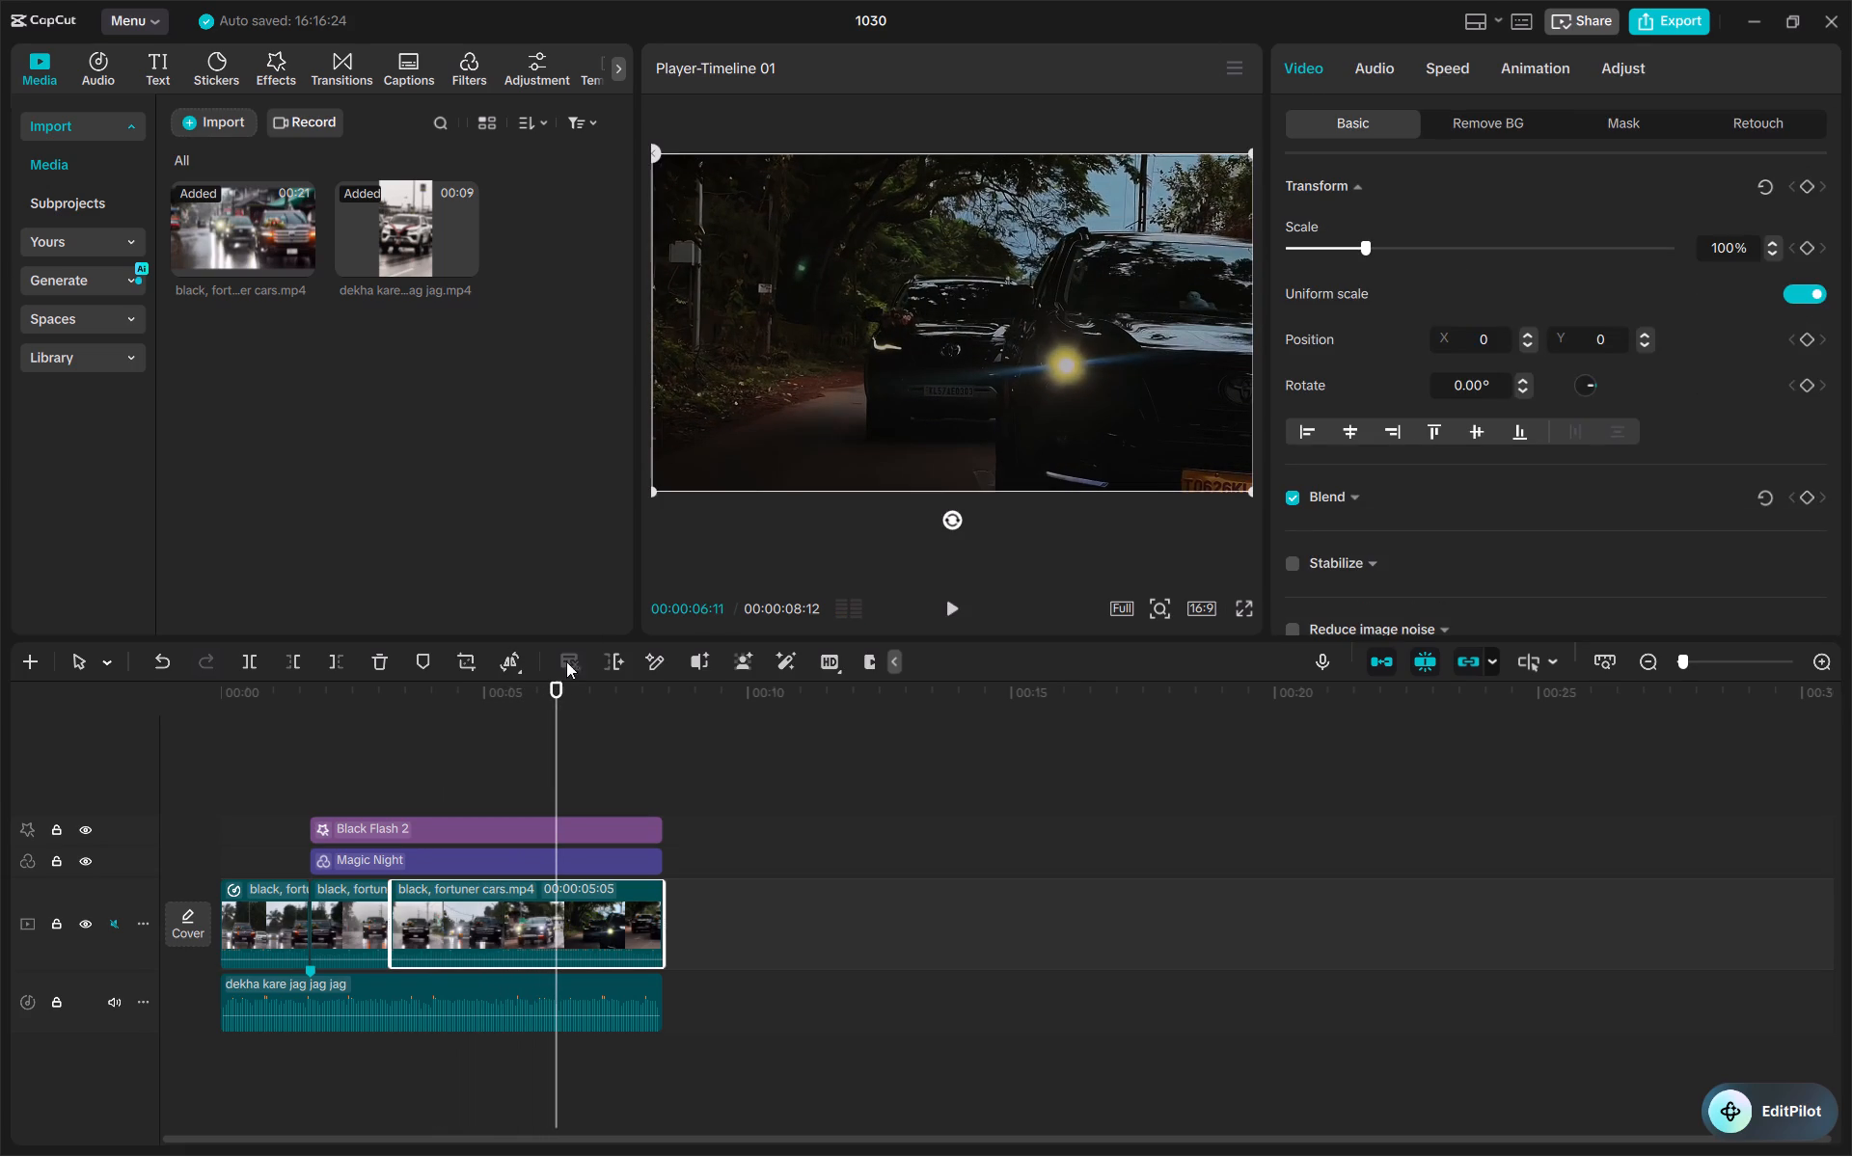
key("space")
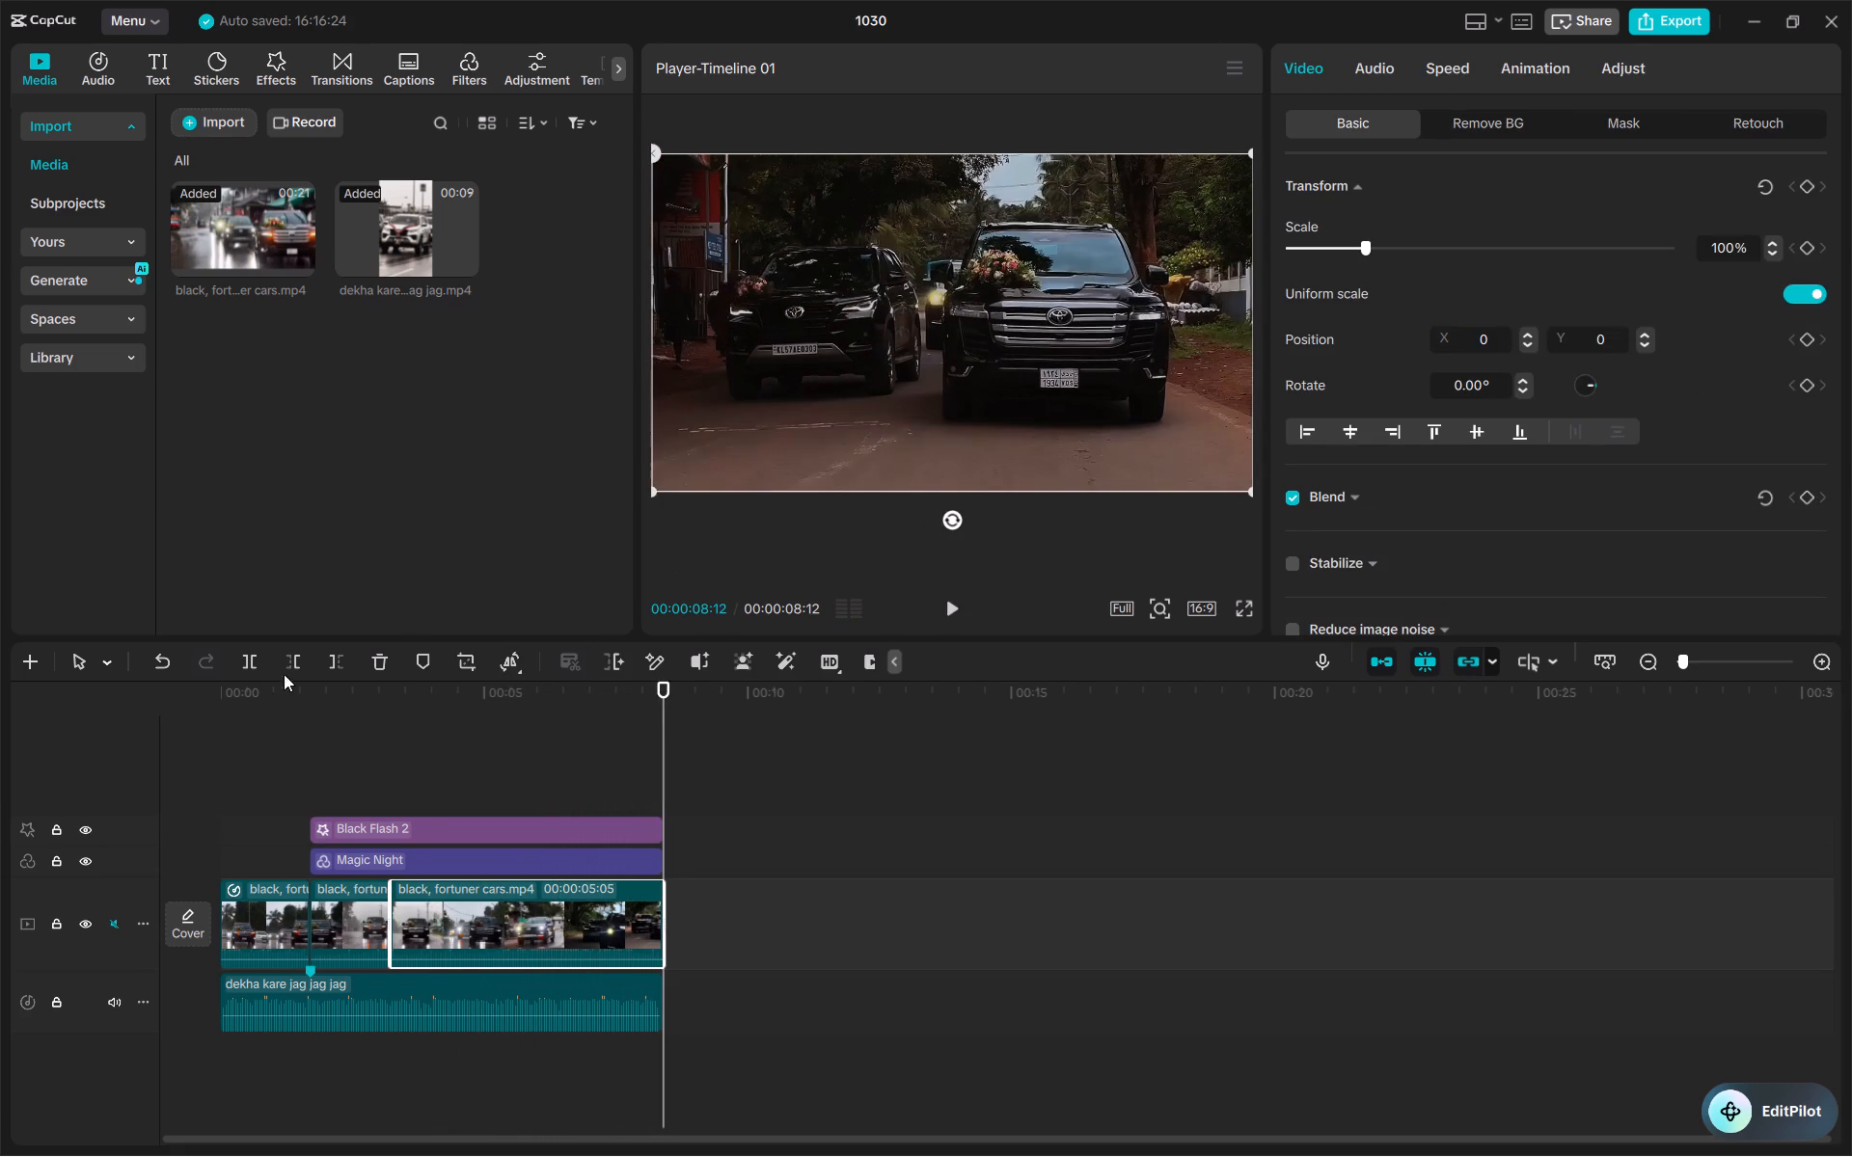
At 00:00:00:25 in the first clip, preview the Tangy Glow filter from the Featured filters.
left_click(213, 834)
left_click(337, 715)
left_click_drag(337, 715, 264, 739)
left_click(273, 908)
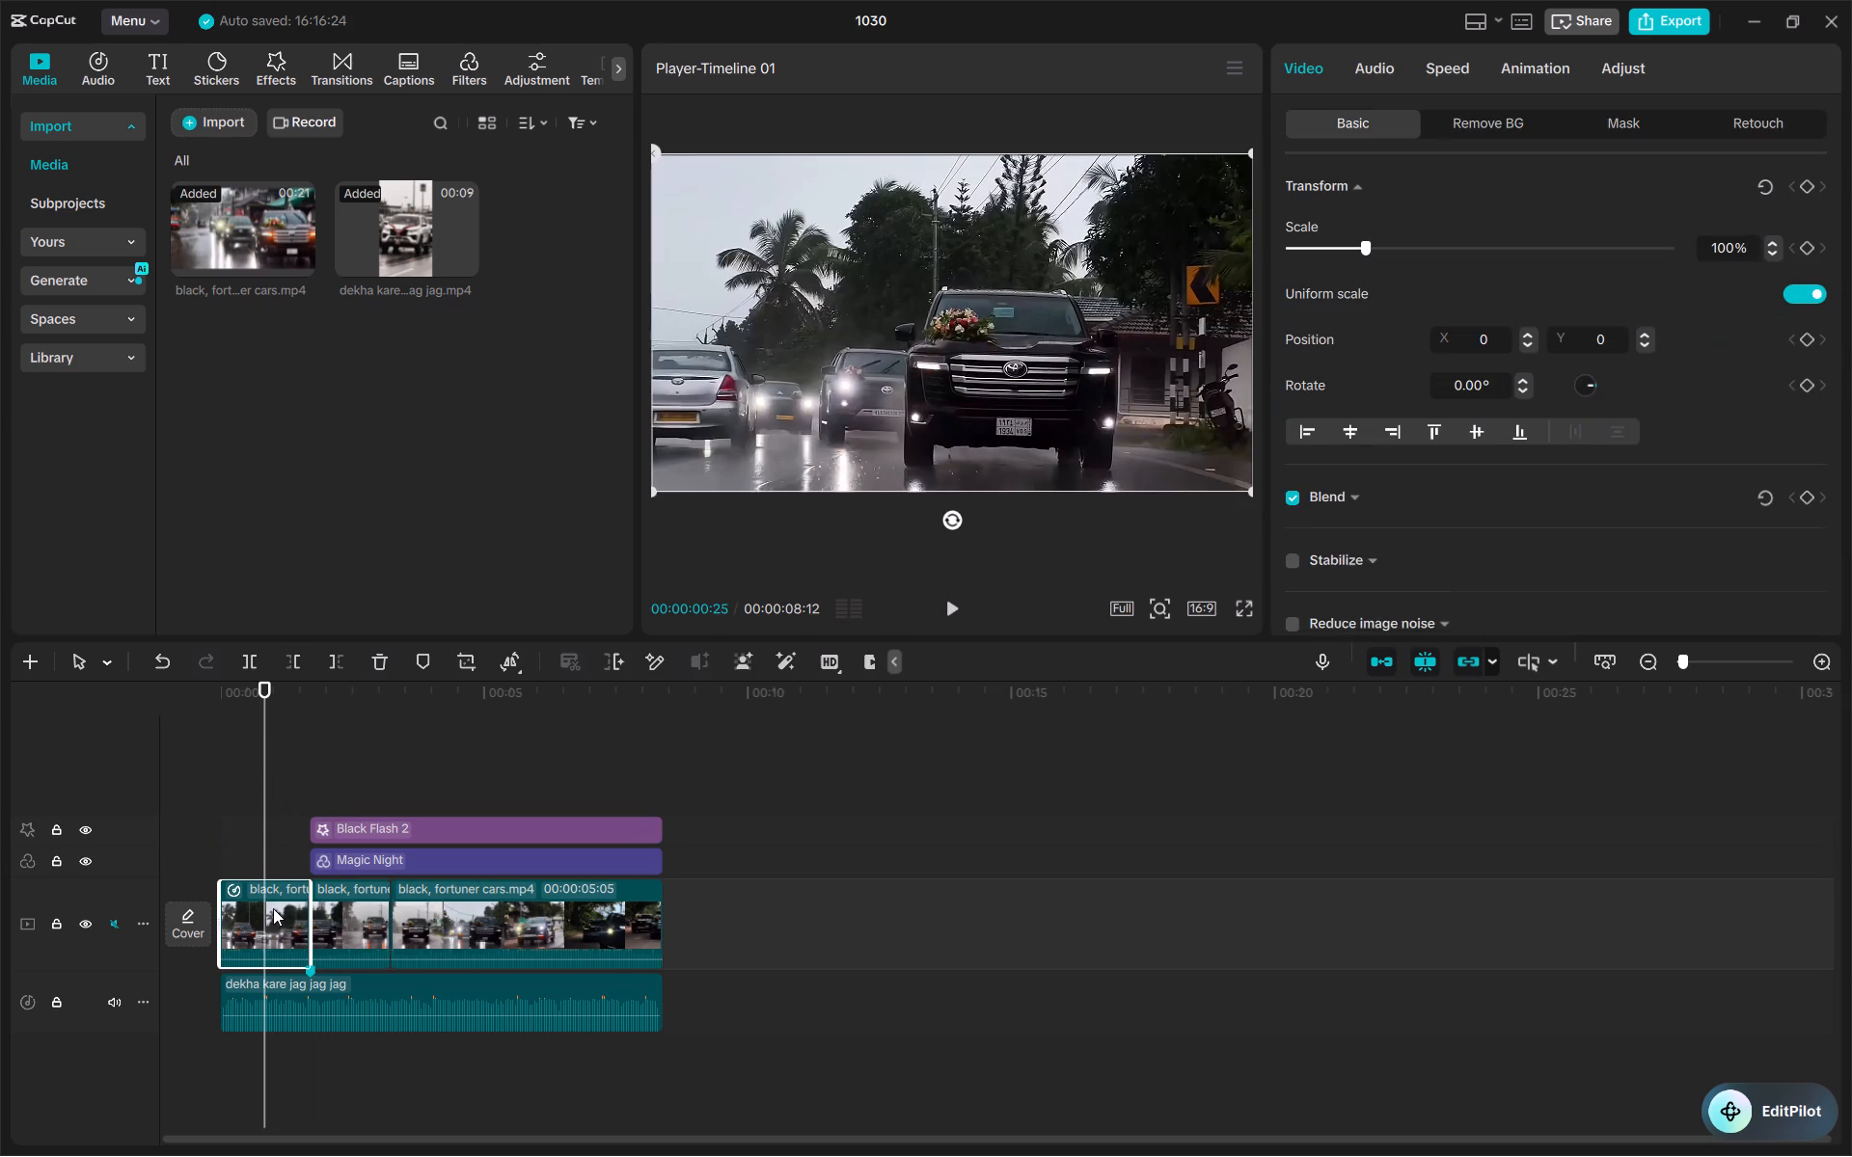
left_click(273, 49)
scroll(375, 63, "right", 1)
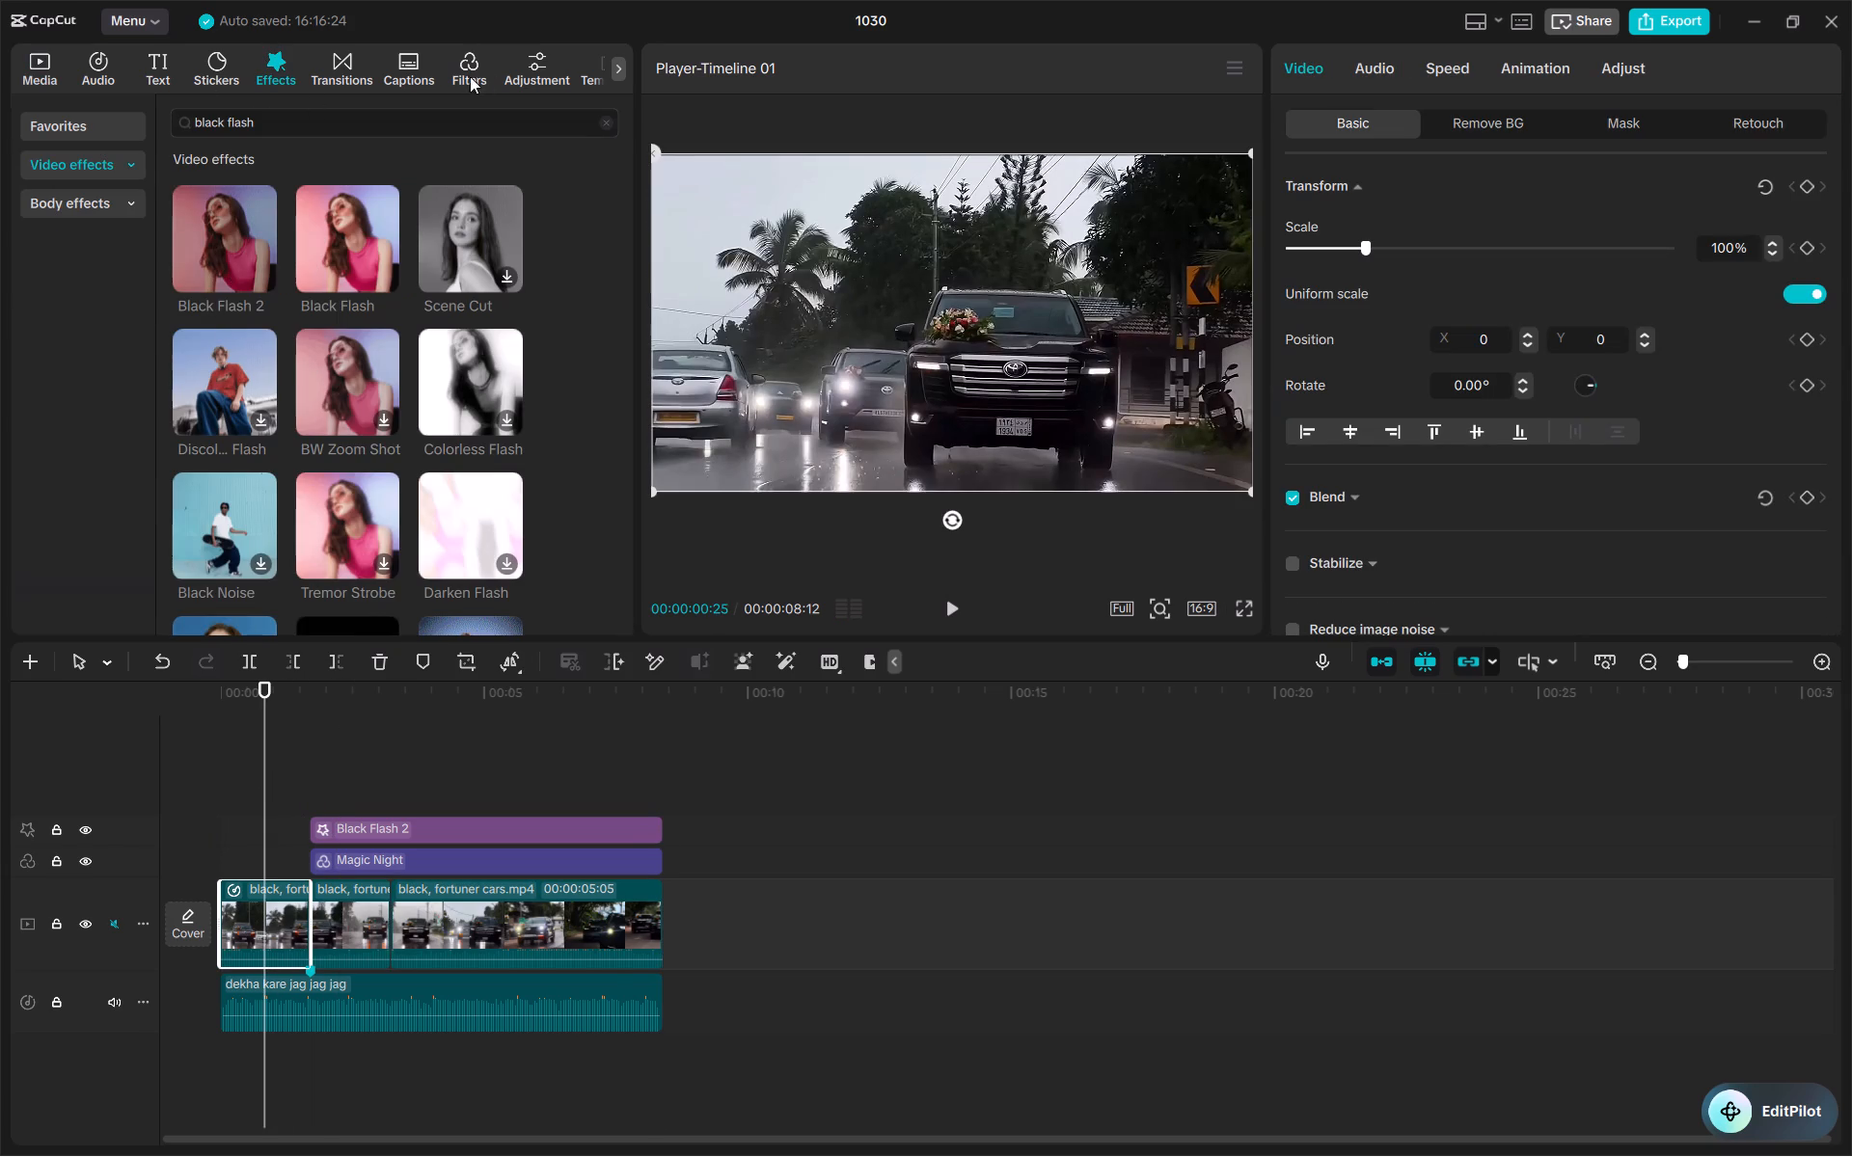
scroll(470, 76, "right", 1)
left_click(465, 71)
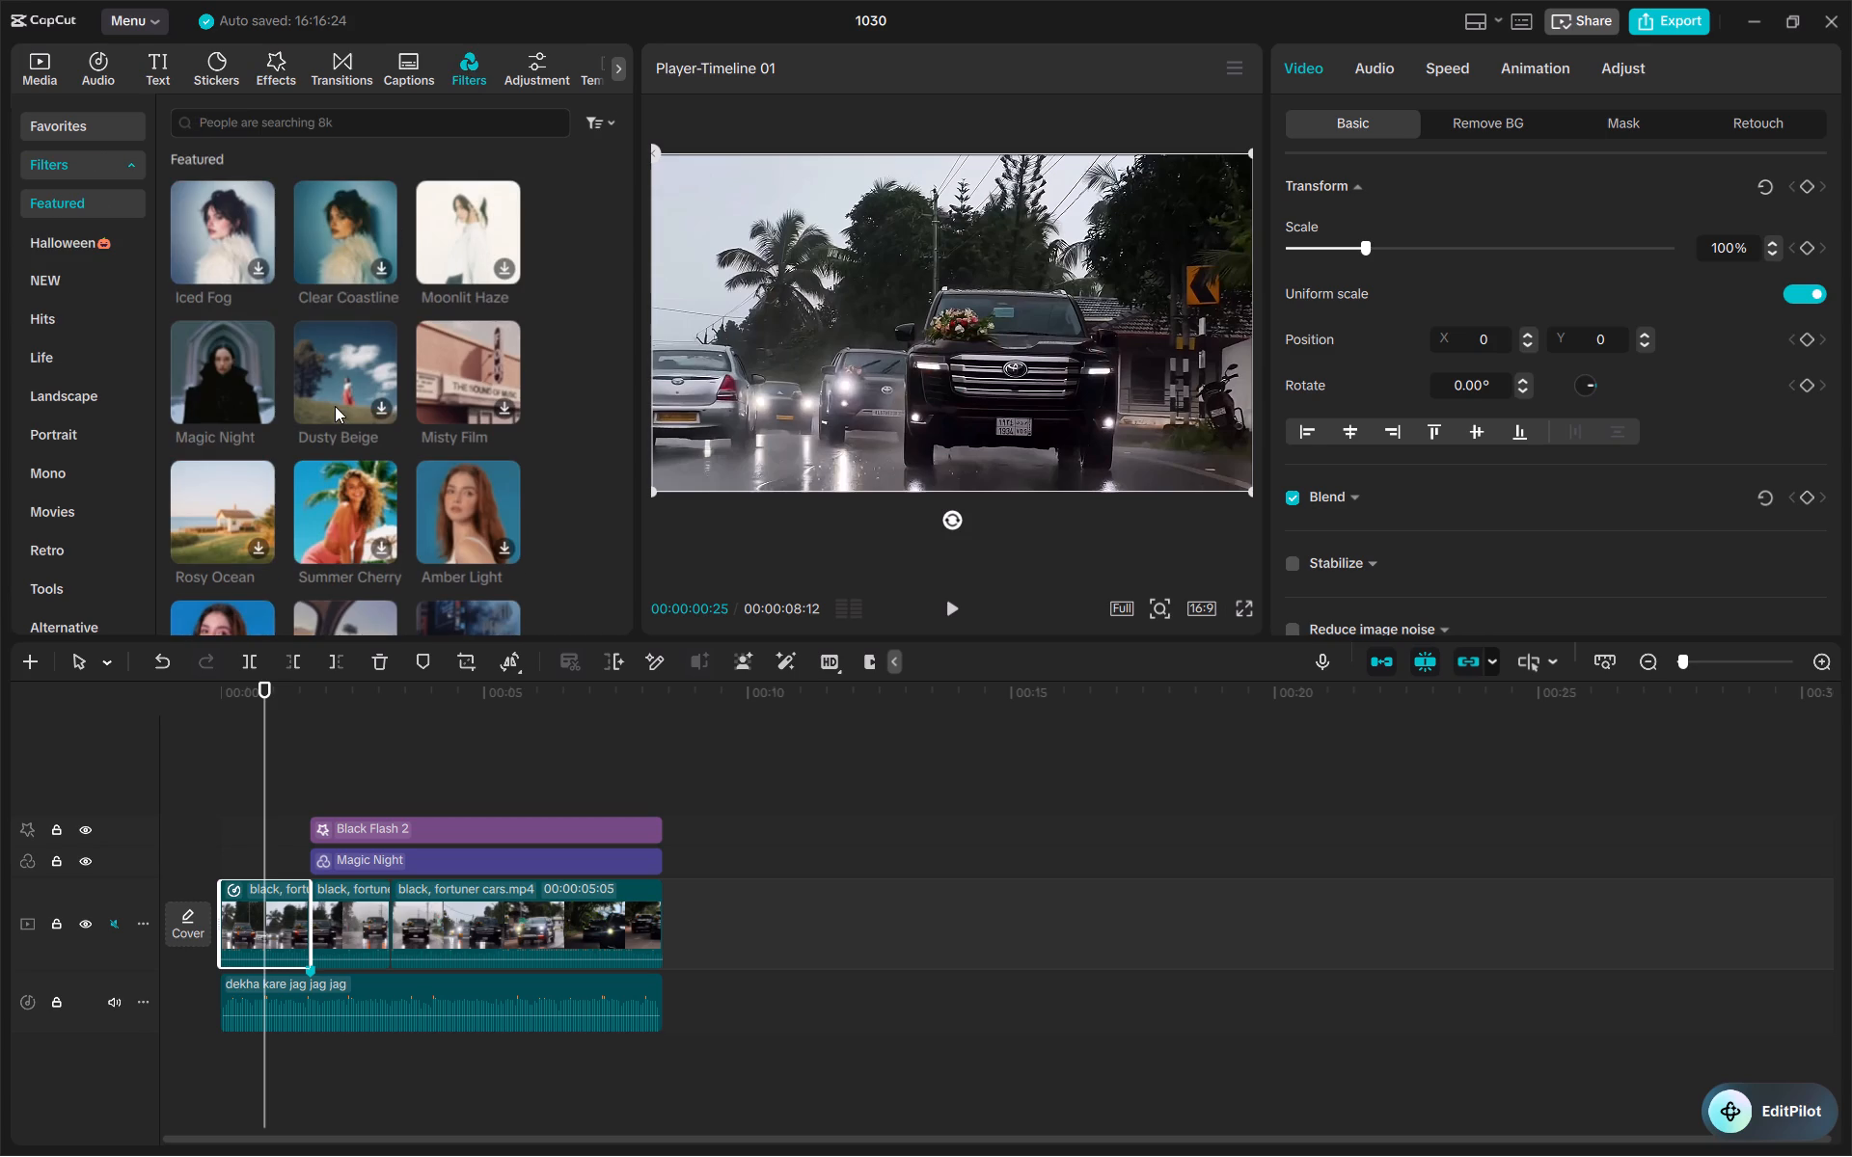
scroll(335, 406, "down", 4)
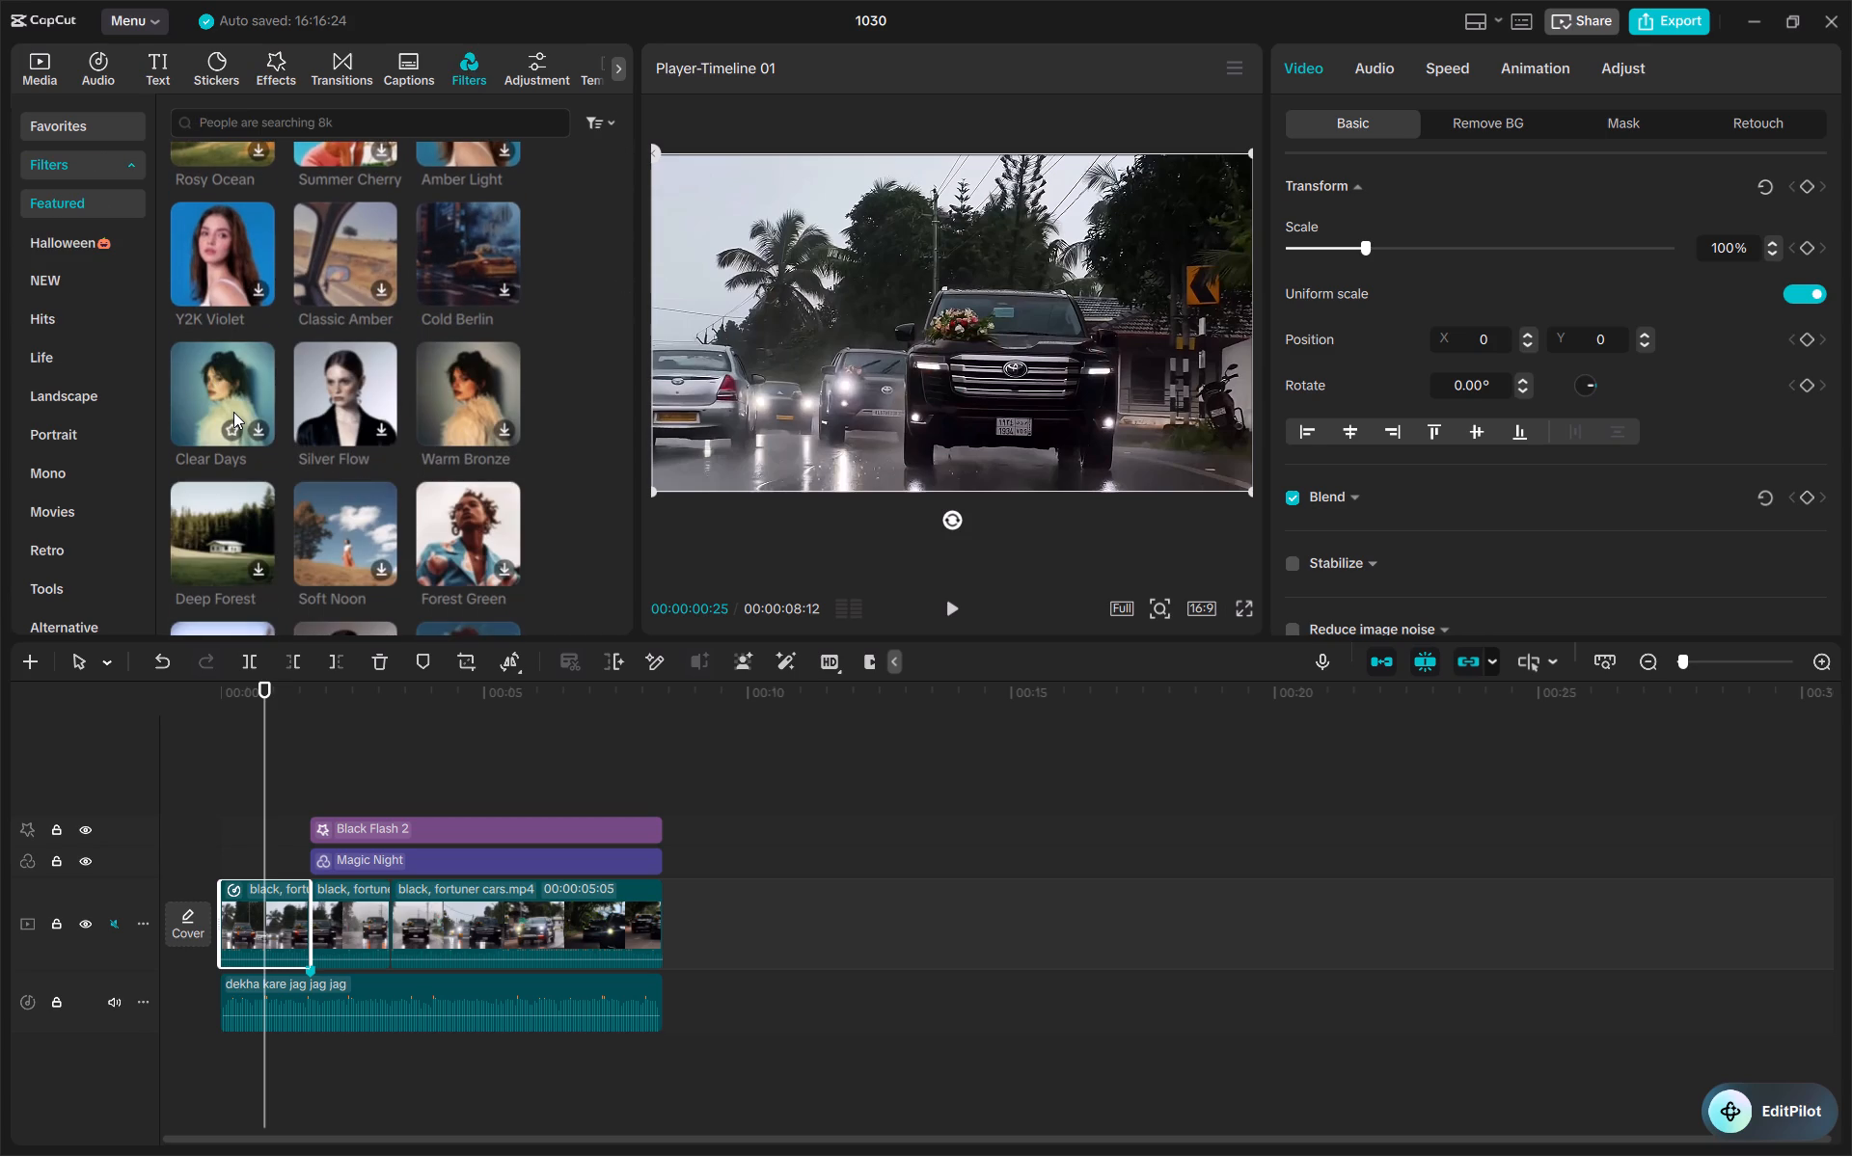
scroll(233, 412, "down", 1)
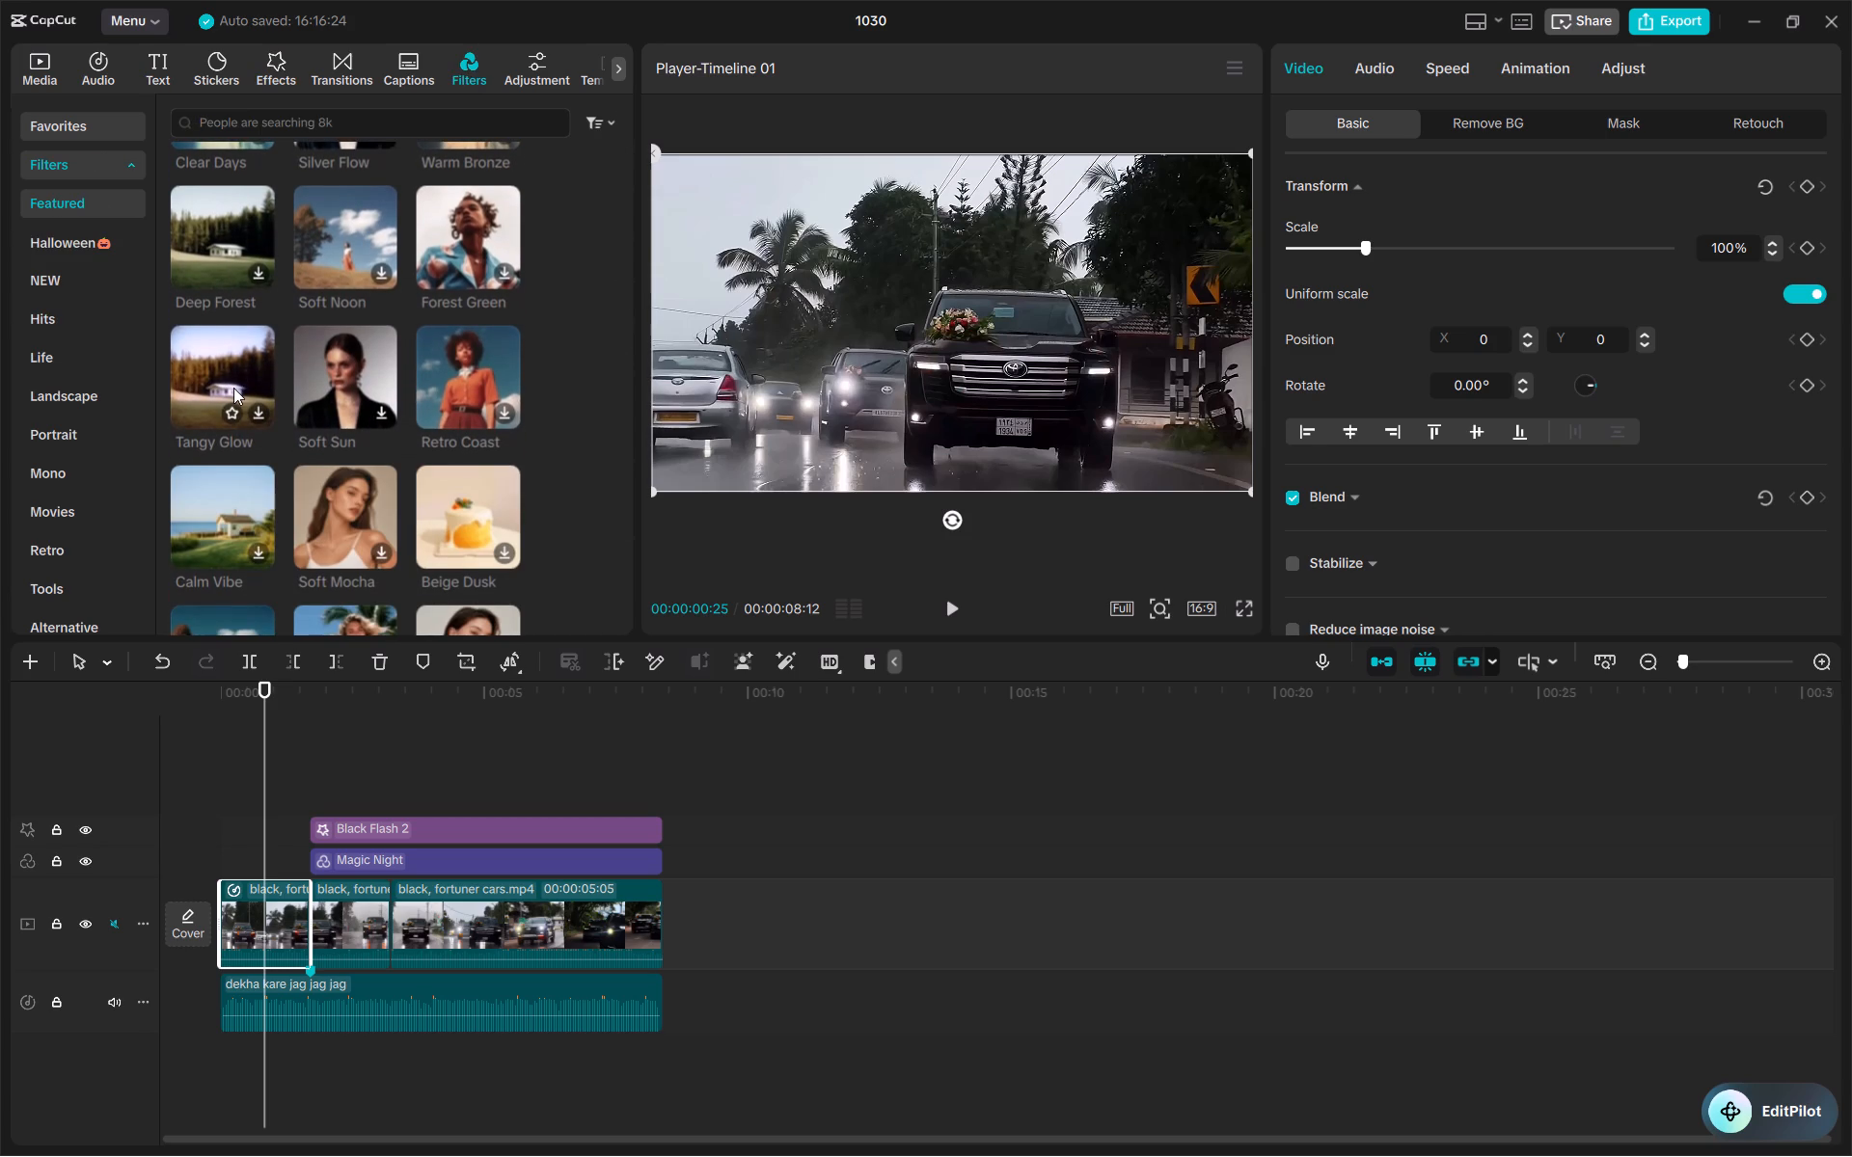
left_click(233, 388)
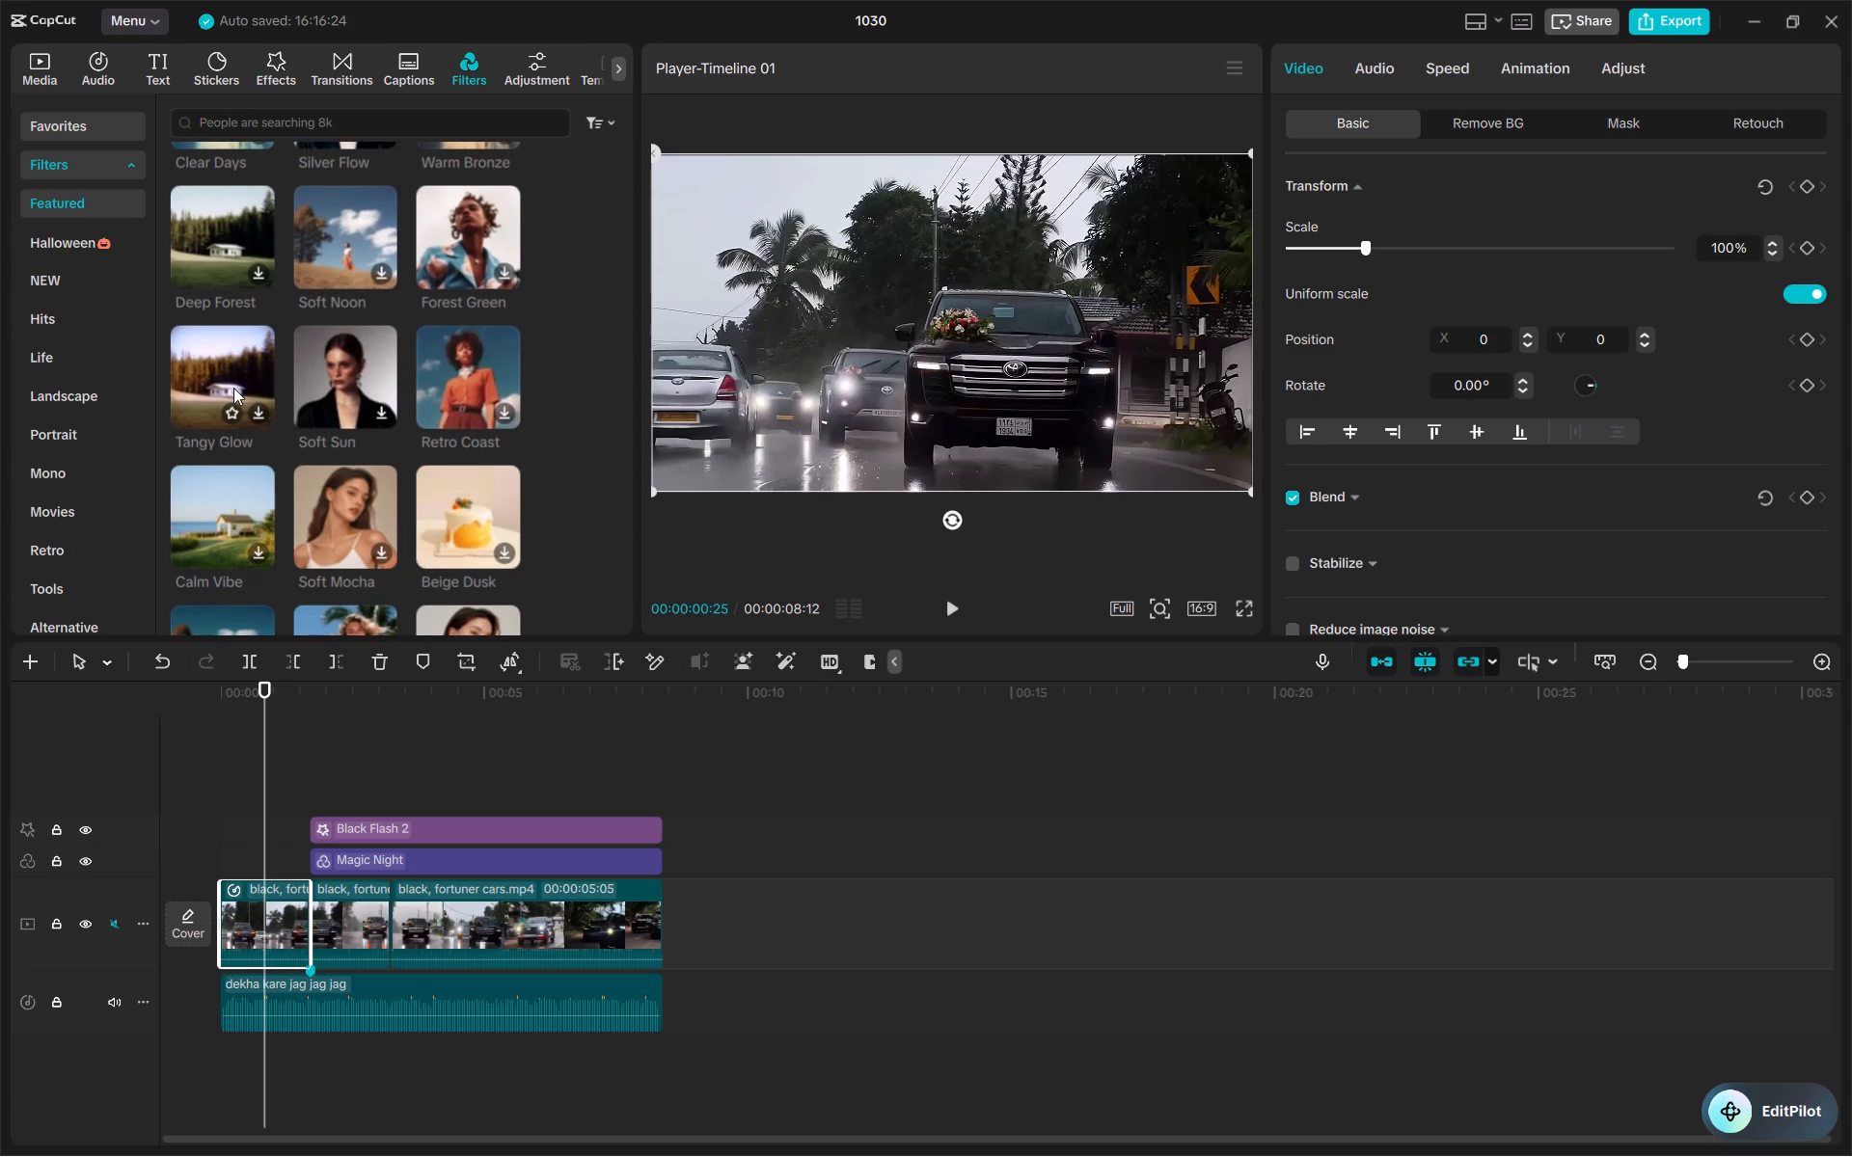
double_click(233, 388)
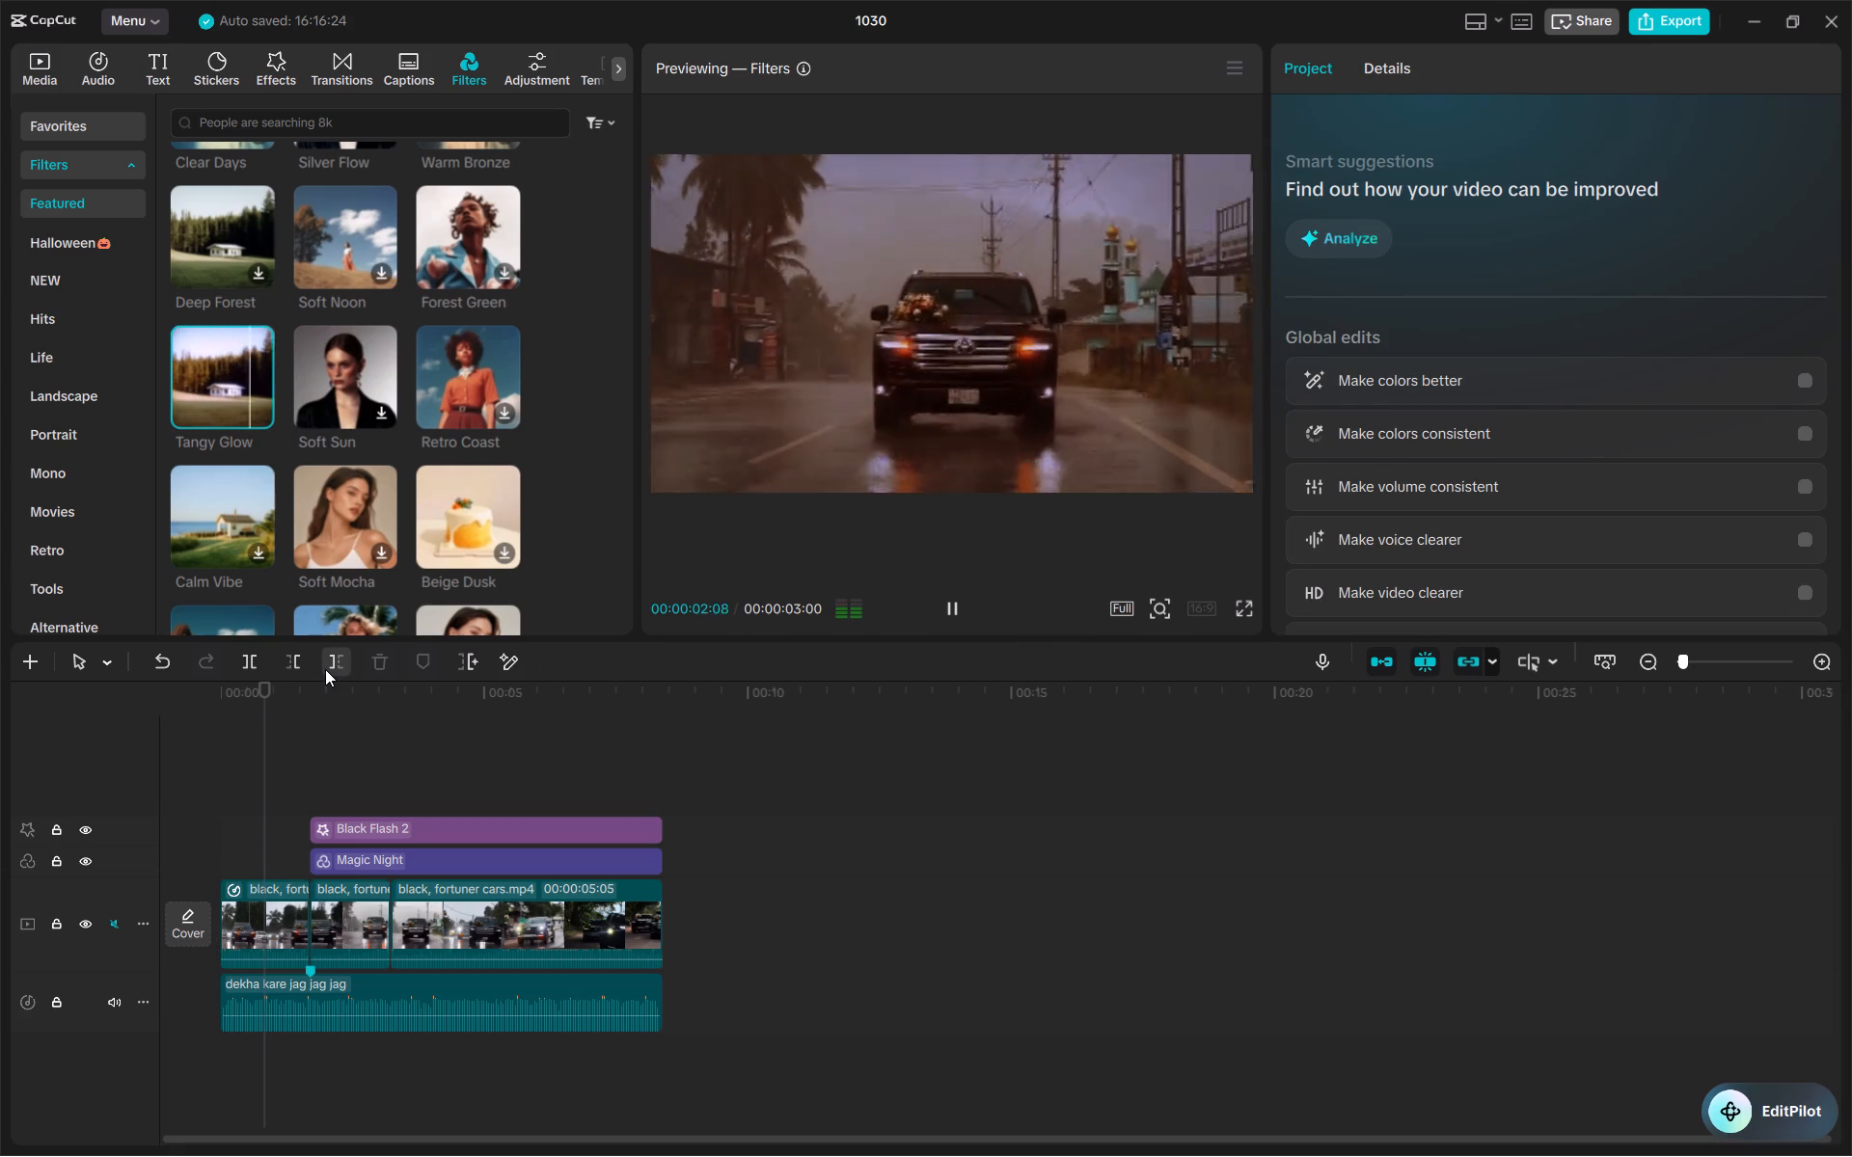
Browse further through the Featured filters for a look that suits the first clip.
scroll(285, 549, "down", 1)
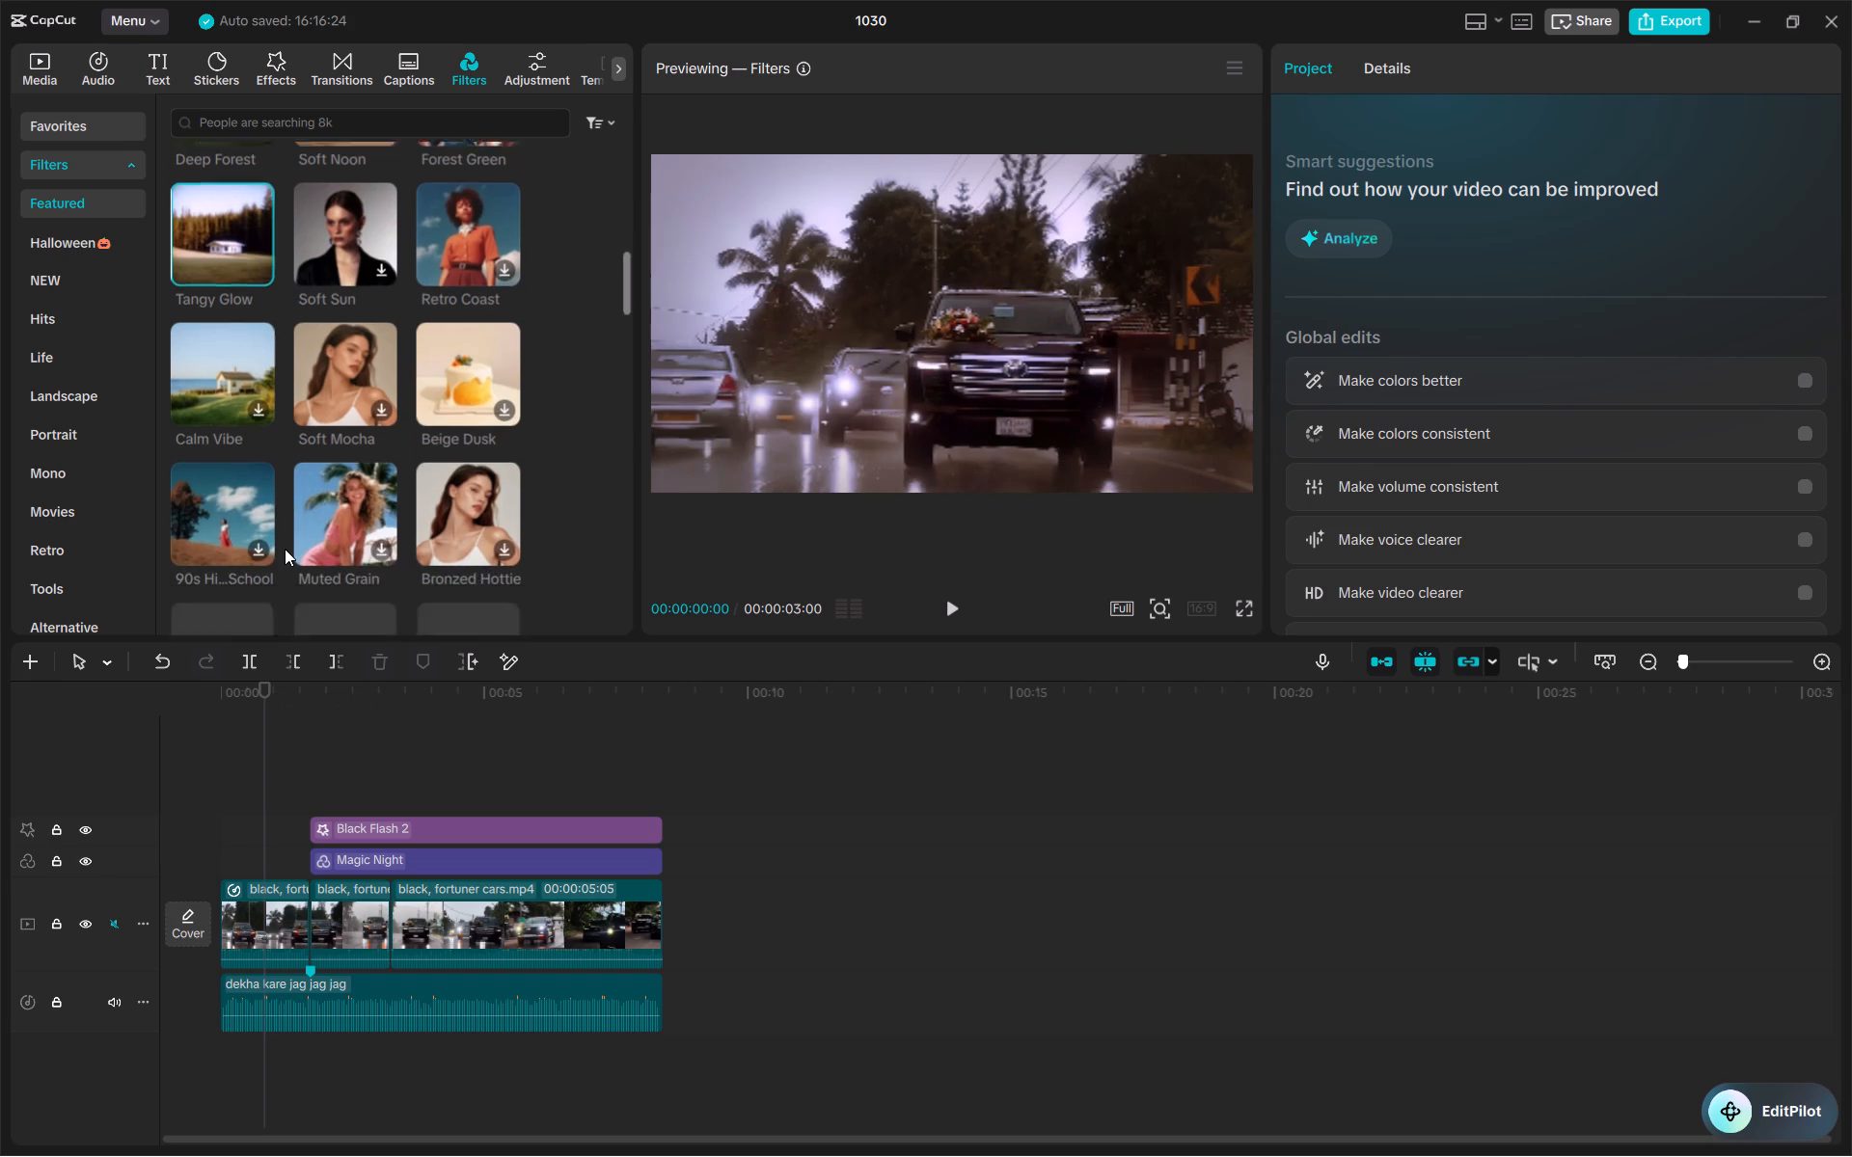
scroll(285, 549, "down", 3)
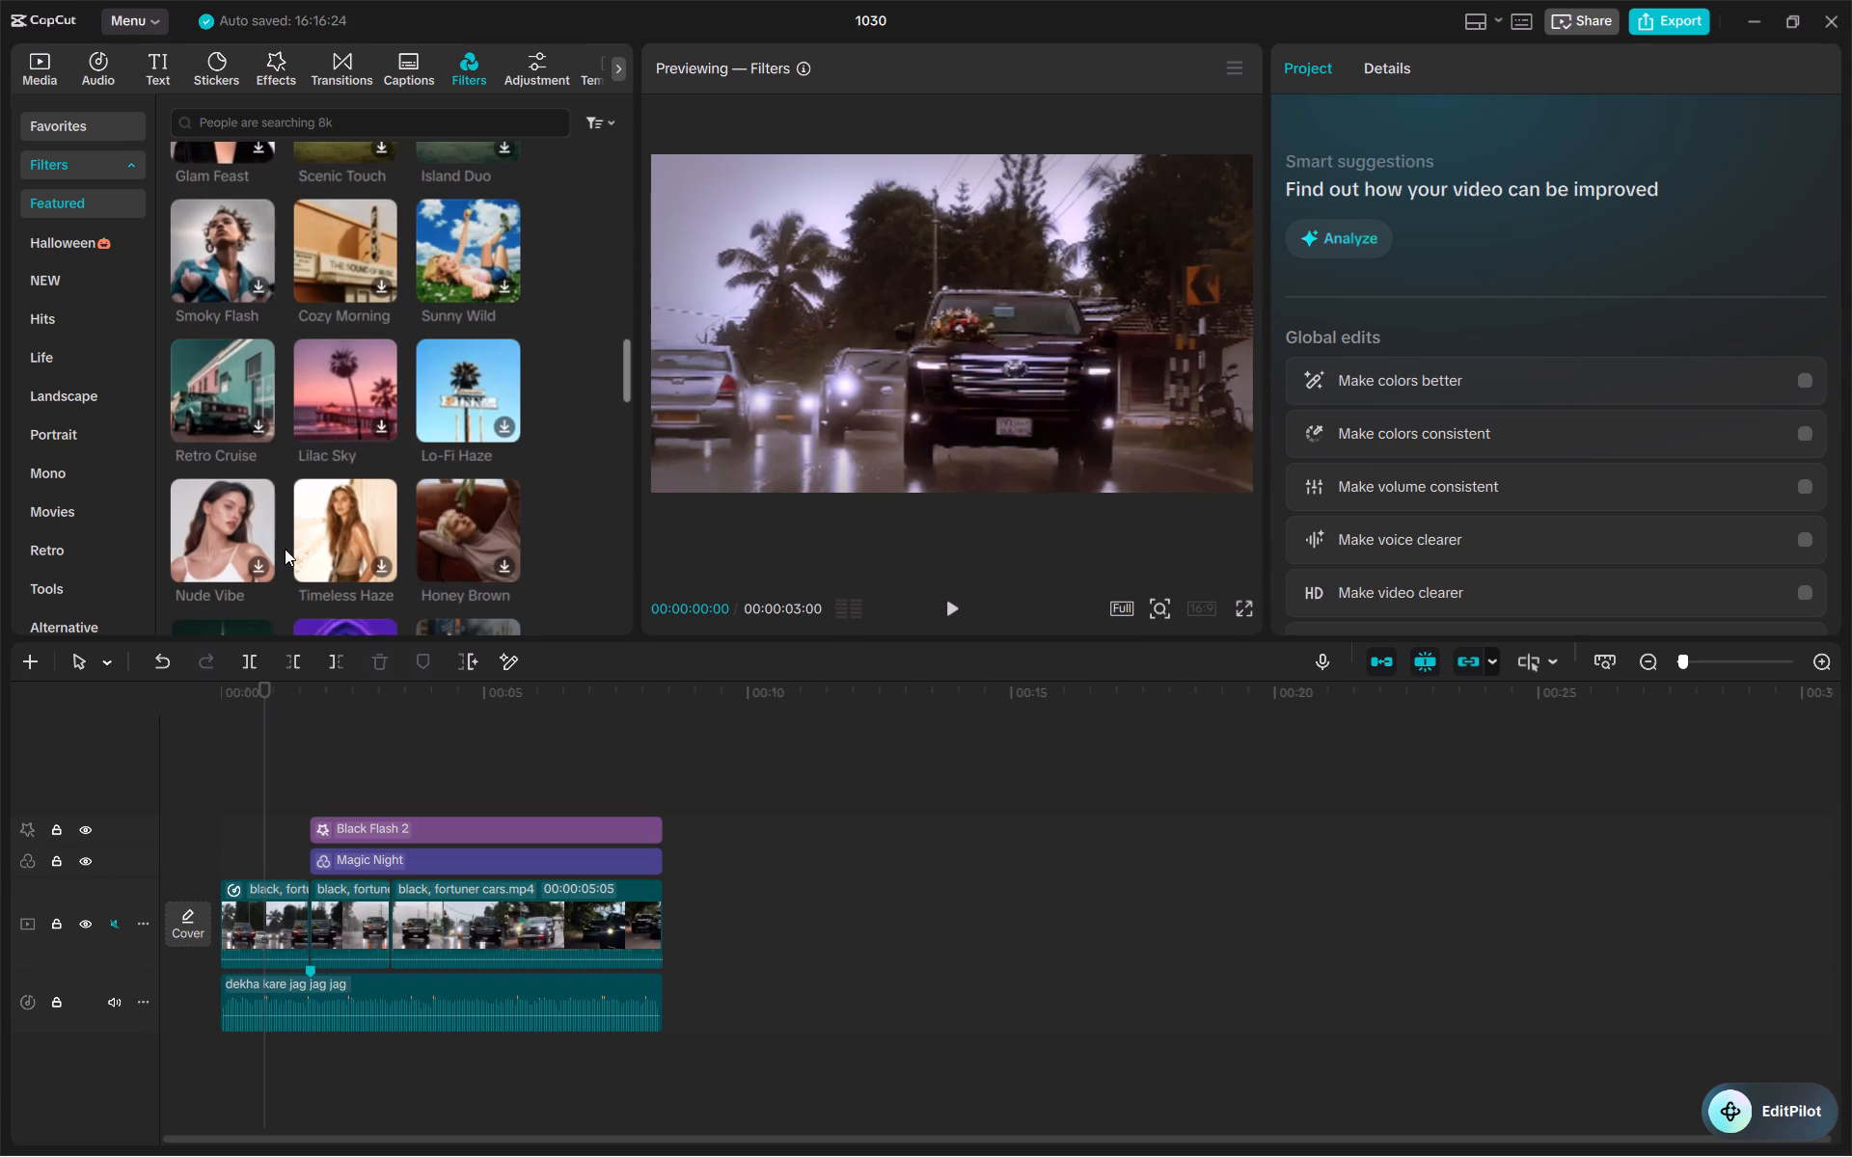
scroll(285, 549, "up", 2)
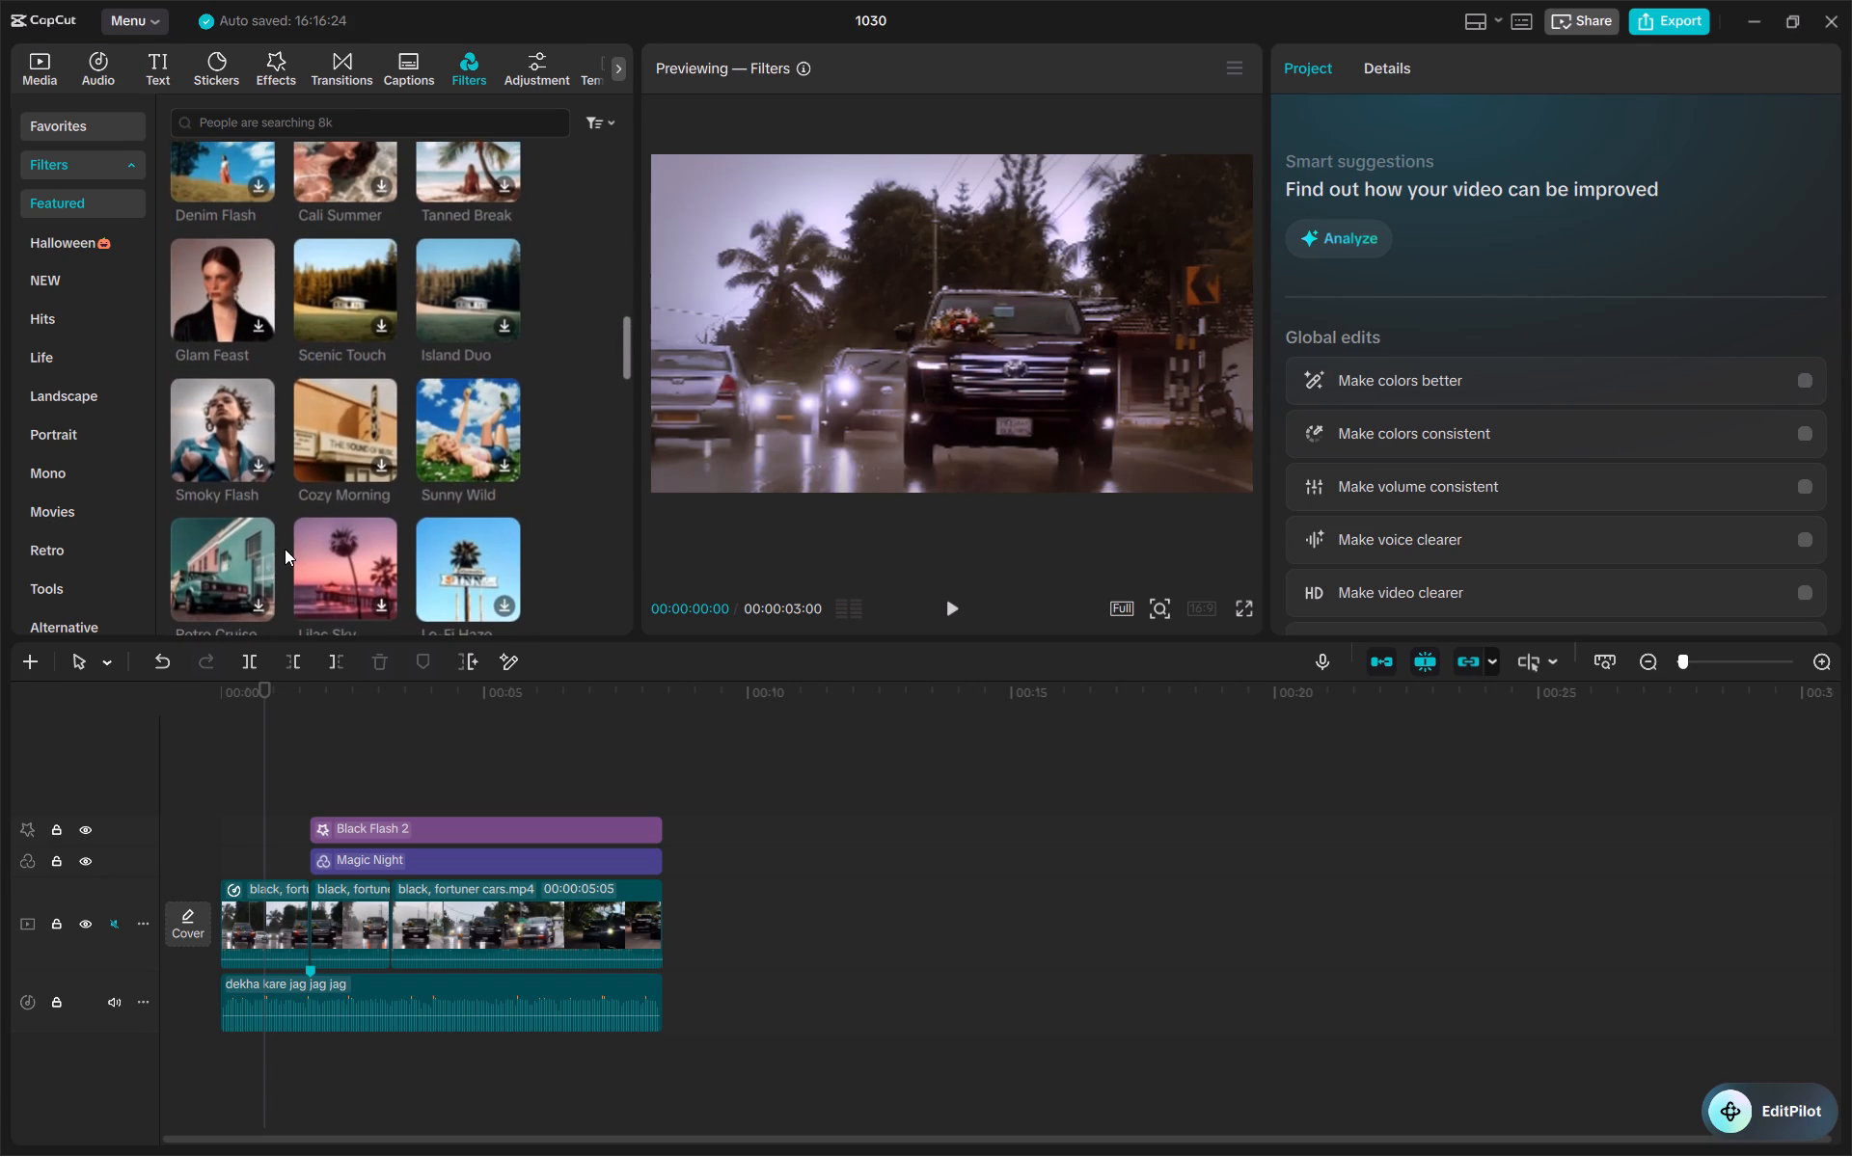
scroll(285, 549, "down", 2)
scroll(285, 549, "up", 1)
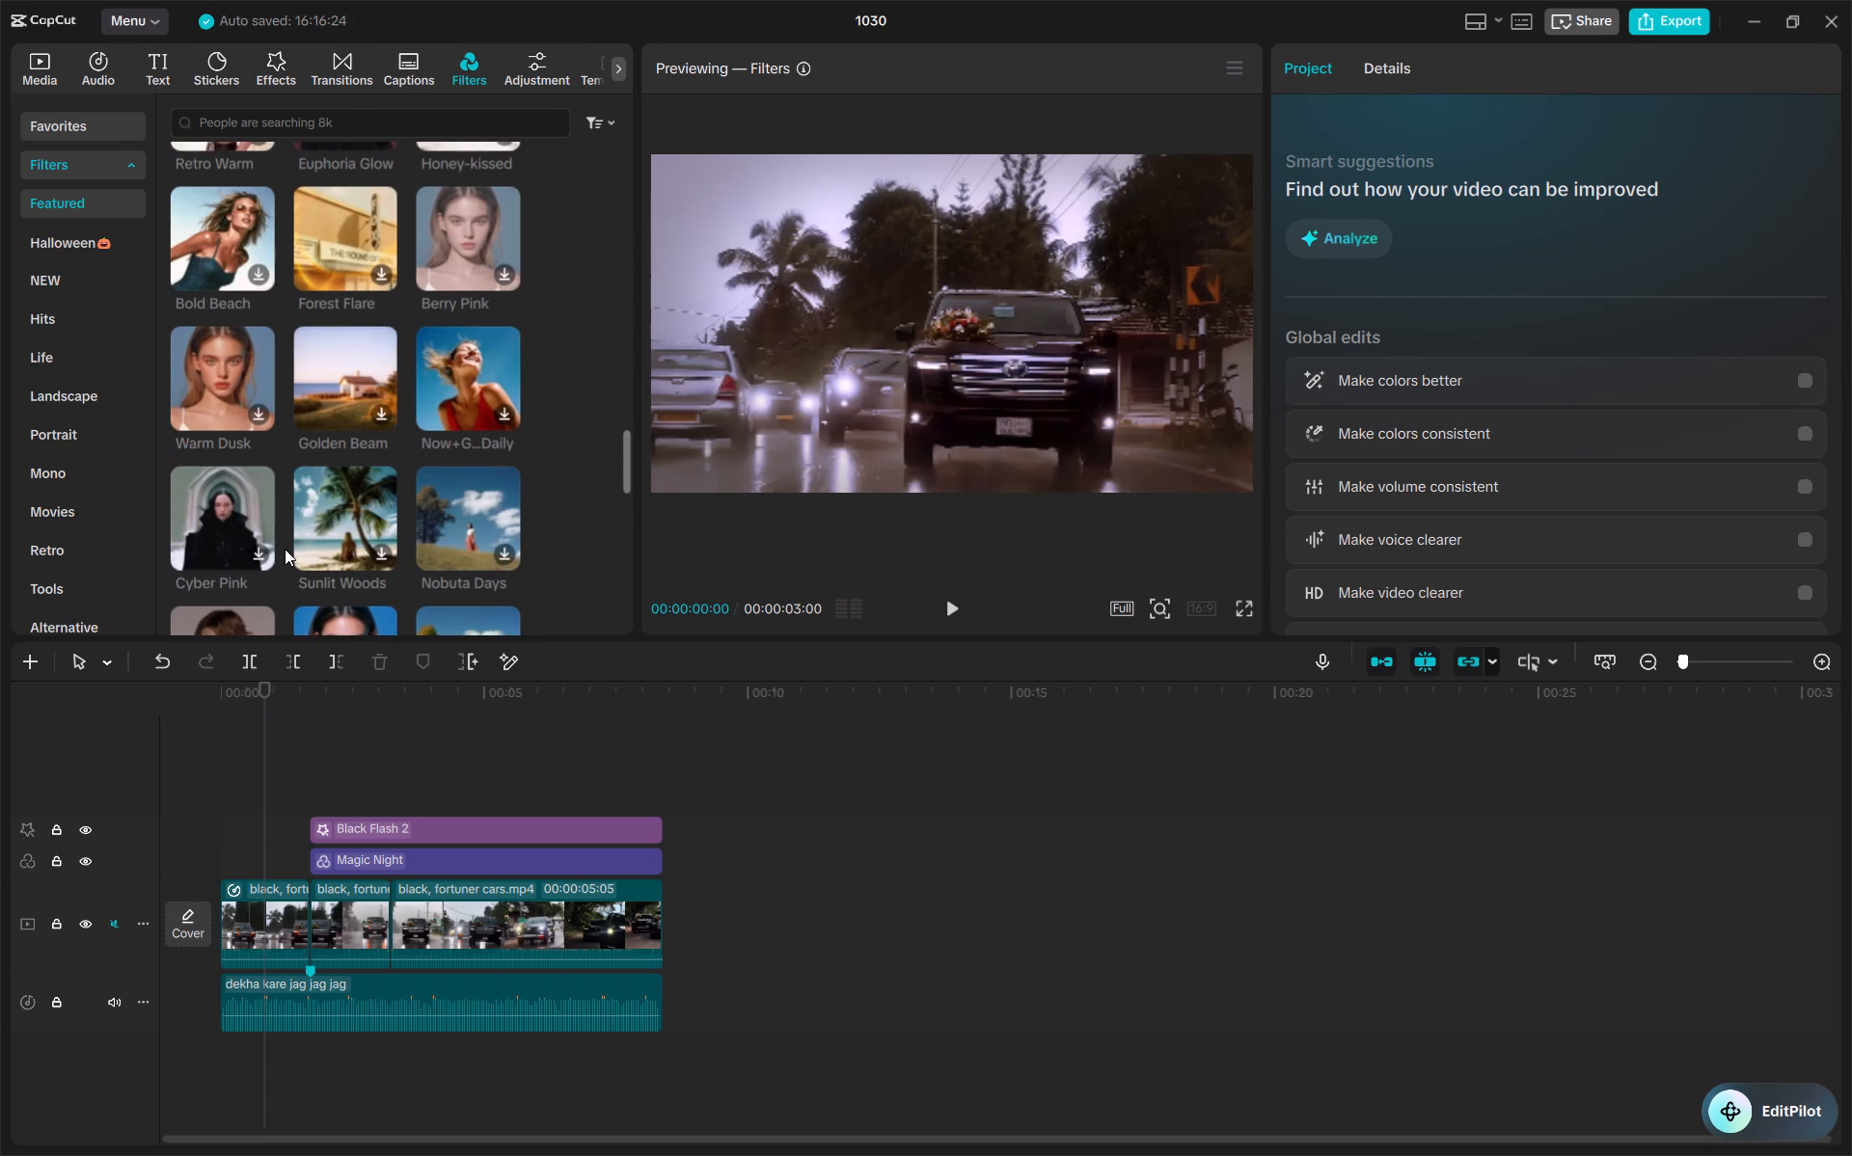
scroll(285, 549, "right", 1)
Browse the Landscape, Life and Natural filter categories for a first-clip look.
left_click(76, 392)
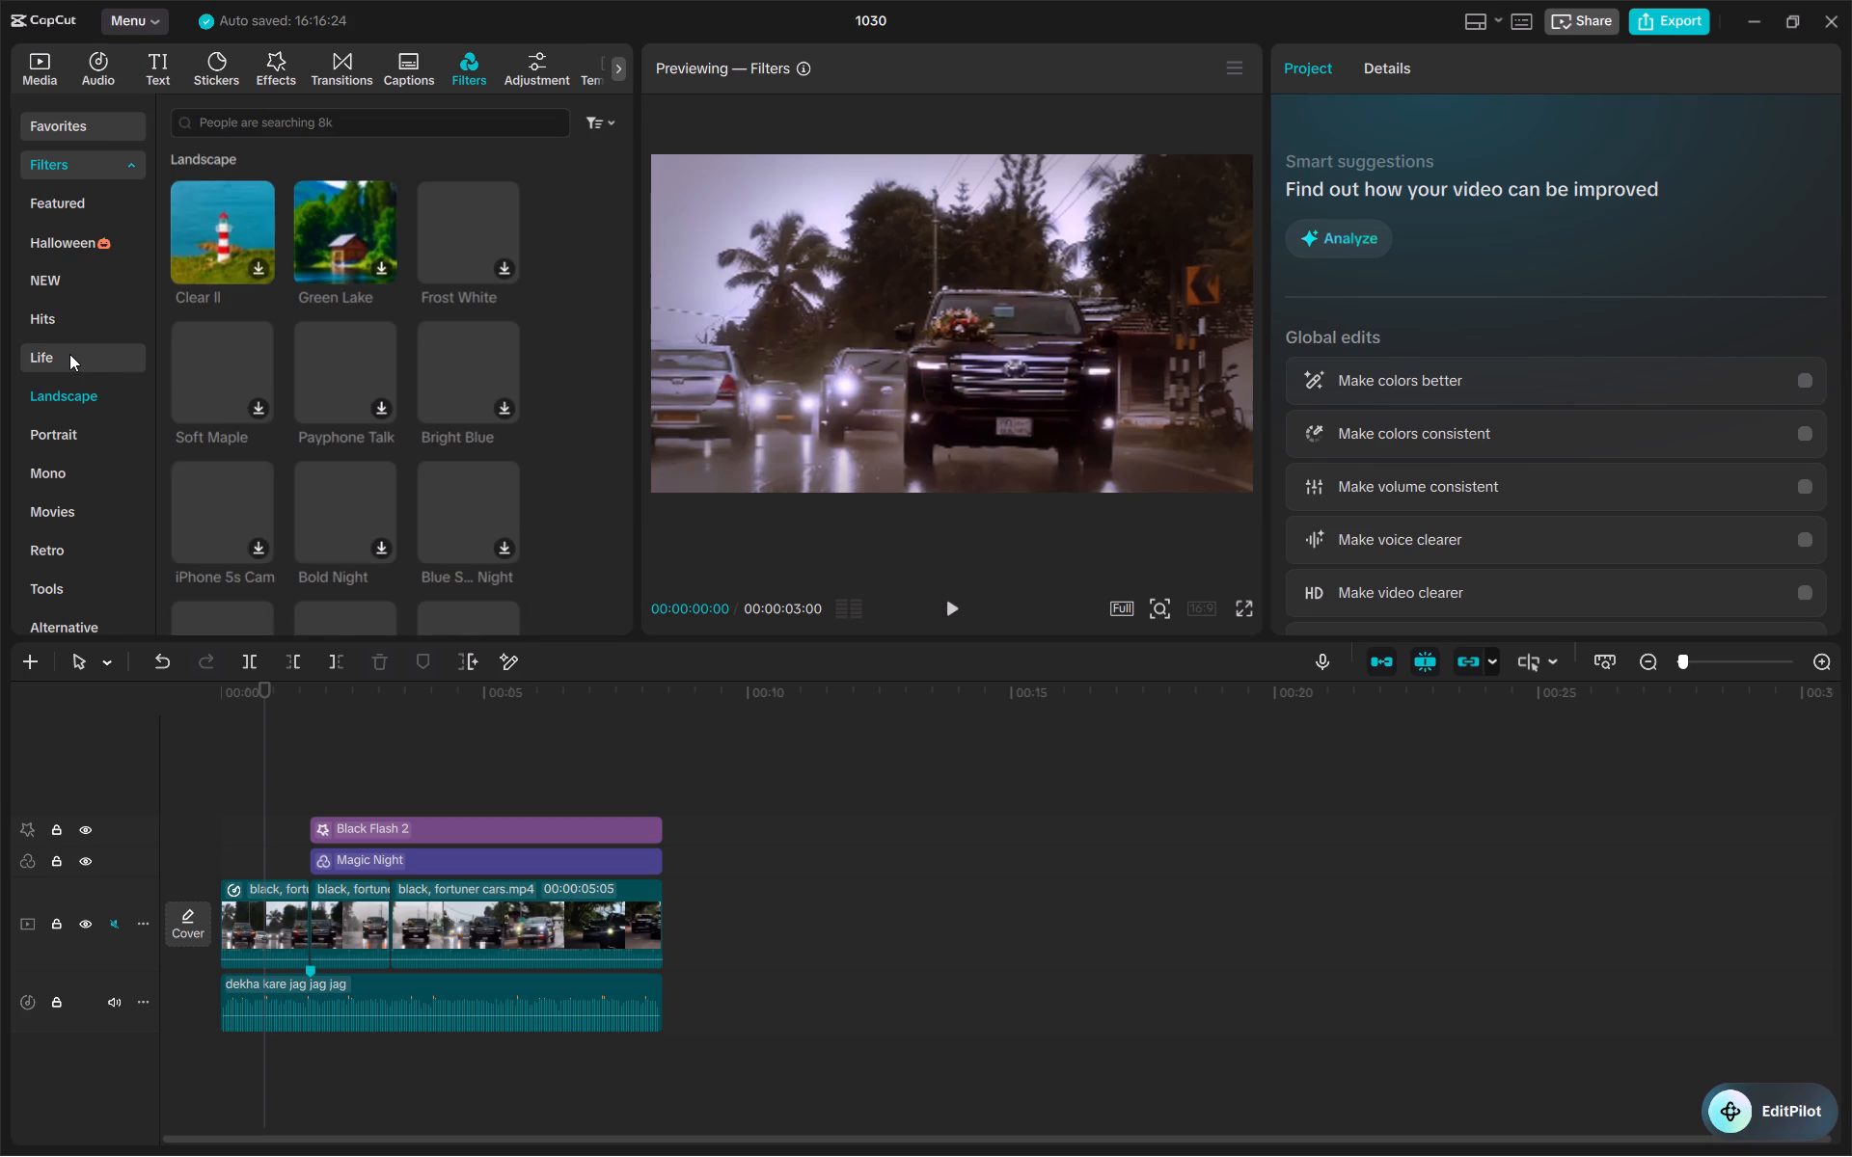
left_click(69, 354)
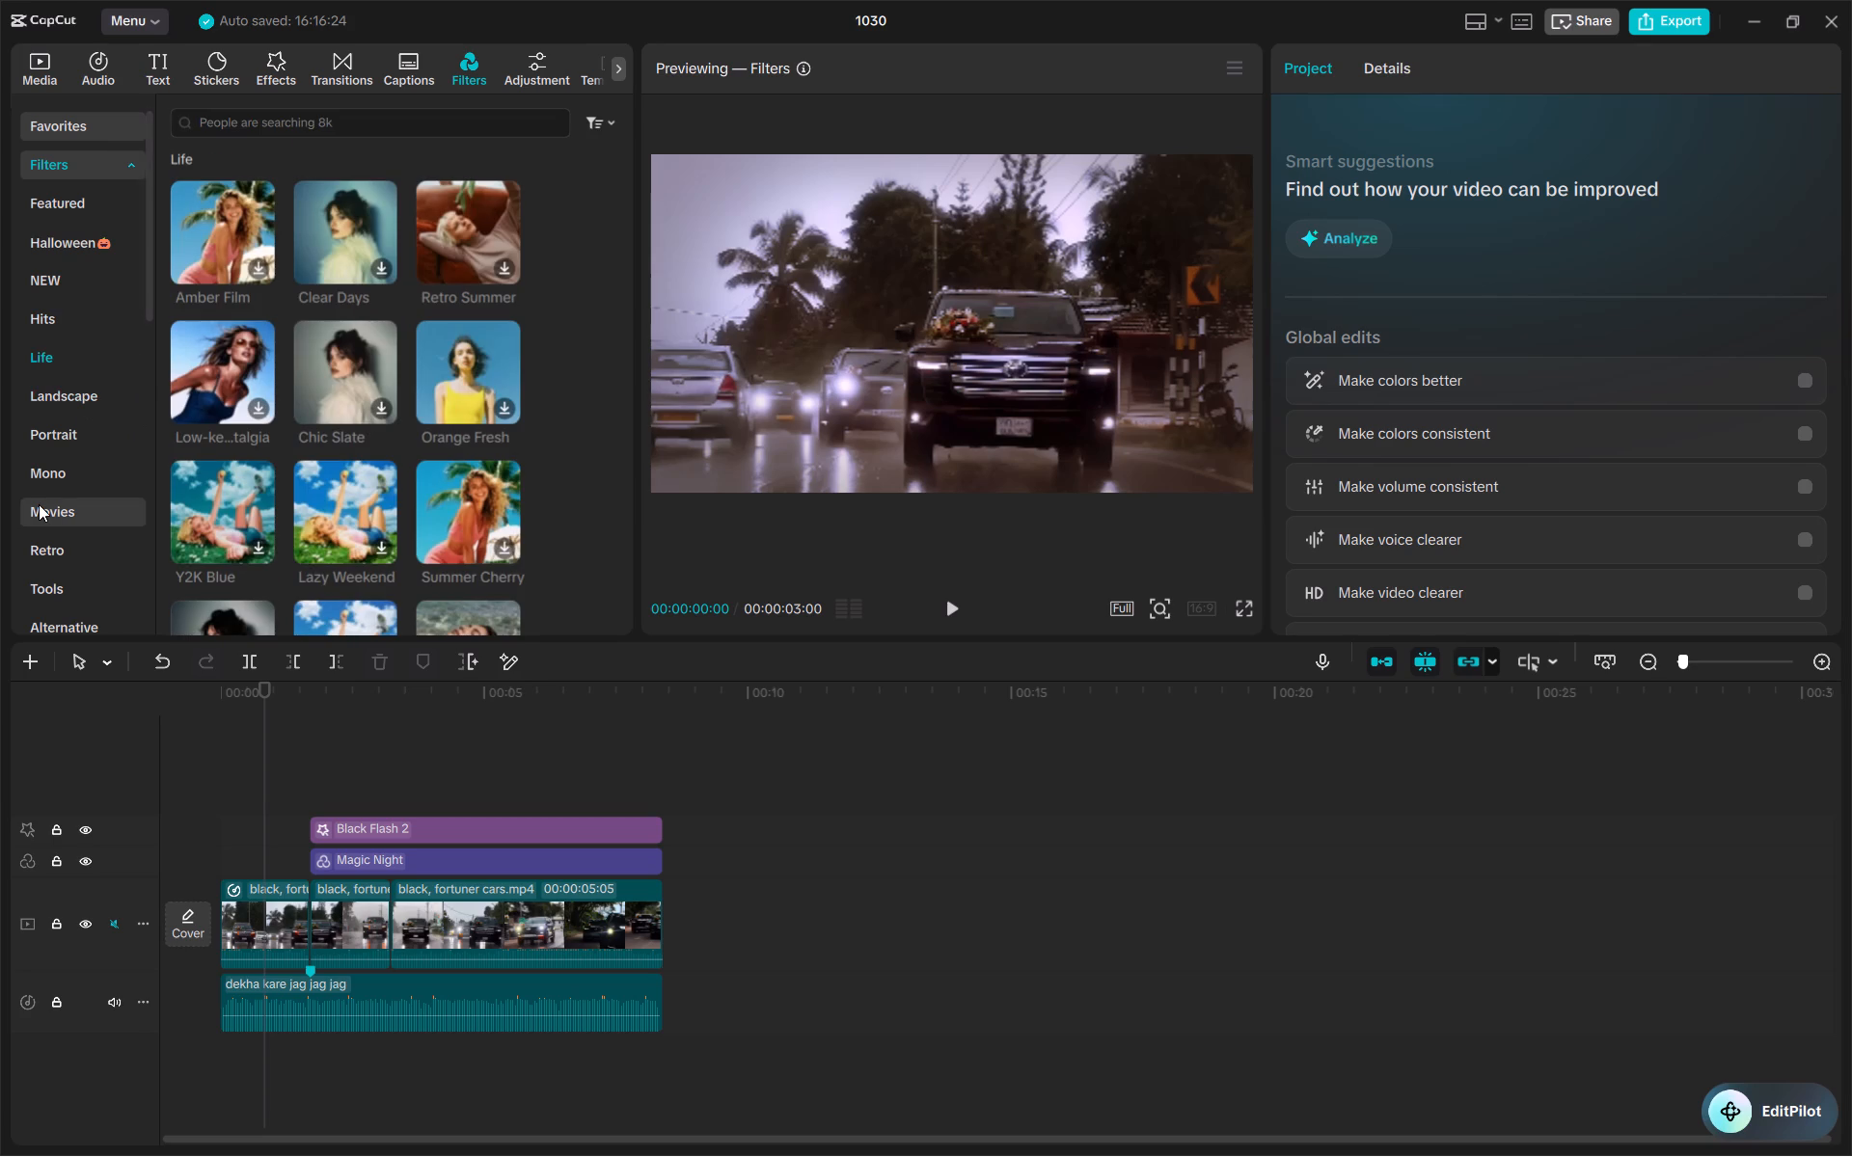
scroll(39, 504, "down", 2)
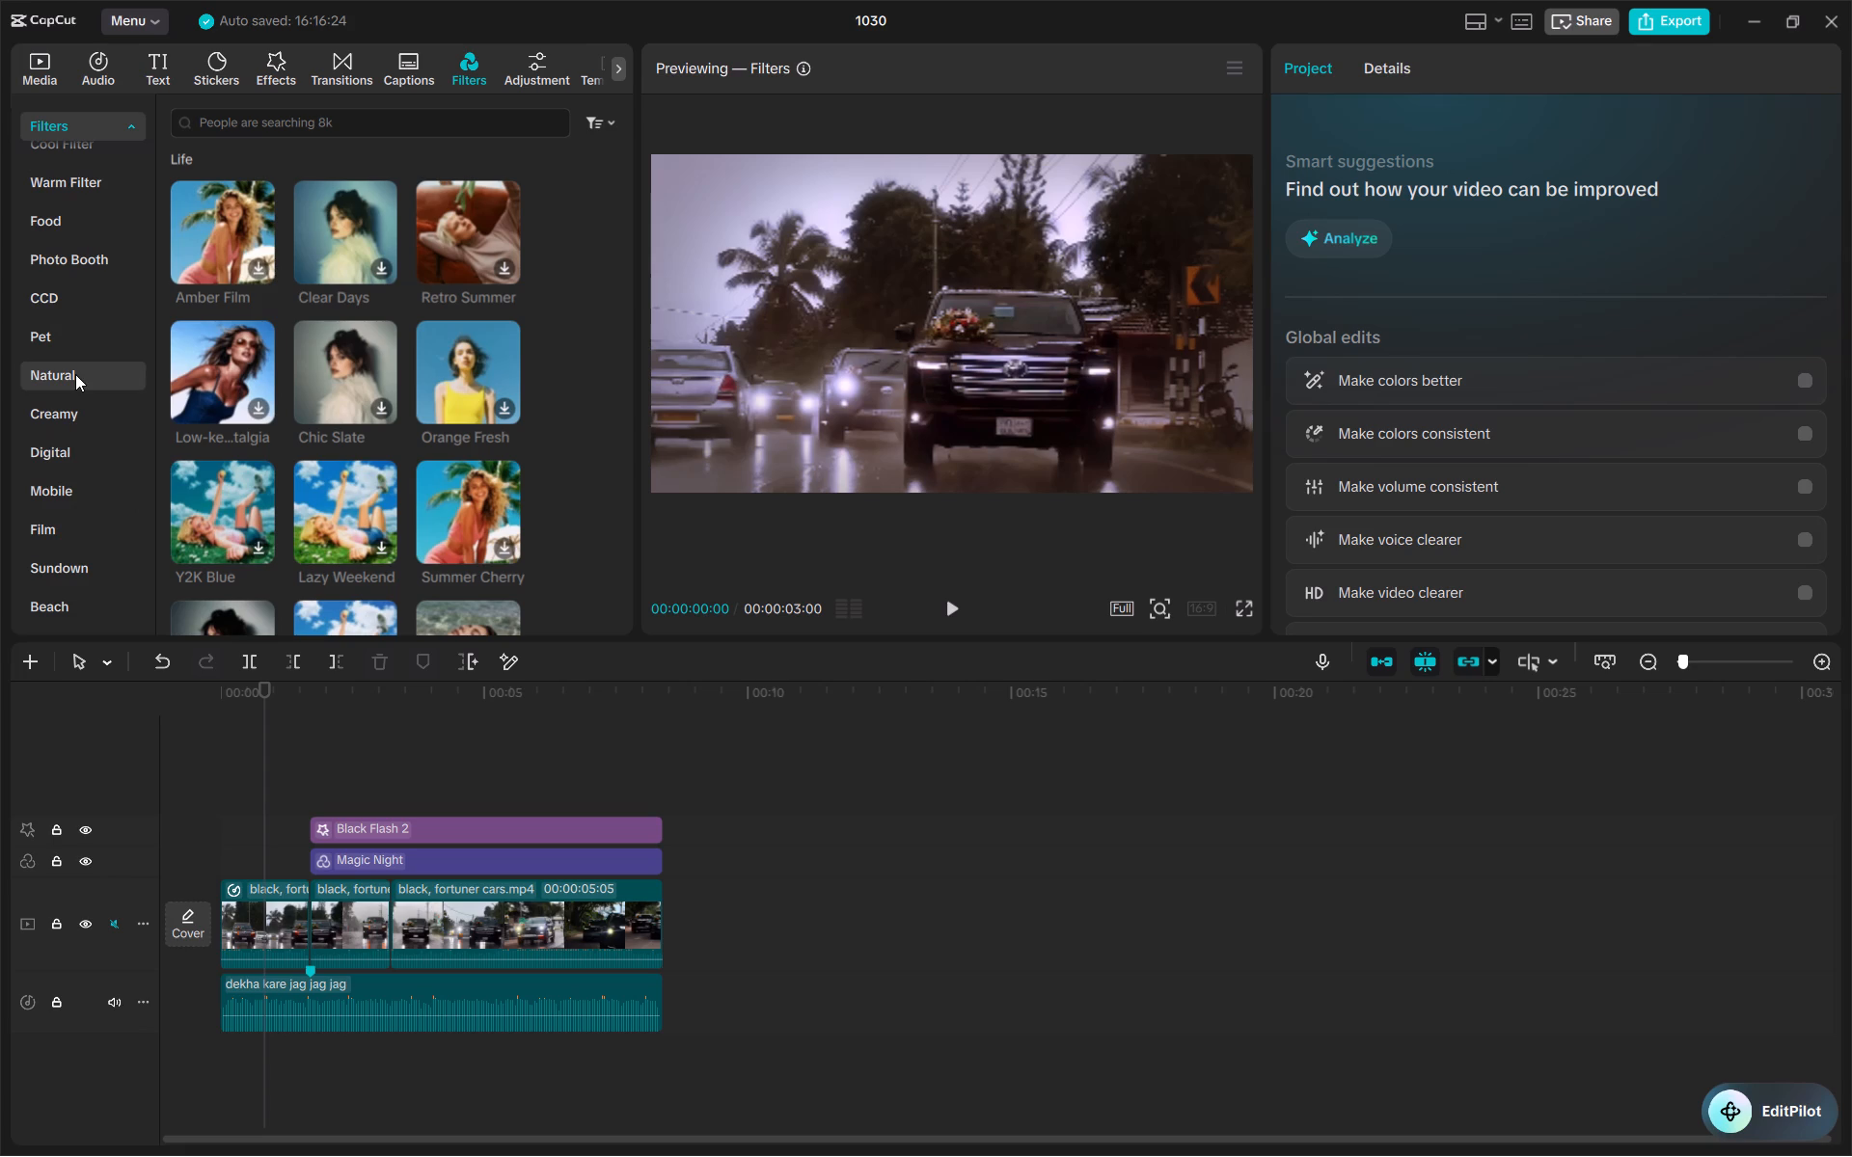
left_click(75, 374)
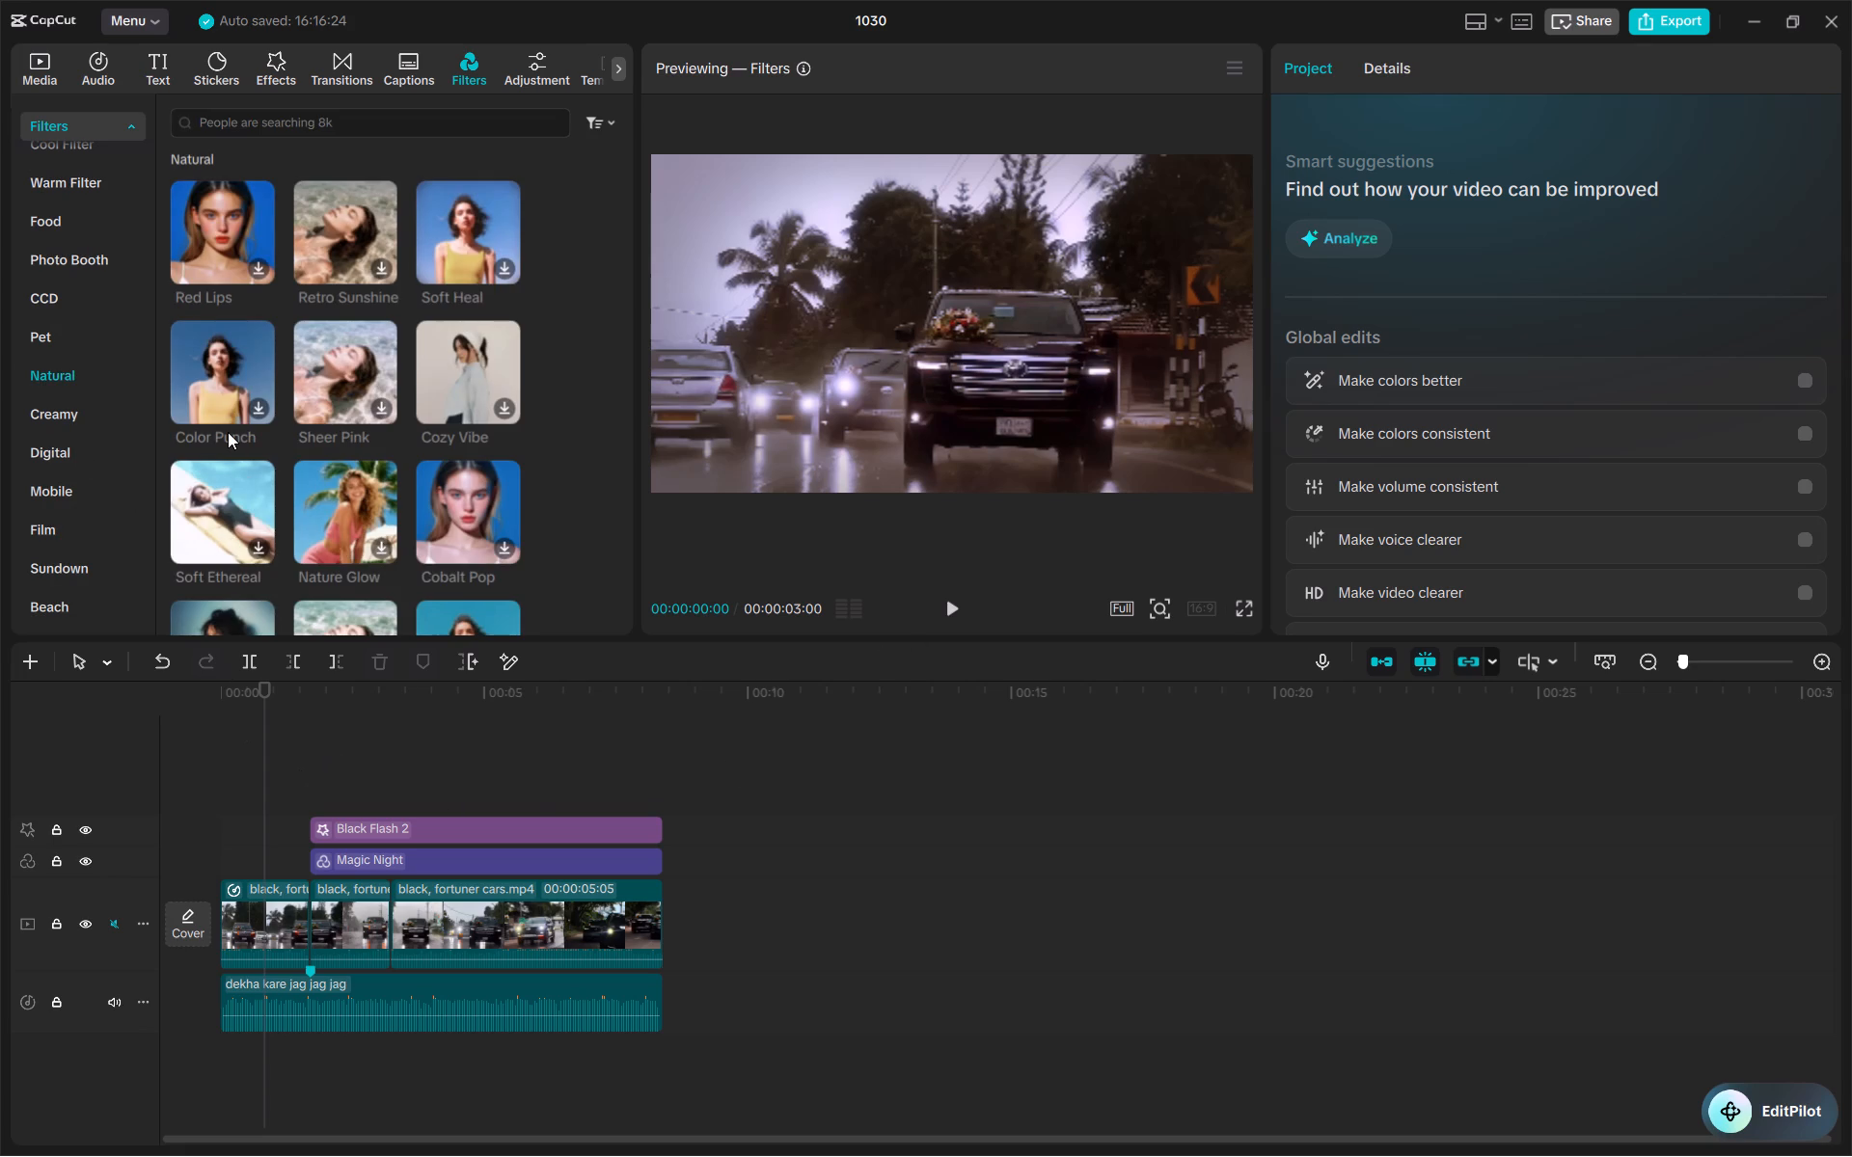
scroll(226, 394, "down", 3)
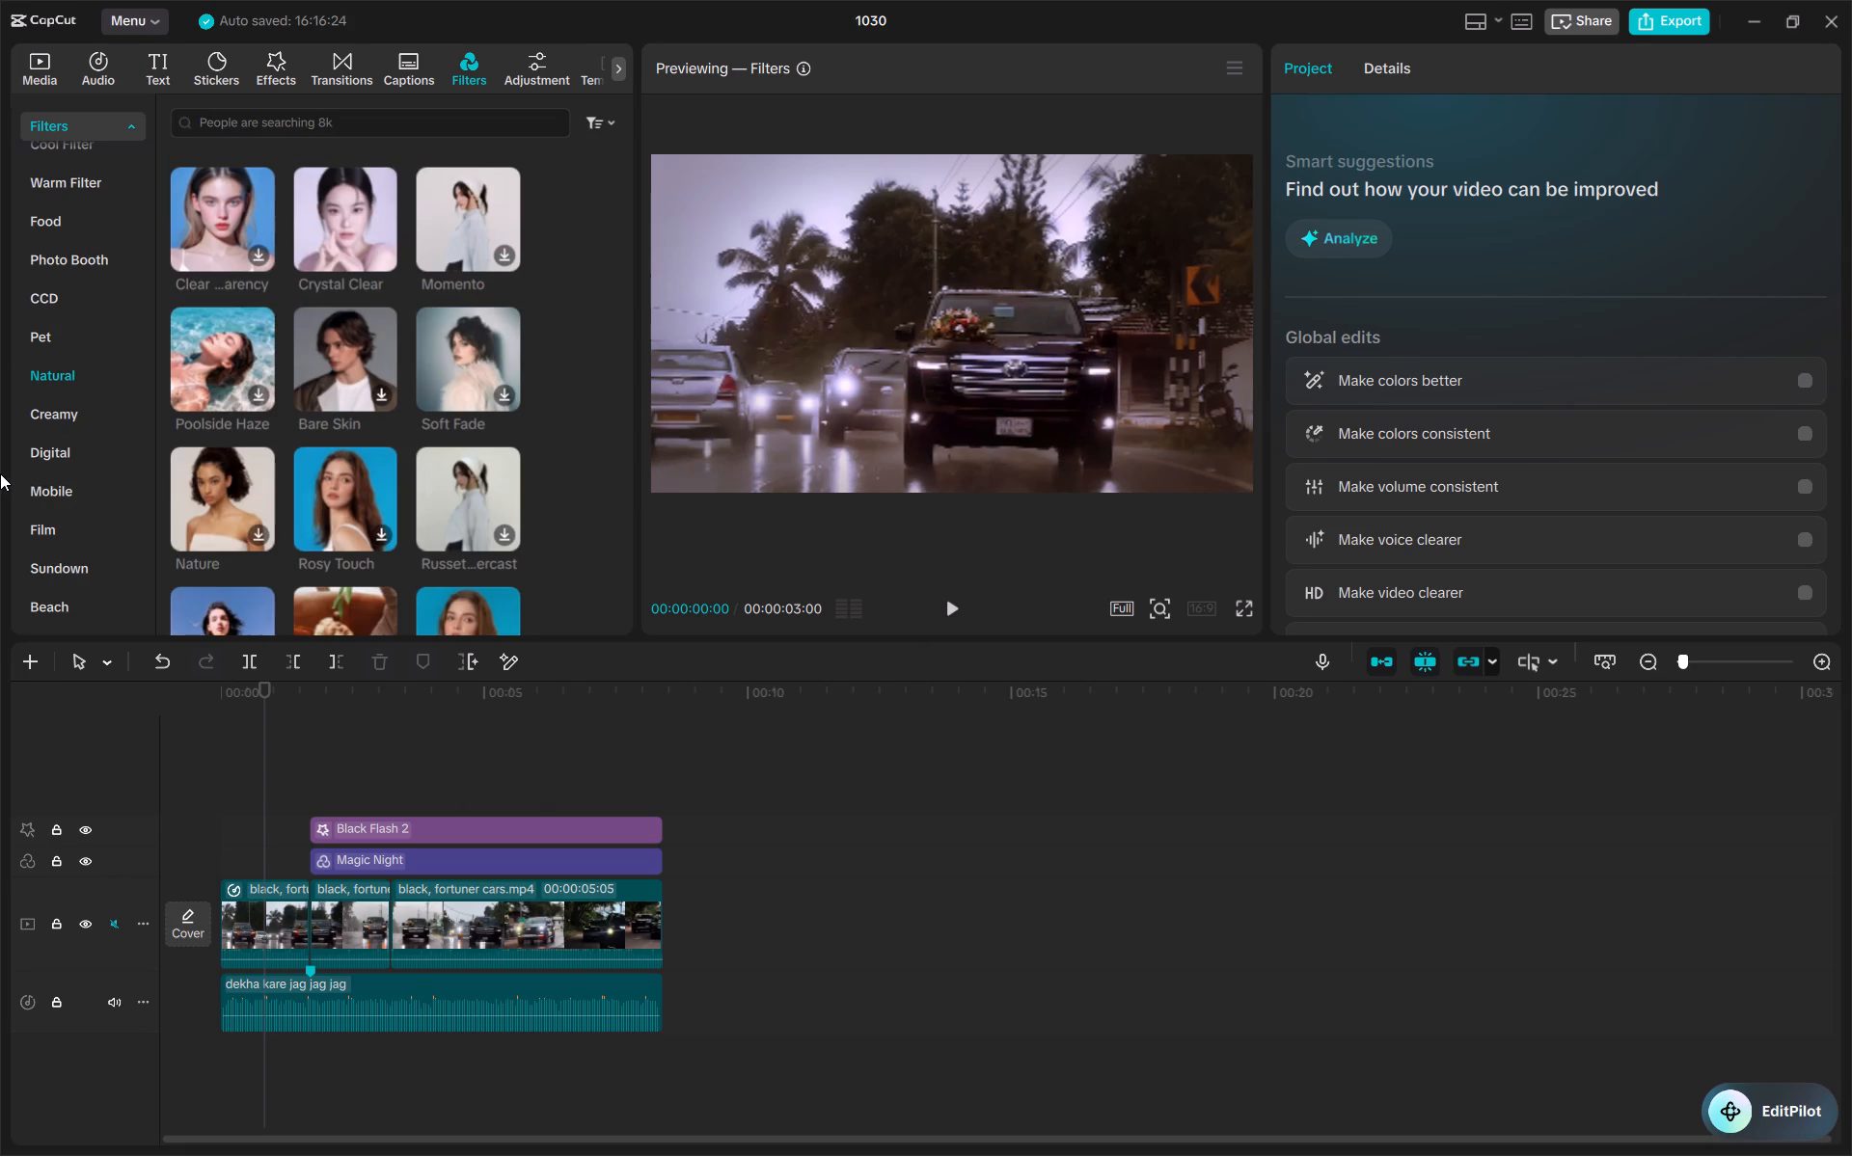
Look through the Action filters, then go back through the Beach and Sundown filter categories.
scroll(0, 473, "down", 1)
scroll(59, 410, "down", 1)
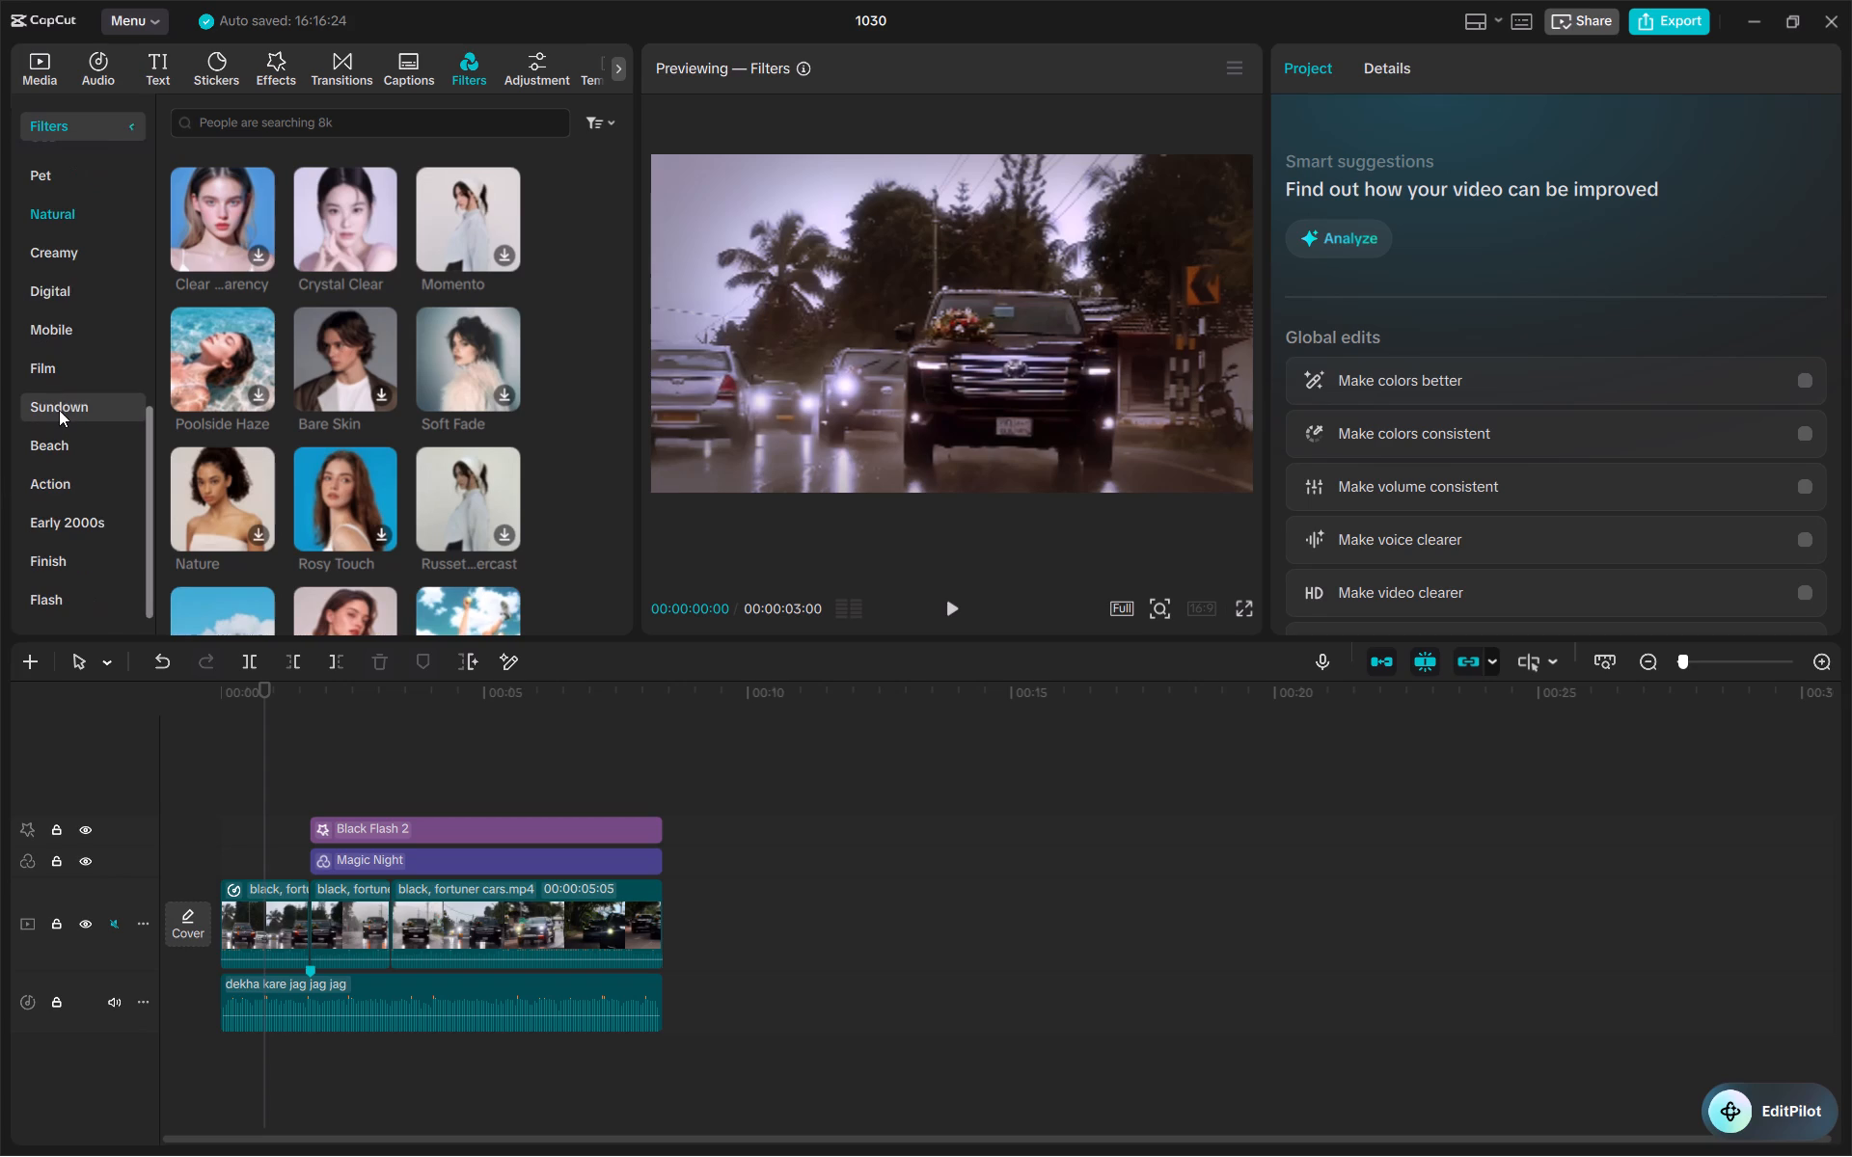
scroll(59, 410, "down", 1)
left_click(60, 484)
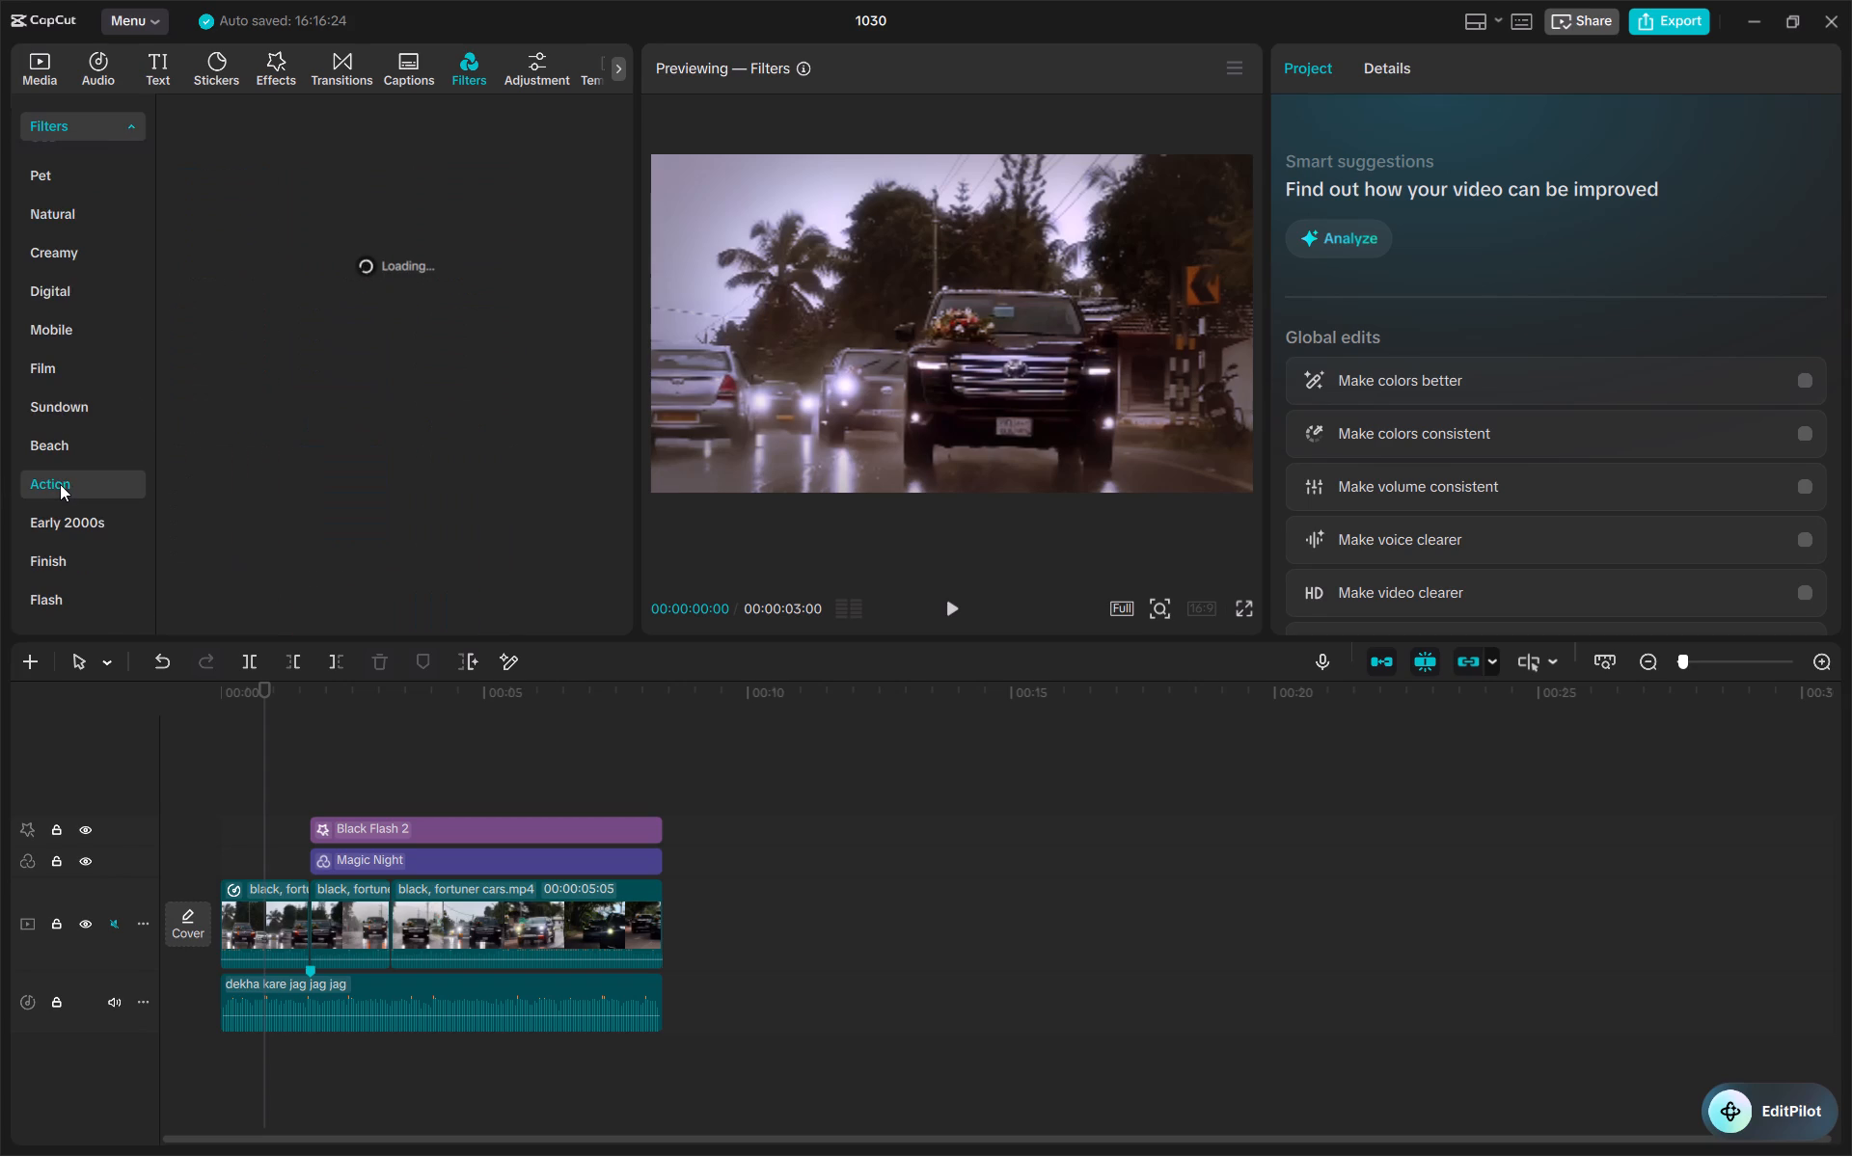
scroll(338, 475, "down", 2)
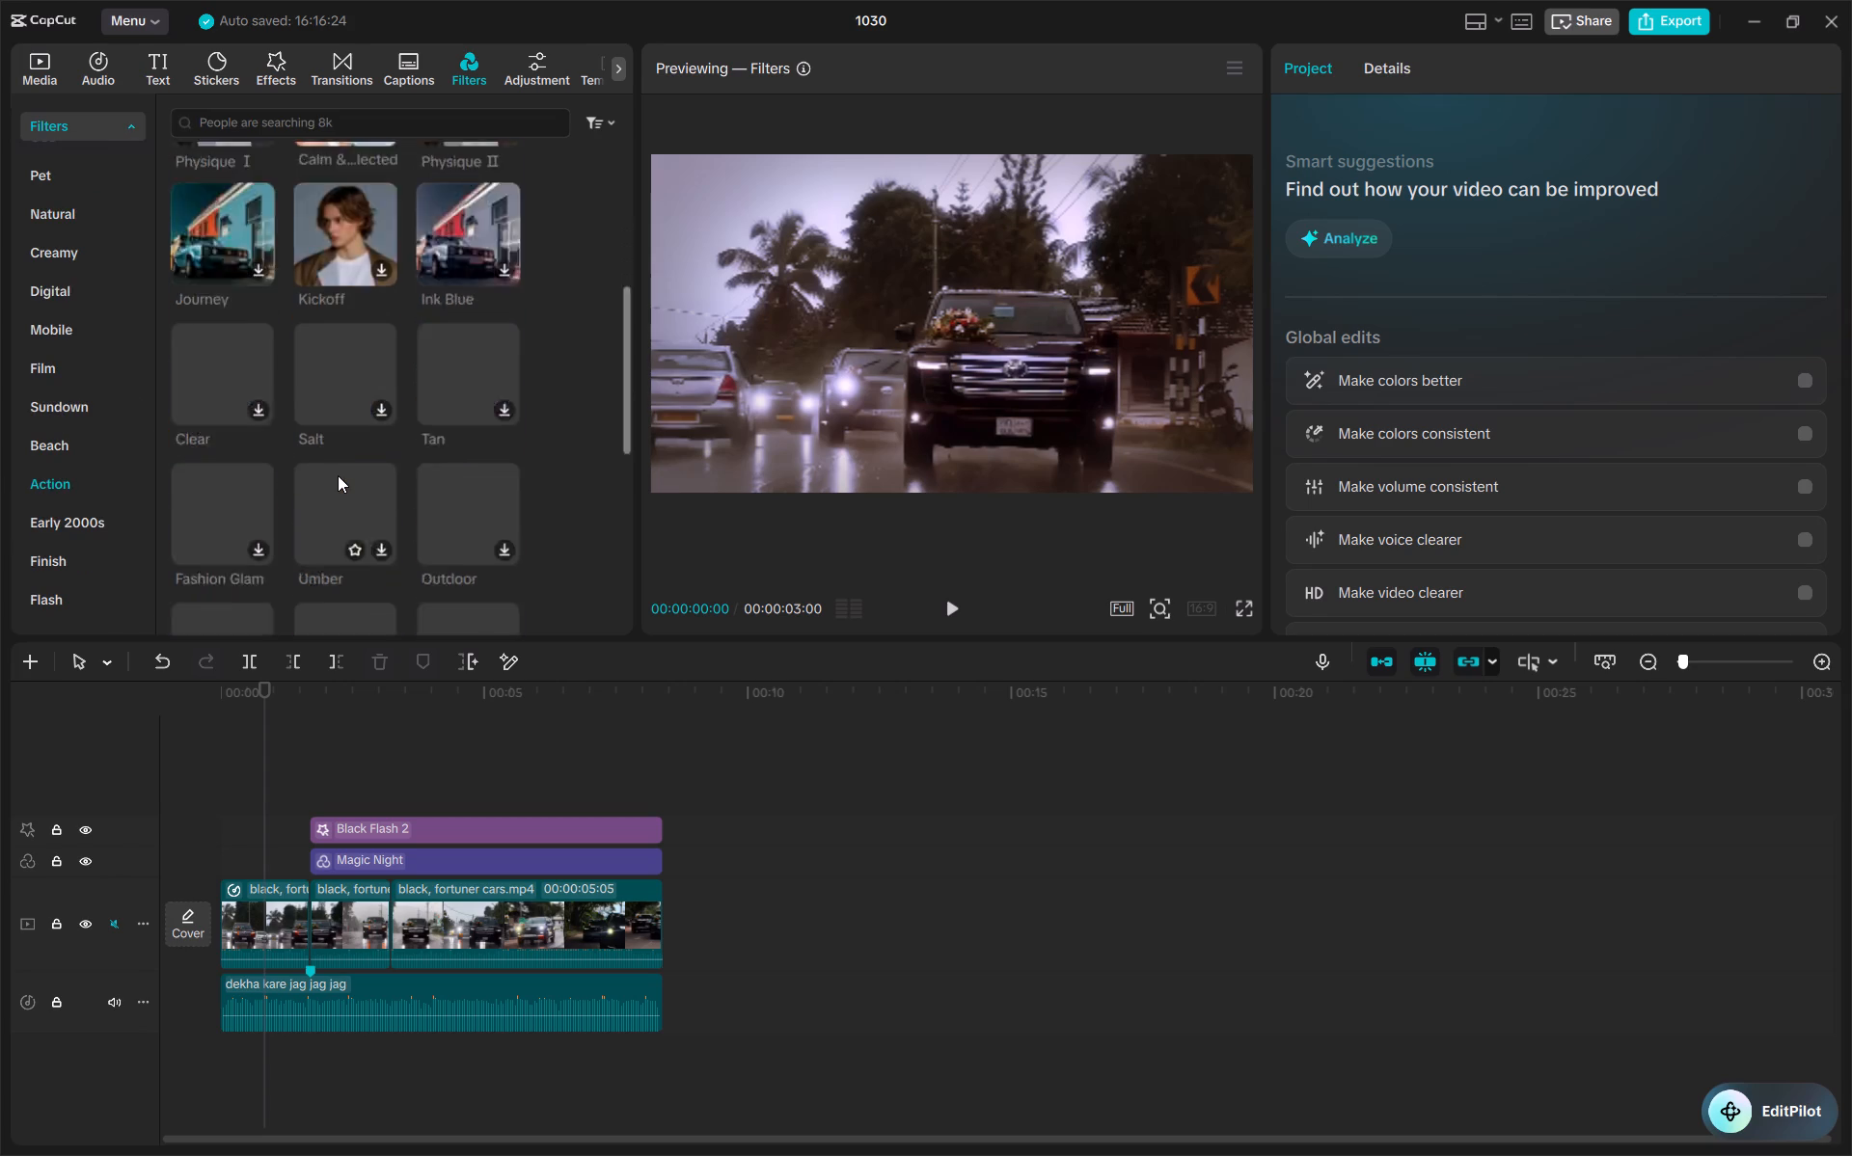
scroll(338, 475, "down", 3)
scroll(338, 475, "up", 5)
scroll(30, 434, "up", 20)
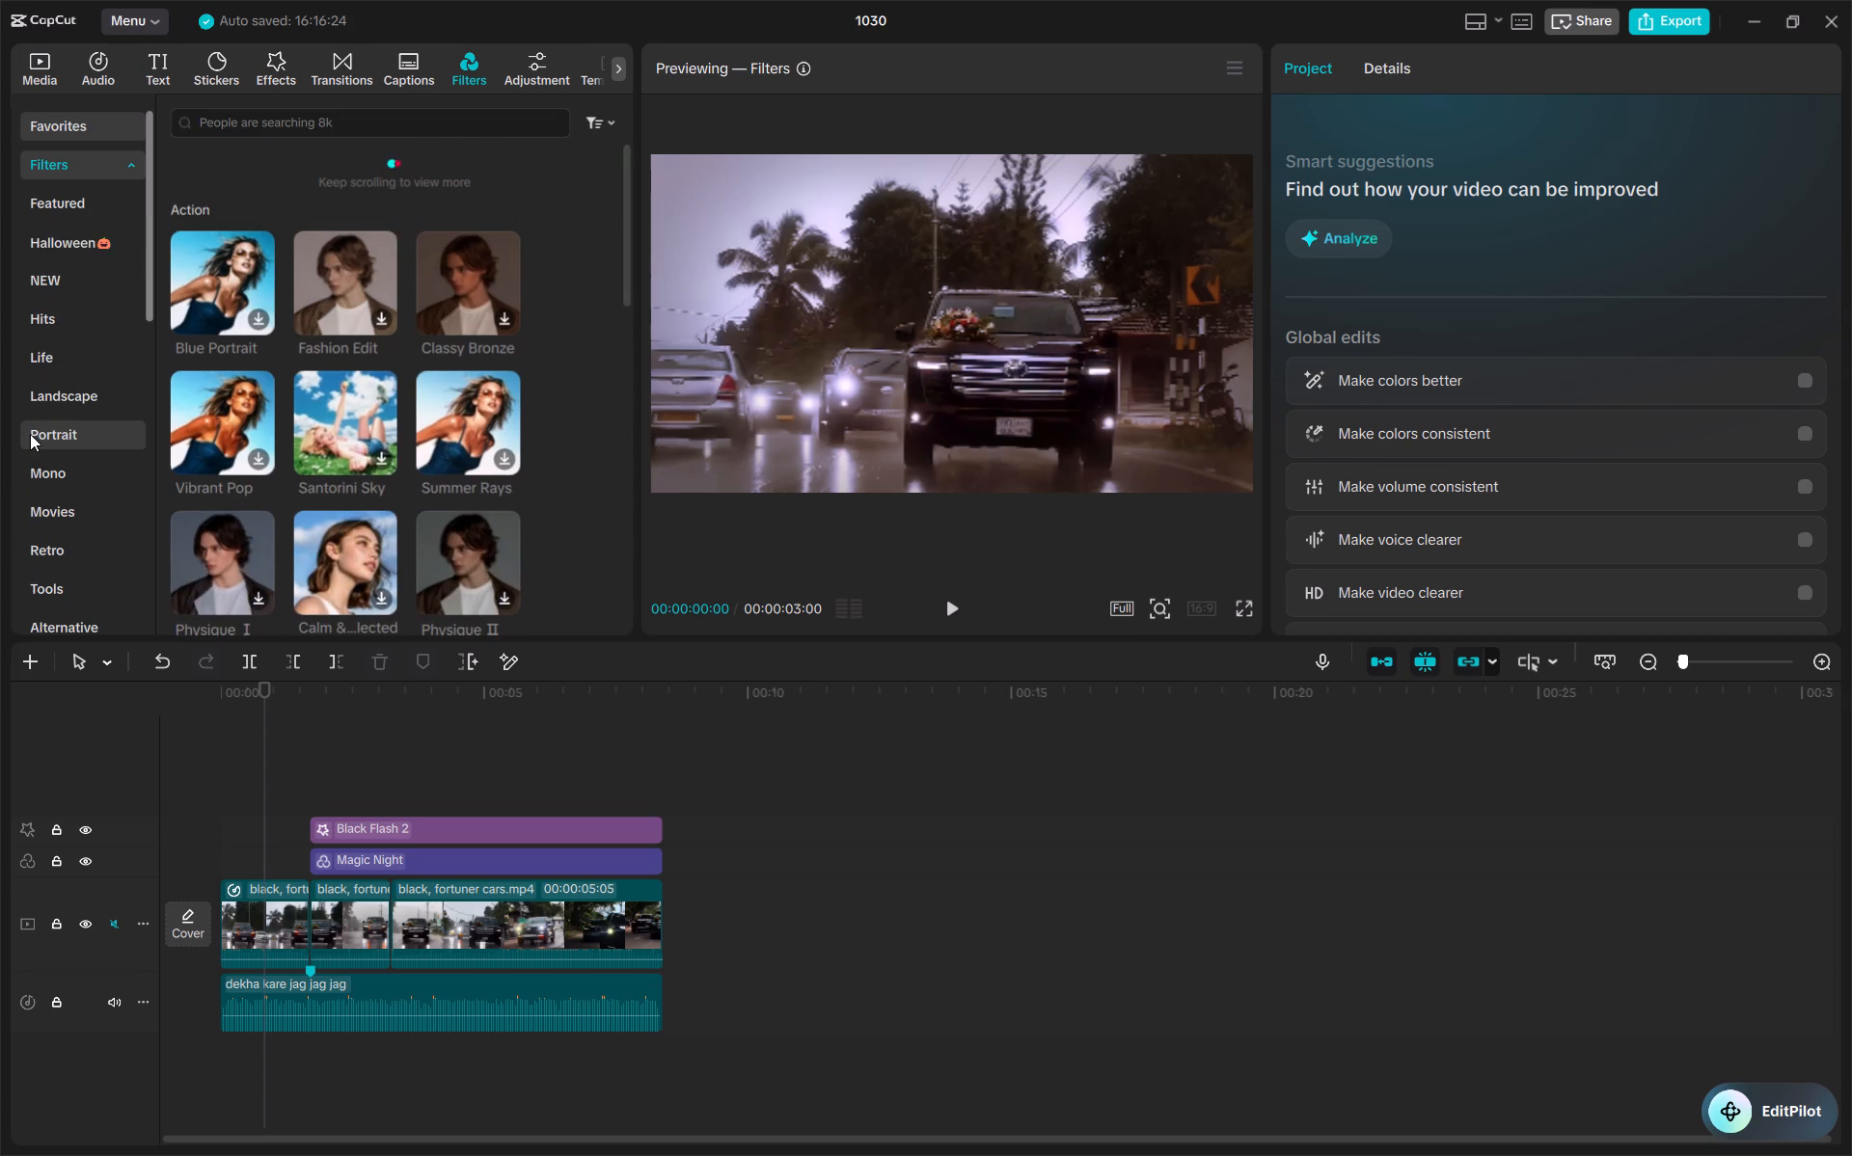
scroll(30, 434, "up", 20)
scroll(30, 434, "up", 18)
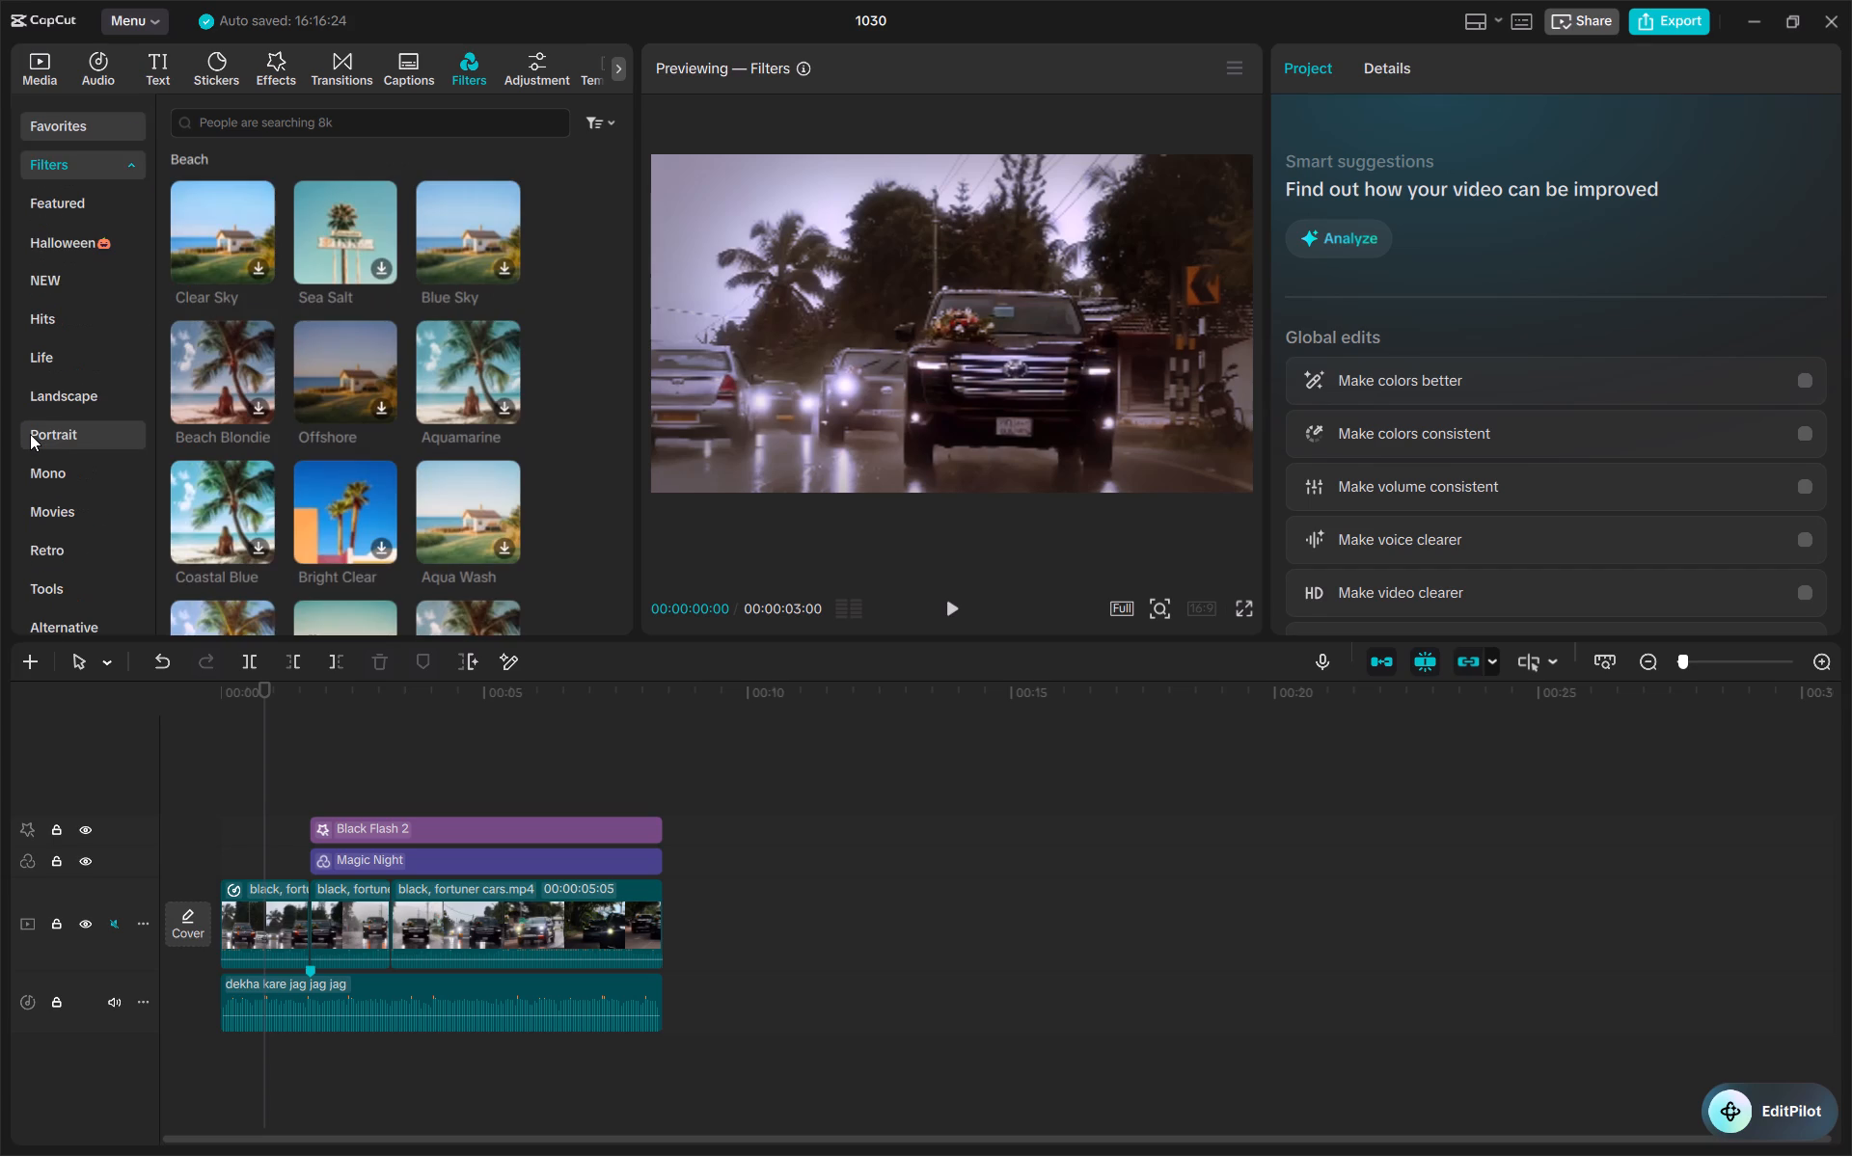
scroll(30, 434, "up", 16)
scroll(185, 507, "up", 20)
scroll(185, 507, "up", 2)
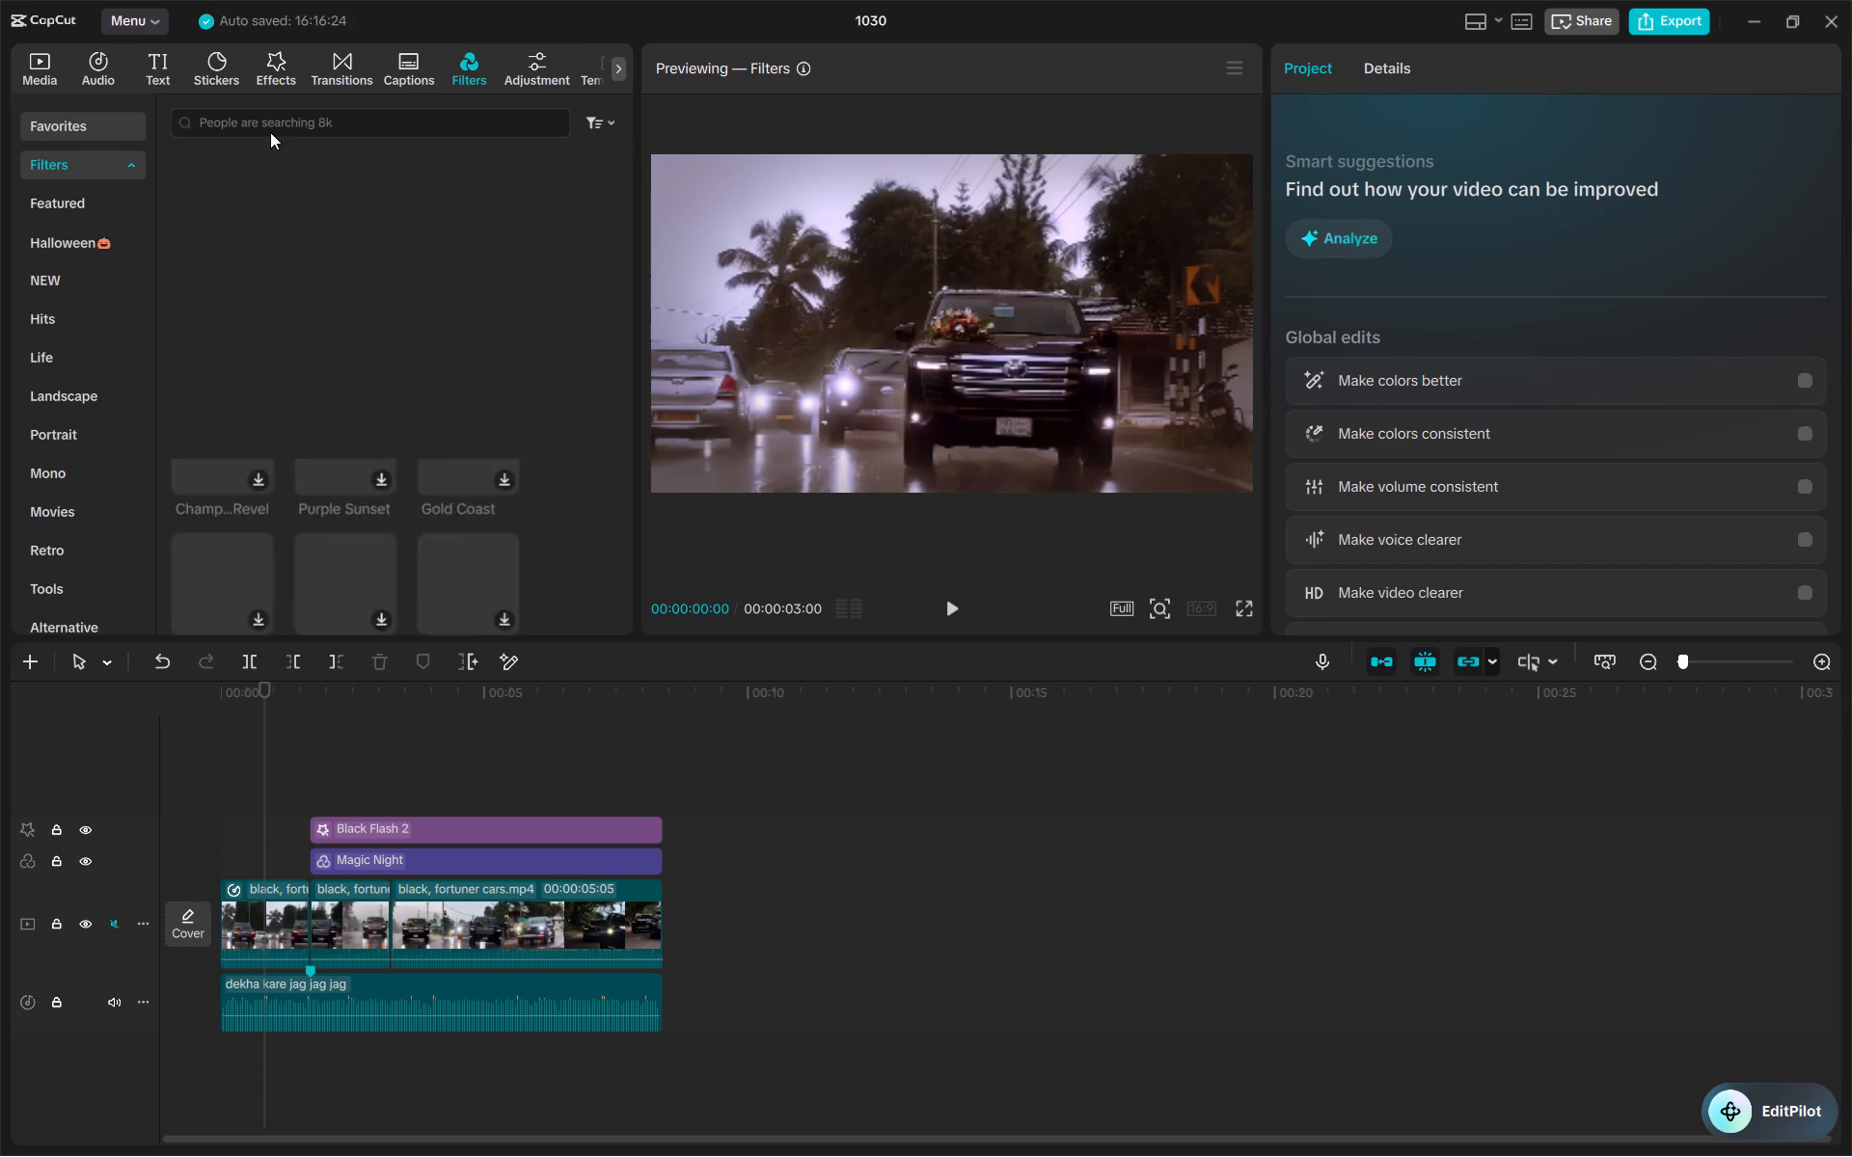
Search the filters for 4k ultra hd and preview the 4K filter.
left_click(270, 132)
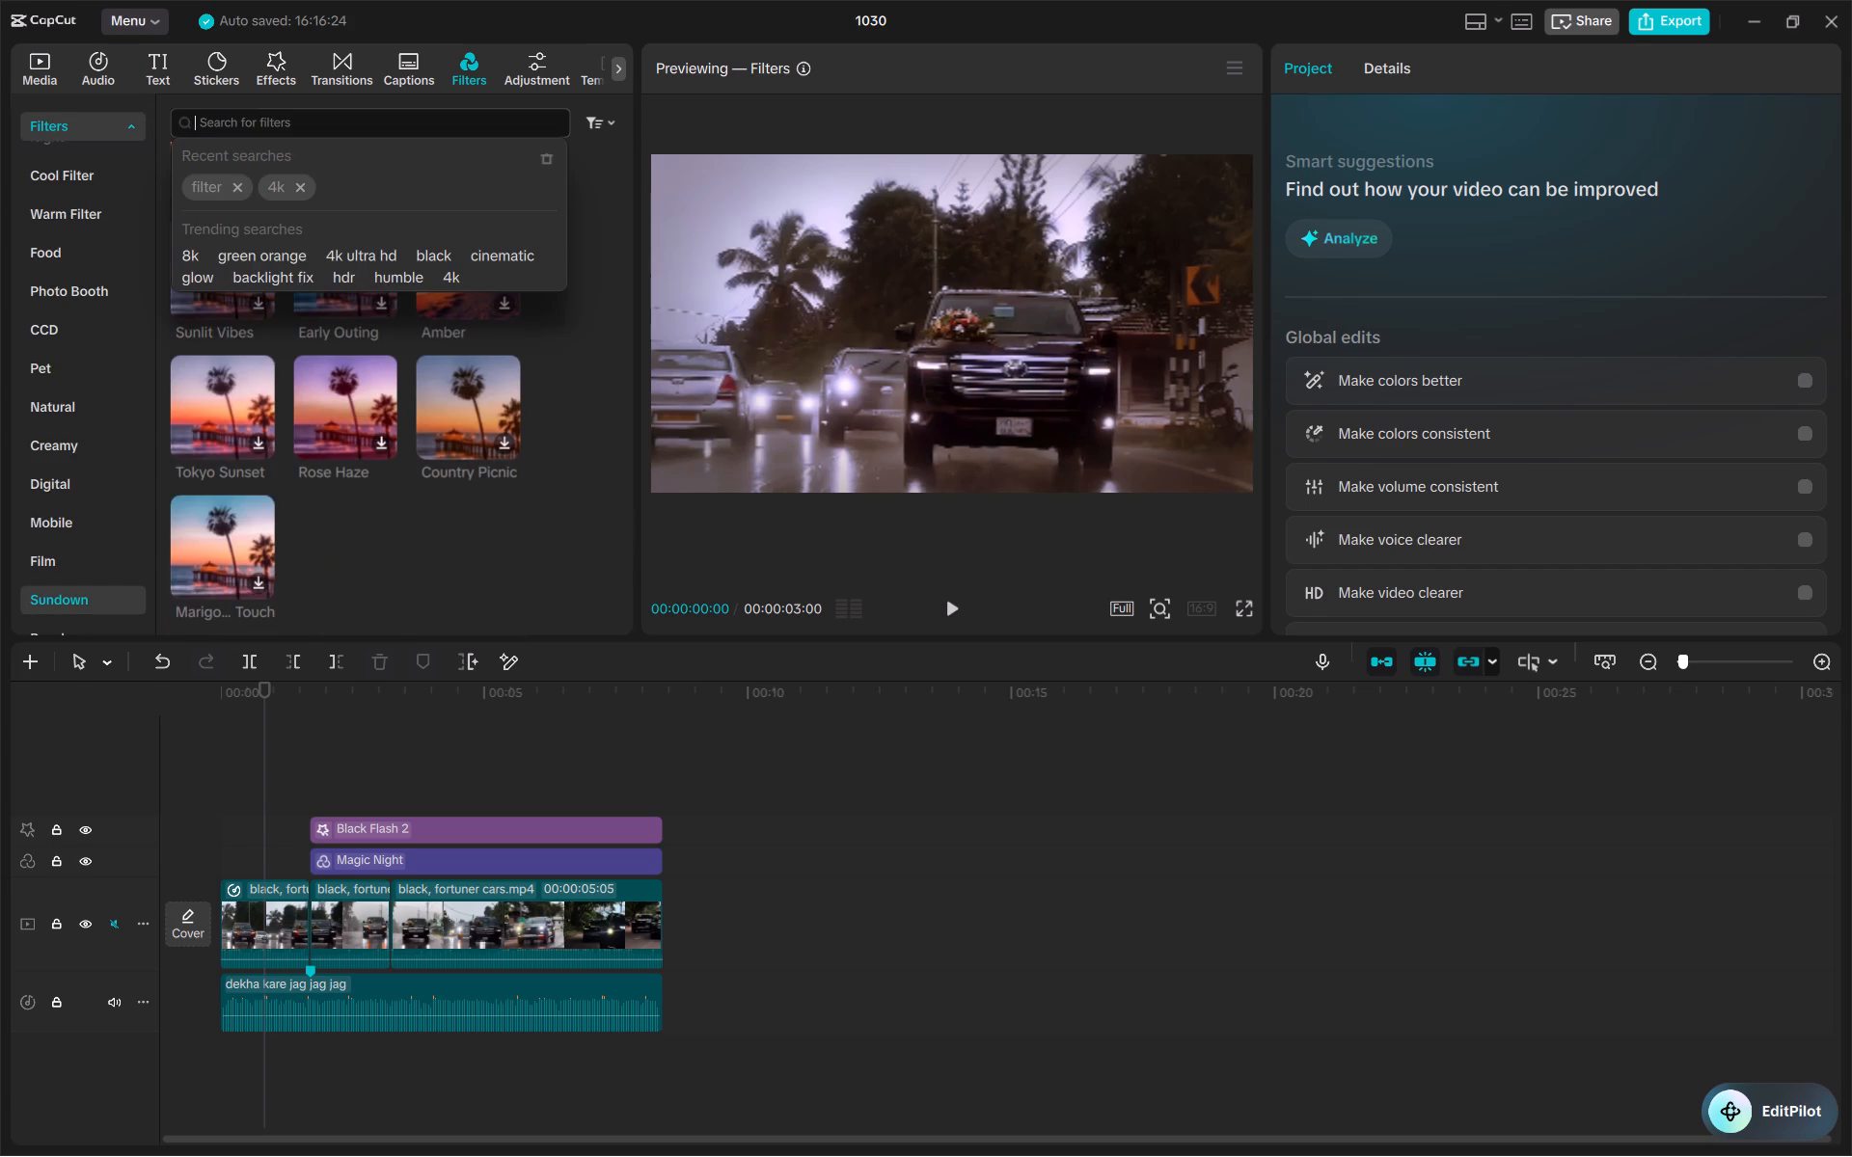
left_click(356, 248)
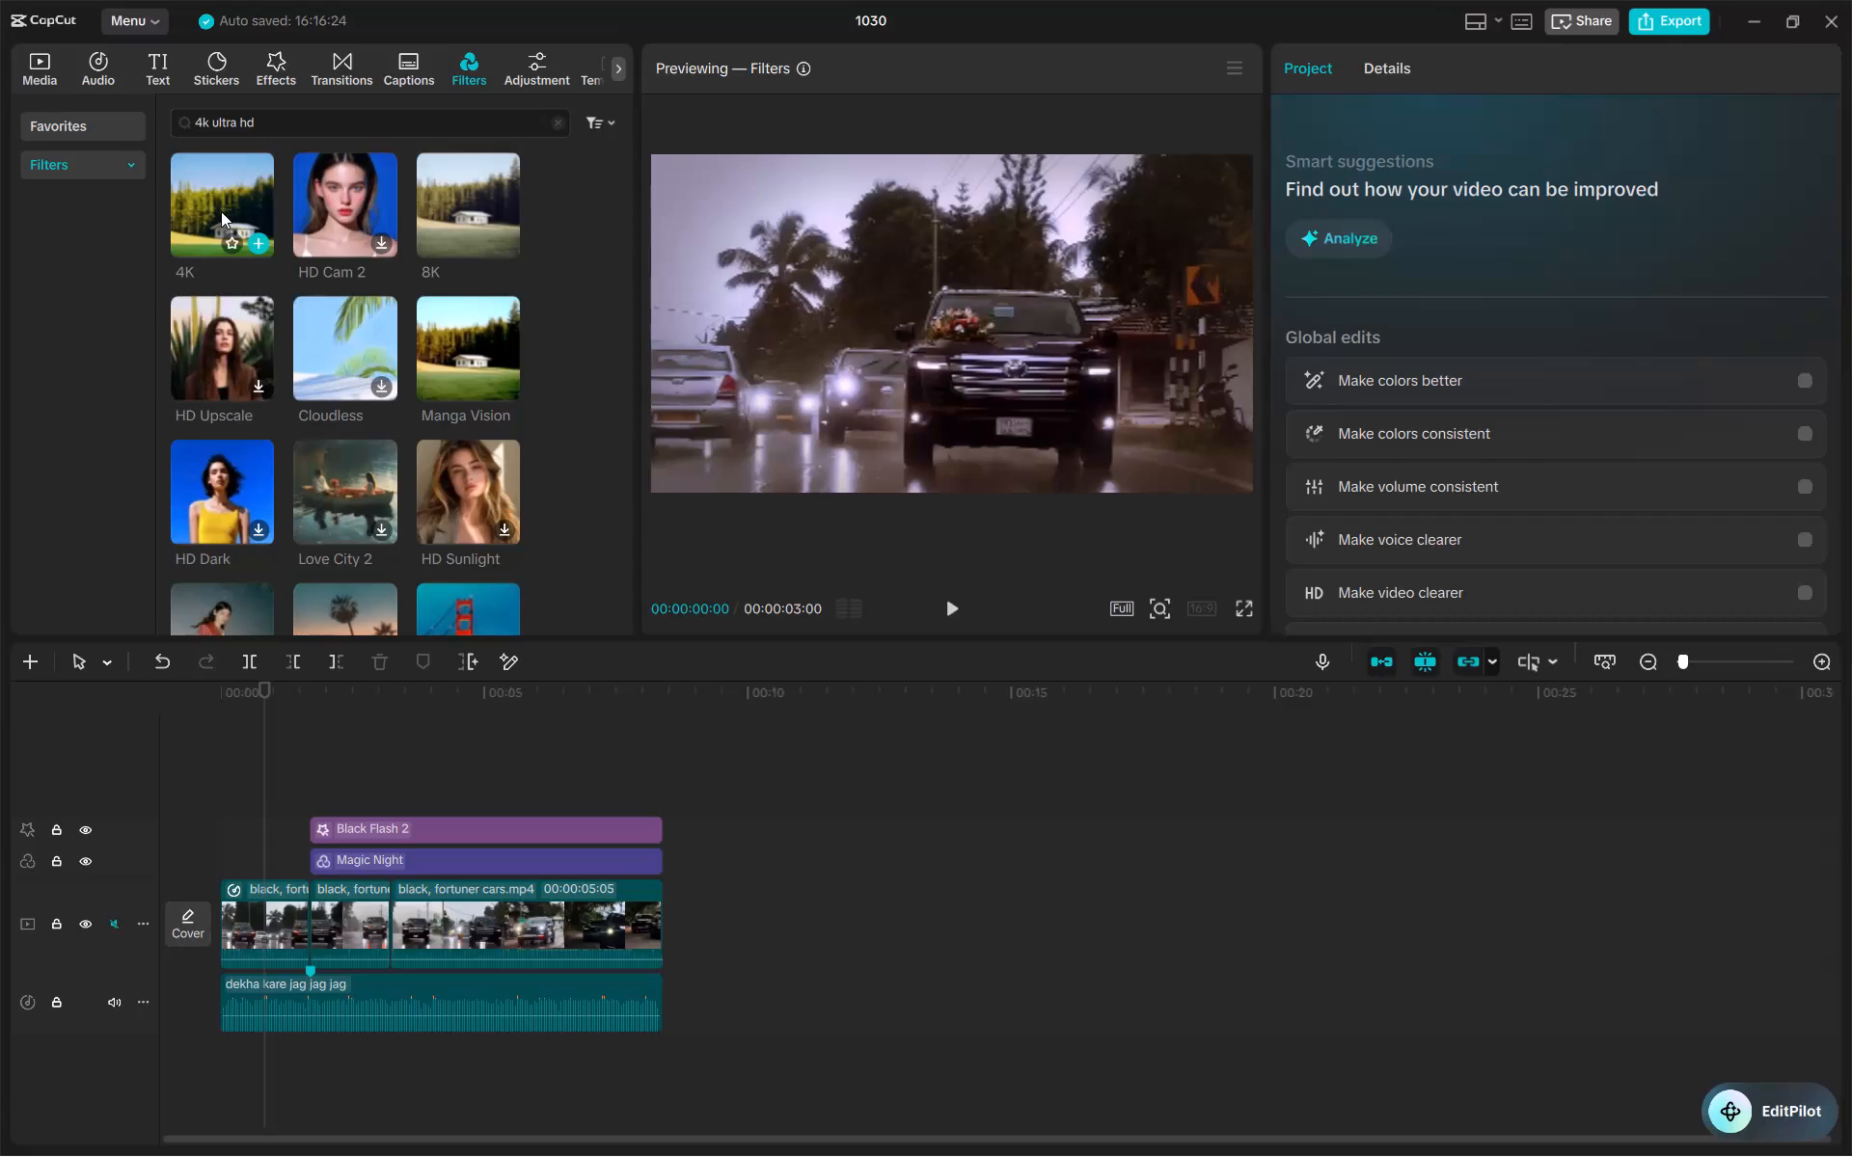
left_click(221, 211)
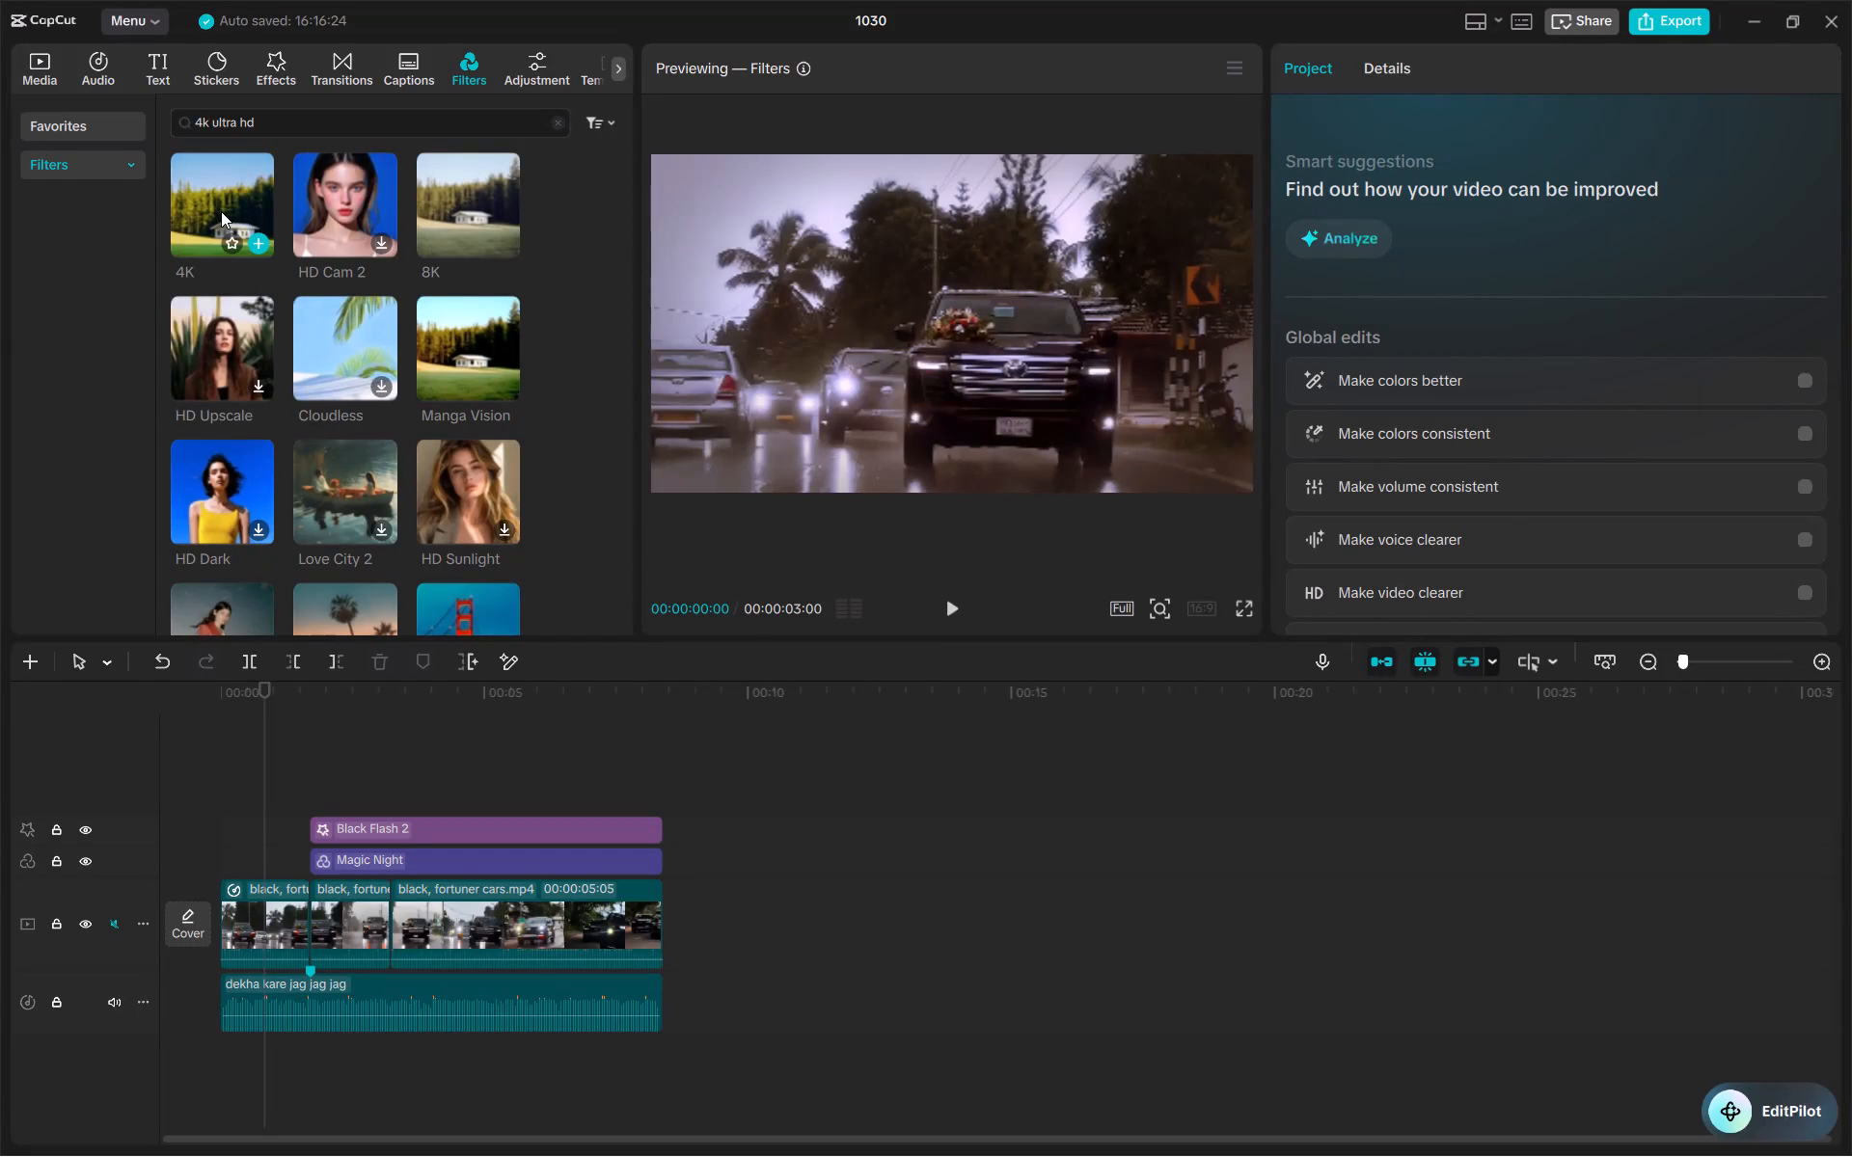
double_click(221, 211)
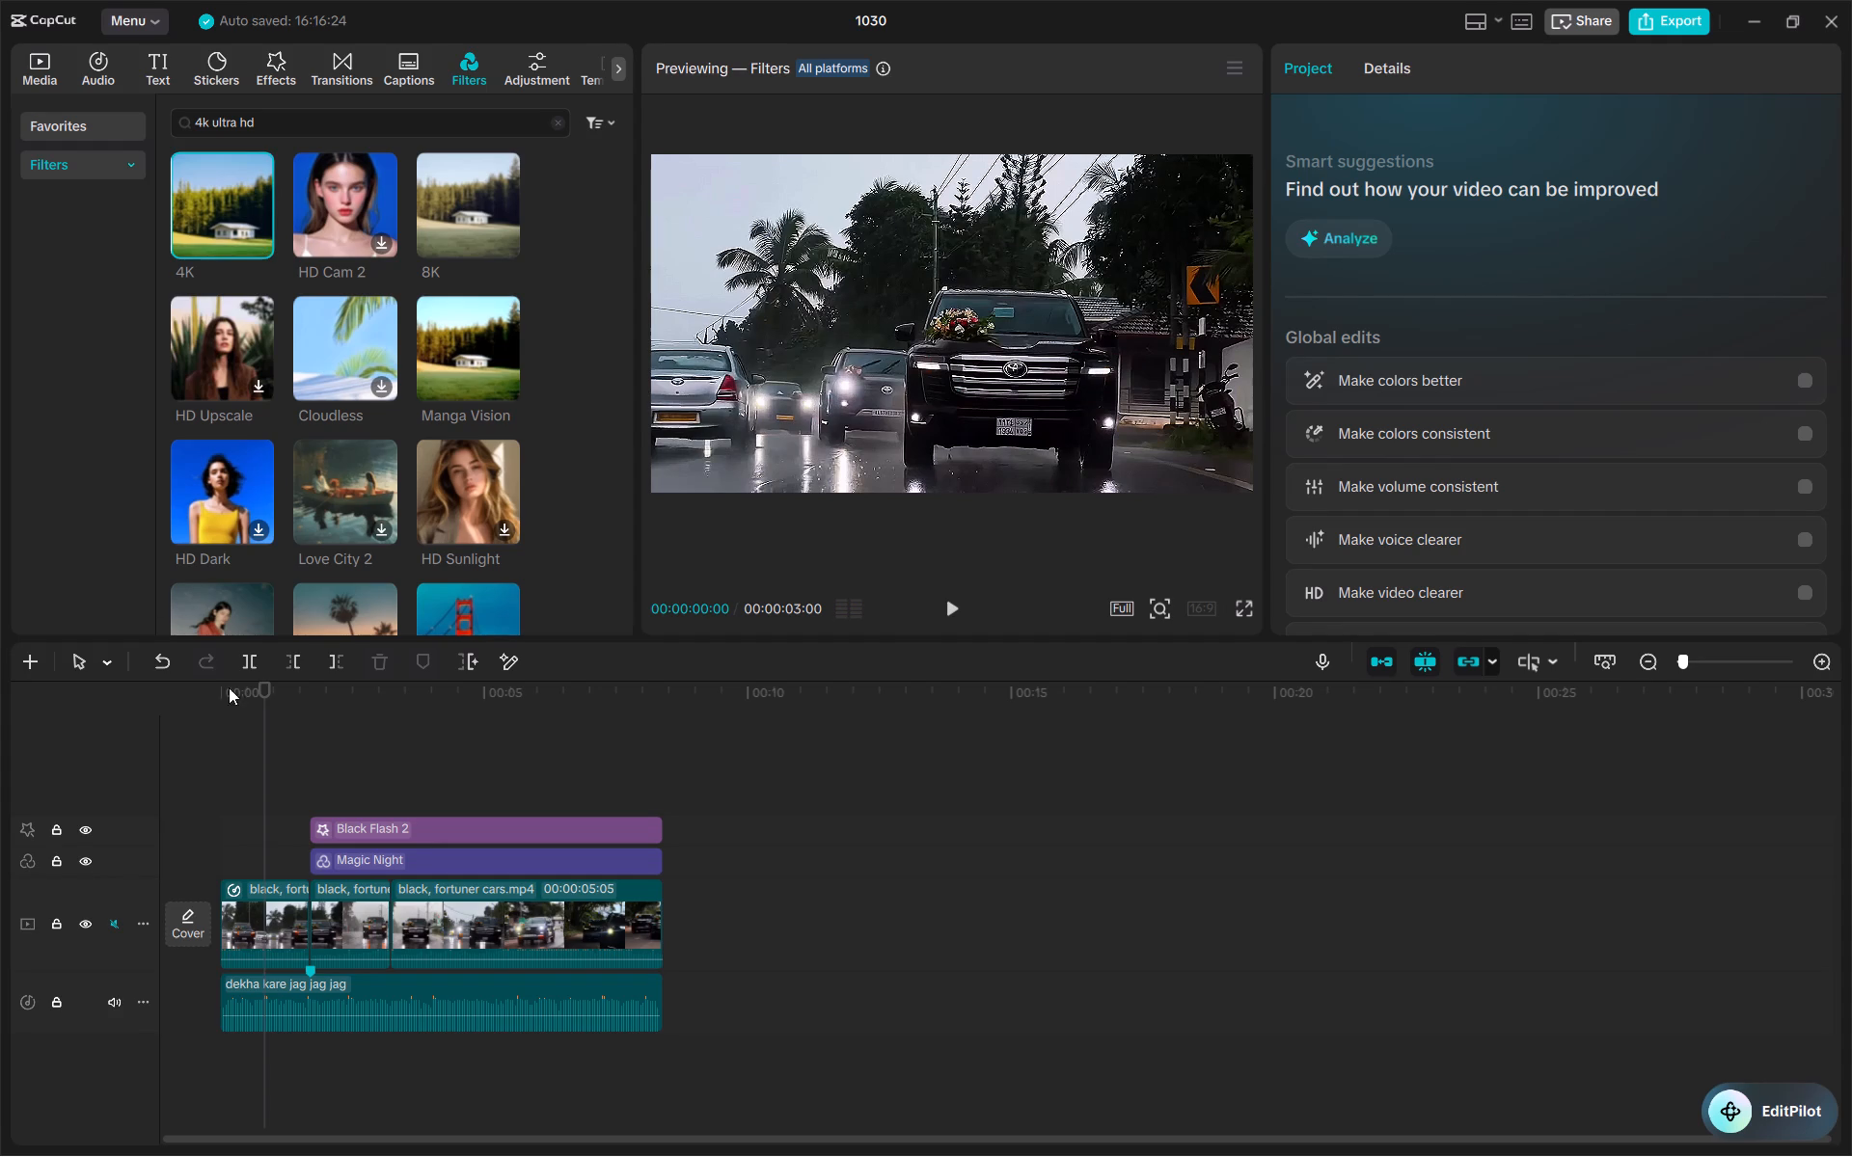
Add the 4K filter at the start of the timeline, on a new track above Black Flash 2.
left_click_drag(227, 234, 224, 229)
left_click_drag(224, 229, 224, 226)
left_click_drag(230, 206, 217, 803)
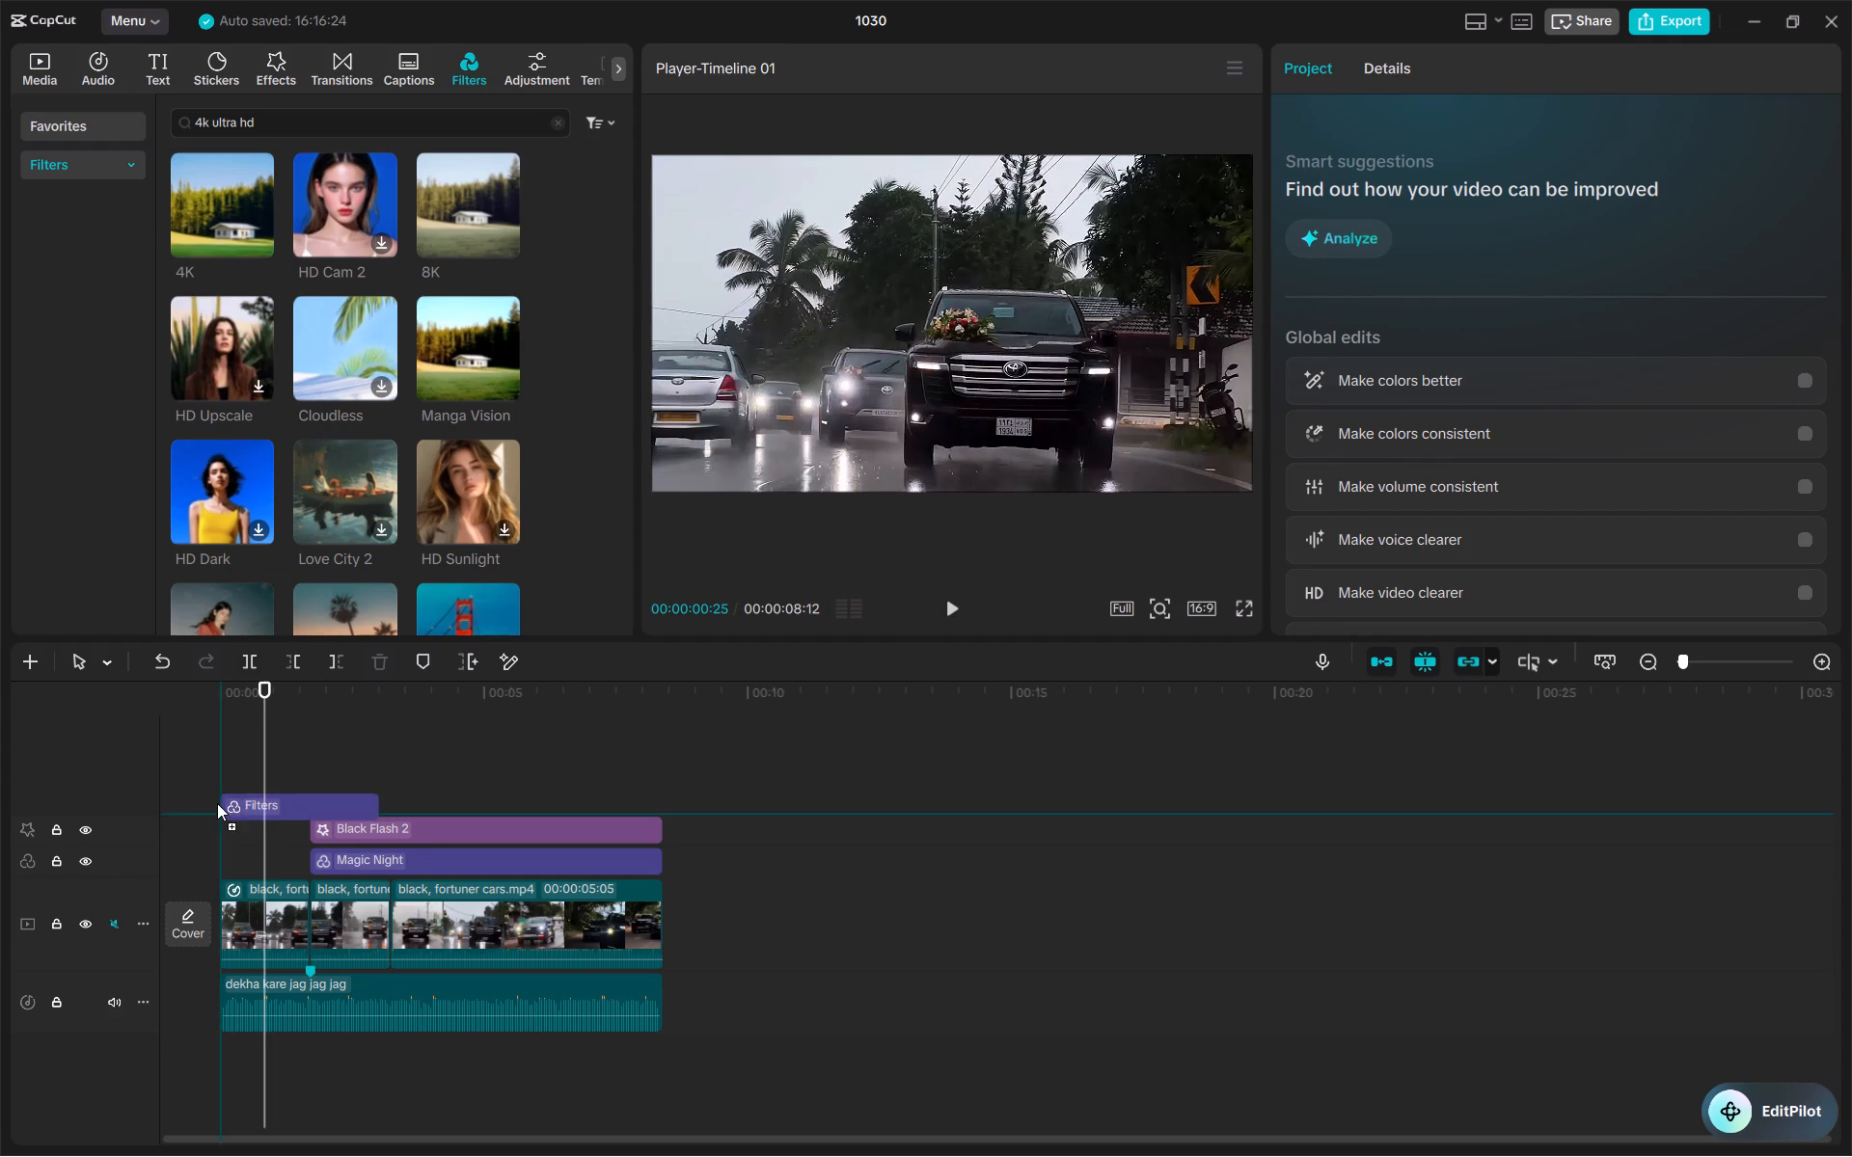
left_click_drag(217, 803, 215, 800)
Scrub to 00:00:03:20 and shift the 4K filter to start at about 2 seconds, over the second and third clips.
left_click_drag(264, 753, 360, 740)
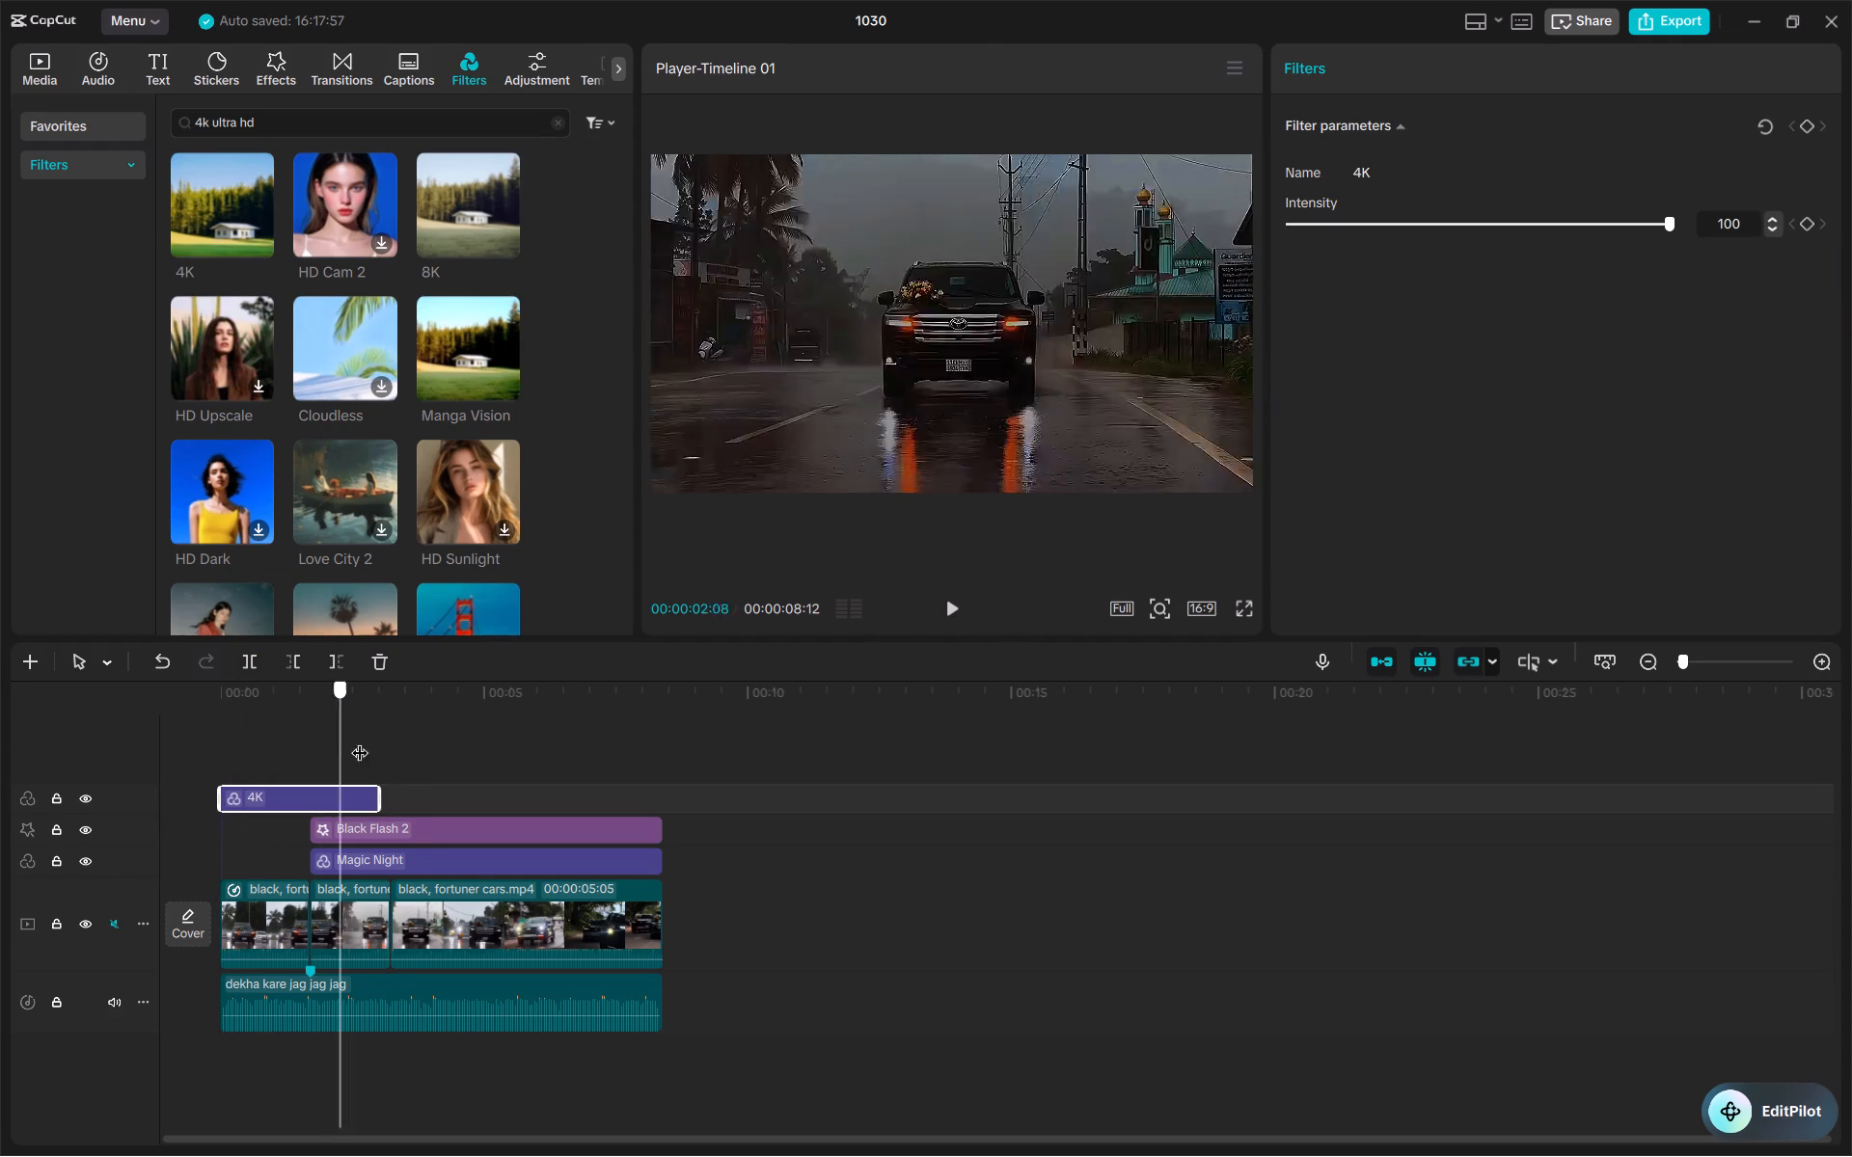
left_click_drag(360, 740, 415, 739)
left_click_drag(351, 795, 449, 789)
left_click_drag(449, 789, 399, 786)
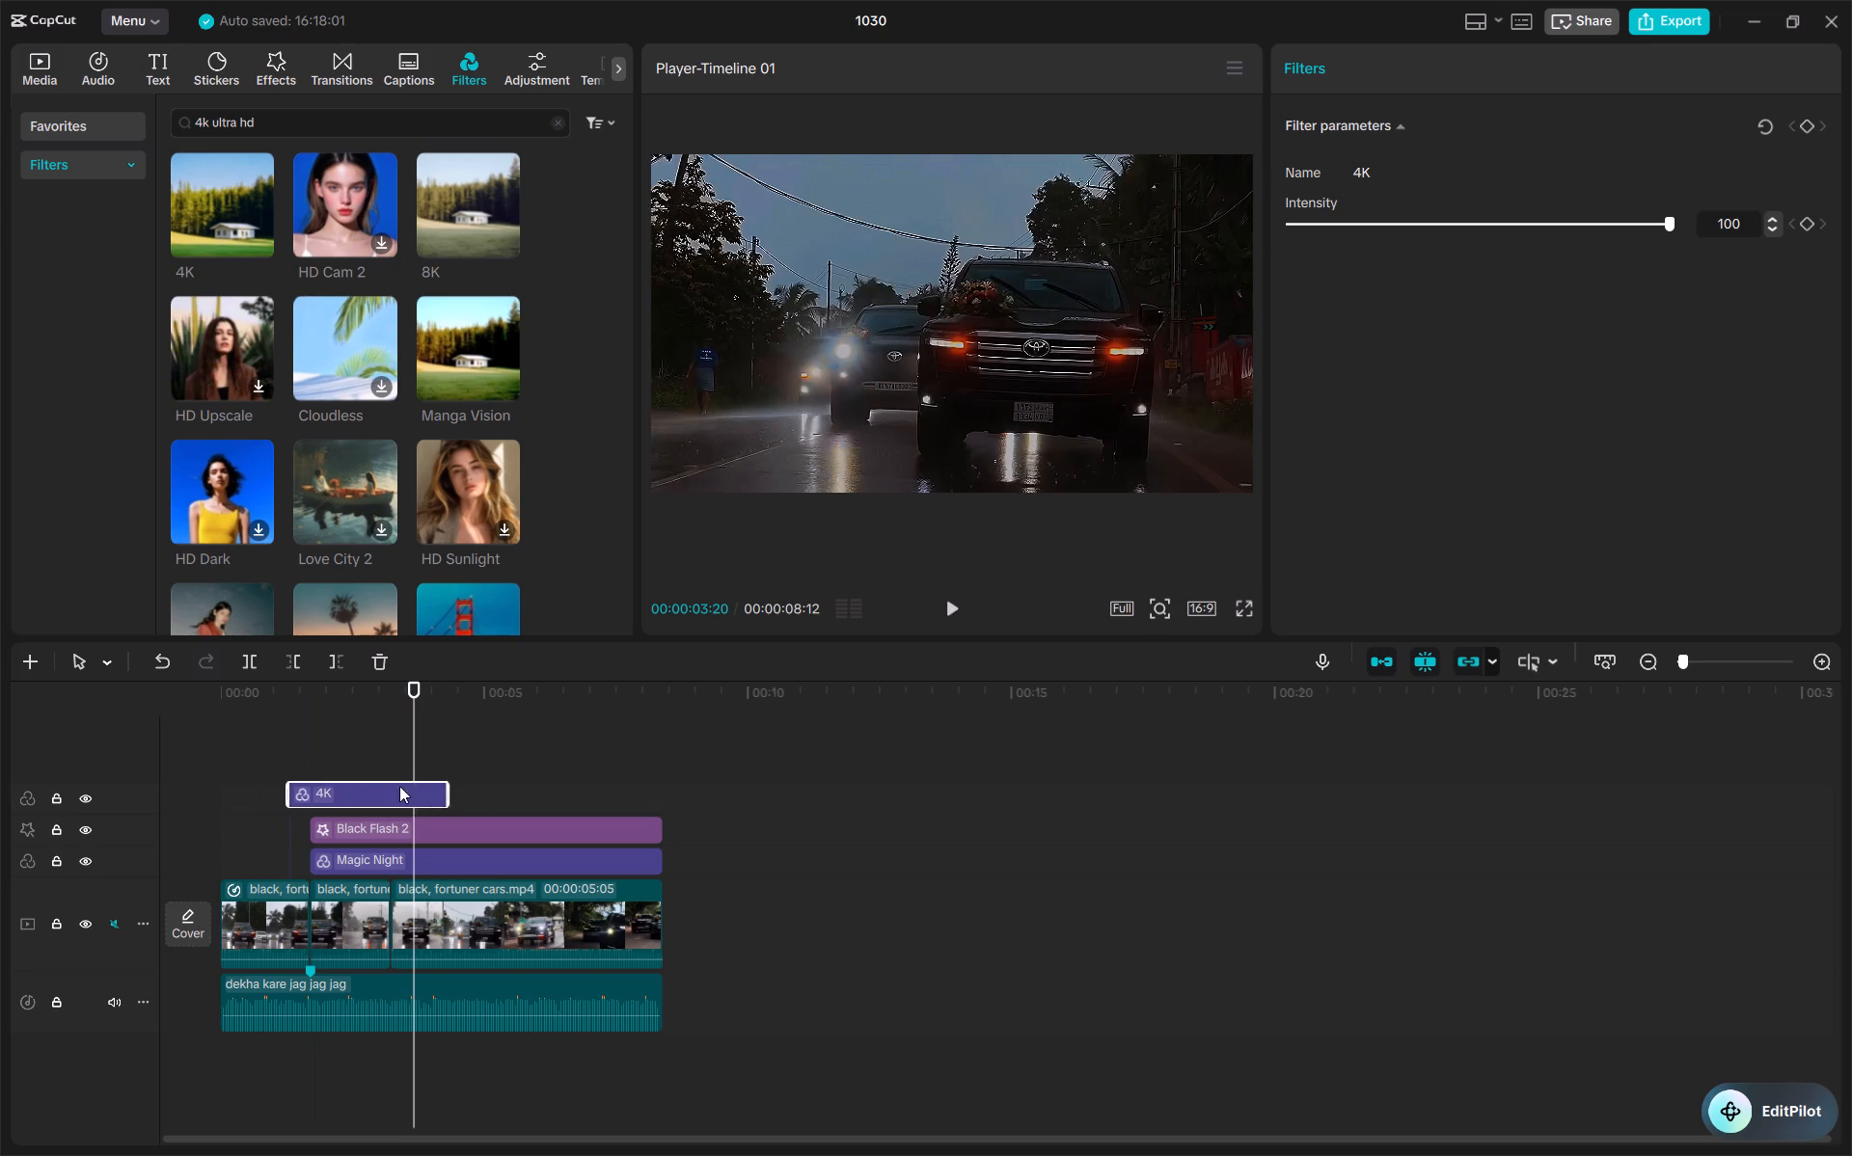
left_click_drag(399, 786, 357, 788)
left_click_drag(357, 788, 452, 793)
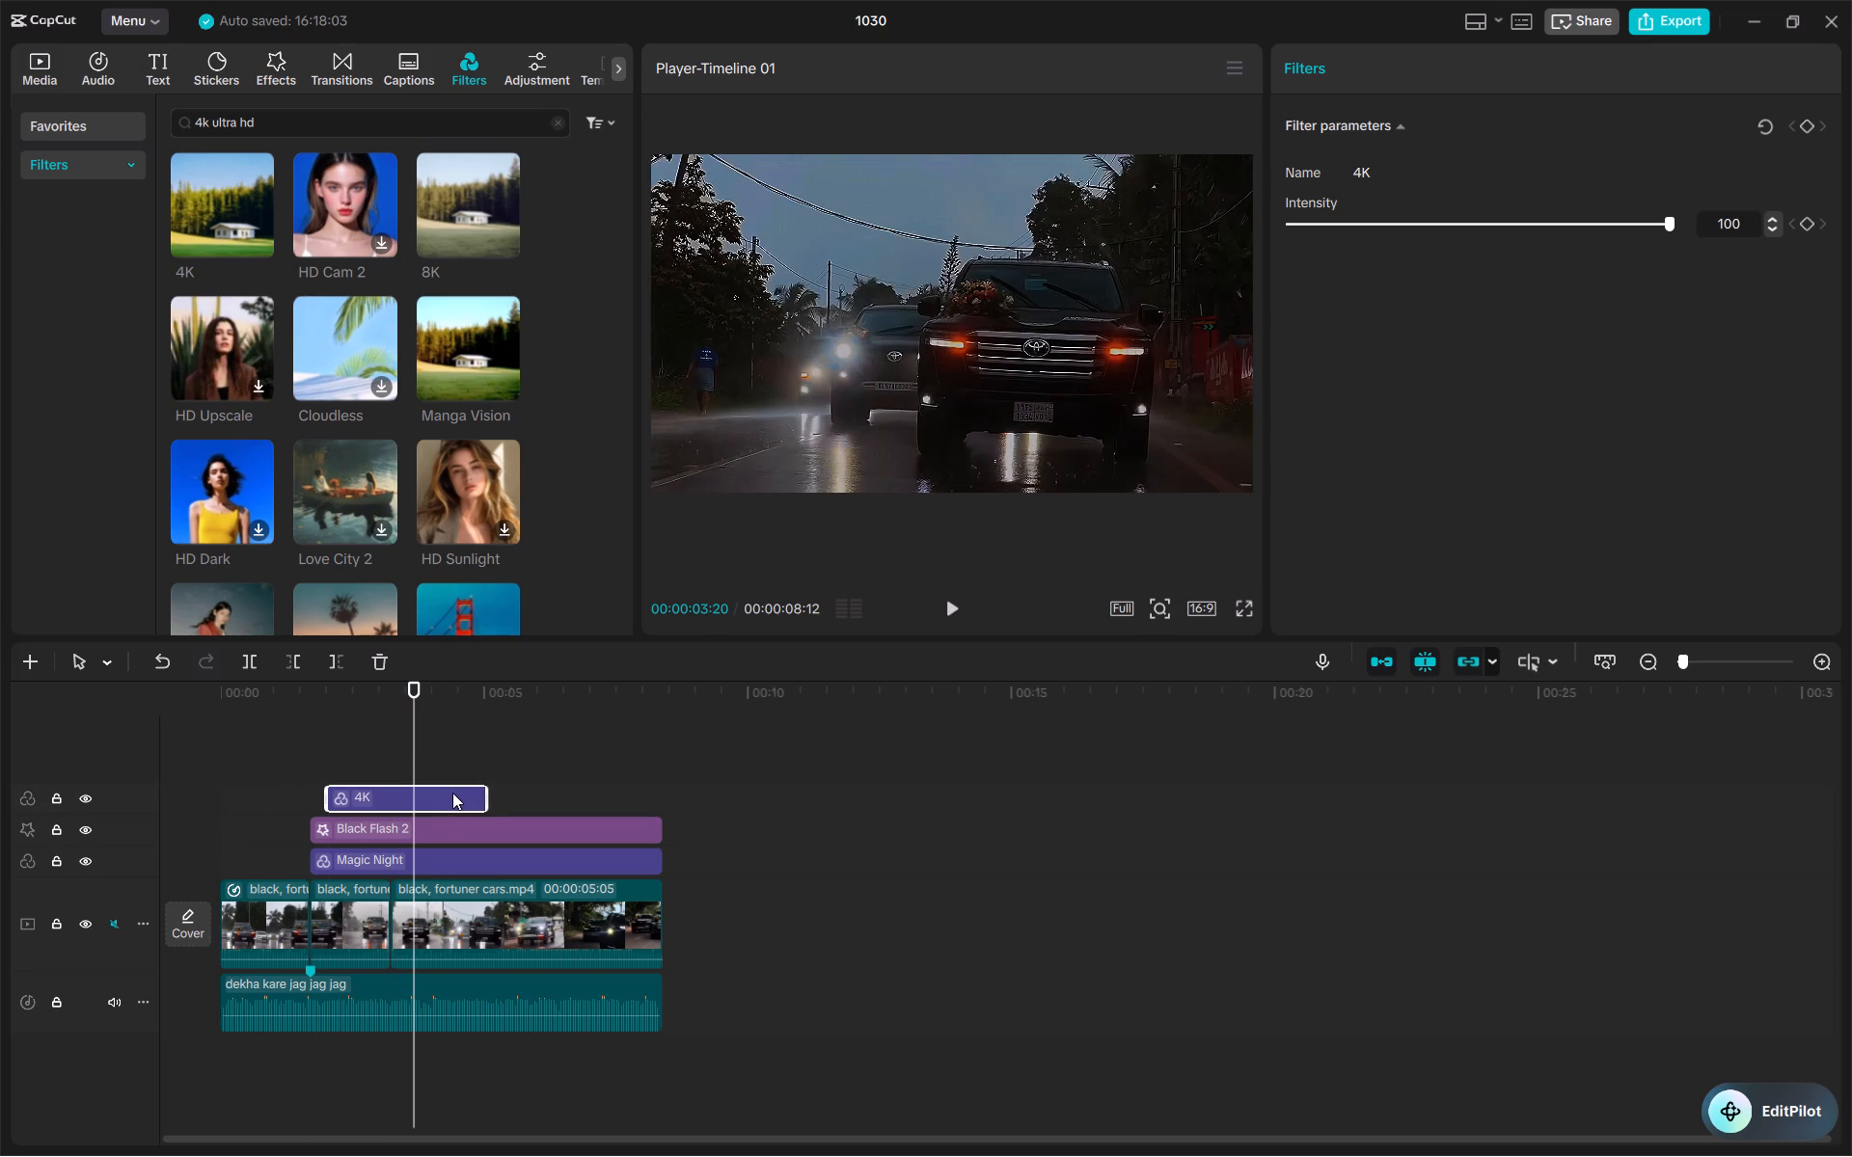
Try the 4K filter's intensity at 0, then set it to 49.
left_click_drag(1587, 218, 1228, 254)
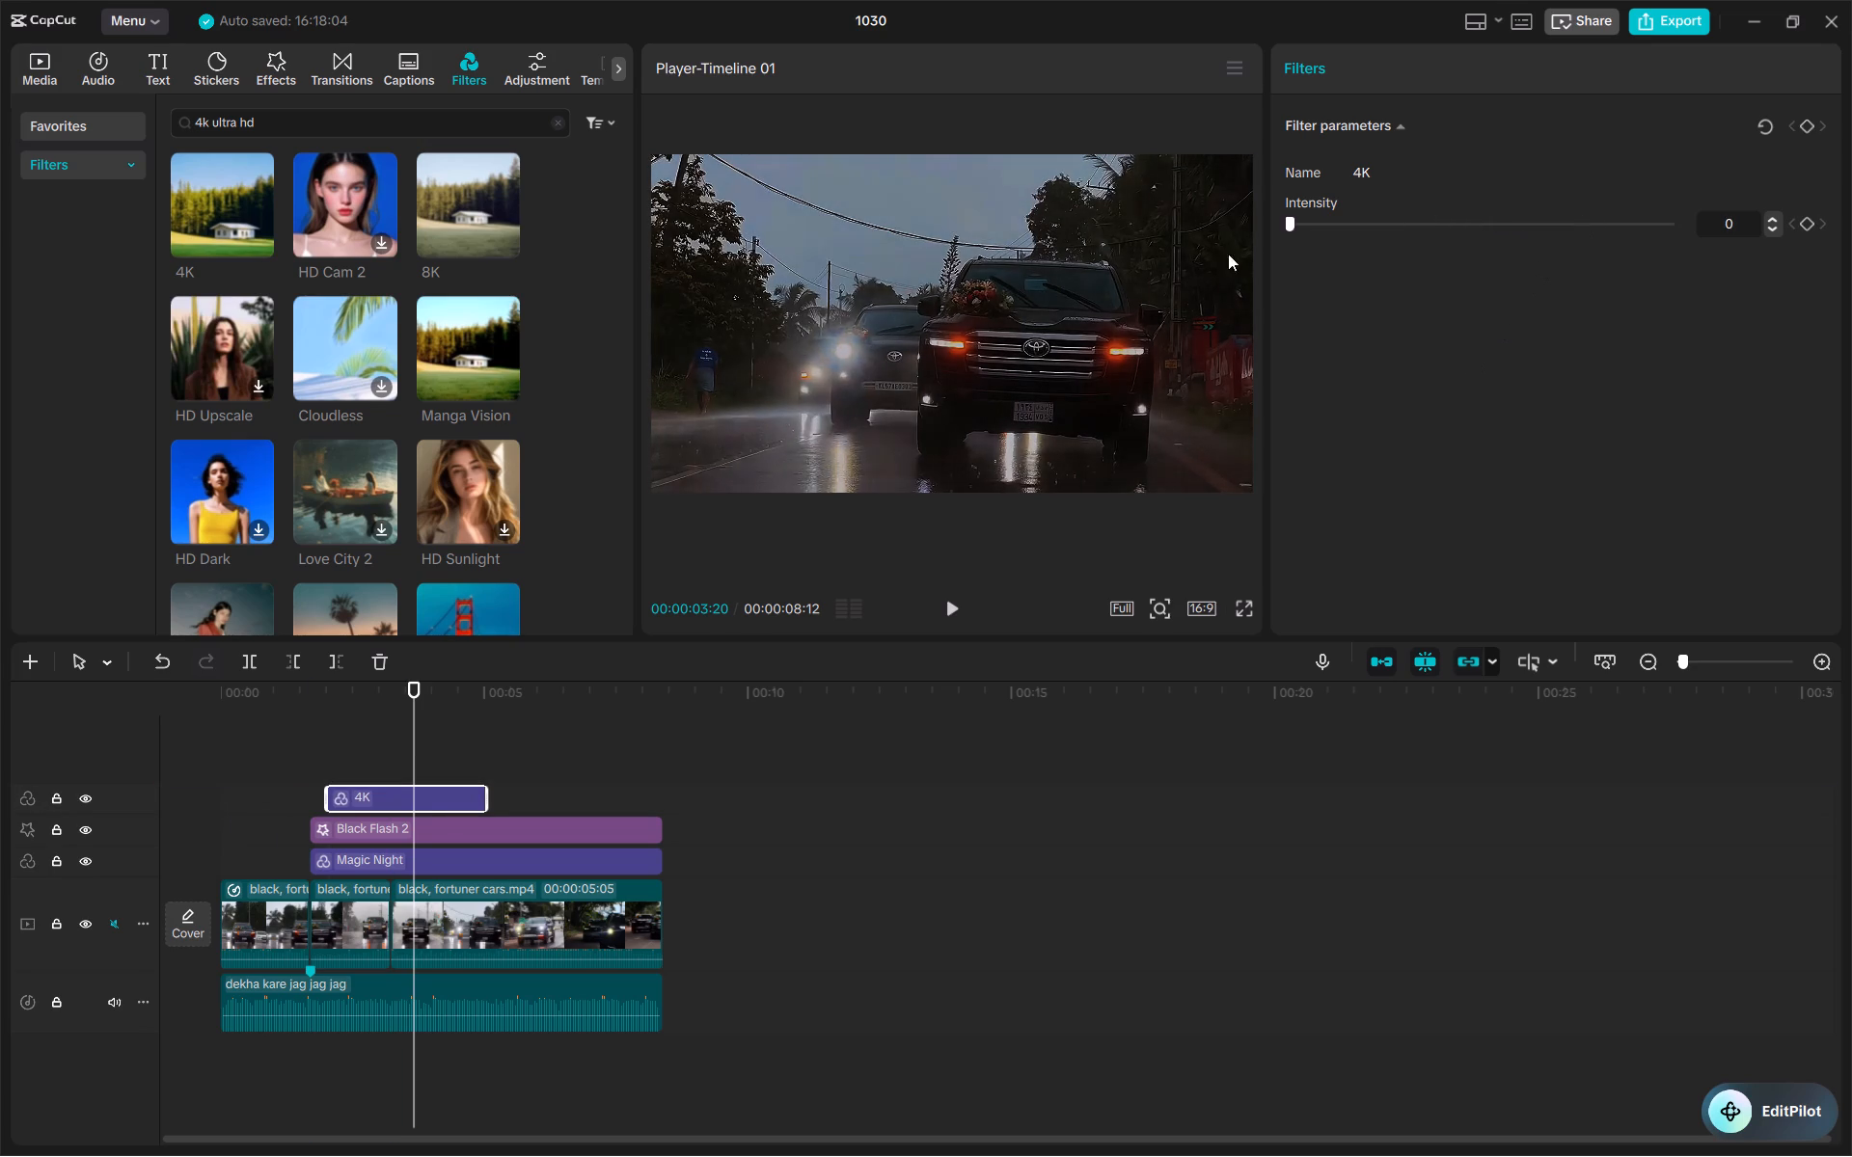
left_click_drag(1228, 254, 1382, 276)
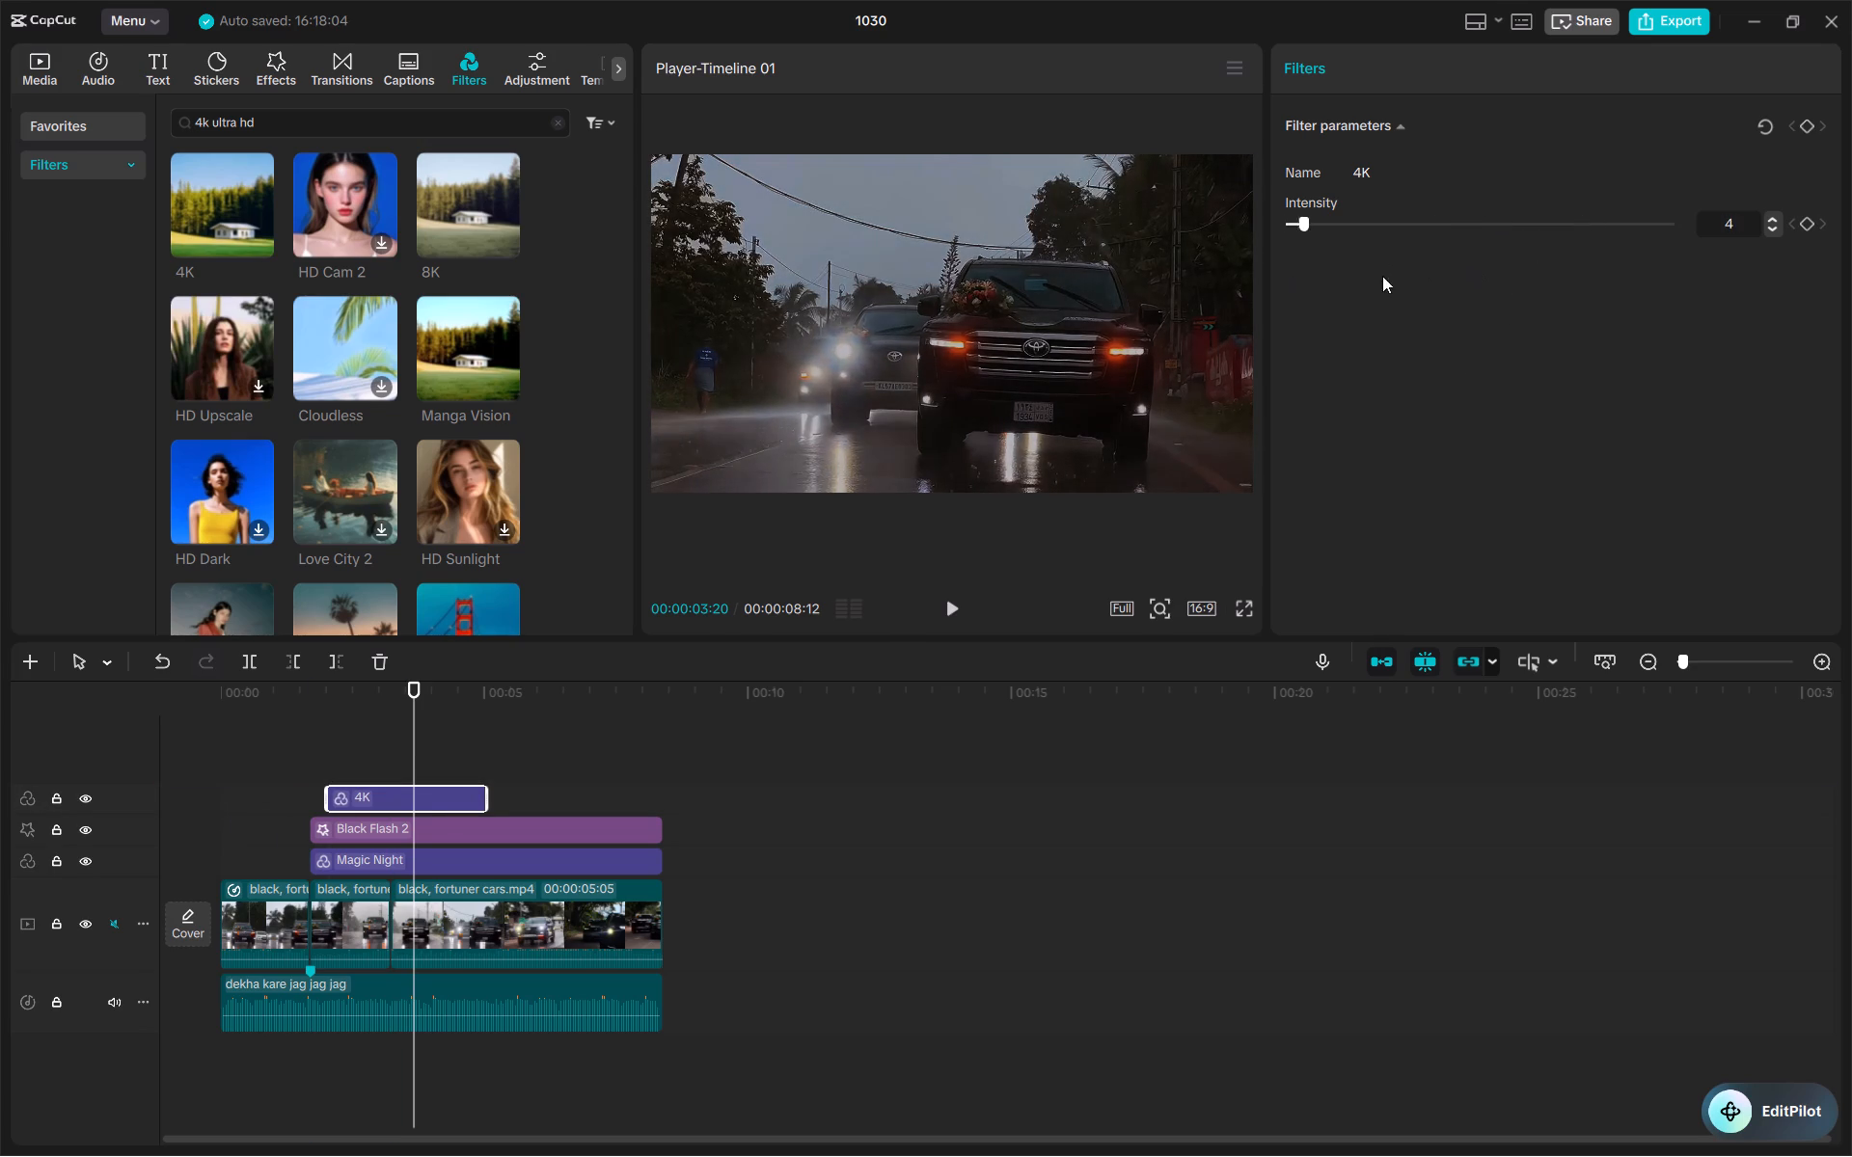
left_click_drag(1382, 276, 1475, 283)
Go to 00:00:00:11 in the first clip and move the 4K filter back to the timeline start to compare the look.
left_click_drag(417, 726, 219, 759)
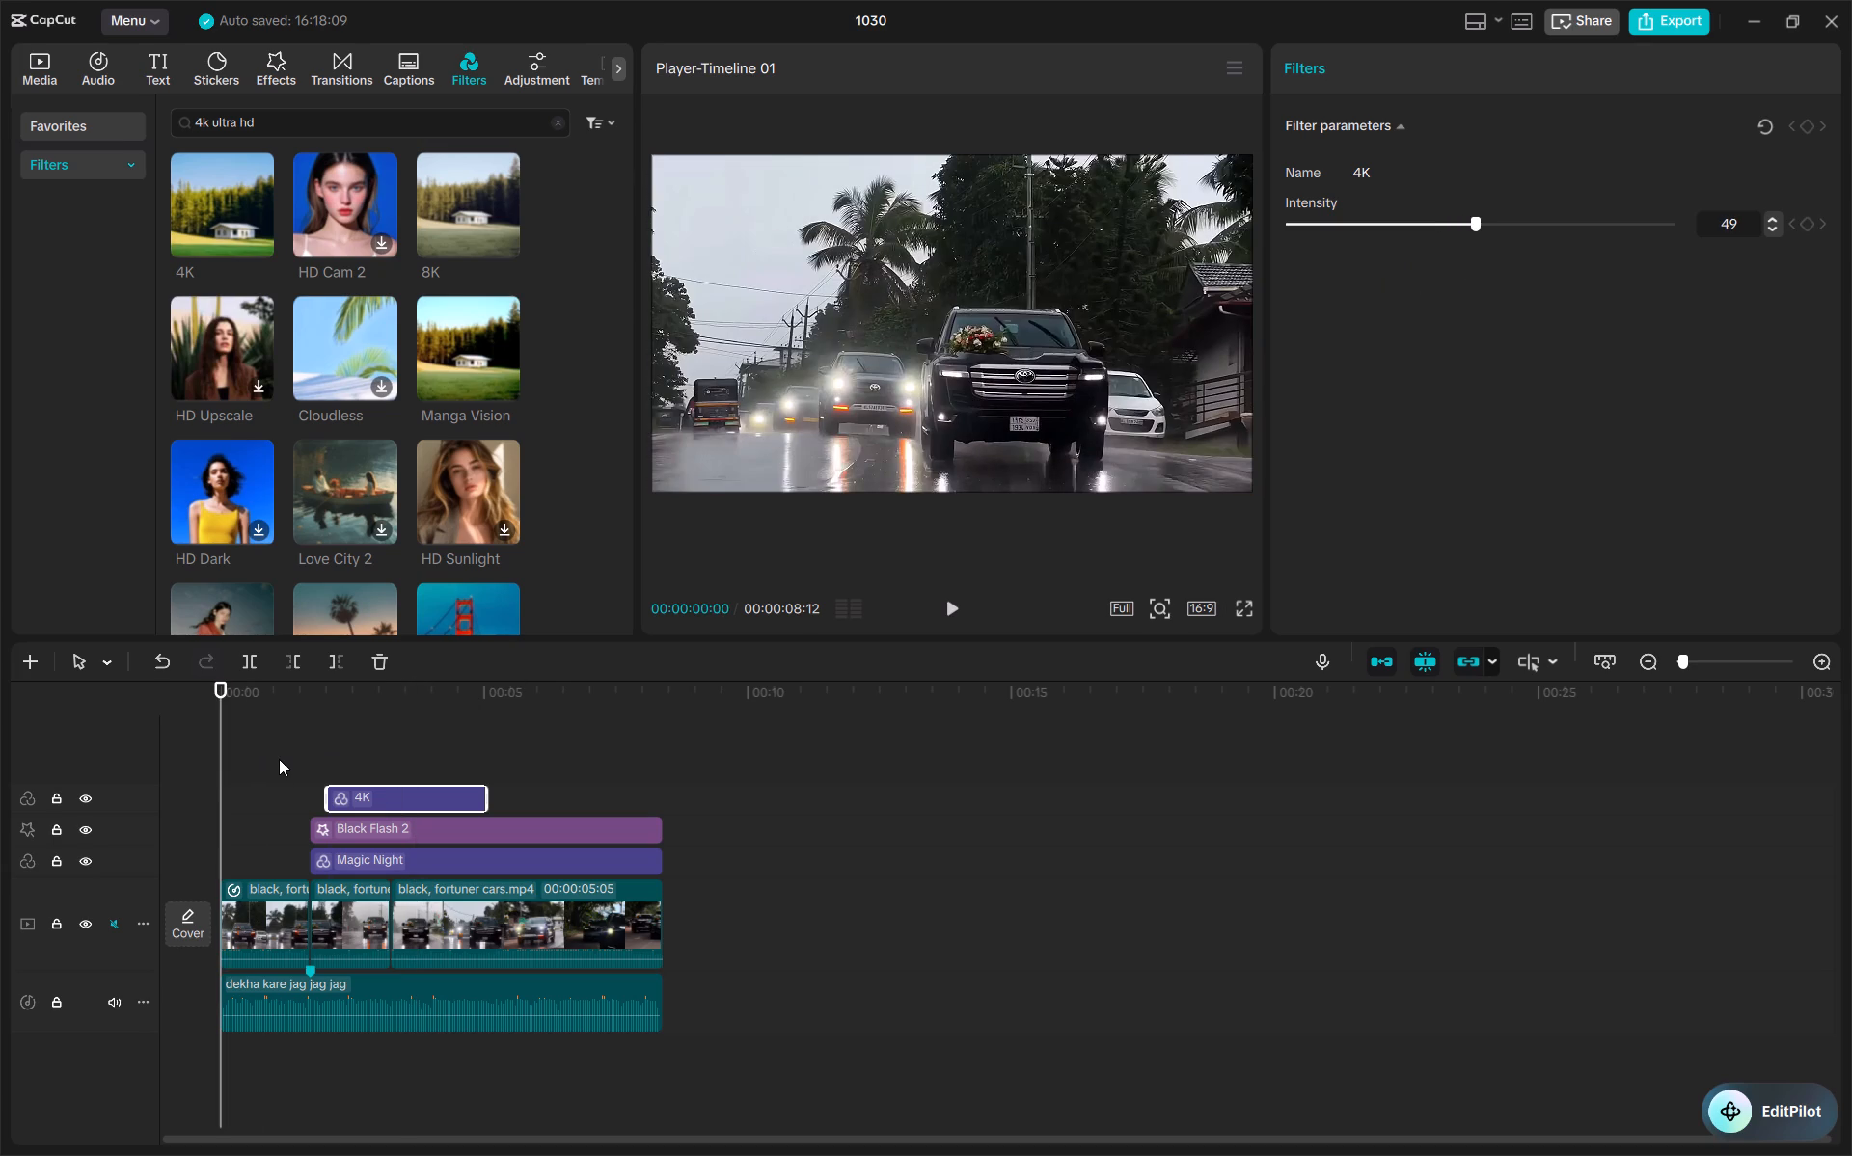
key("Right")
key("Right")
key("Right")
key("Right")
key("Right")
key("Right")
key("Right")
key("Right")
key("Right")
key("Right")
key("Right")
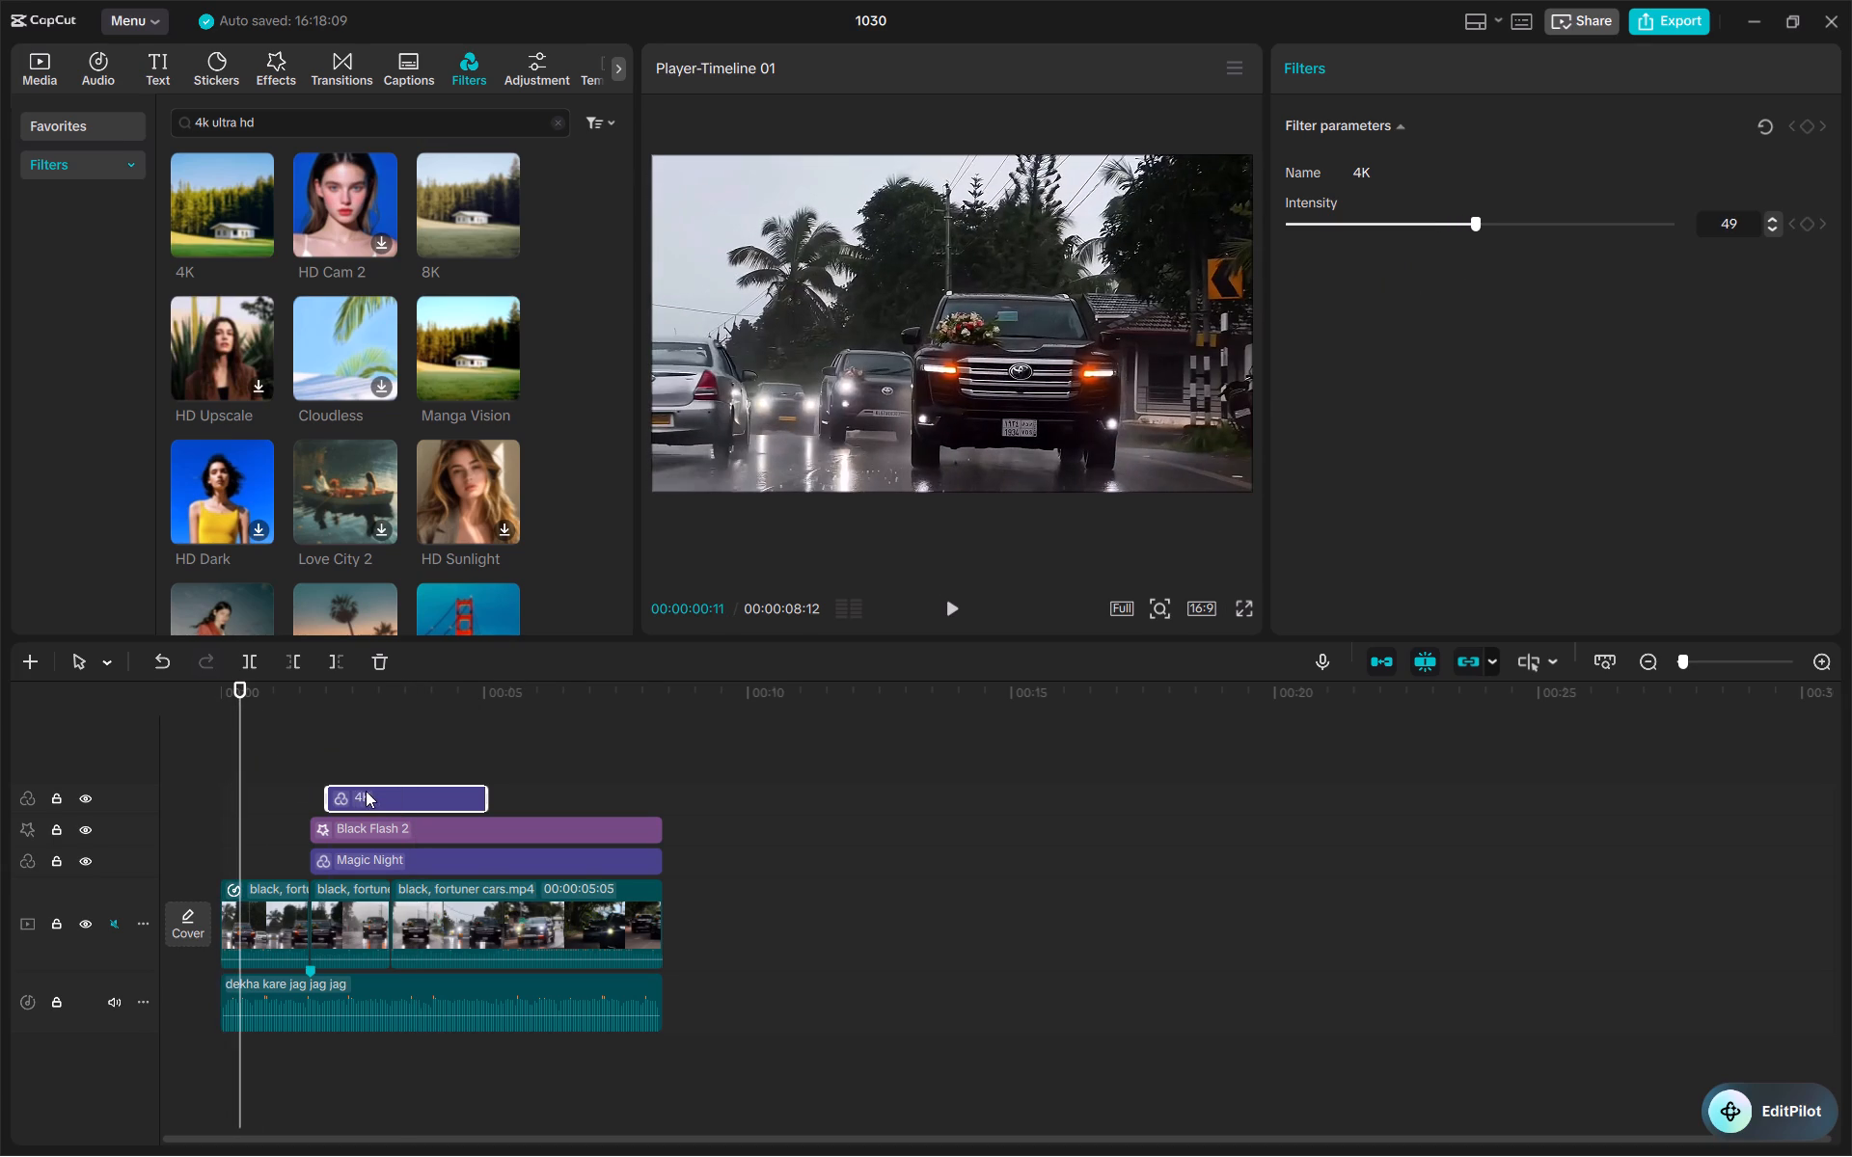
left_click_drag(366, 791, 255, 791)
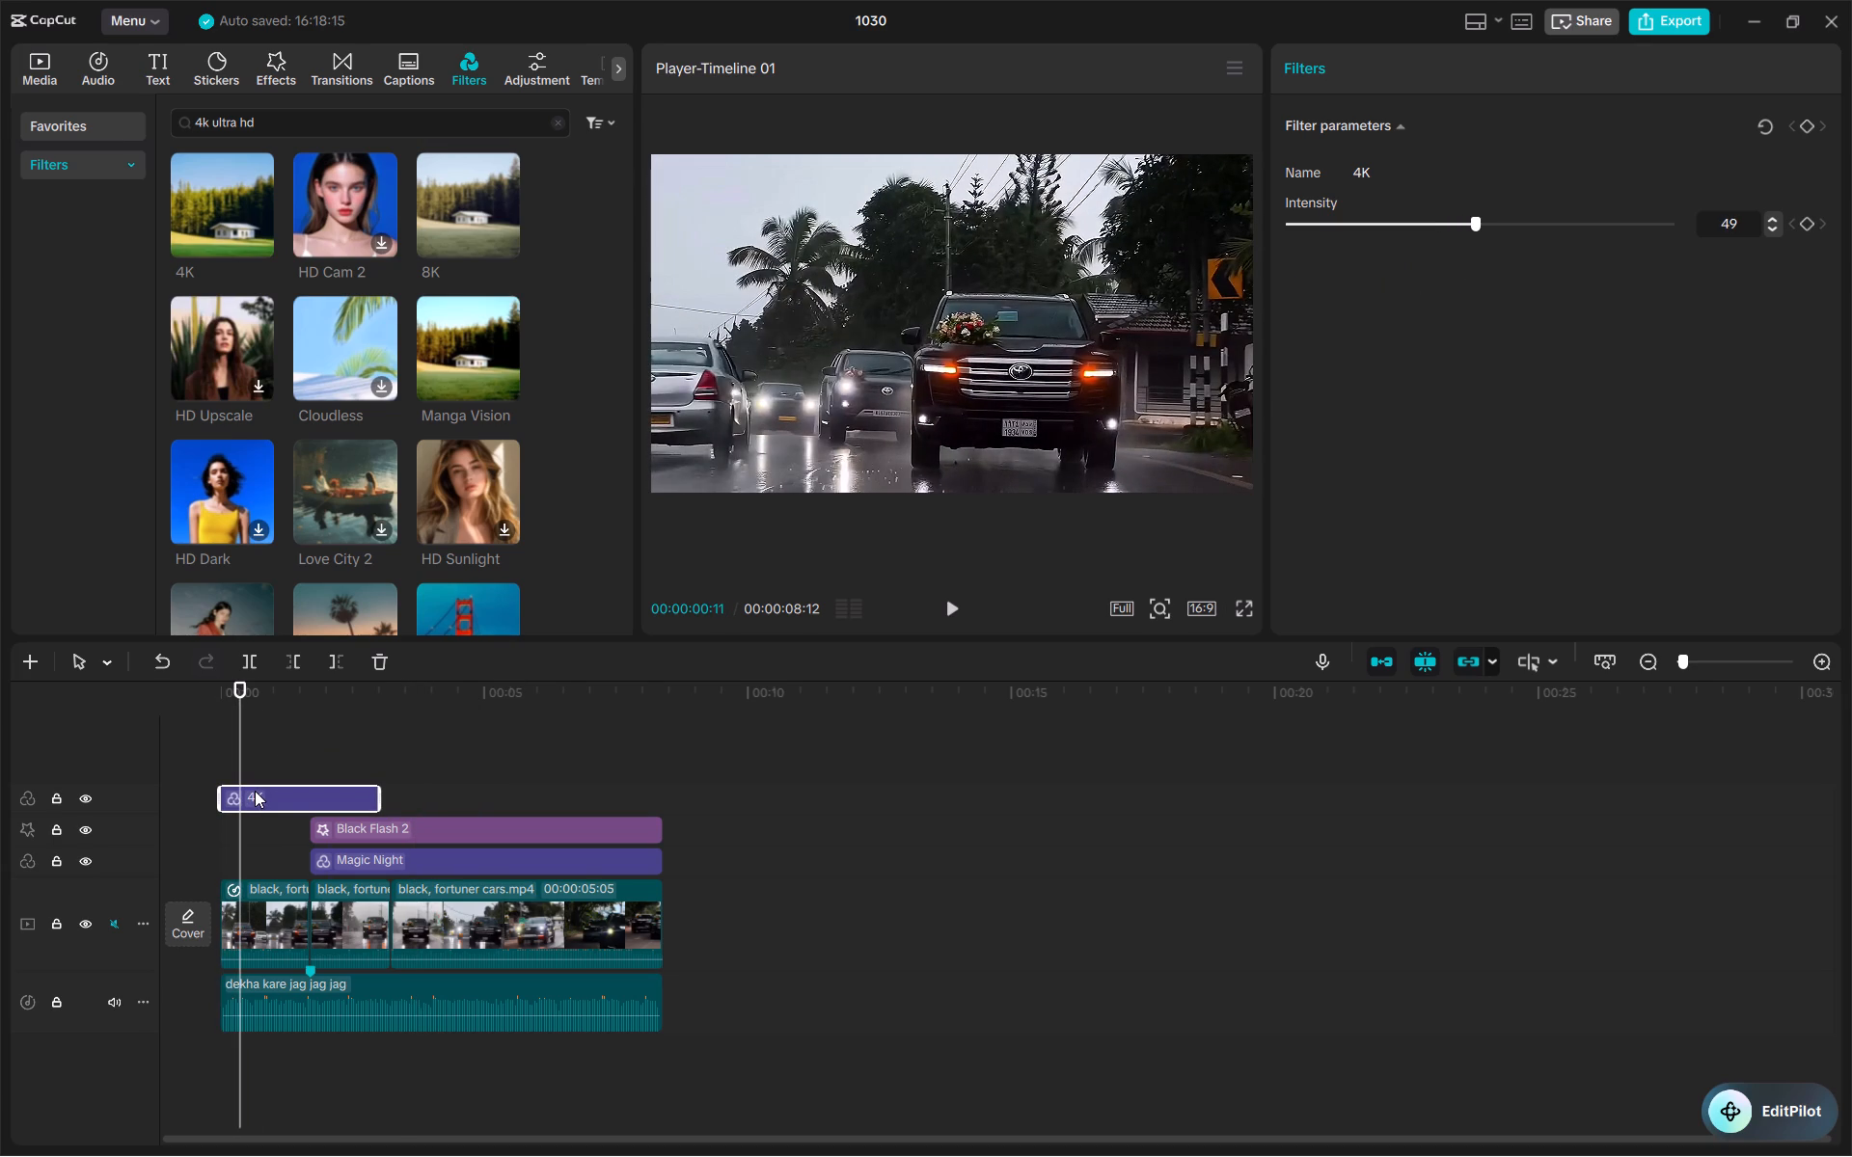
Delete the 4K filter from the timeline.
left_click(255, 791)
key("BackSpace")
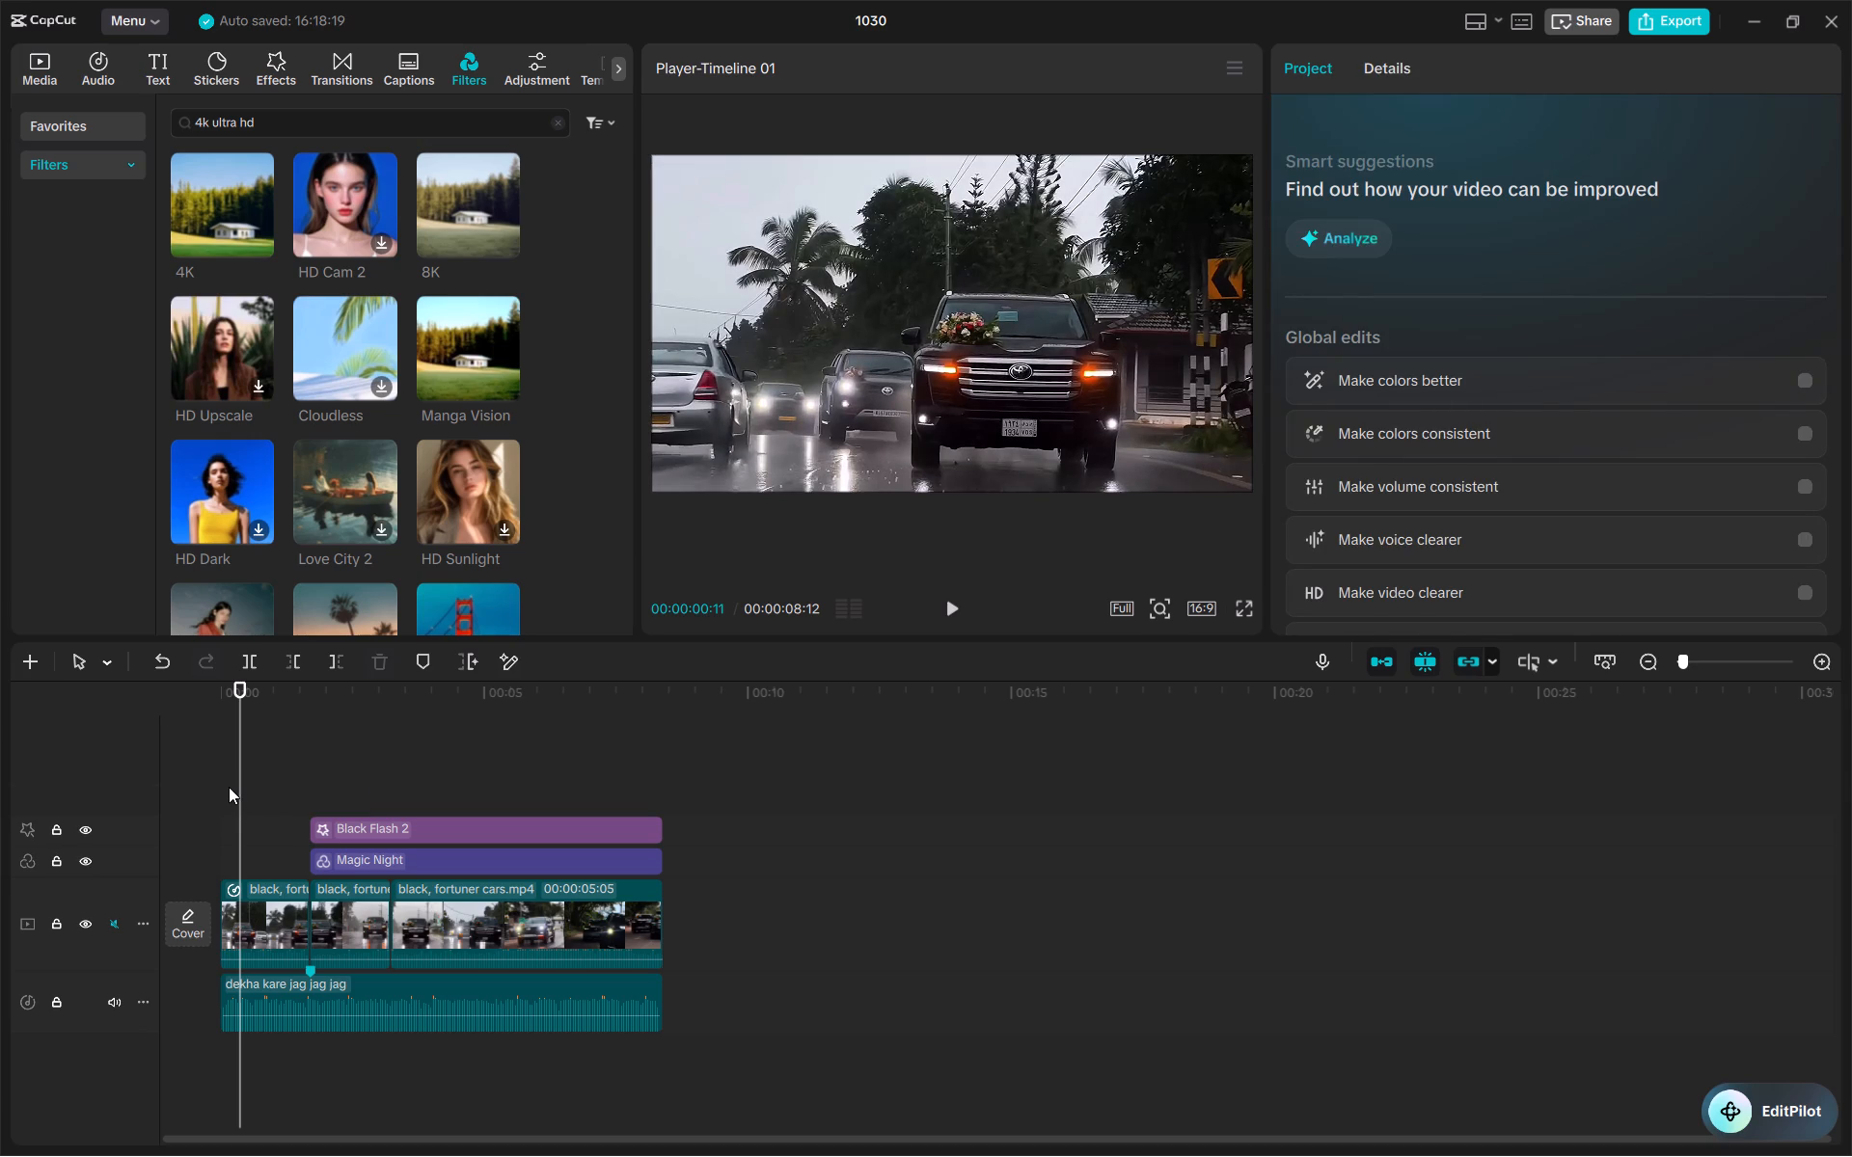
Replace the black flash search in the video effects with a search for sh.
left_click(280, 70)
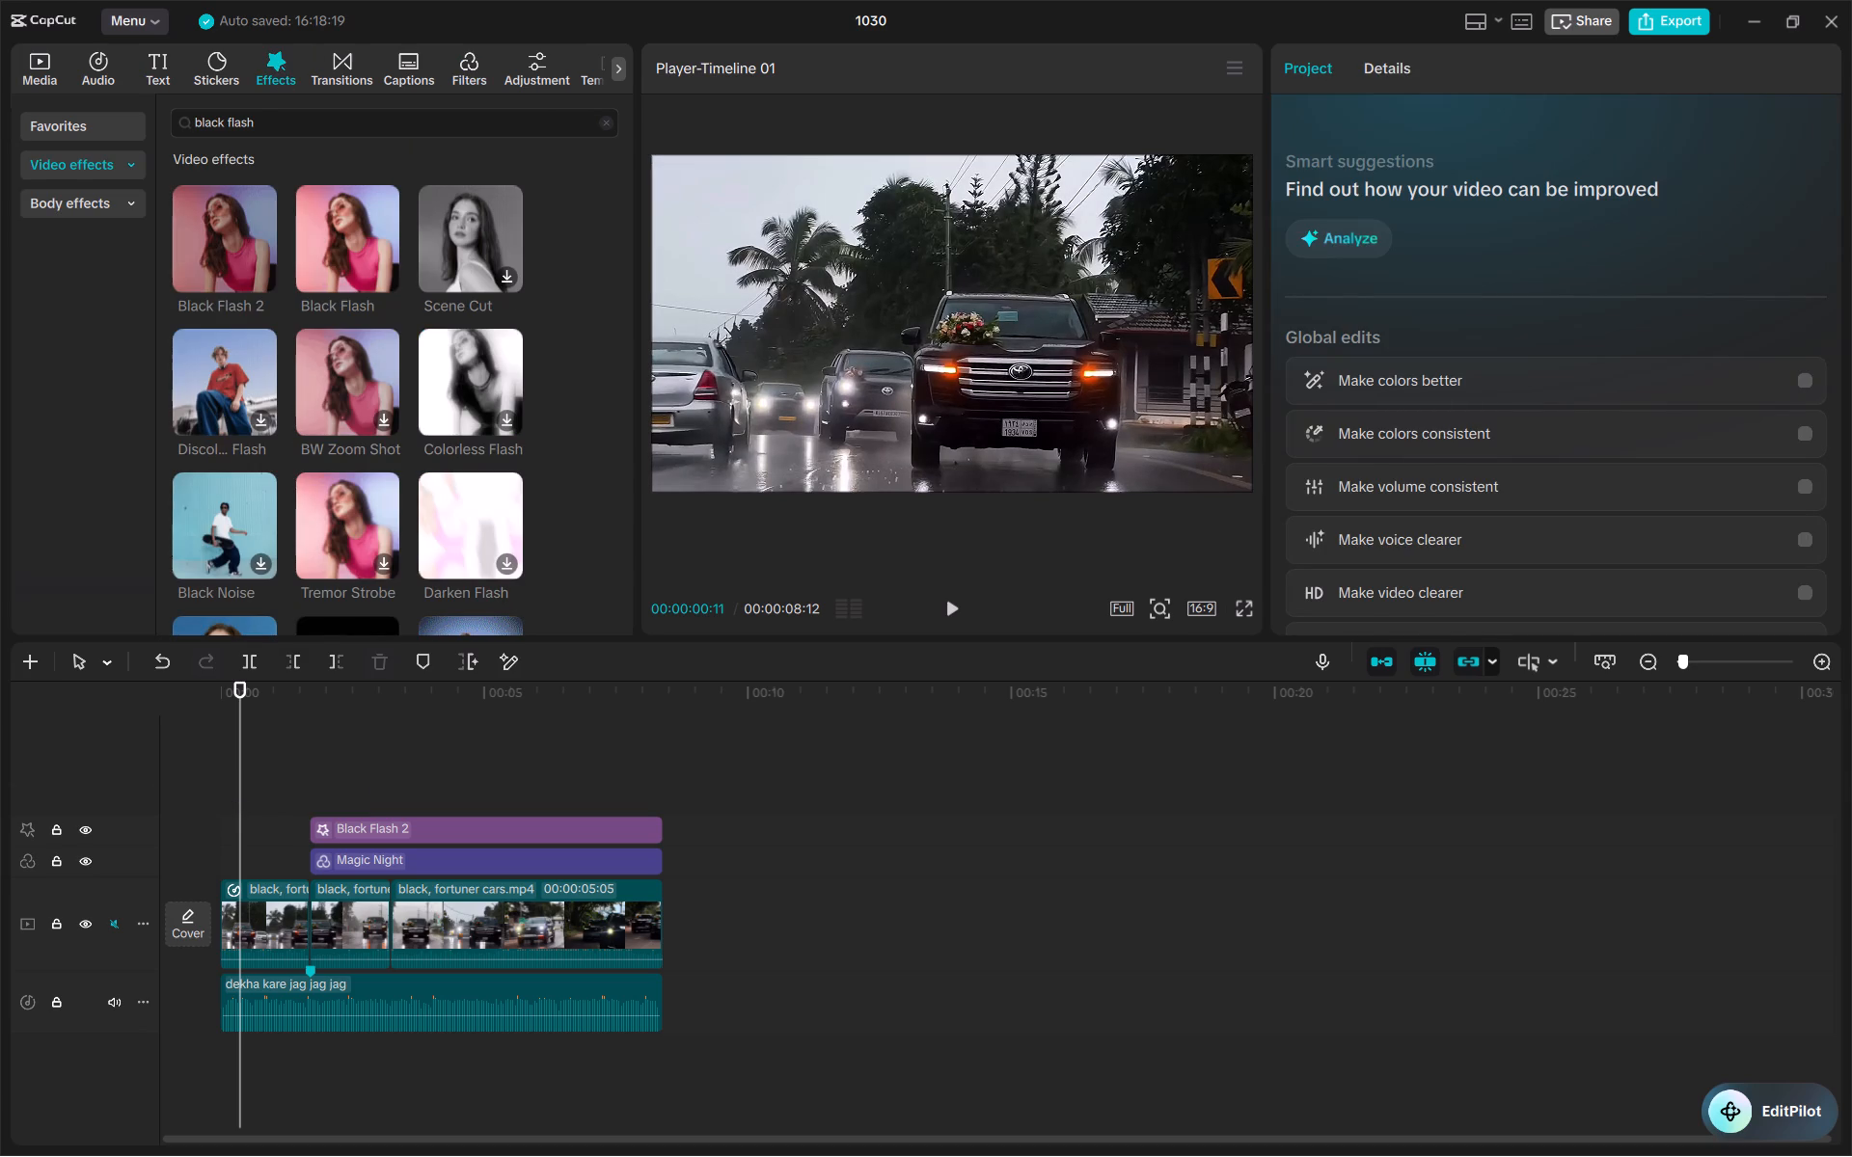
left_click(280, 120)
key("BackSpace")
key("BackSpace")
key("BackSpace")
key("BackSpace")
key("BackSpace")
key("BackSpace")
key("BackSpace")
key("BackSpace")
key("BackSpace")
key("BackSpace")
key("BackSpace")
key("BackSpace")
key("BackSpace")
key("BackSpace")
key("BackSpace")
key("BackSpace")
key("BackSpace")
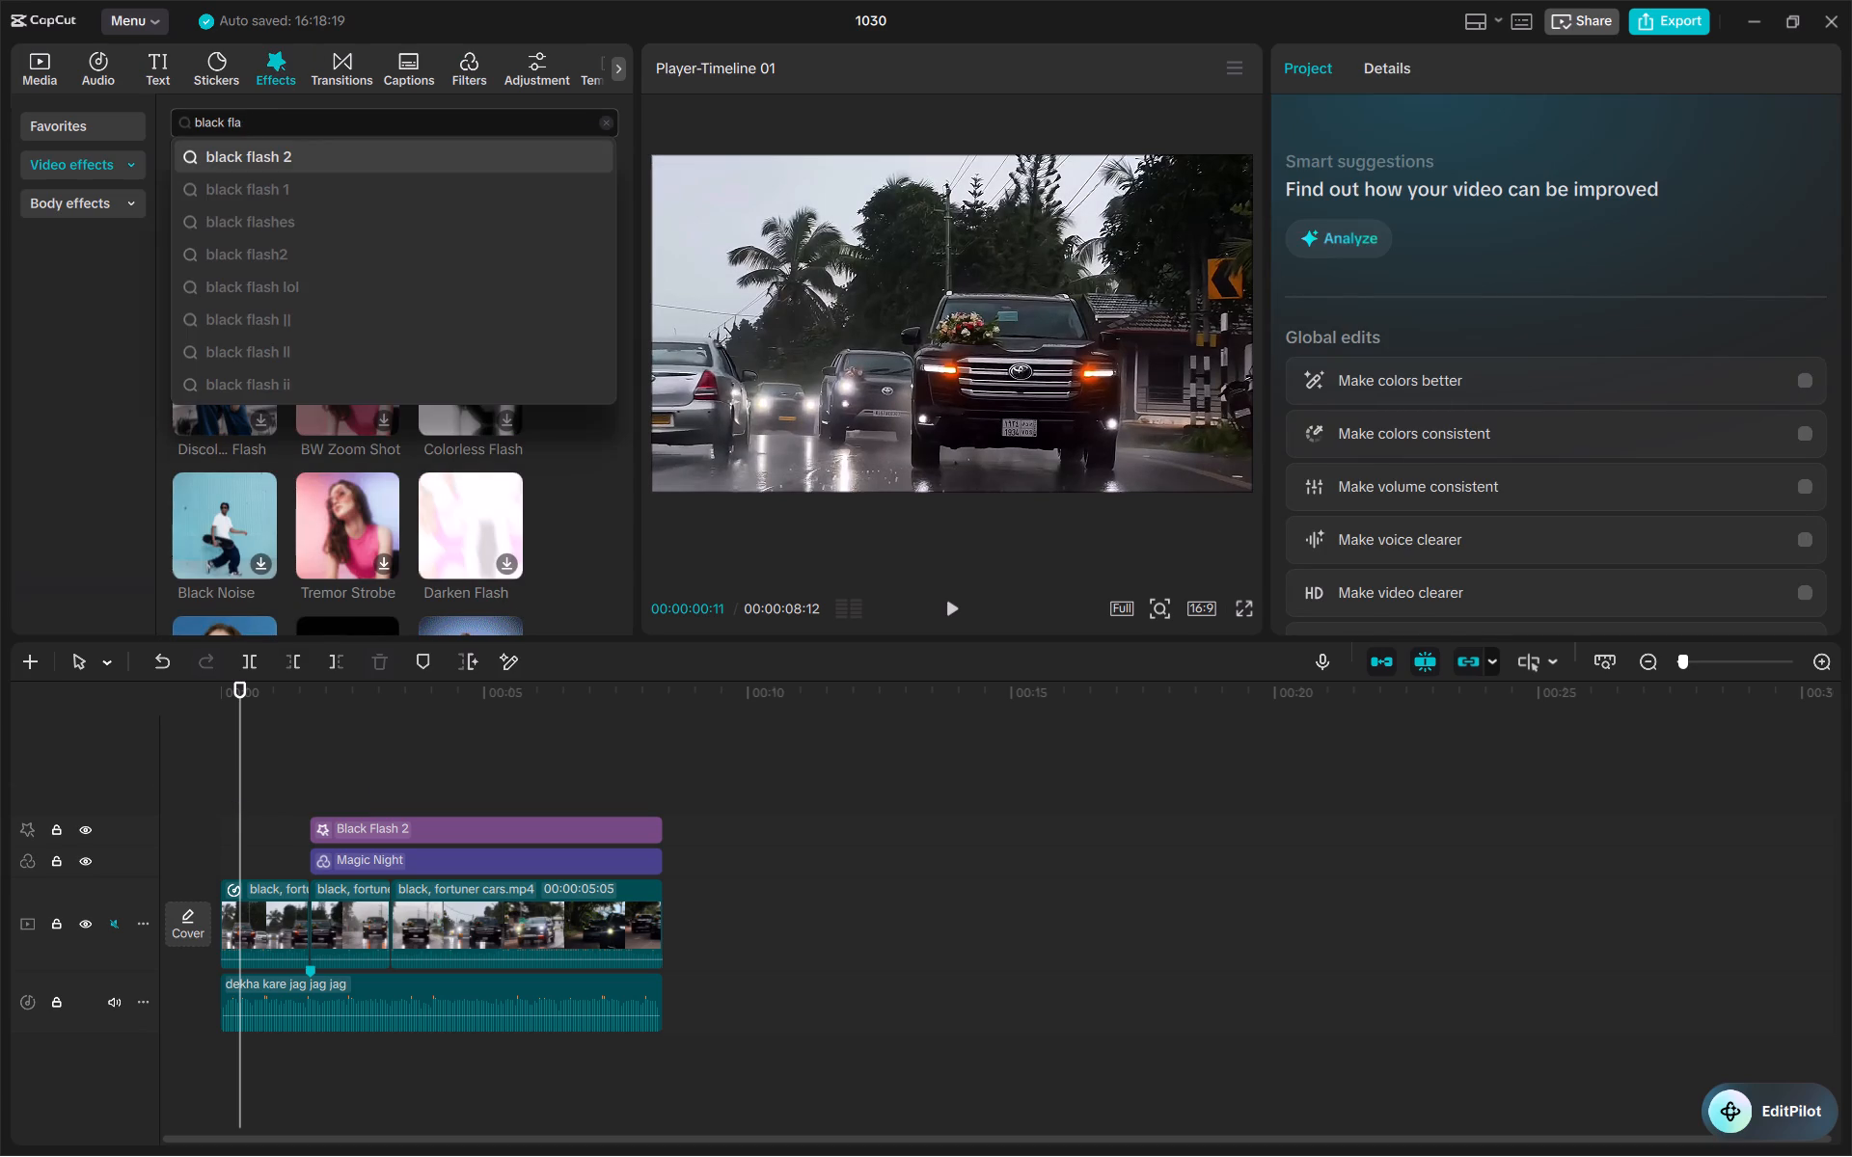
type("sh")
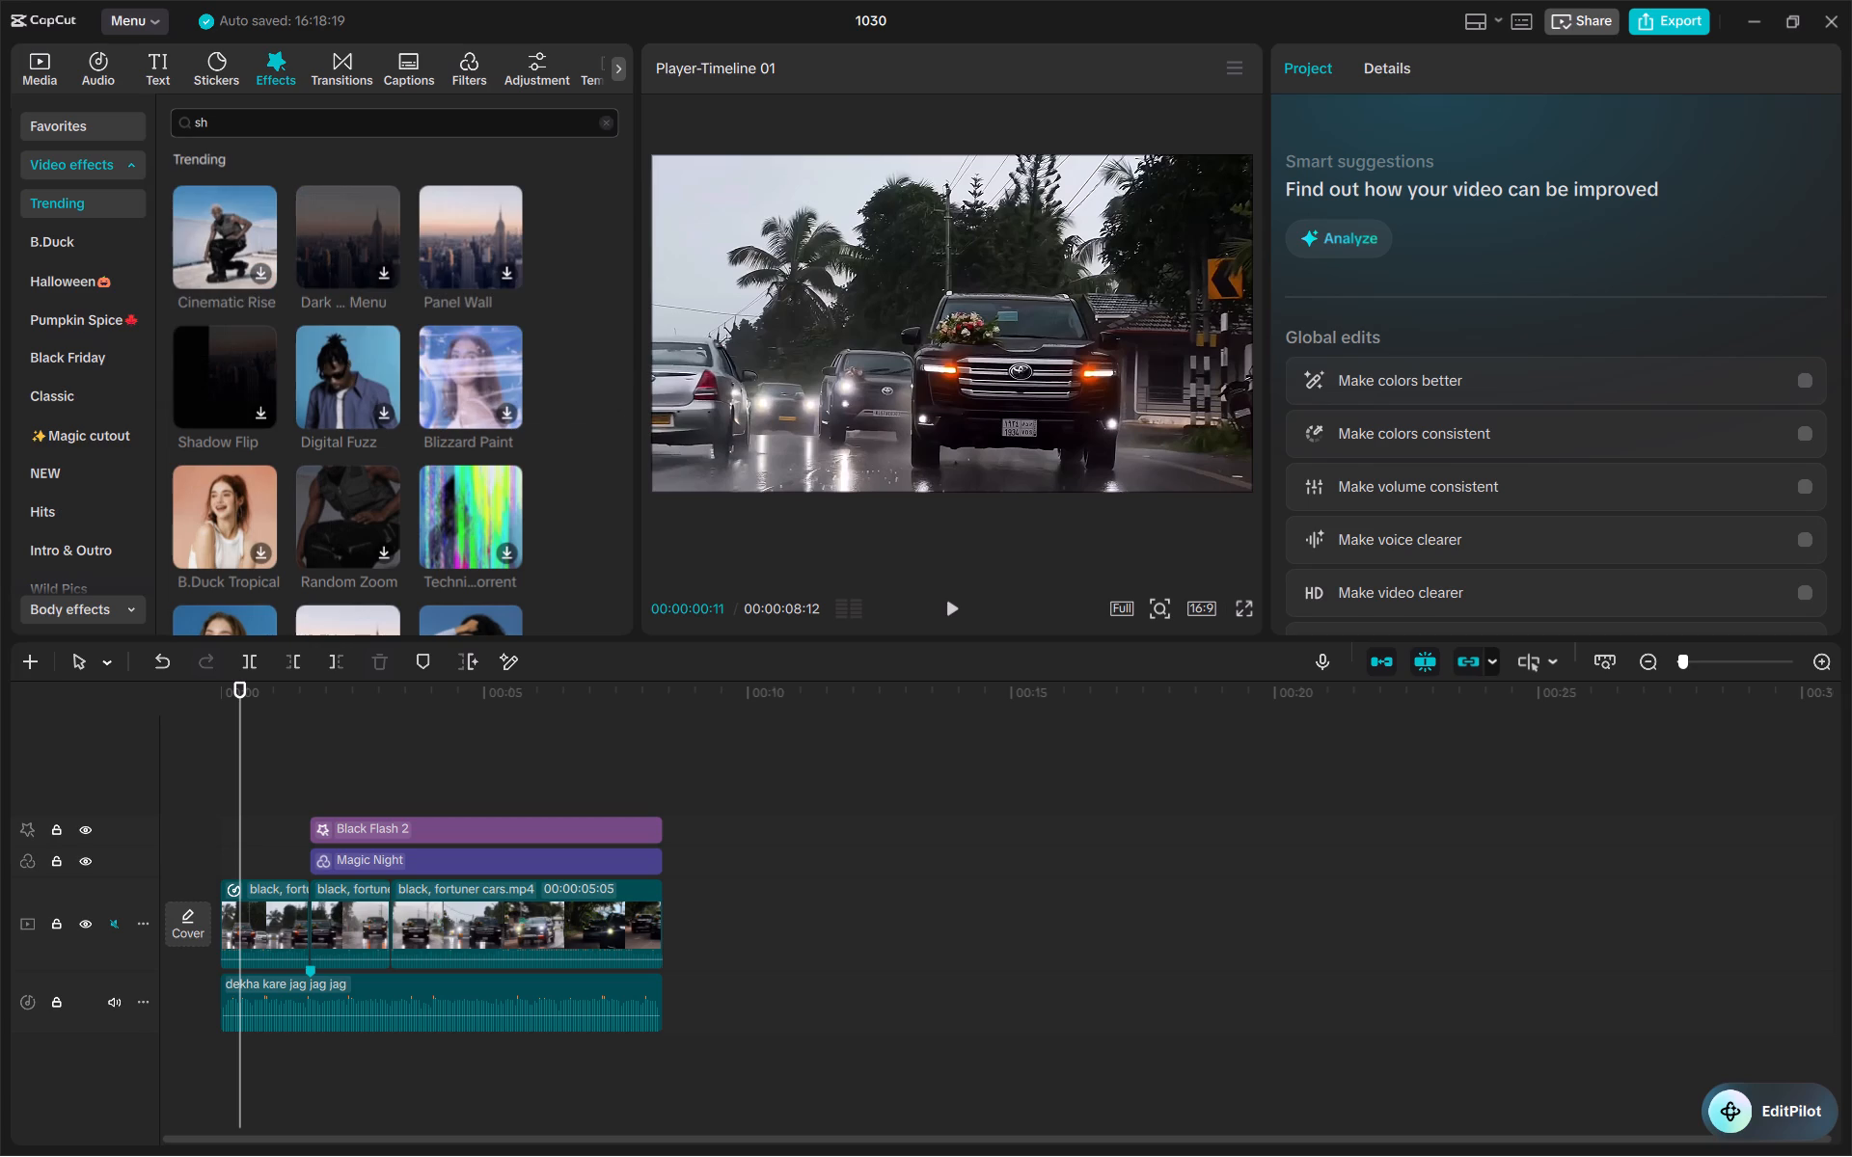
key("Return")
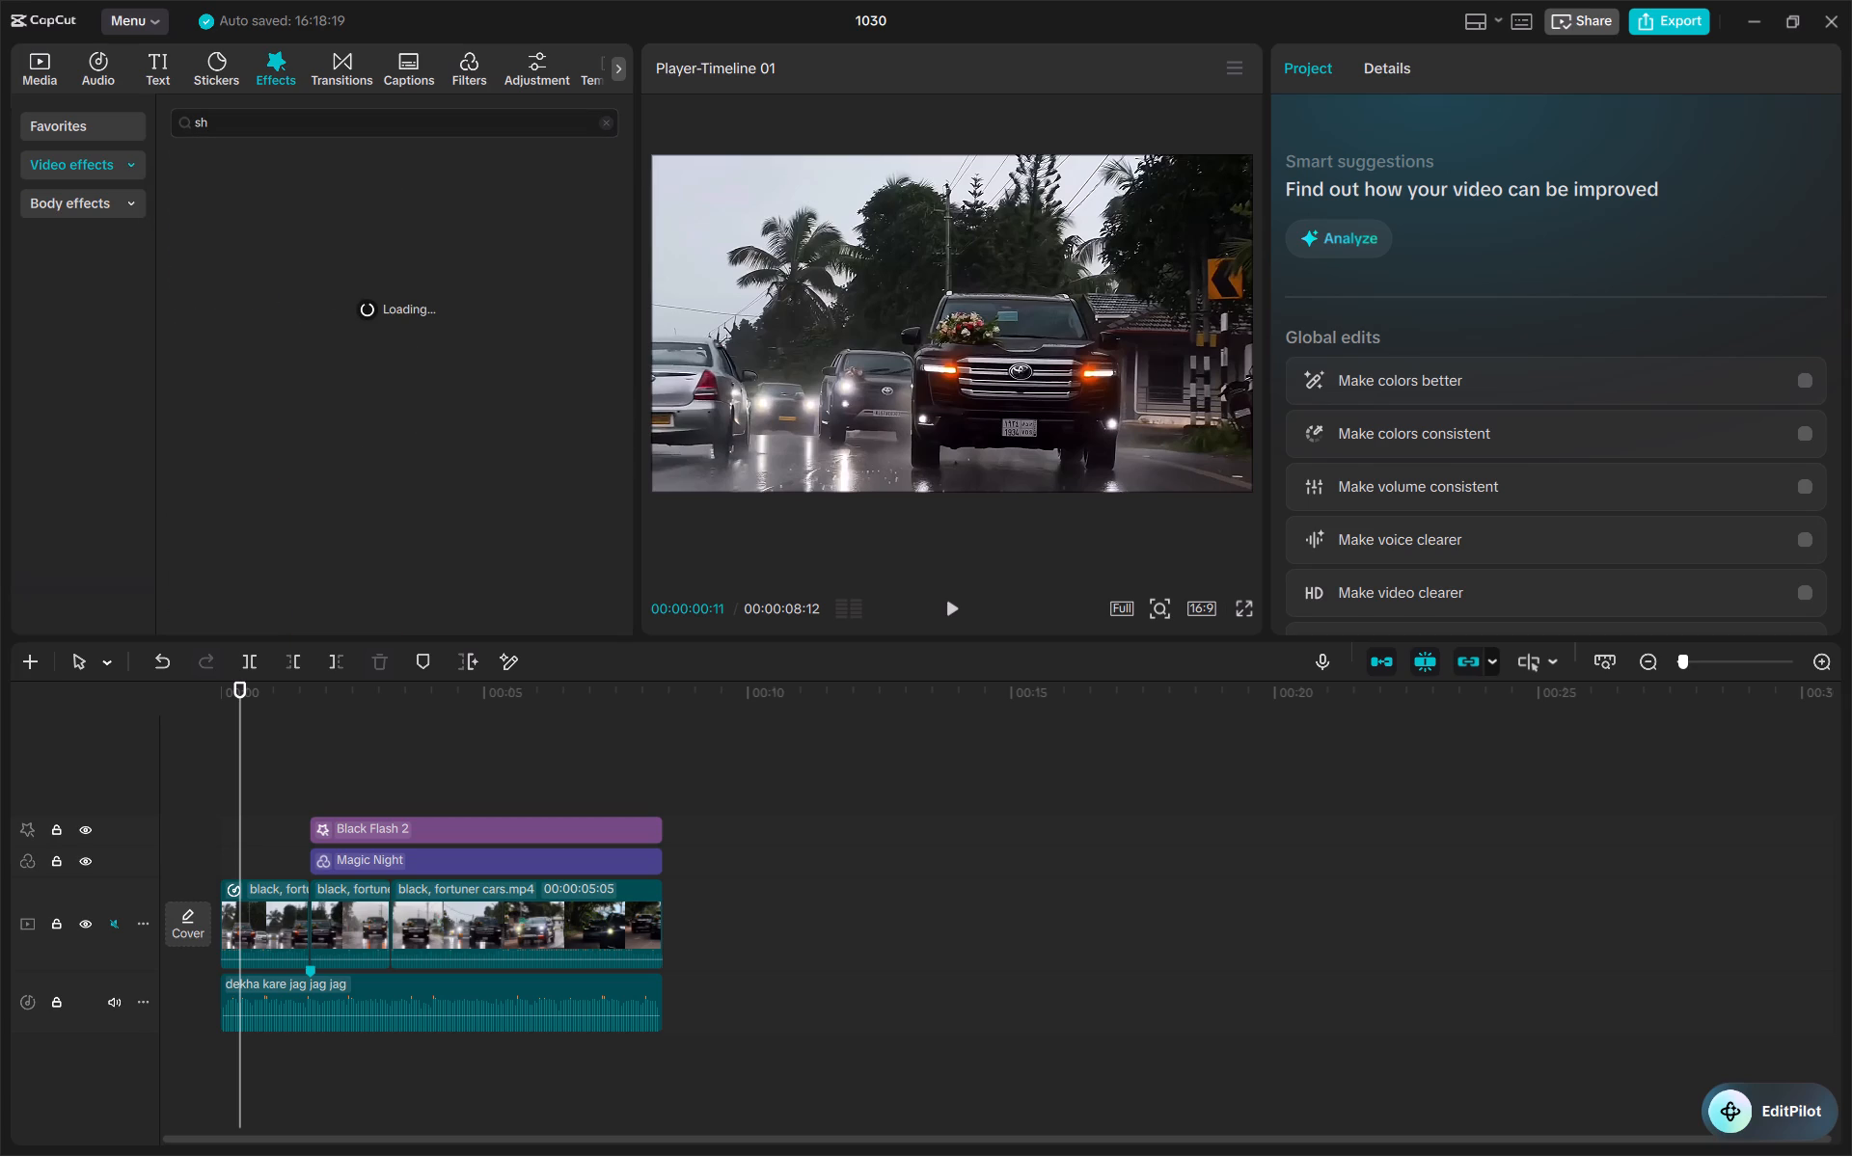
Complete the video effects search text from sh to shake and run the search.
double_click(280, 120)
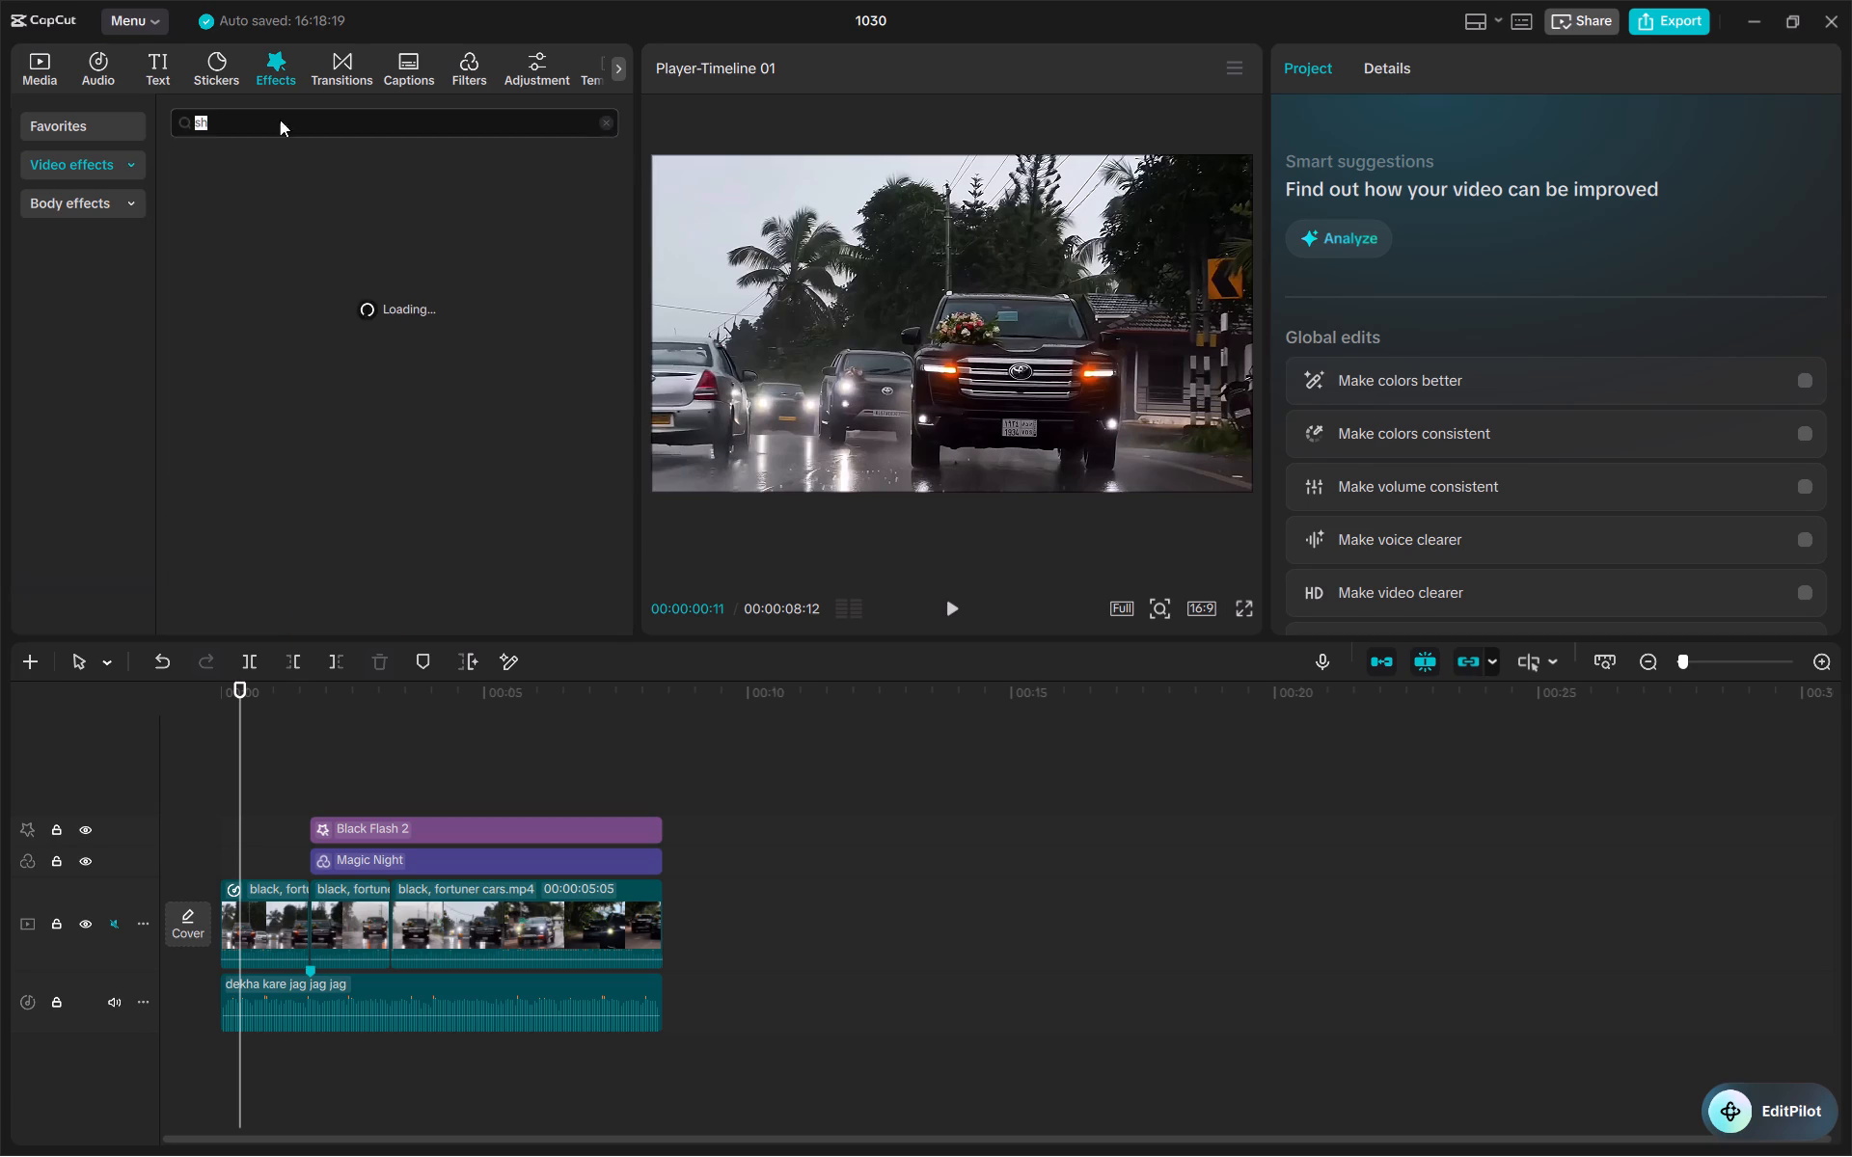
left_click(292, 133)
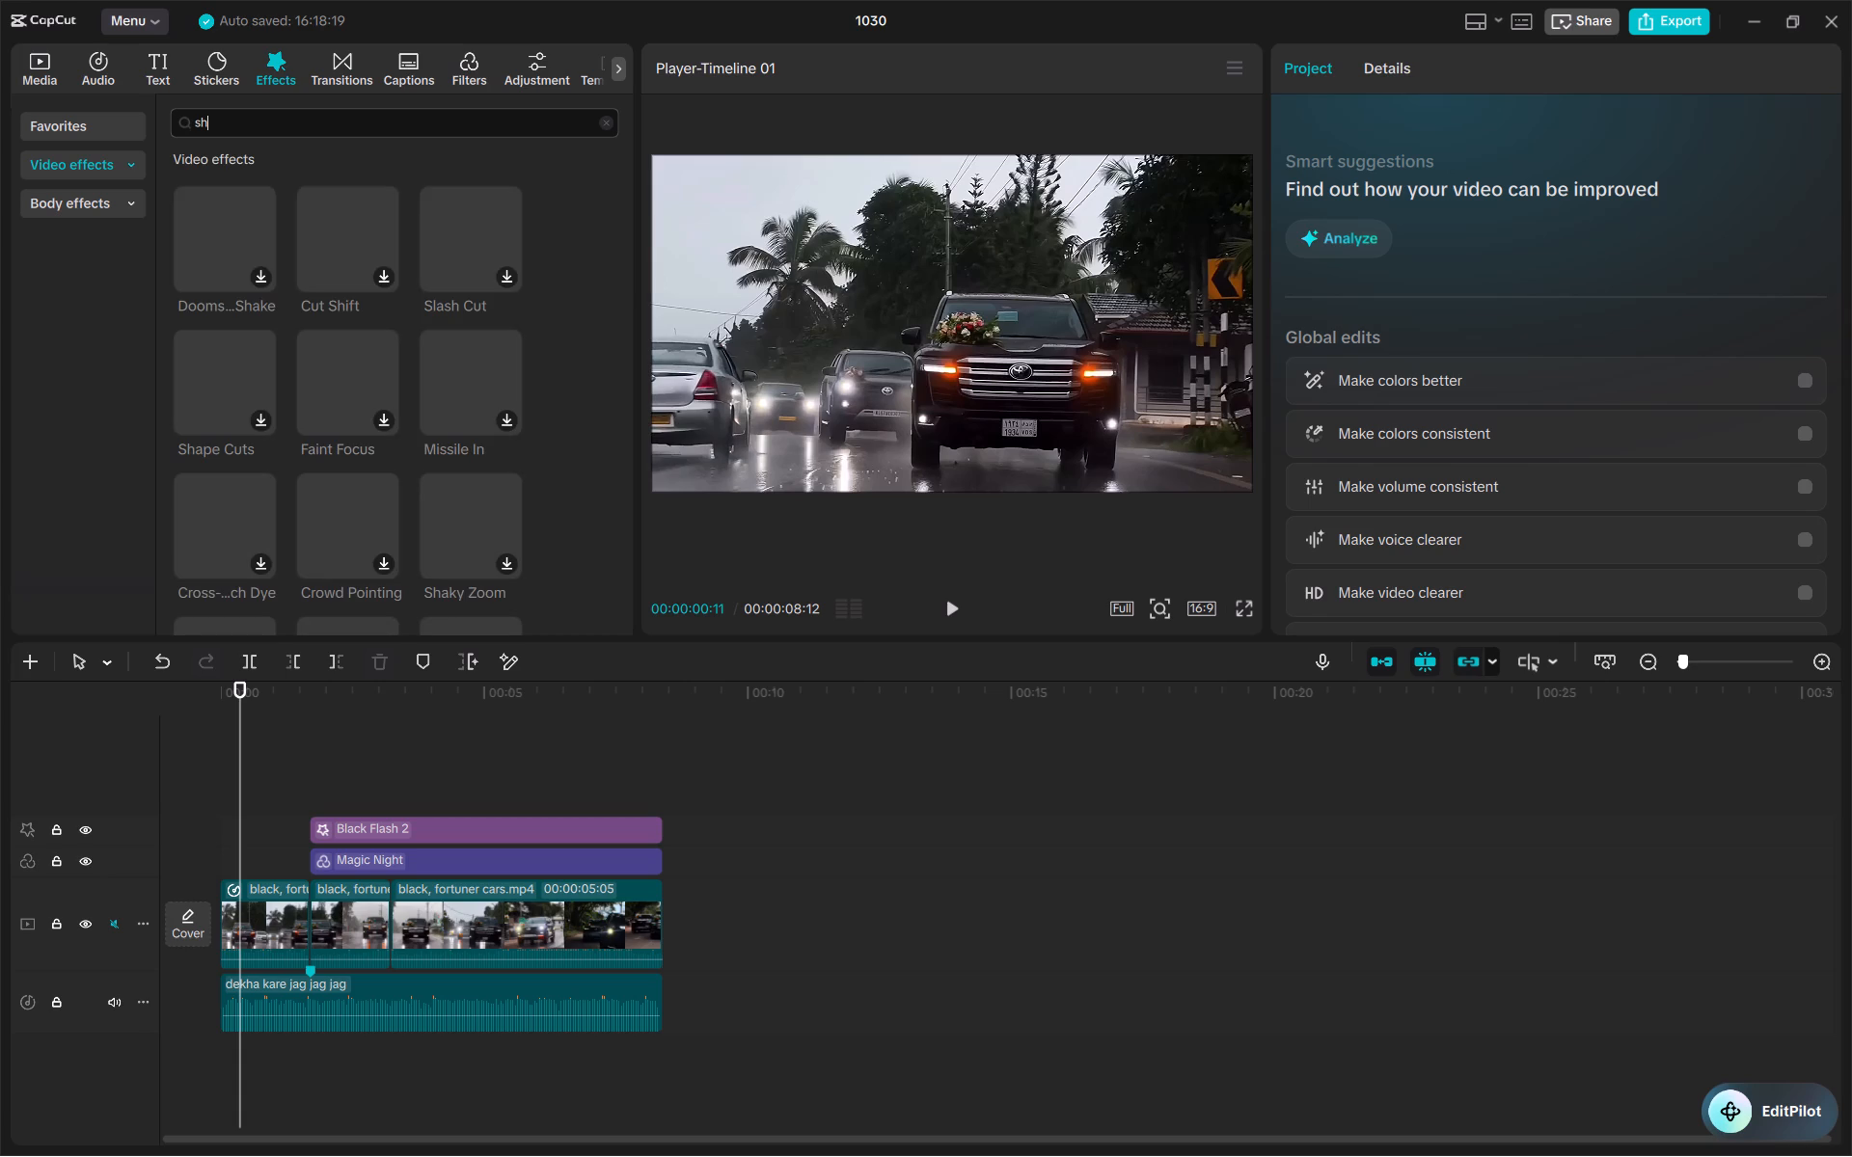
left_click(290, 127)
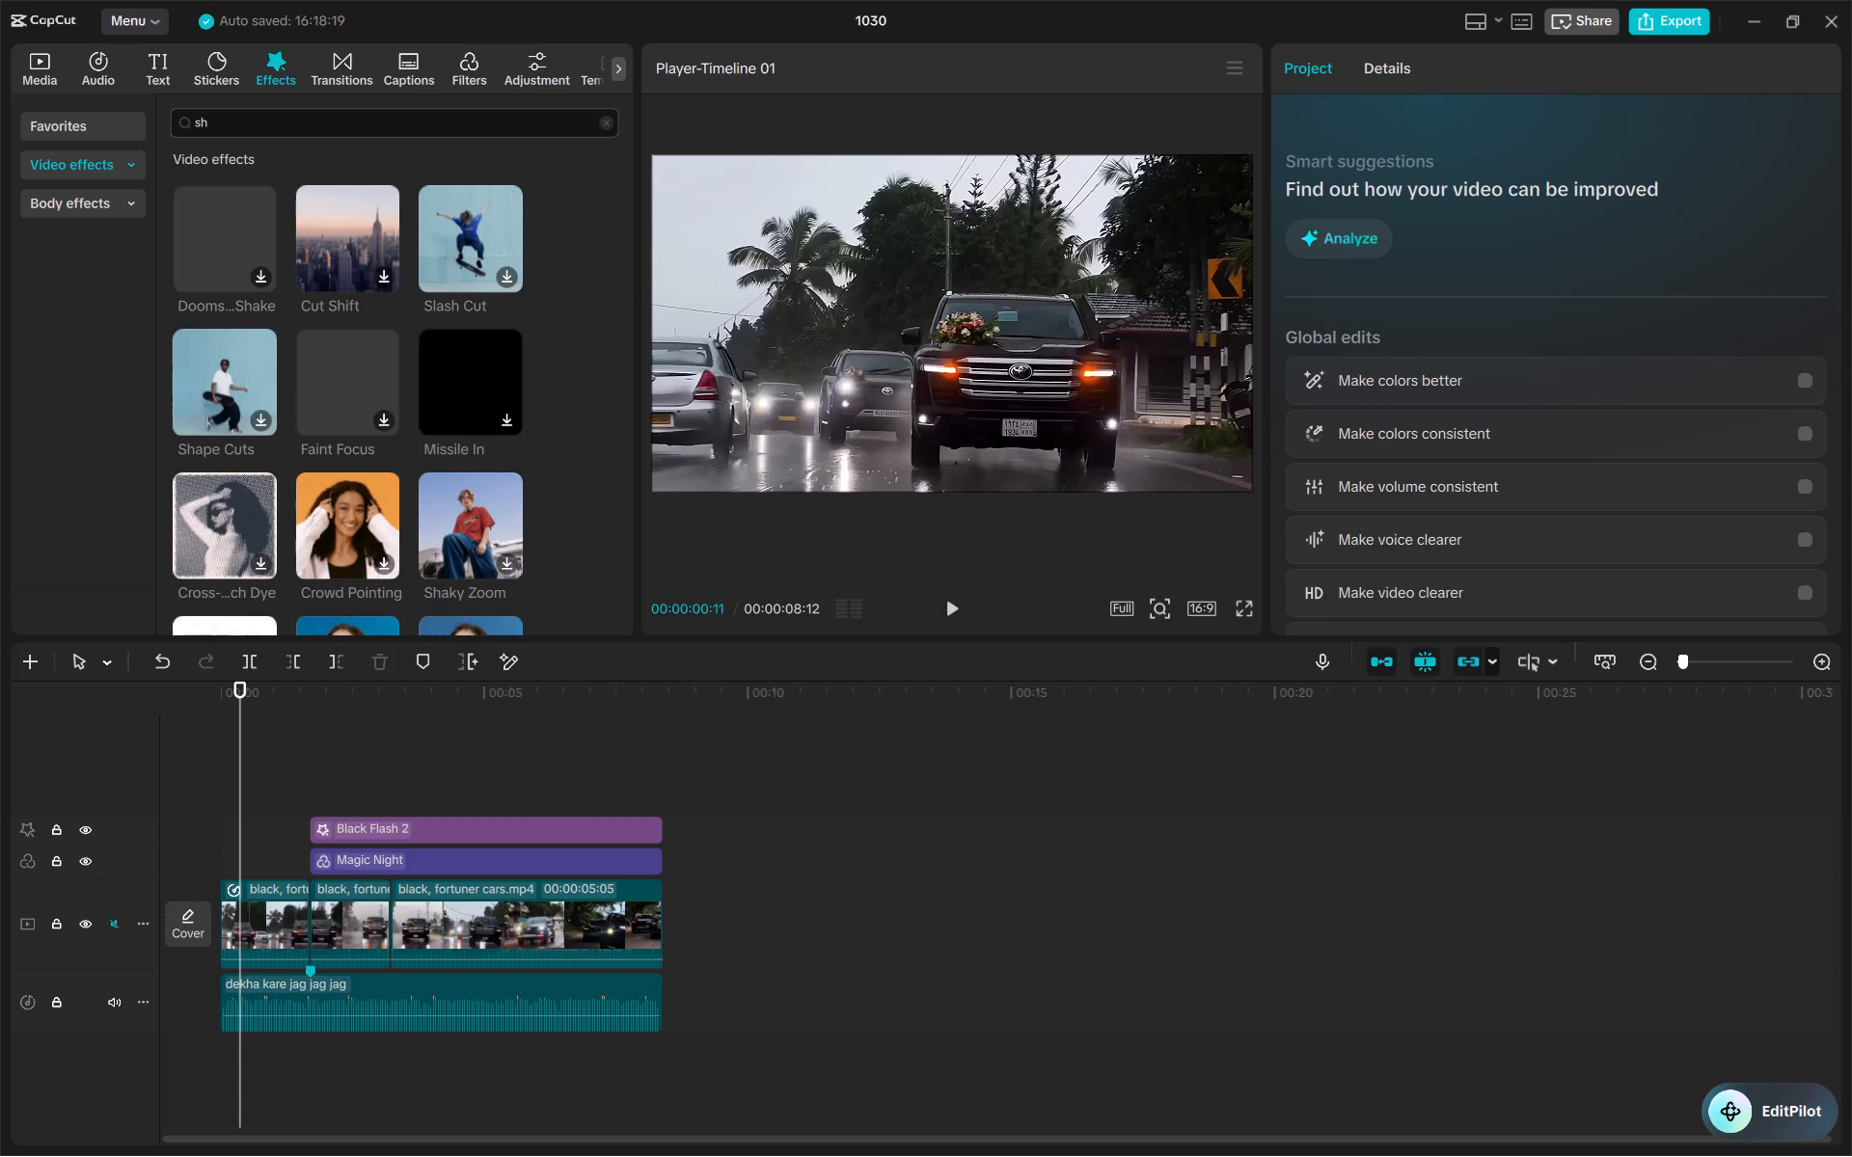
type("ake")
key("Return")
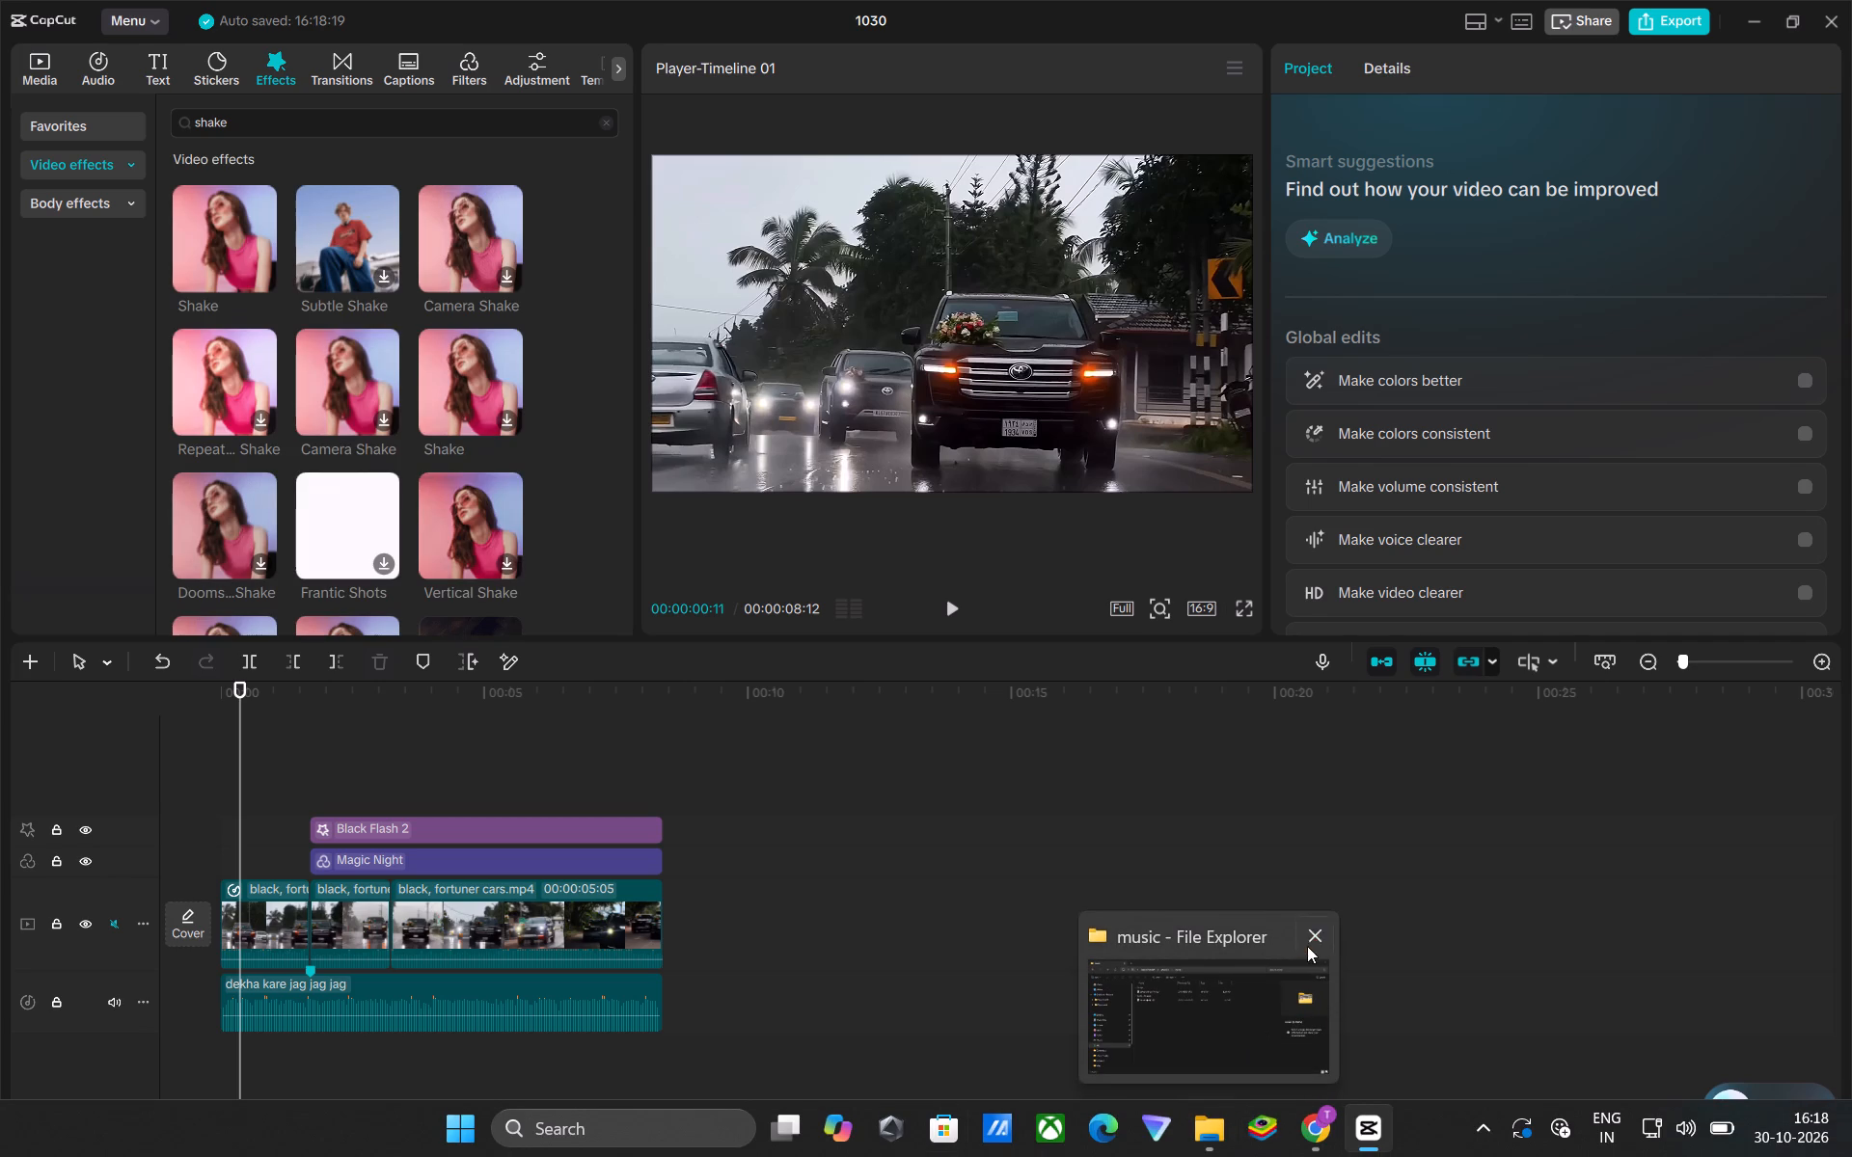
Close the File Explorer window showing the music folder.
left_click(1311, 940)
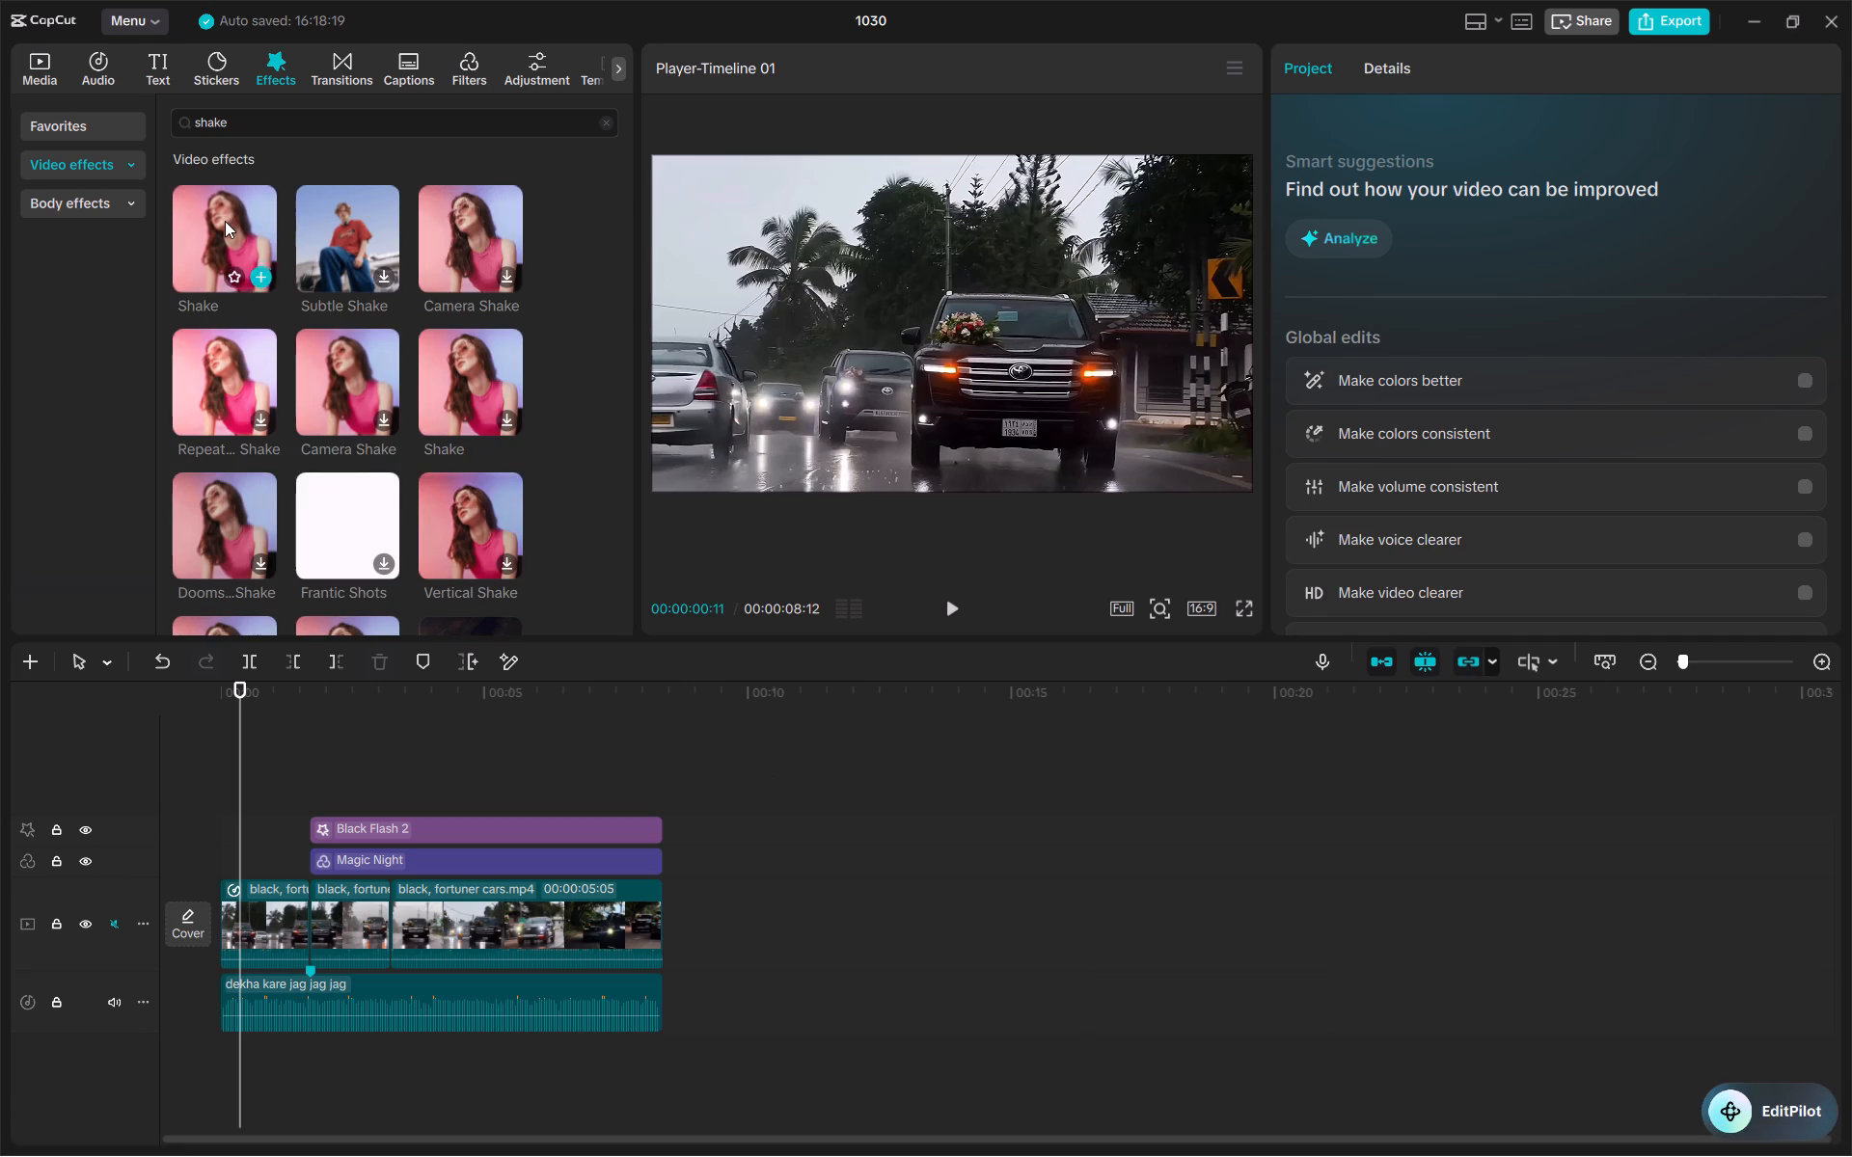
Add the first Shake effect on its own track above Black Flash 2, starting at the second clip.
left_click_drag(225, 221, 212, 785)
left_click_drag(264, 800, 349, 801)
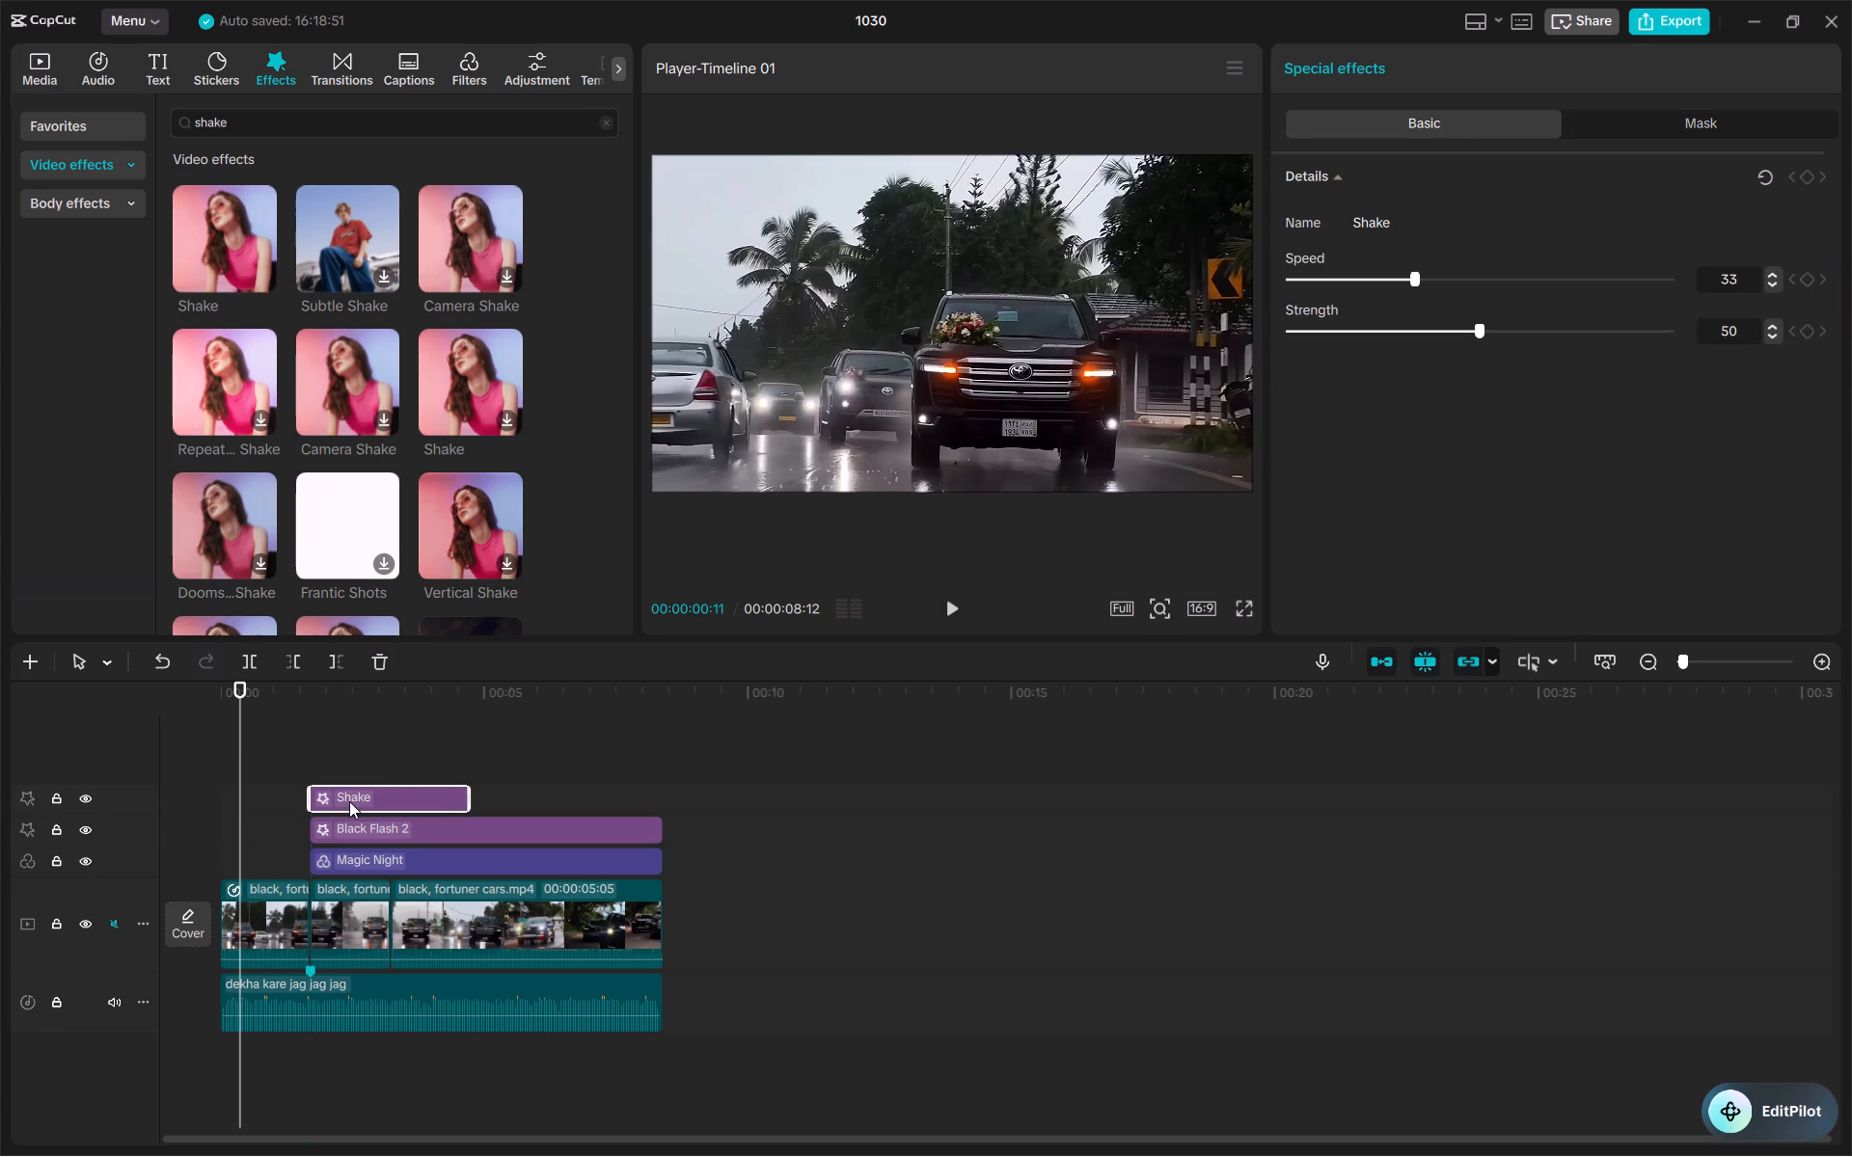
Extend the Magic Night filter's start back to the beginning of the timeline, play the opening, and keep its intensity at 100.
left_click_drag(312, 866, 261, 865)
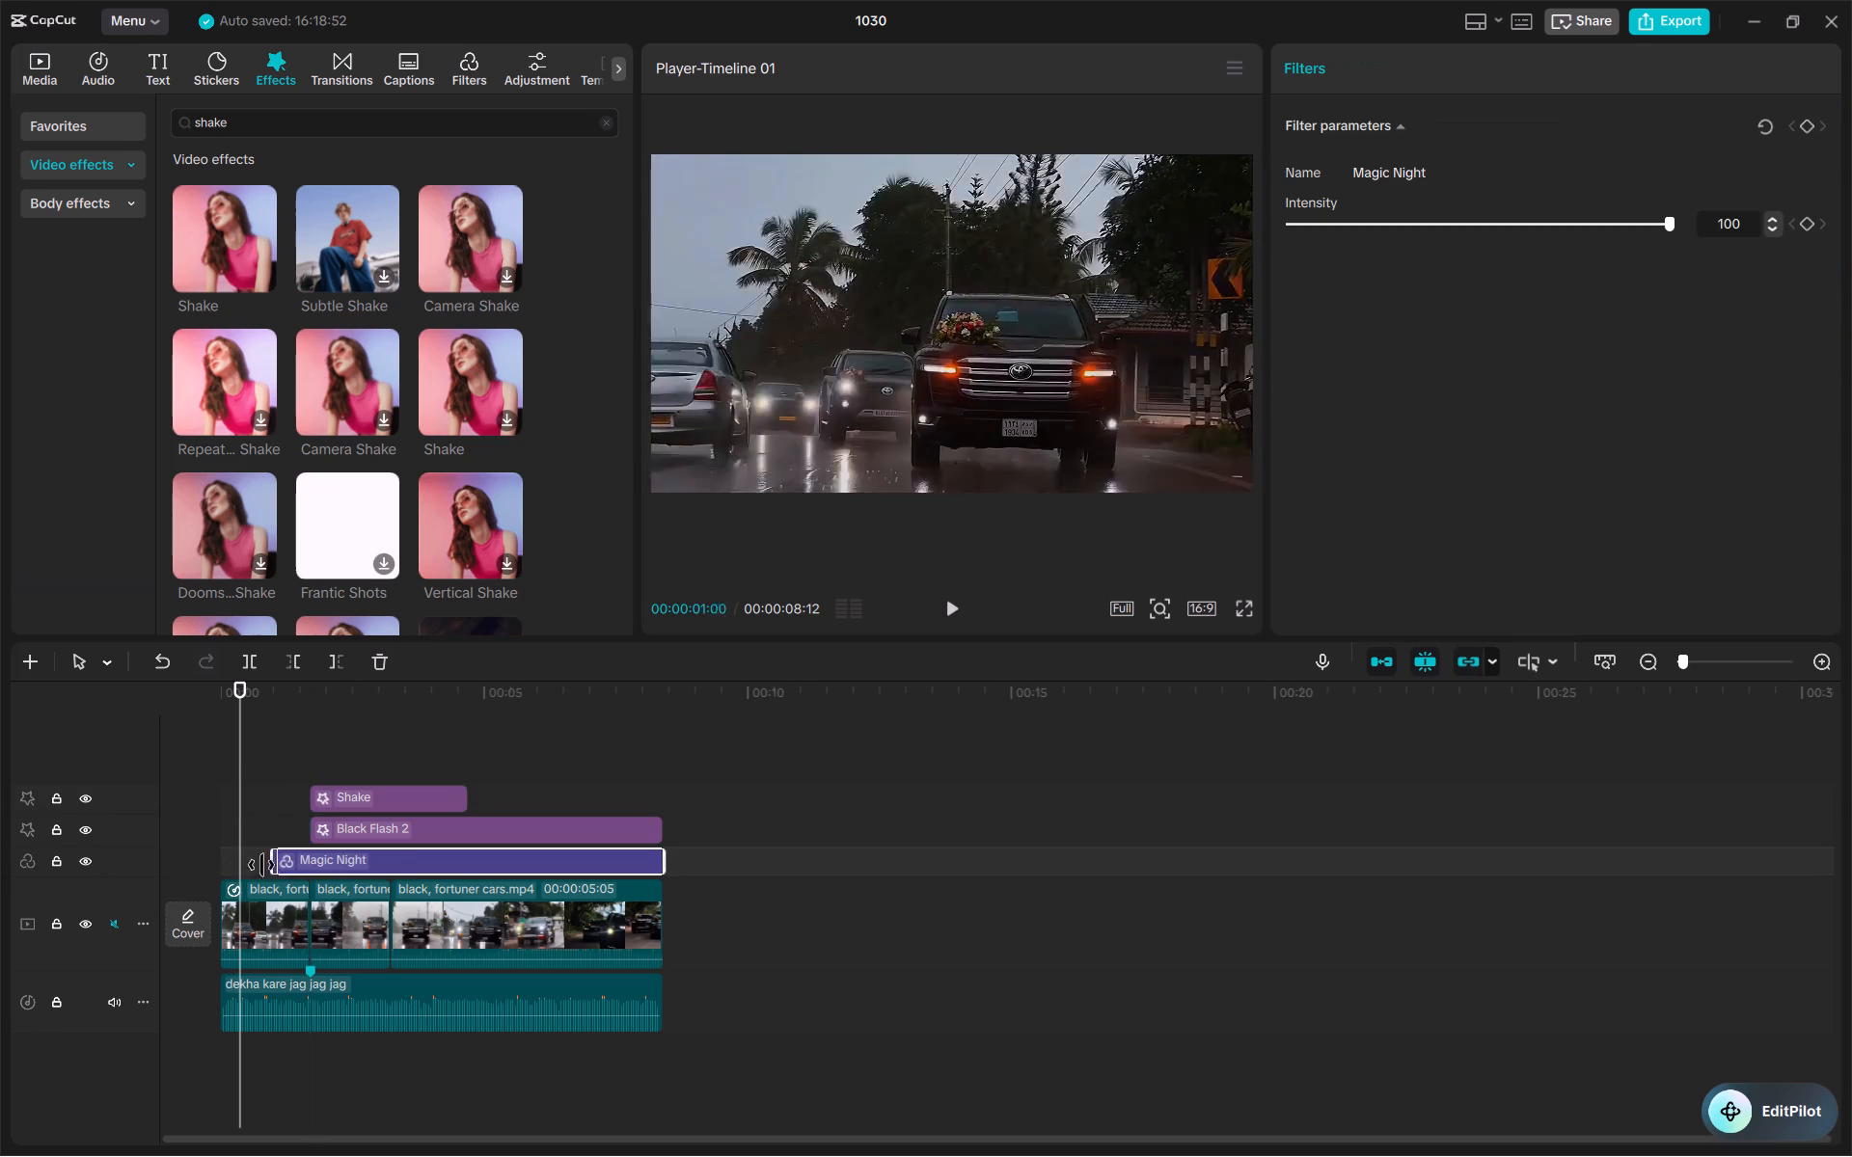
left_click_drag(261, 865, 222, 863)
left_click_drag(243, 768, 208, 766)
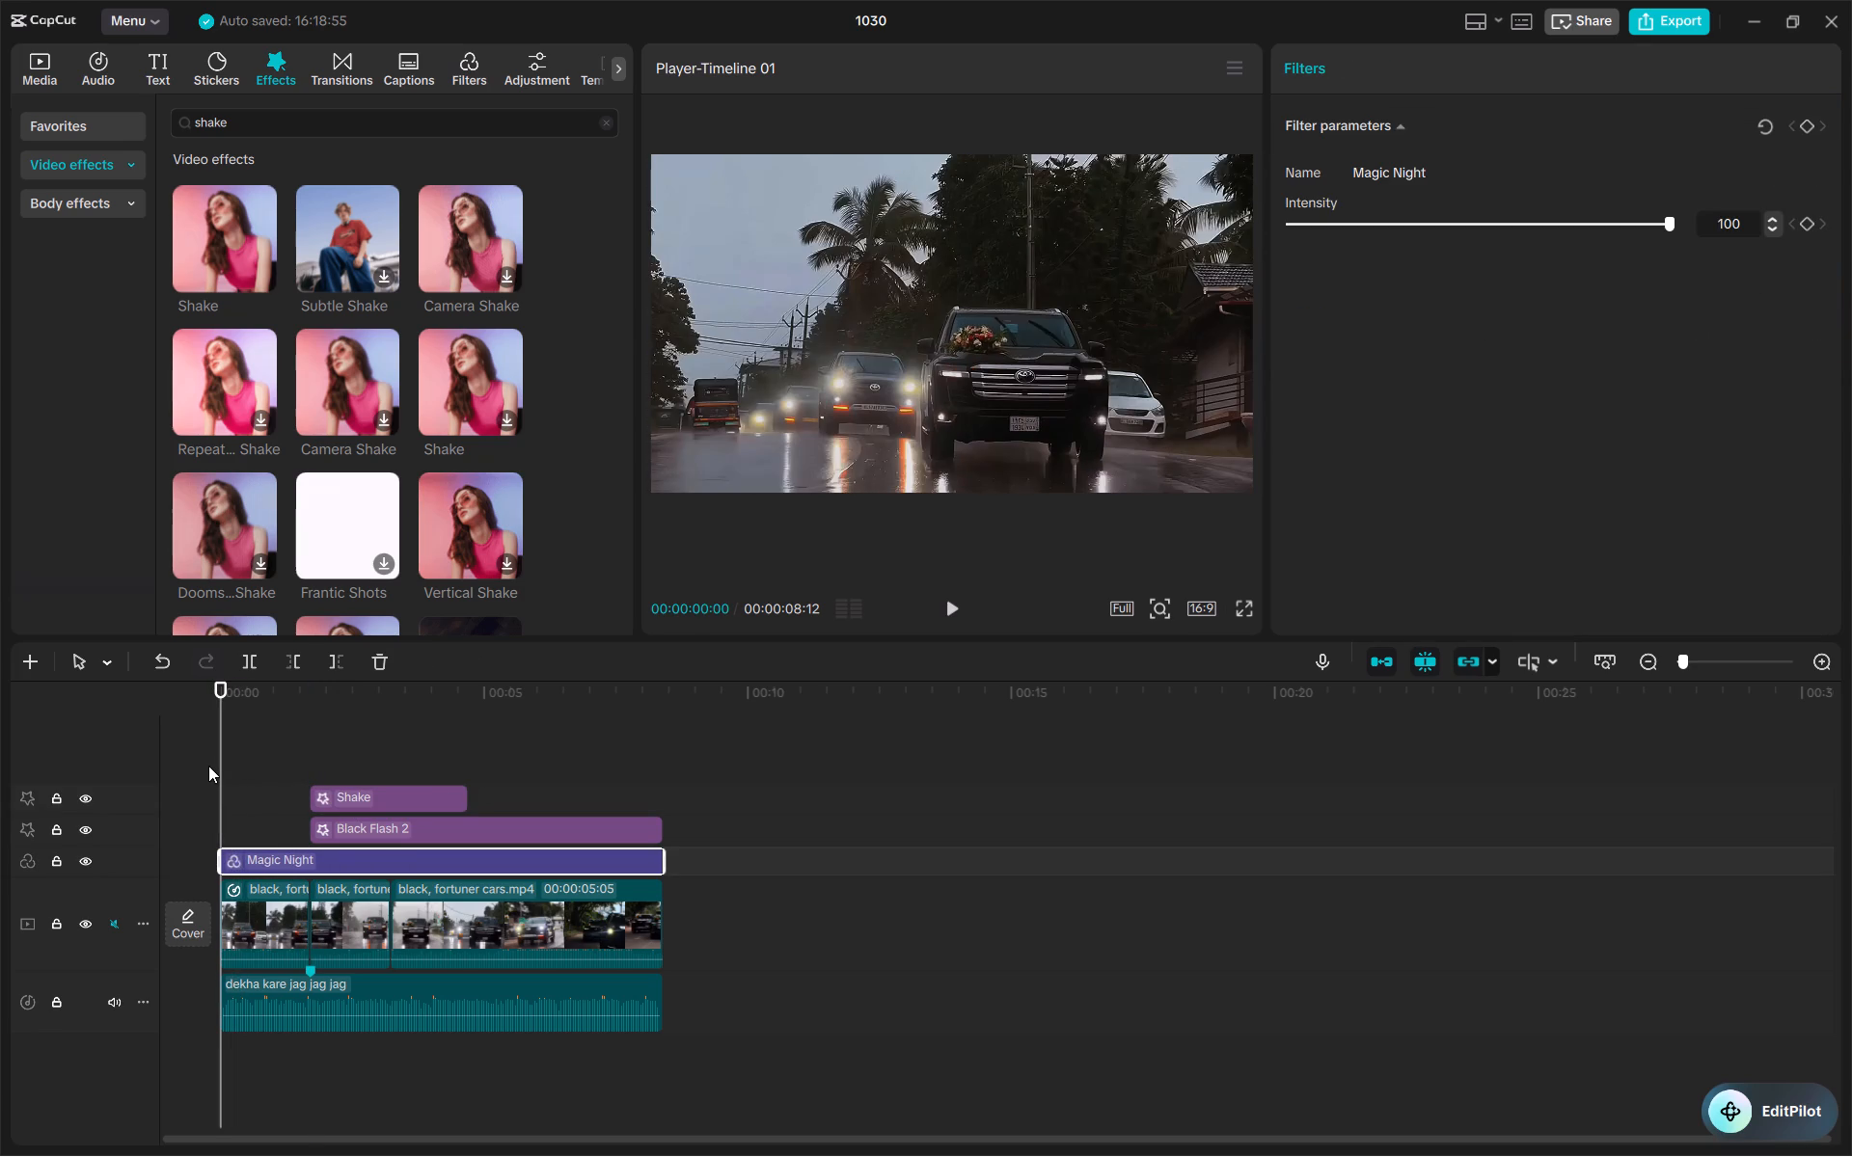
key("space")
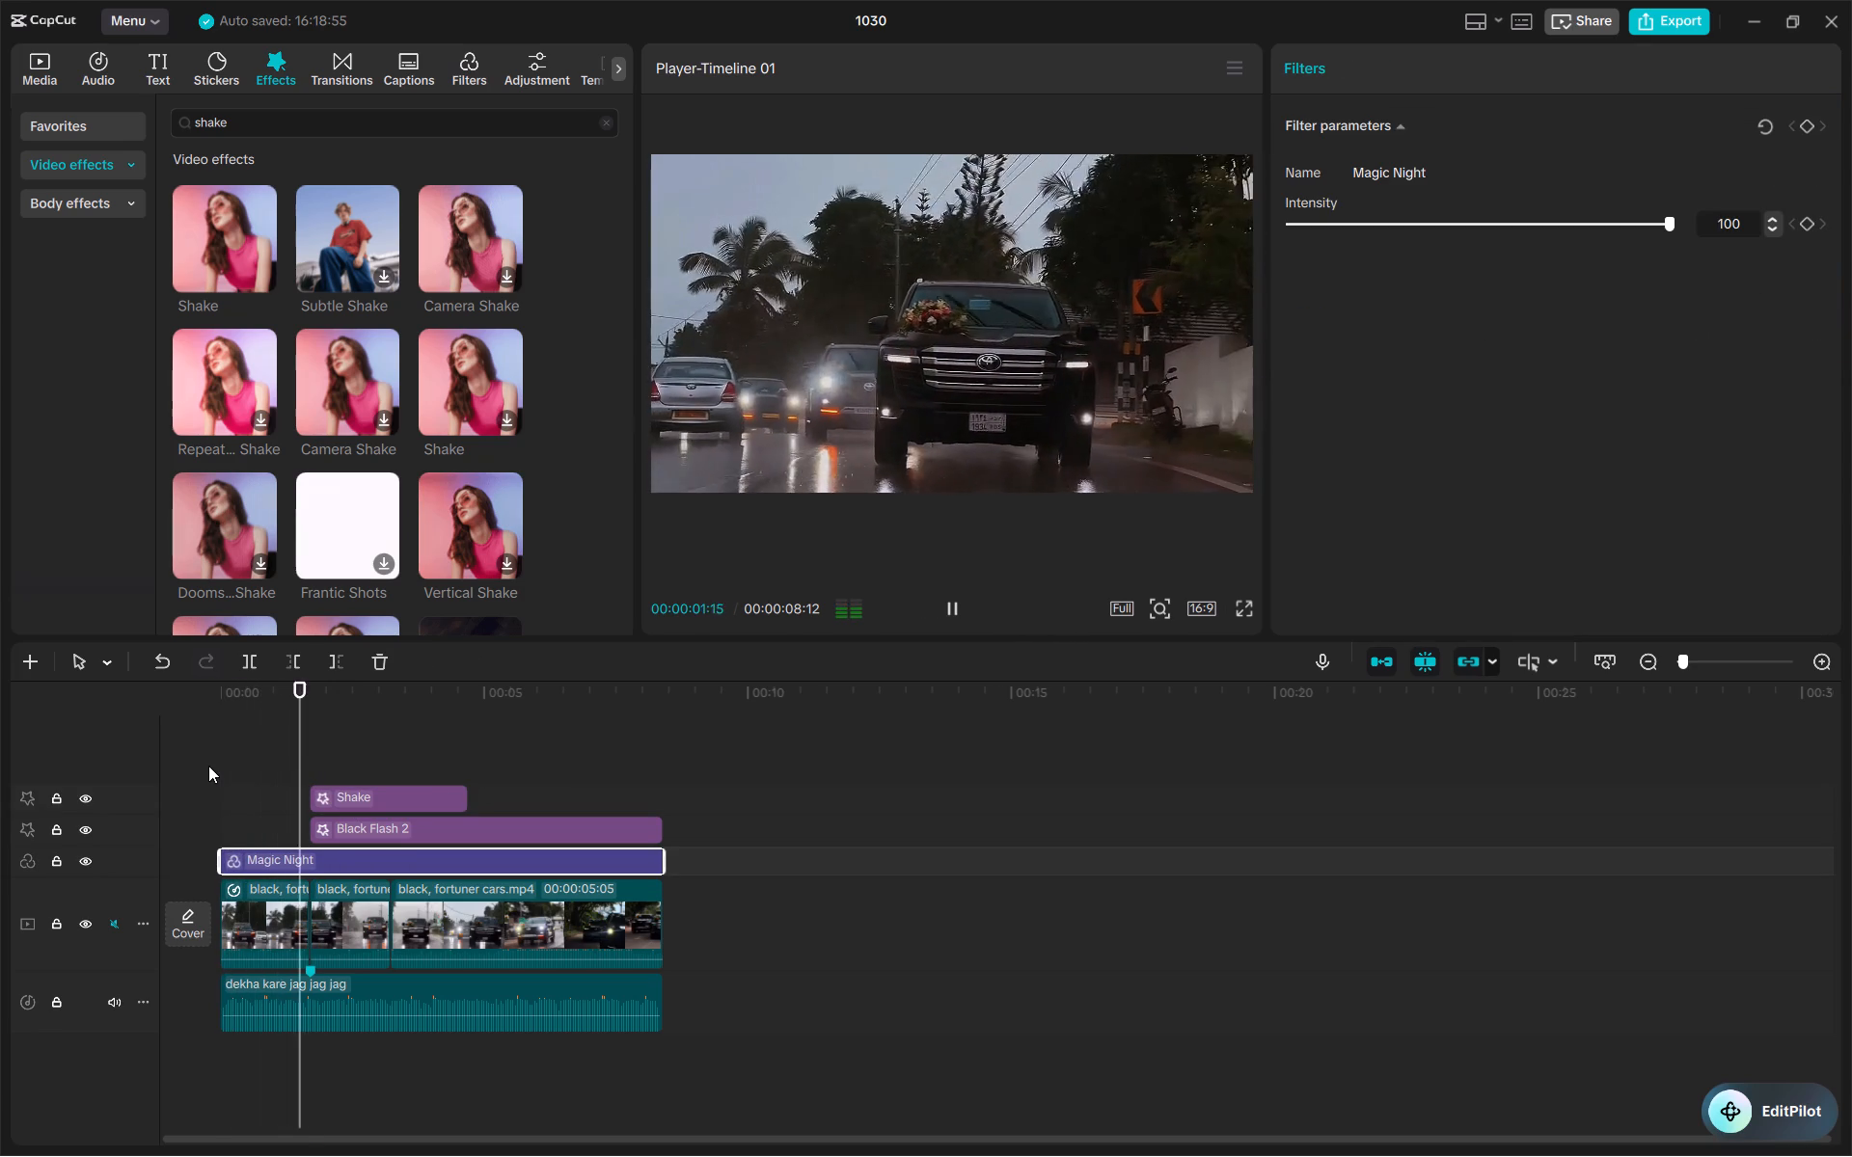
key("space")
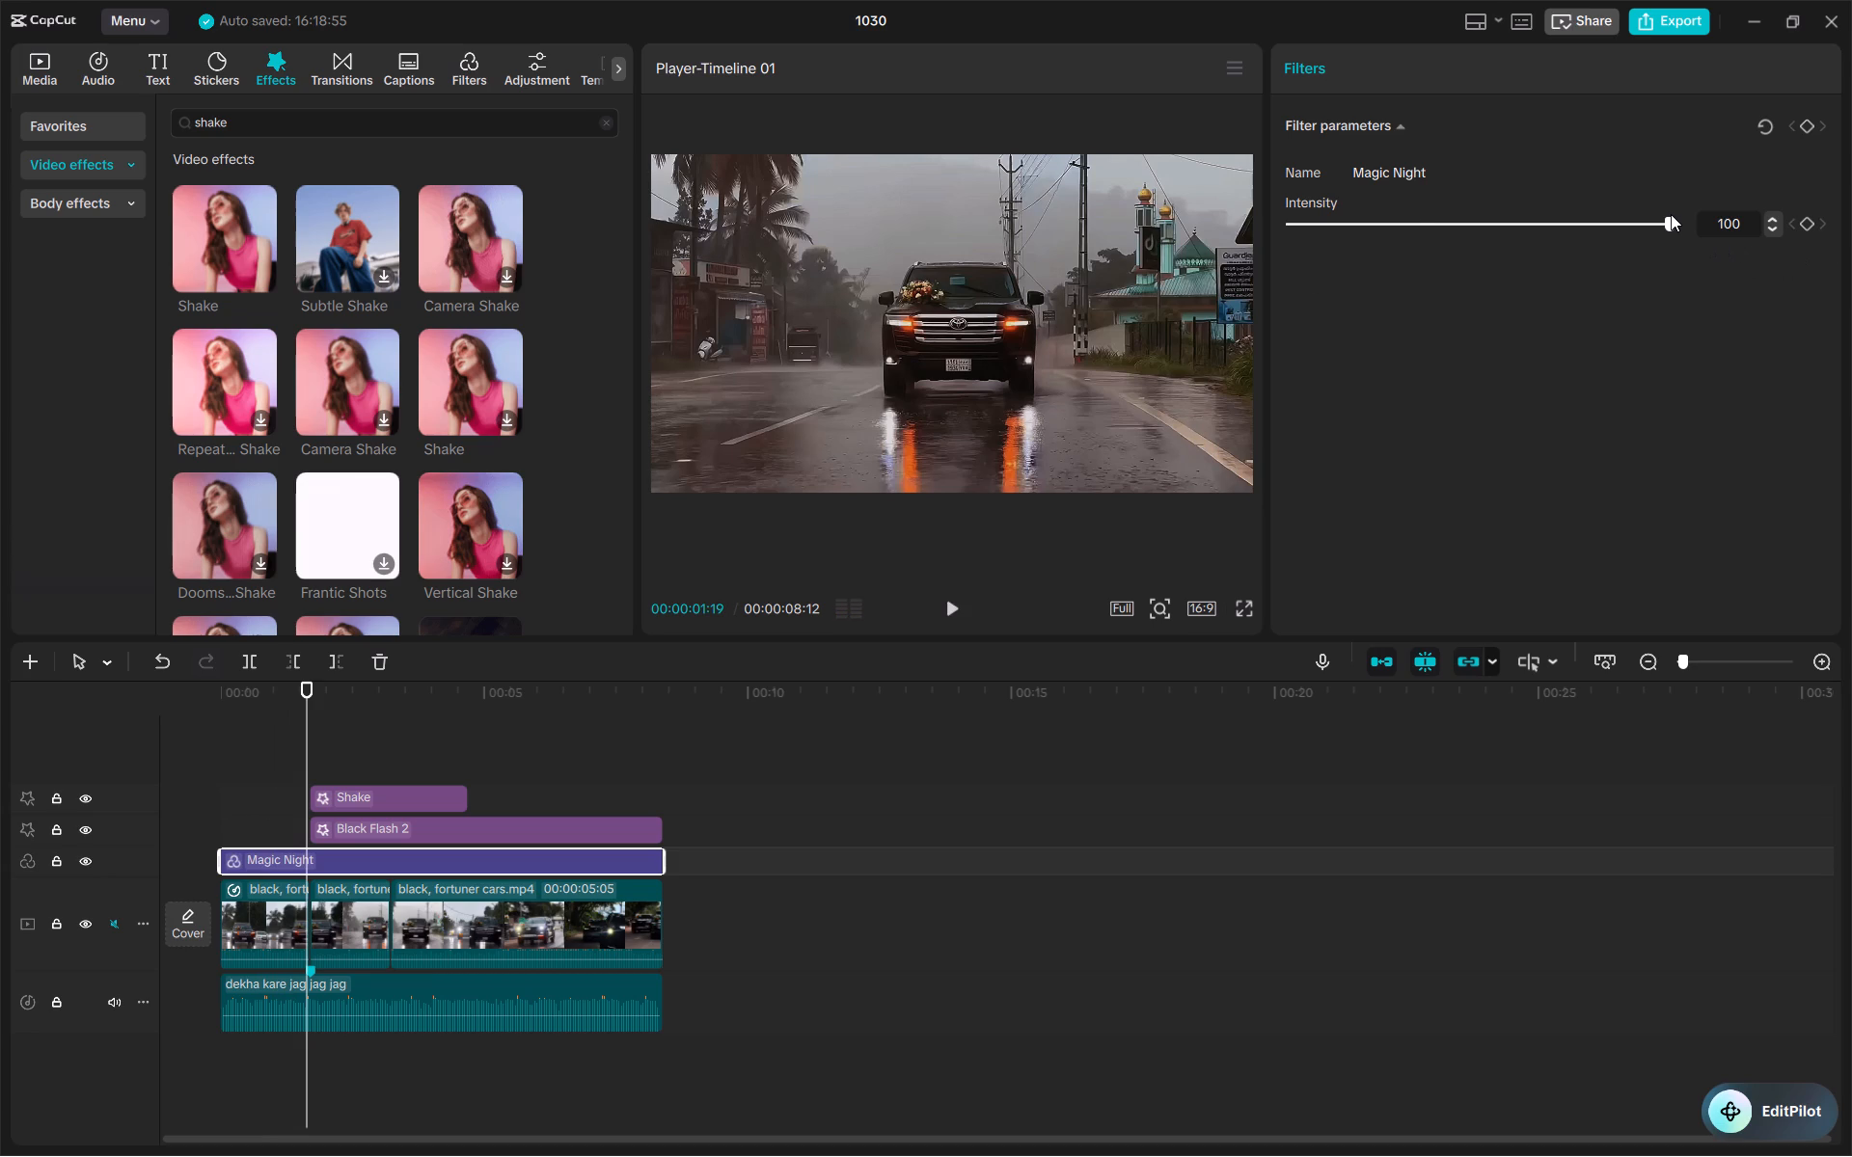
left_click_drag(1671, 214, 1851, 167)
Extend the Shake effect to the end of the video and play from the second clip to check it.
left_click_drag(464, 798, 540, 798)
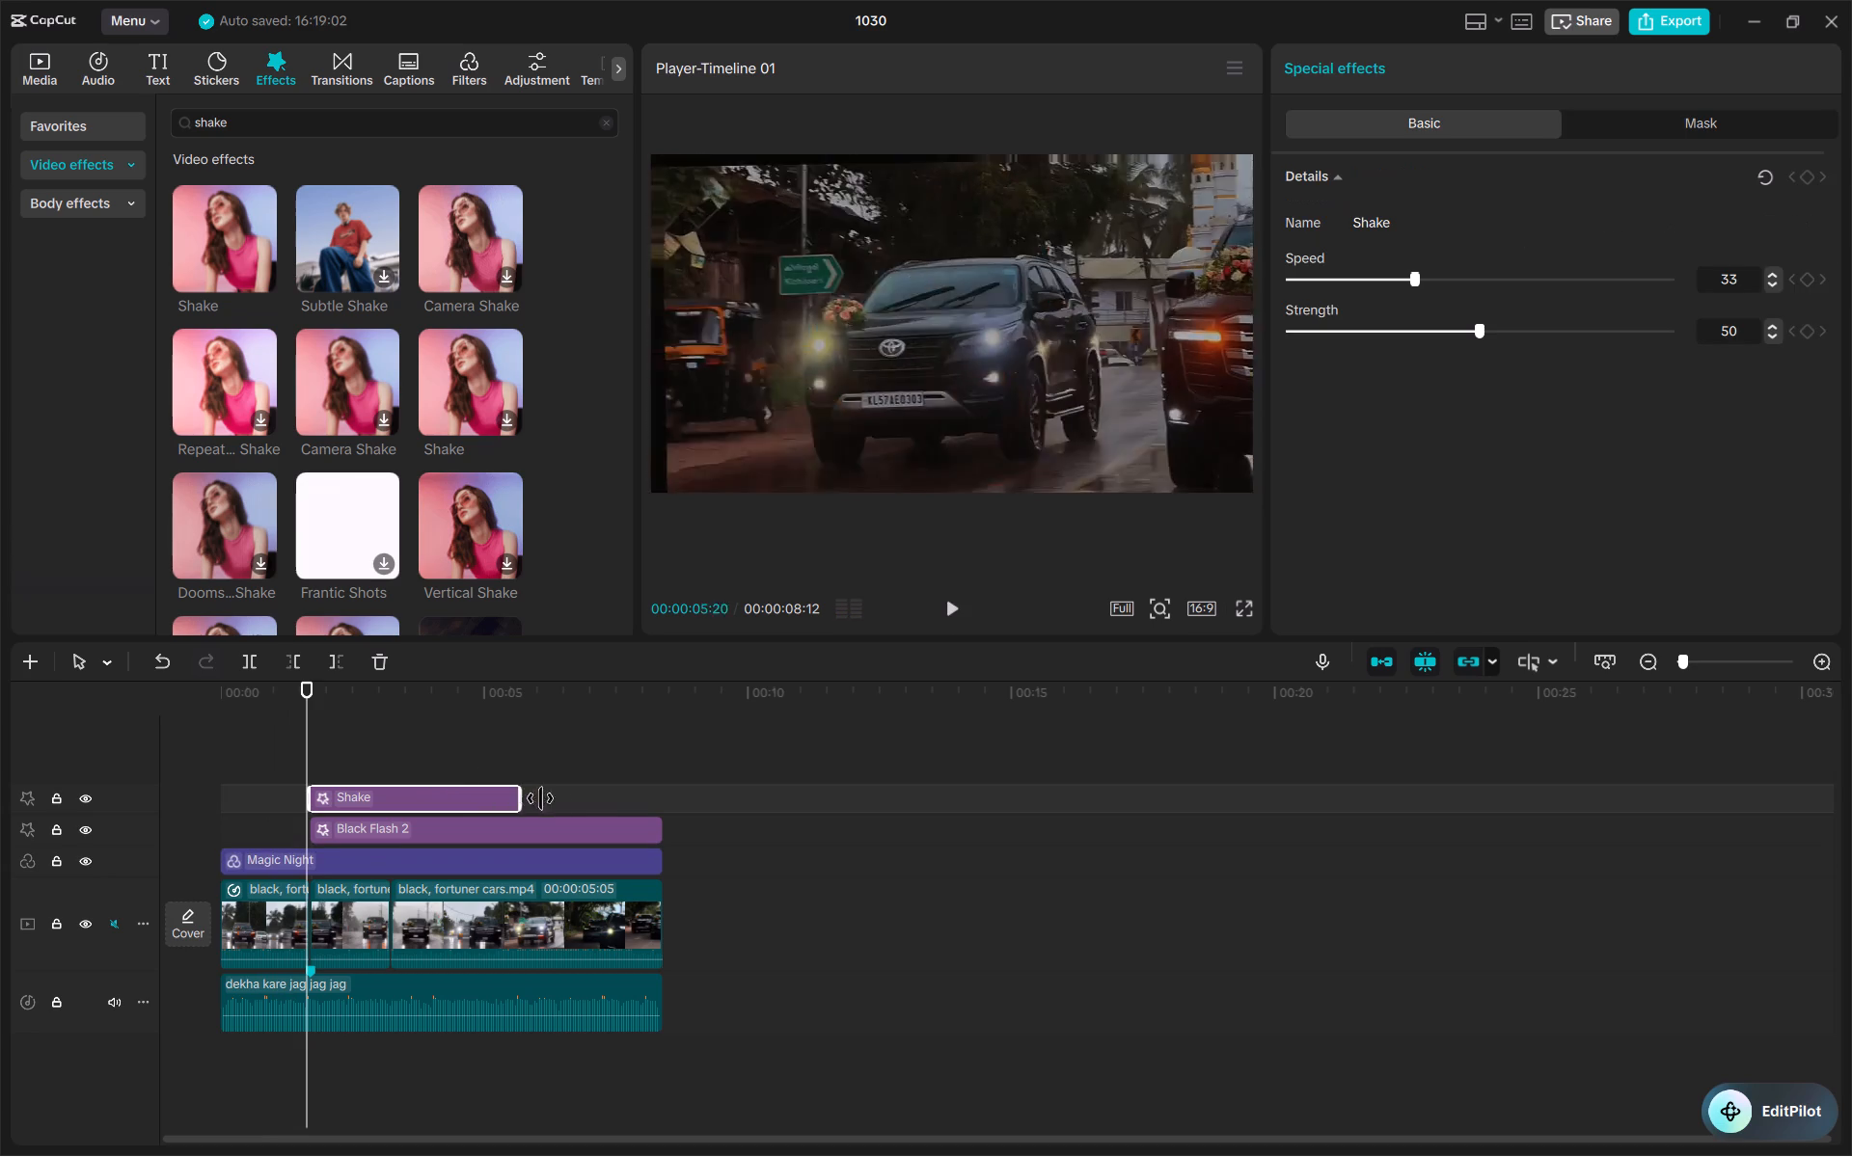
left_click_drag(540, 798, 658, 794)
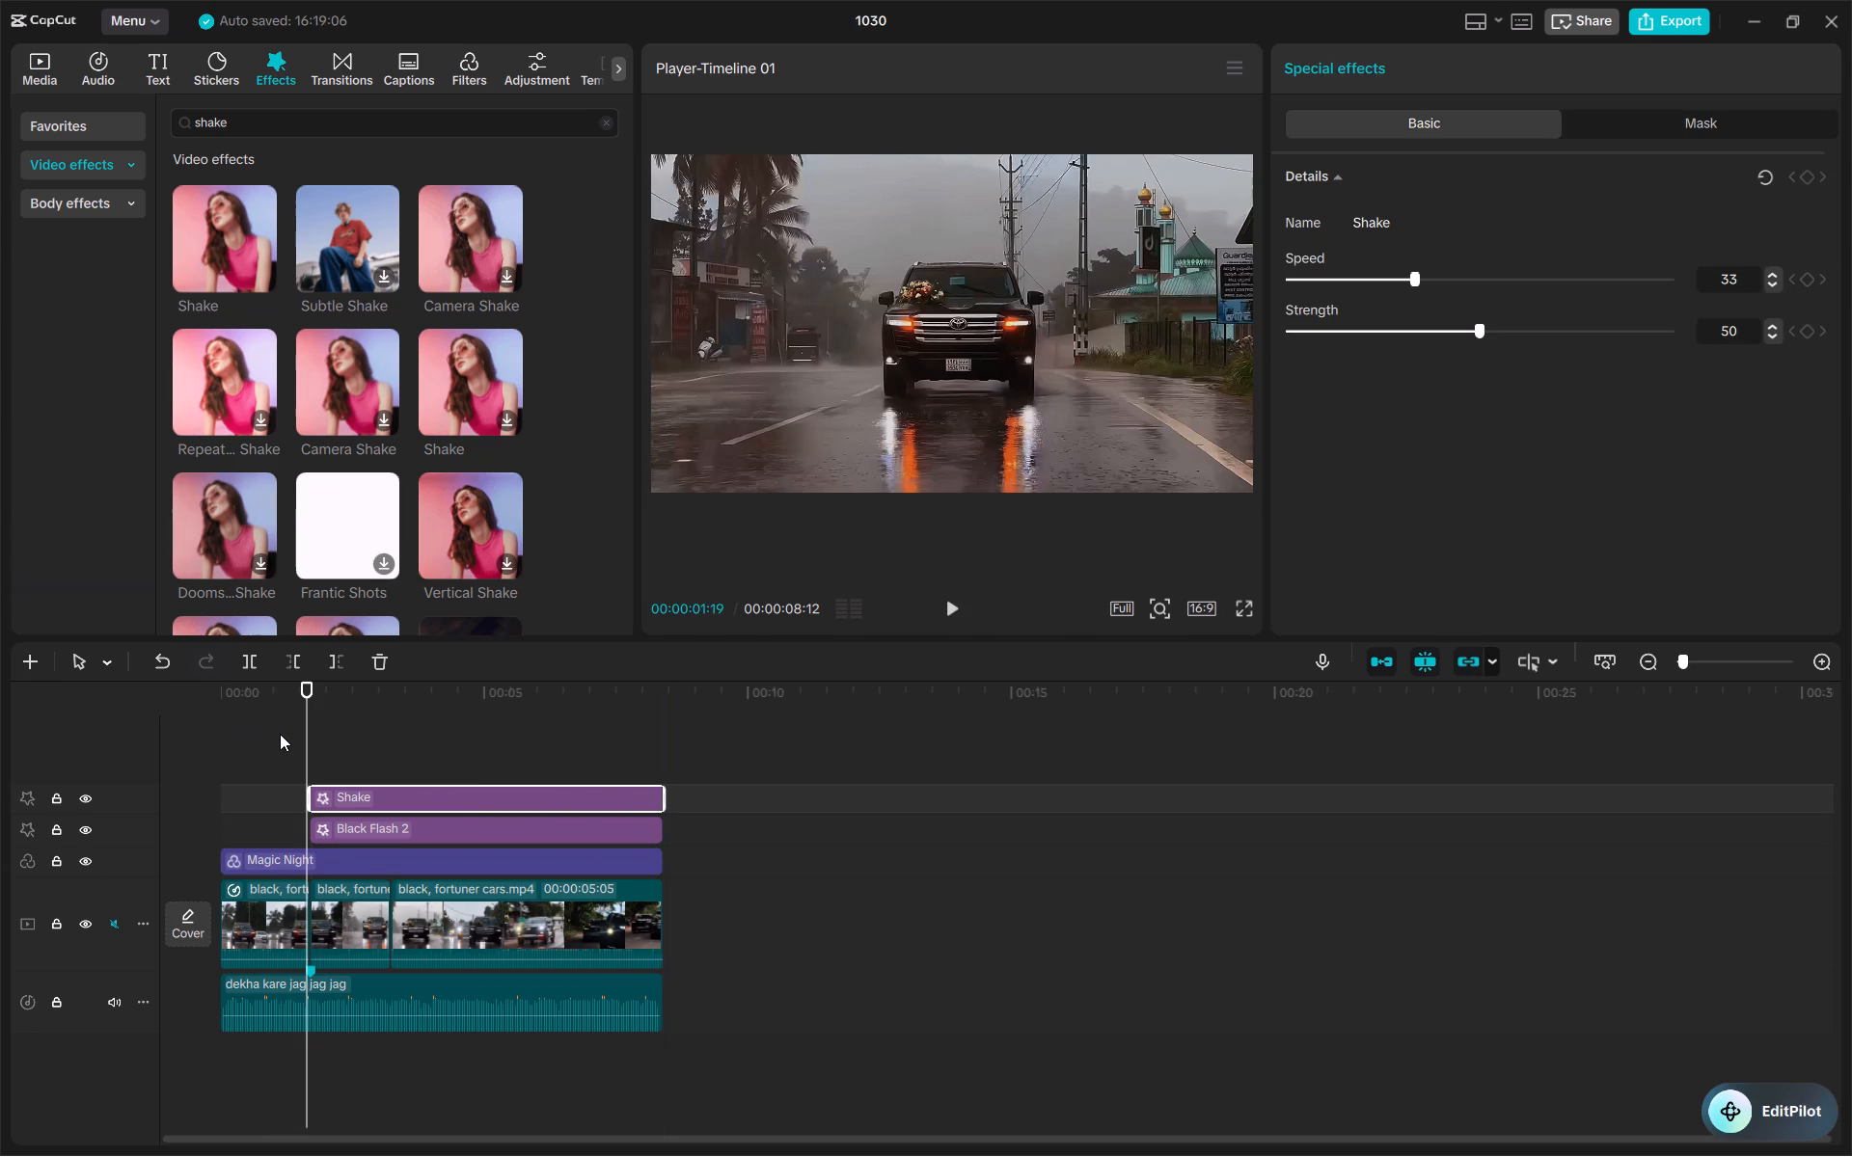
key("space")
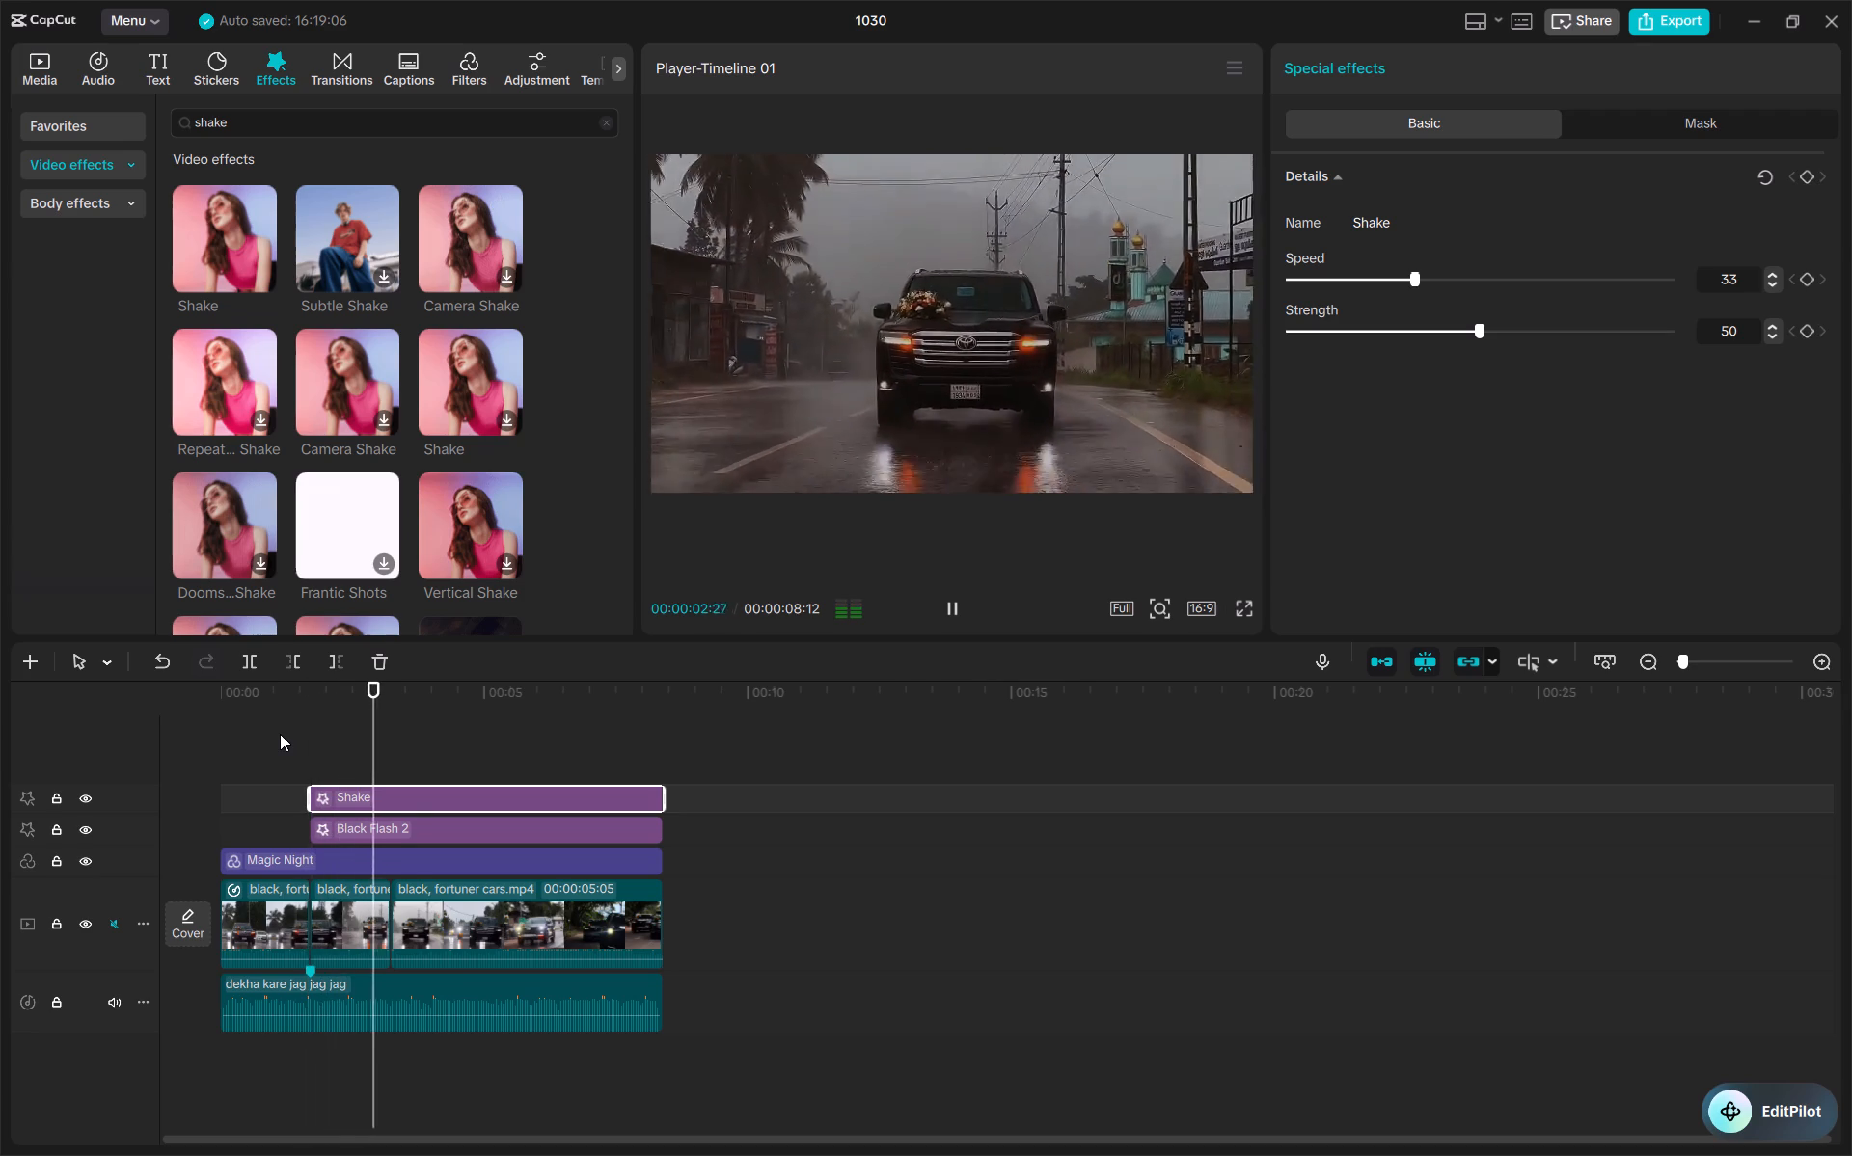
key("space")
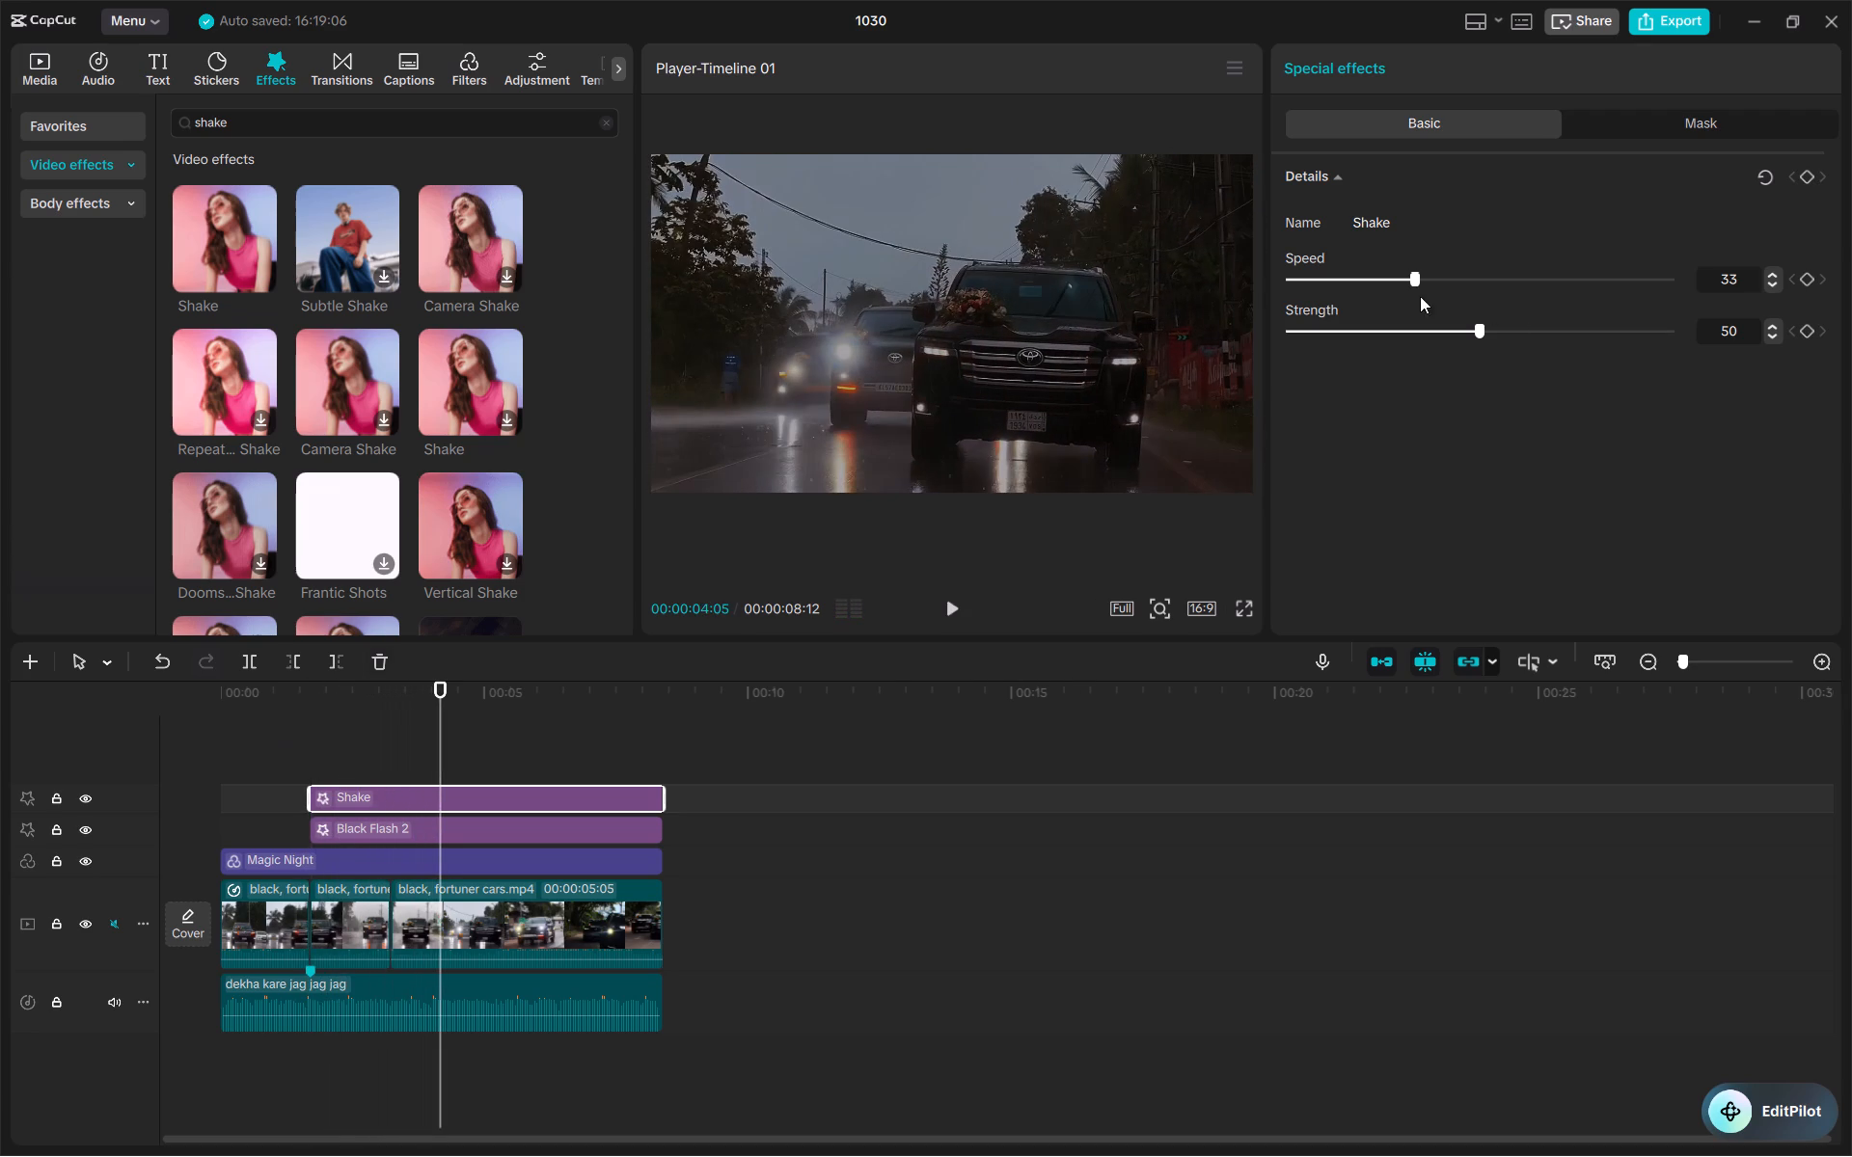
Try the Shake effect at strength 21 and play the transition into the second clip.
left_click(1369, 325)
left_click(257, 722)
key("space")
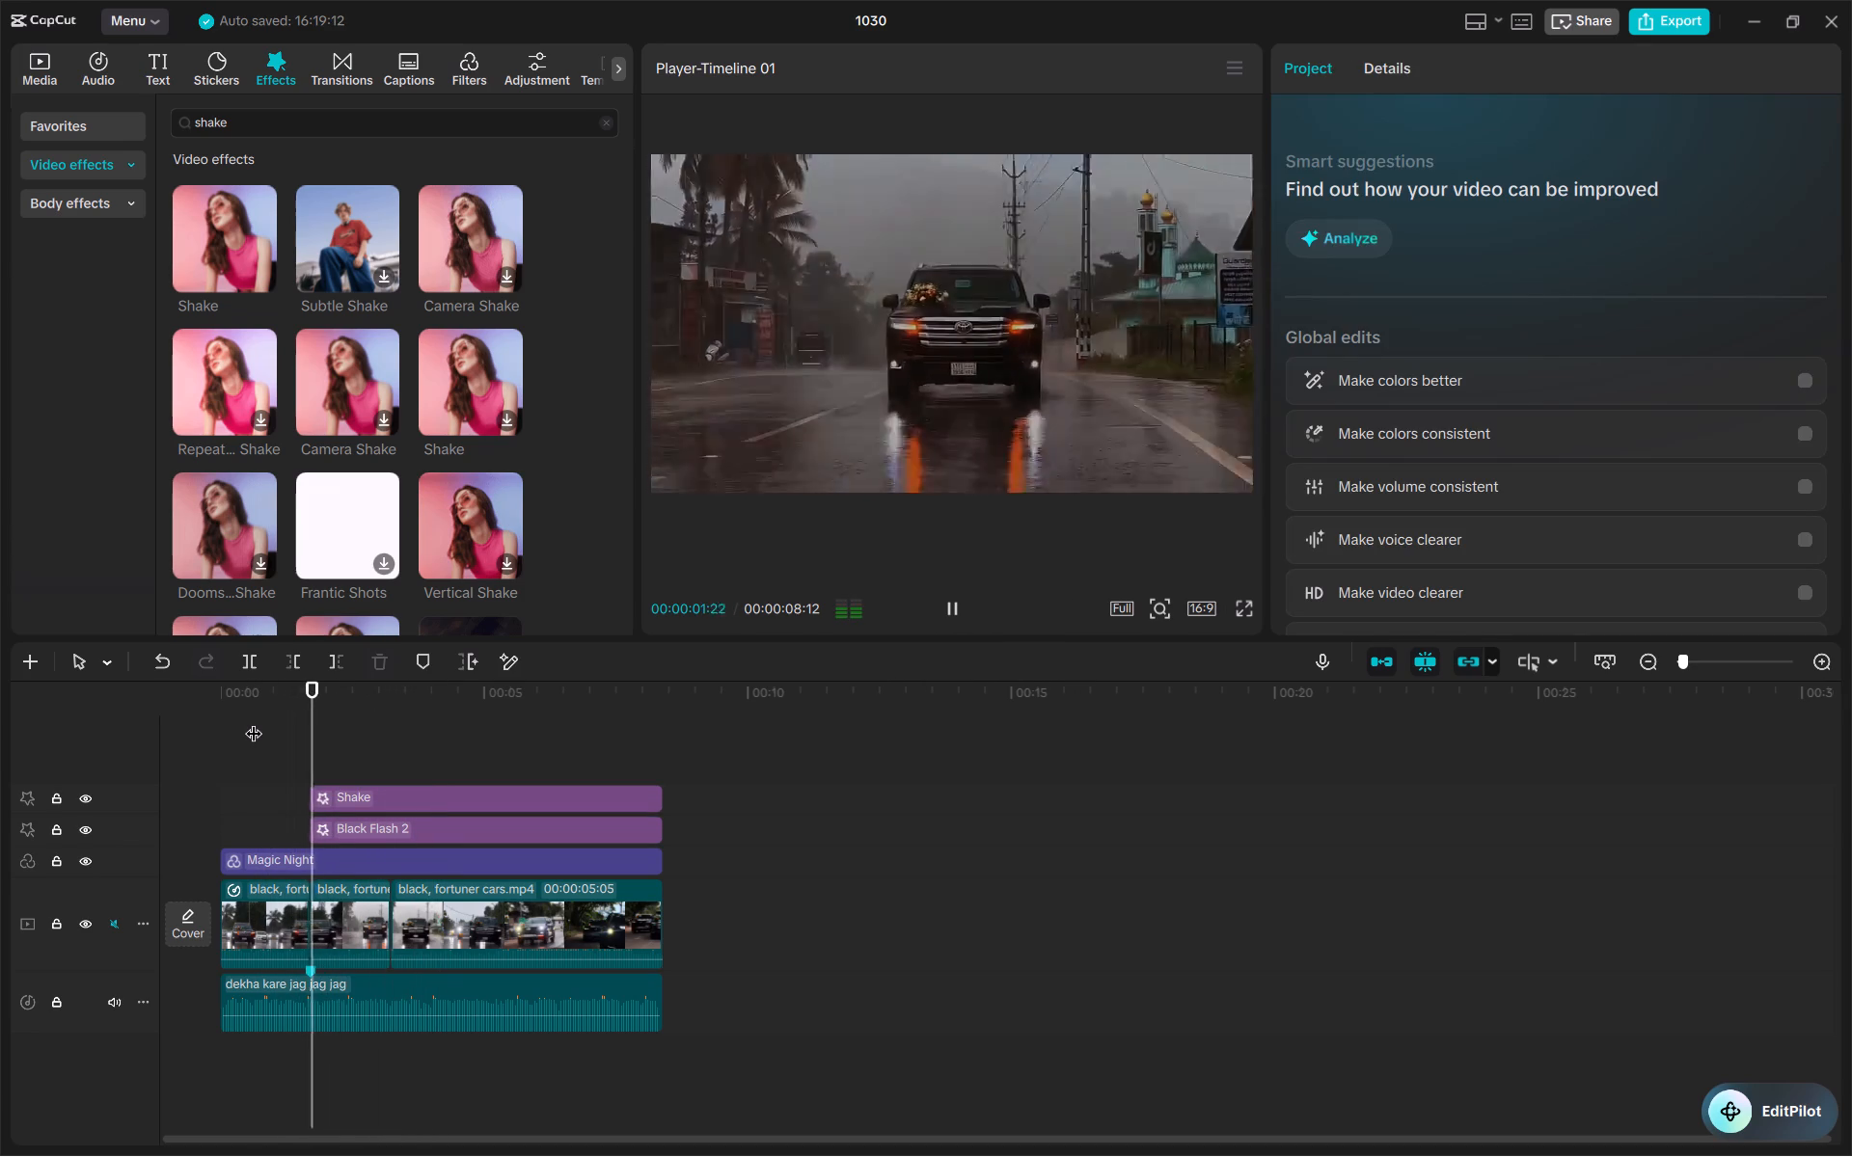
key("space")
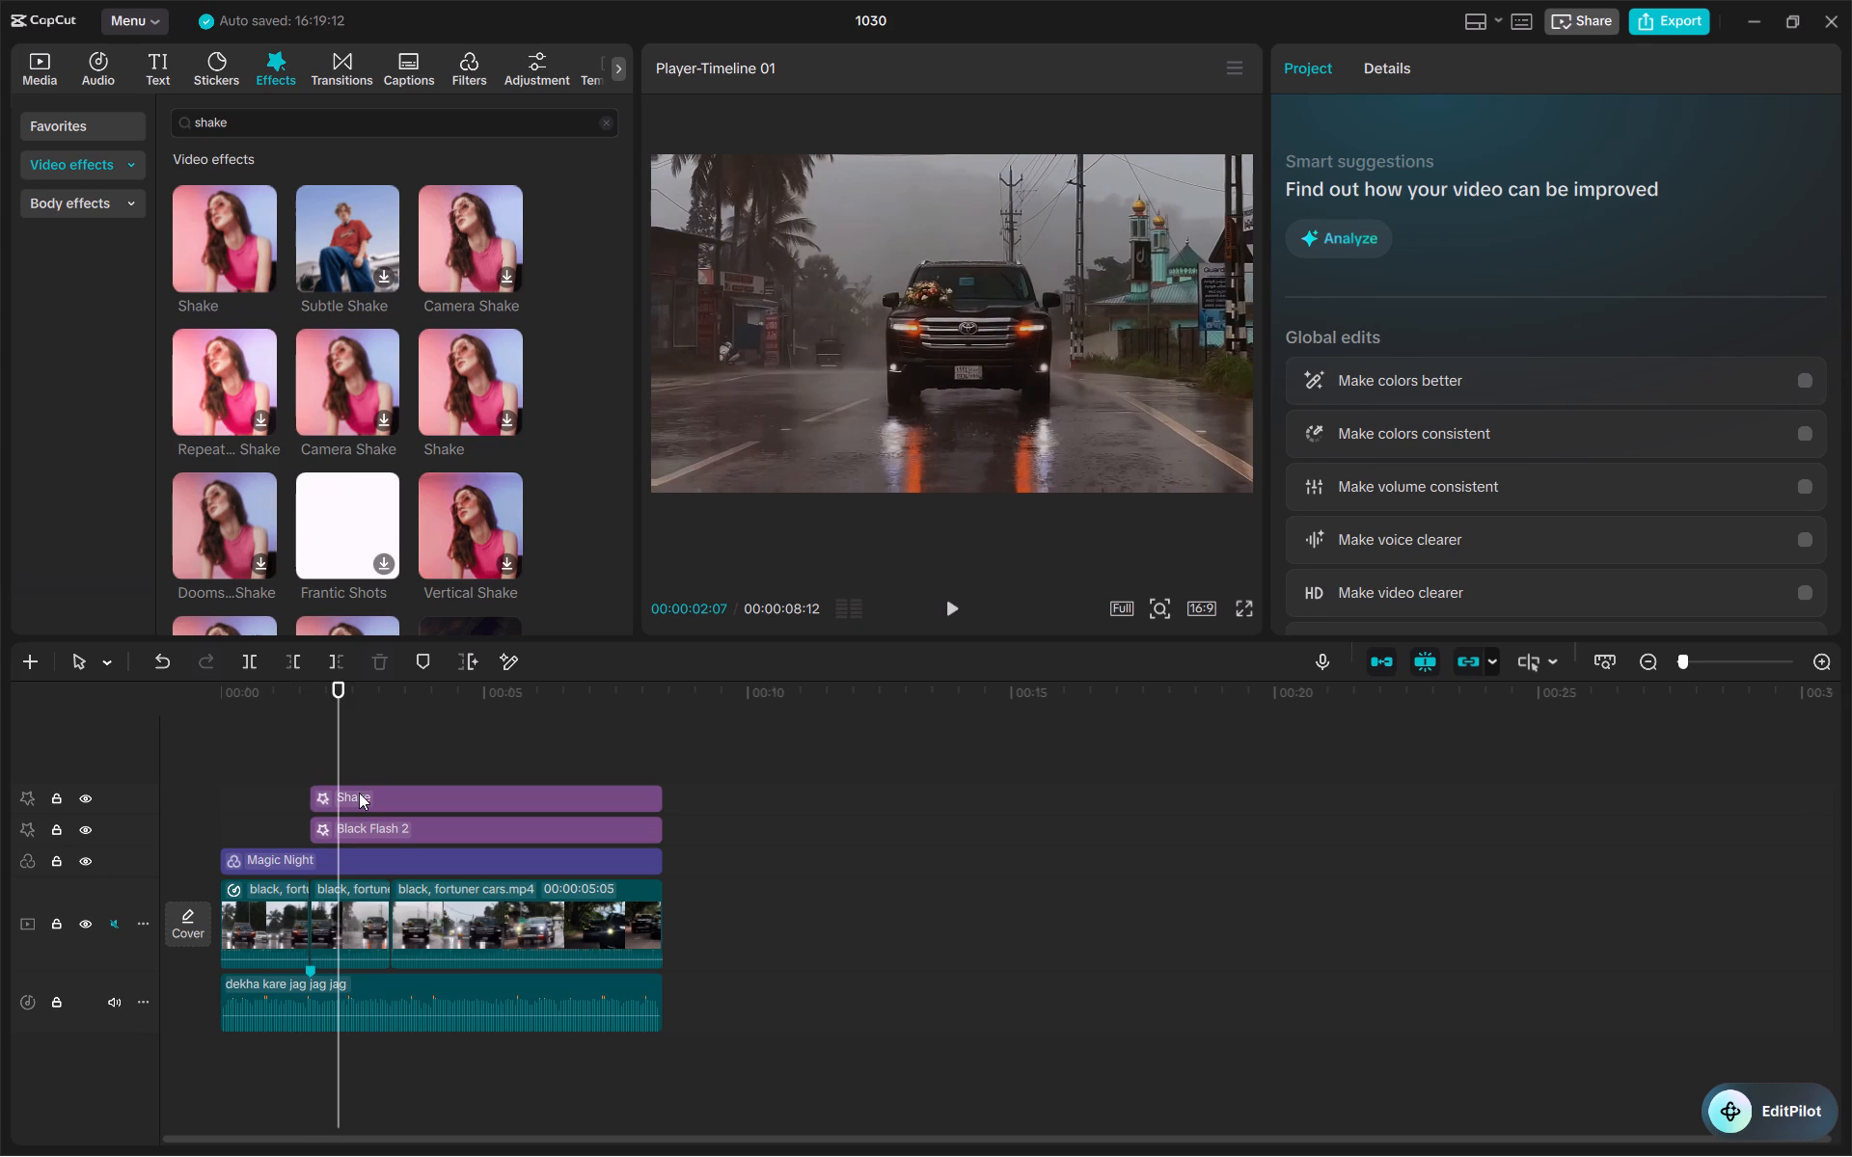
Set the Shake effect's strength to 10 and play the video through from 00:00:00:14 to its end.
left_click(506, 793)
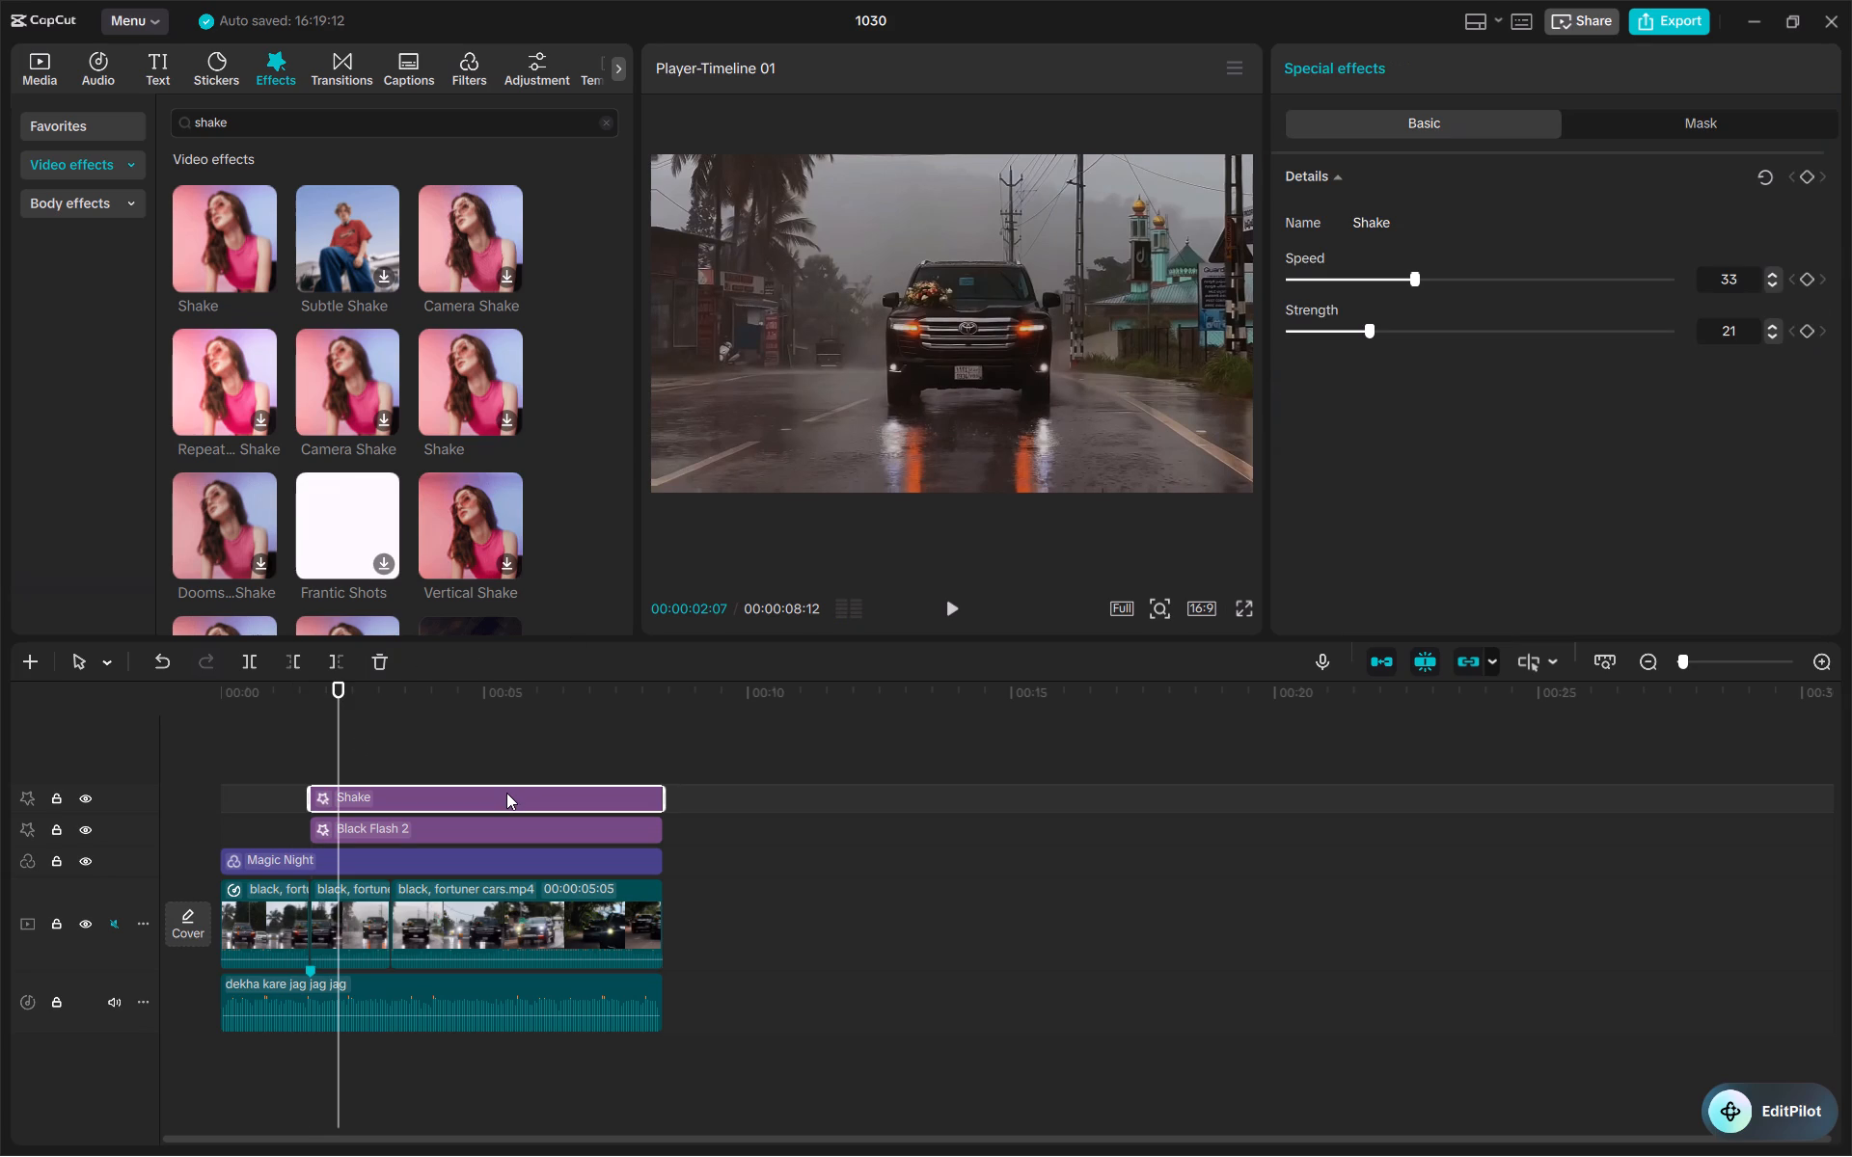
triple_click(1770, 336)
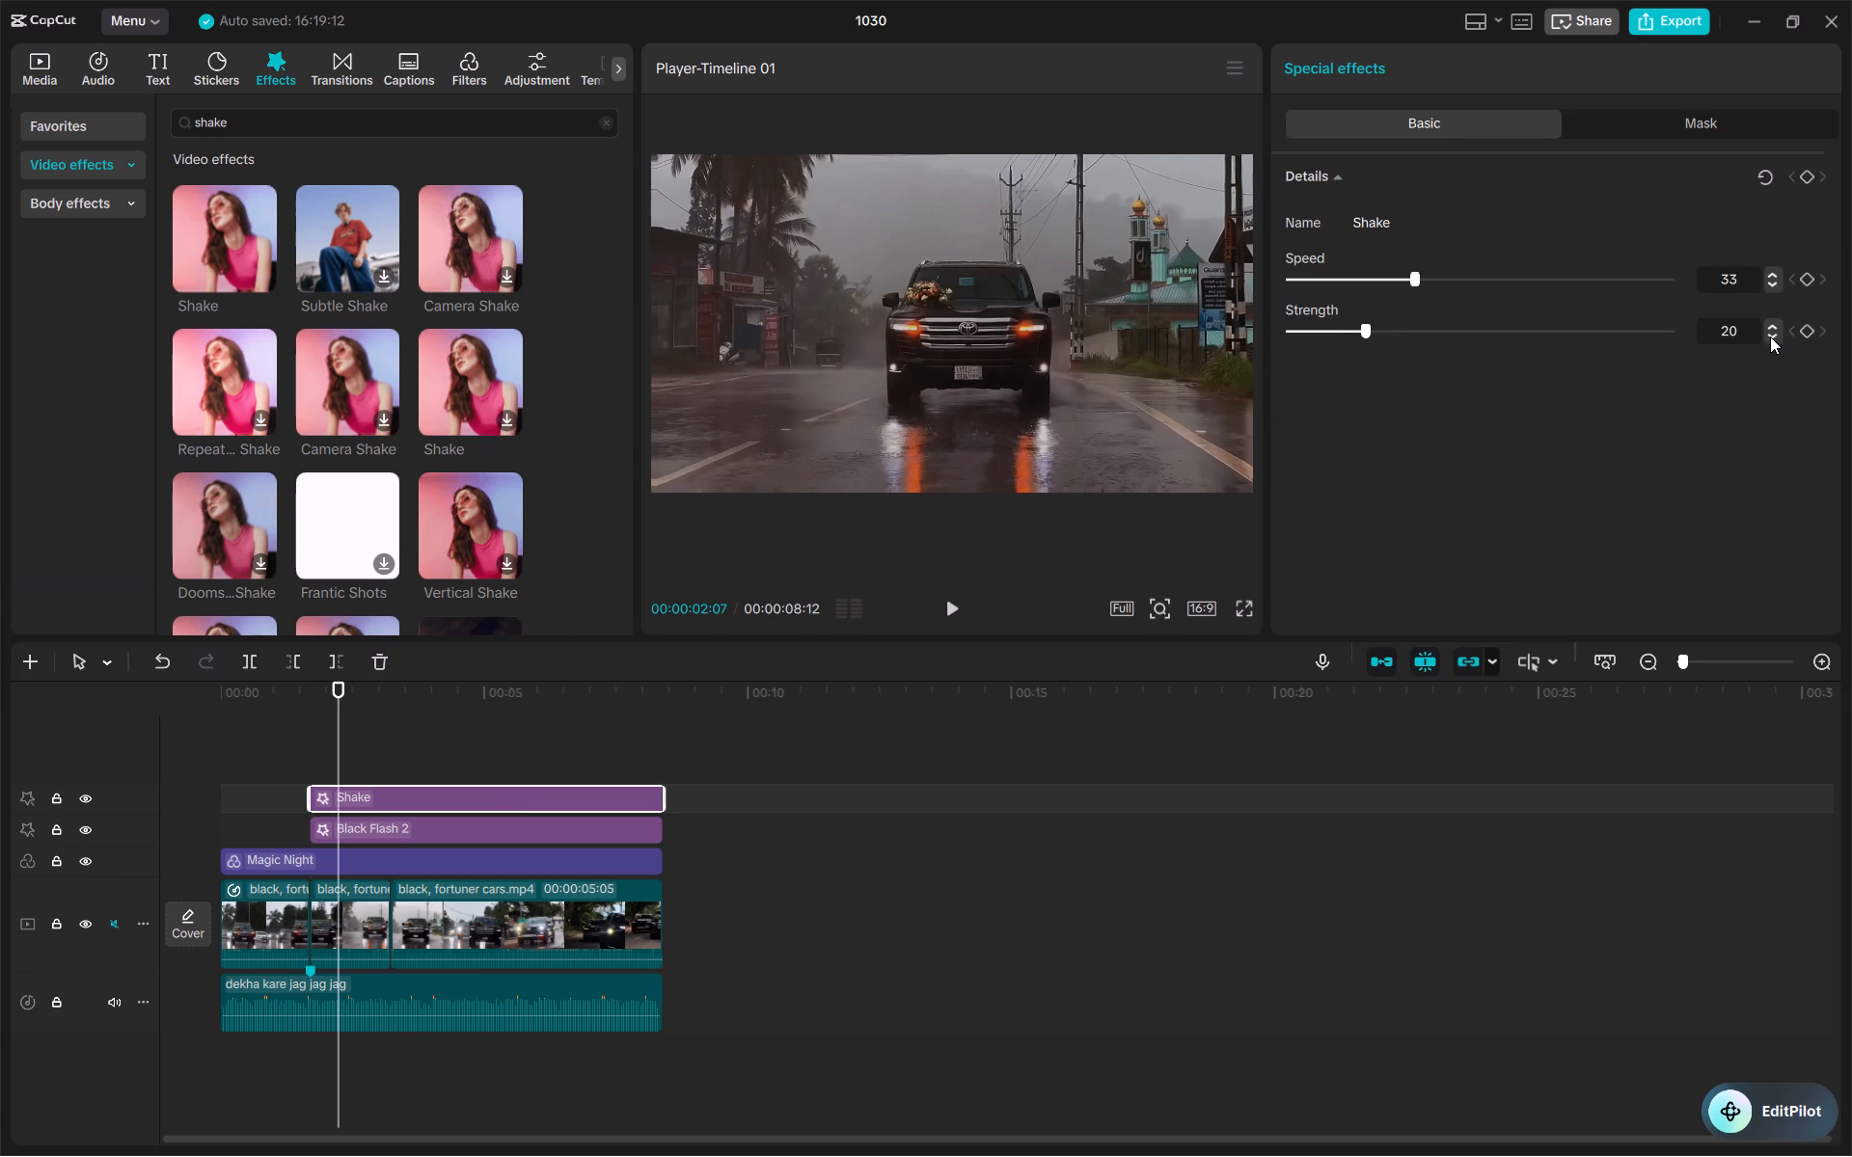
triple_click(1770, 336)
triple_click(1770, 336)
double_click(1770, 336)
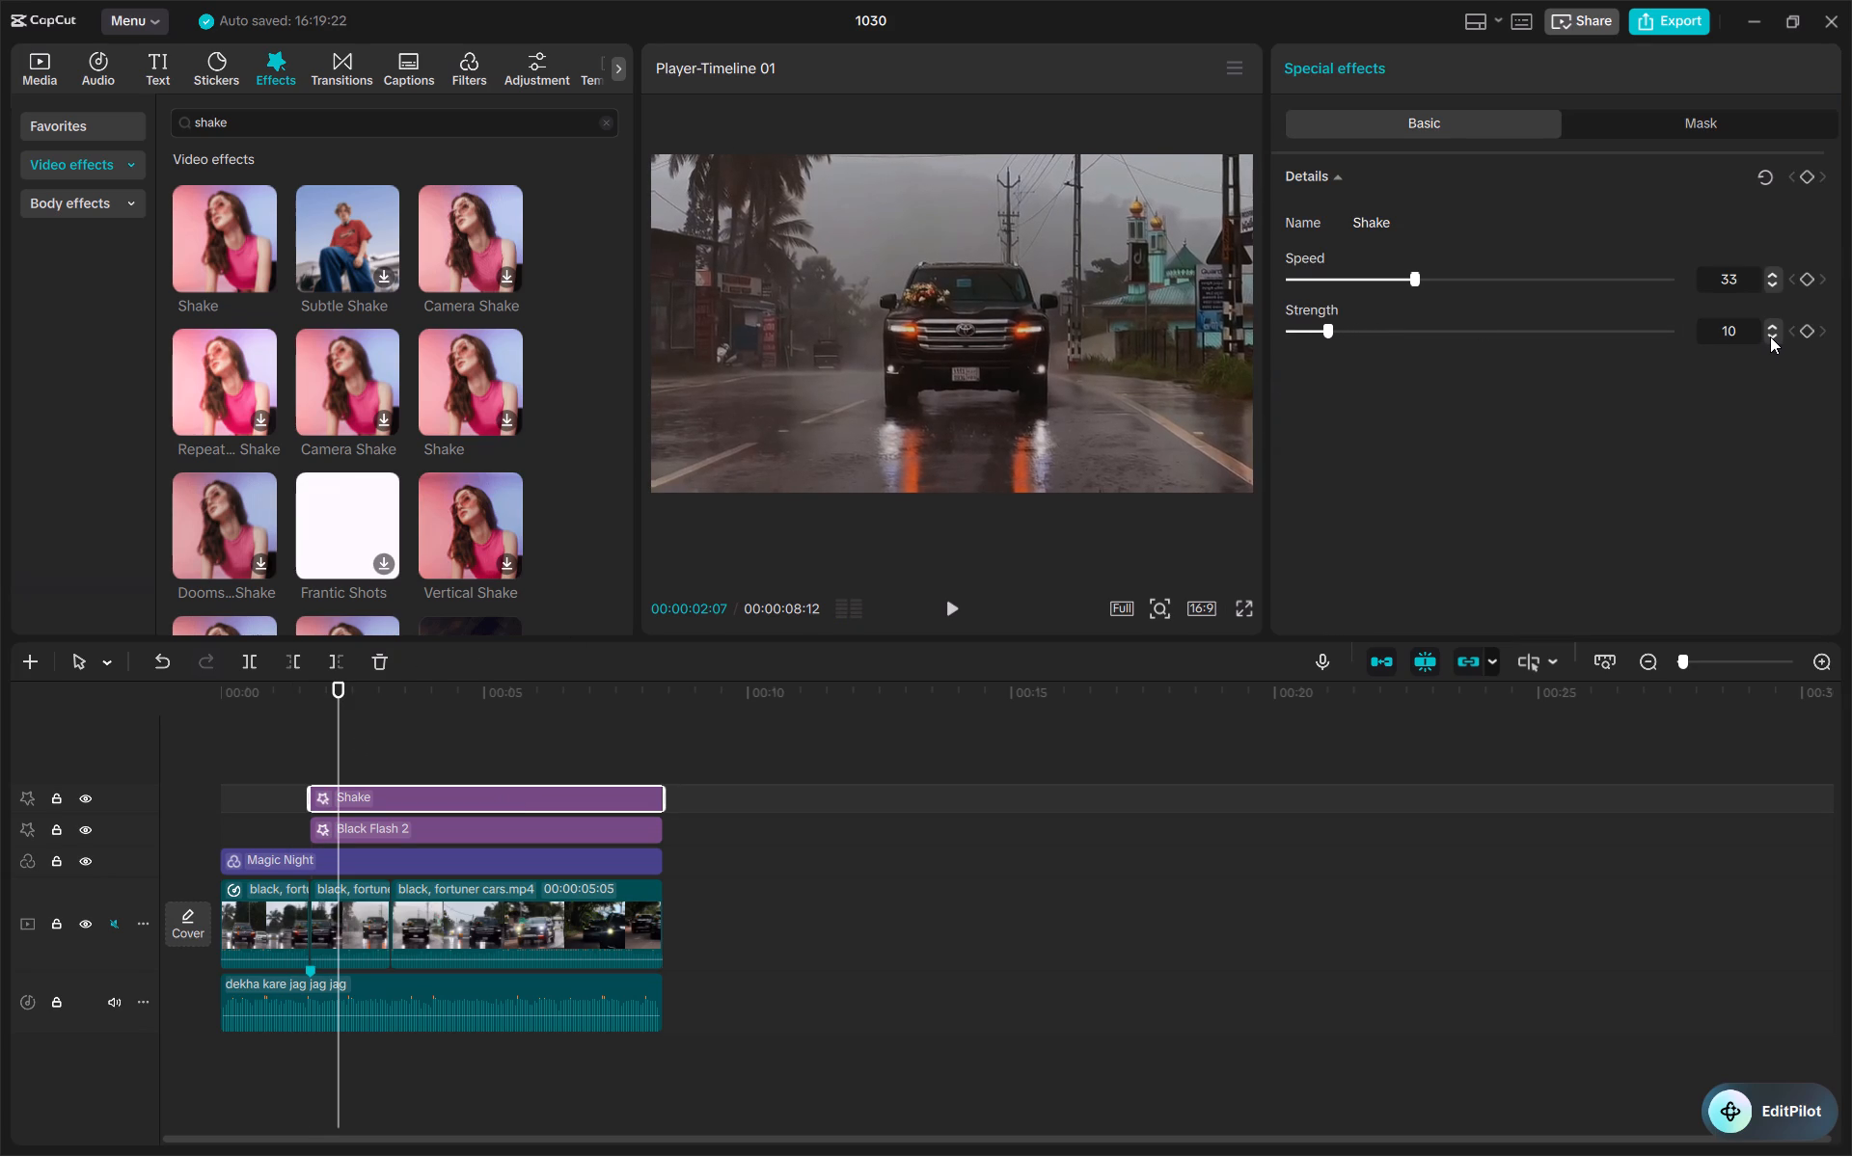
left_click_drag(332, 766, 246, 755)
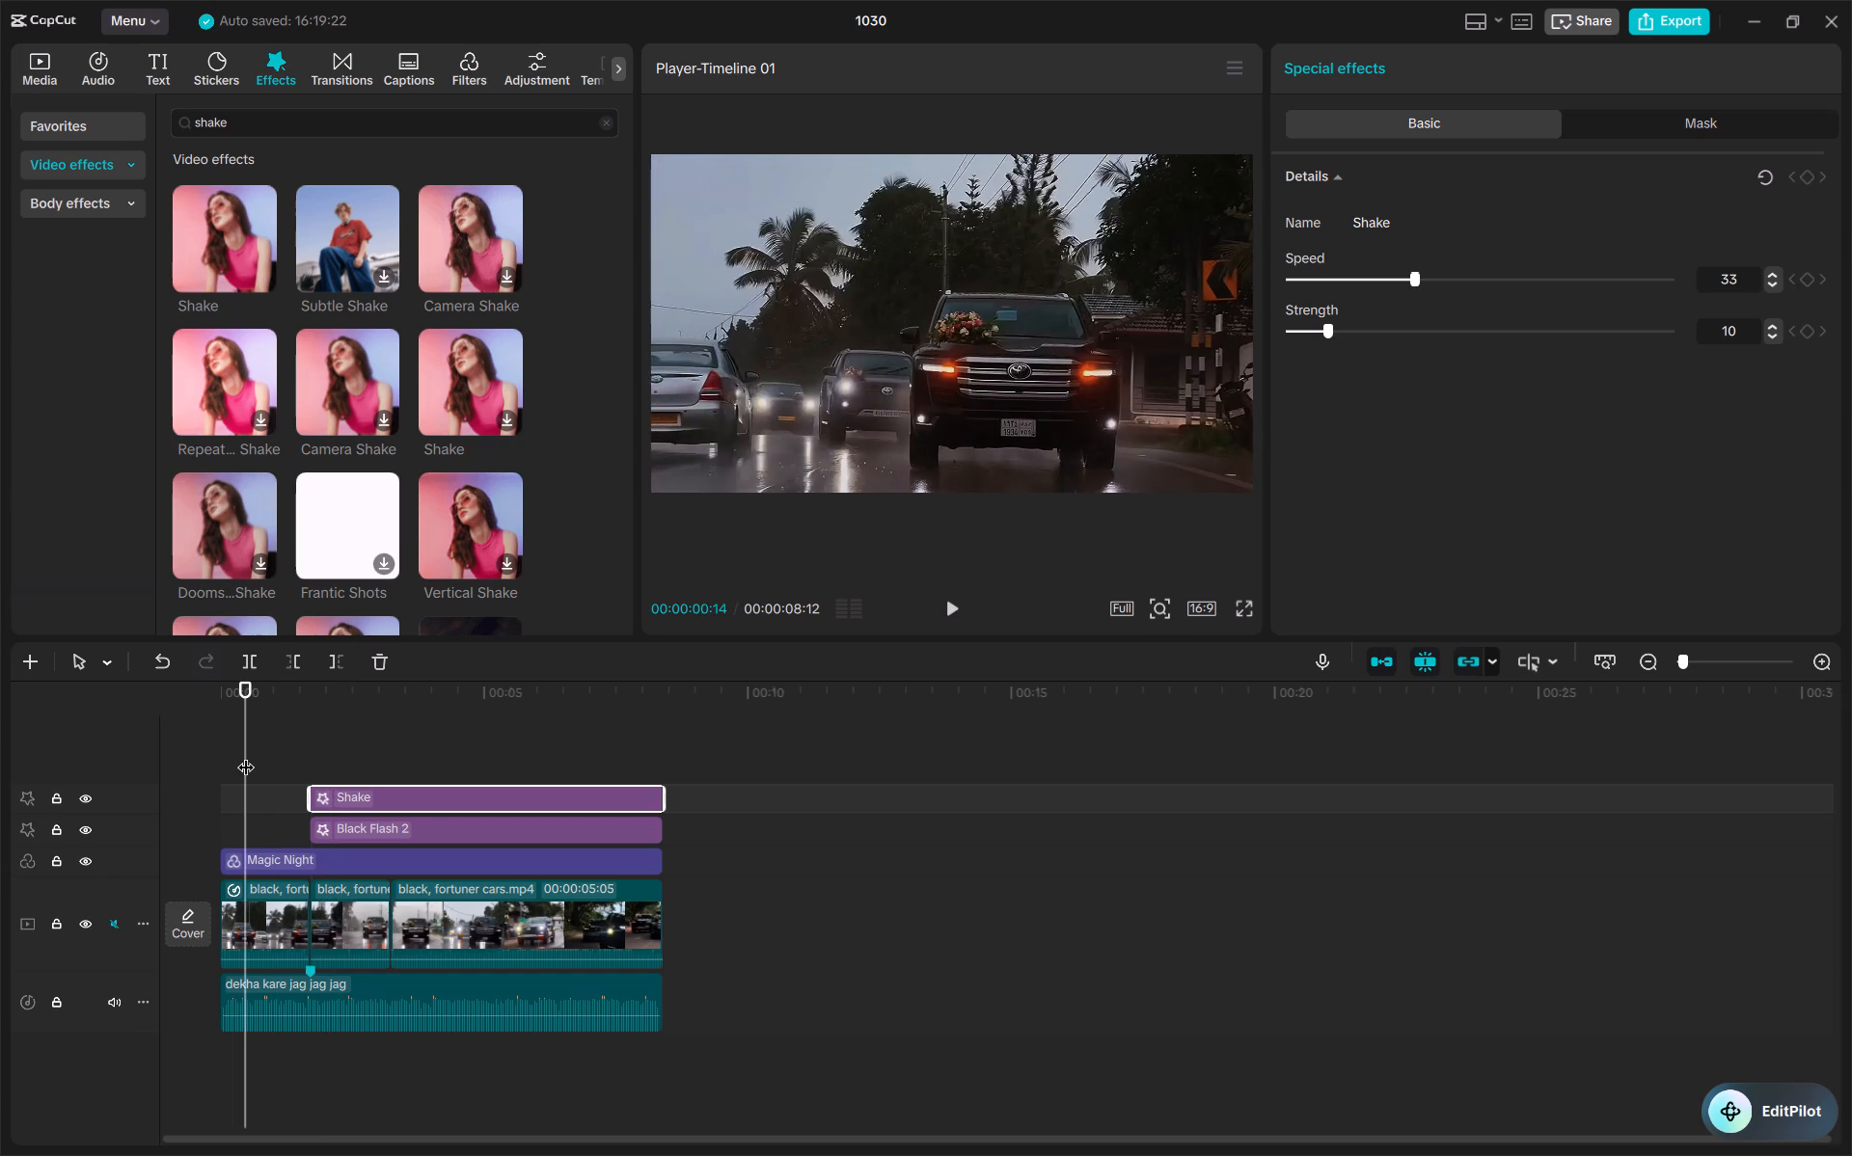
key("space")
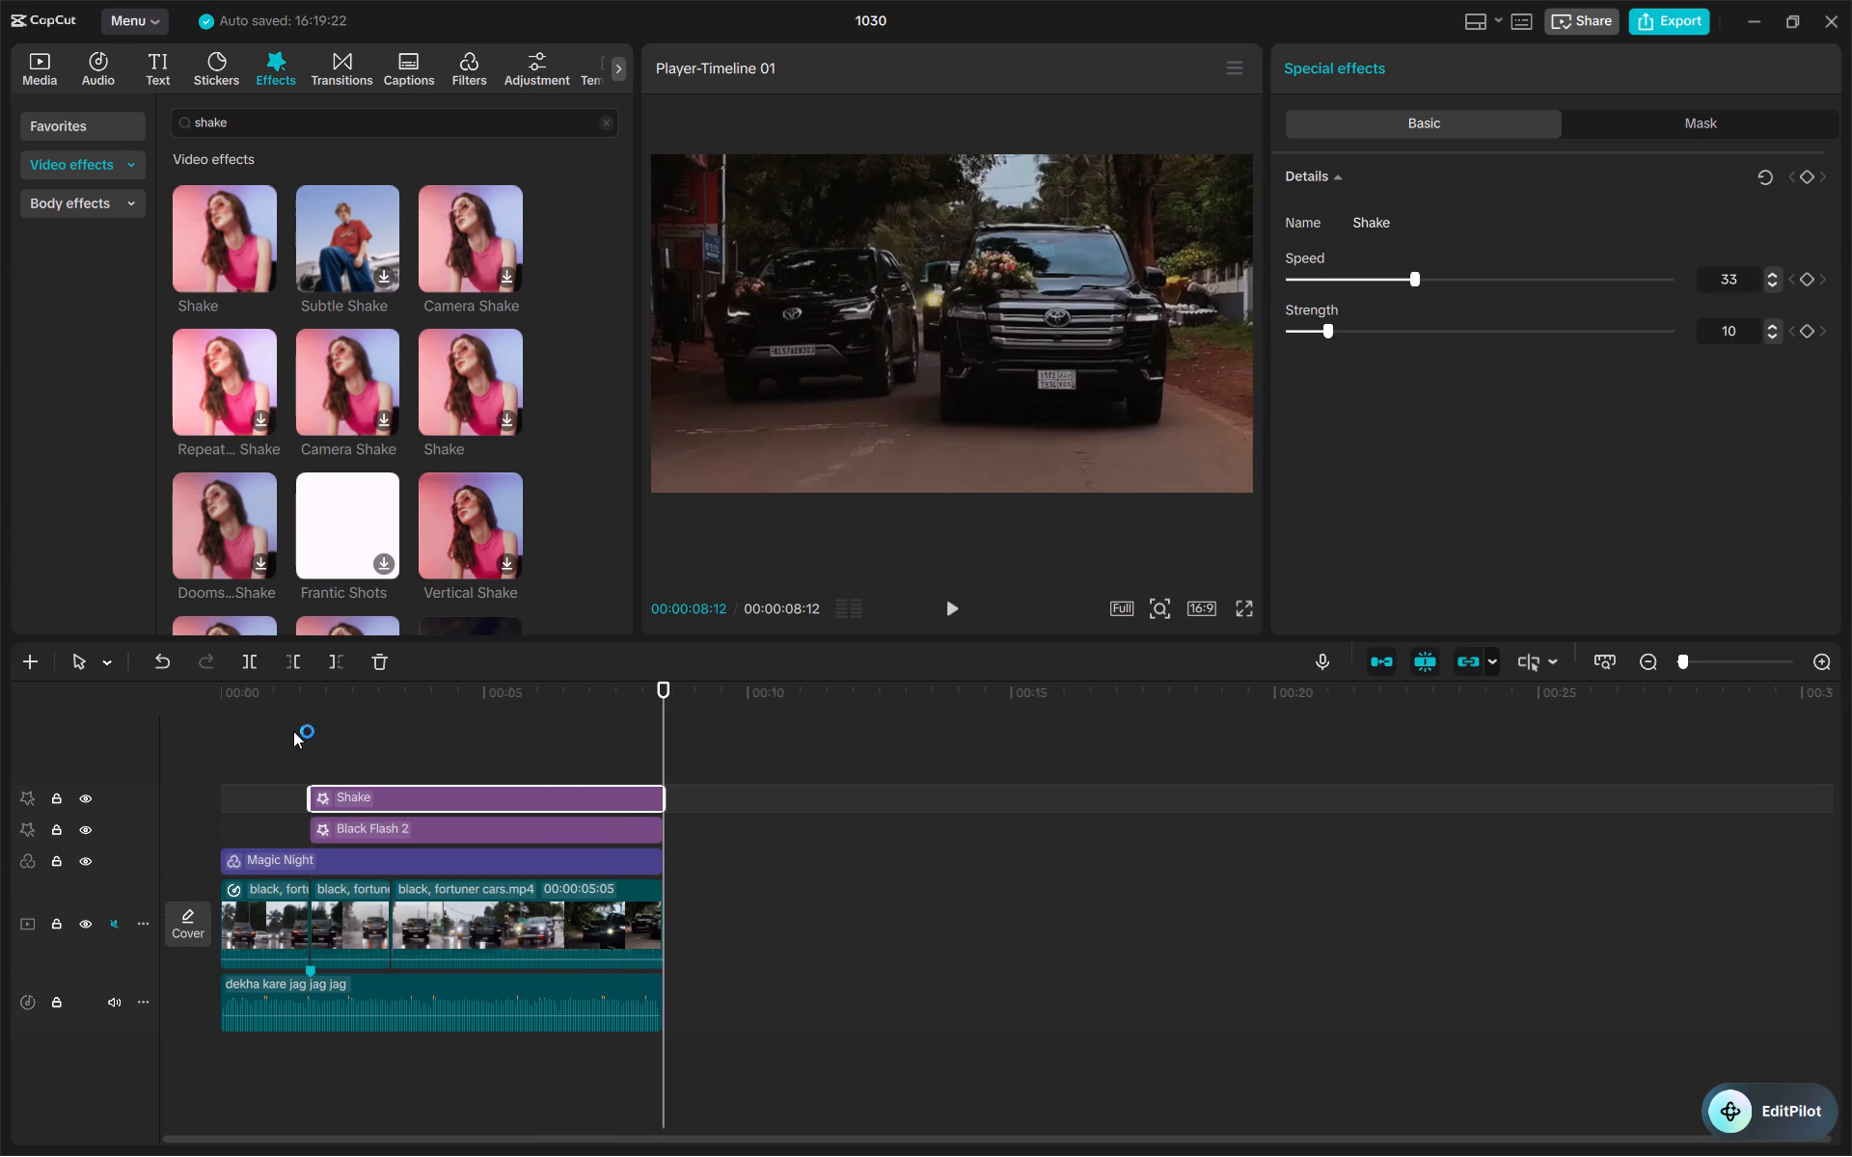
Set the Shake effect's speed to 20 and play the video from near the timeline start.
left_click_drag(1410, 281, 1401, 283)
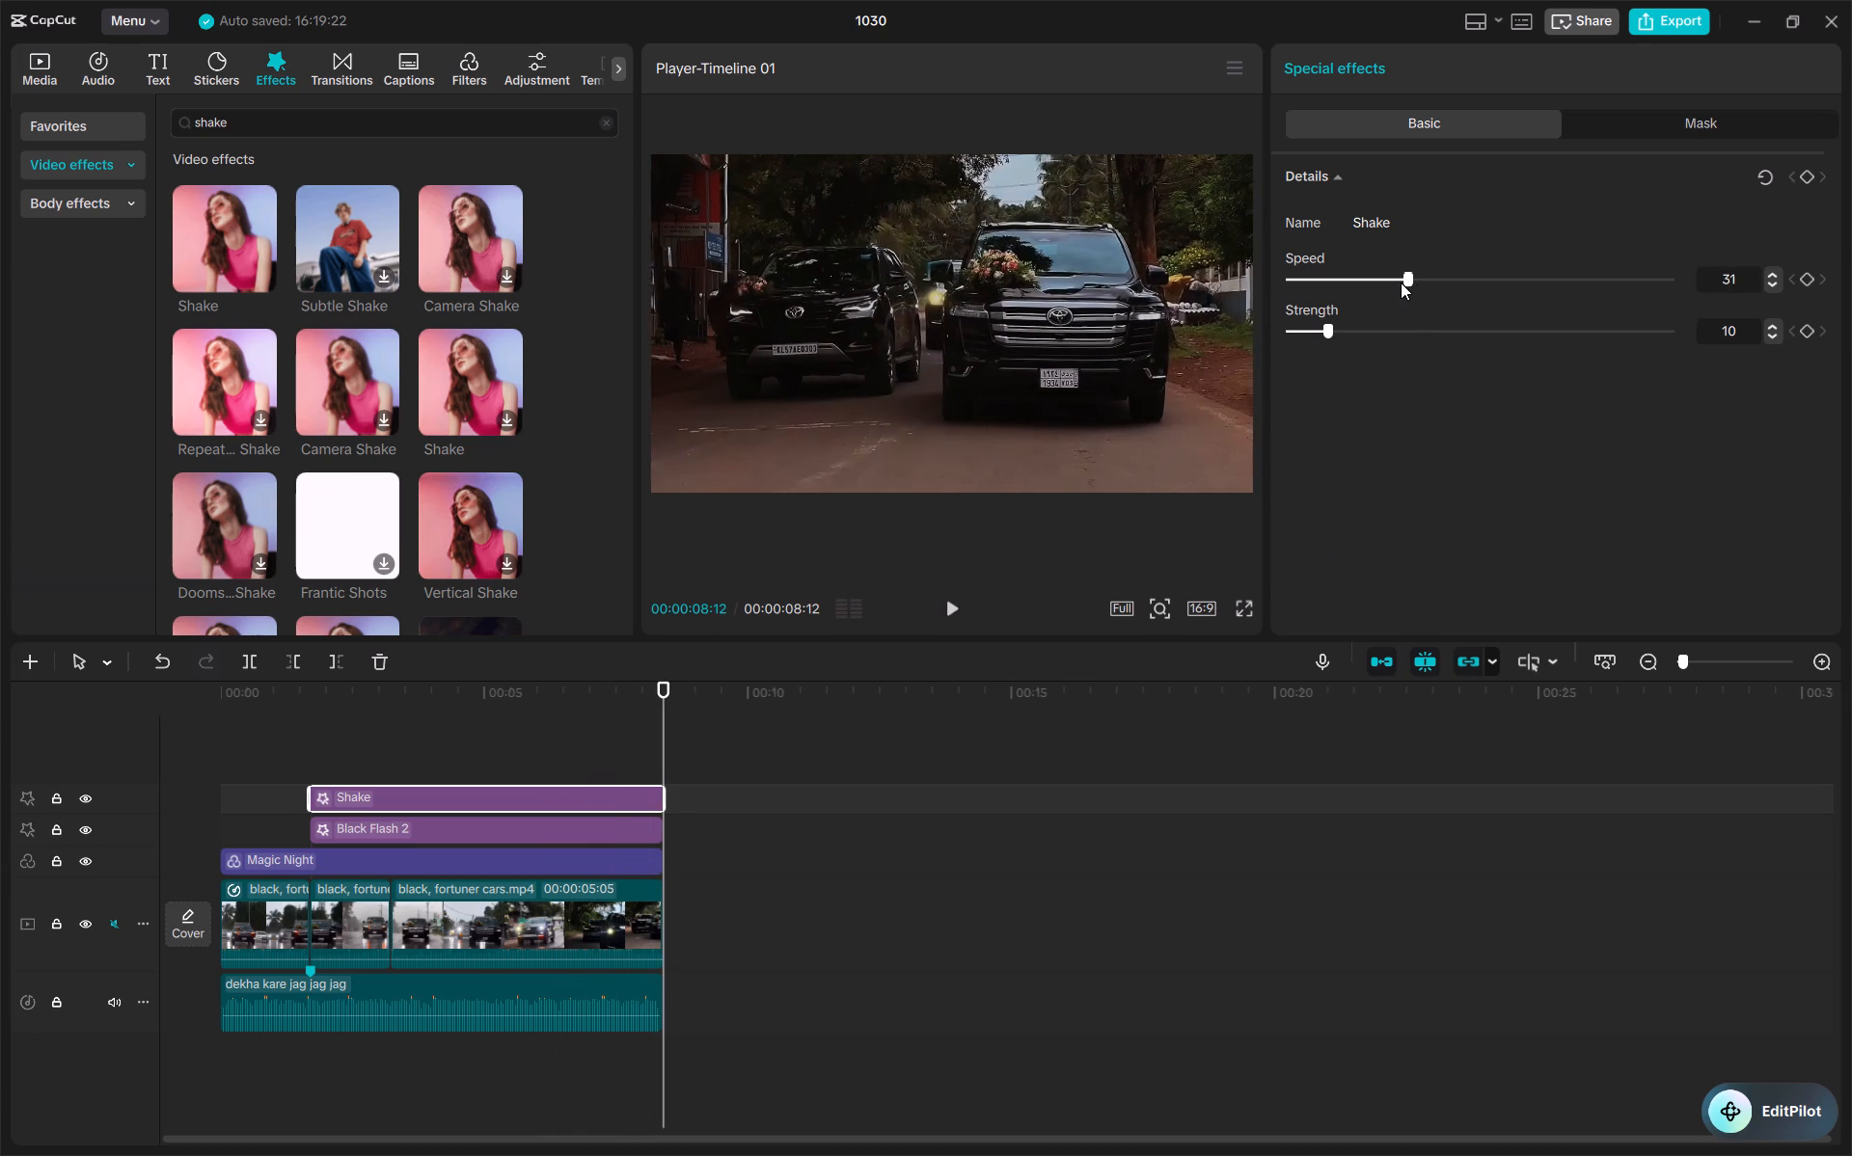
left_click_drag(1401, 283, 1365, 288)
left_click(235, 690)
key("space")
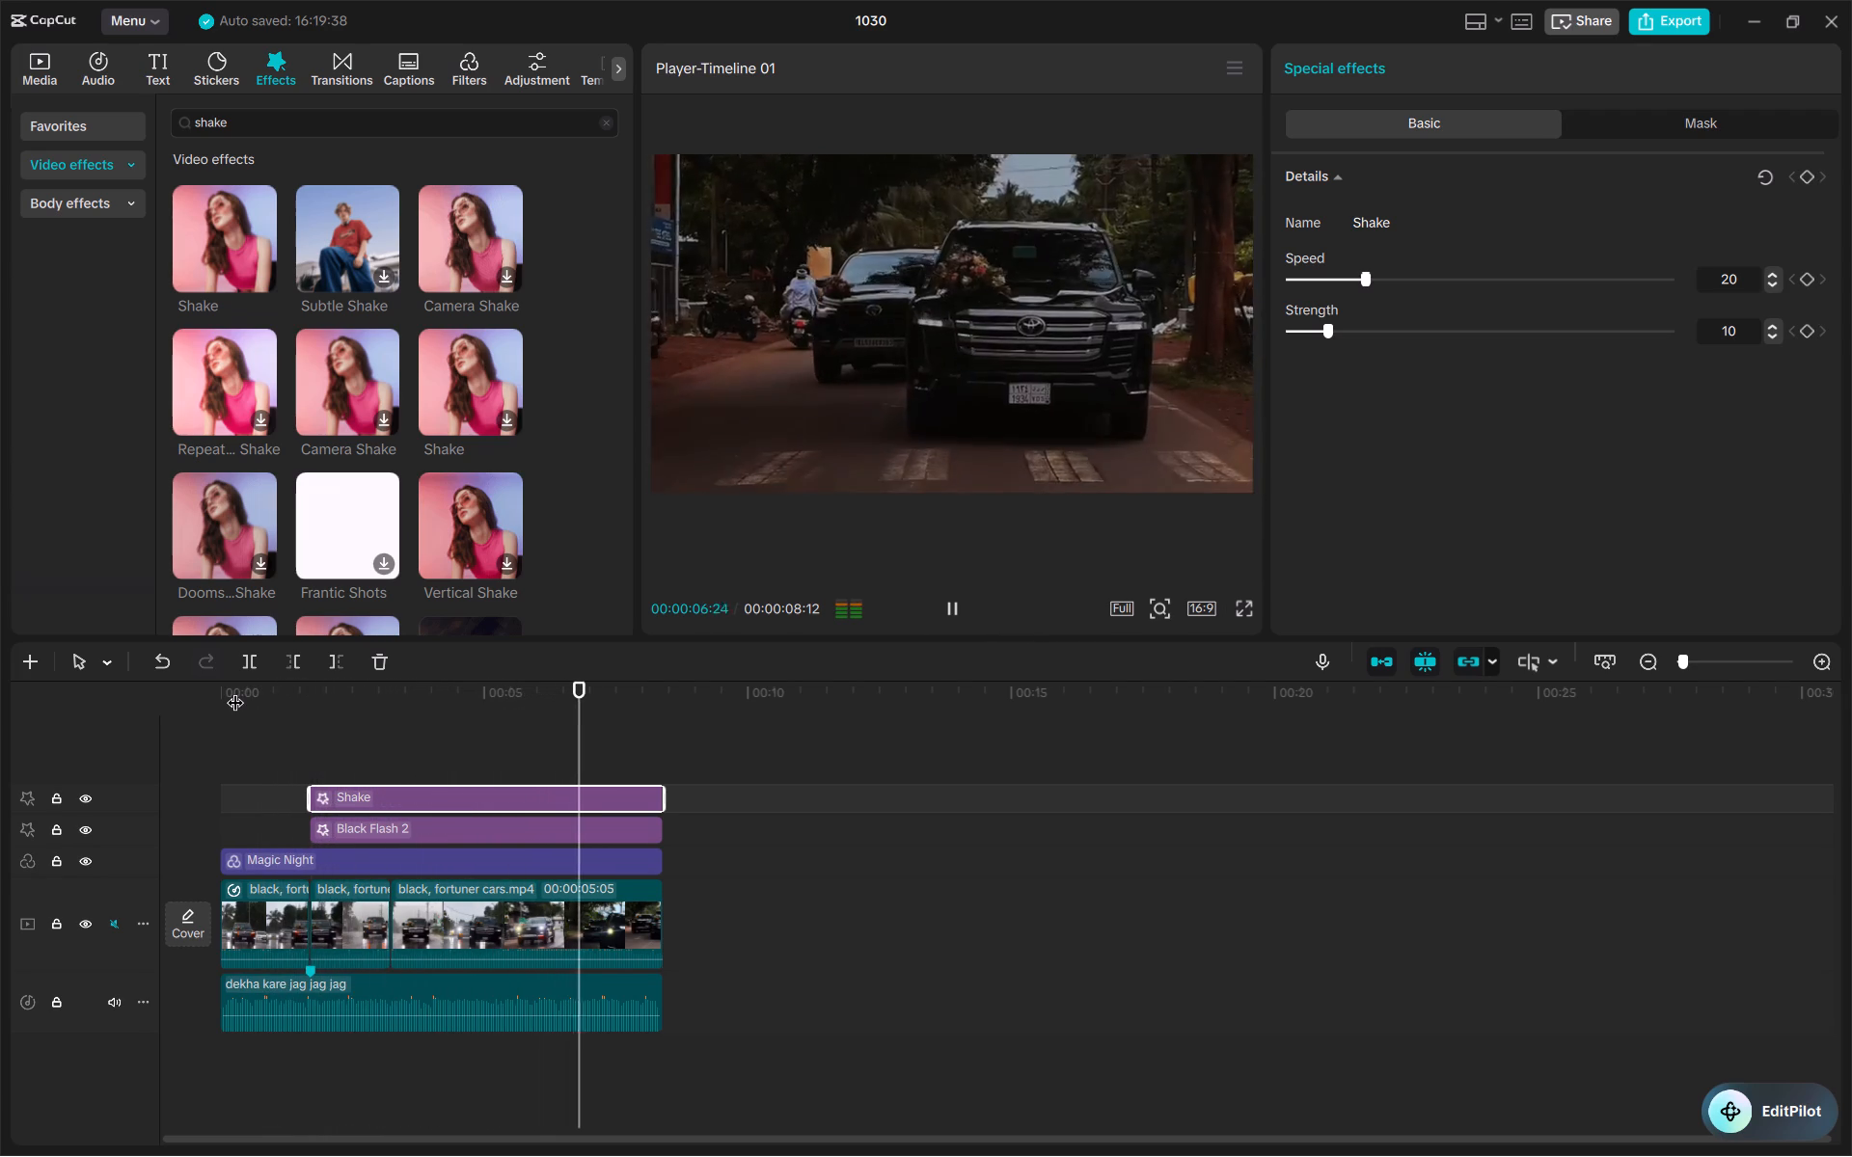
key("space")
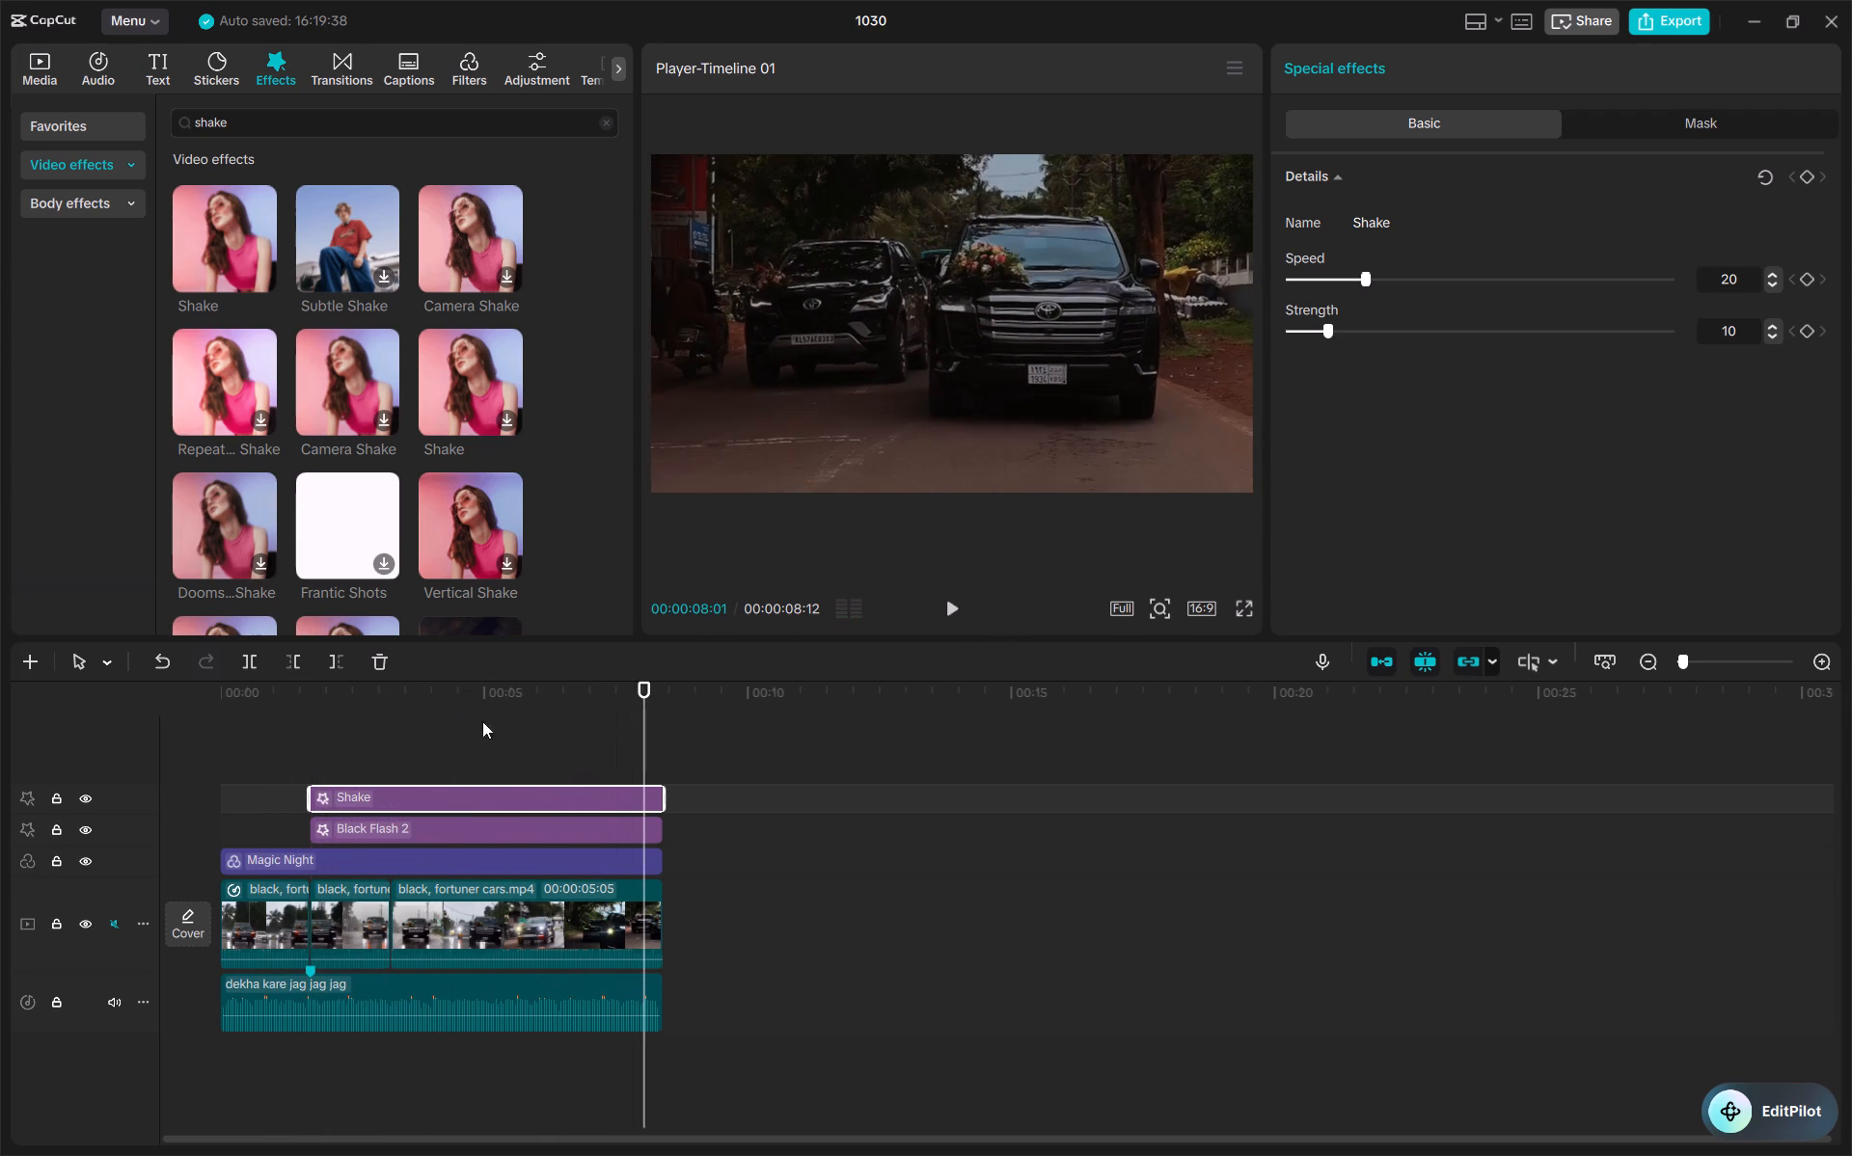
Go to 00:00:05:09 and replace the 4k ultra hd search in the filters with the suggested search black gold.
left_click(500, 733)
left_click(449, 68)
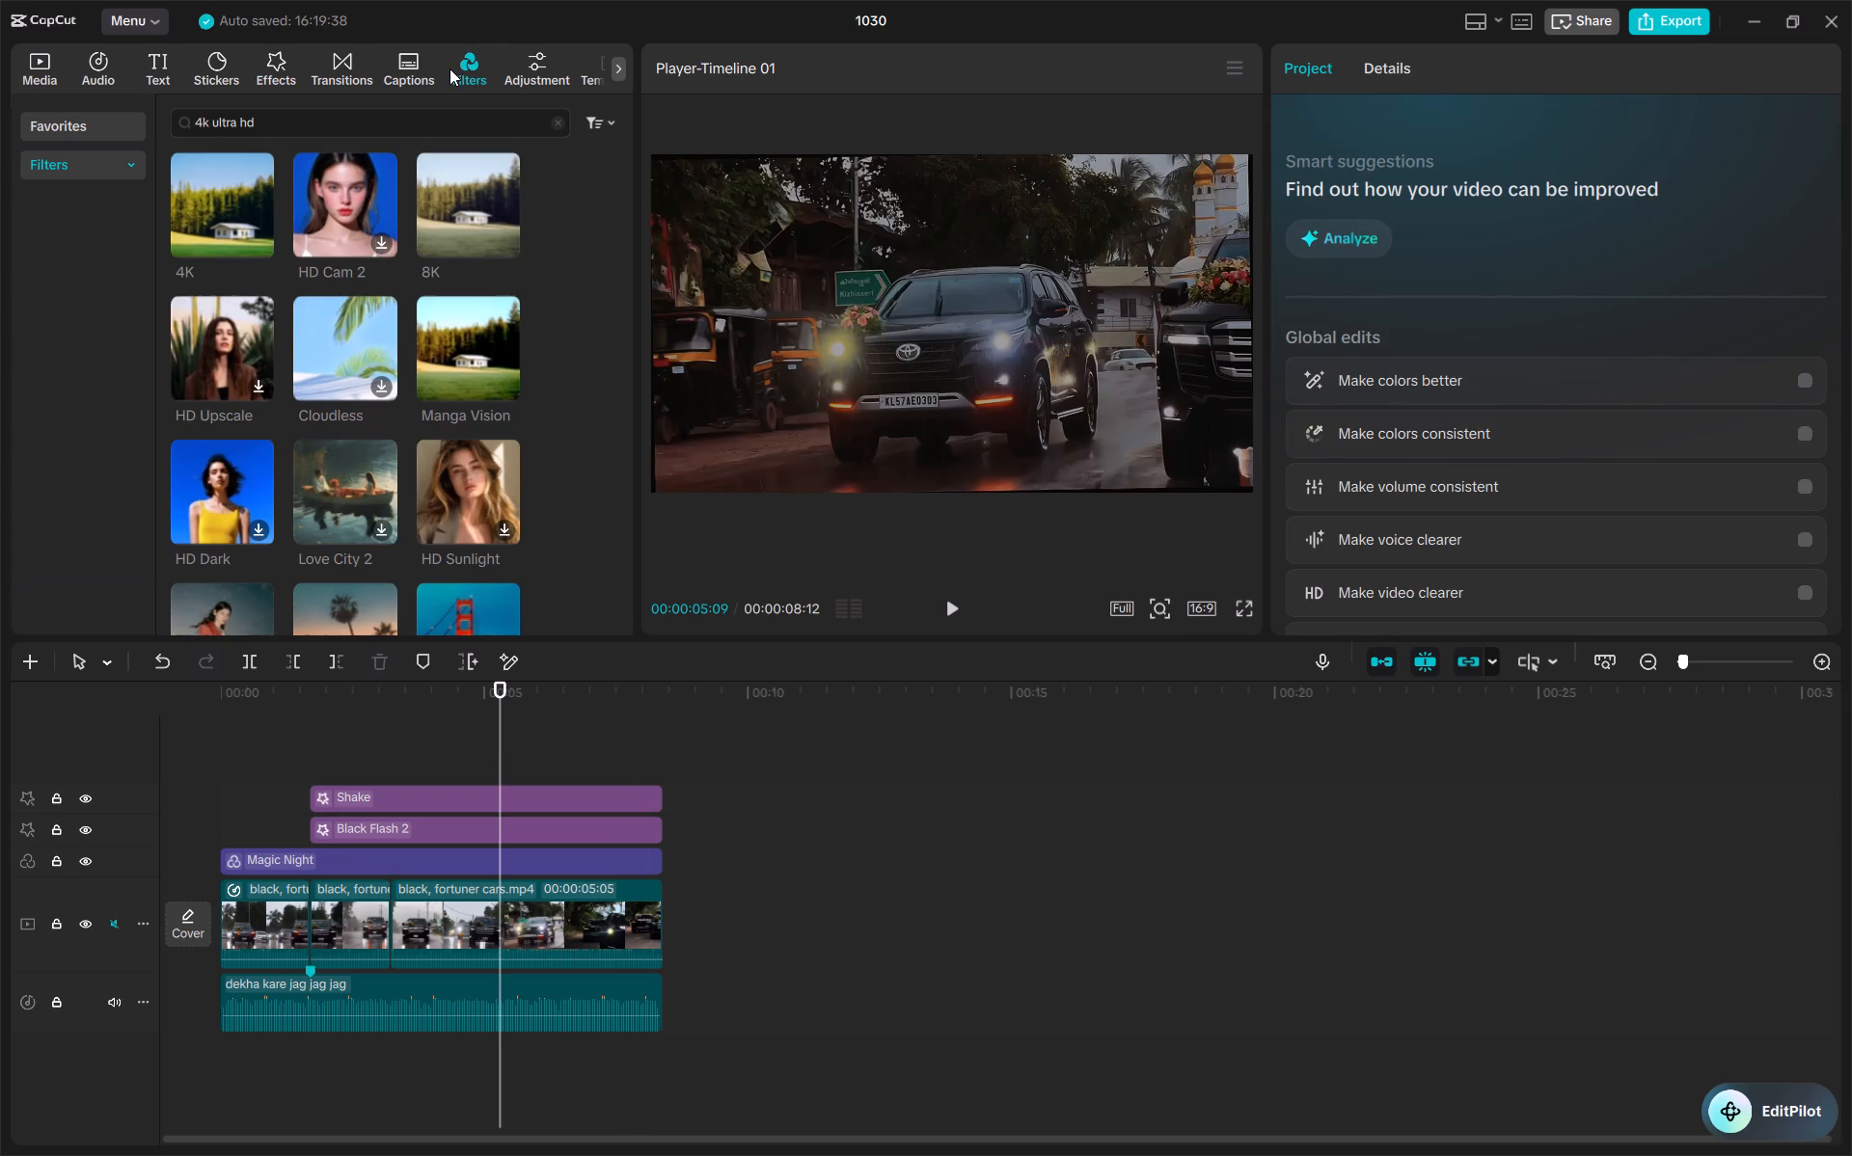
left_click(345, 124)
key("BackSpace")
key("BackSpace")
key("BackSpace")
key("BackSpace")
key("BackSpace")
key("BackSpace")
key("BackSpace")
key("BackSpace")
key("BackSpace")
key("BackSpace")
key("BackSpace")
key("BackSpace")
key("BackSpace")
key("BackSpace")
key("BackSpace")
key("BackSpace")
key("BackSpace")
key("BackSpace")
type("bl")
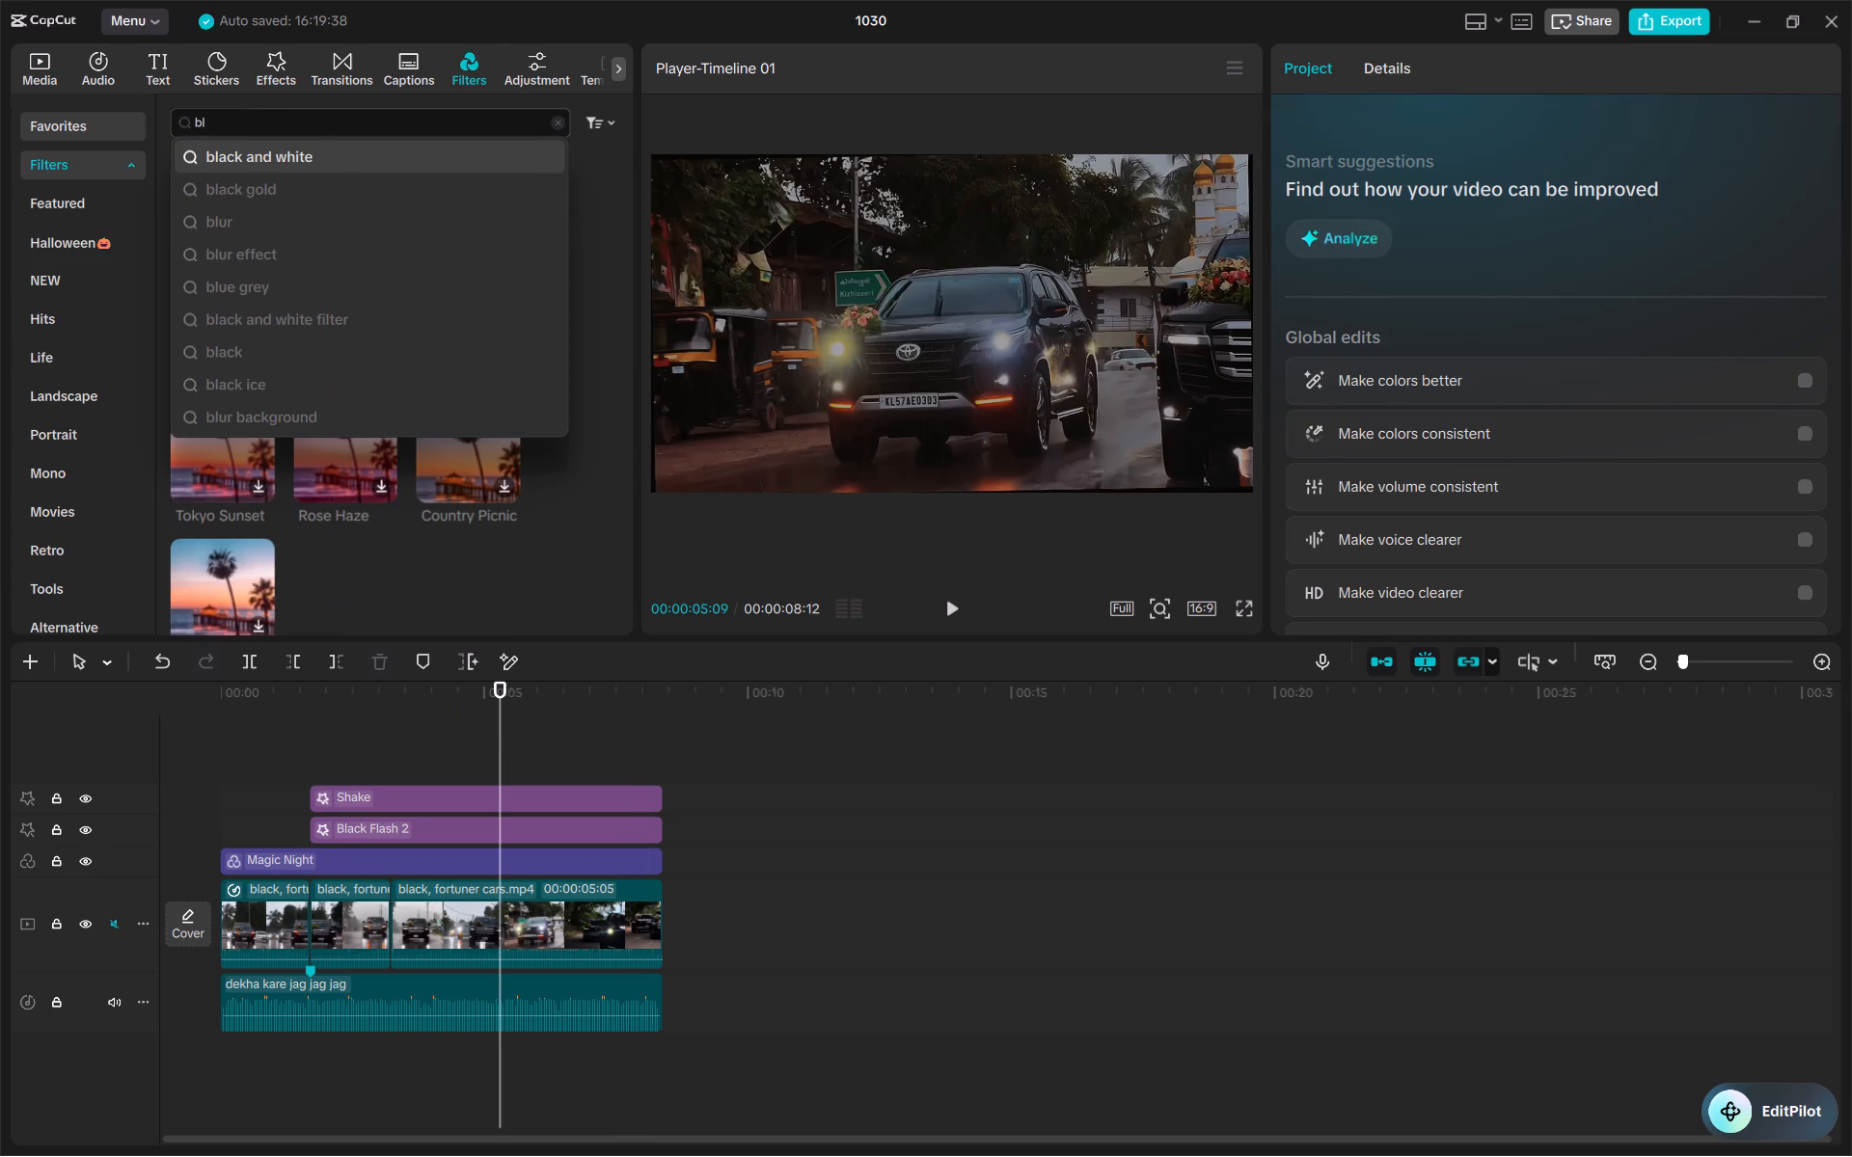
left_click(321, 179)
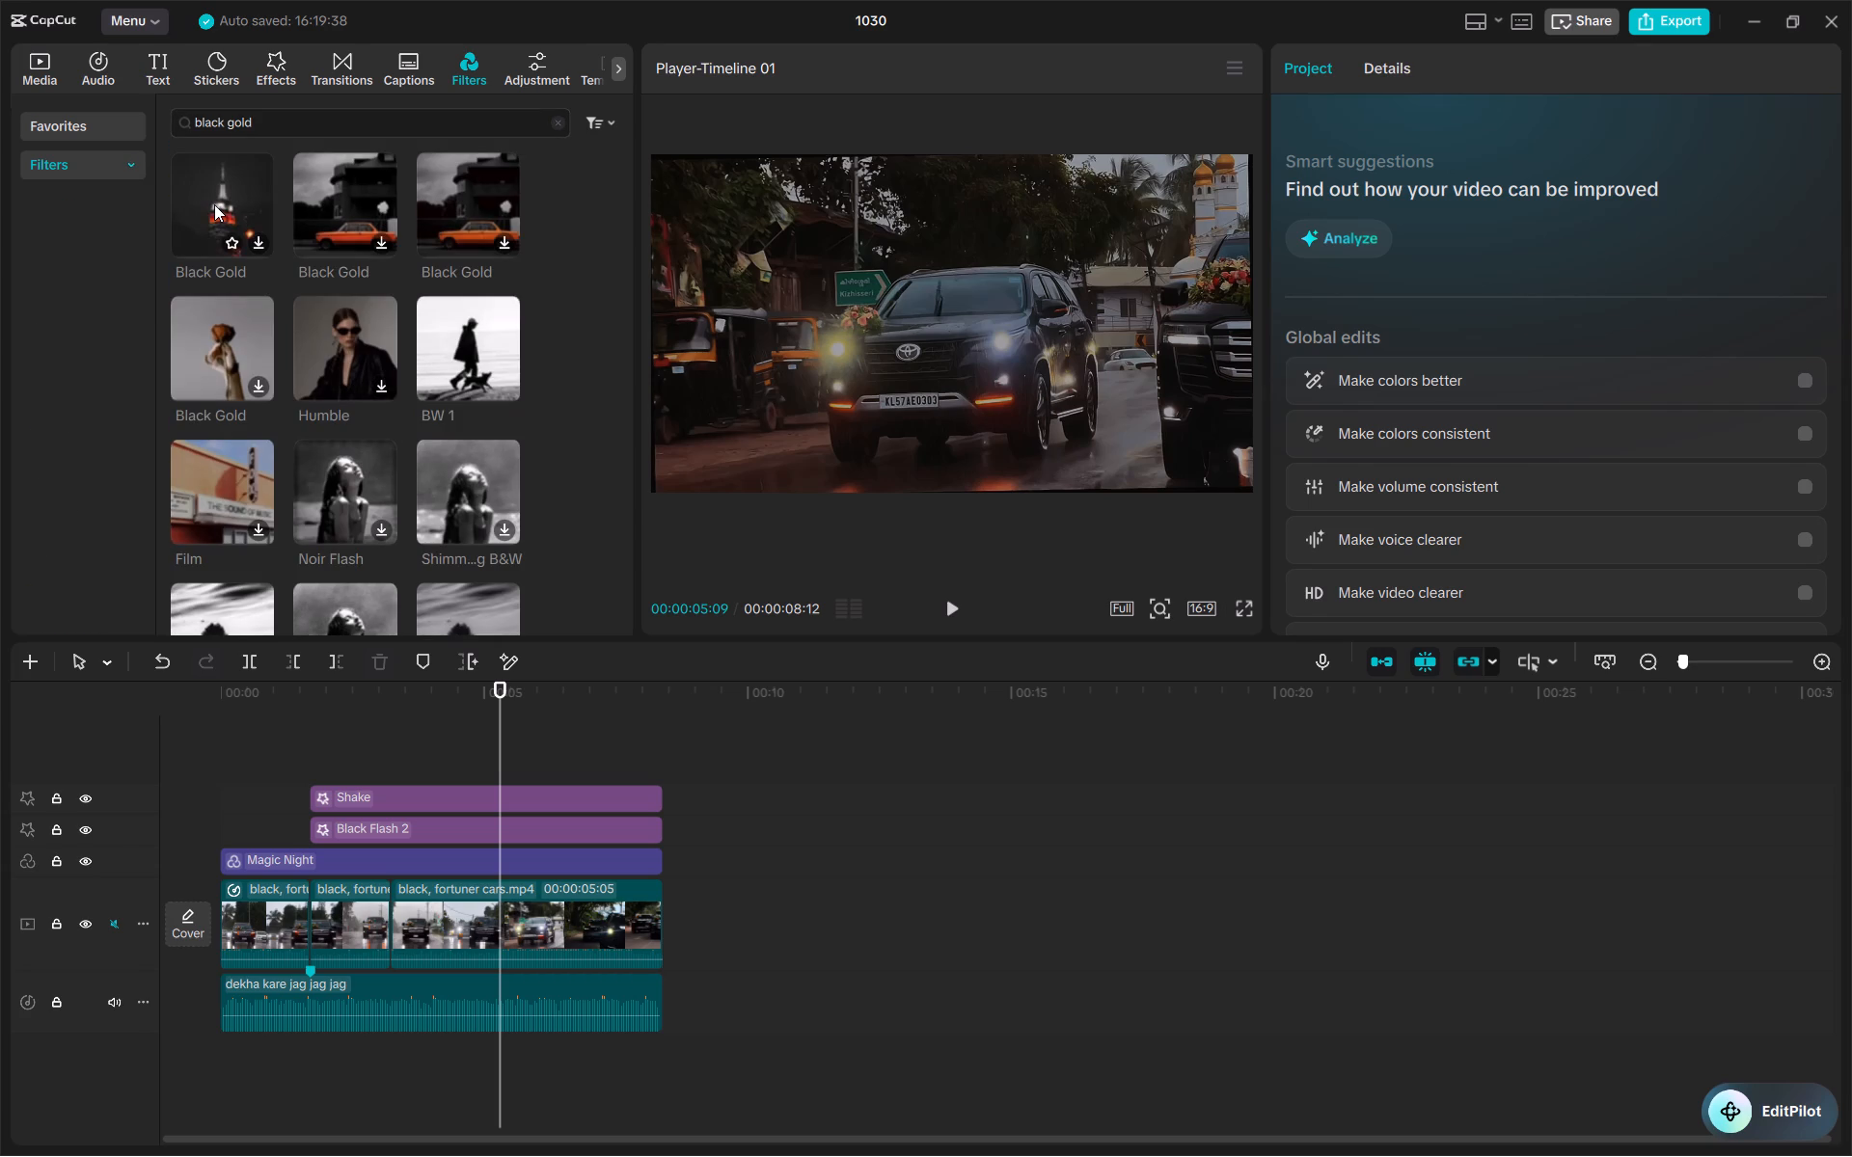
Go to 00:00:00:12 and preview the second and first Black Gold filters on the footage.
left_click(342, 219)
left_click_drag(500, 744, 242, 747)
double_click(356, 205)
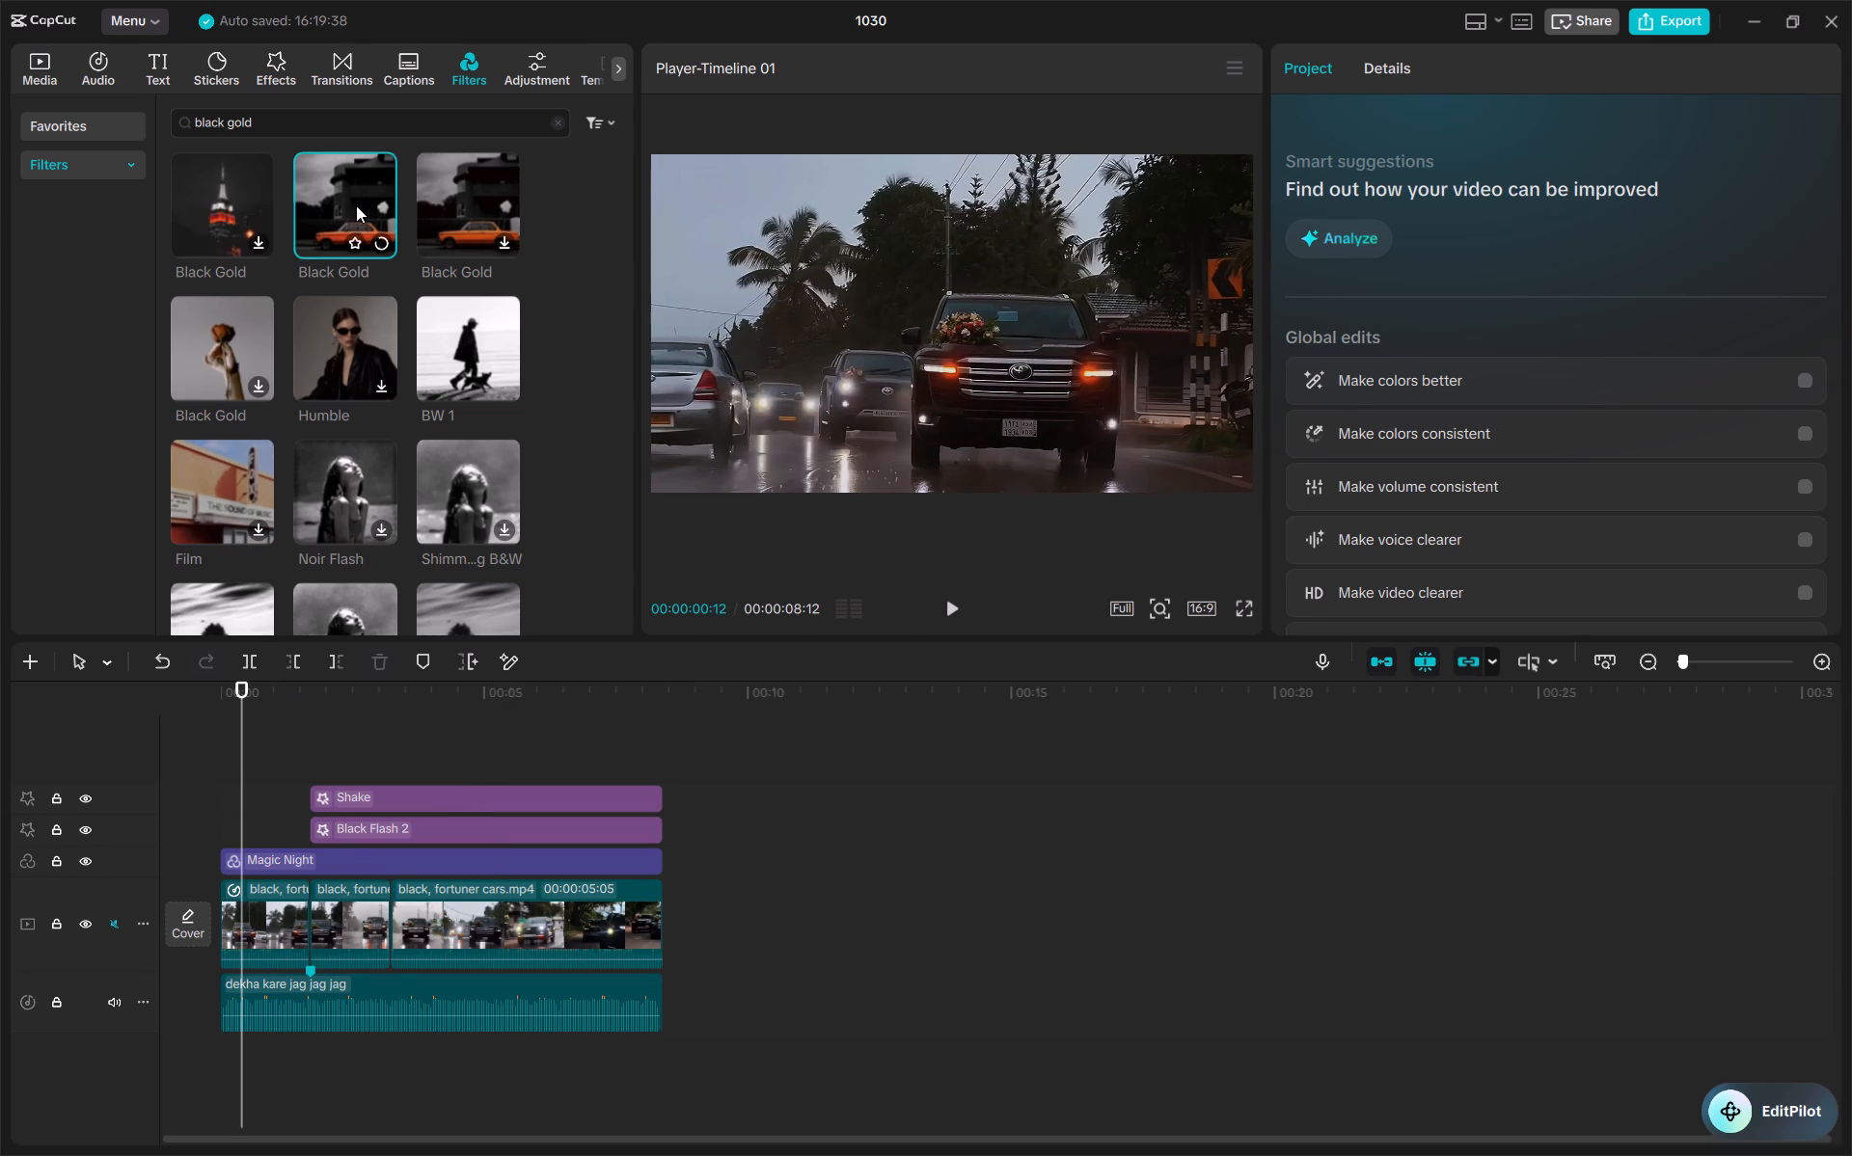
left_click(356, 205)
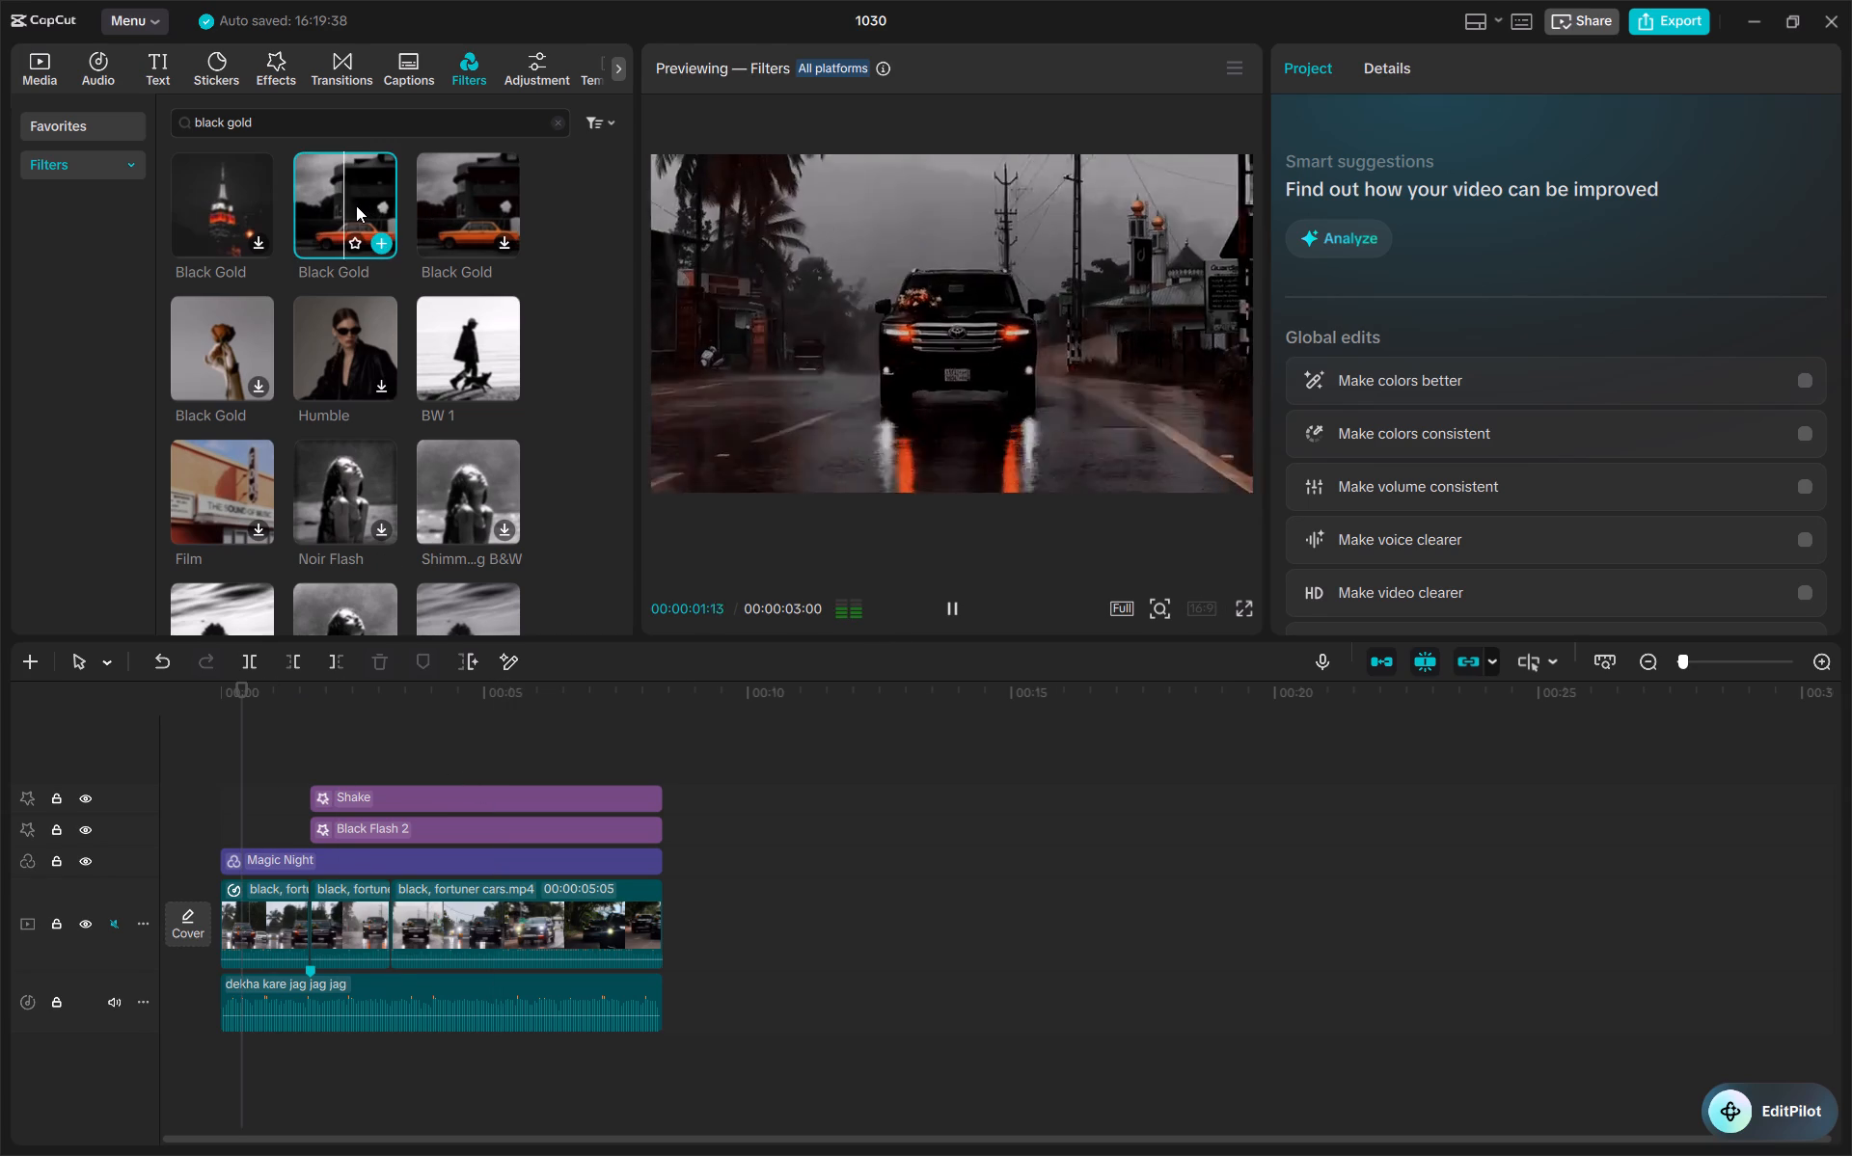
double_click(223, 179)
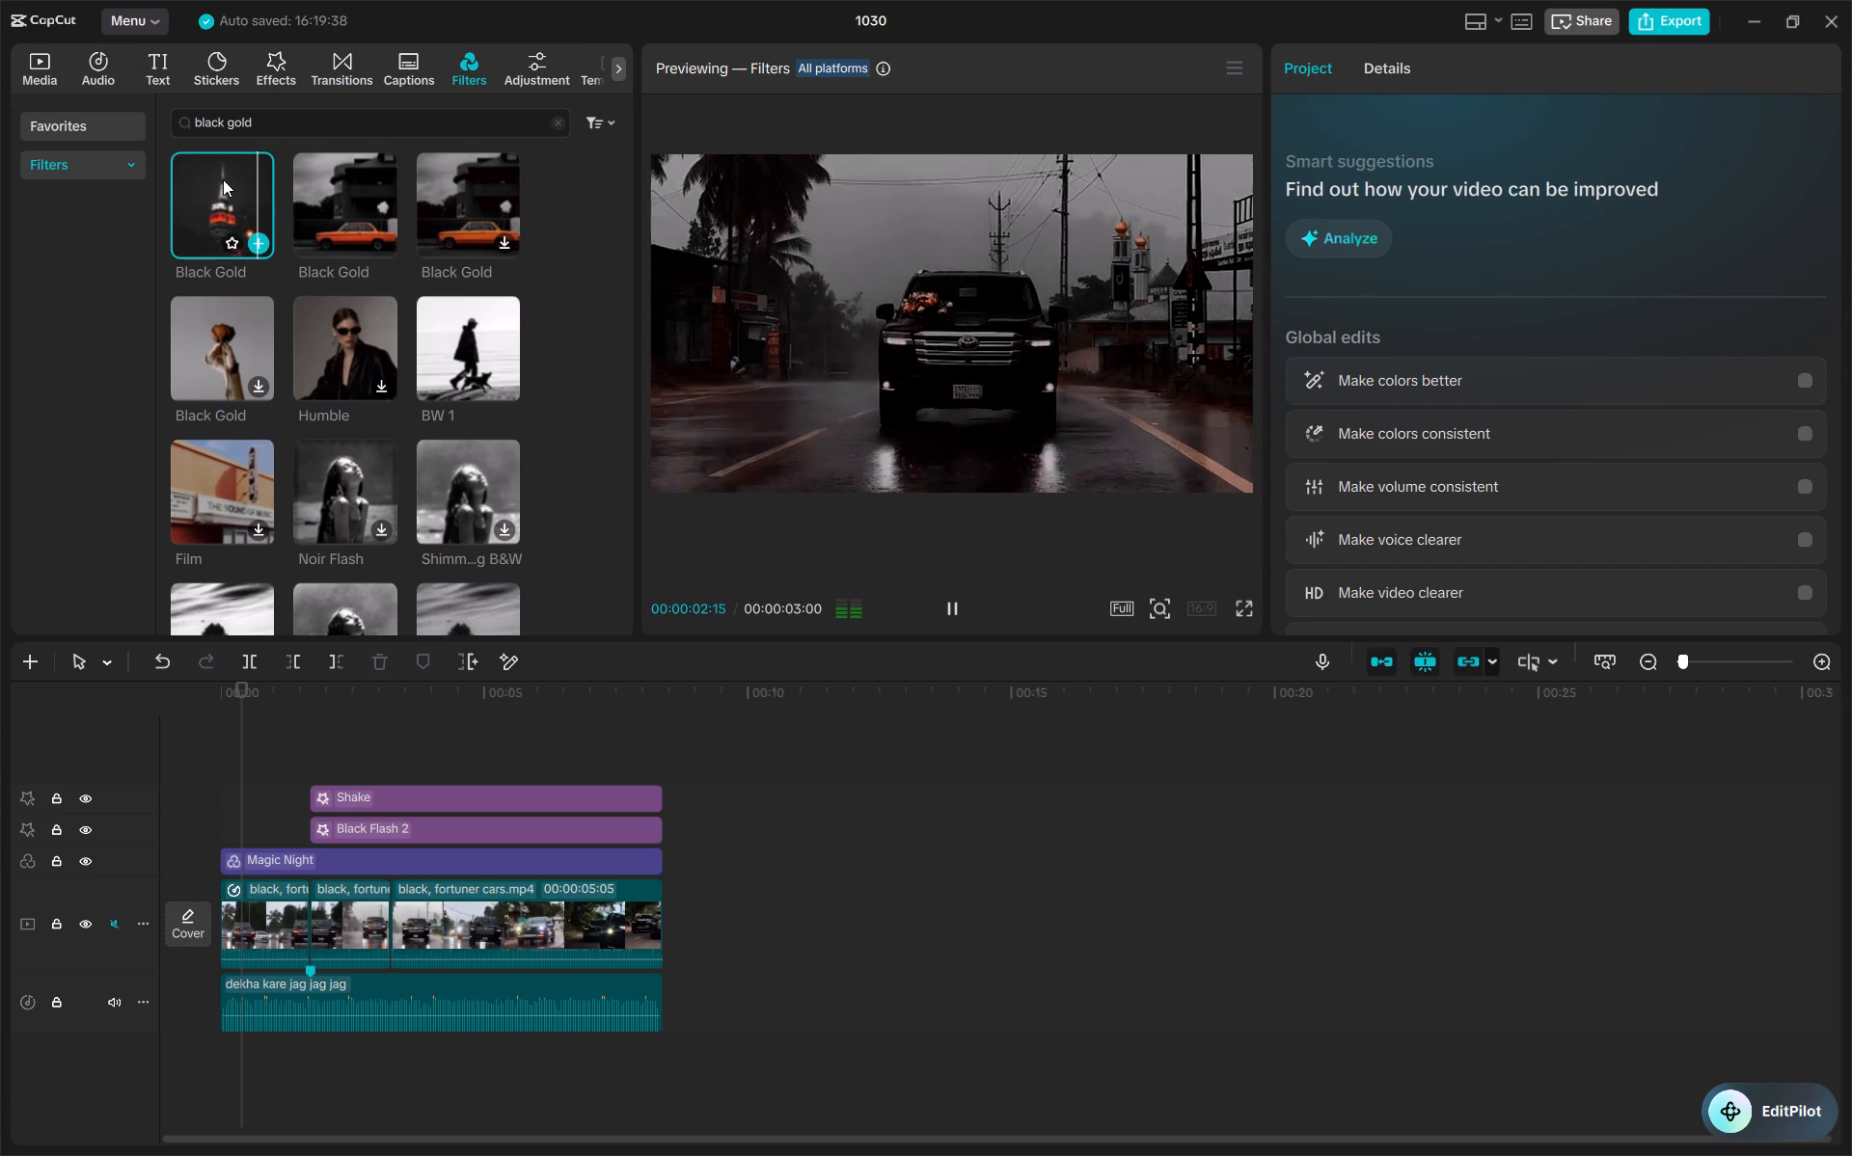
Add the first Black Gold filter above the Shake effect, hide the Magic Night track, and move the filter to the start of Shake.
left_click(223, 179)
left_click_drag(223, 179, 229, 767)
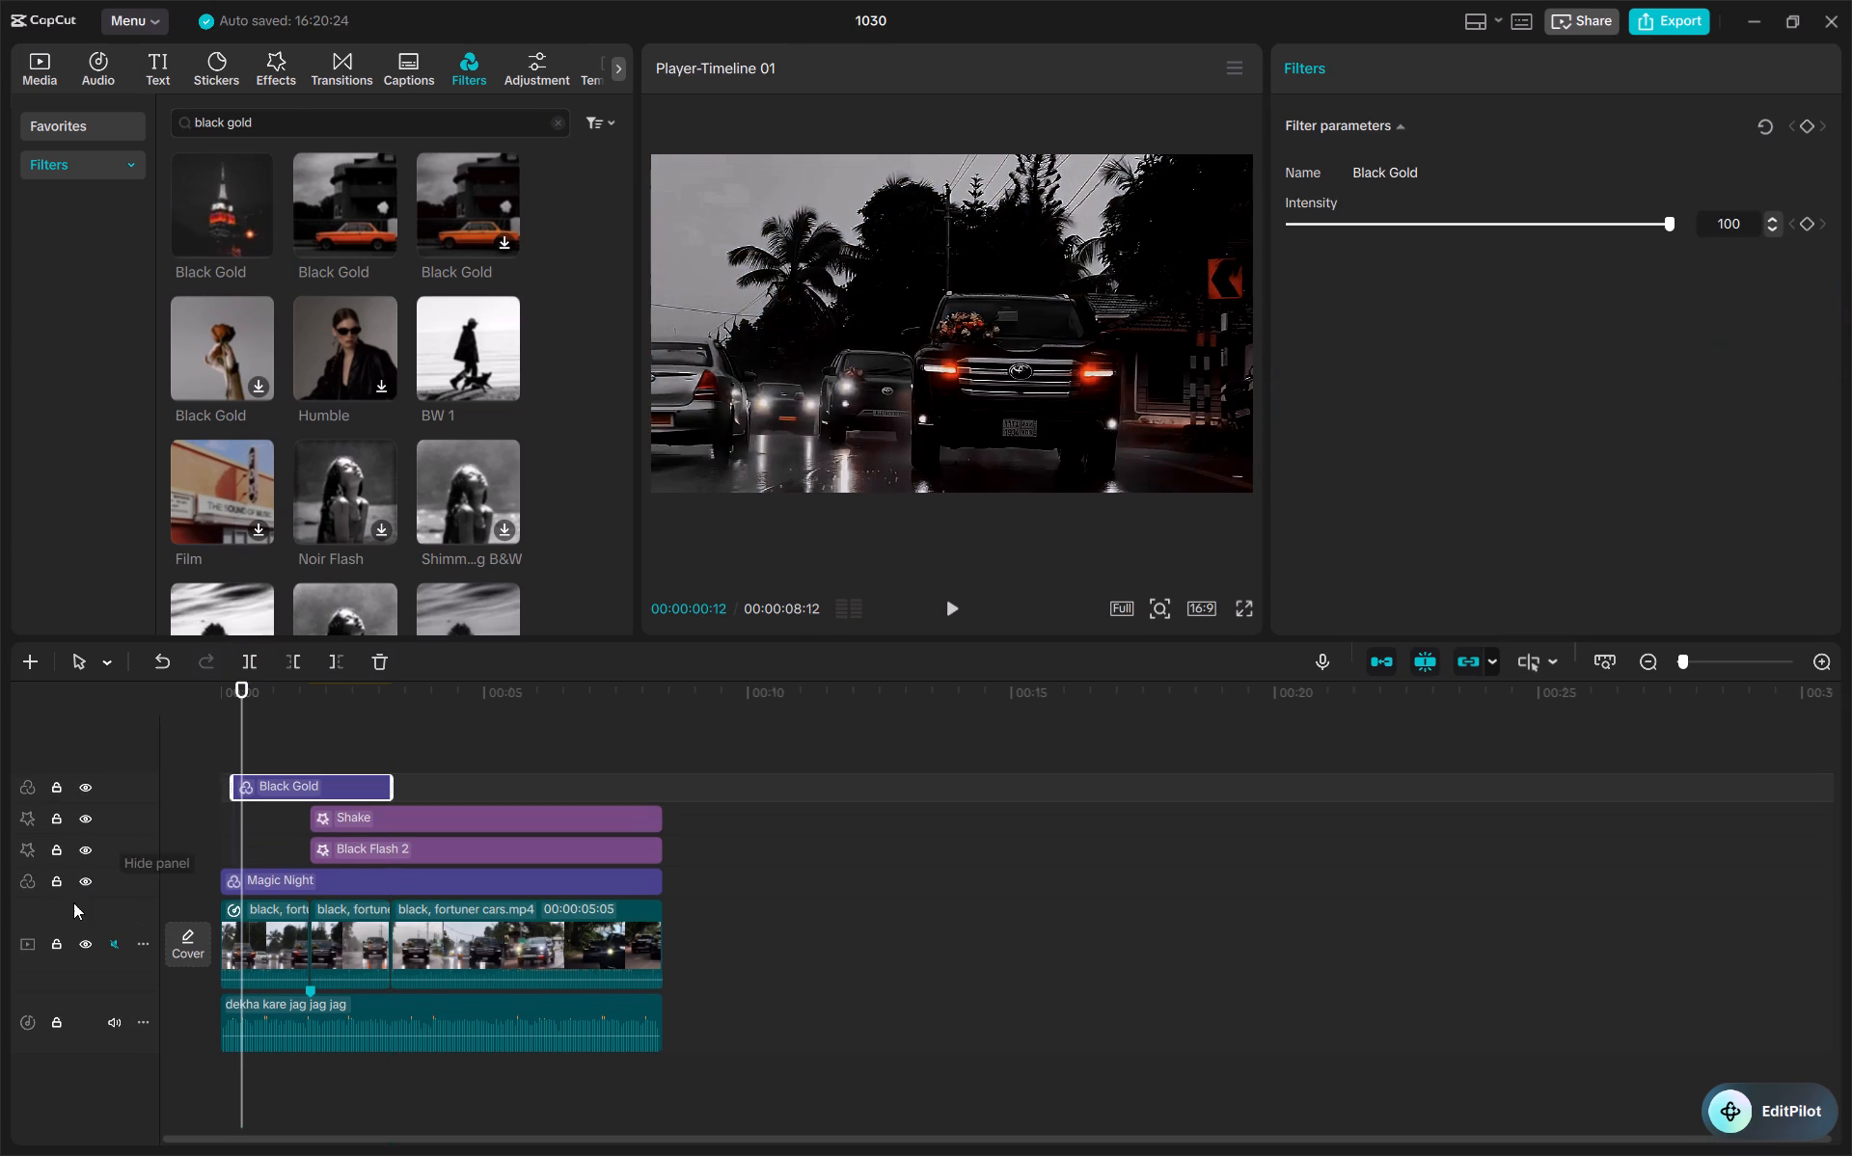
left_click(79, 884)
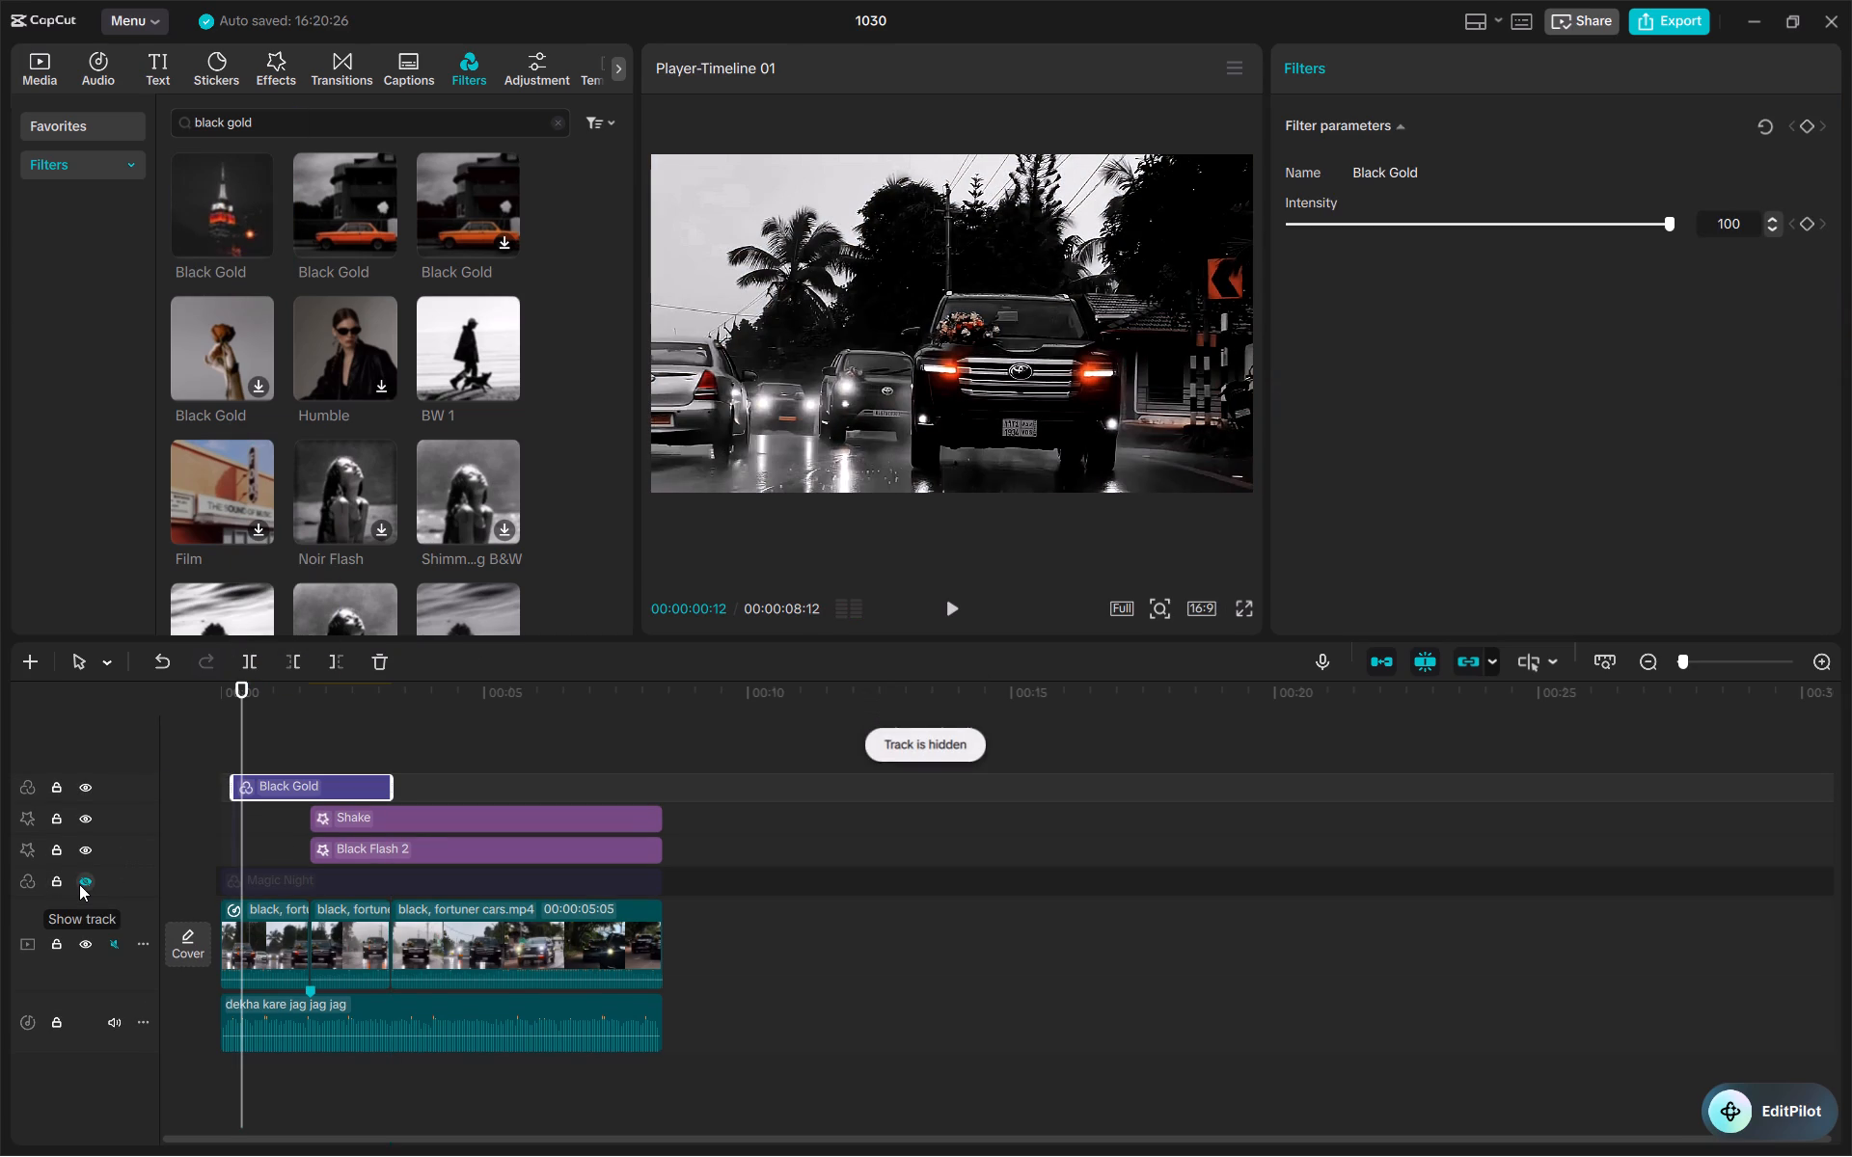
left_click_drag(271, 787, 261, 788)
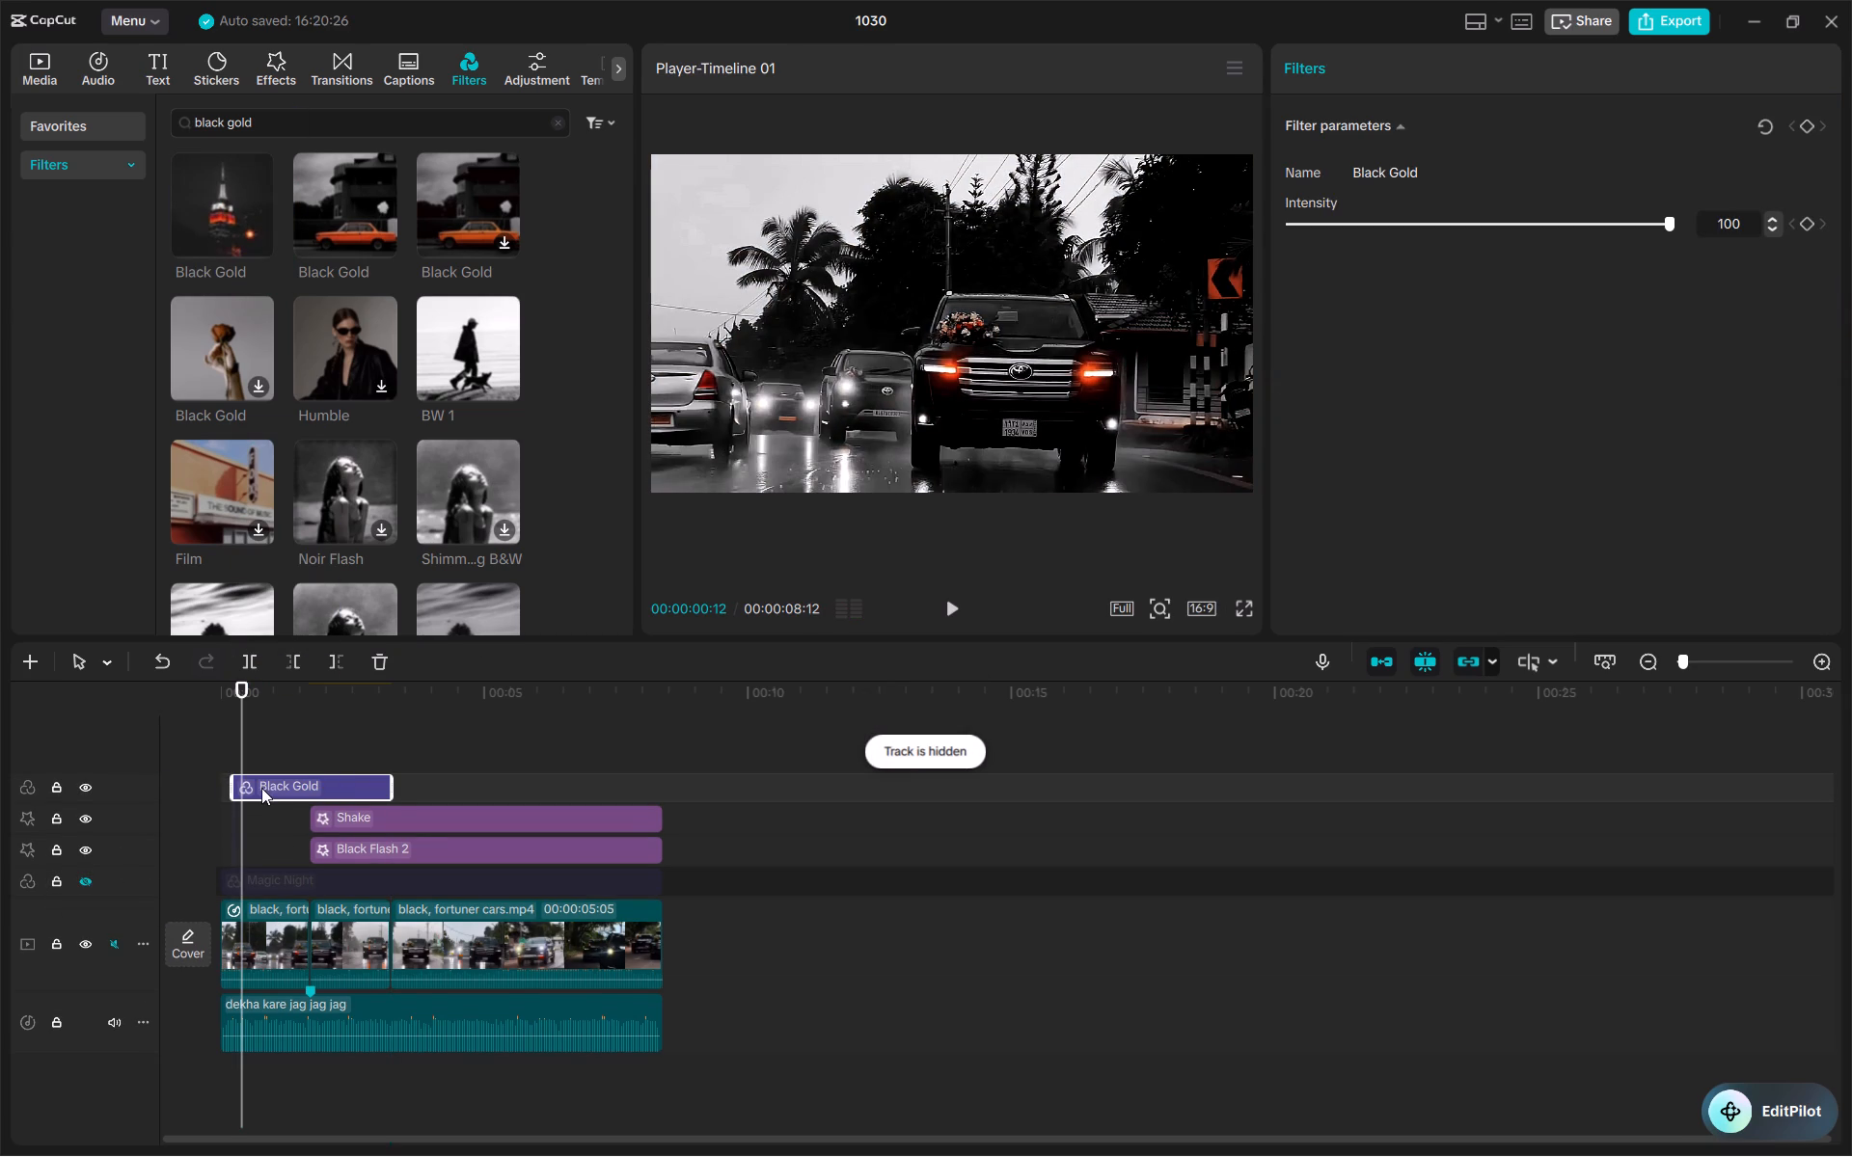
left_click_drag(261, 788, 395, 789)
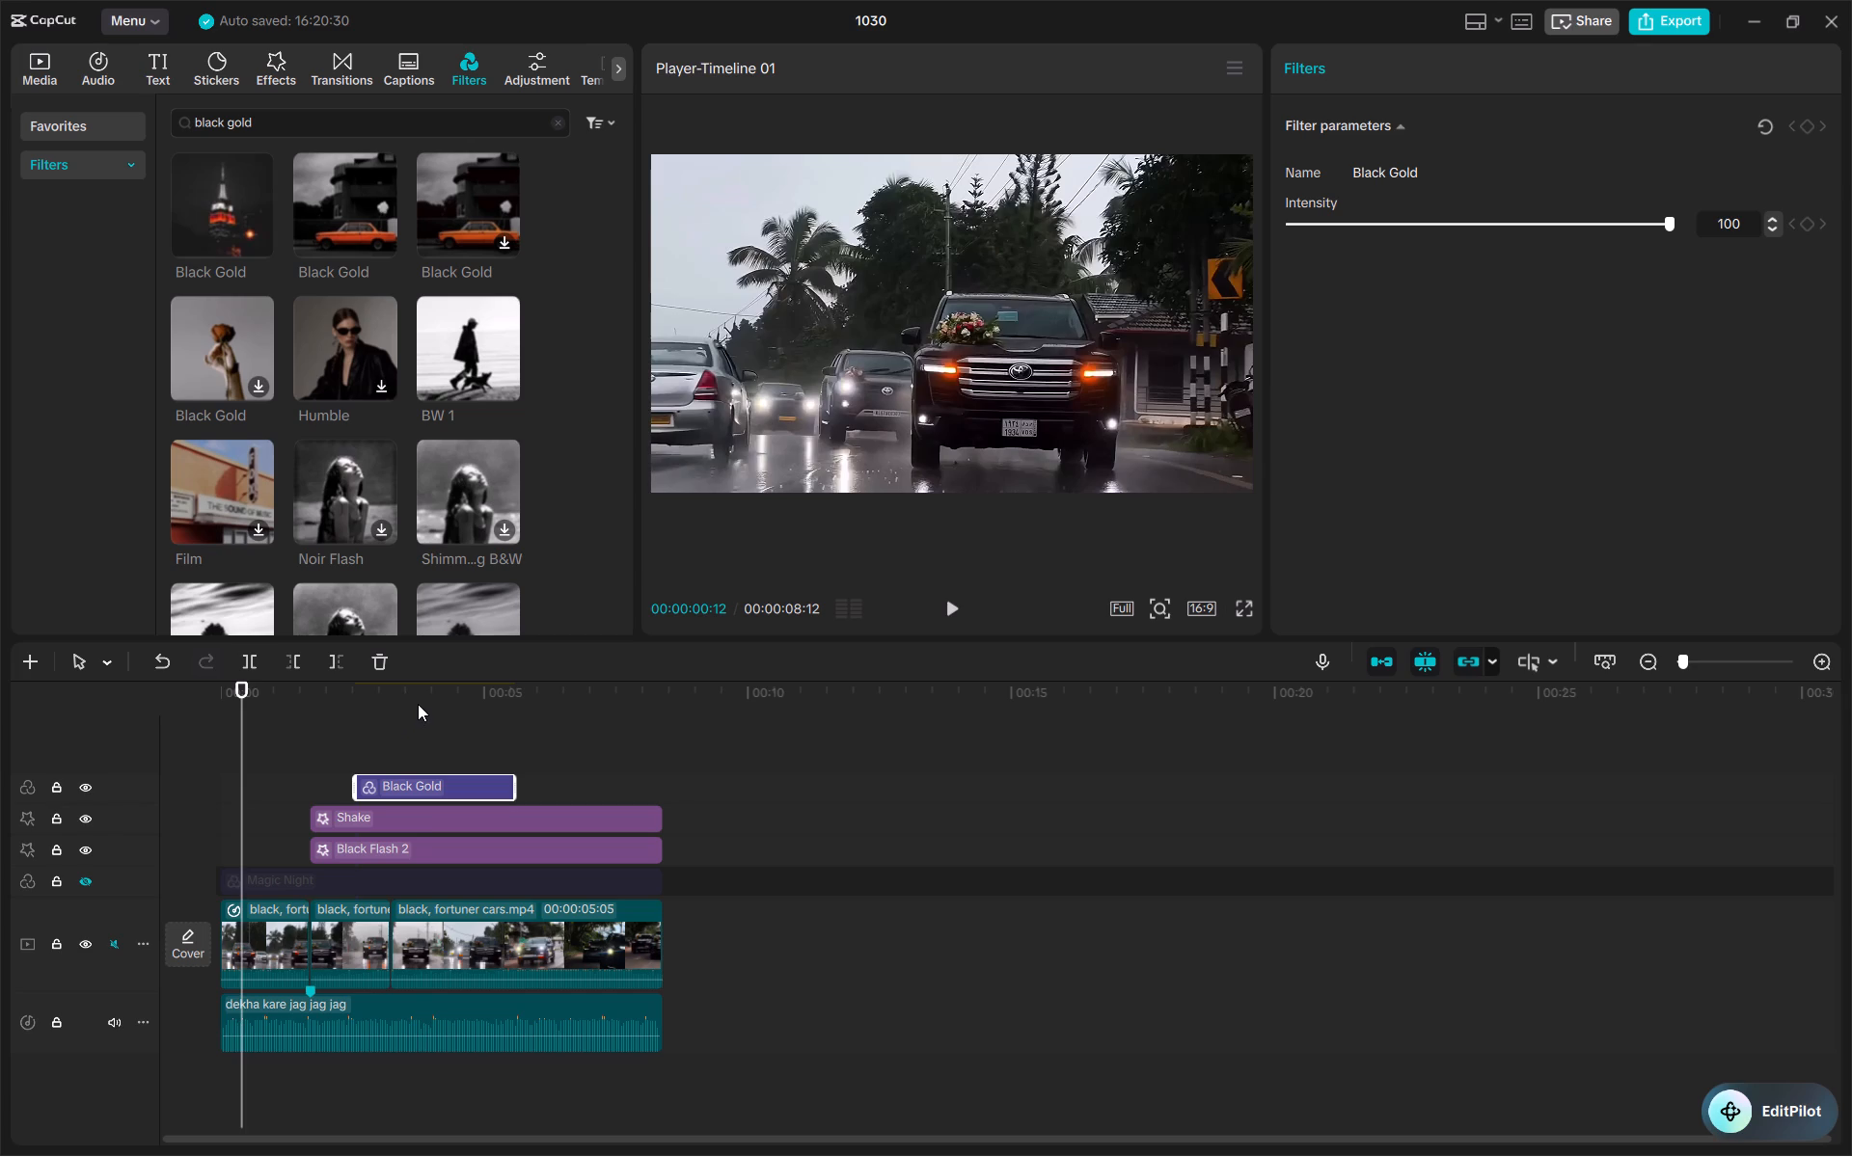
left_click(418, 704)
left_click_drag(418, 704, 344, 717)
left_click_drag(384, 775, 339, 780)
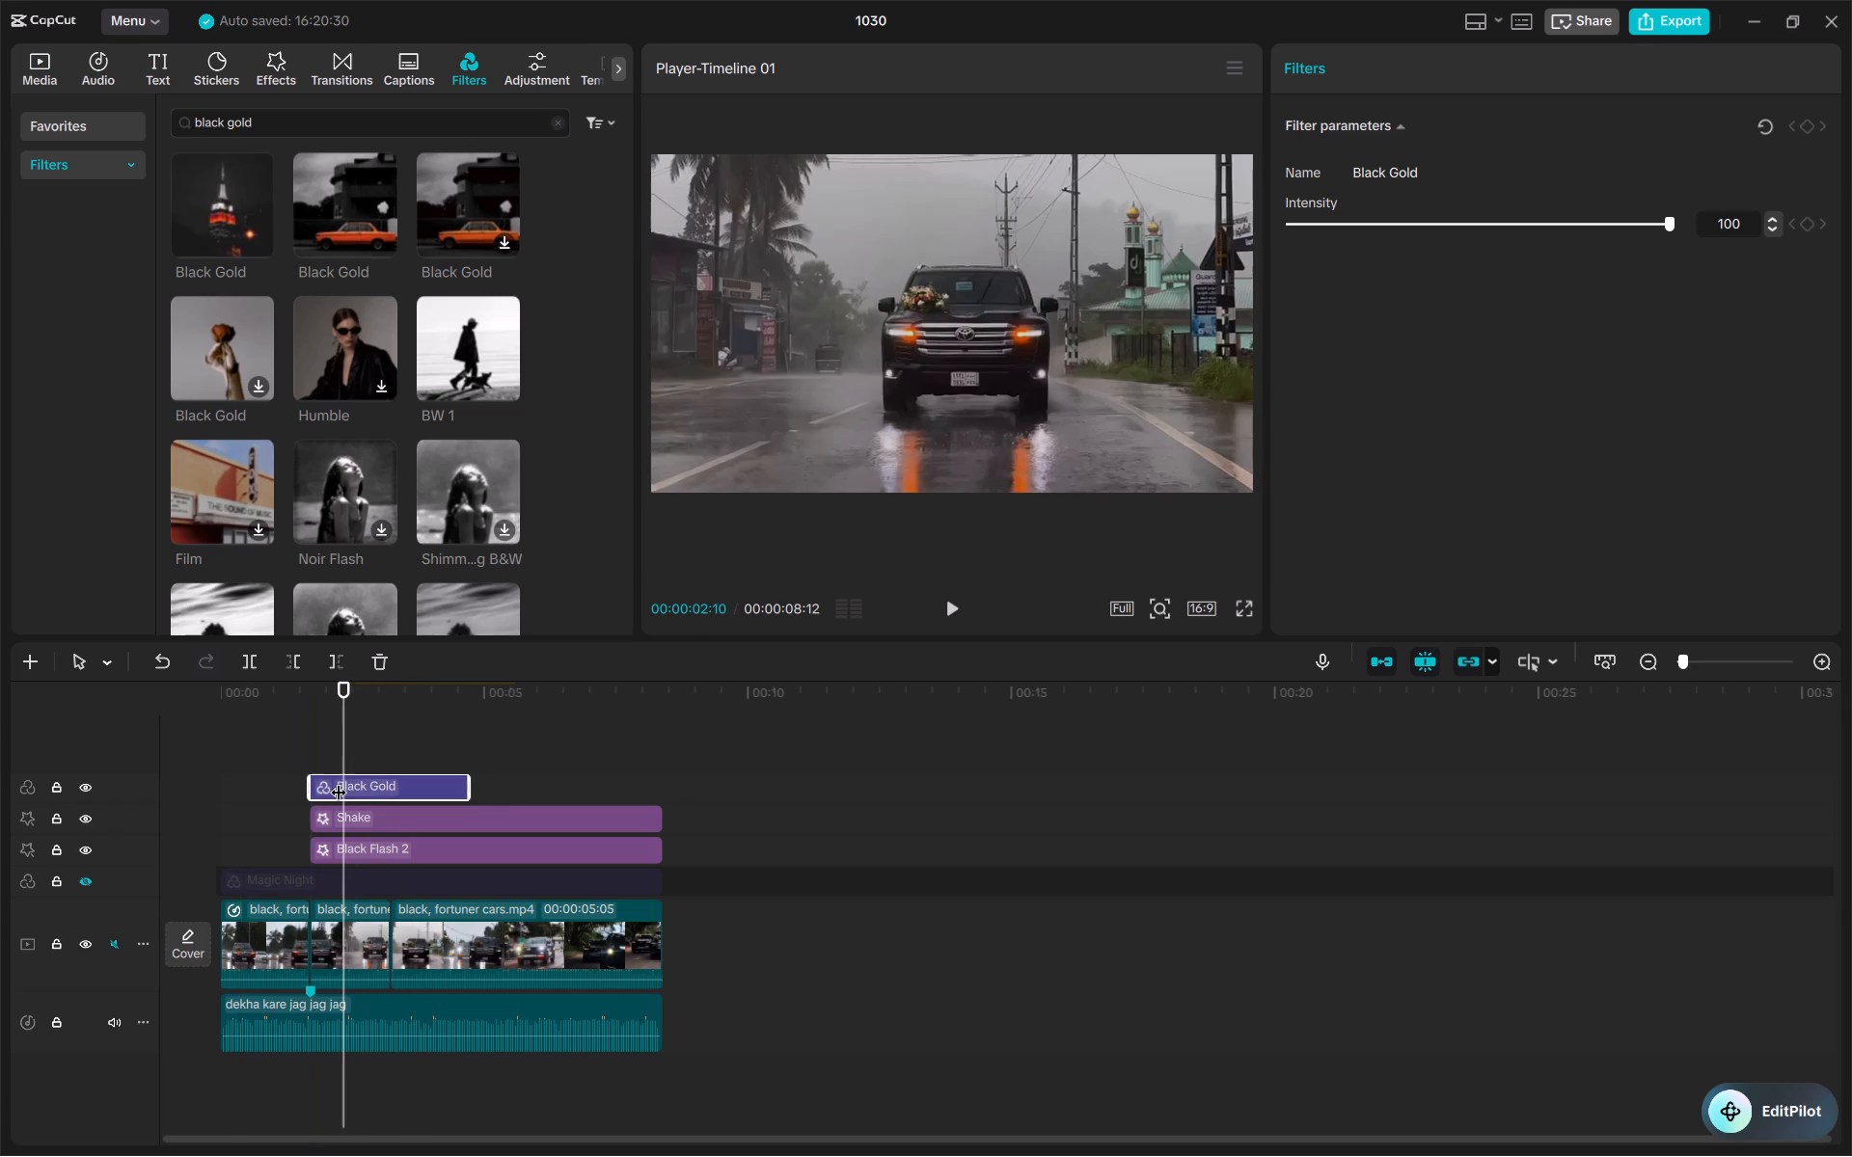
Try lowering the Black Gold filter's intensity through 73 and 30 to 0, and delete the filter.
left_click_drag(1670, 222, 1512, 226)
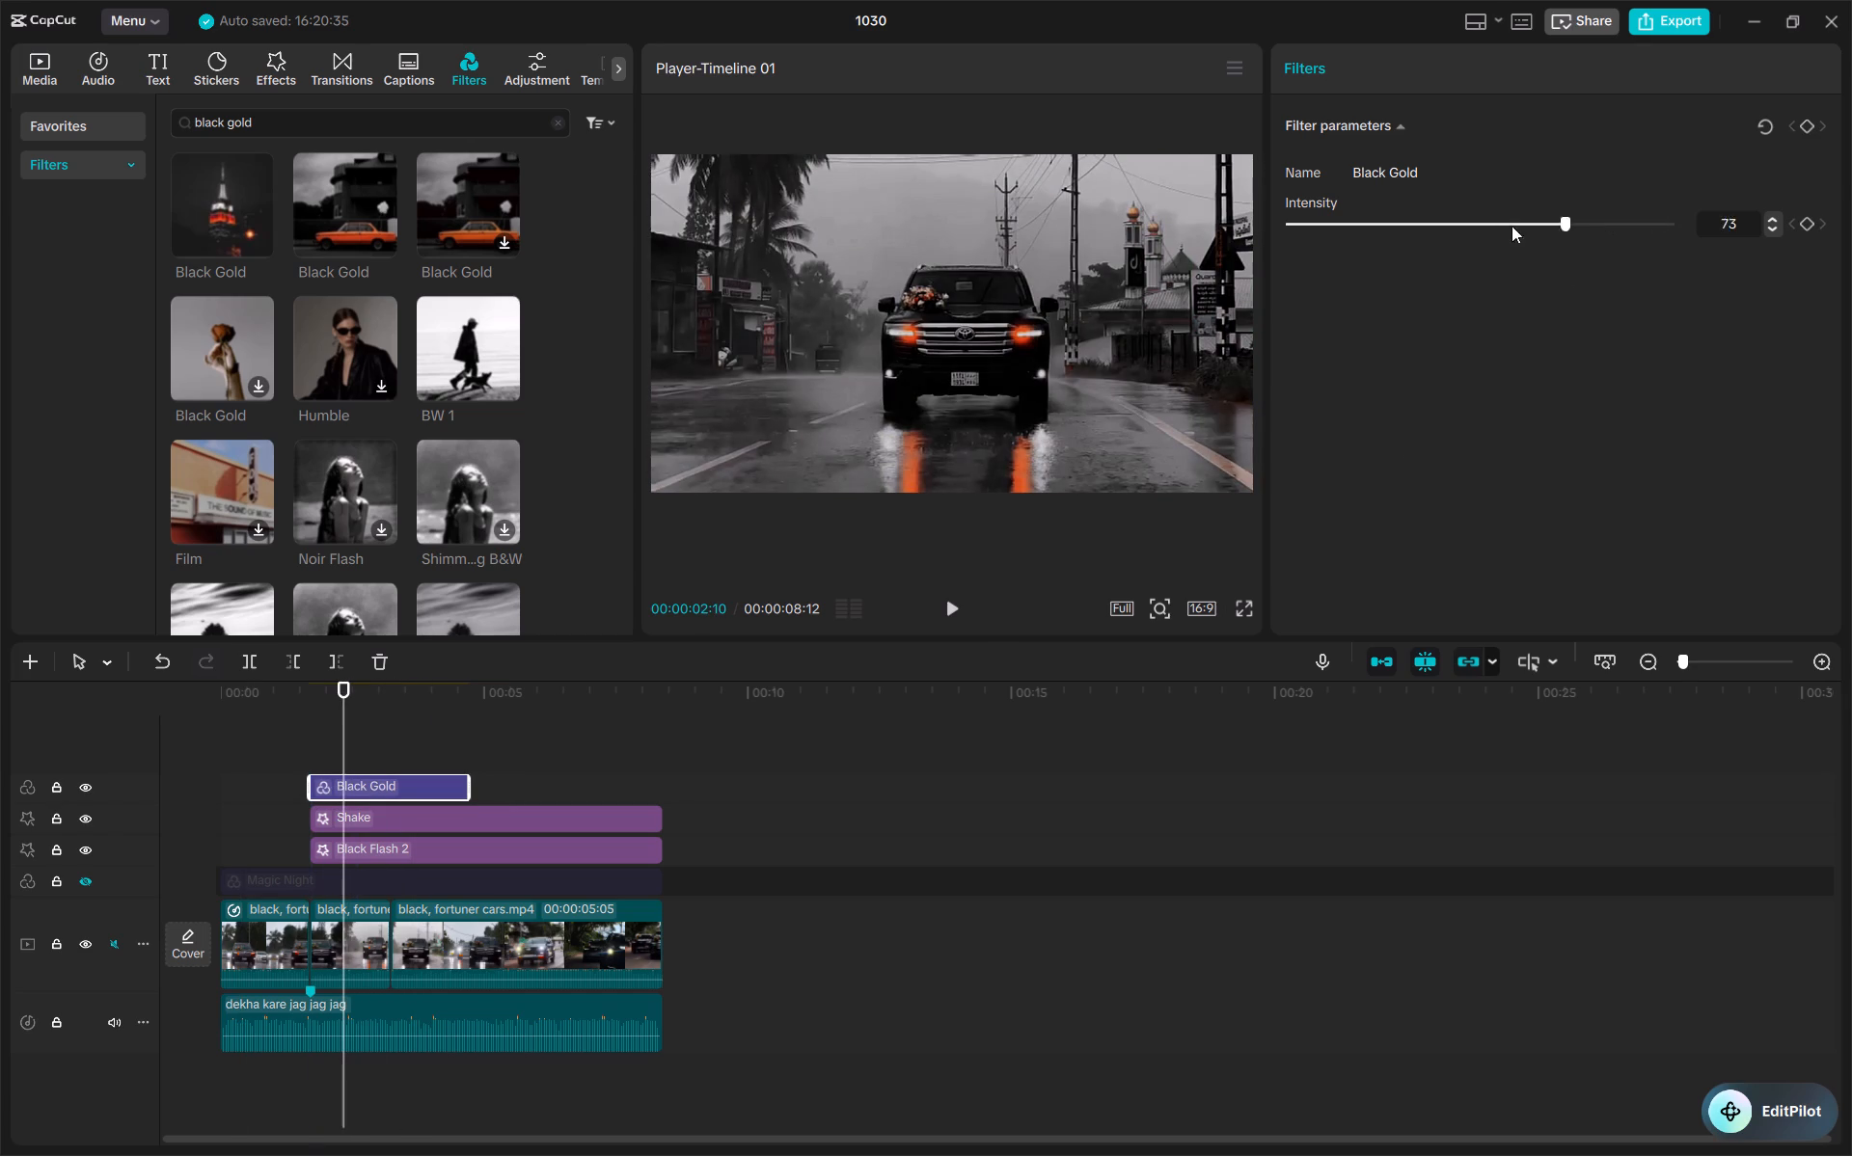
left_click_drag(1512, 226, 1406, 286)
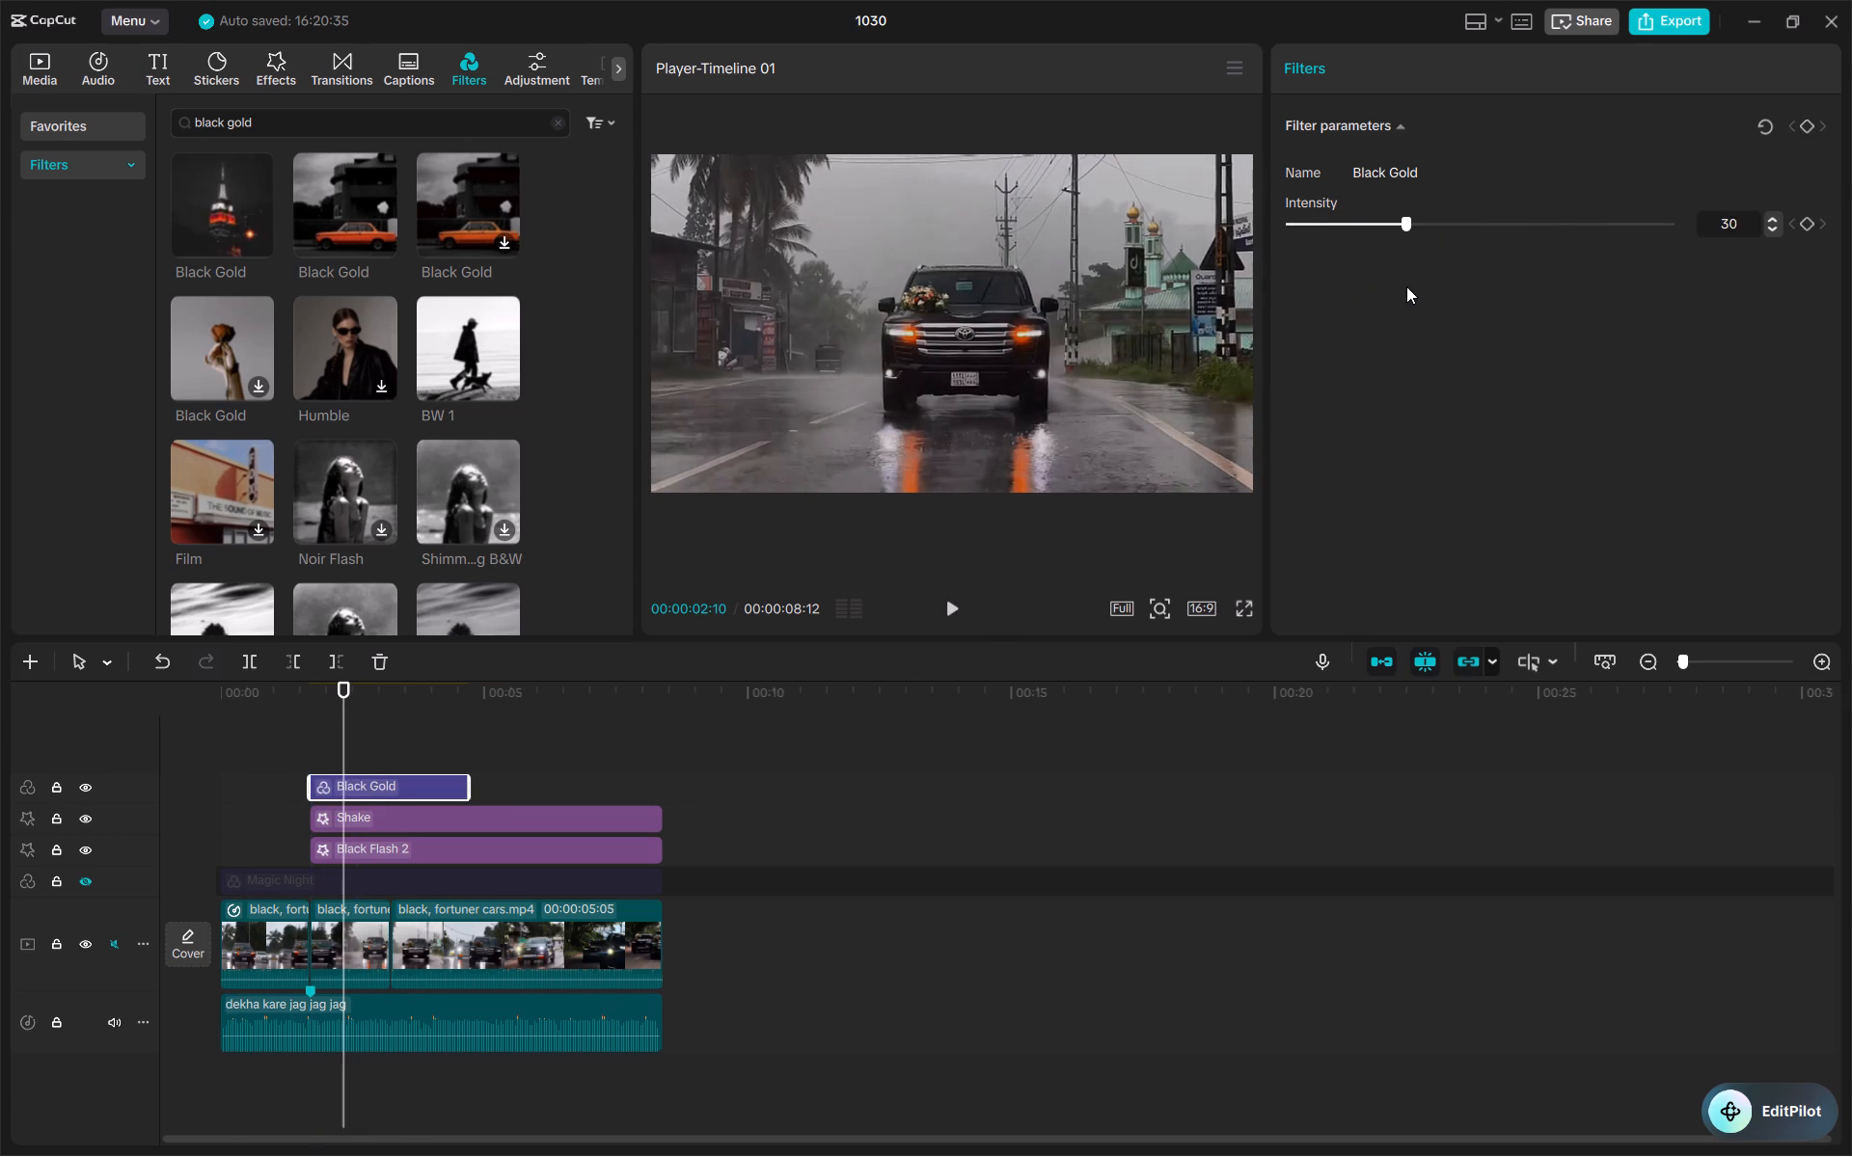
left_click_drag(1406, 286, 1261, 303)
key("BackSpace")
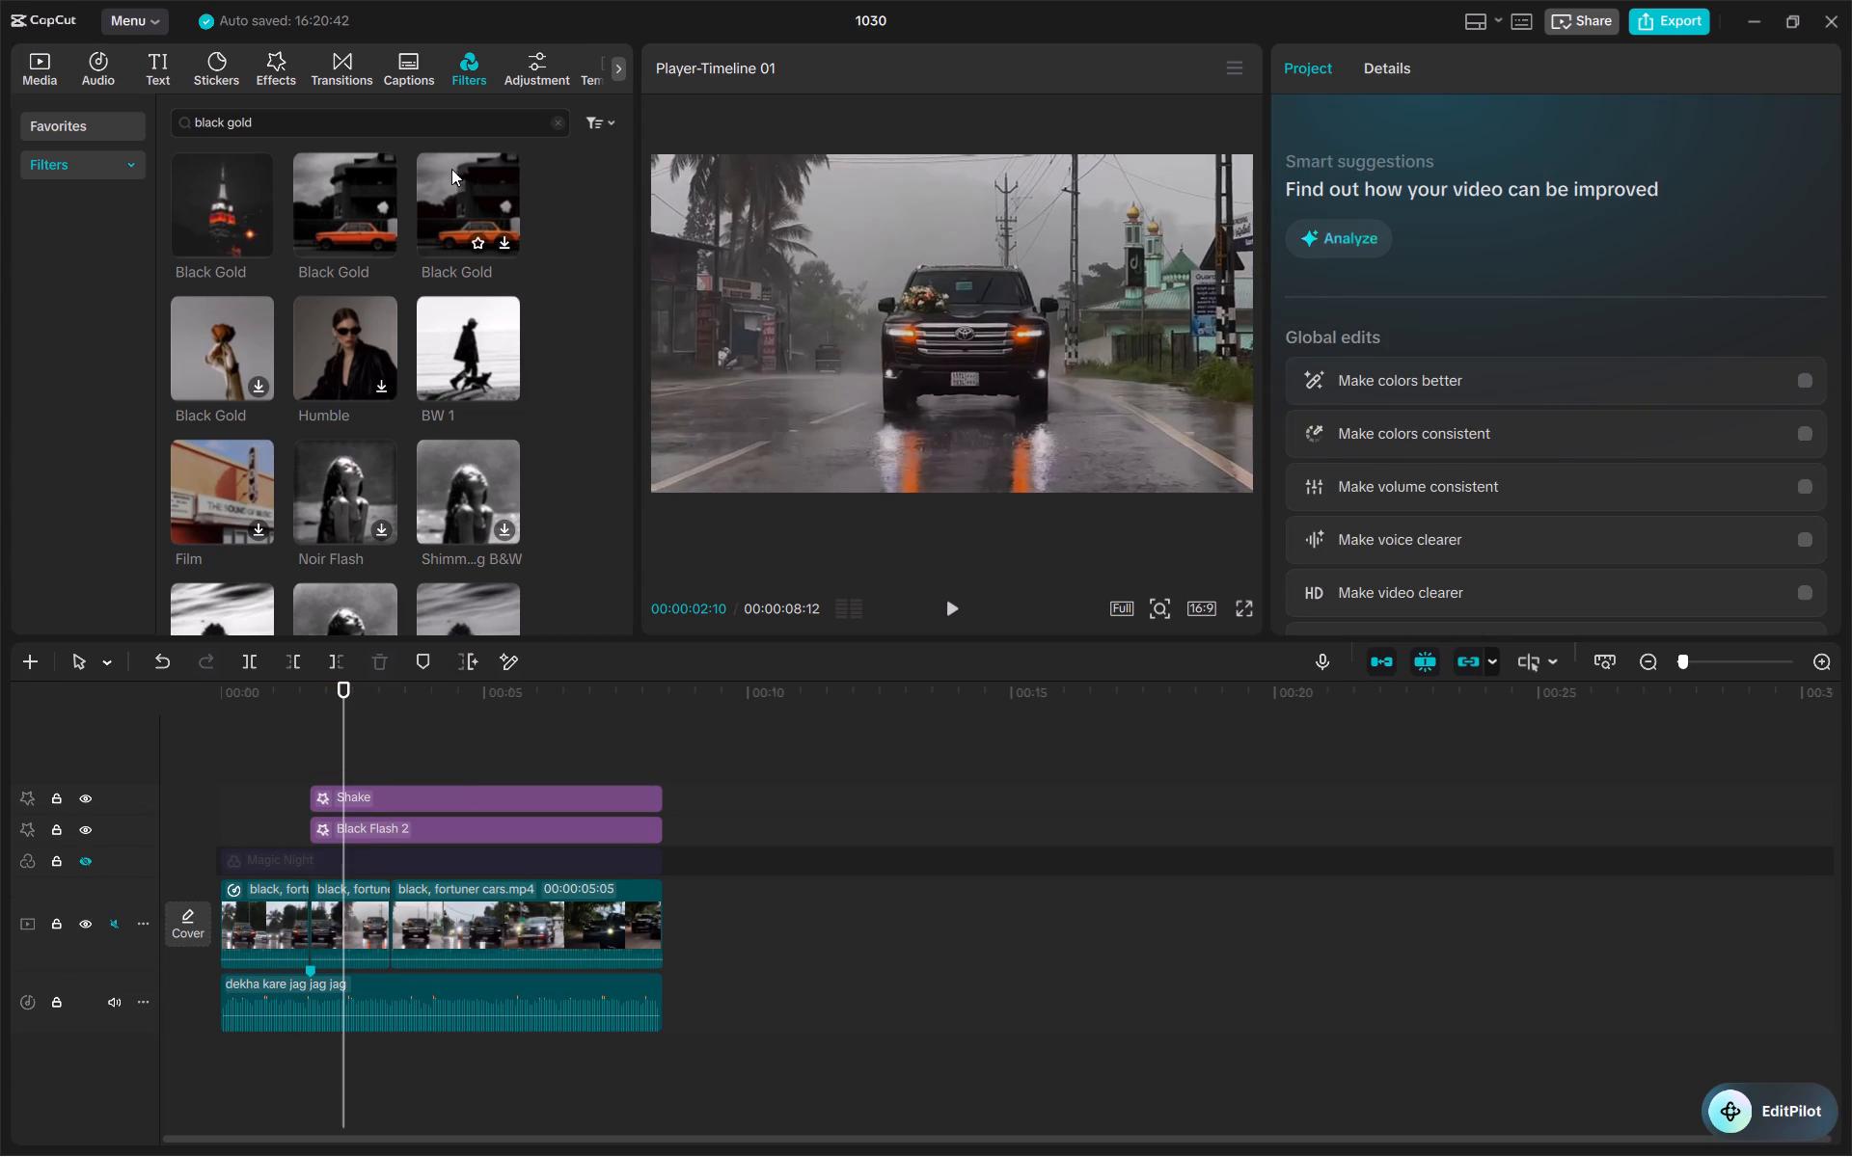
Preview the BW 1 filter and add it above the Shake effect, extending it from Shake's start to the end of the video.
double_click(447, 185)
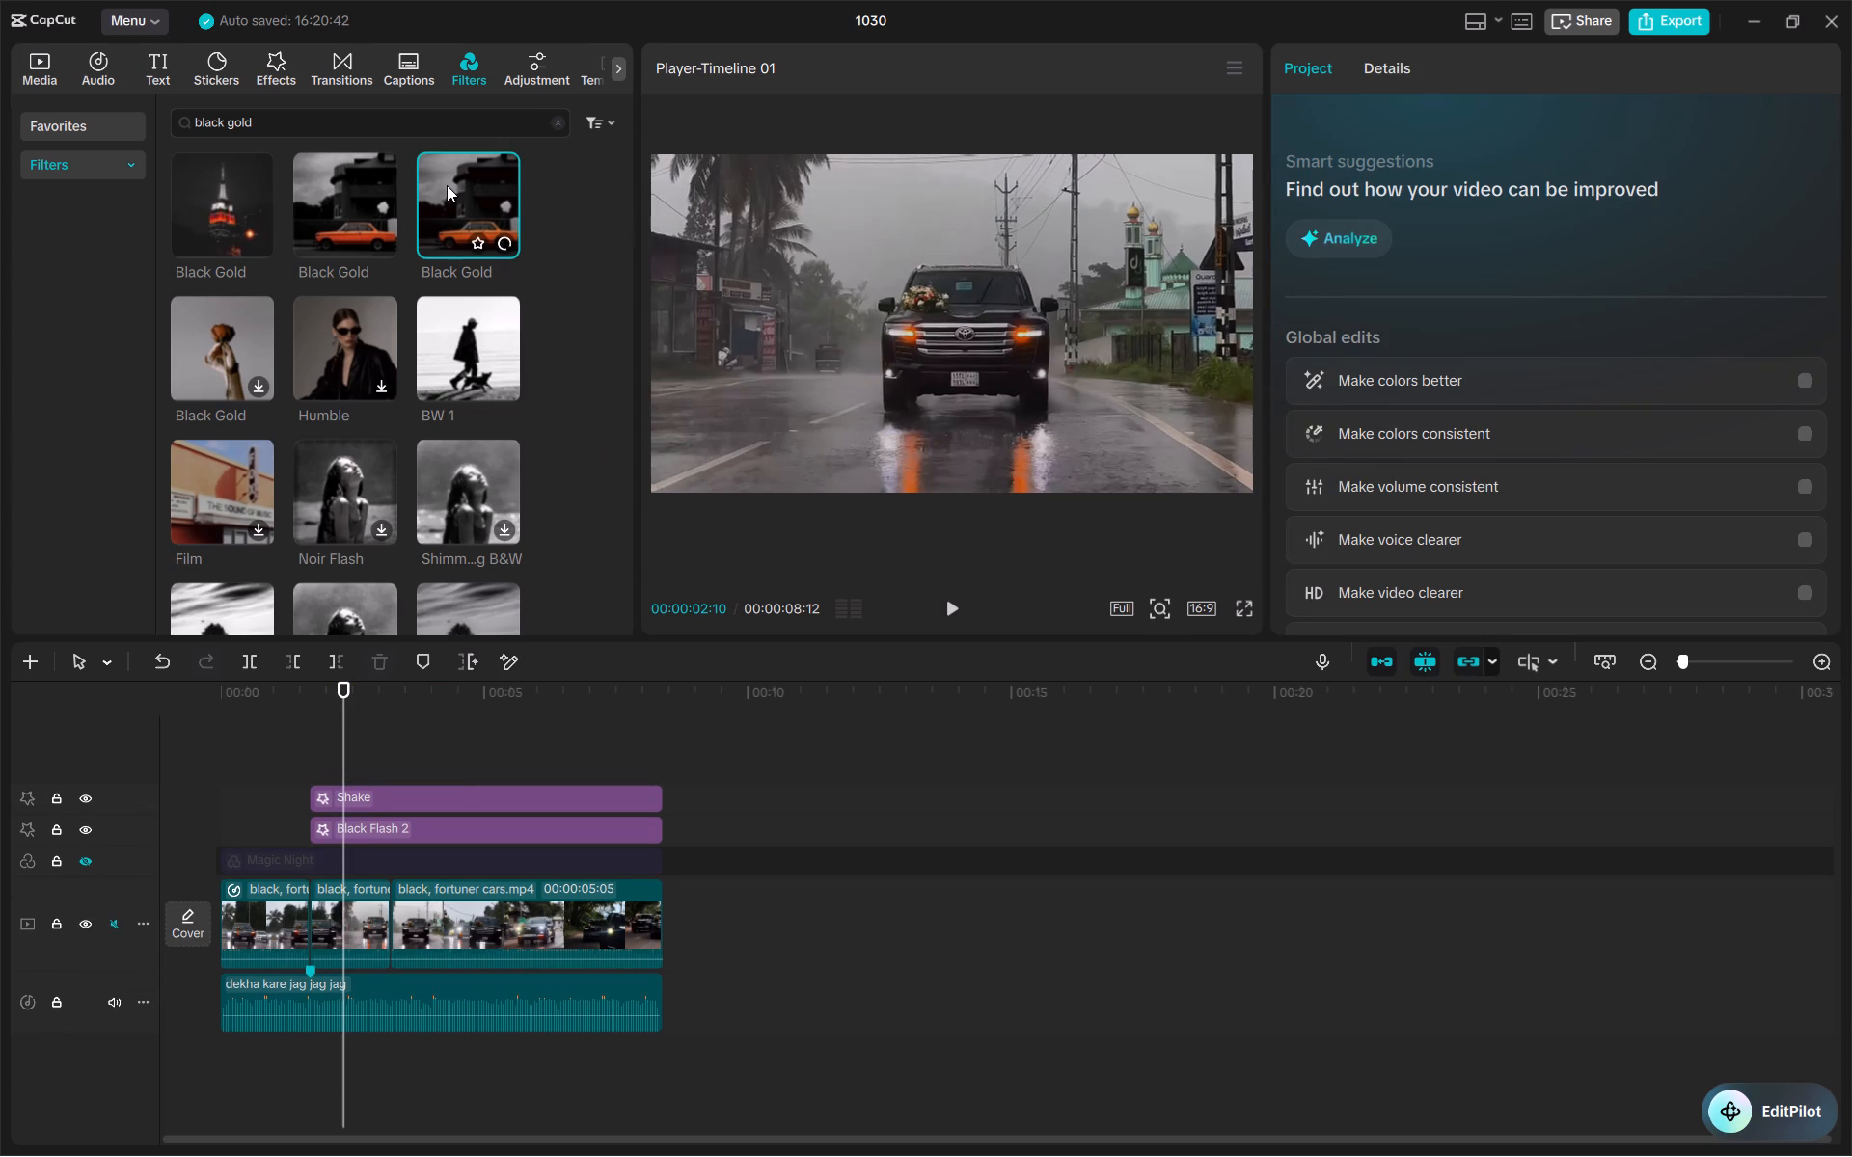
double_click(446, 333)
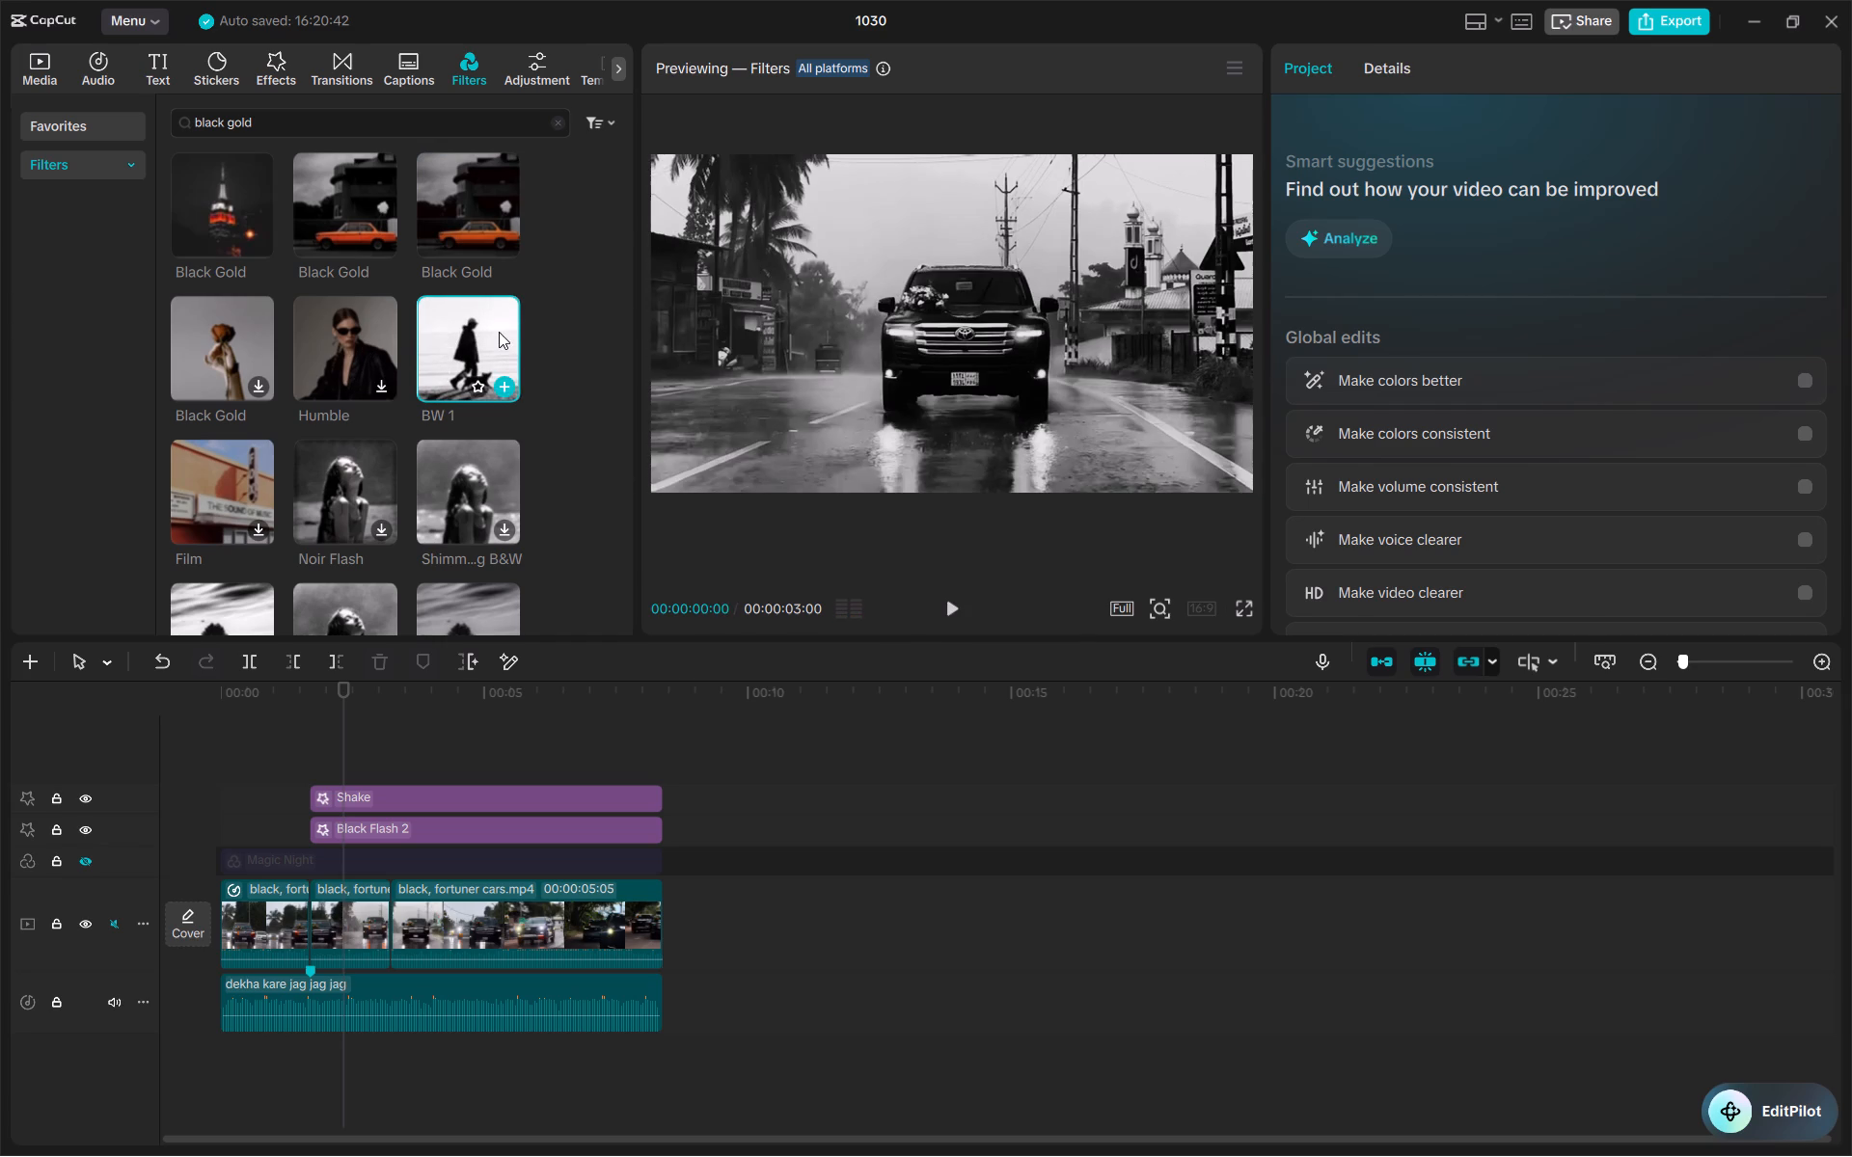
left_click_drag(499, 332, 310, 770)
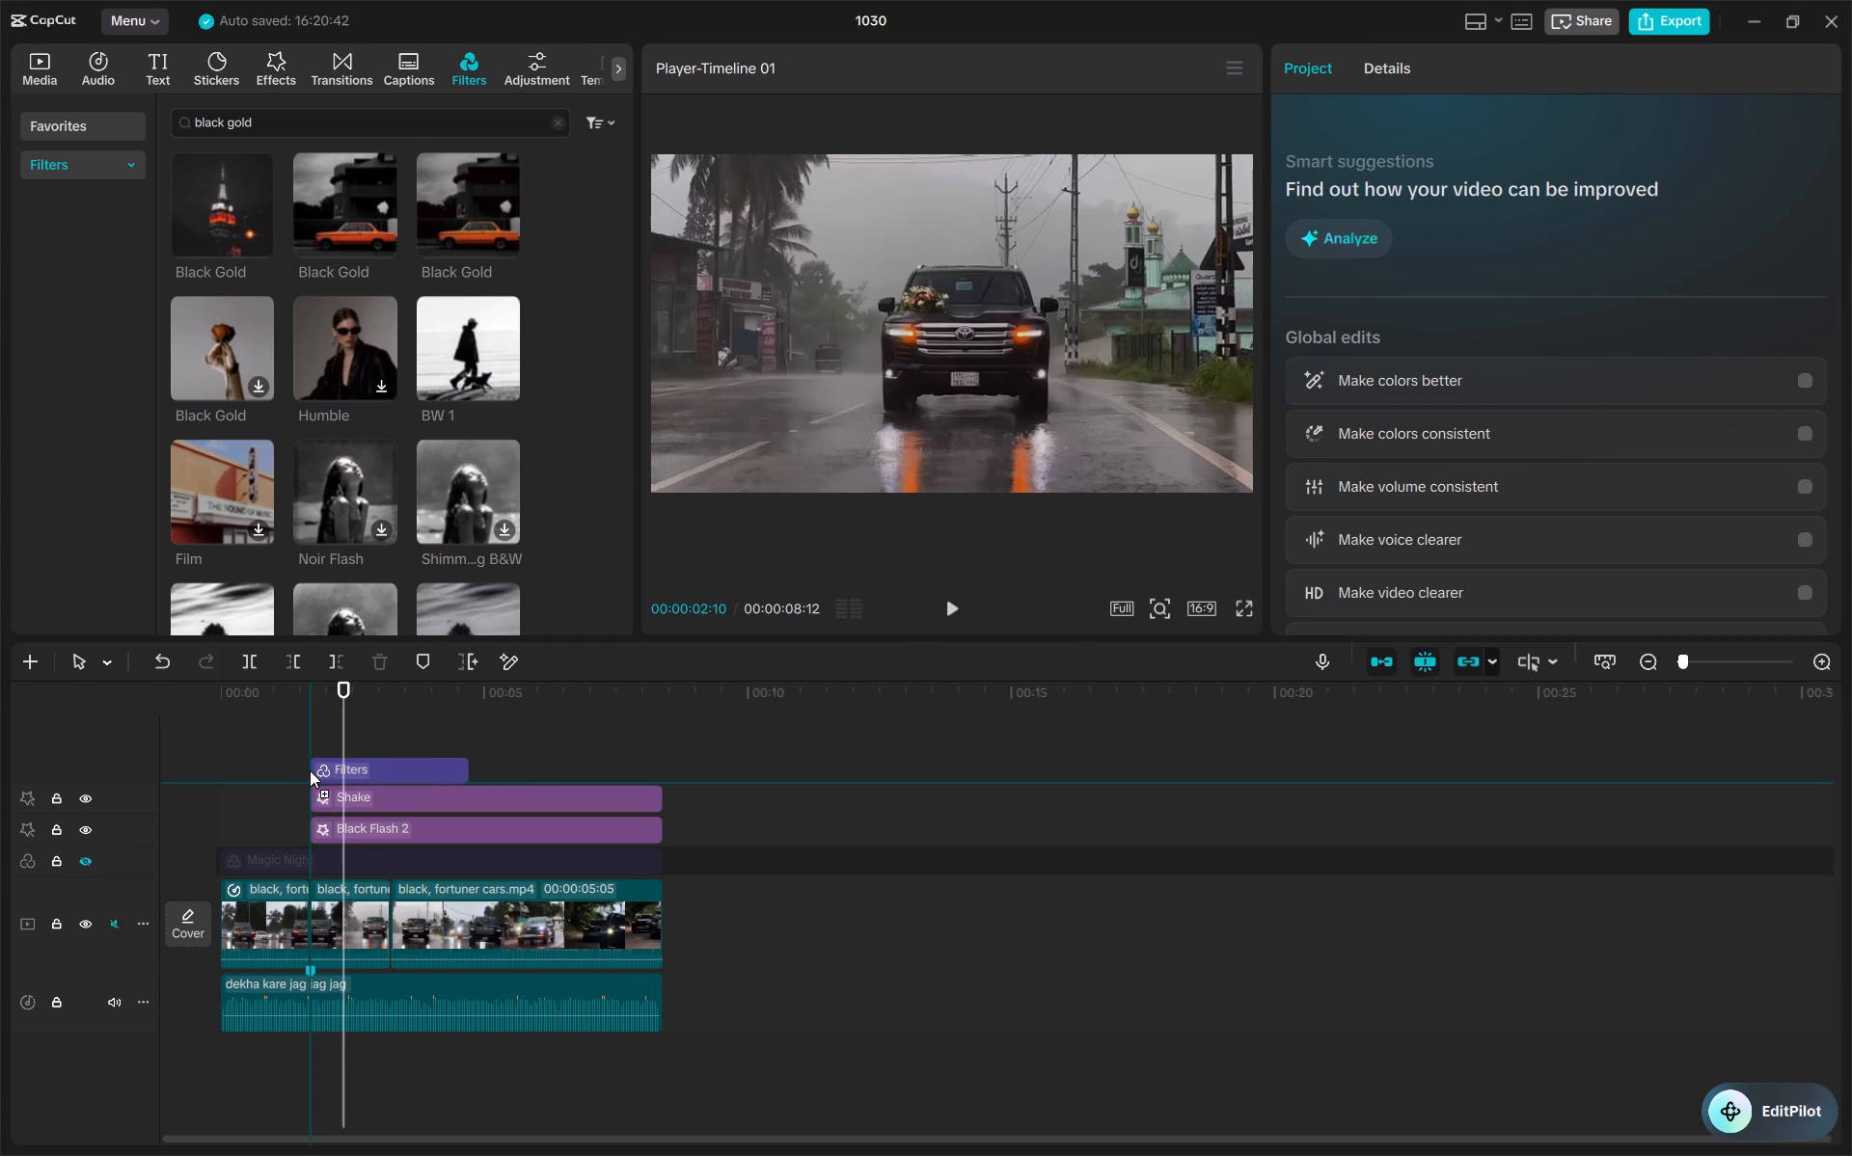
left_click_drag(310, 770, 309, 770)
left_click_drag(465, 781, 654, 778)
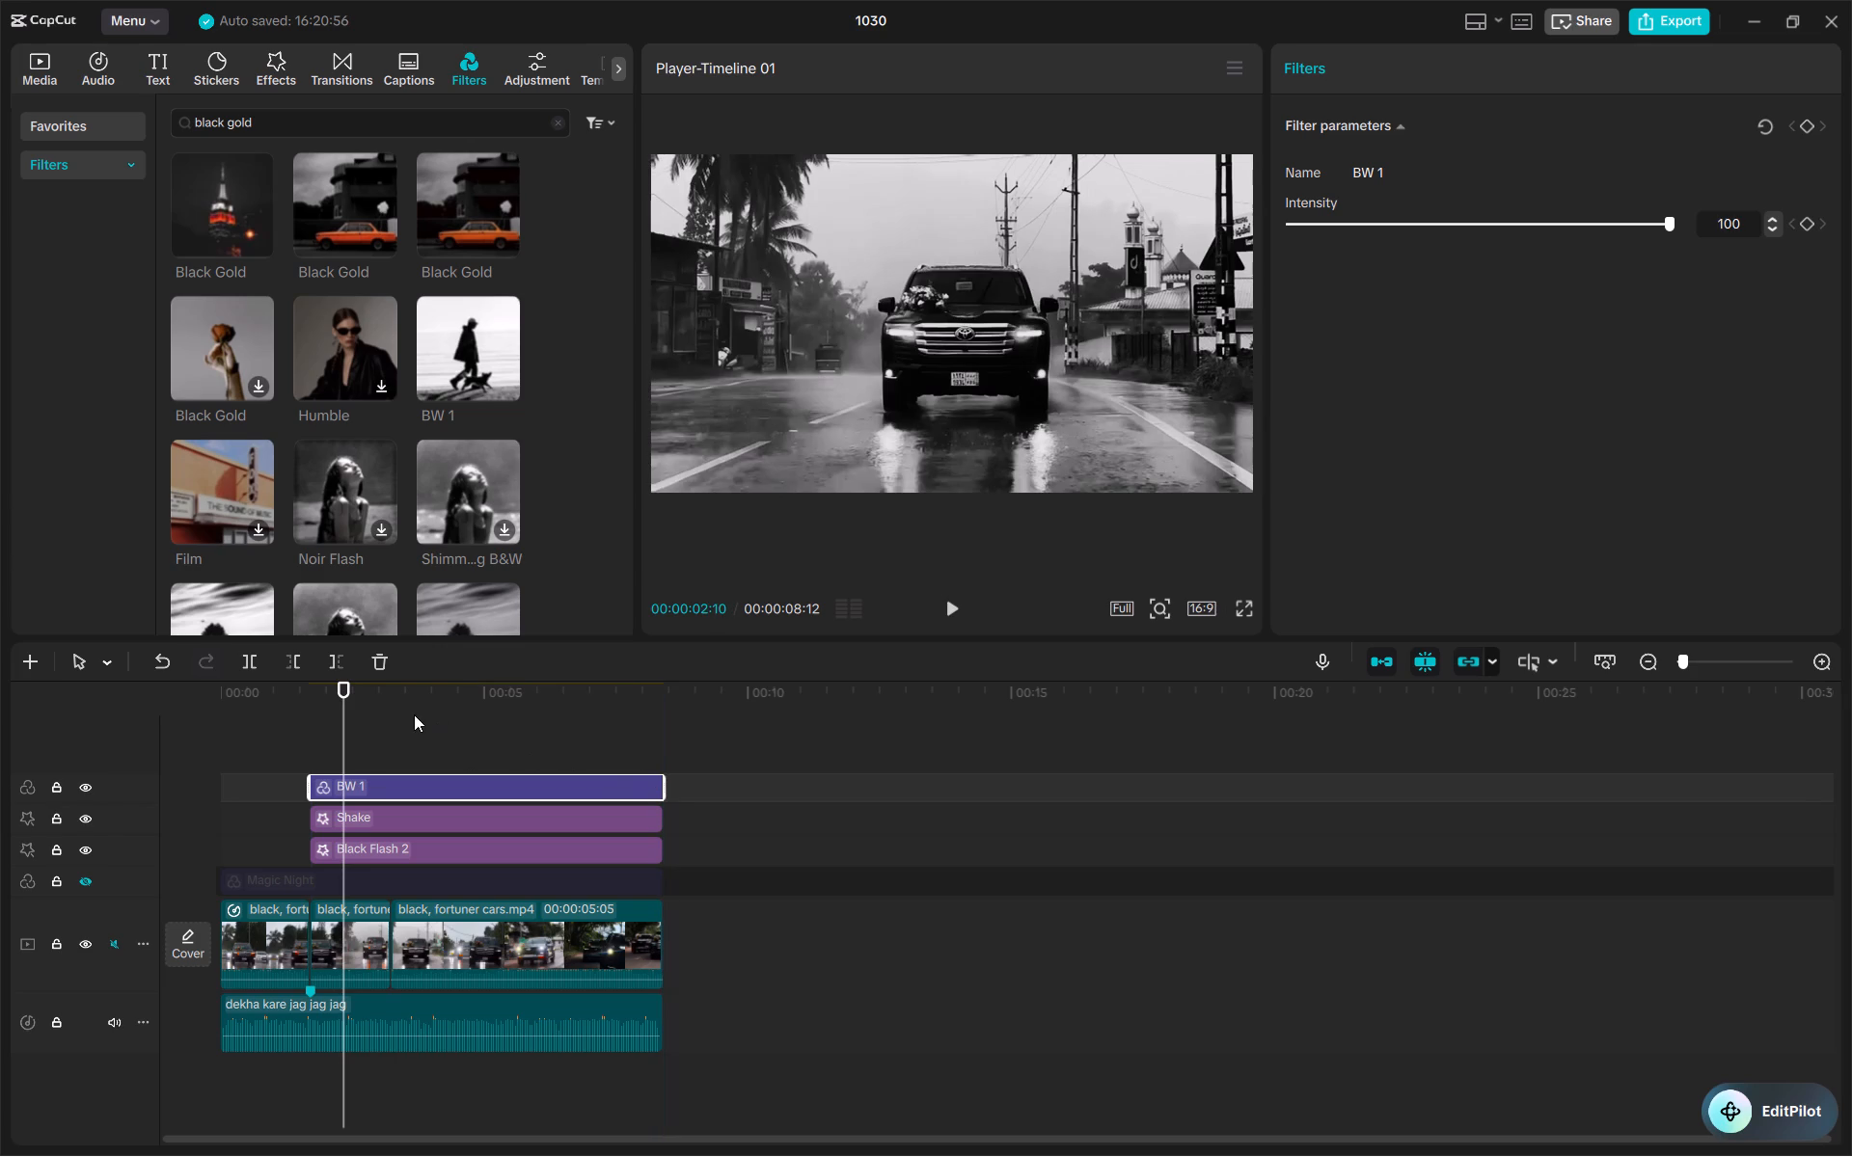
Show the Magic Night filter track again and compare the frame at 00:00:04:16 with and without it, leaving the track shown.
left_click_drag(344, 754, 162, 758)
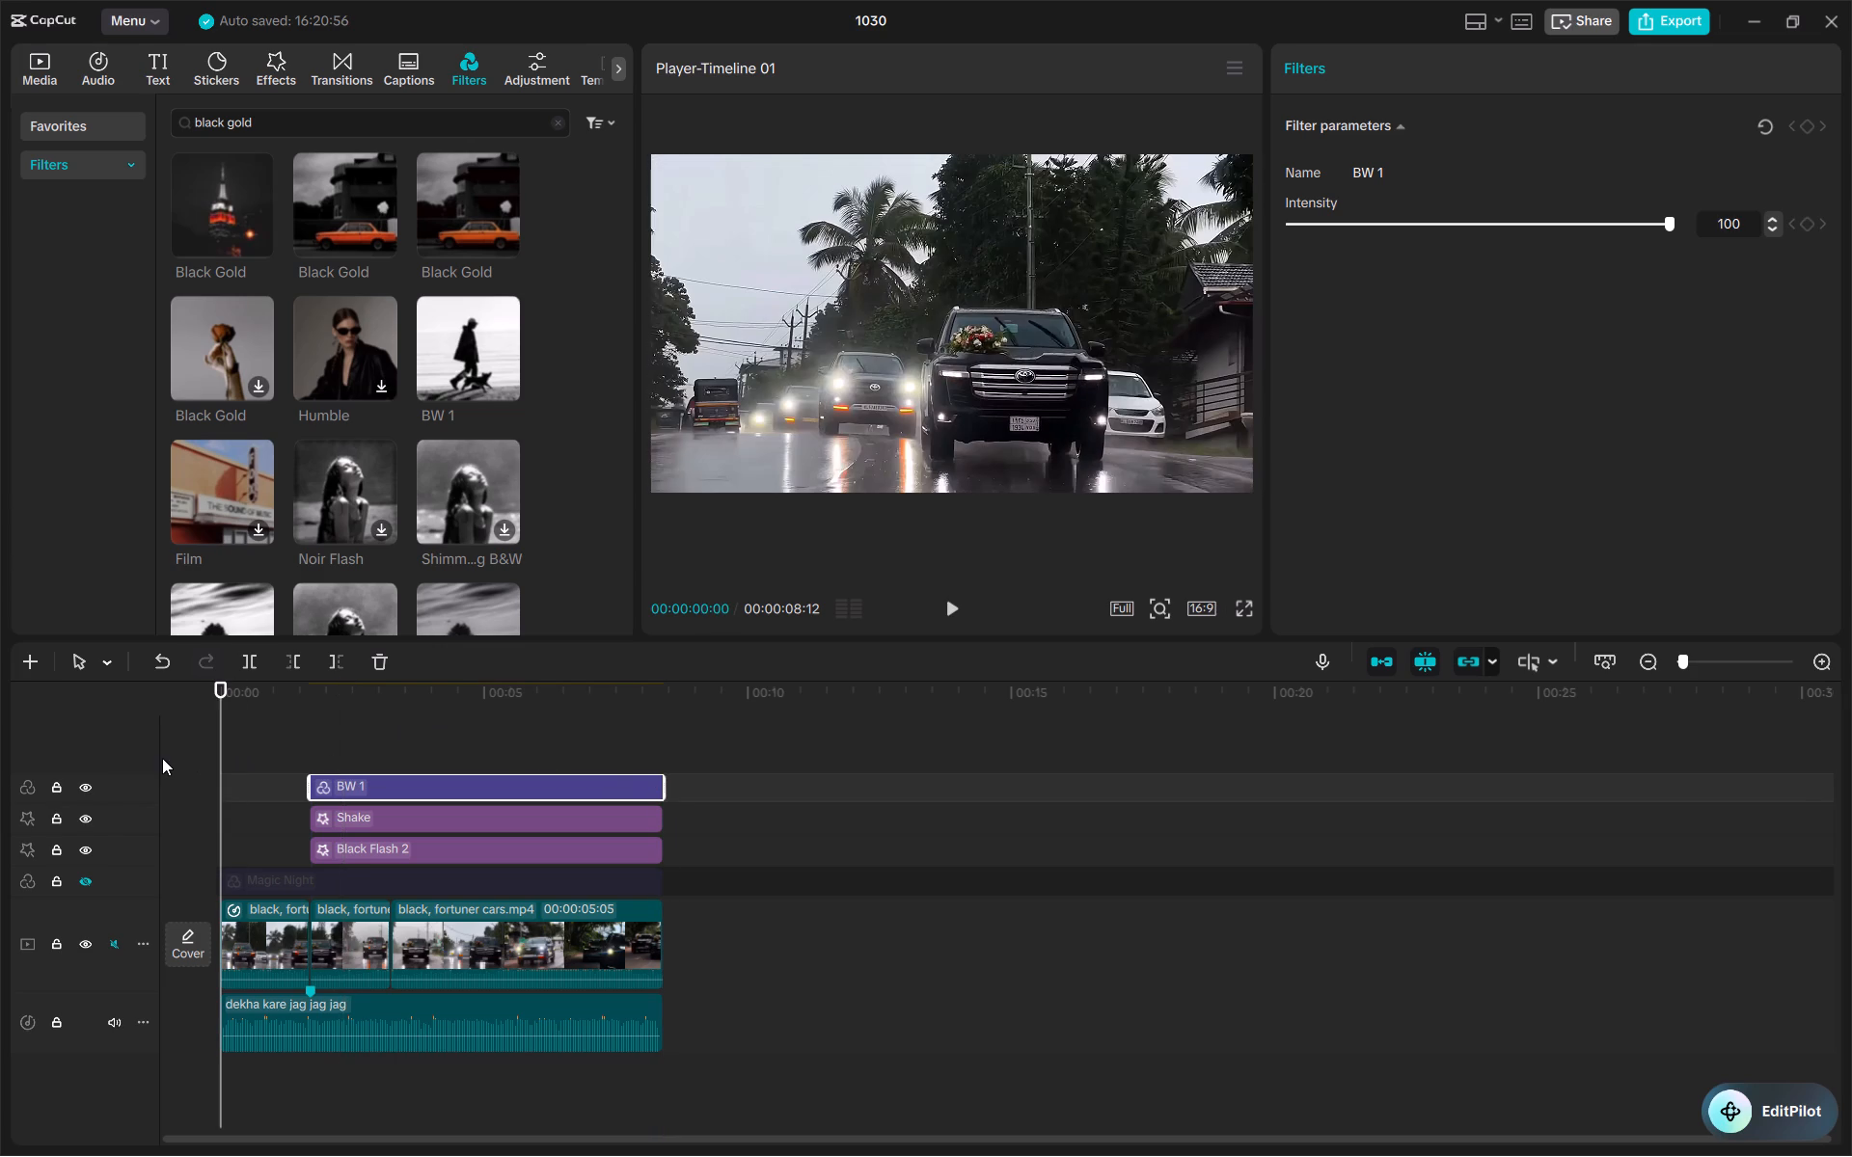
left_click(259, 881)
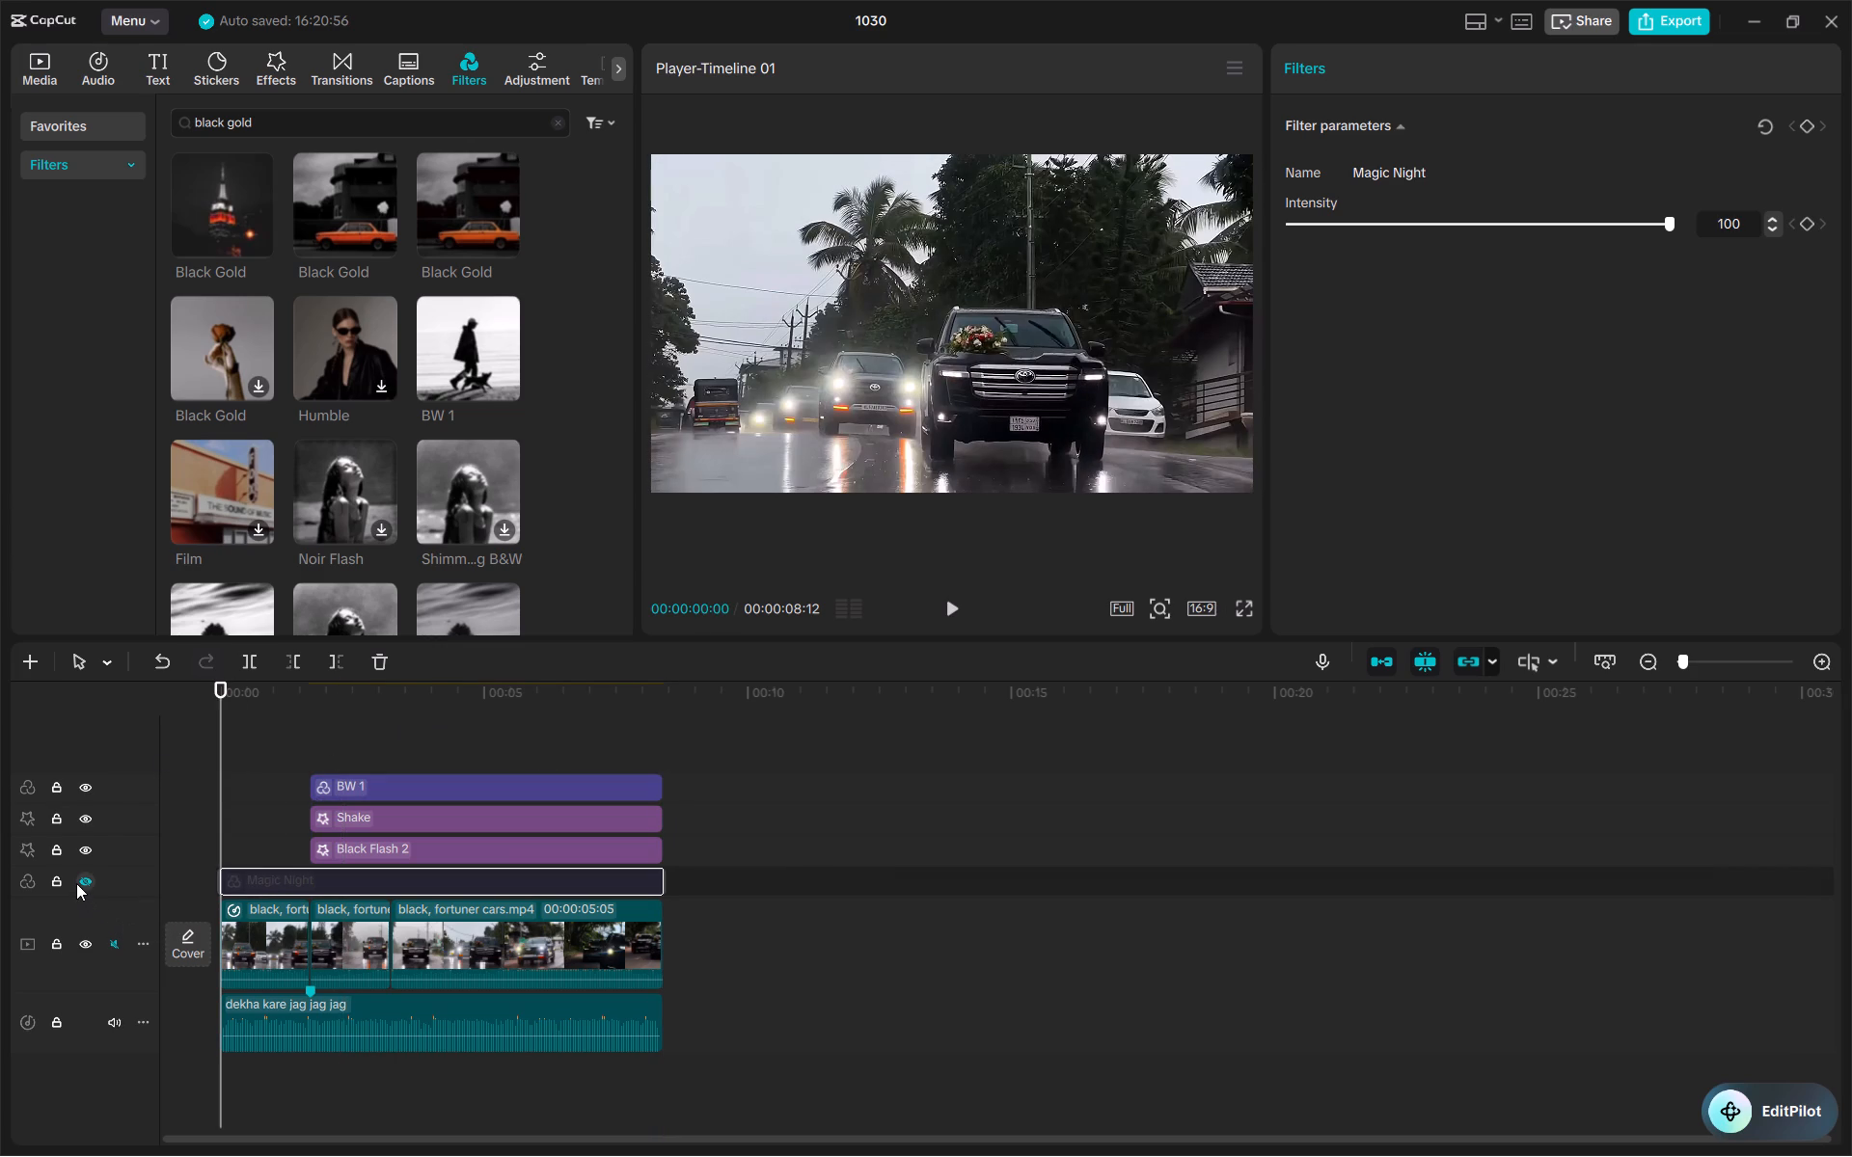
left_click(76, 883)
left_click(460, 706)
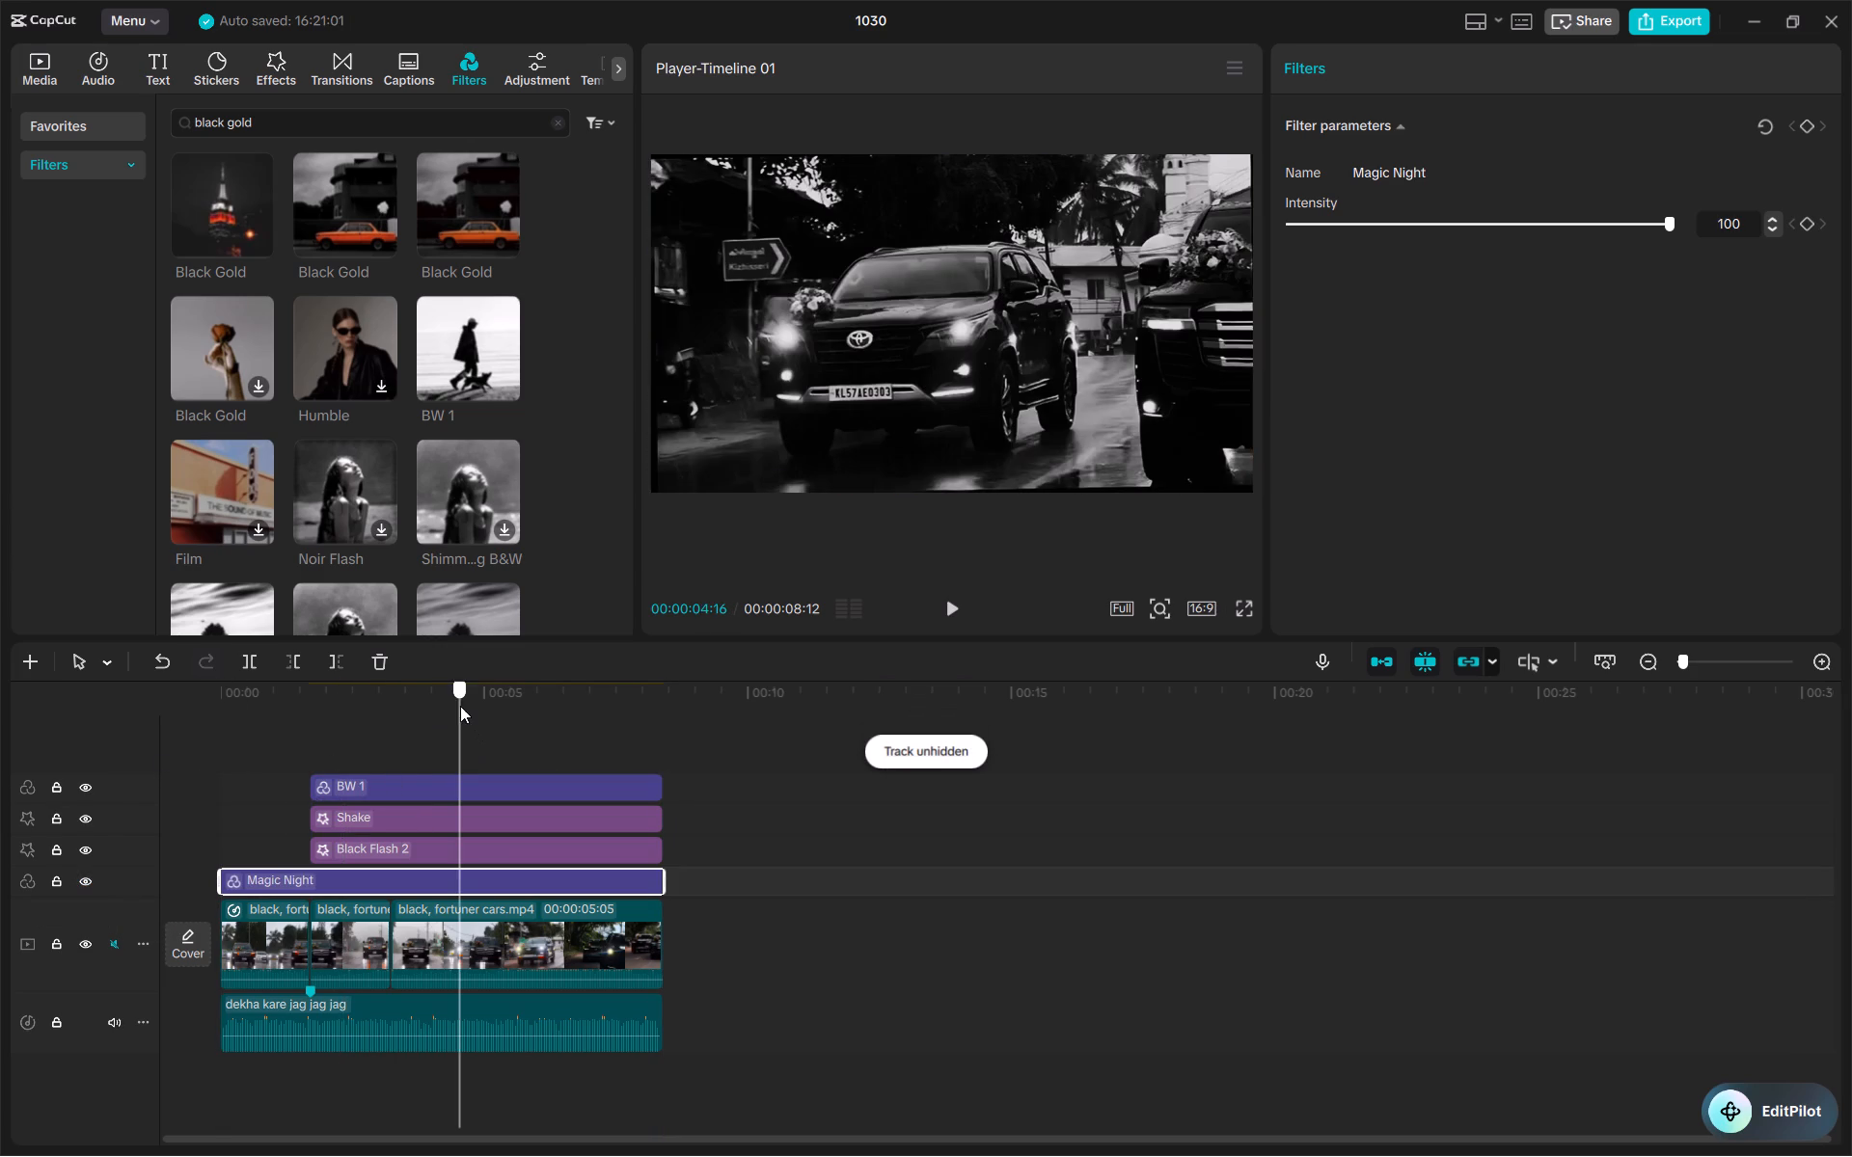
left_click(78, 881)
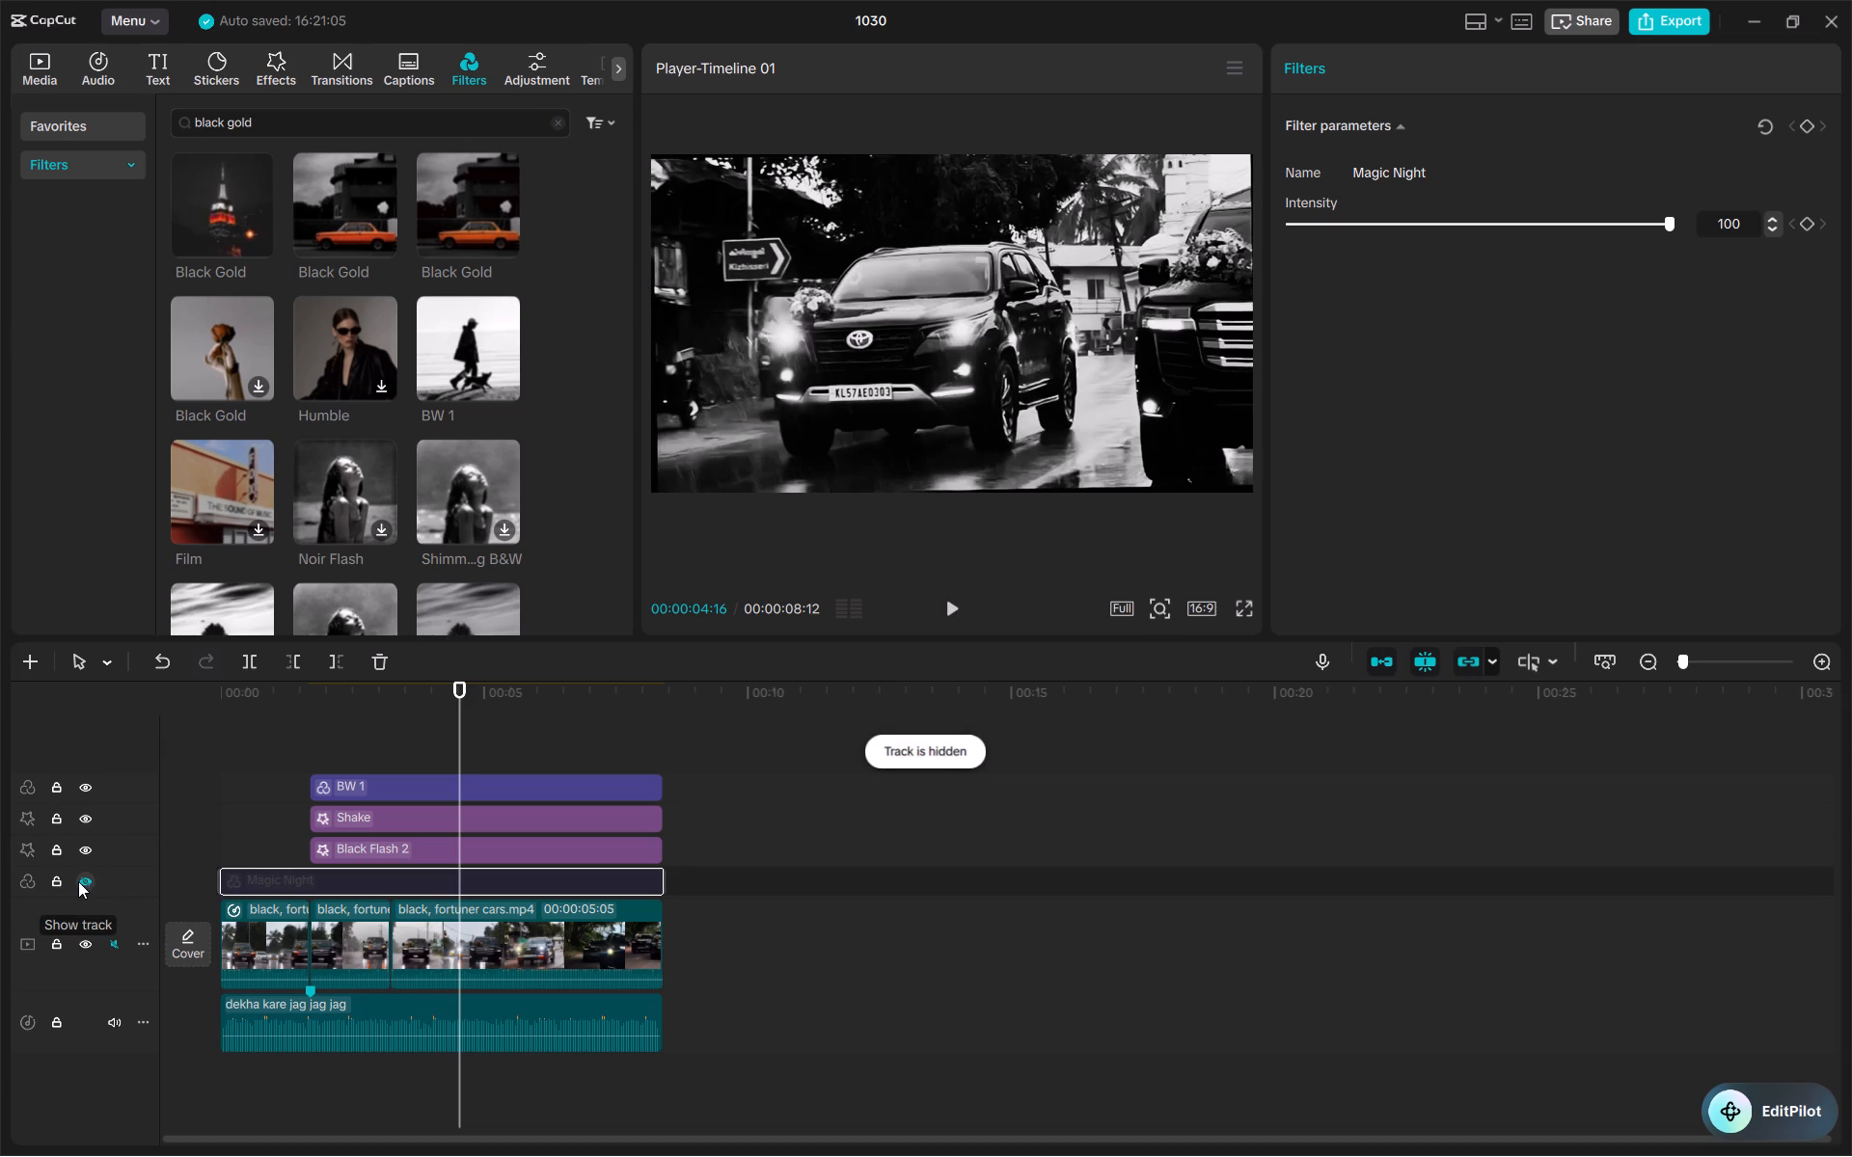
left_click(78, 881)
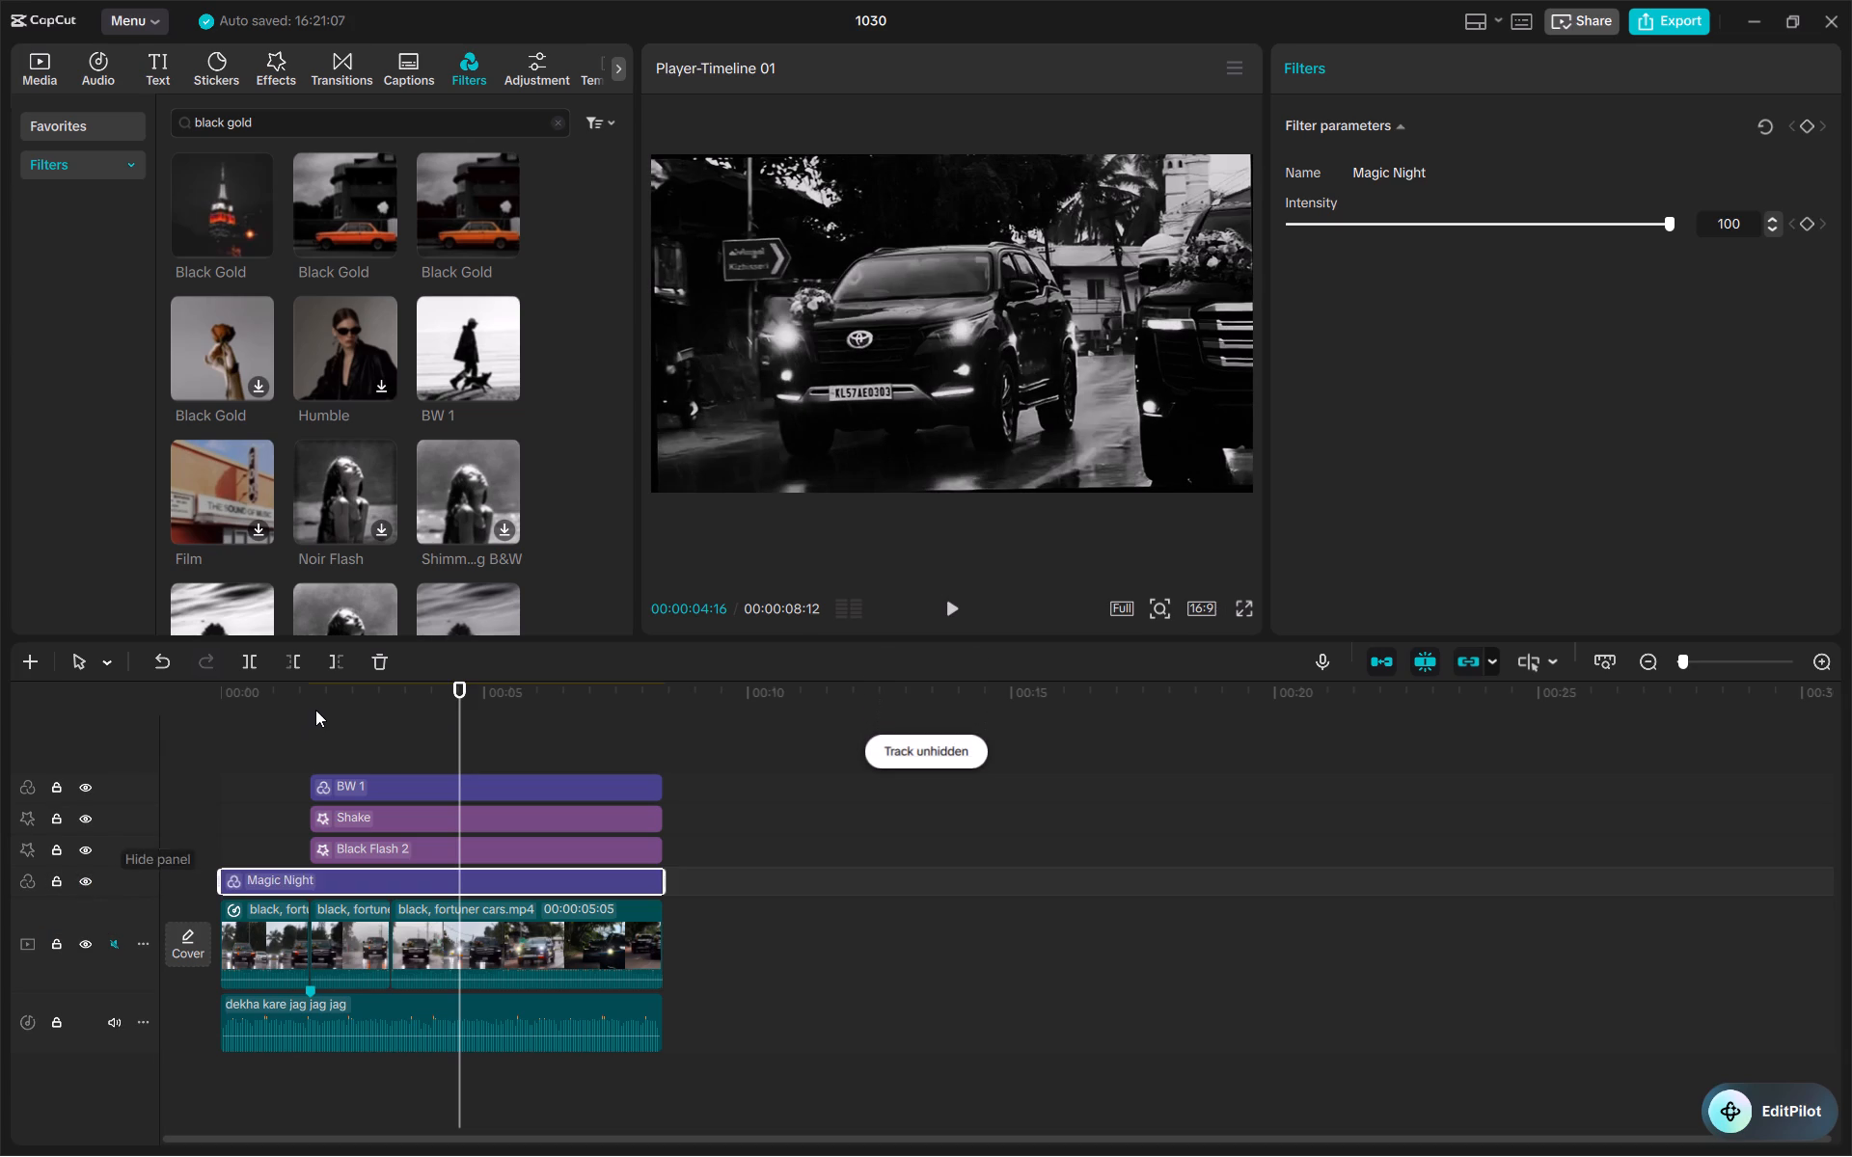
Play the video from the start through to its end to review the BW 1 and Magic Night filters together.
left_click(310, 703)
left_click_drag(310, 703, 80, 718)
key("space")
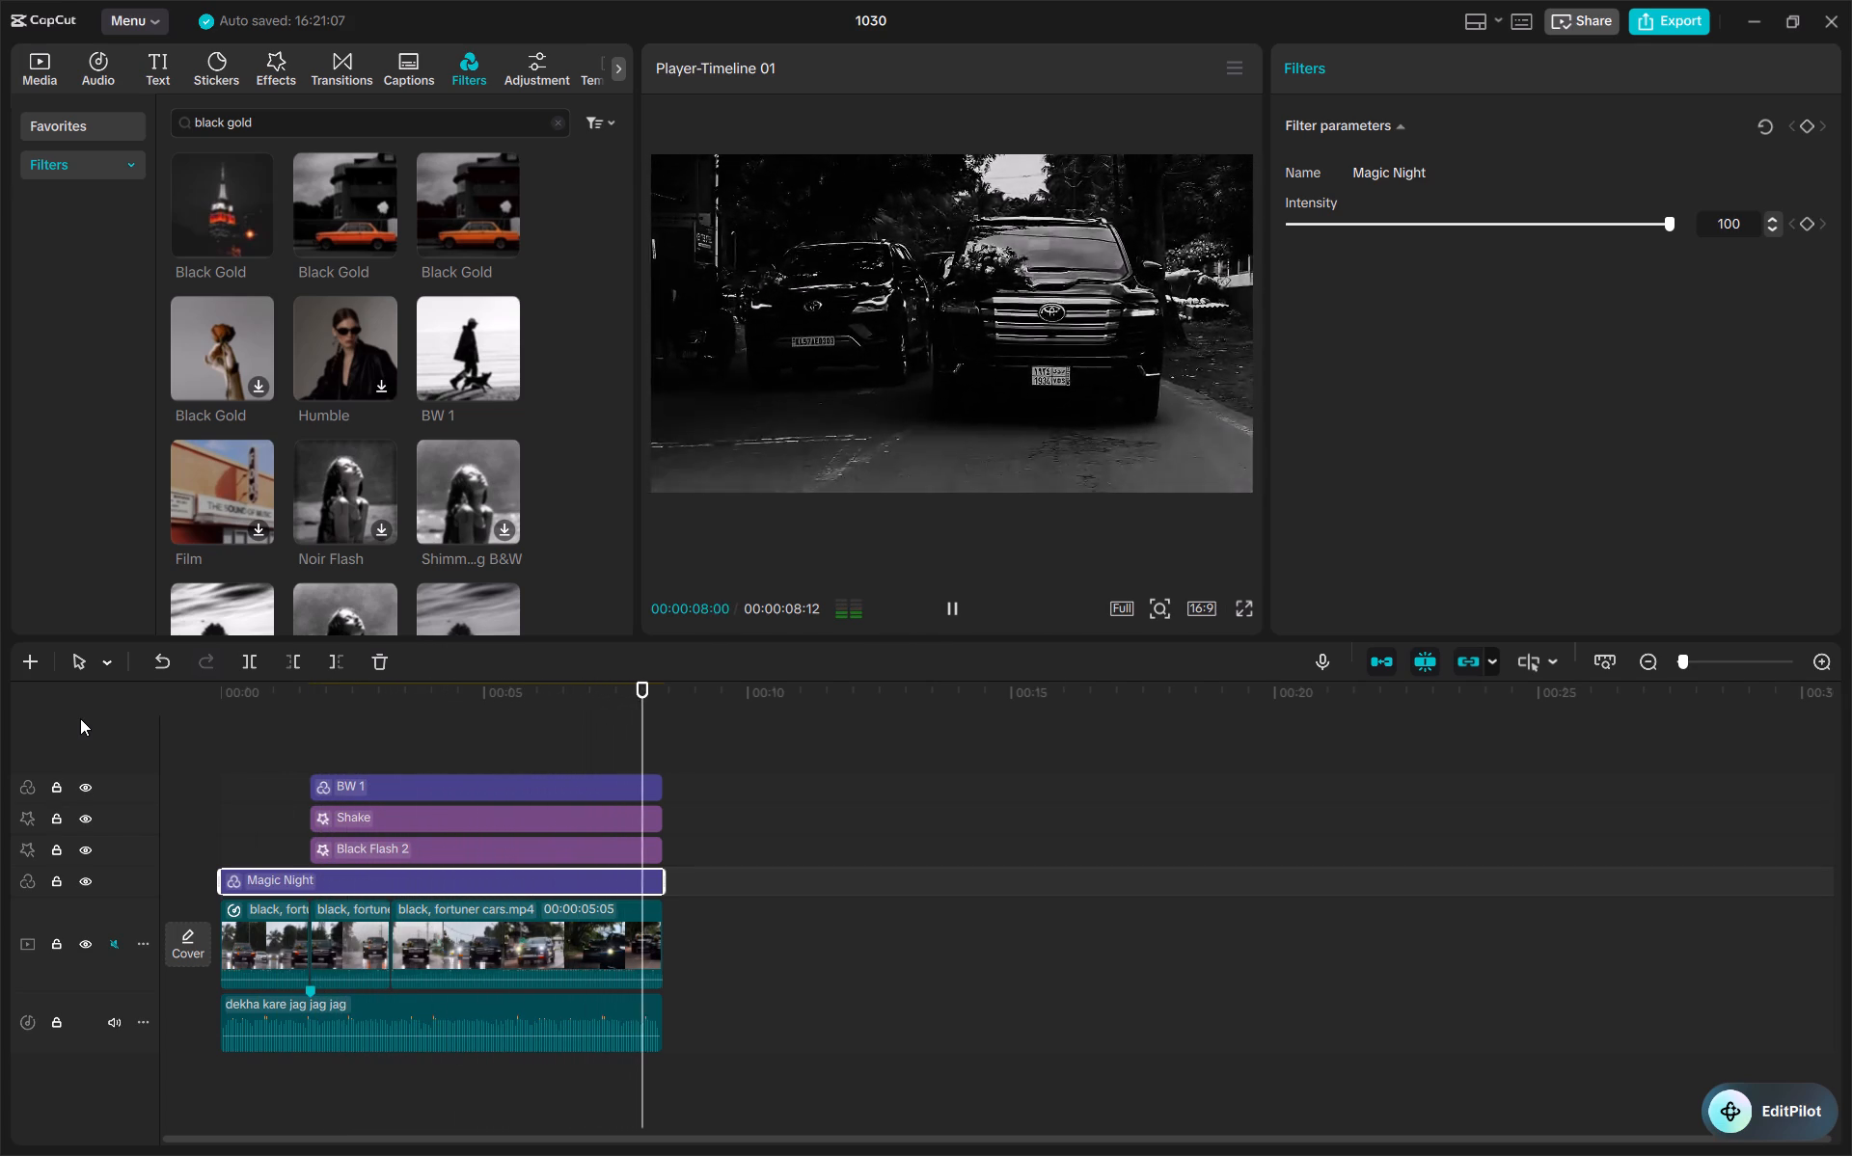
key("space")
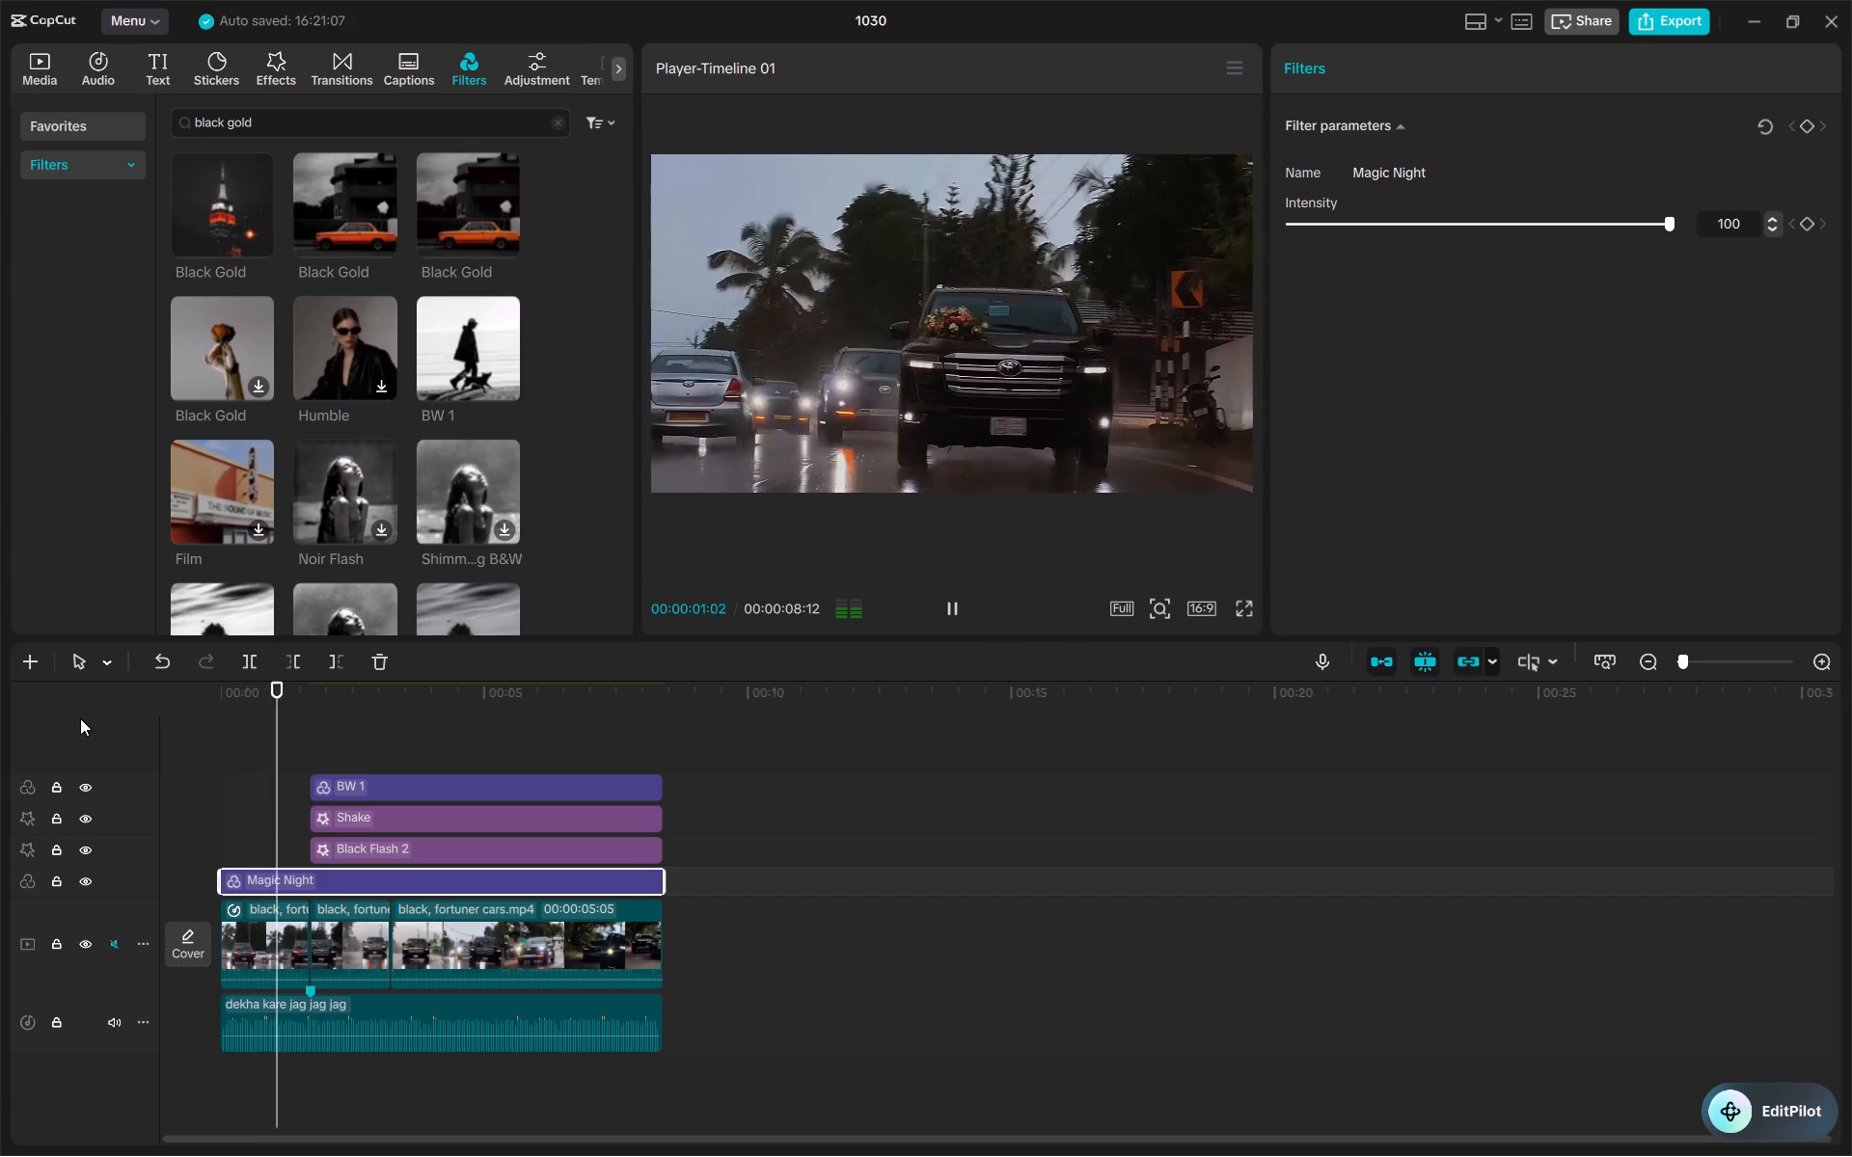
key("space")
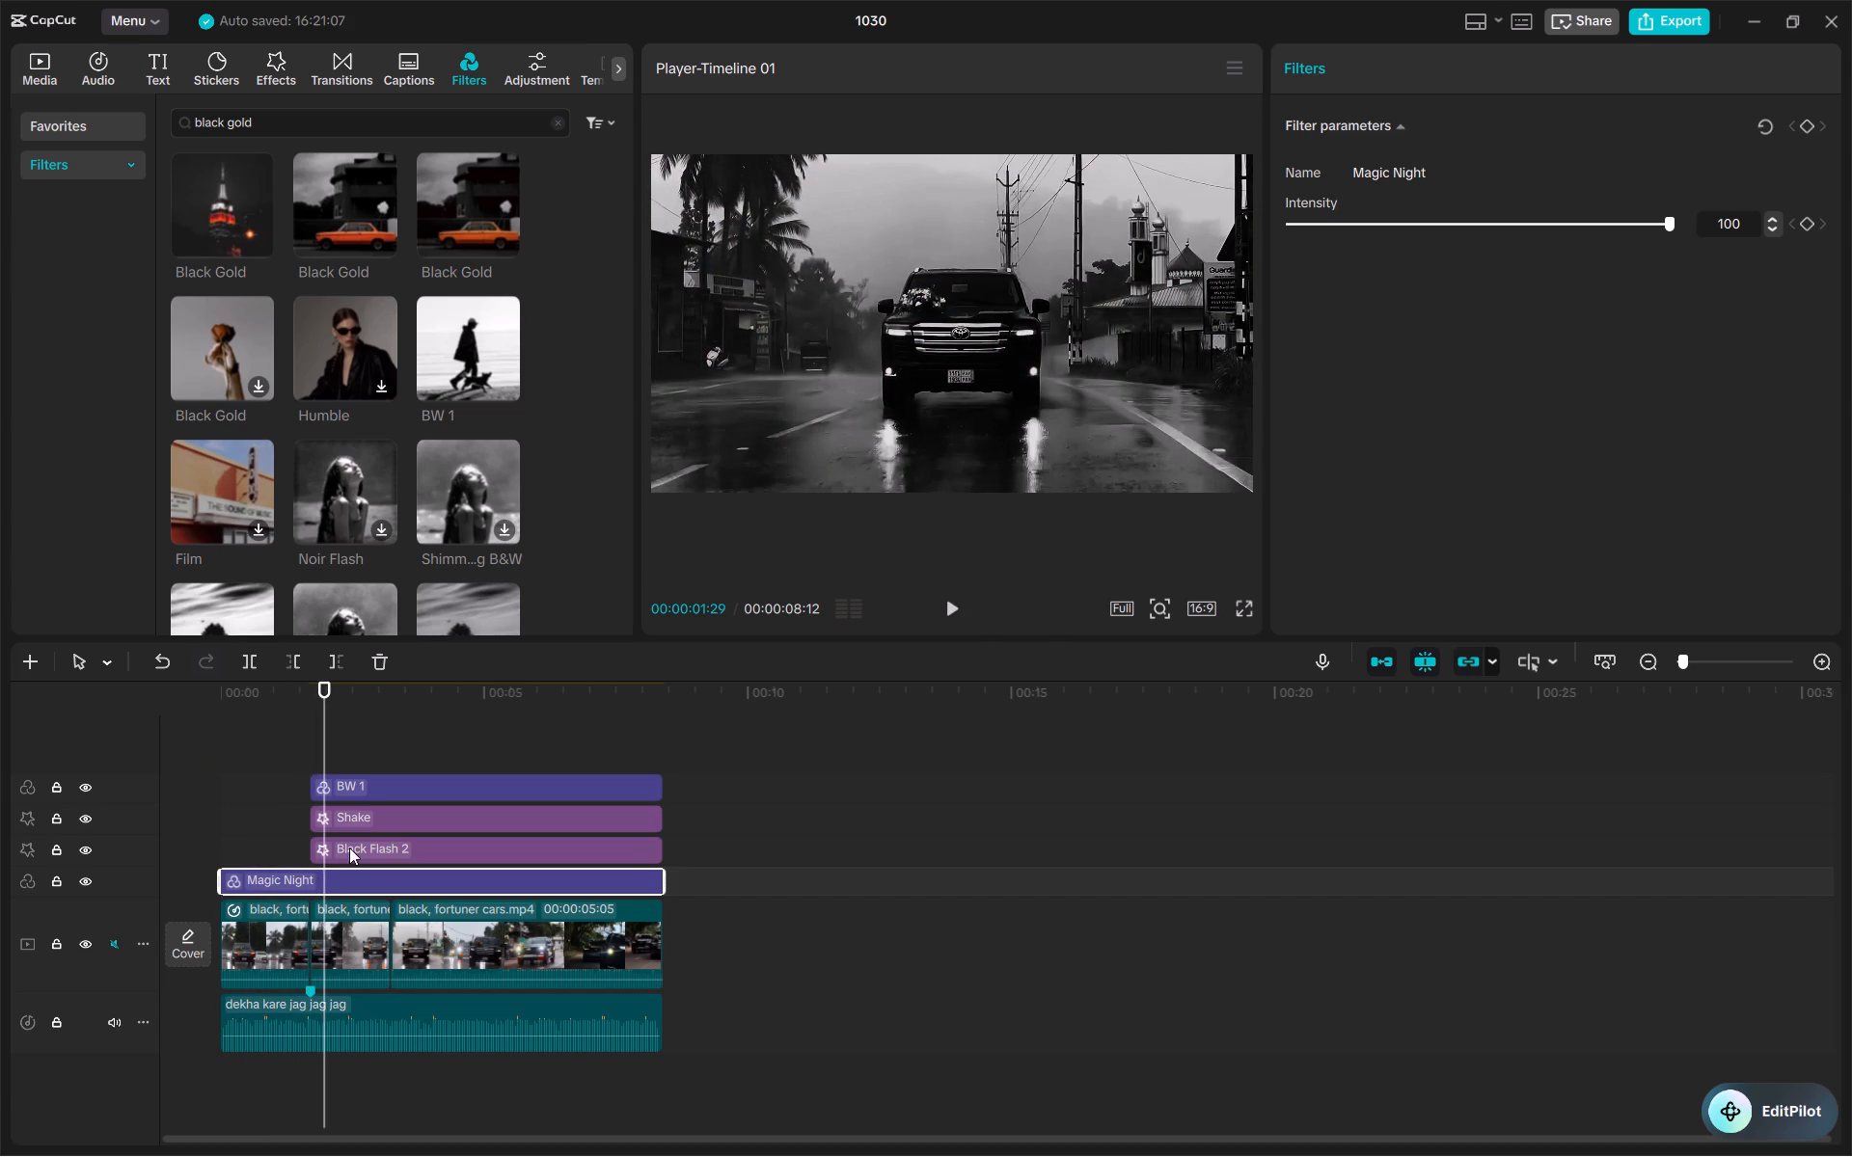
Set the Black Flash 2 effect's strength to 8 and its speed to 25.
left_click(359, 846)
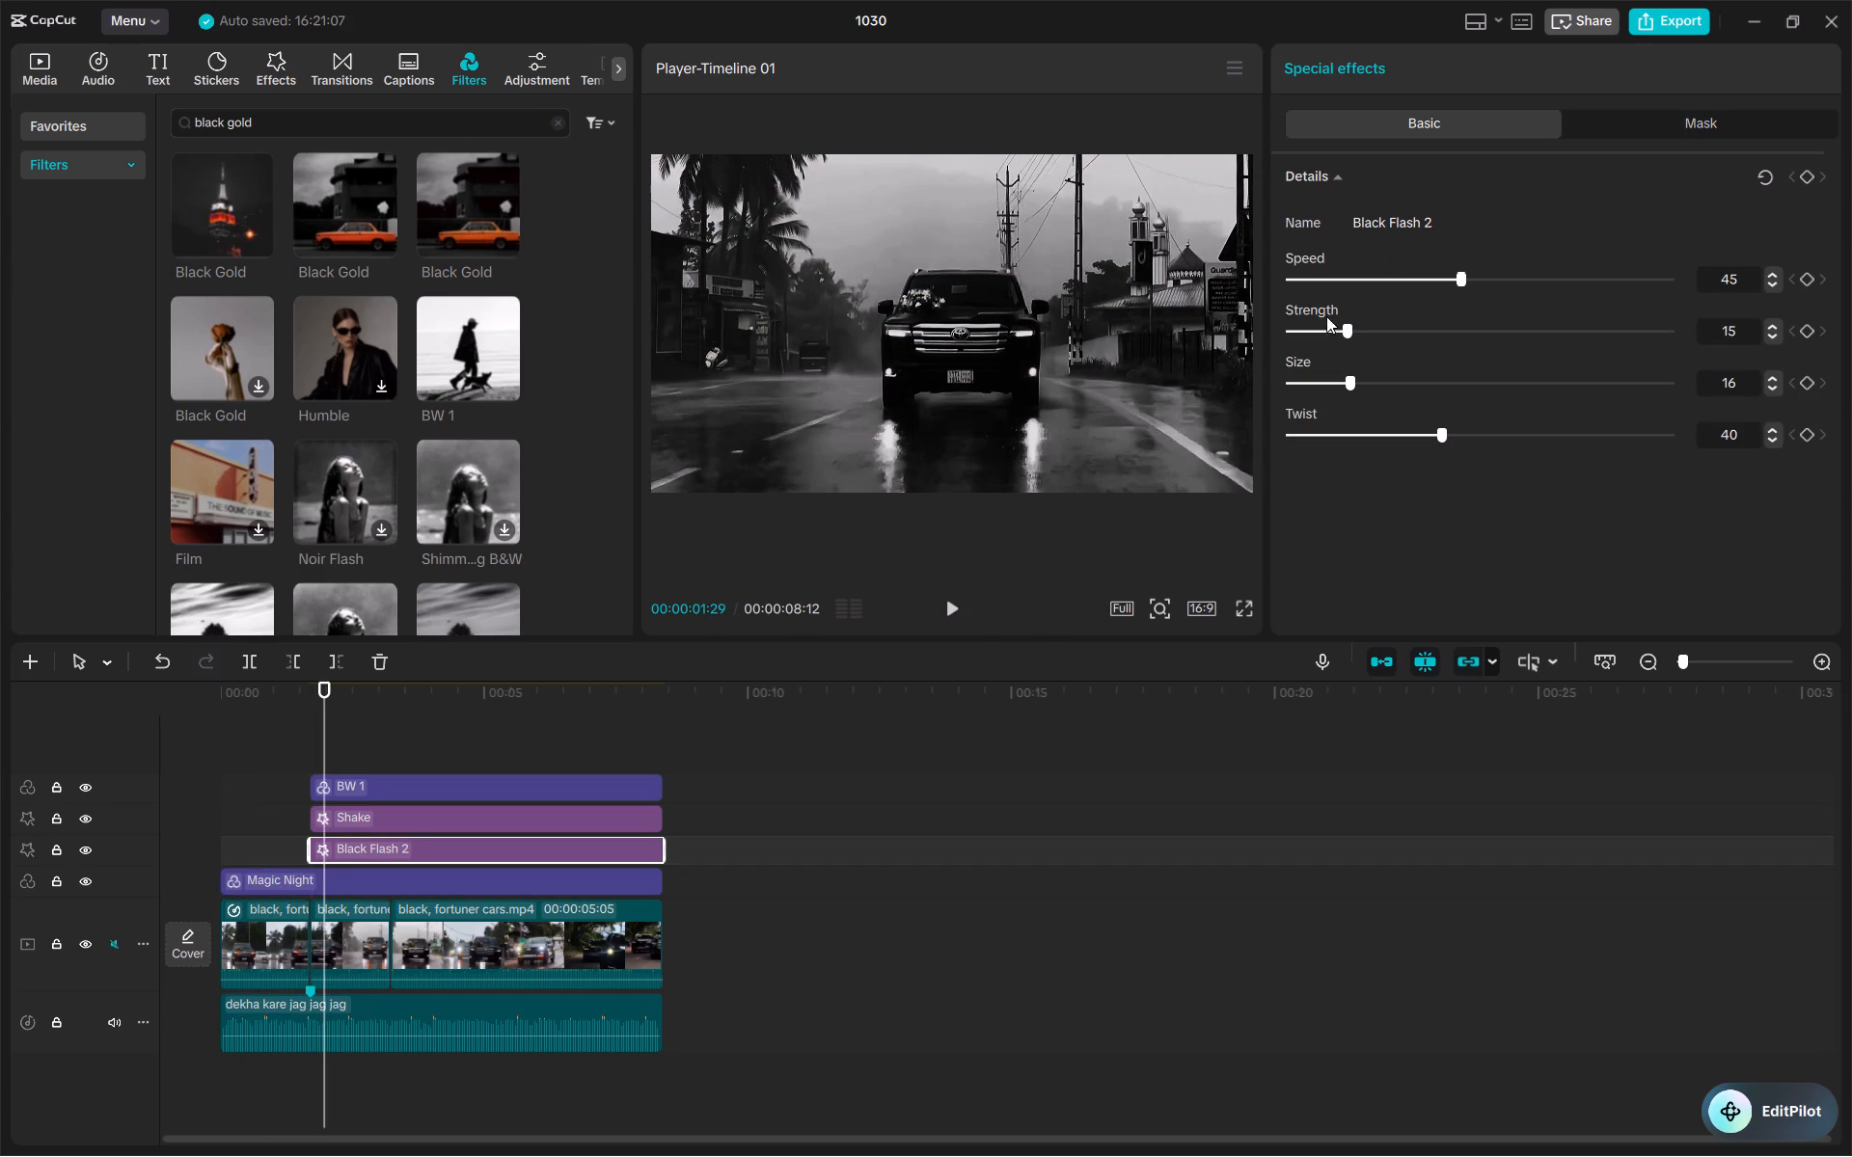
left_click(1321, 330)
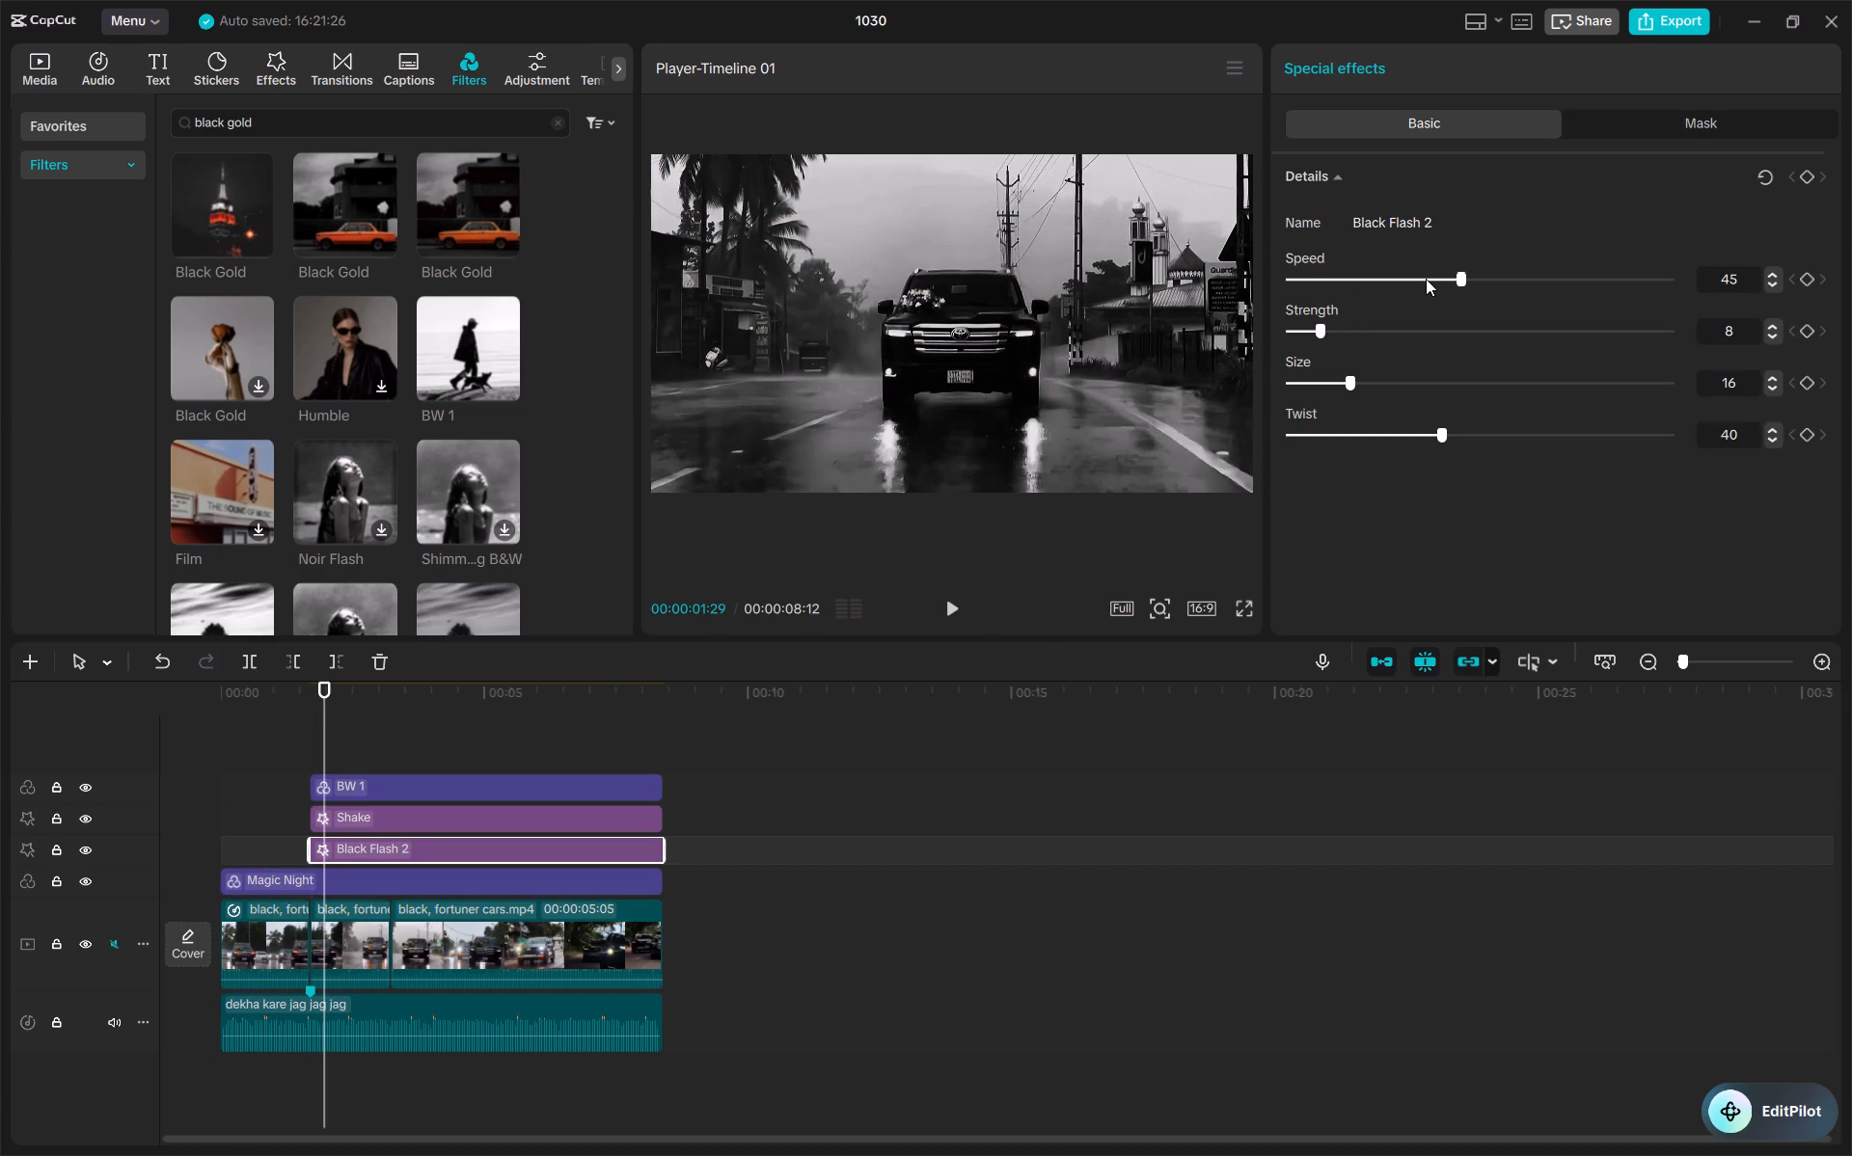
left_click(1426, 279)
left_click(1400, 281)
double_click(1773, 283)
left_click(1773, 283)
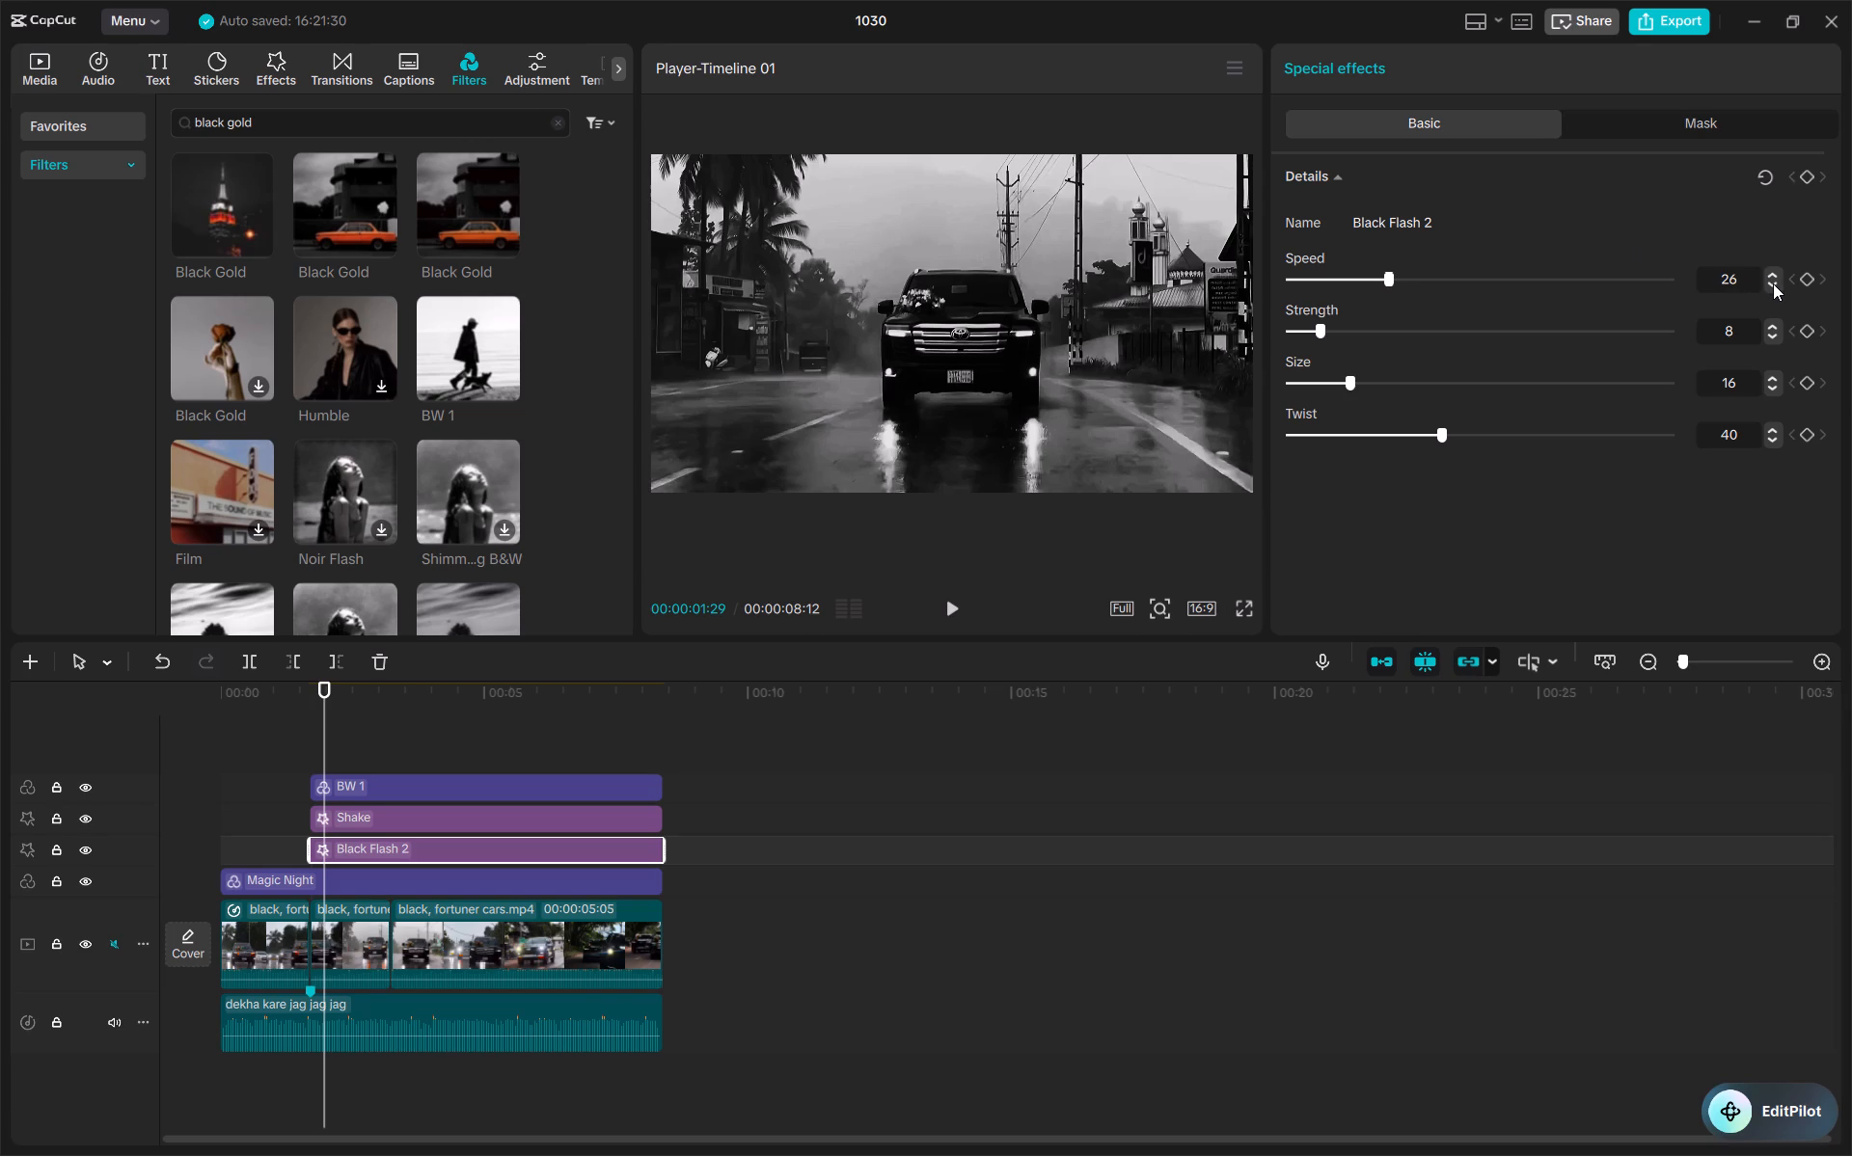
left_click(1773, 283)
Play the whole video from the start, and replay the opening section up to 00:00:03:00.
left_click_drag(326, 742, 308, 744)
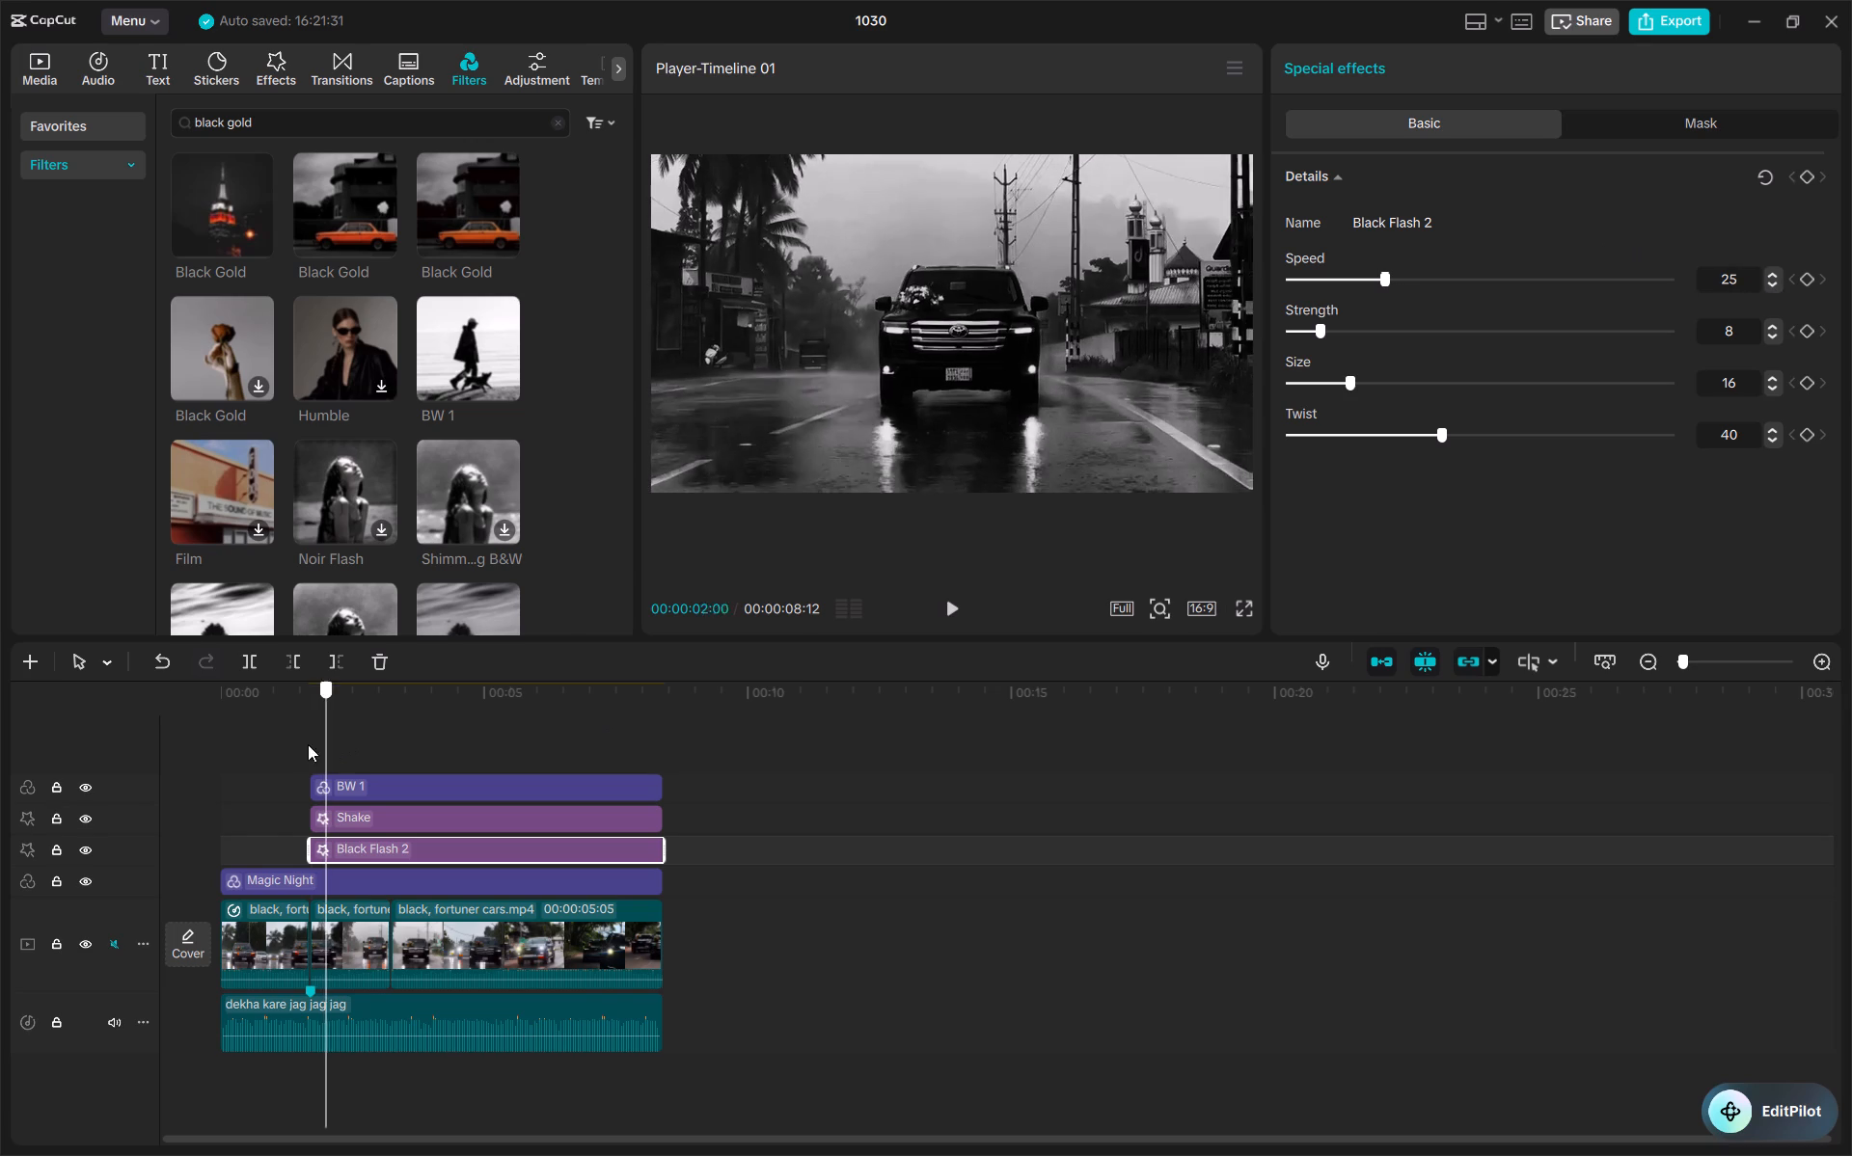
left_click_drag(308, 744, 208, 748)
key("space")
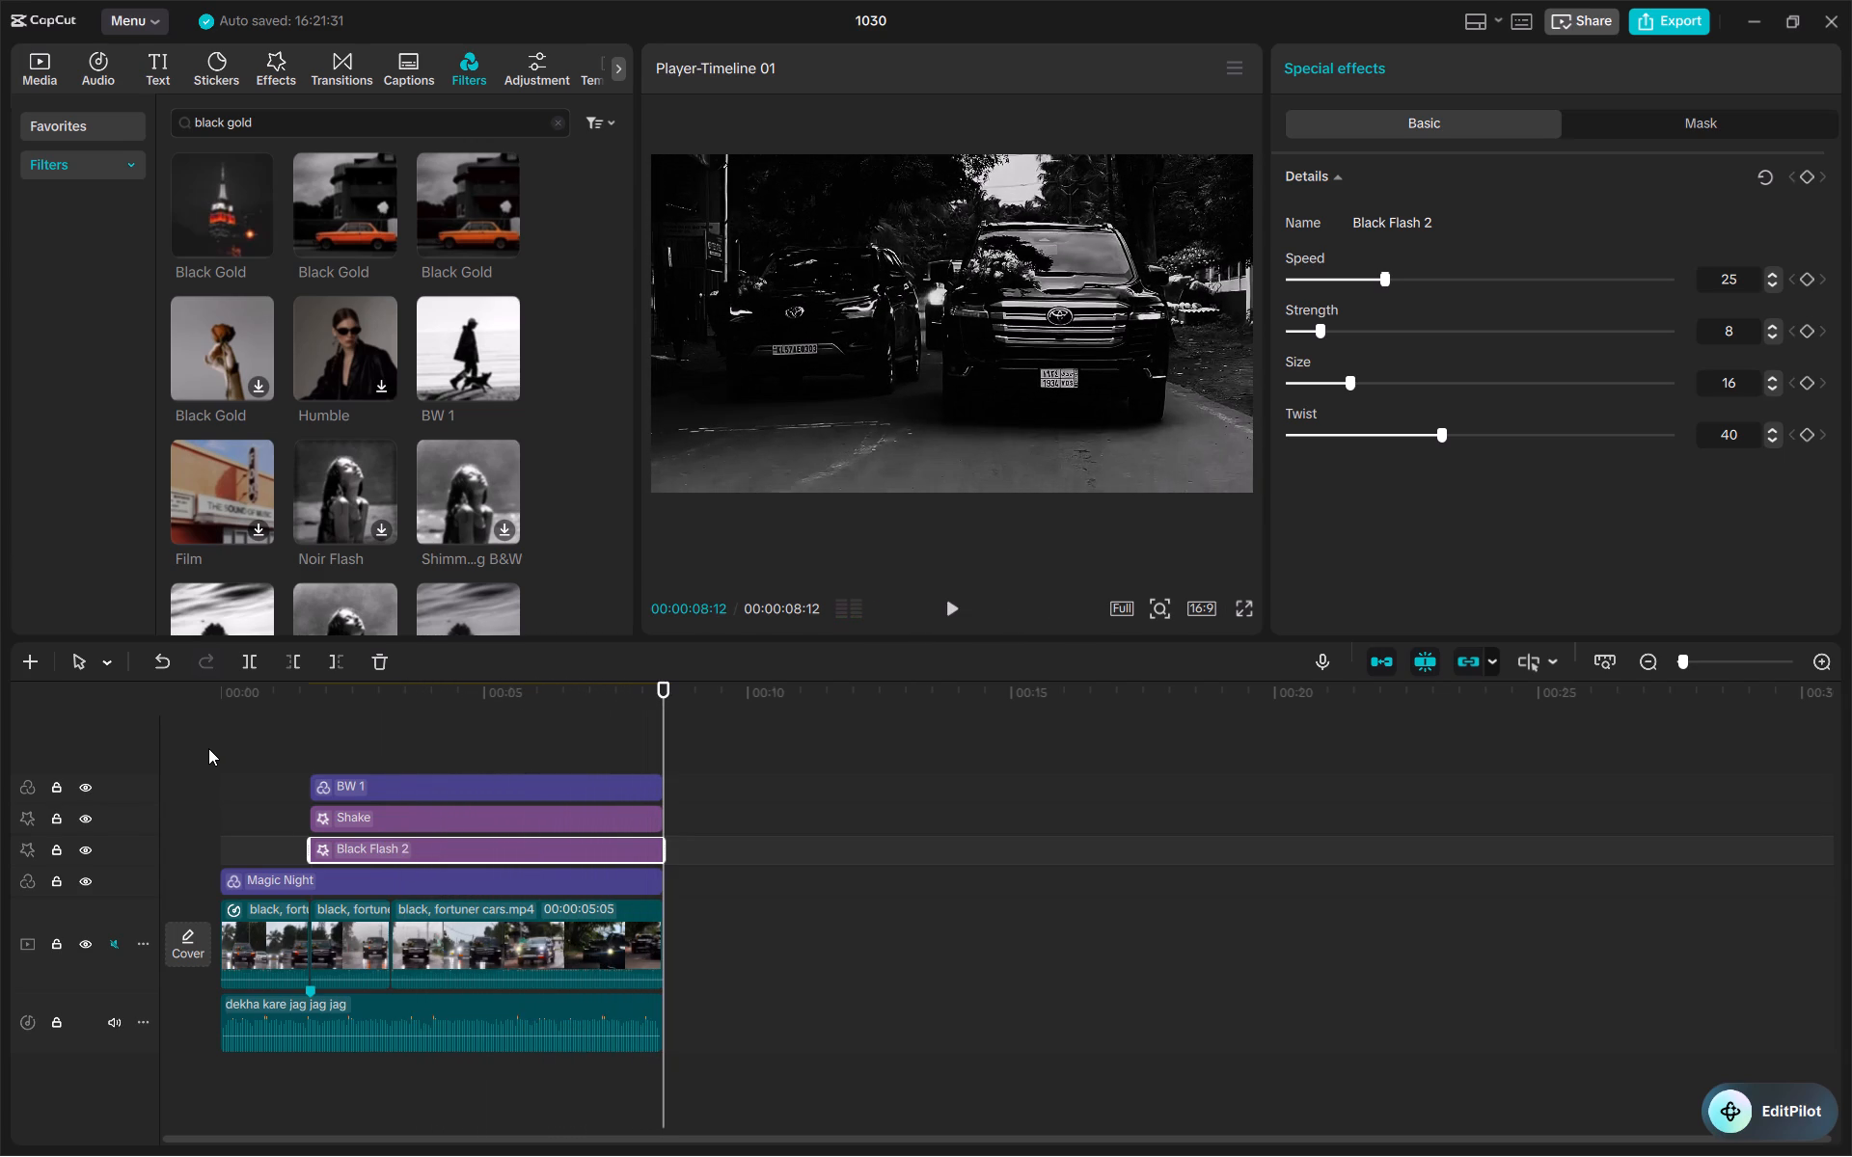
left_click(441, 675)
left_click(409, 711)
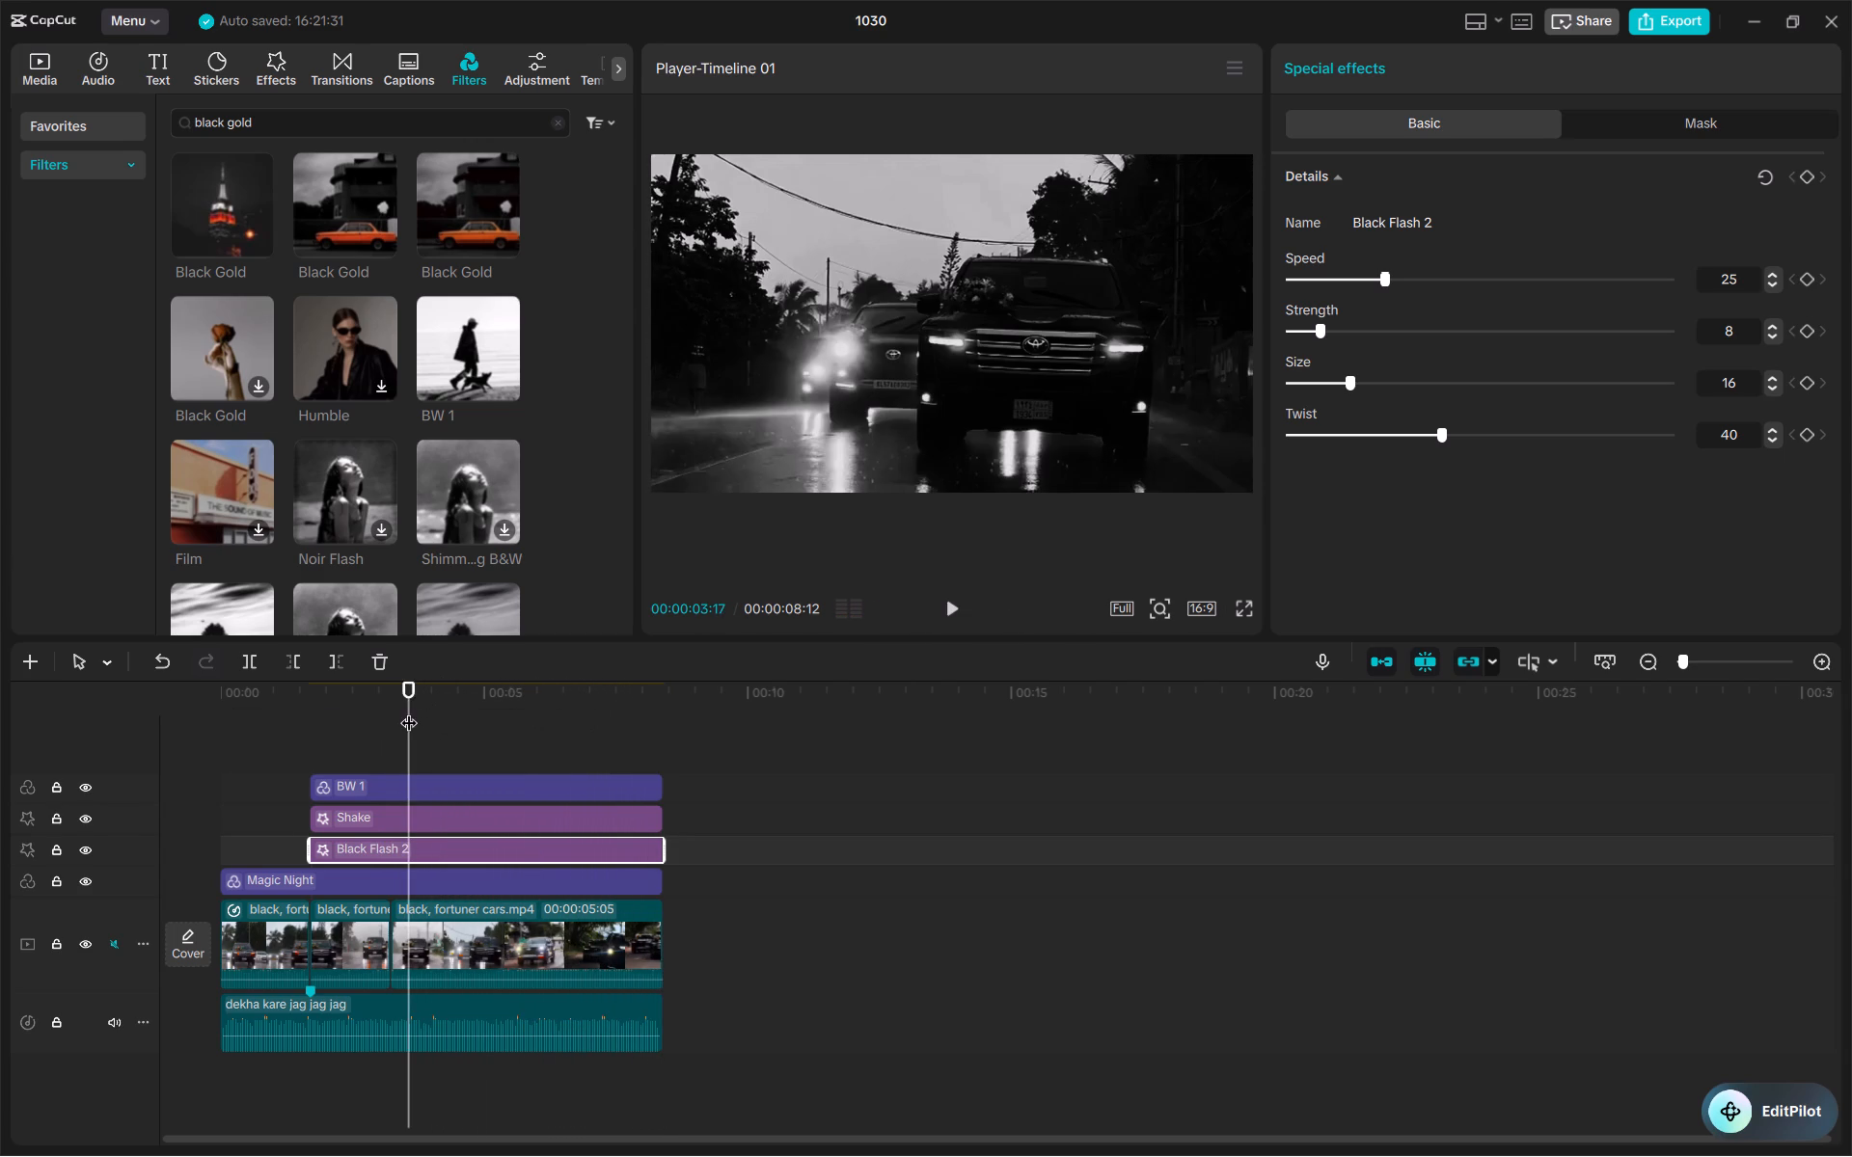
left_click_drag(409, 711, 258, 744)
key("space")
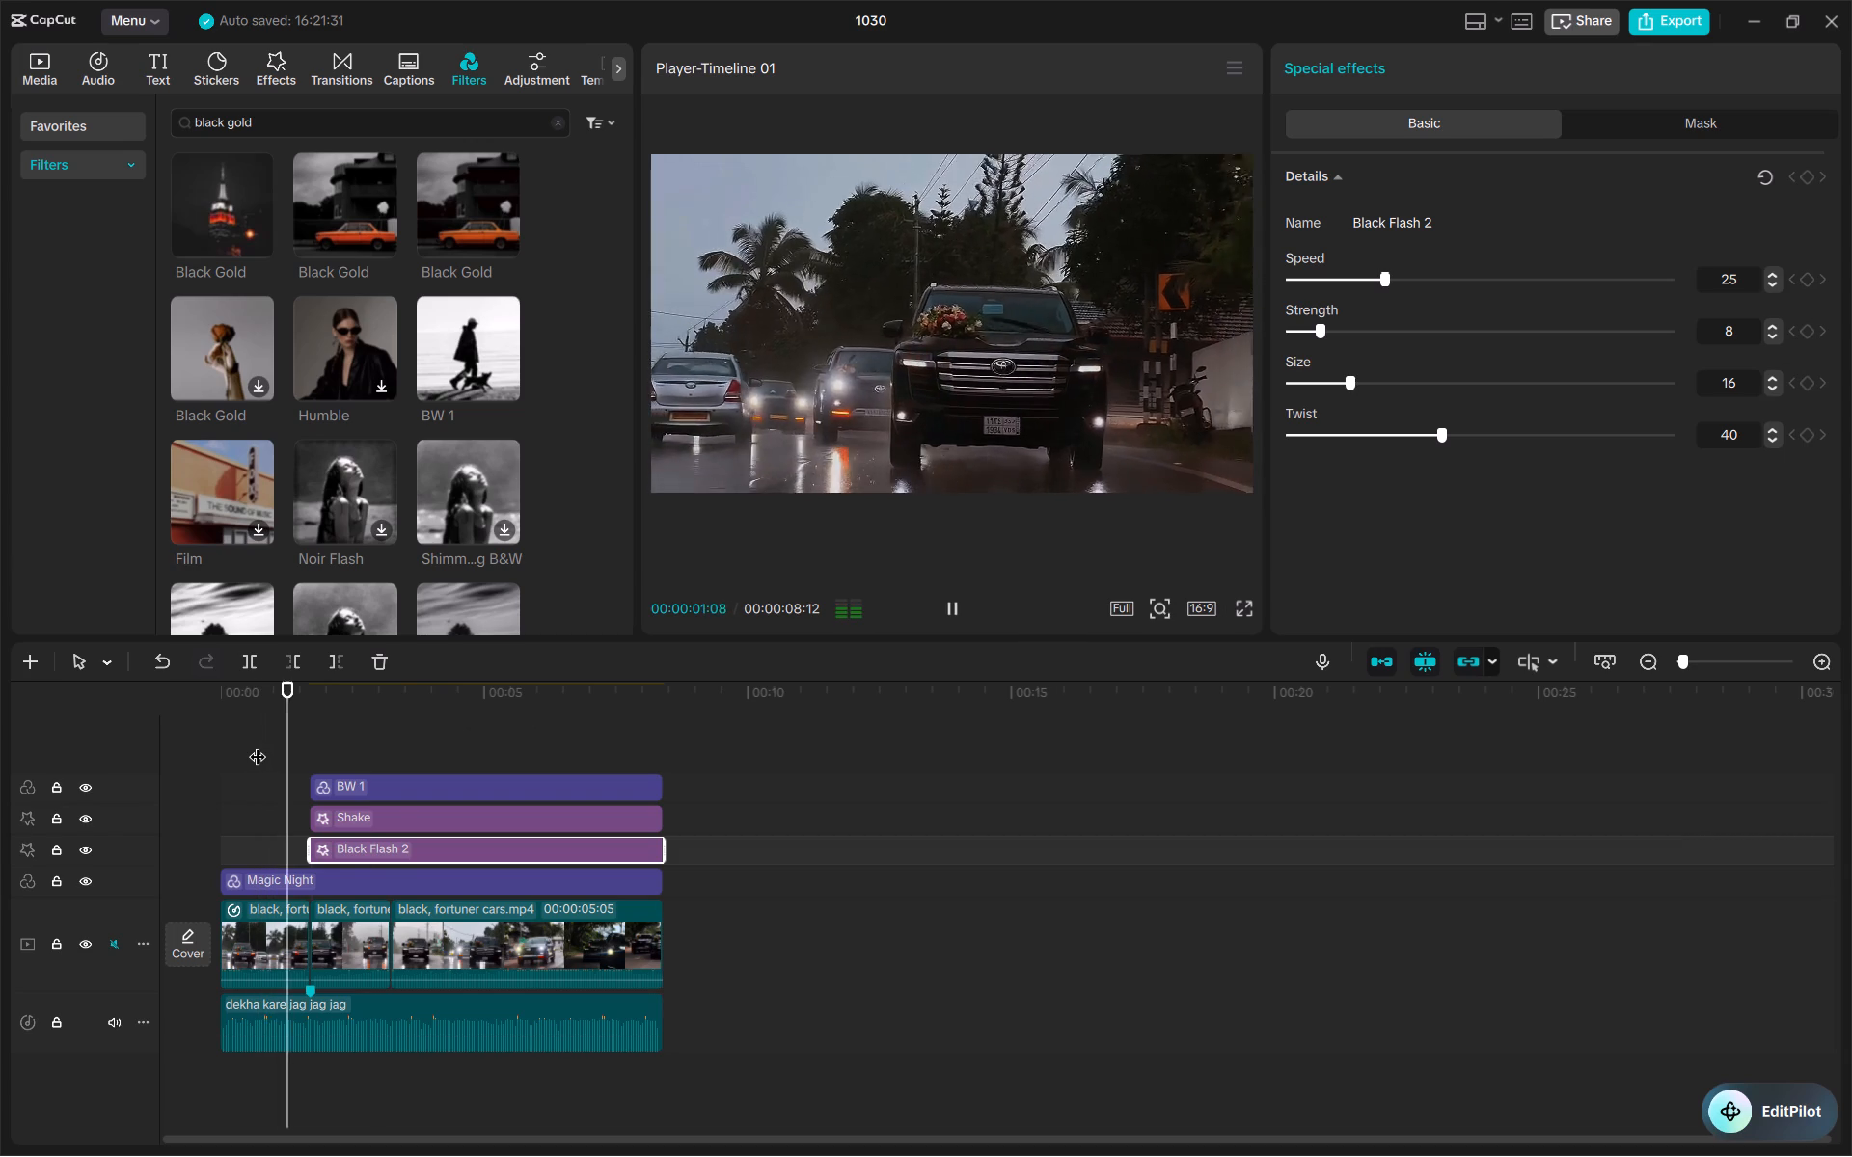
key("space")
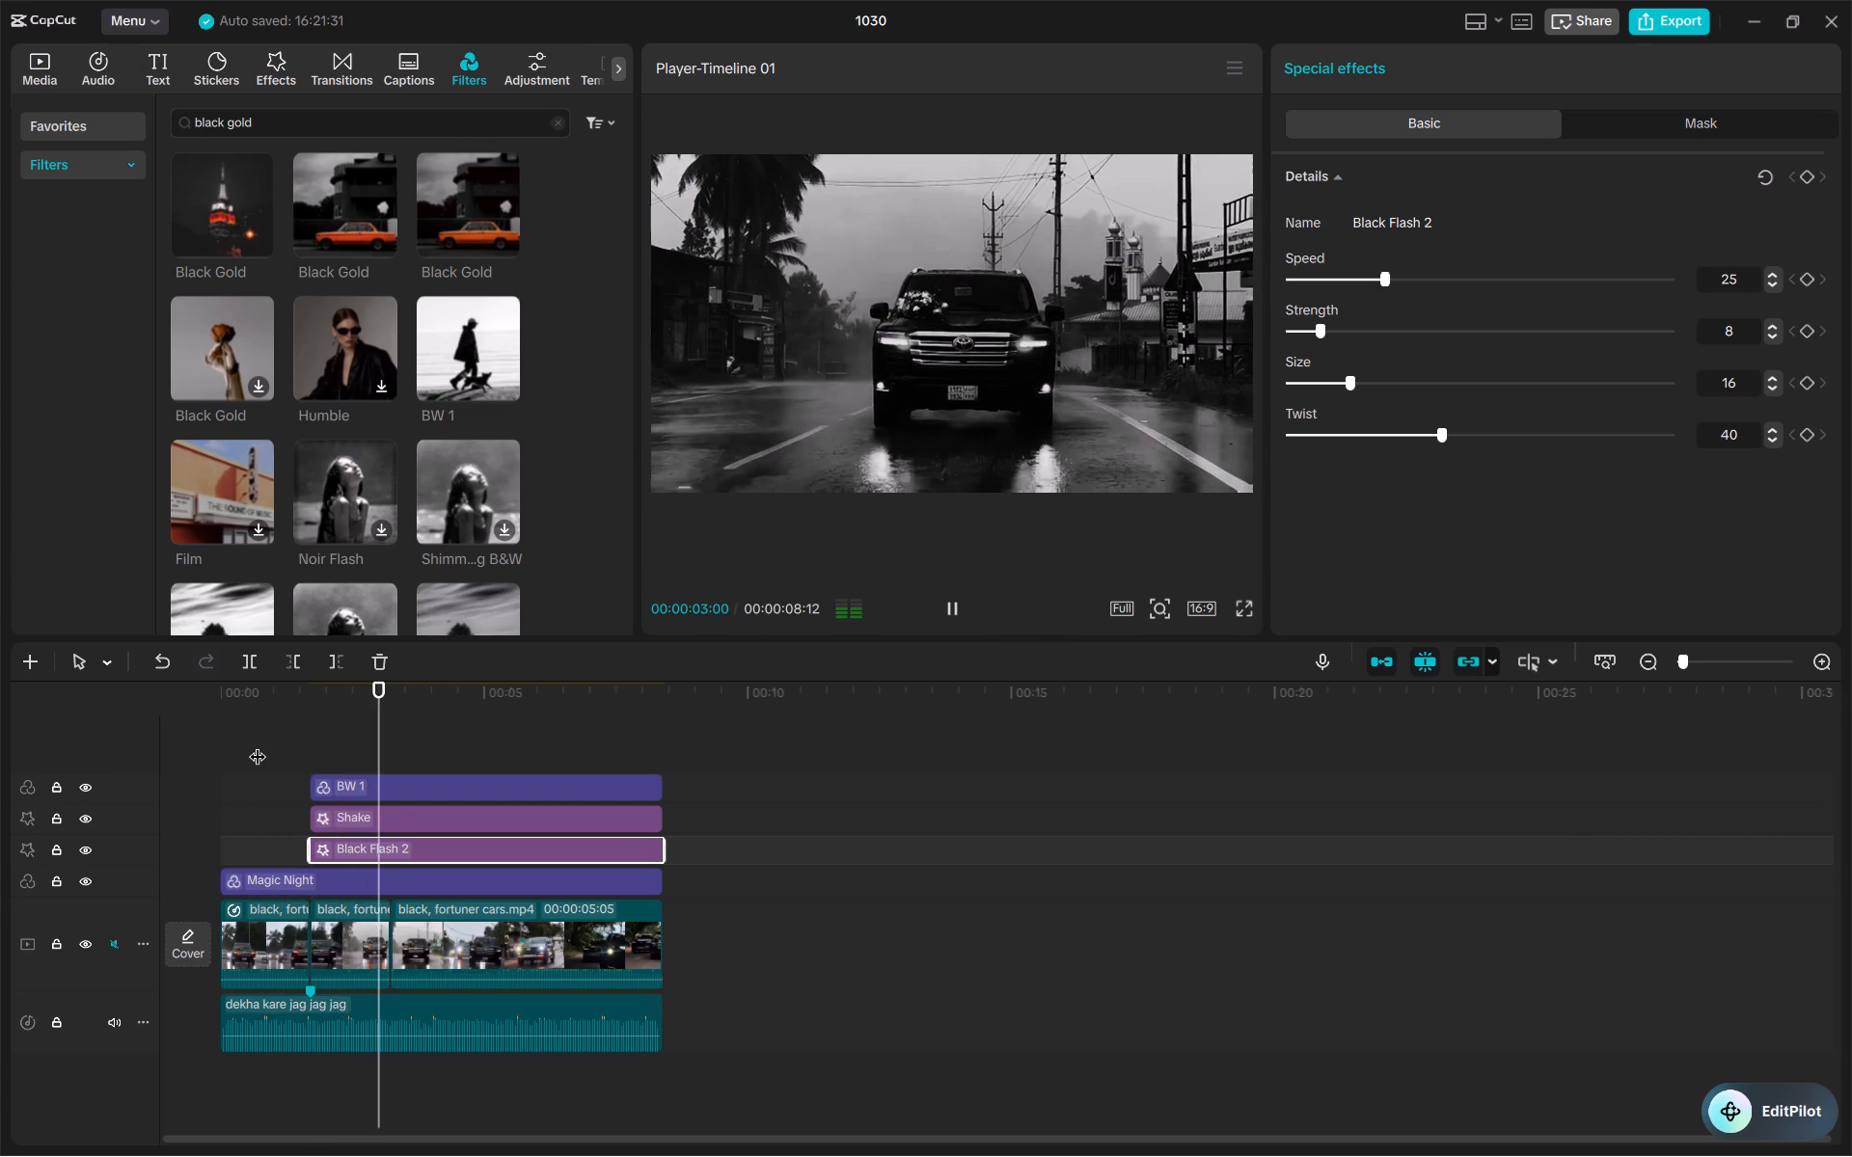
Set the first video clip's speed curve to None and extend the clip's end to the marker at 00:00:01:21.
left_click(263, 951)
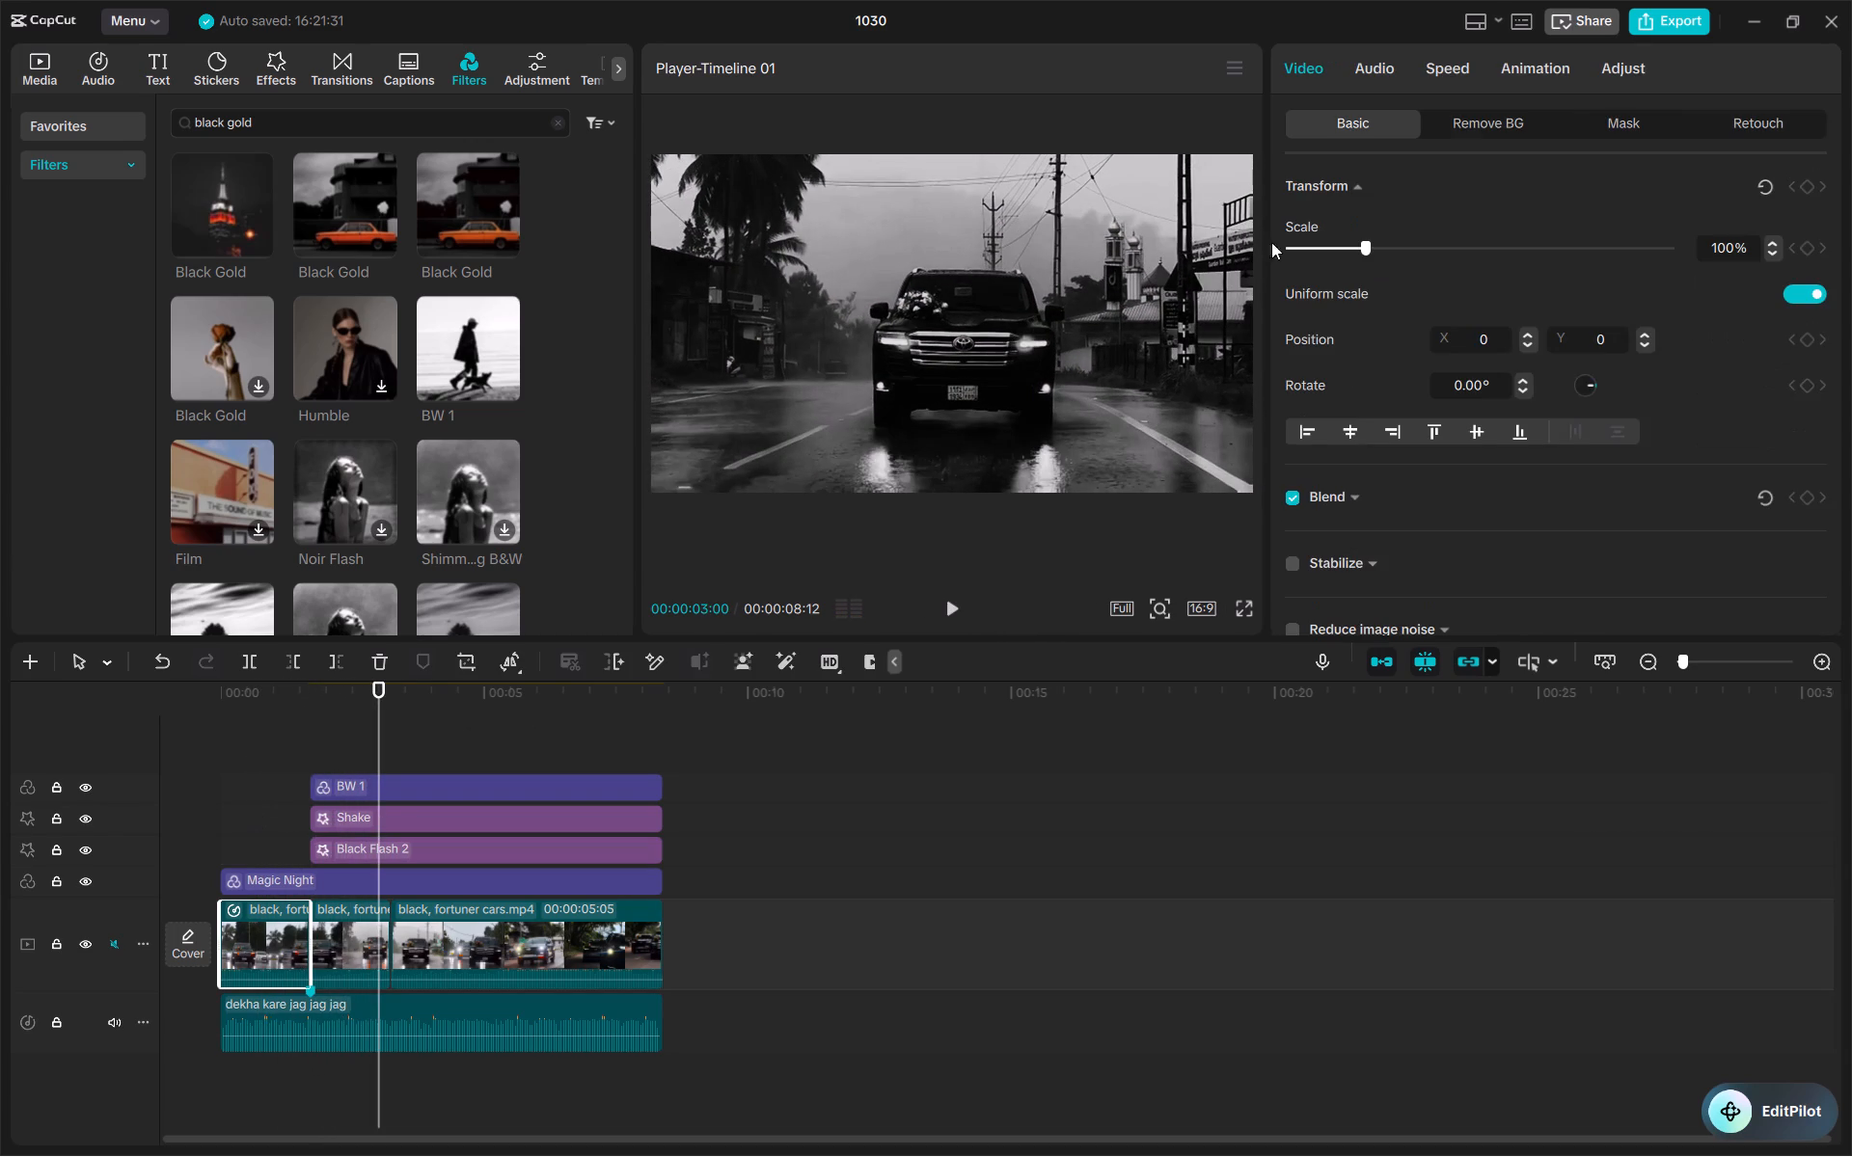
left_click(1414, 75)
scroll(1449, 317, "down", 1)
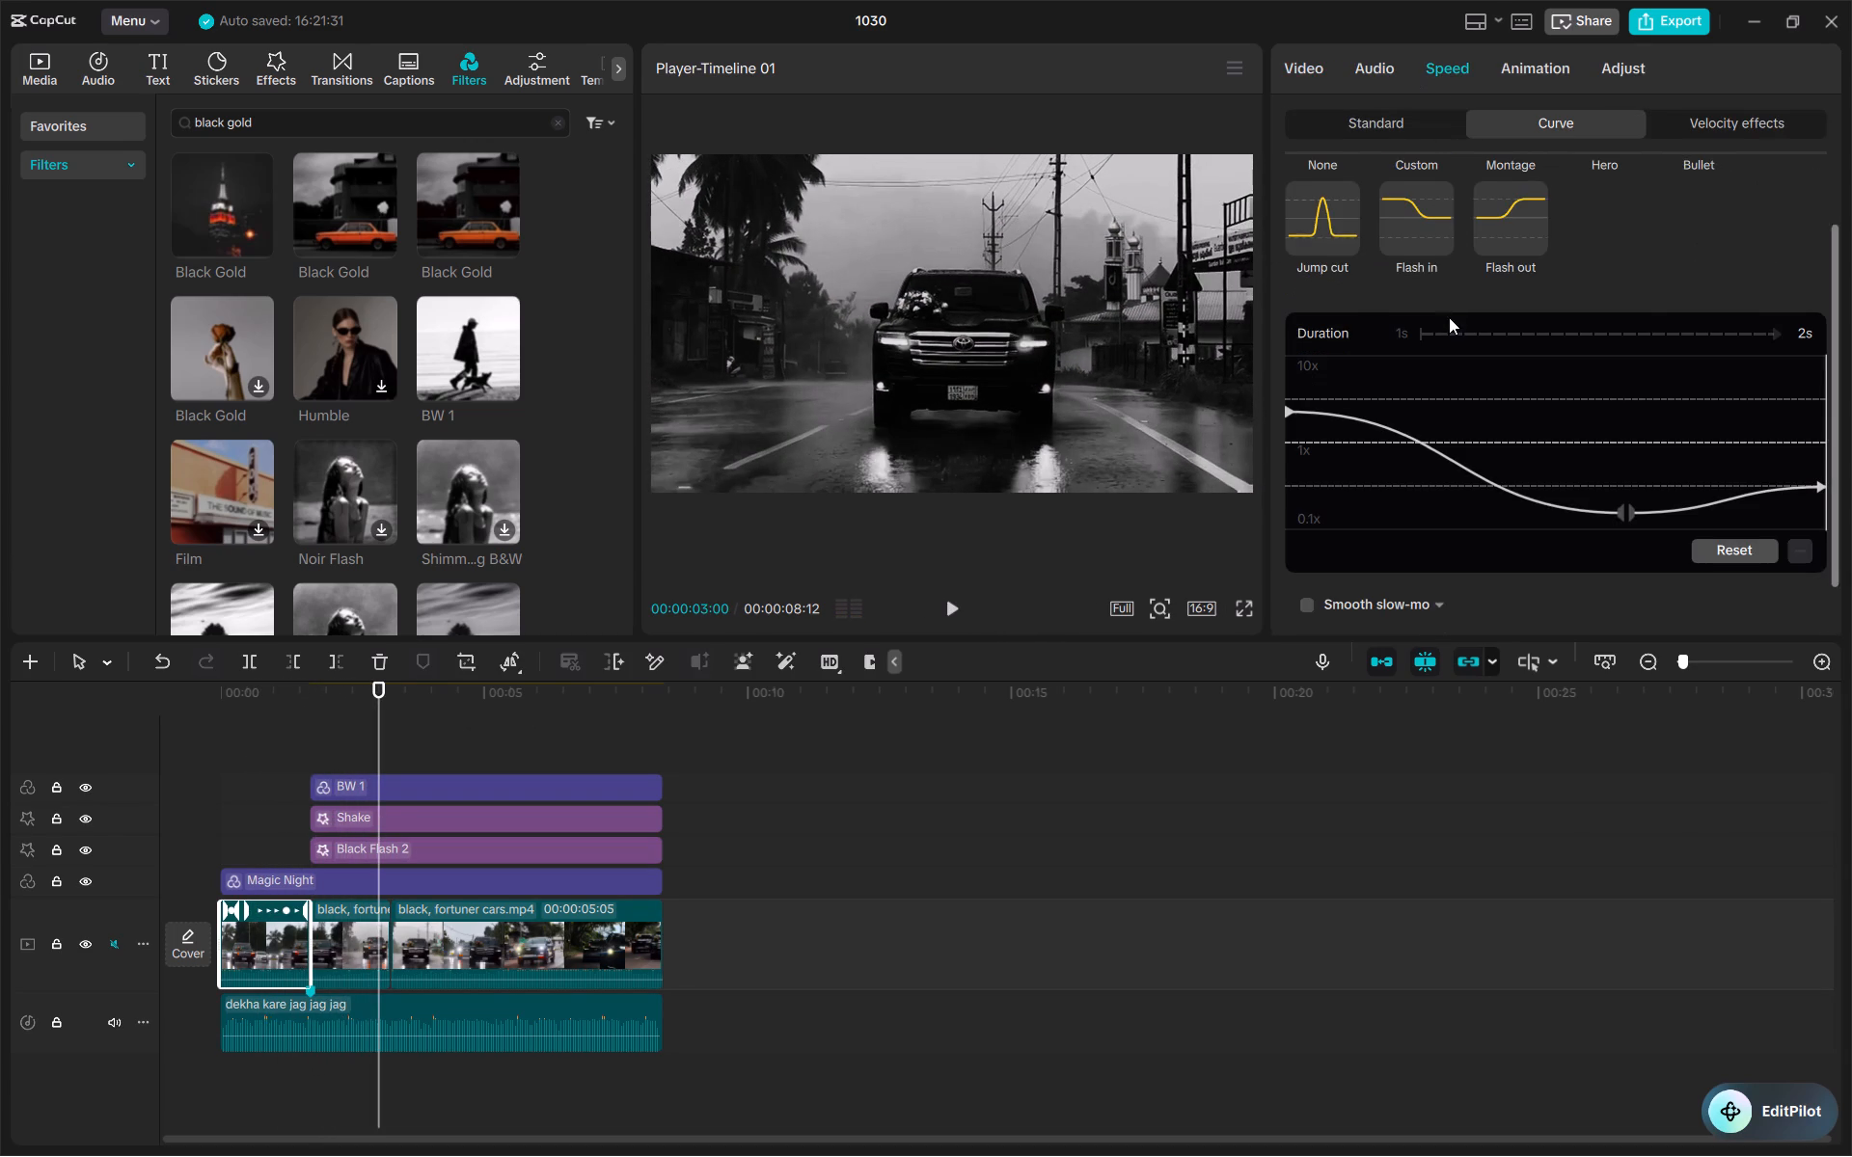
scroll(1449, 317, "down", 1)
scroll(1358, 369, "up", 1)
left_click(1348, 180)
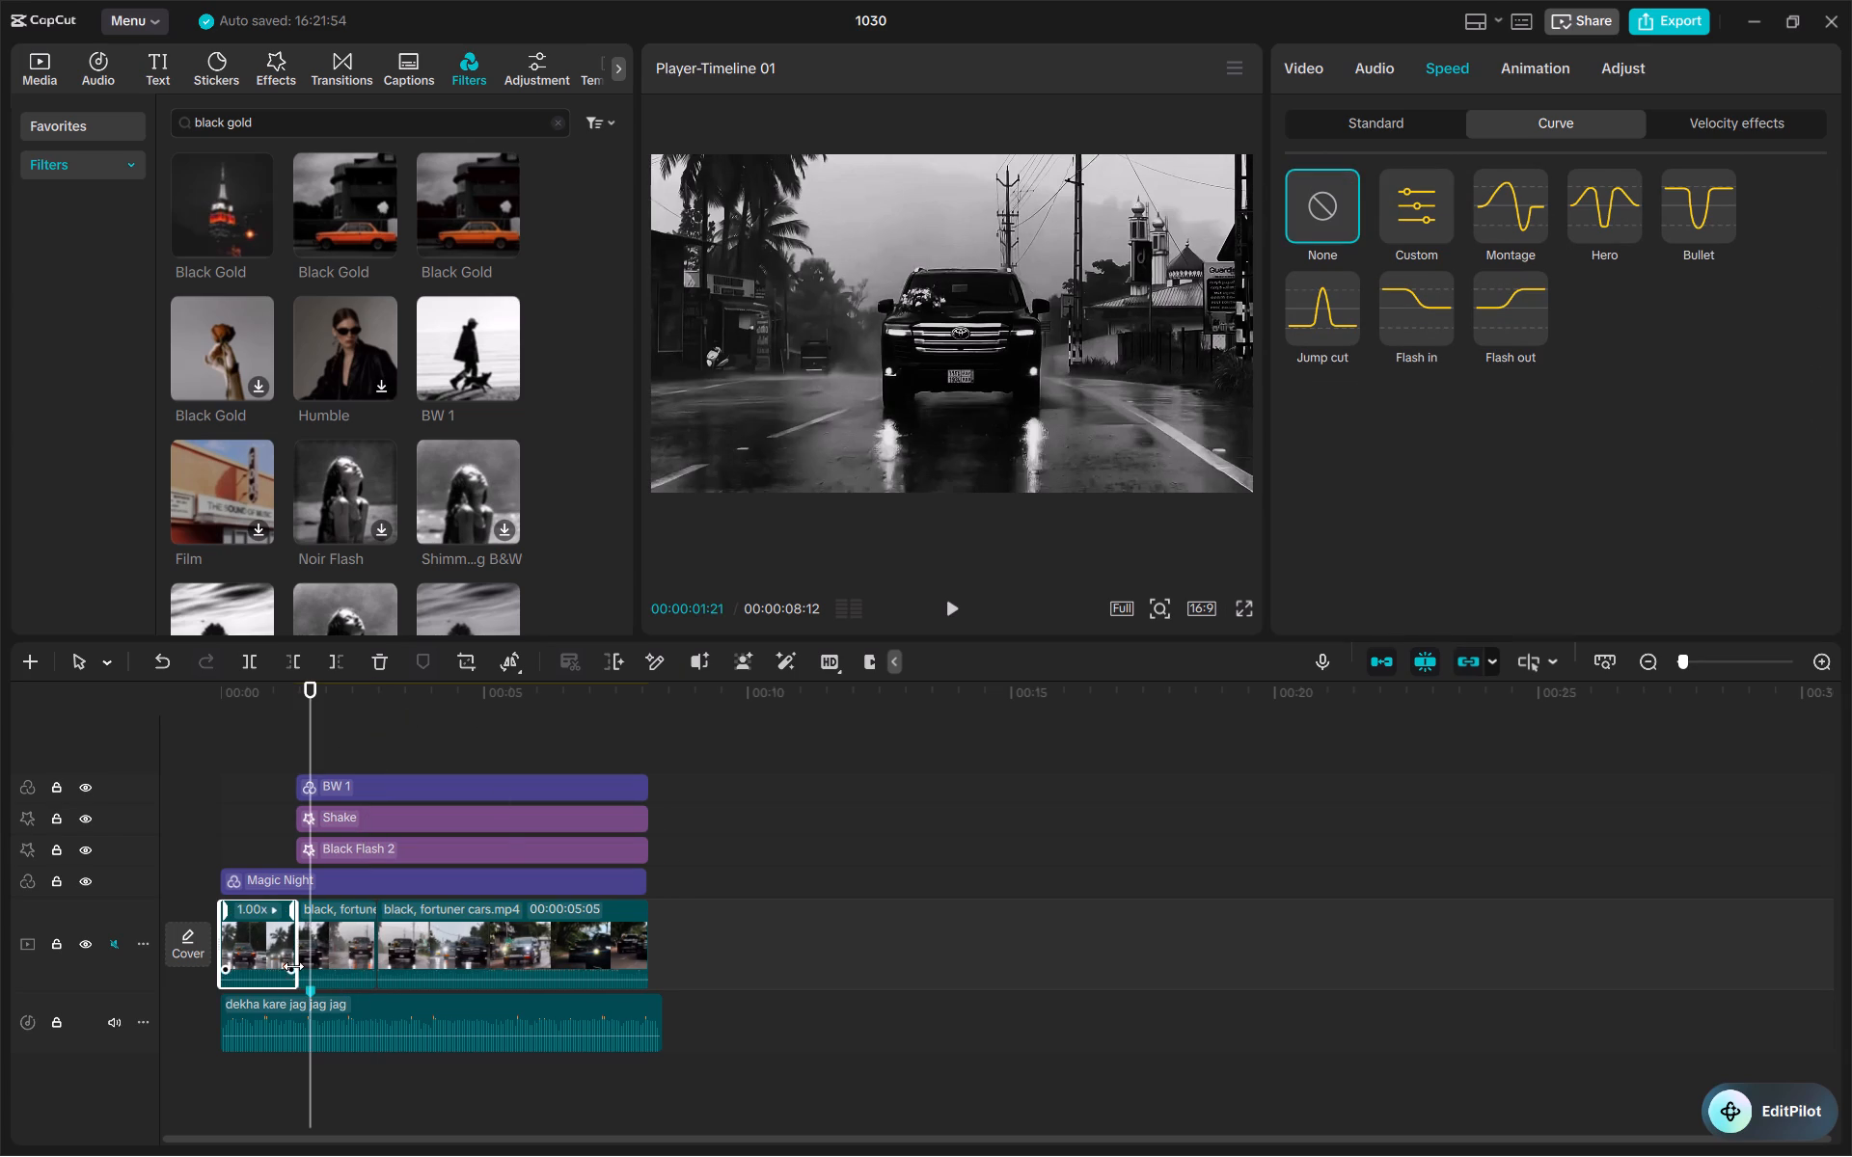
left_click_drag(295, 956, 309, 956)
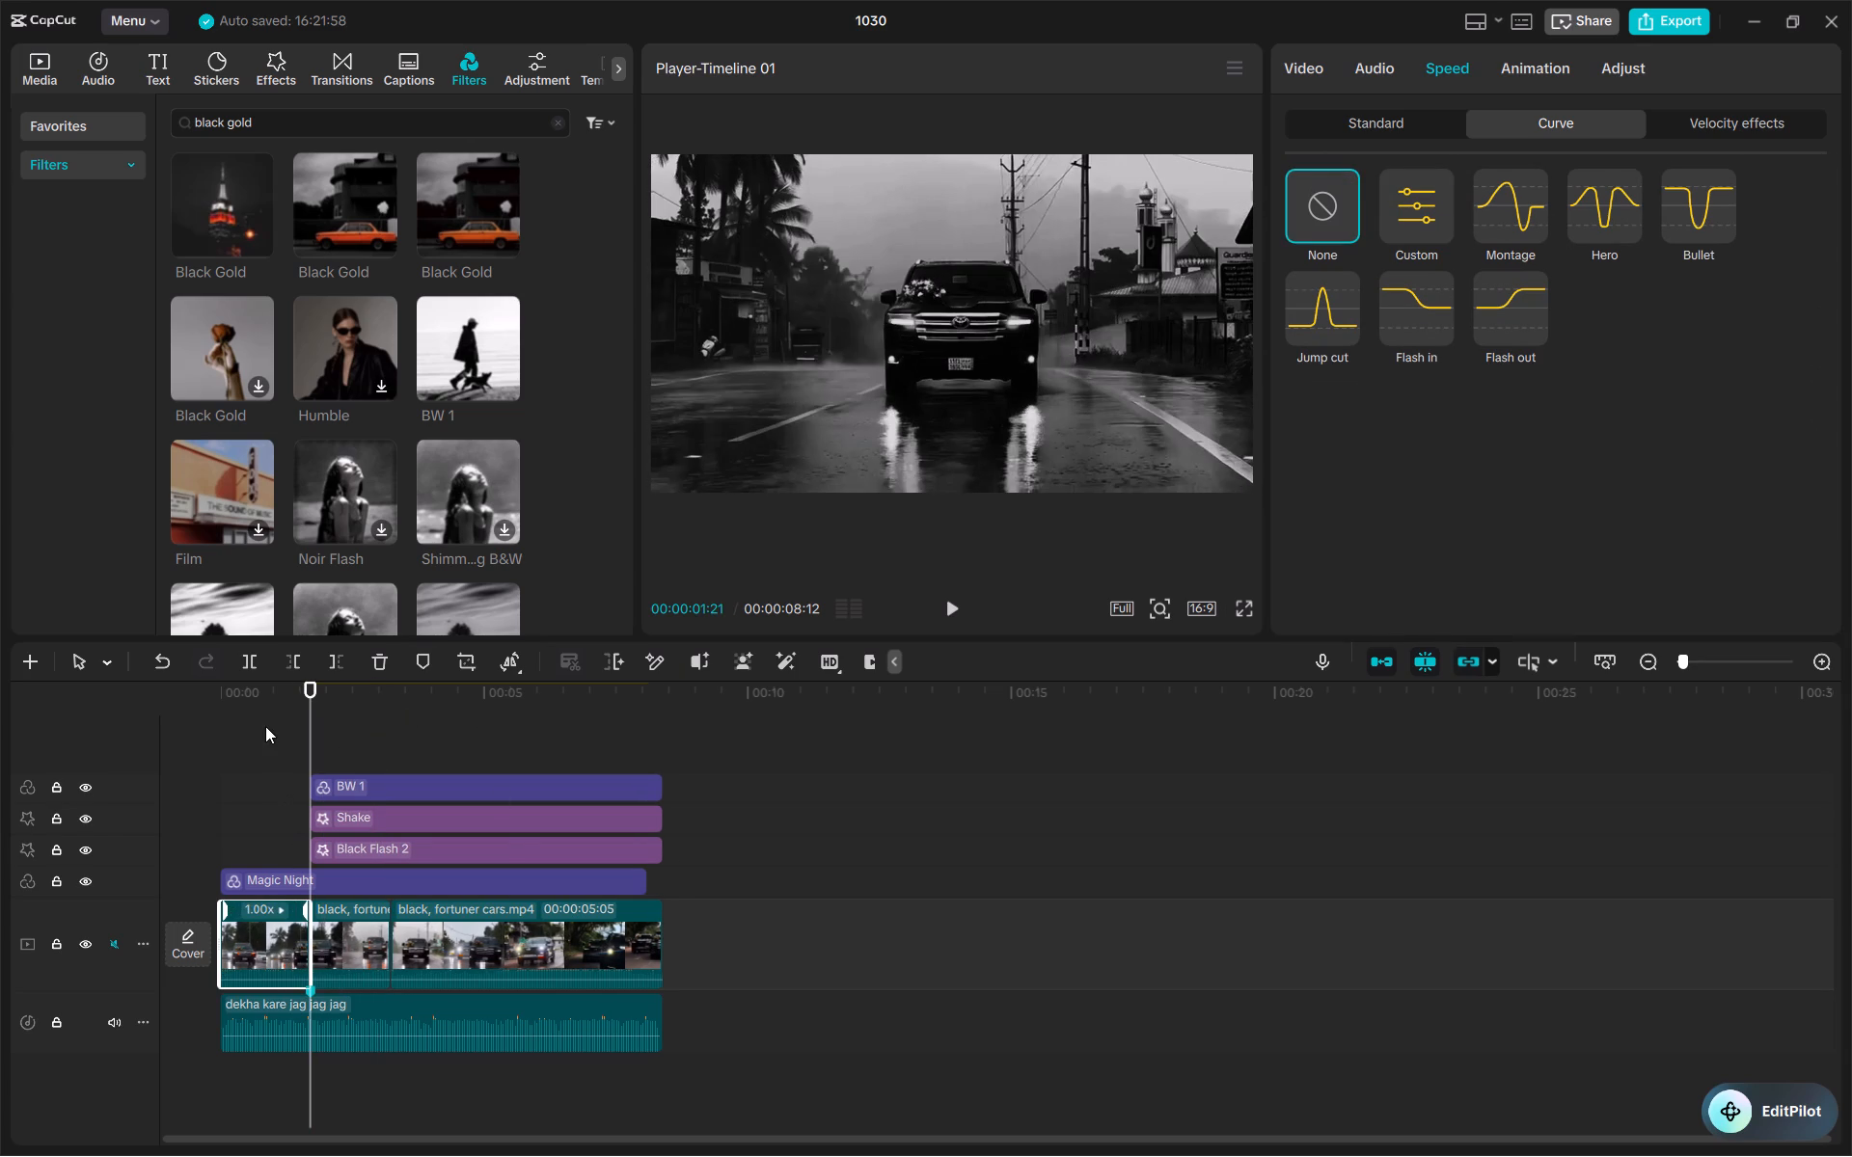
Play the opening section from the start, and replay it from 00:00:00:25 across the cut at 00:00:01:21.
left_click(265, 726)
left_click_drag(265, 726, 188, 741)
key("space")
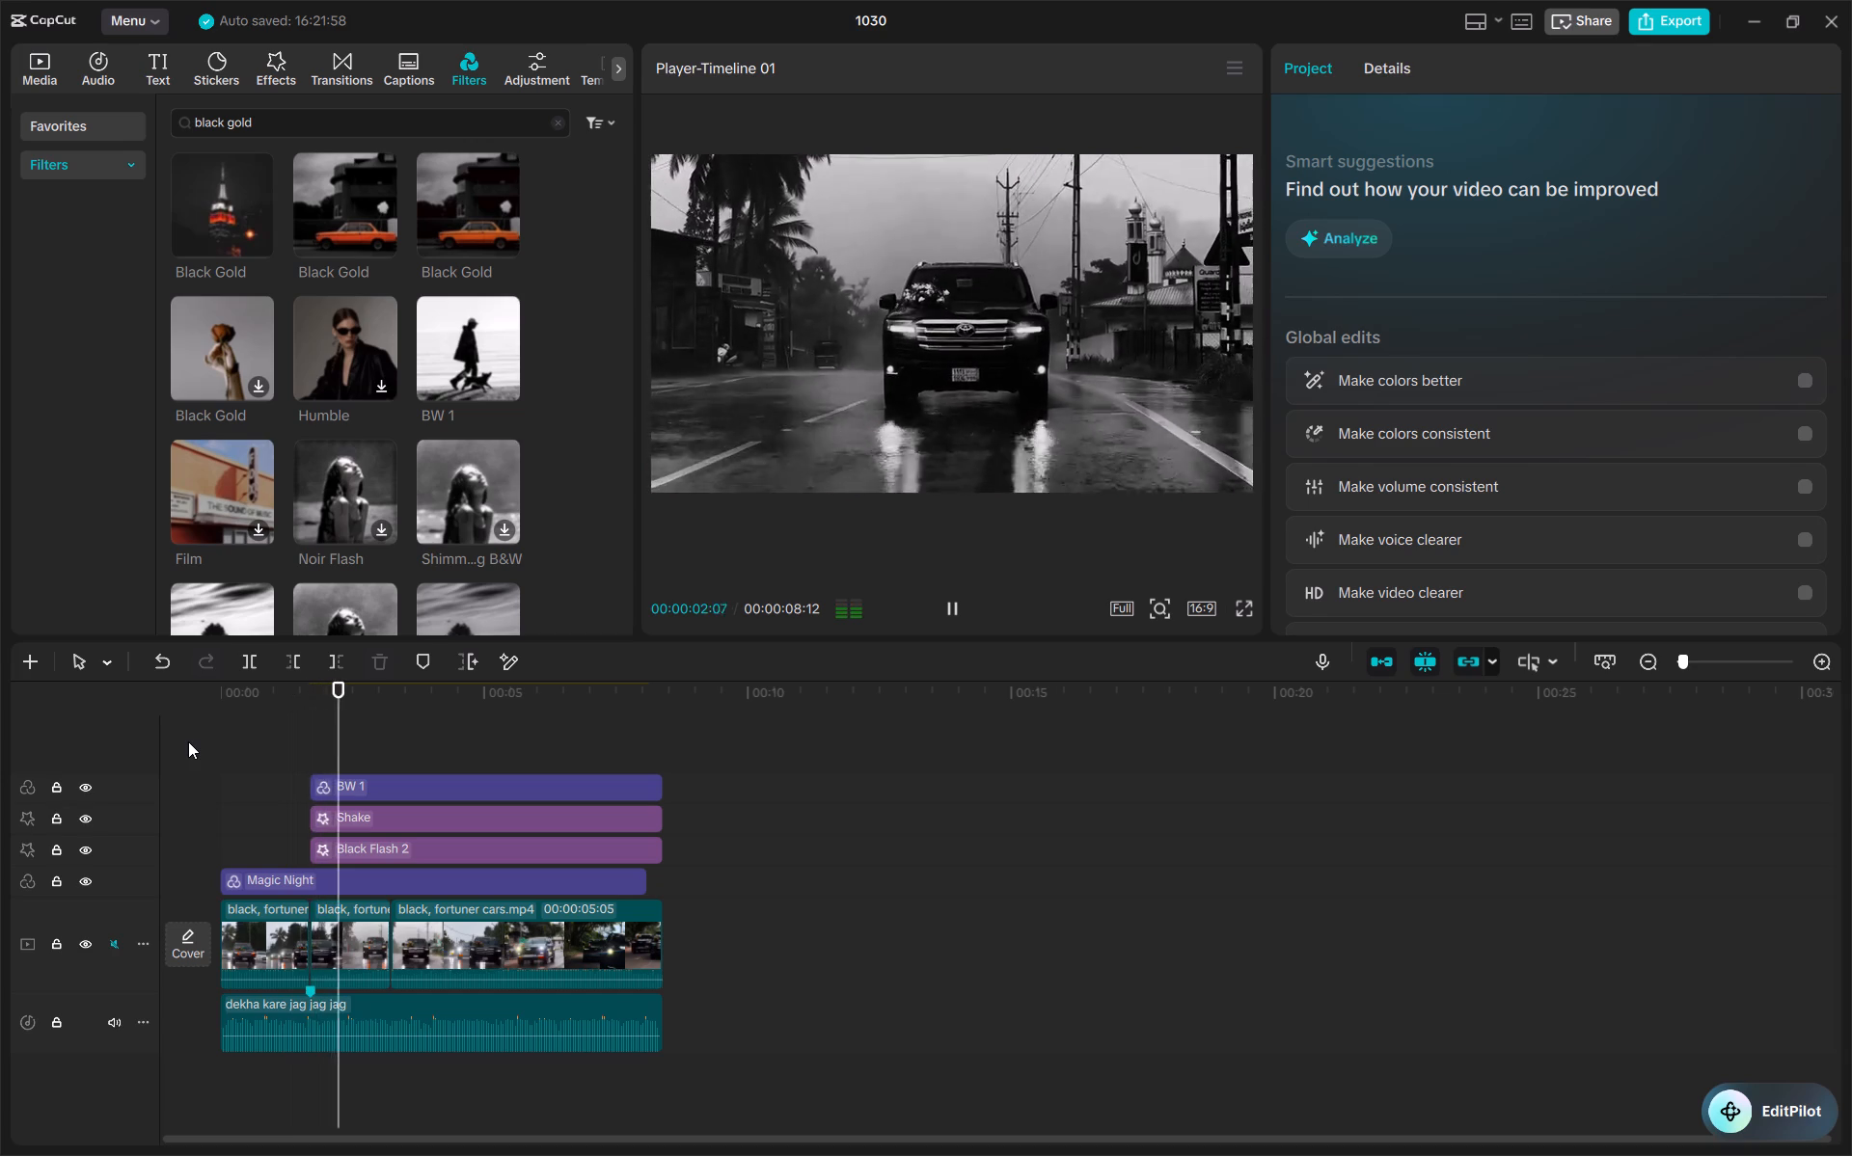
key("space")
left_click(265, 714)
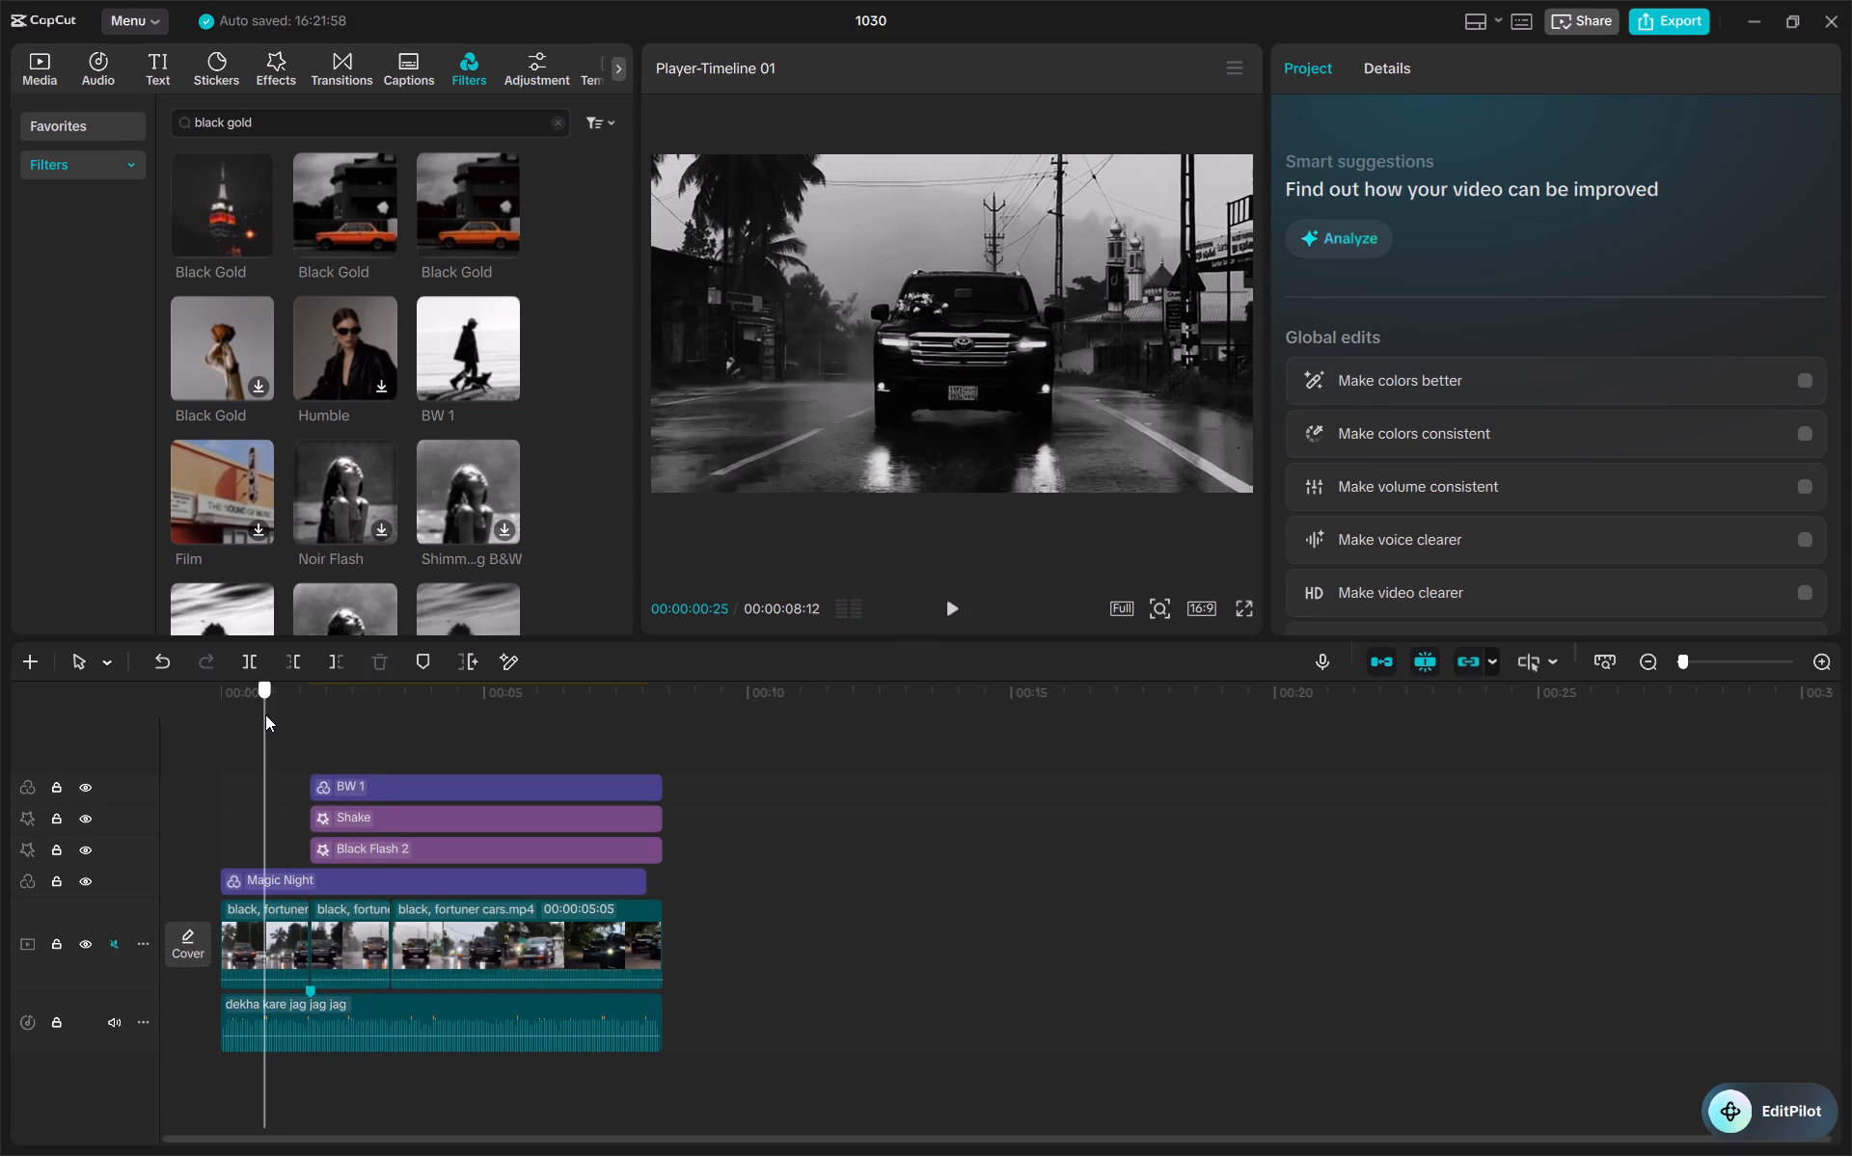
key("space")
key("space")
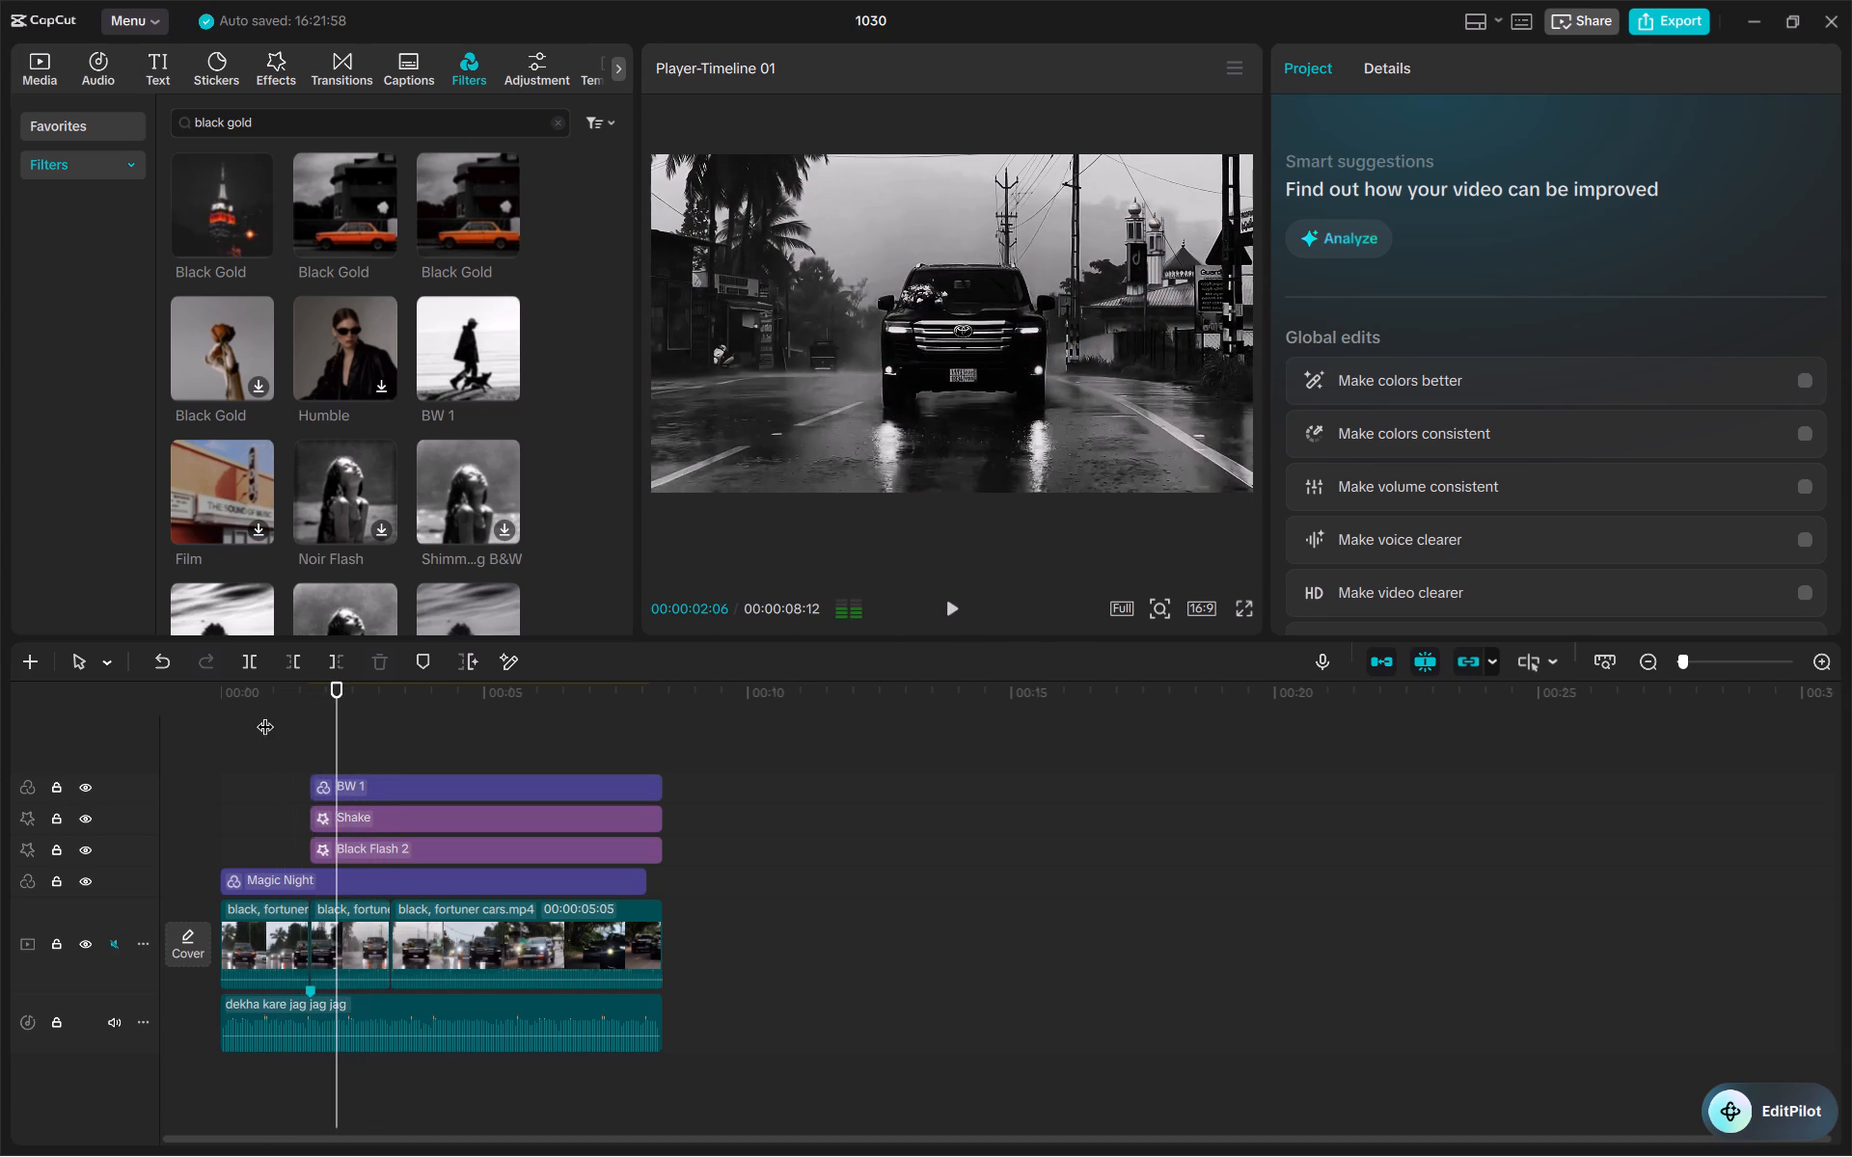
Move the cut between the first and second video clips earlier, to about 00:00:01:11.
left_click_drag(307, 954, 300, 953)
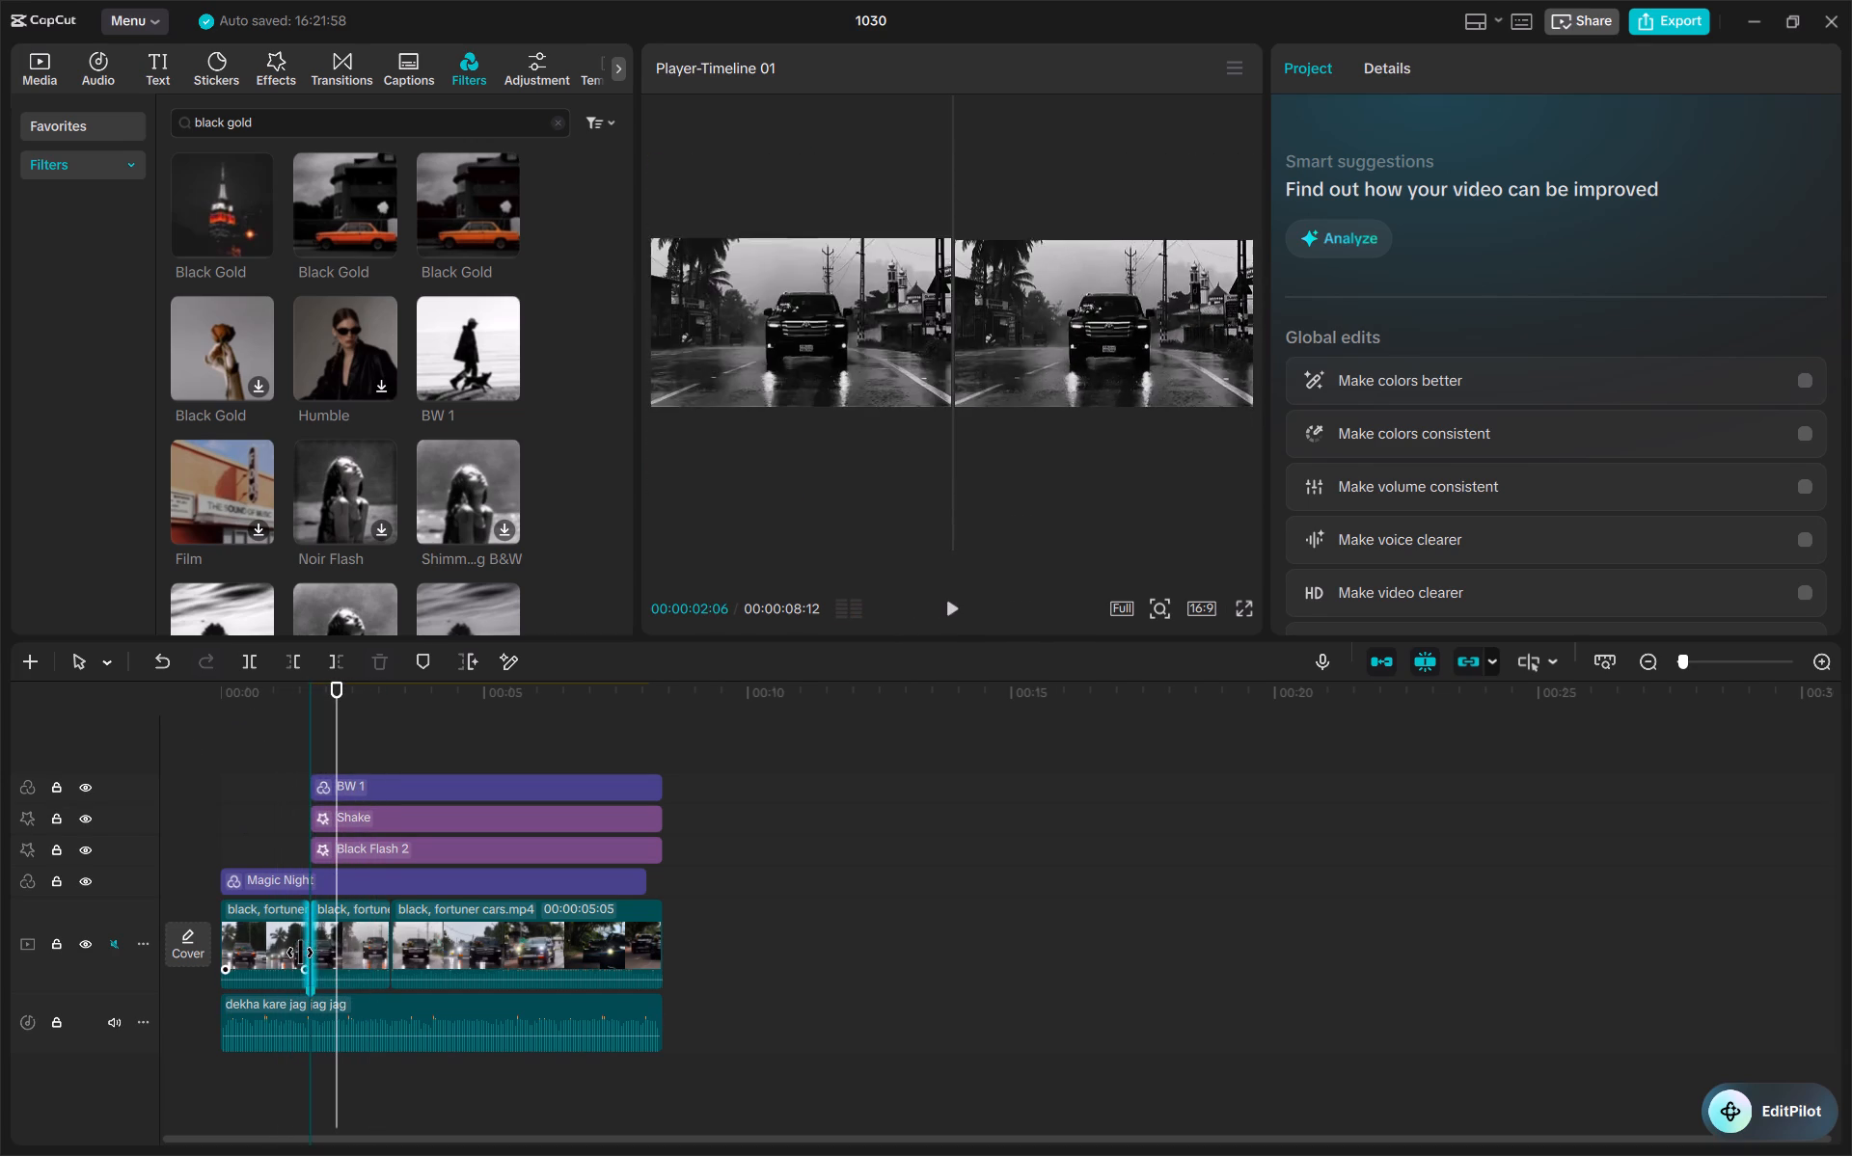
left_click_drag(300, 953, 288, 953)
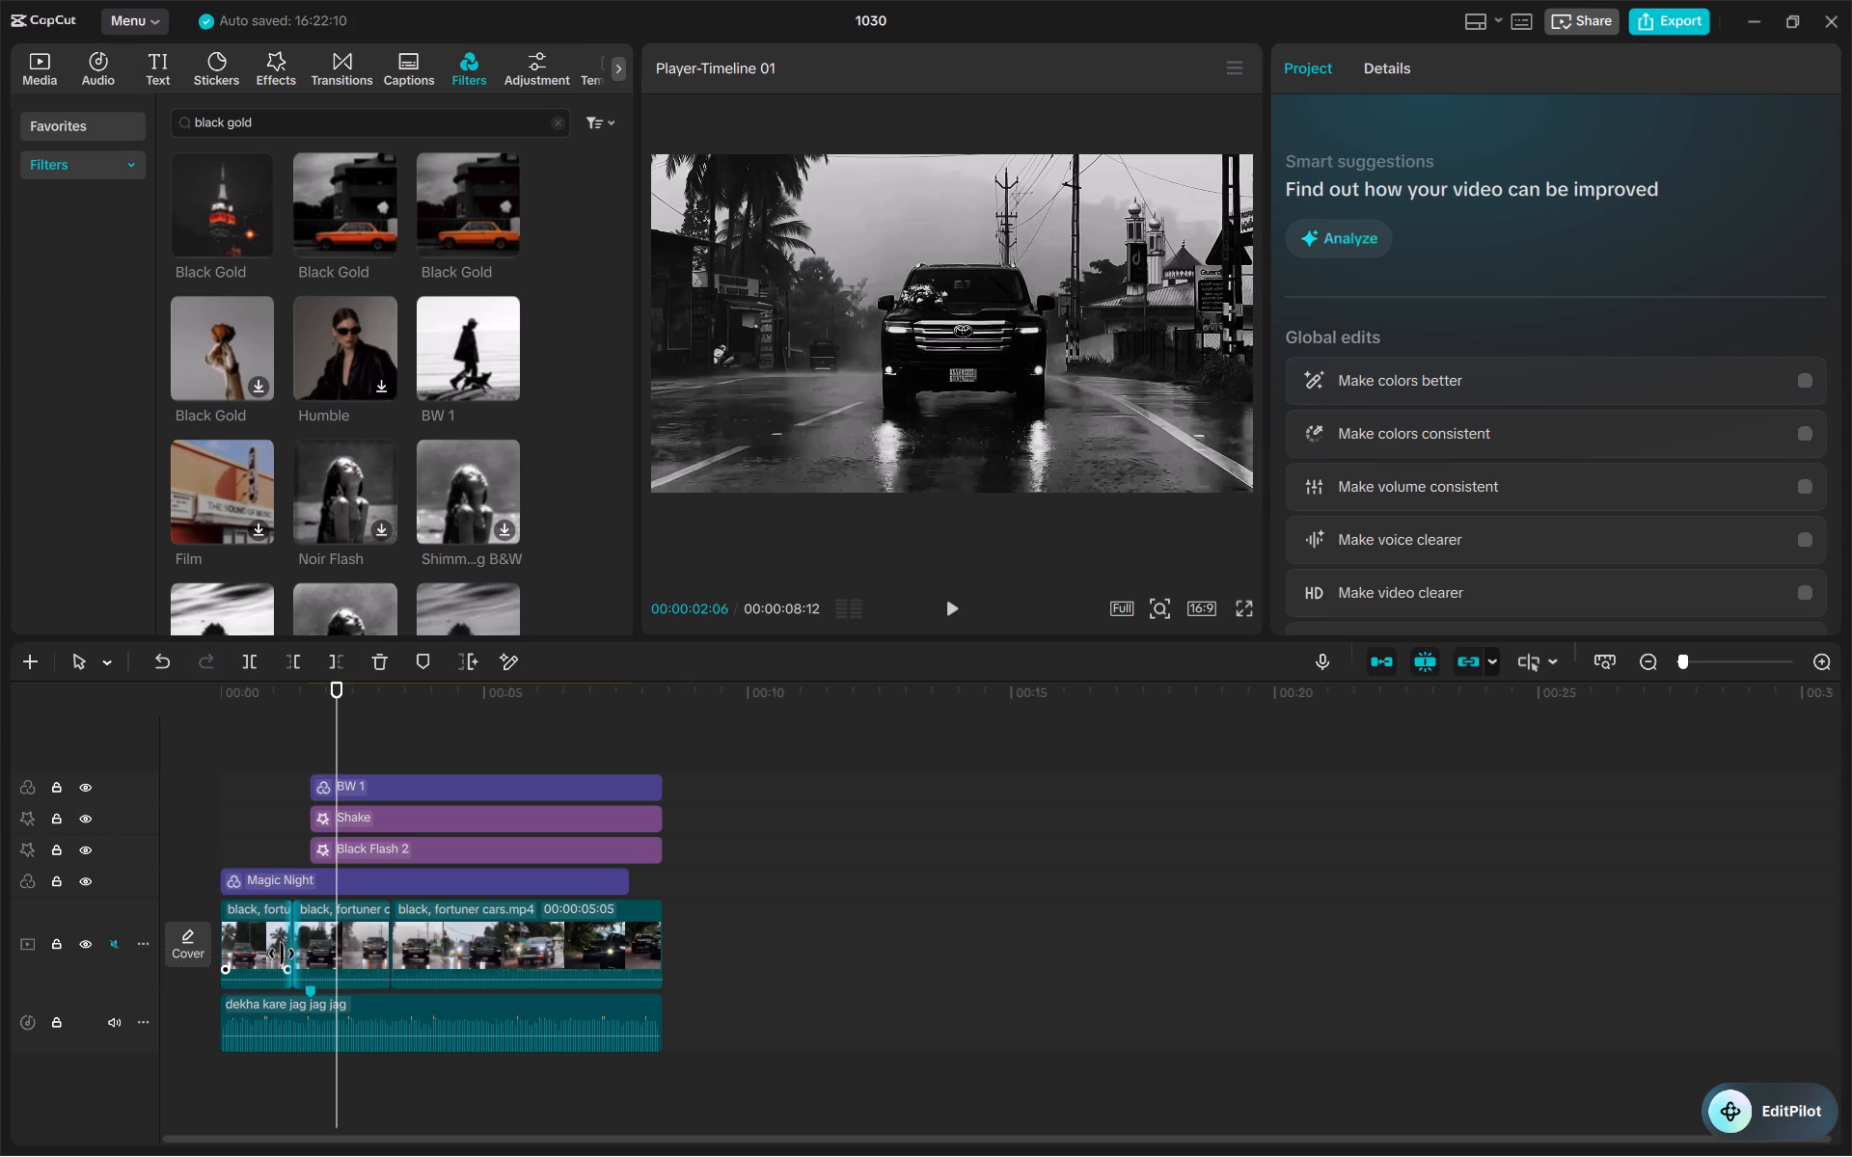
Extend the first video clip's start by about 12 frames, scrubbing the opening frames between the adjustments.
left_click_drag(221, 951, 220, 947)
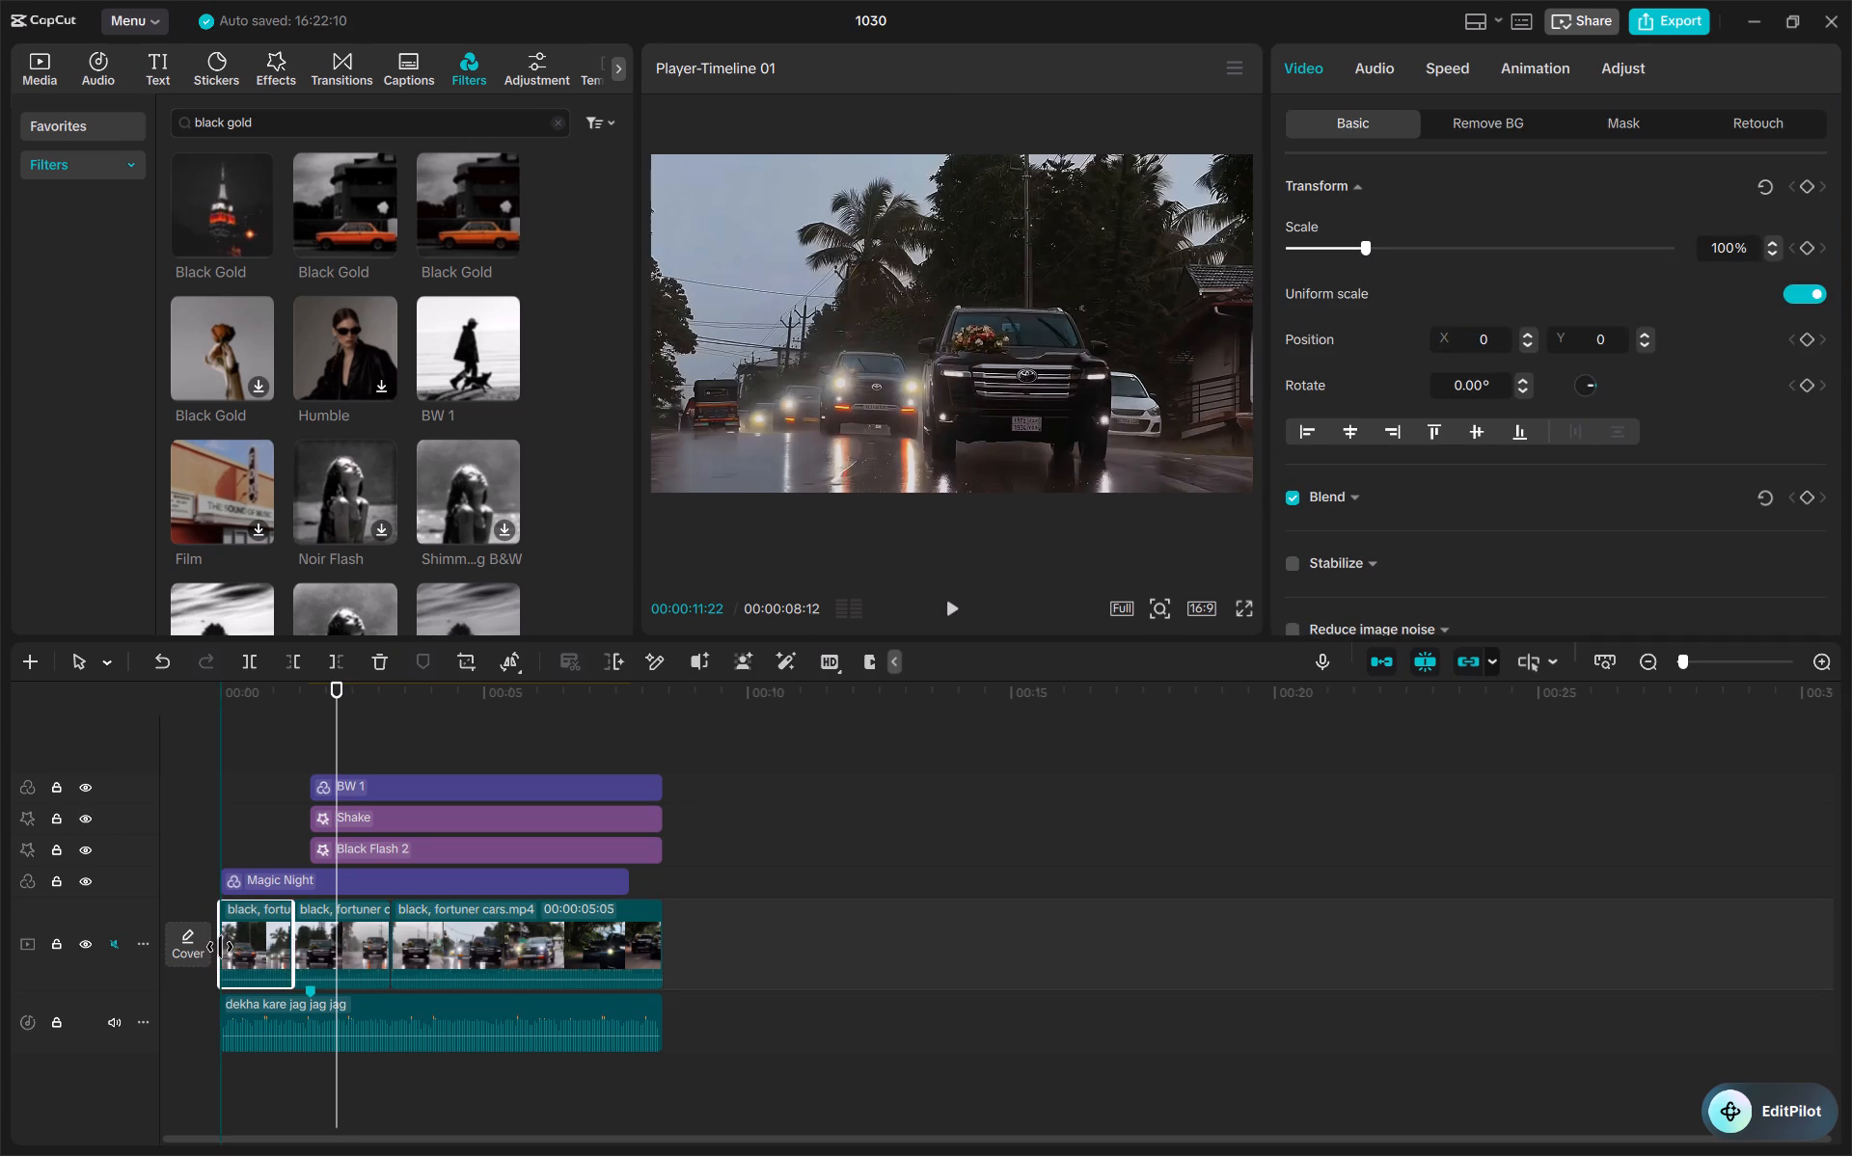
left_click_drag(220, 947, 209, 949)
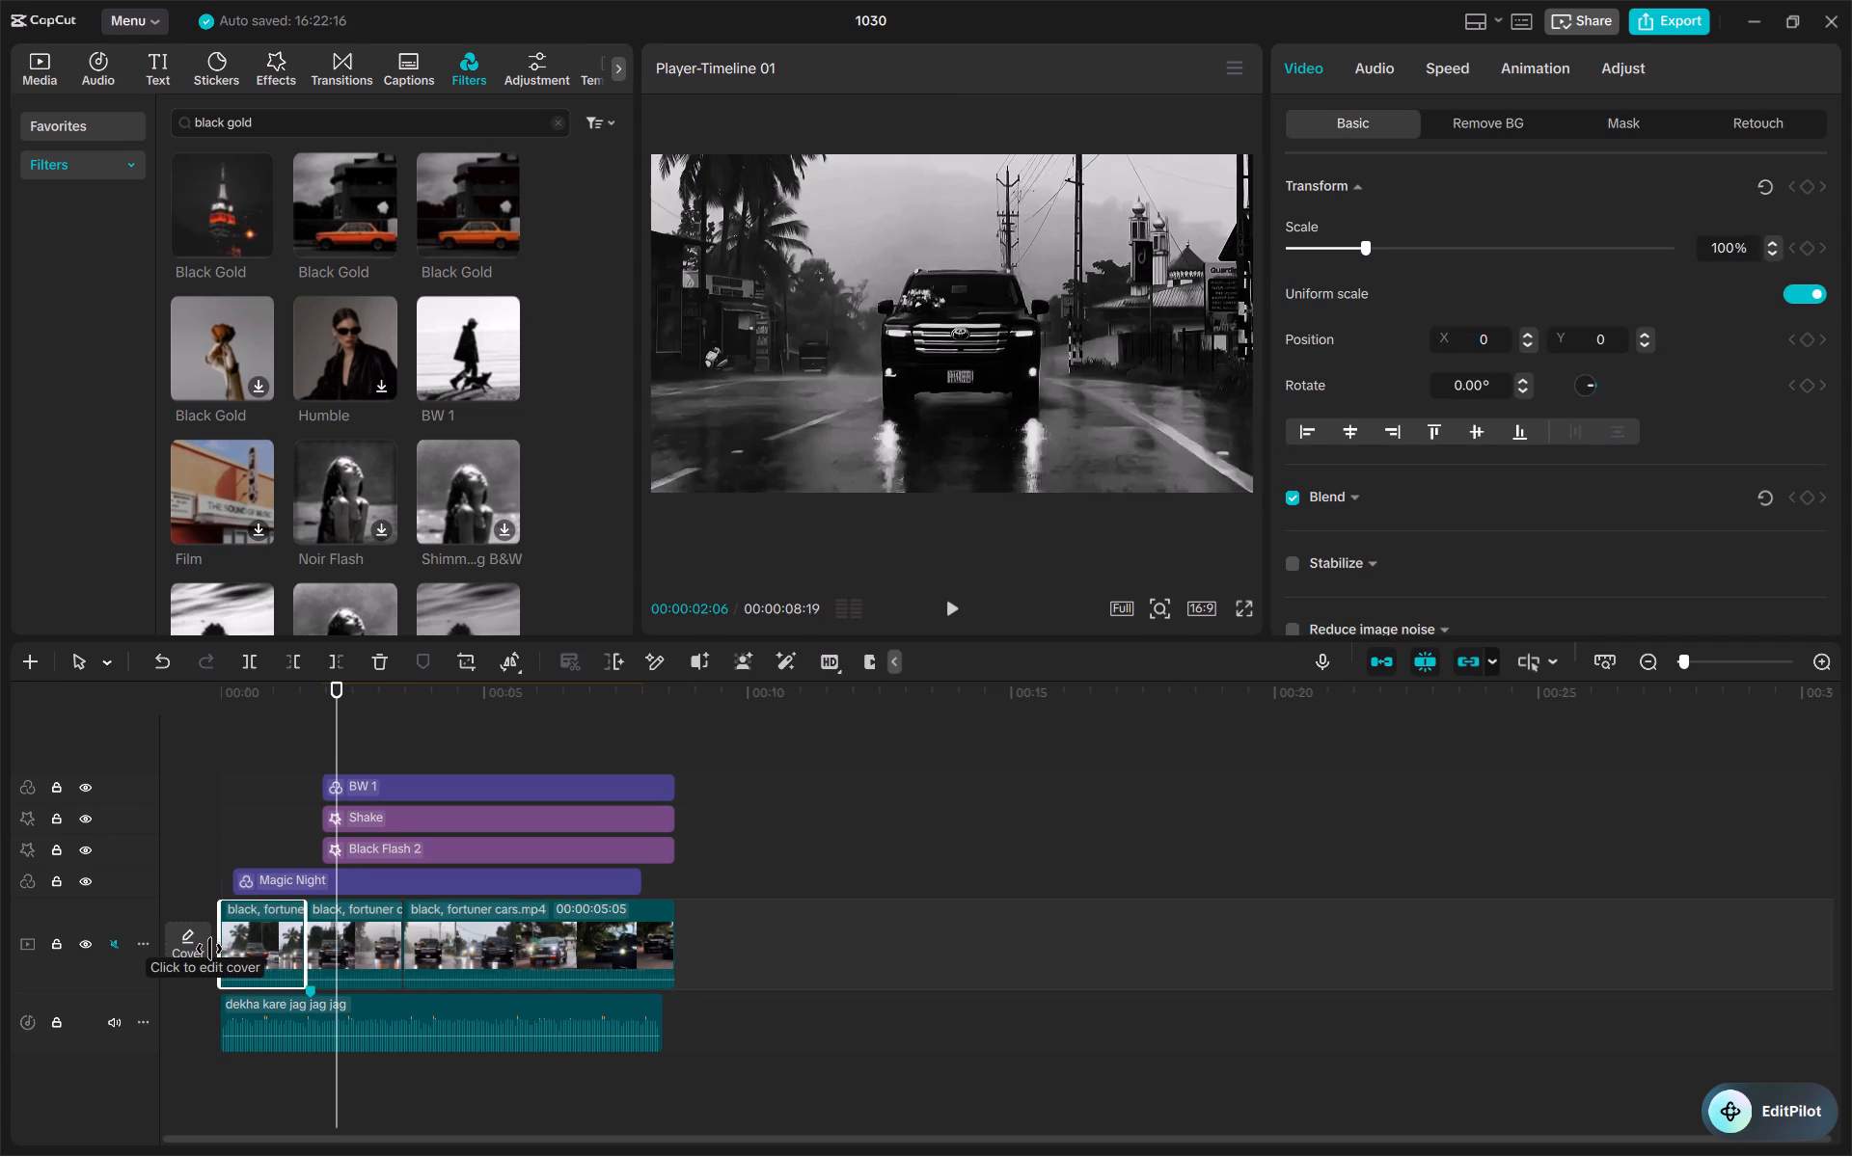
left_click_drag(249, 718, 232, 710)
left_click(232, 710)
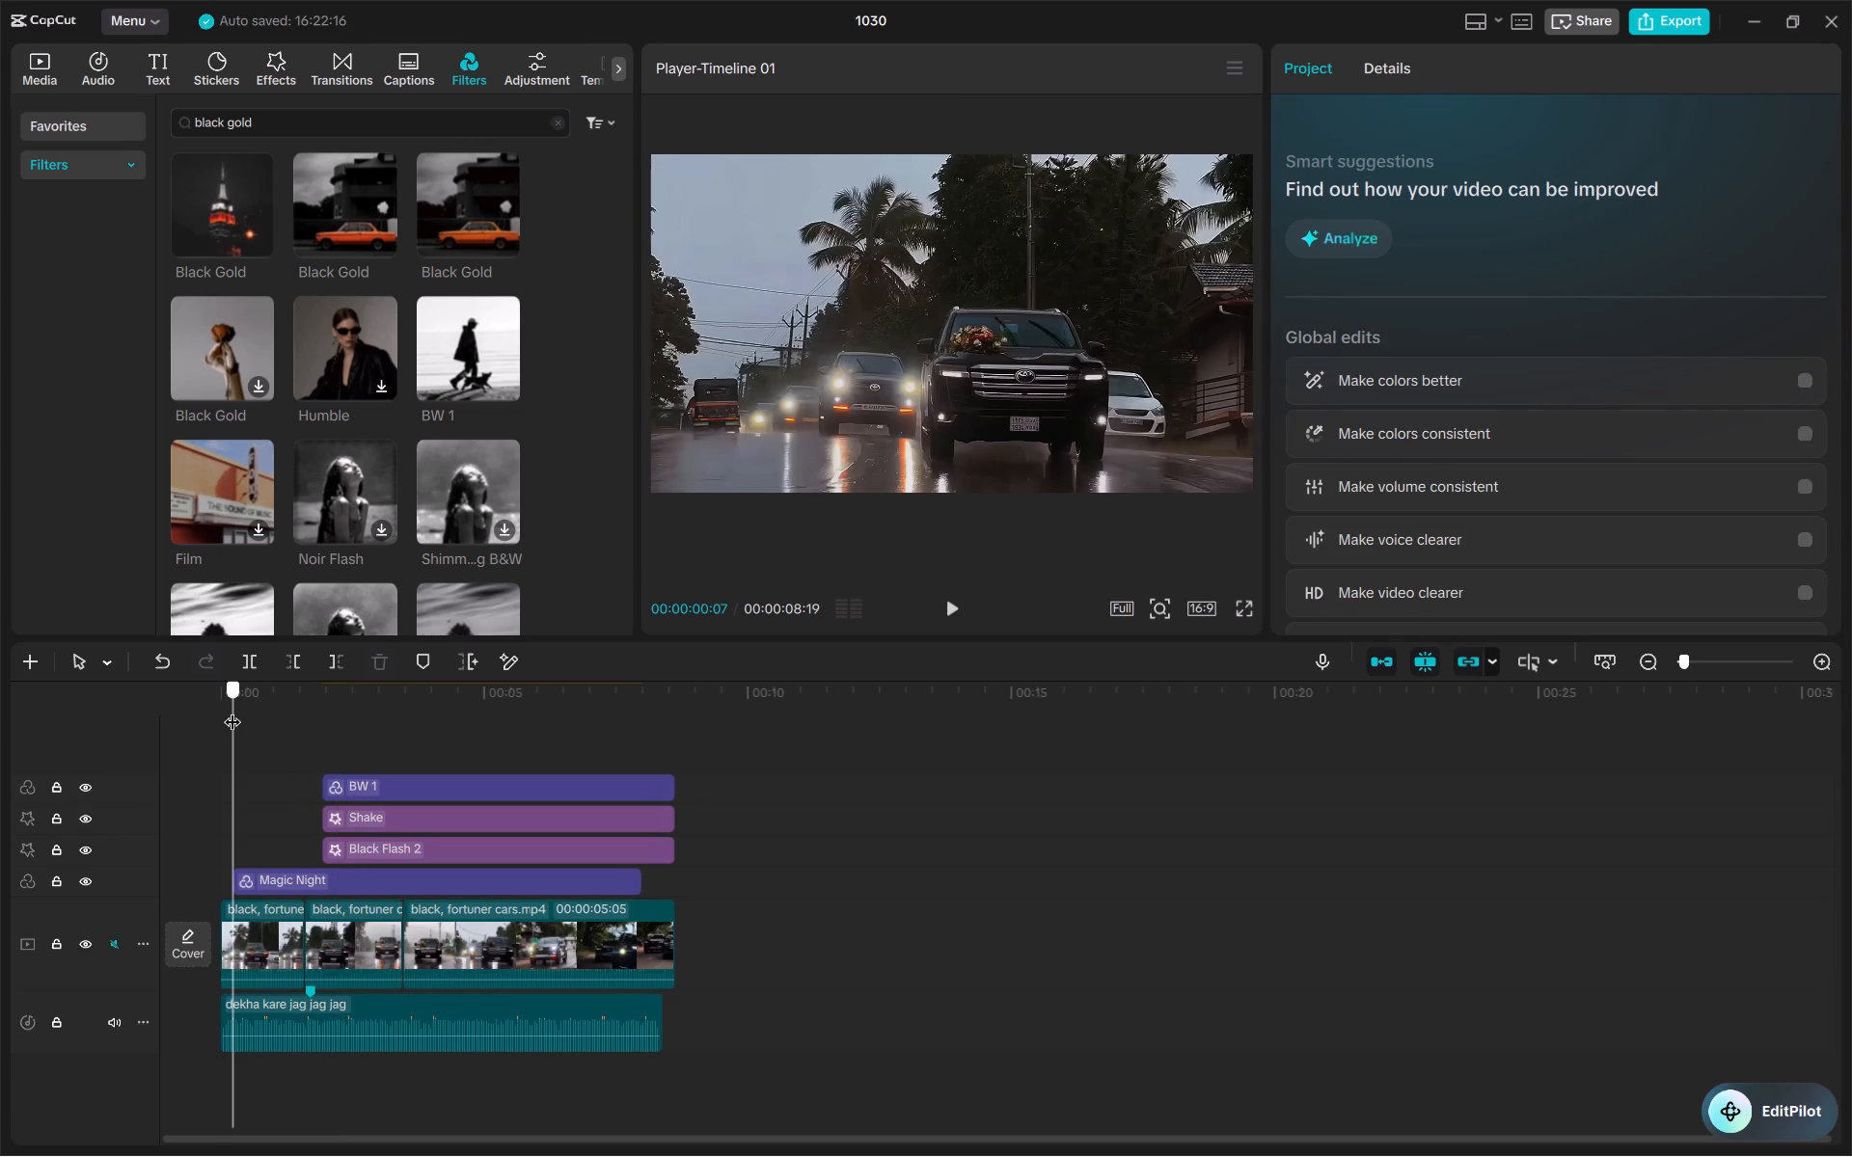
left_click_drag(232, 710, 245, 716)
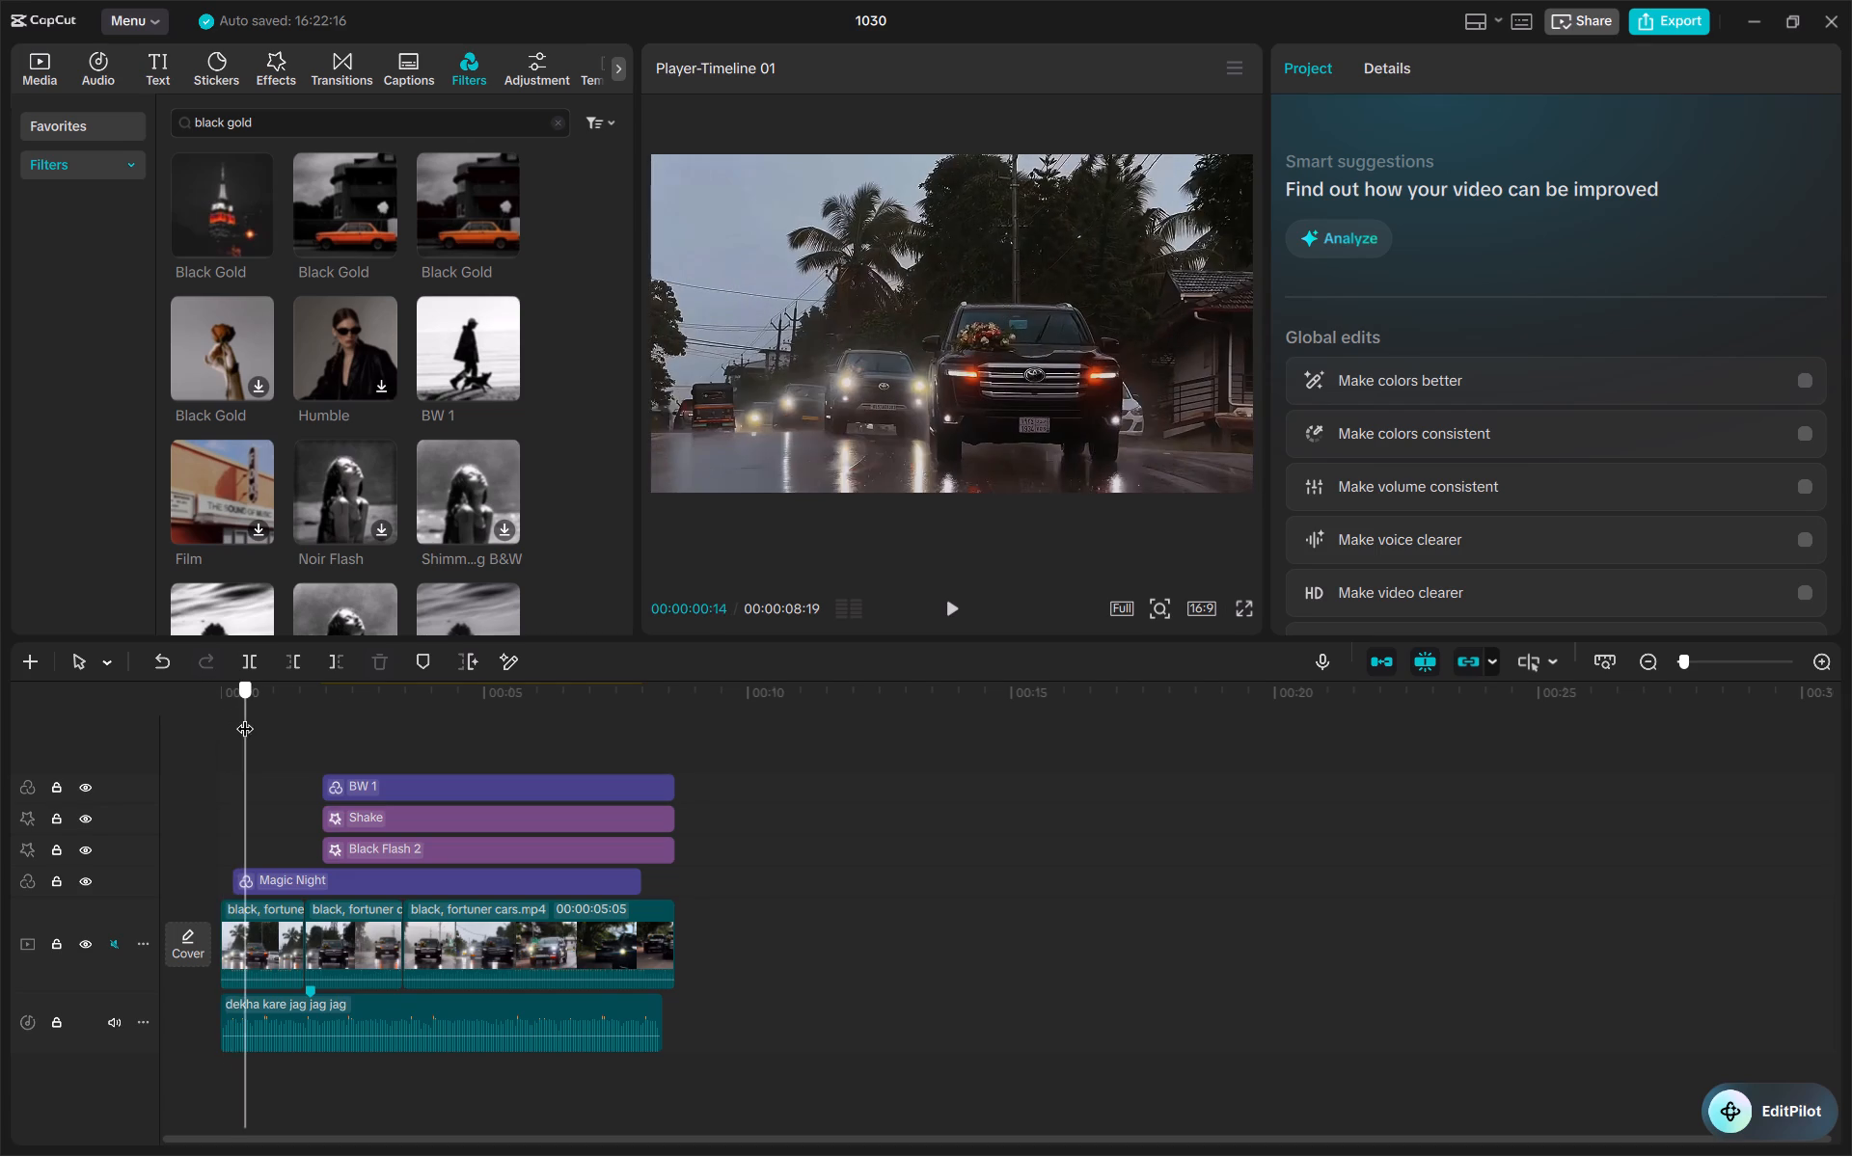
left_click_drag(245, 716, 249, 720)
left_click_drag(249, 720, 203, 727)
left_click_drag(225, 933, 216, 935)
Play the opening section from the start to about 00:00:02:16 to check the extended first clip.
left_click(307, 696)
left_click_drag(307, 696, 158, 748)
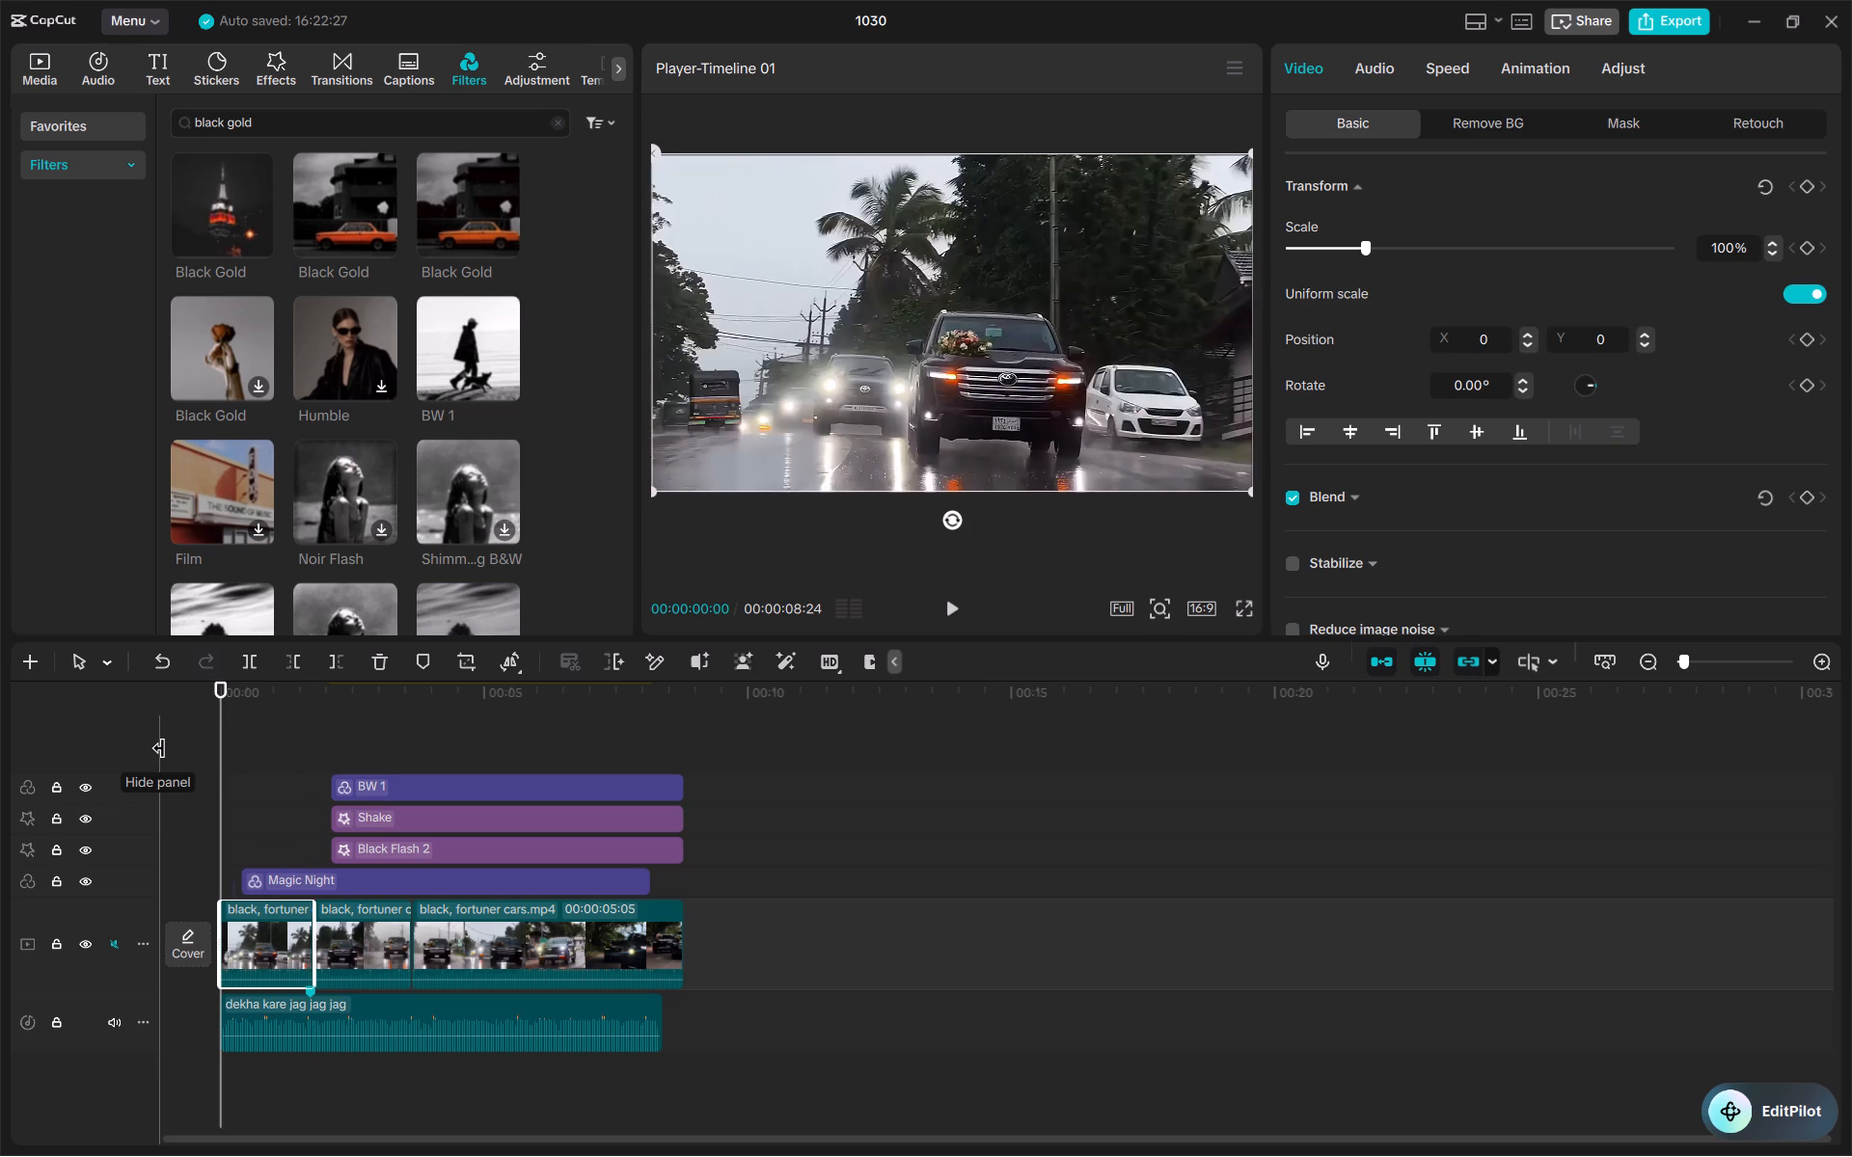
key("space")
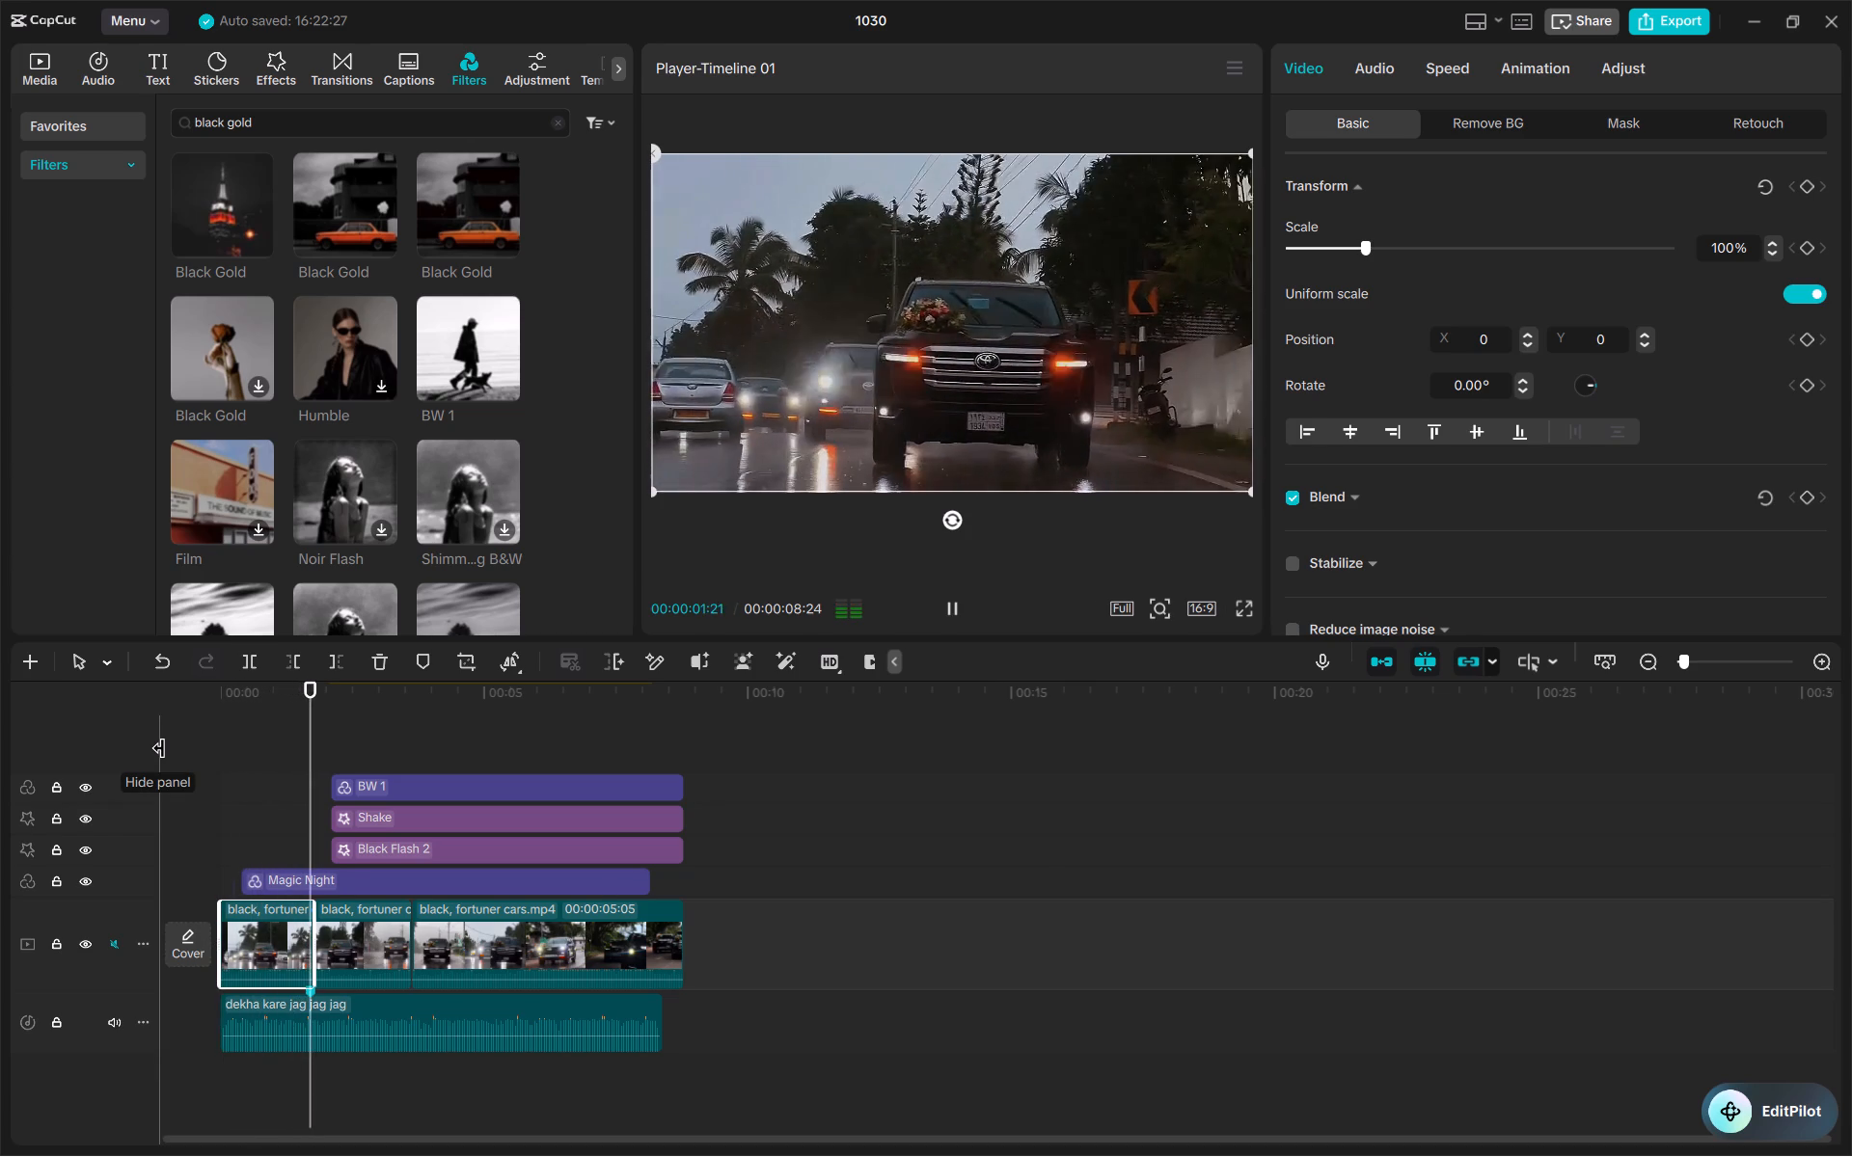
key("space")
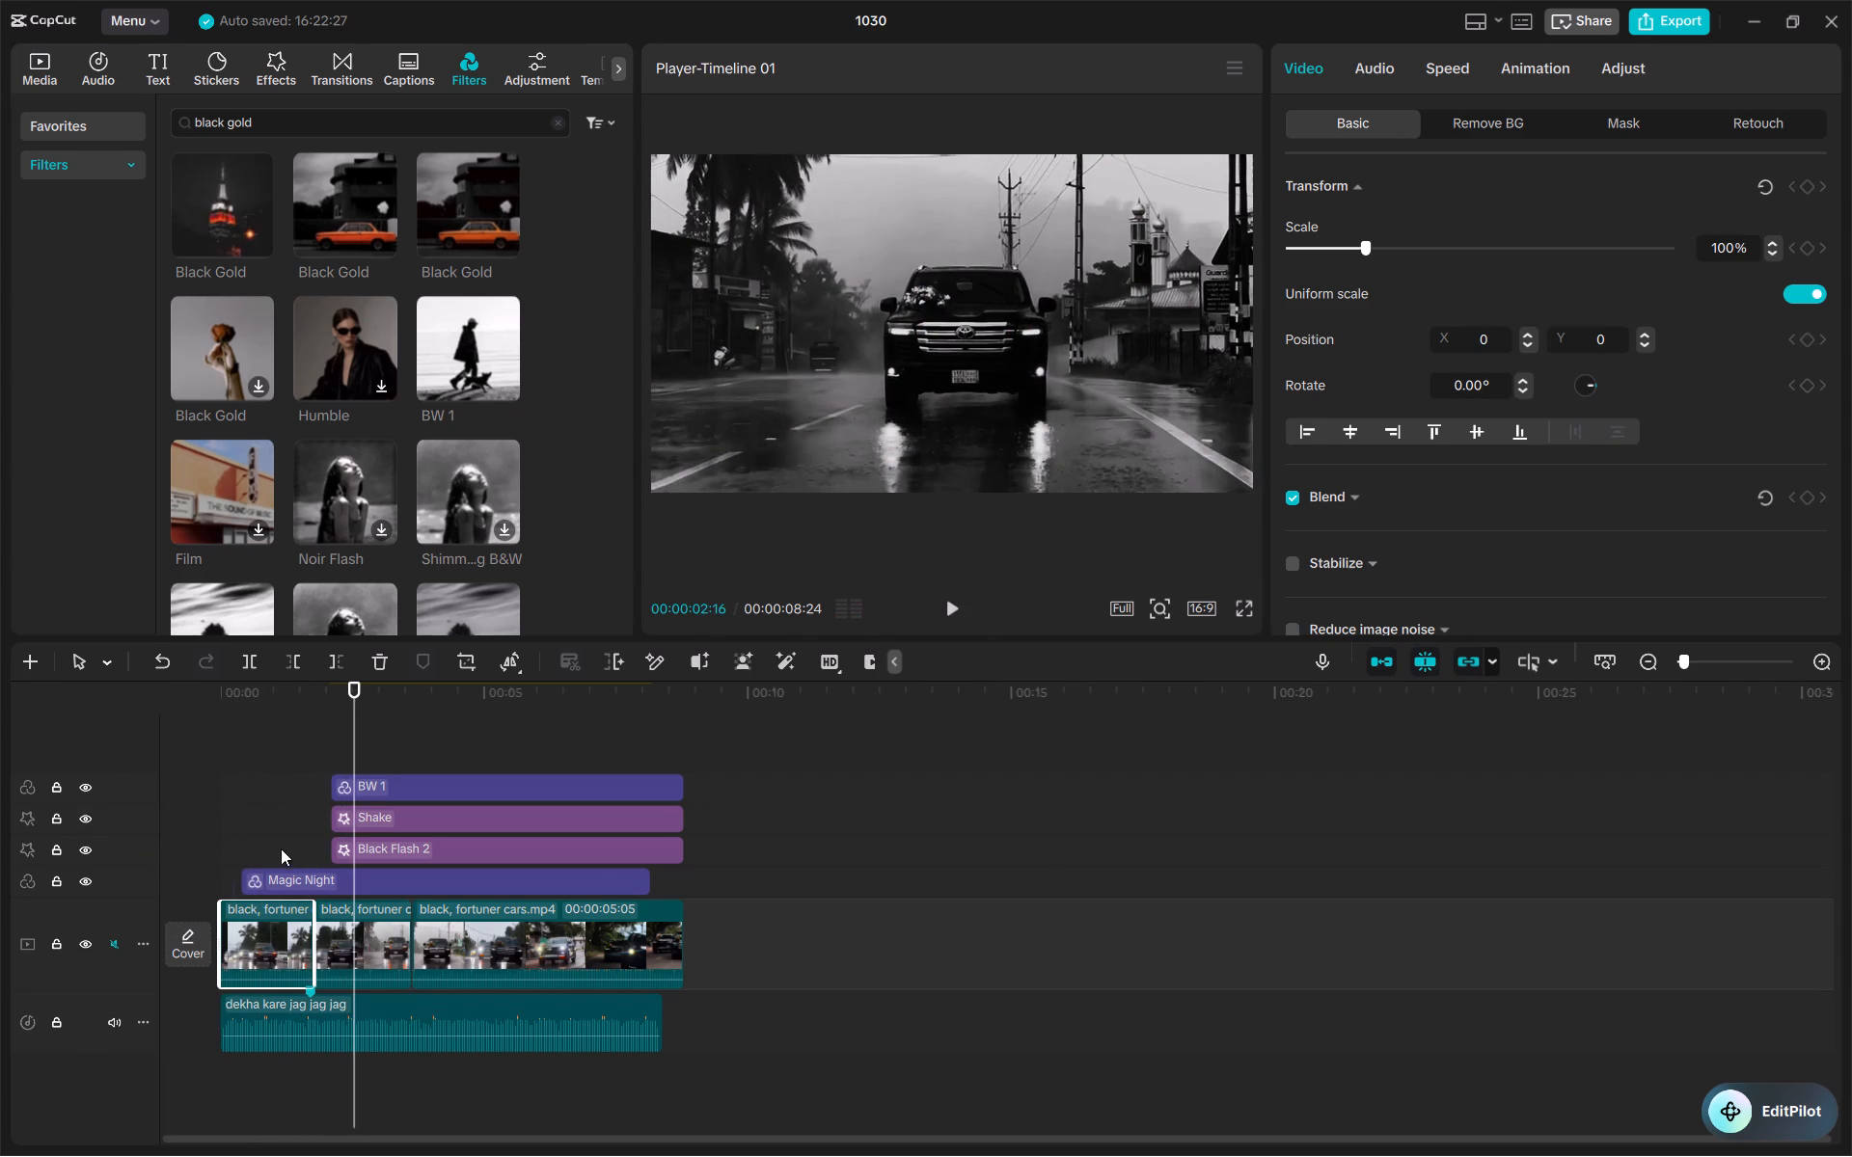
Extend the Magic Night filter's start to the beginning of the video and replay the opening section.
left_click_drag(243, 880, 216, 882)
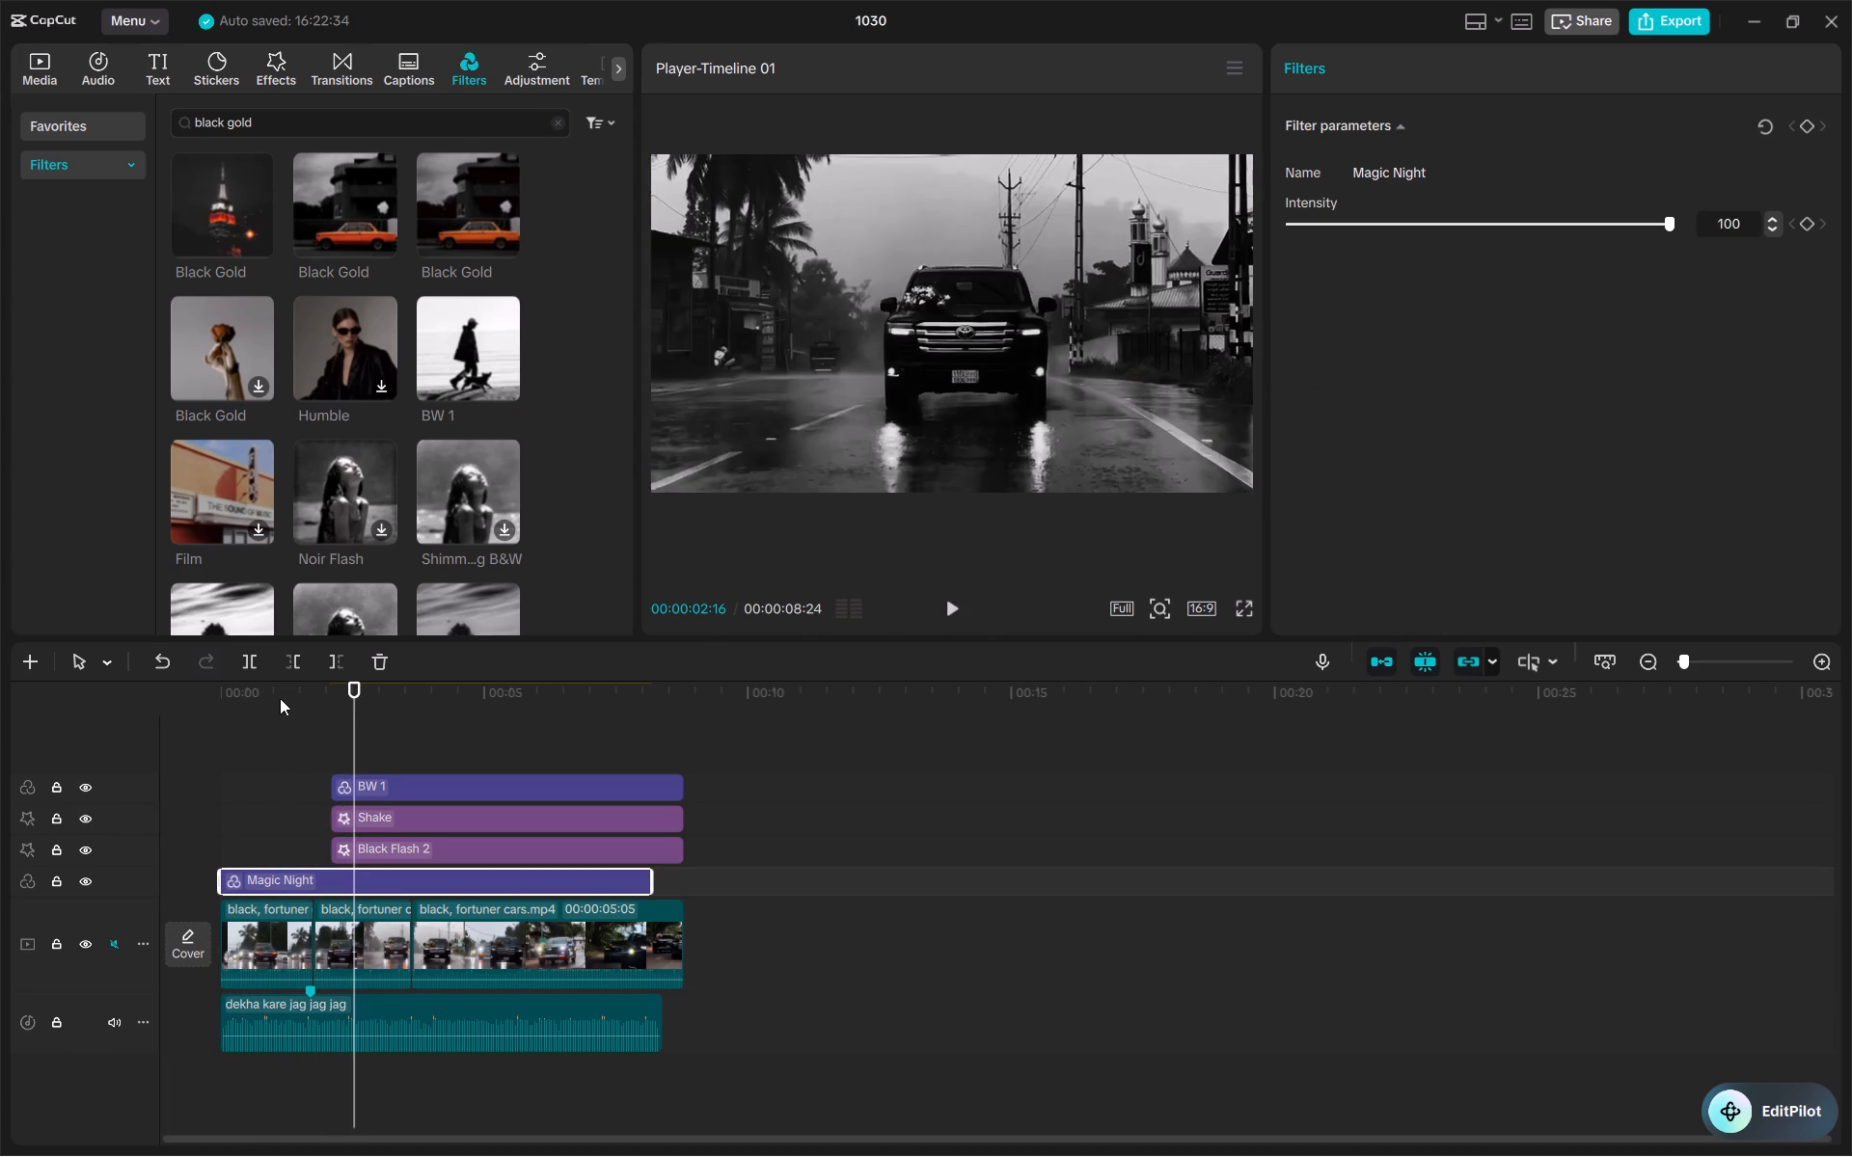
left_click(280, 698)
left_click_drag(280, 698, 102, 743)
key("space")
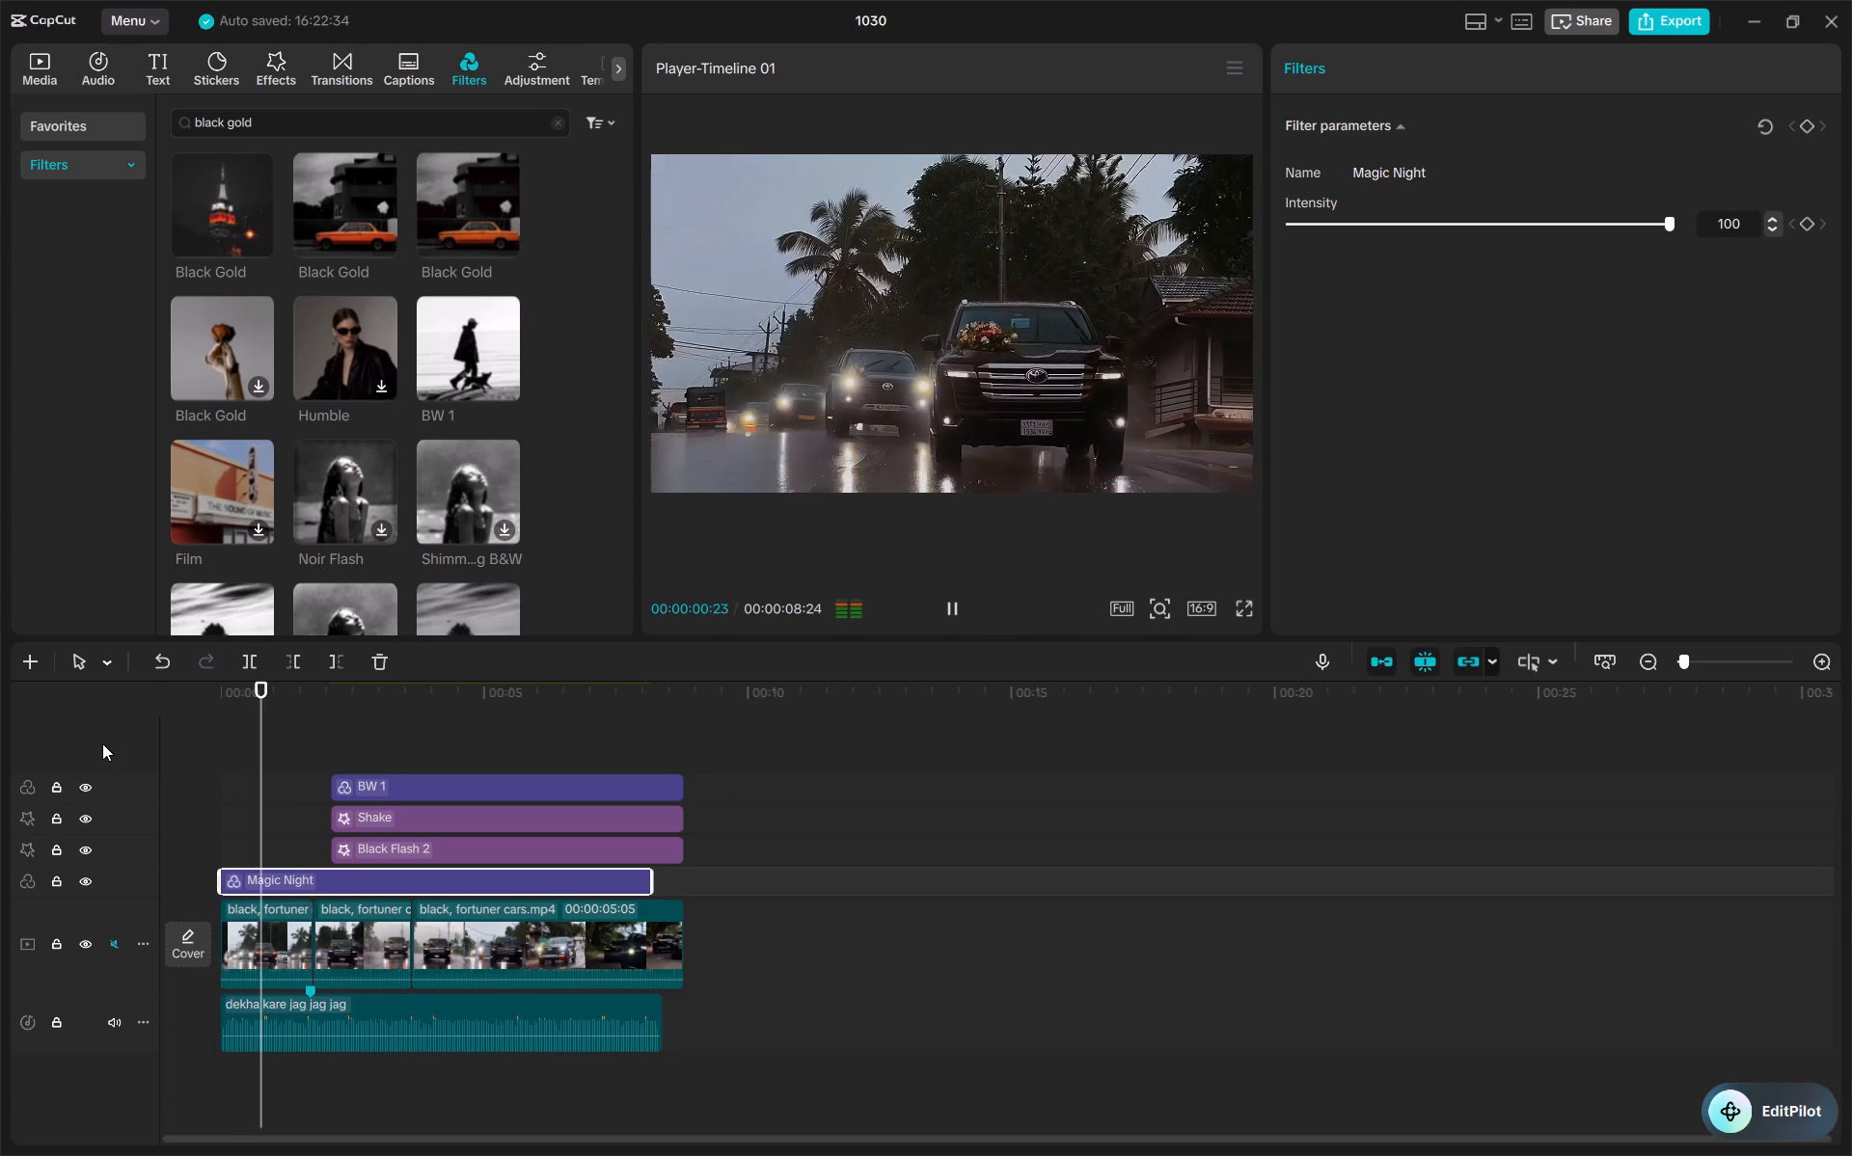
key("space")
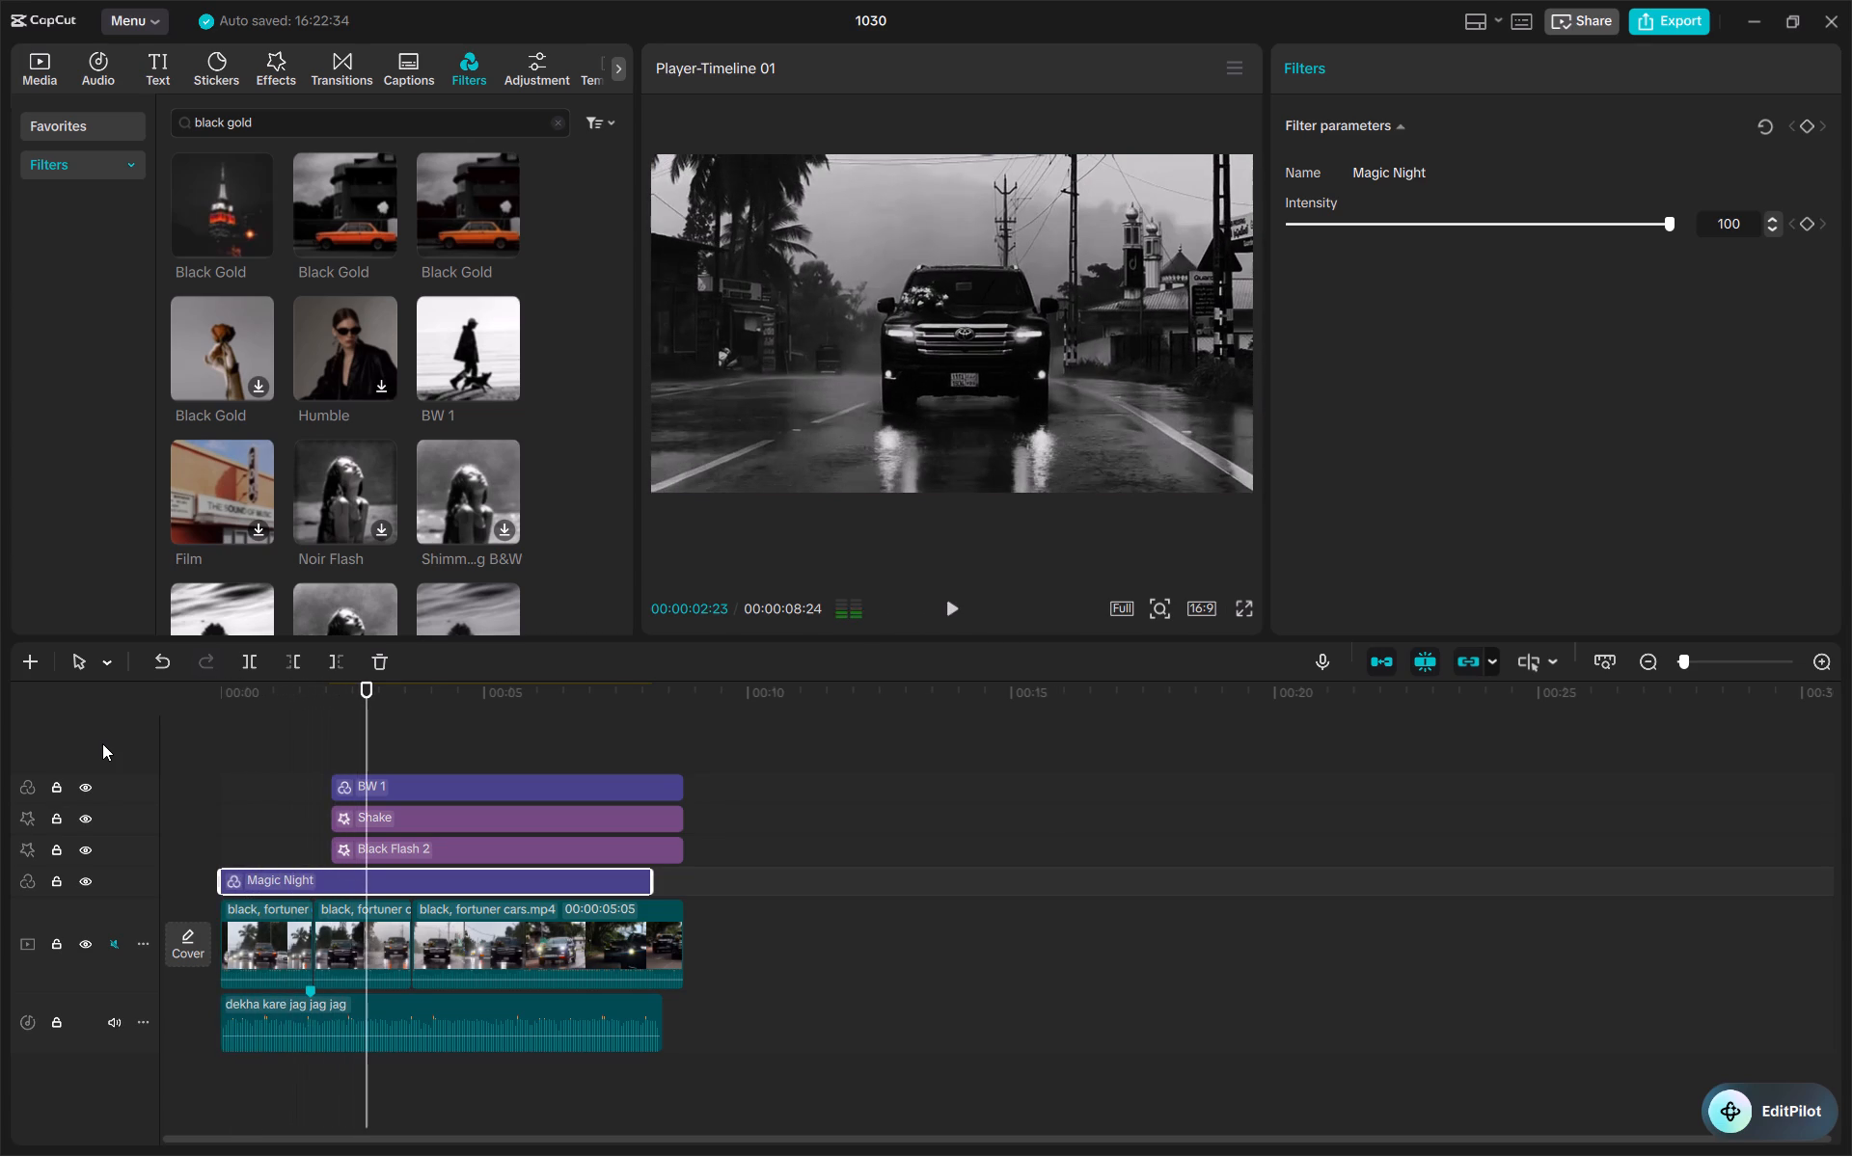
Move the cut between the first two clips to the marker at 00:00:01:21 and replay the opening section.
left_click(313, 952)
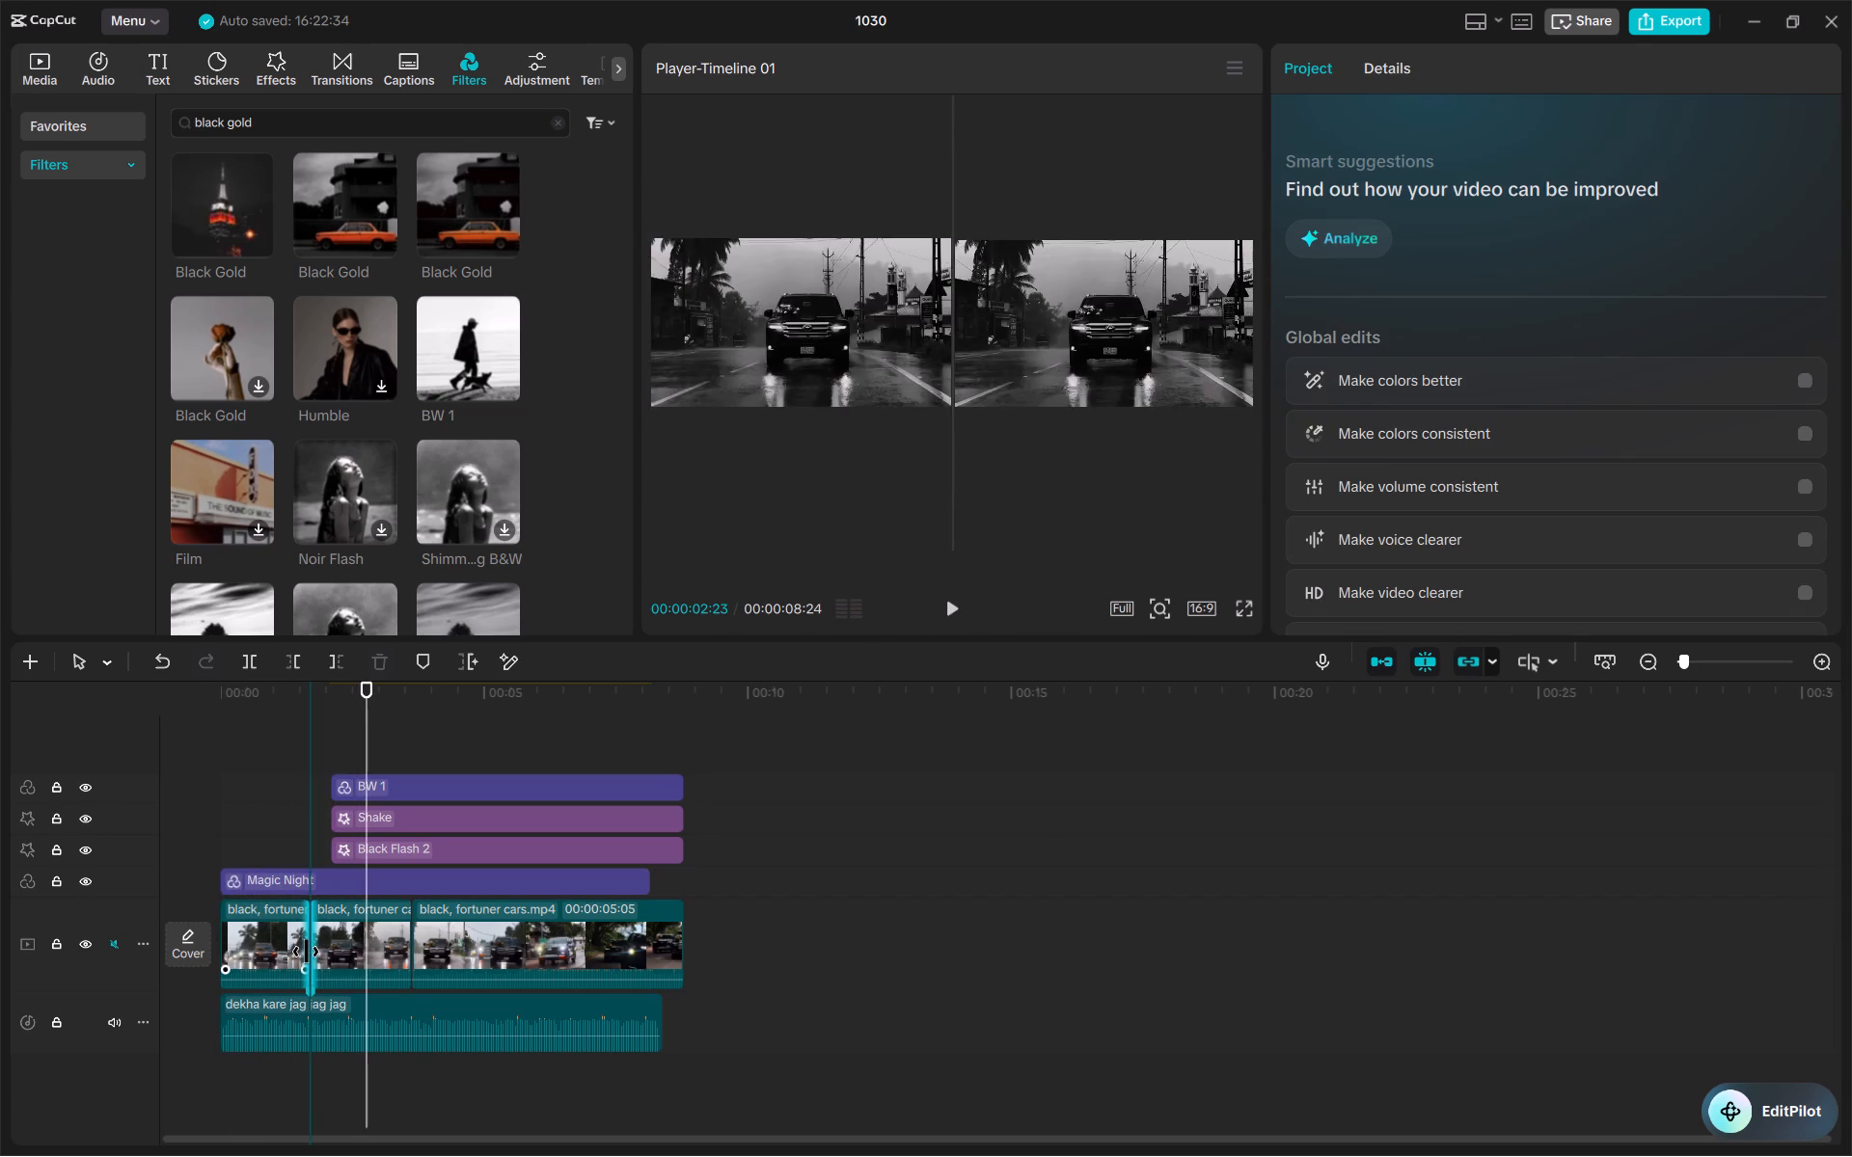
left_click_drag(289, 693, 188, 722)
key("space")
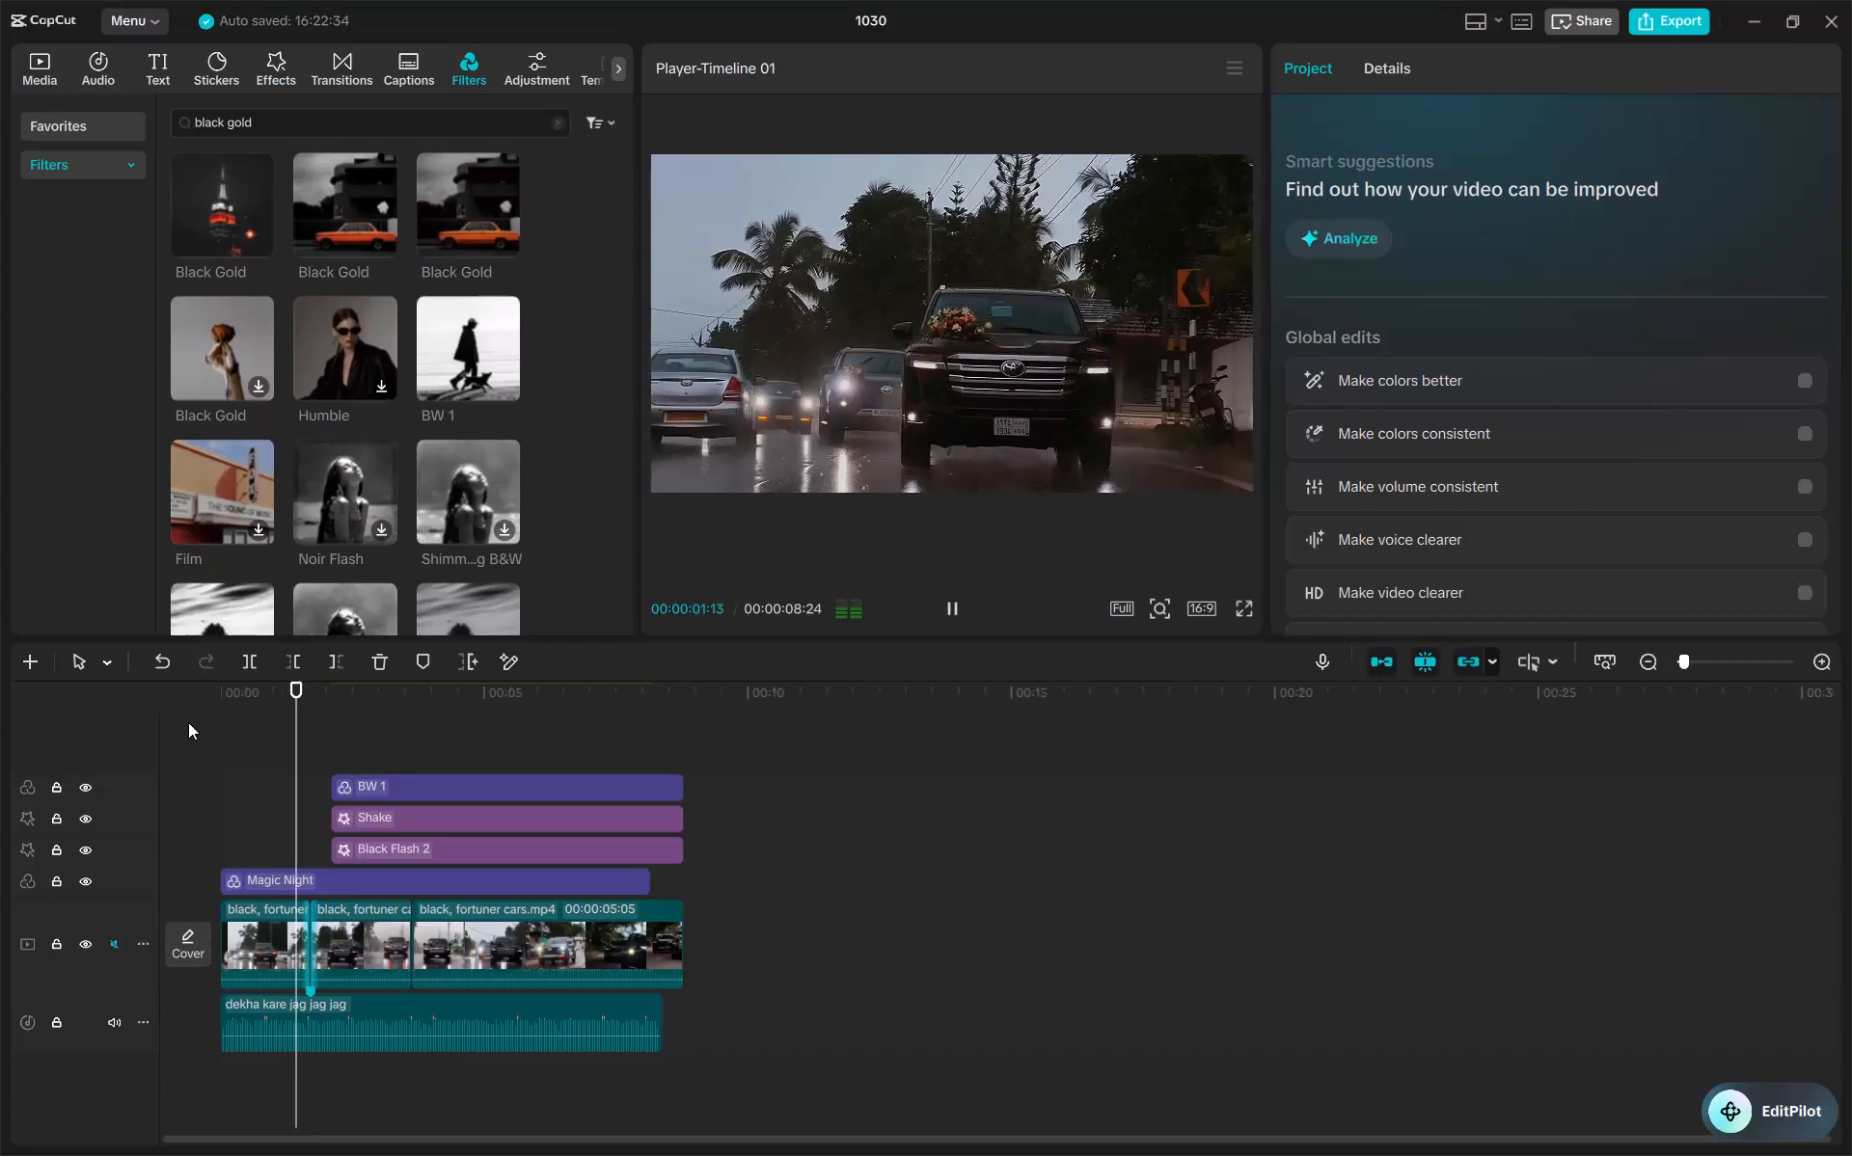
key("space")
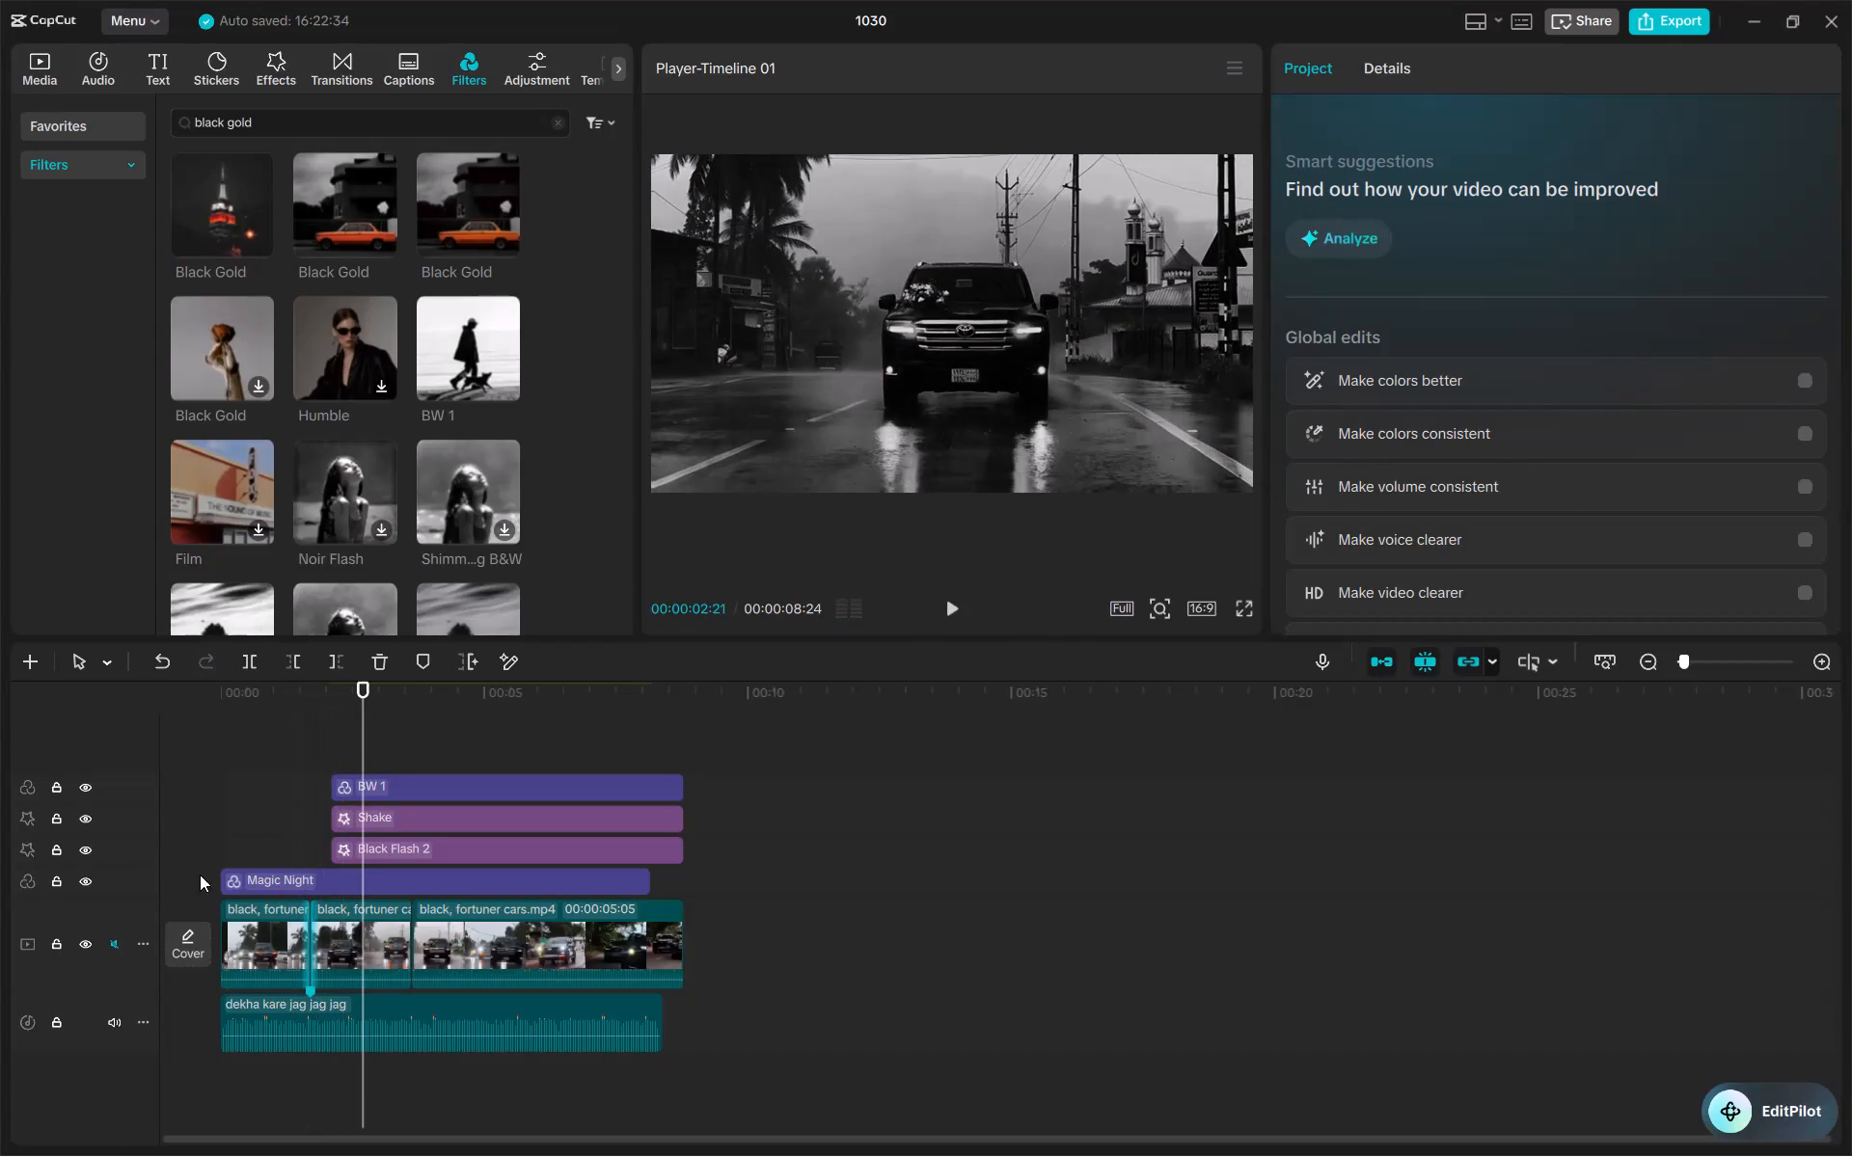
Locate the shot change frame by frame and move the cut between the first two clips to 00:00:02:05.
left_click(374, 730)
left_click_drag(367, 730, 315, 740)
key("Right")
key("Right")
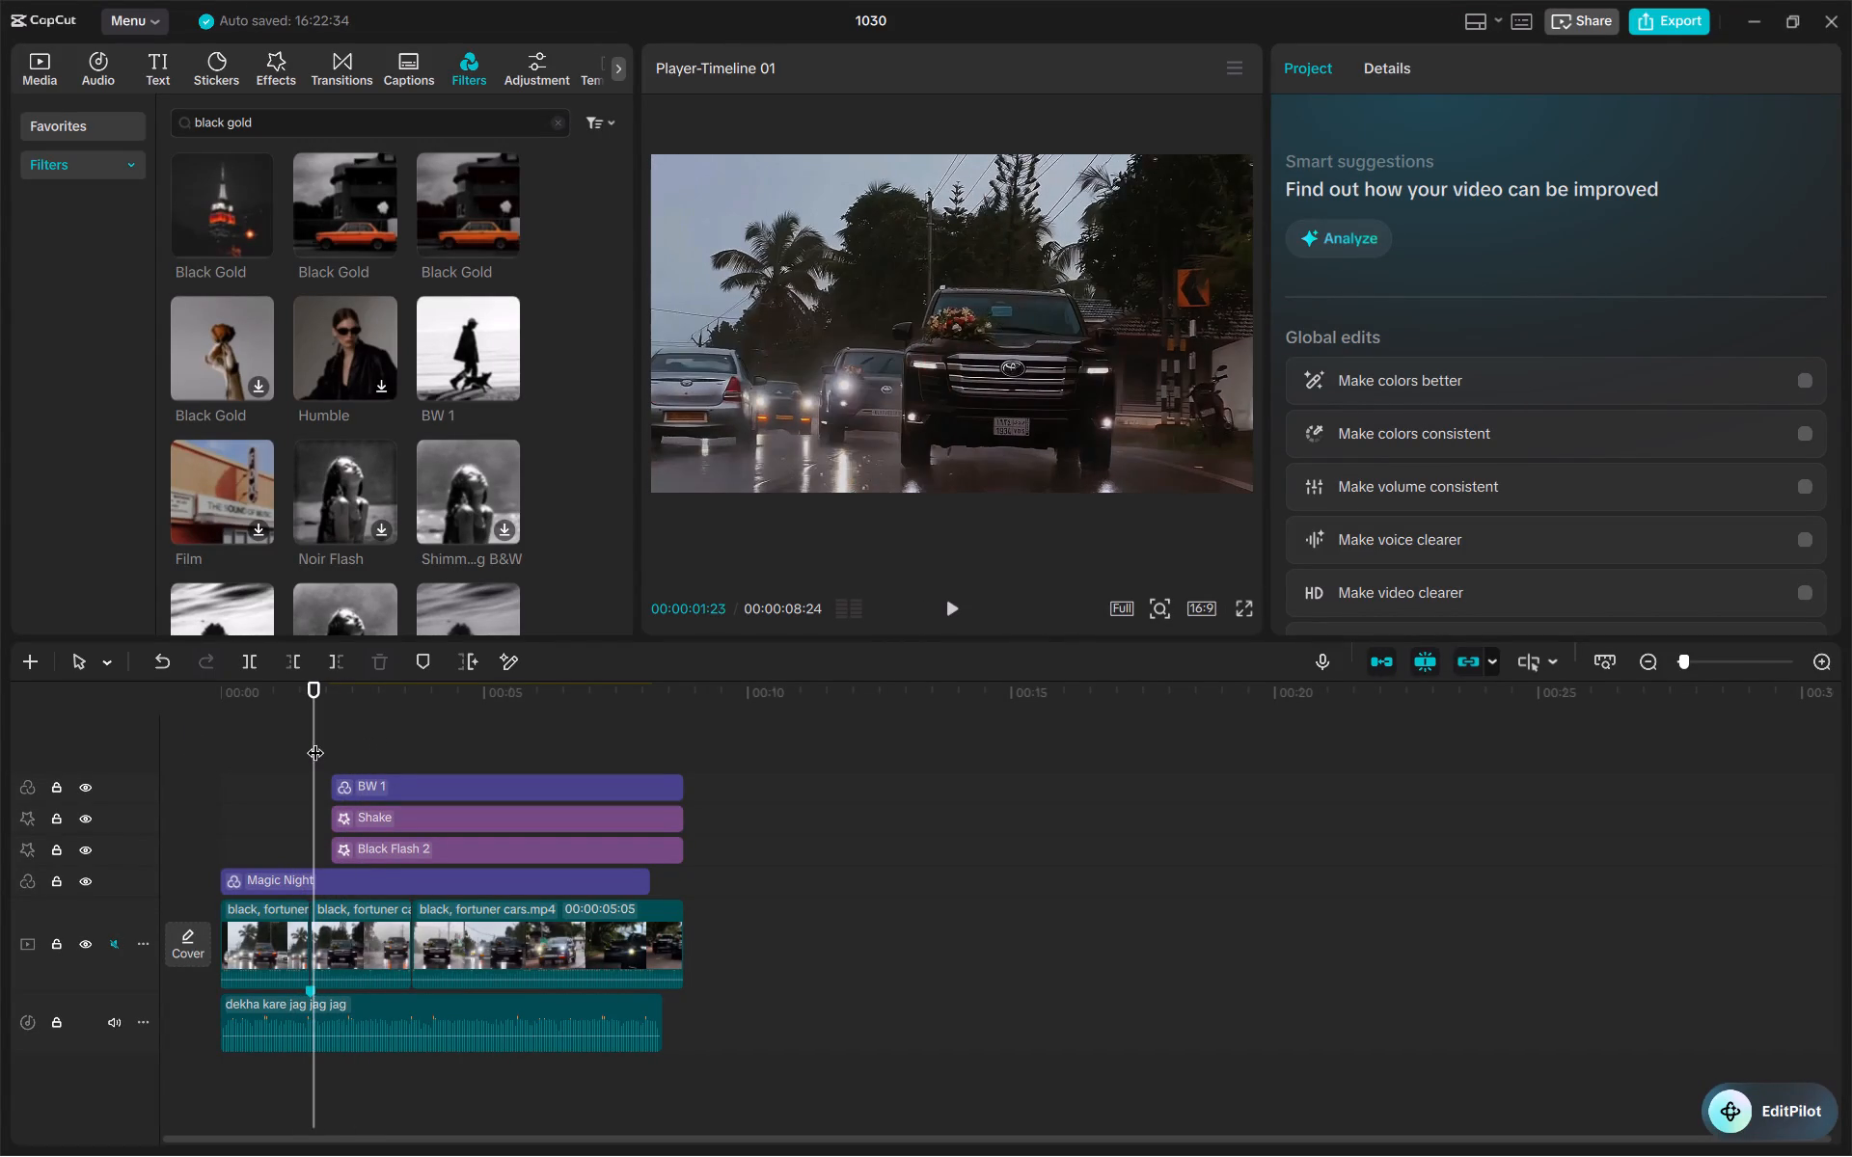
key("Right")
key("Right")
key("Right")
key("Right")
key("Right")
key("Right")
key("Right")
key("Right")
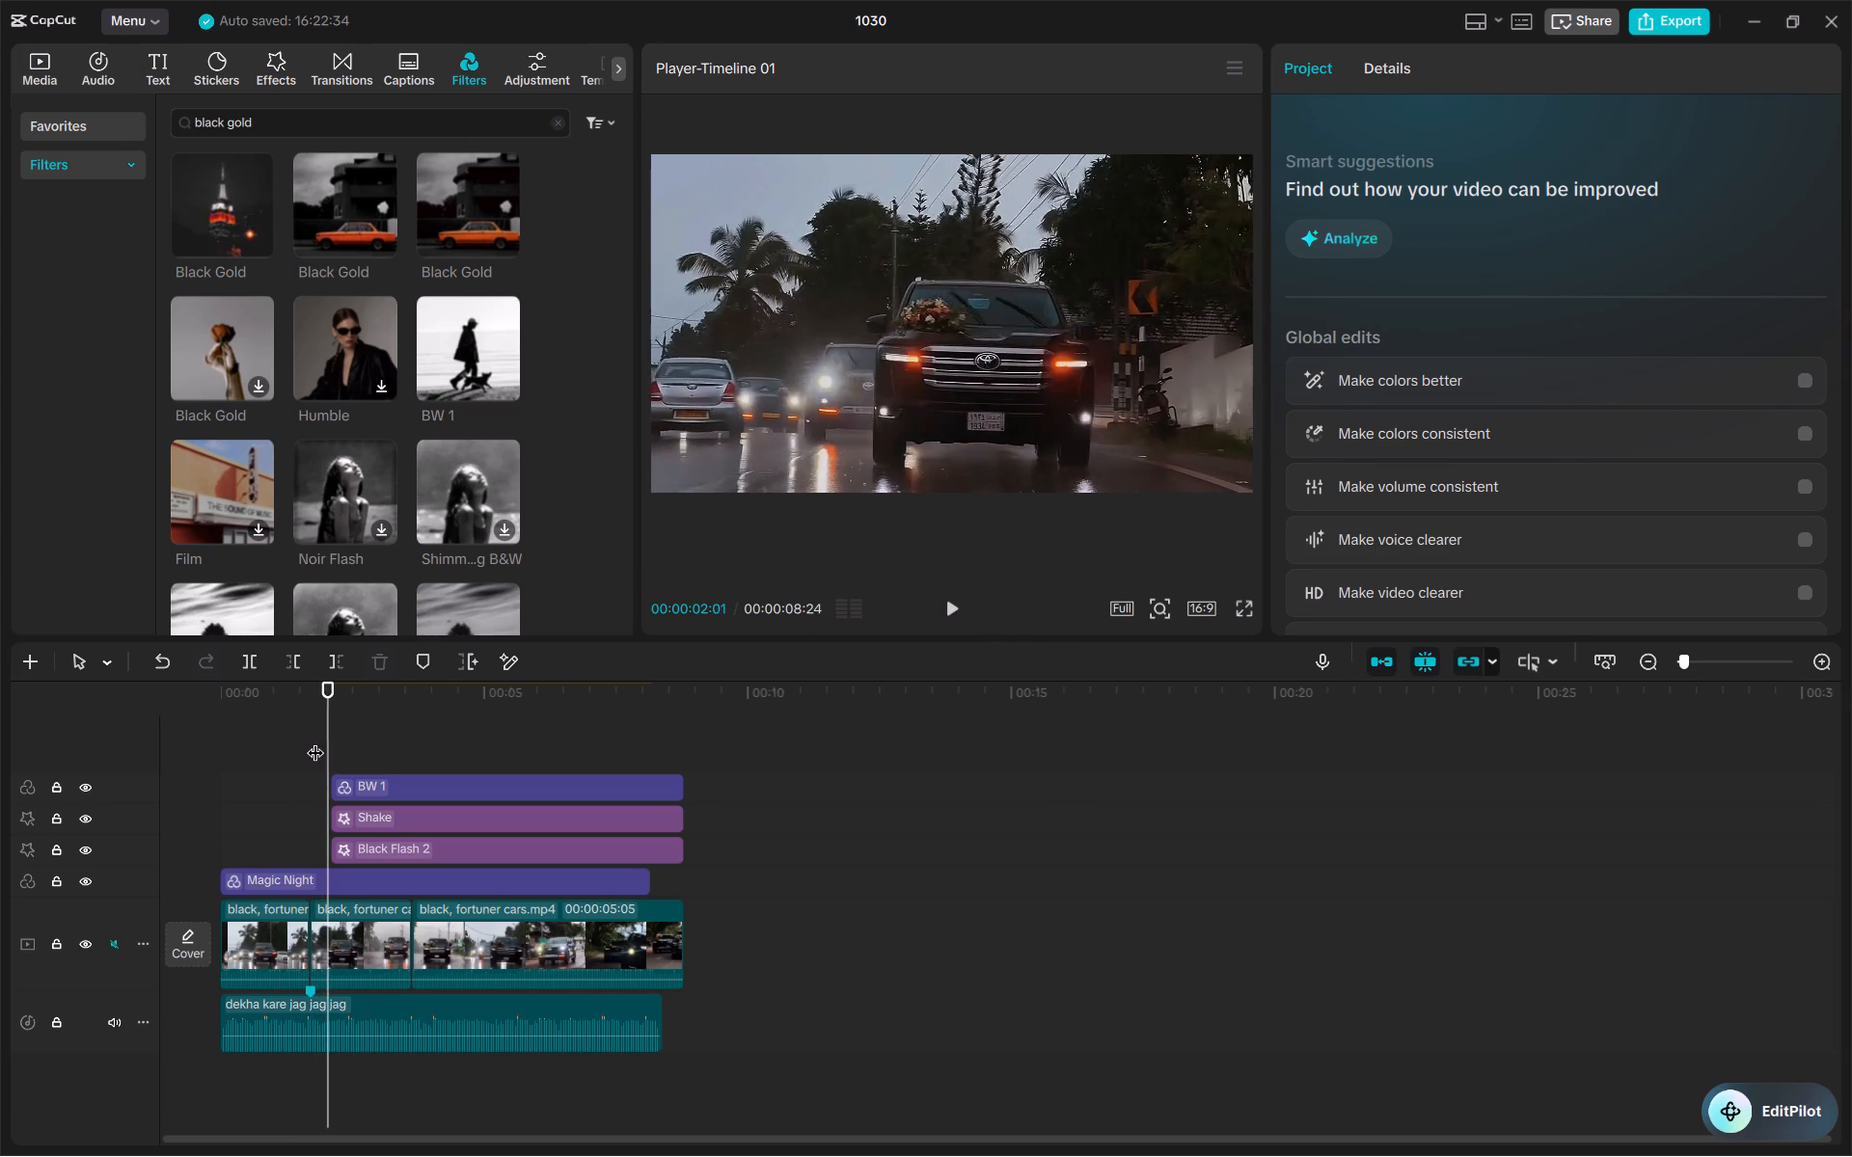
key("Right")
key("Right")
key("Right")
key("Right")
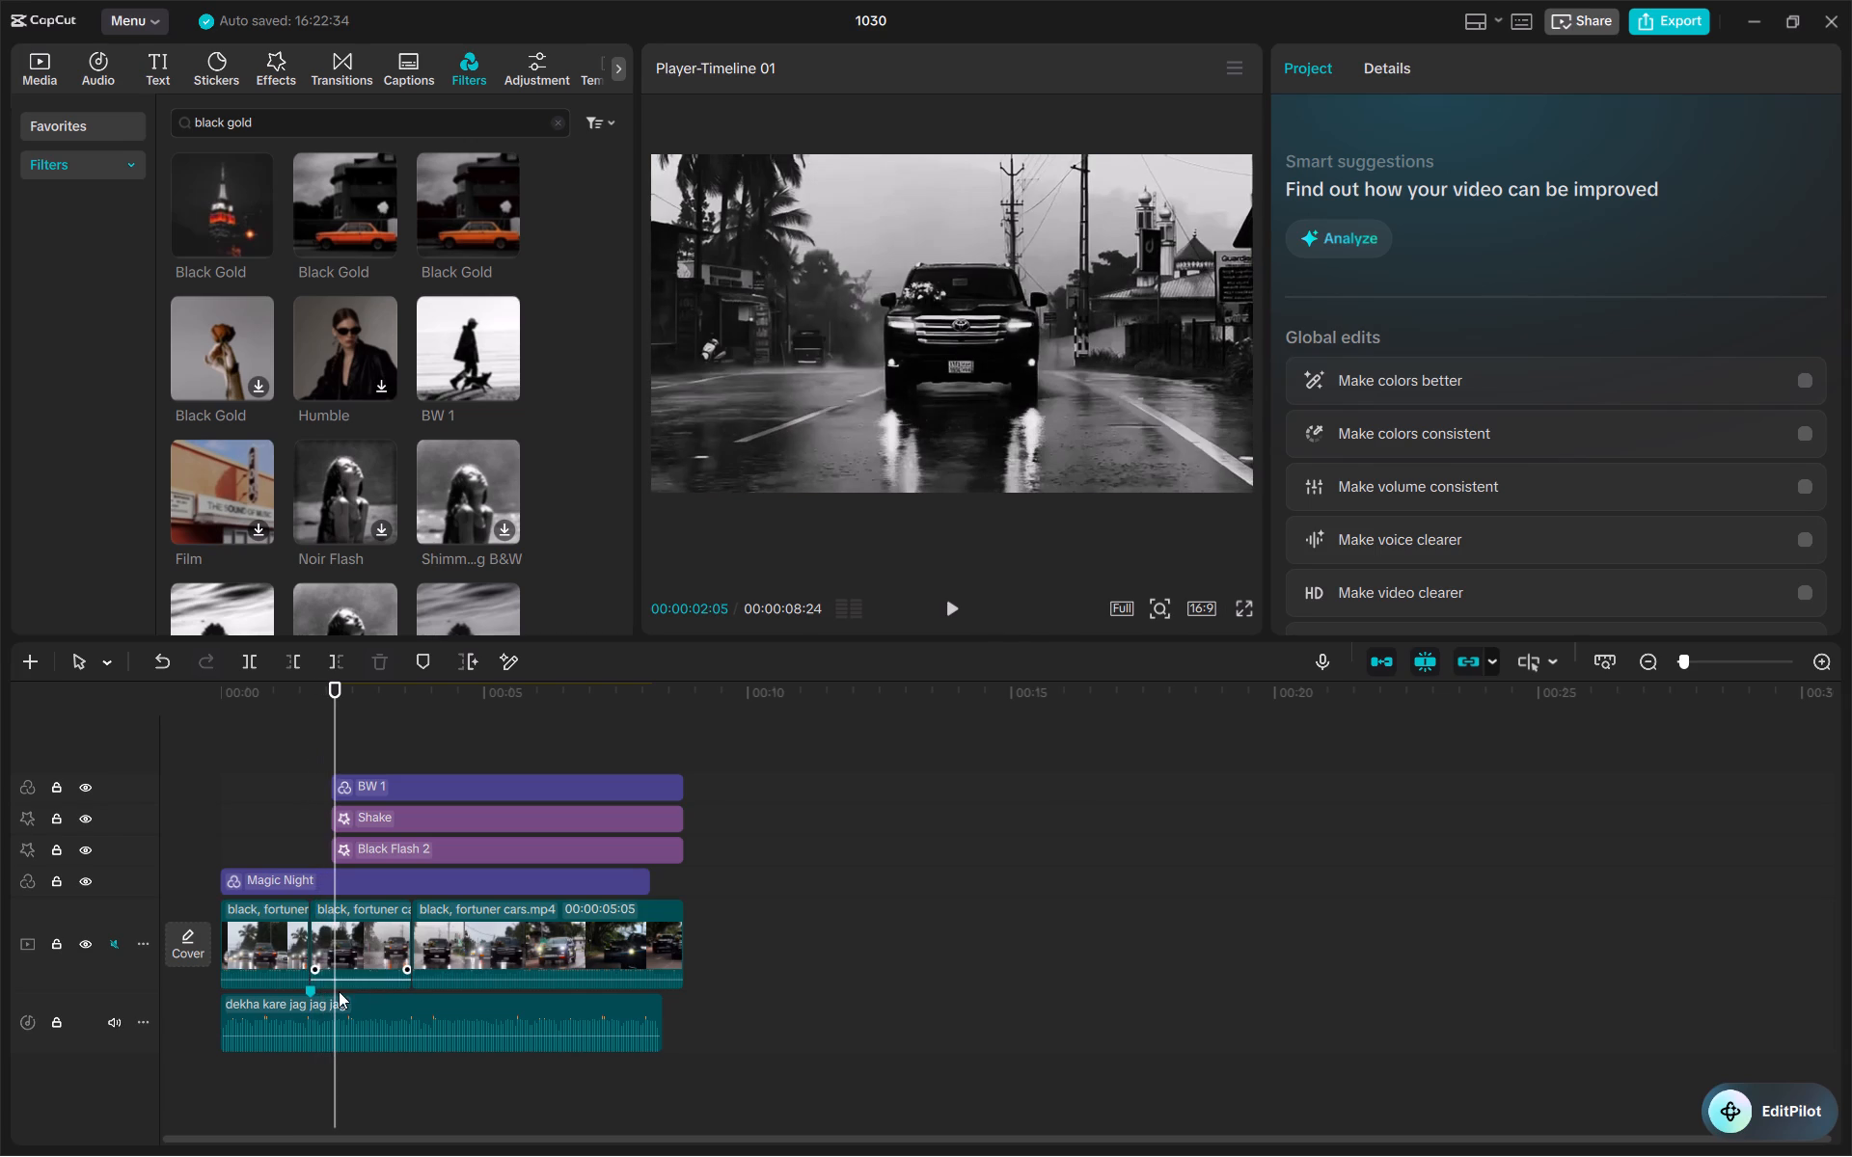
left_click_drag(311, 955, 324, 955)
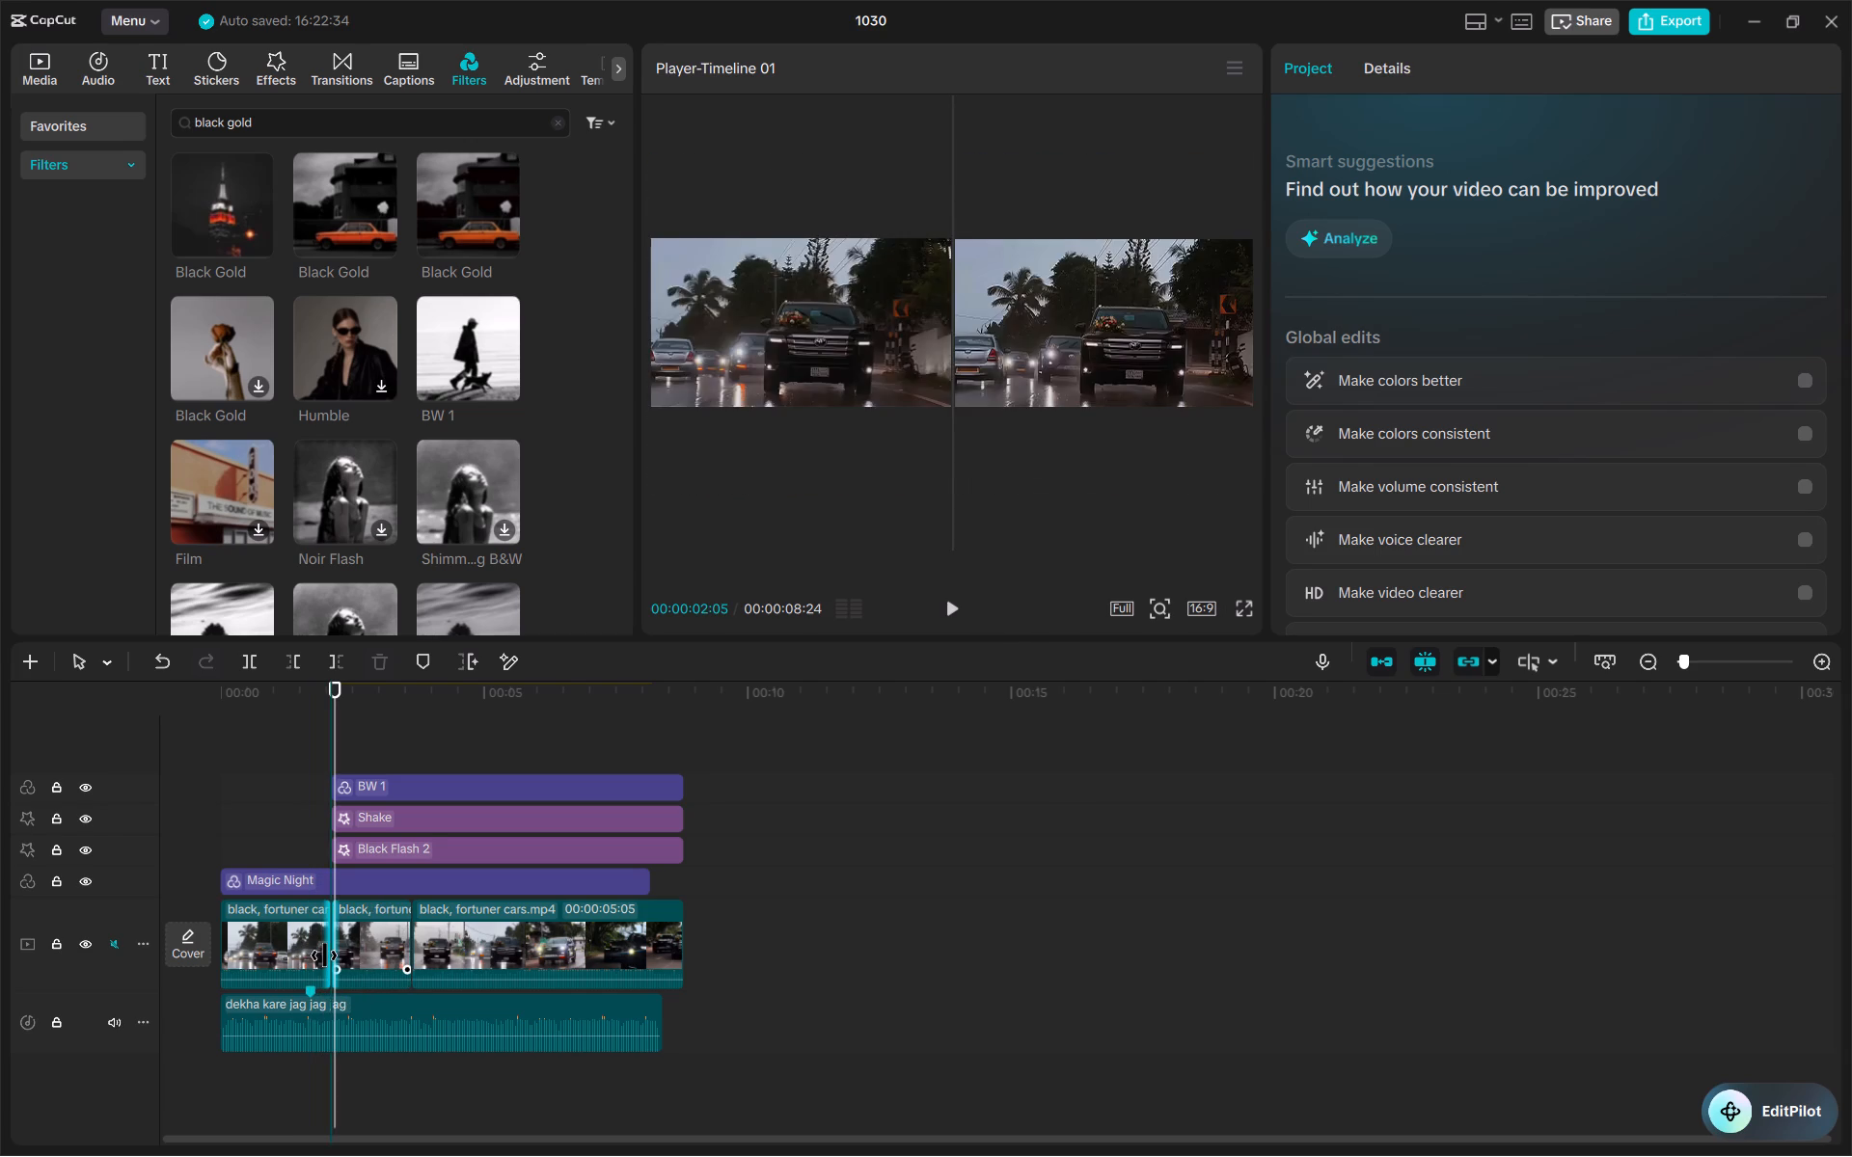
left_click_drag(324, 955, 324, 955)
left_click_drag(324, 955, 322, 955)
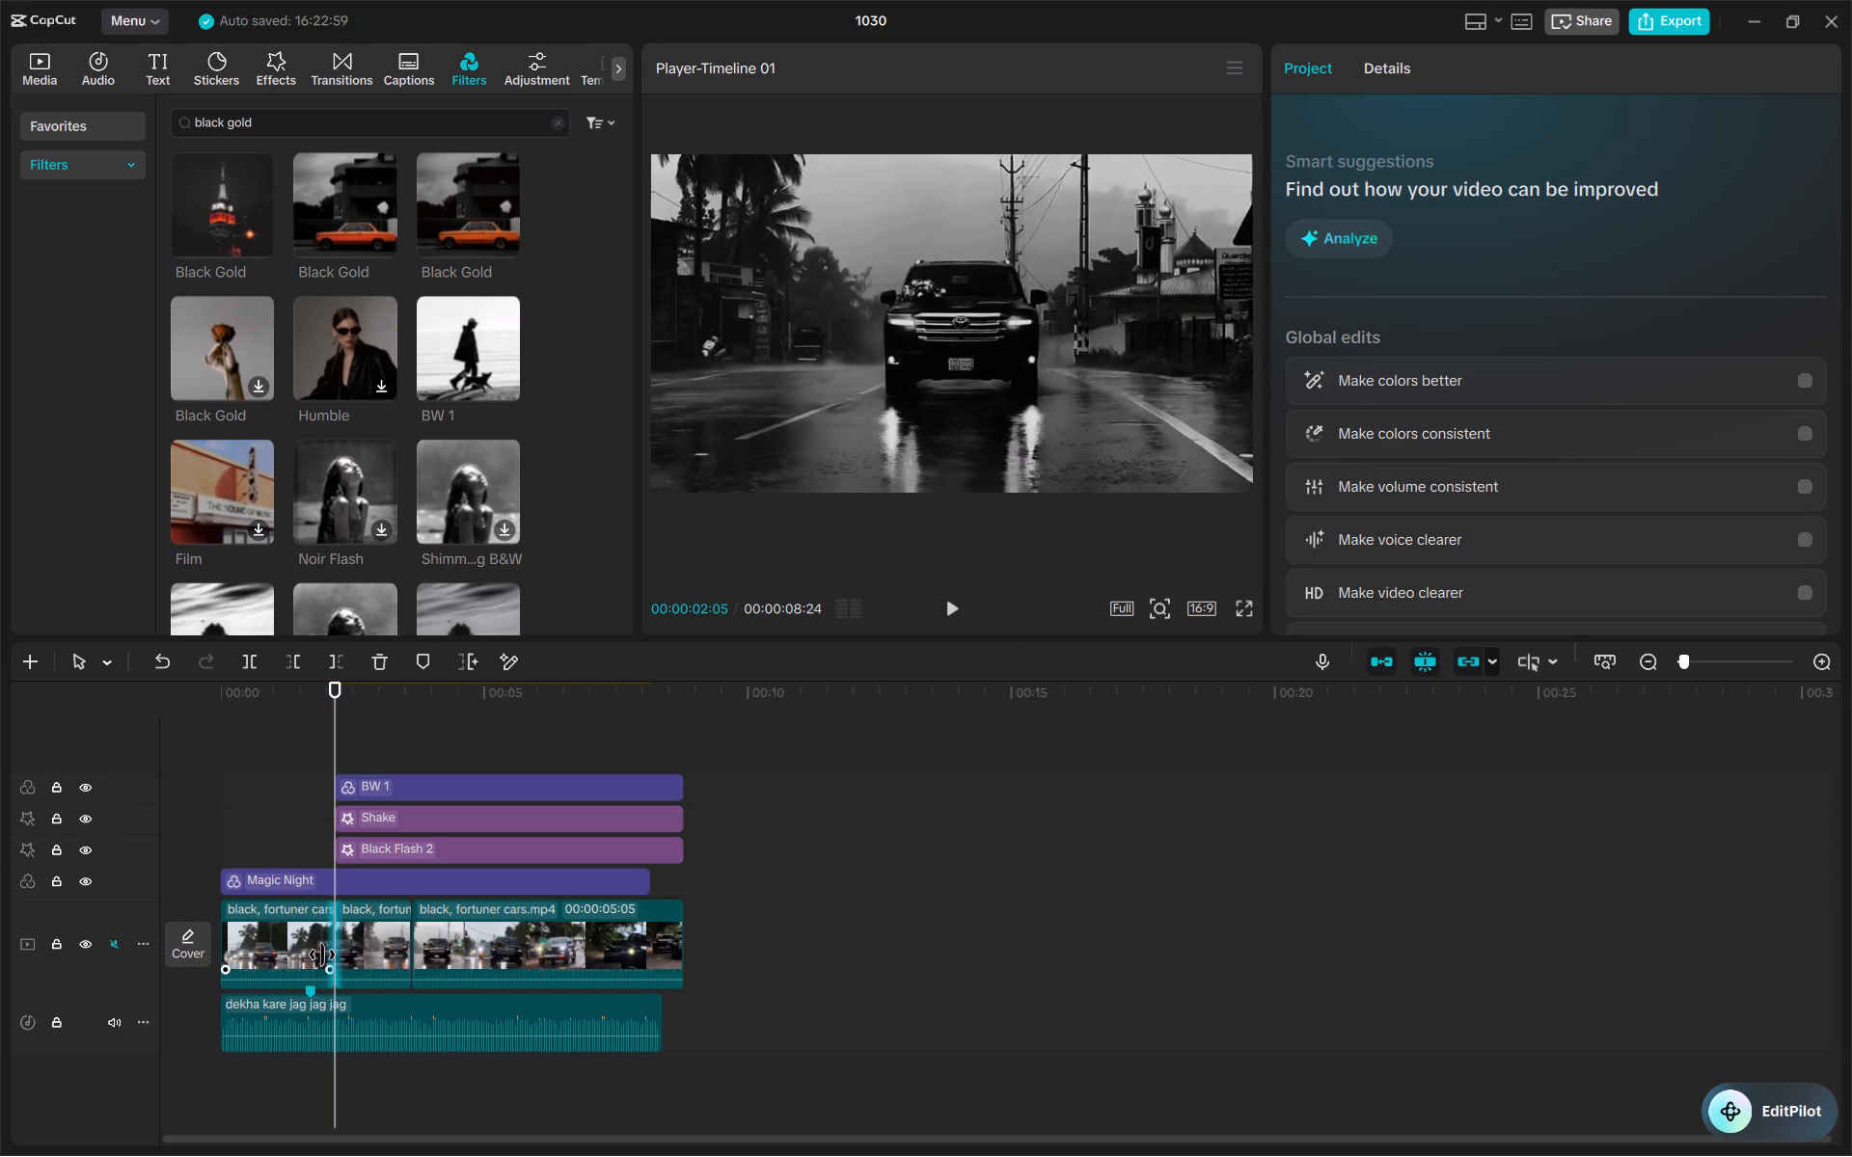
Trim the first clip's end back to the marker at 00:00:01:21 and play the video from the start.
left_click_drag(322, 955, 303, 956)
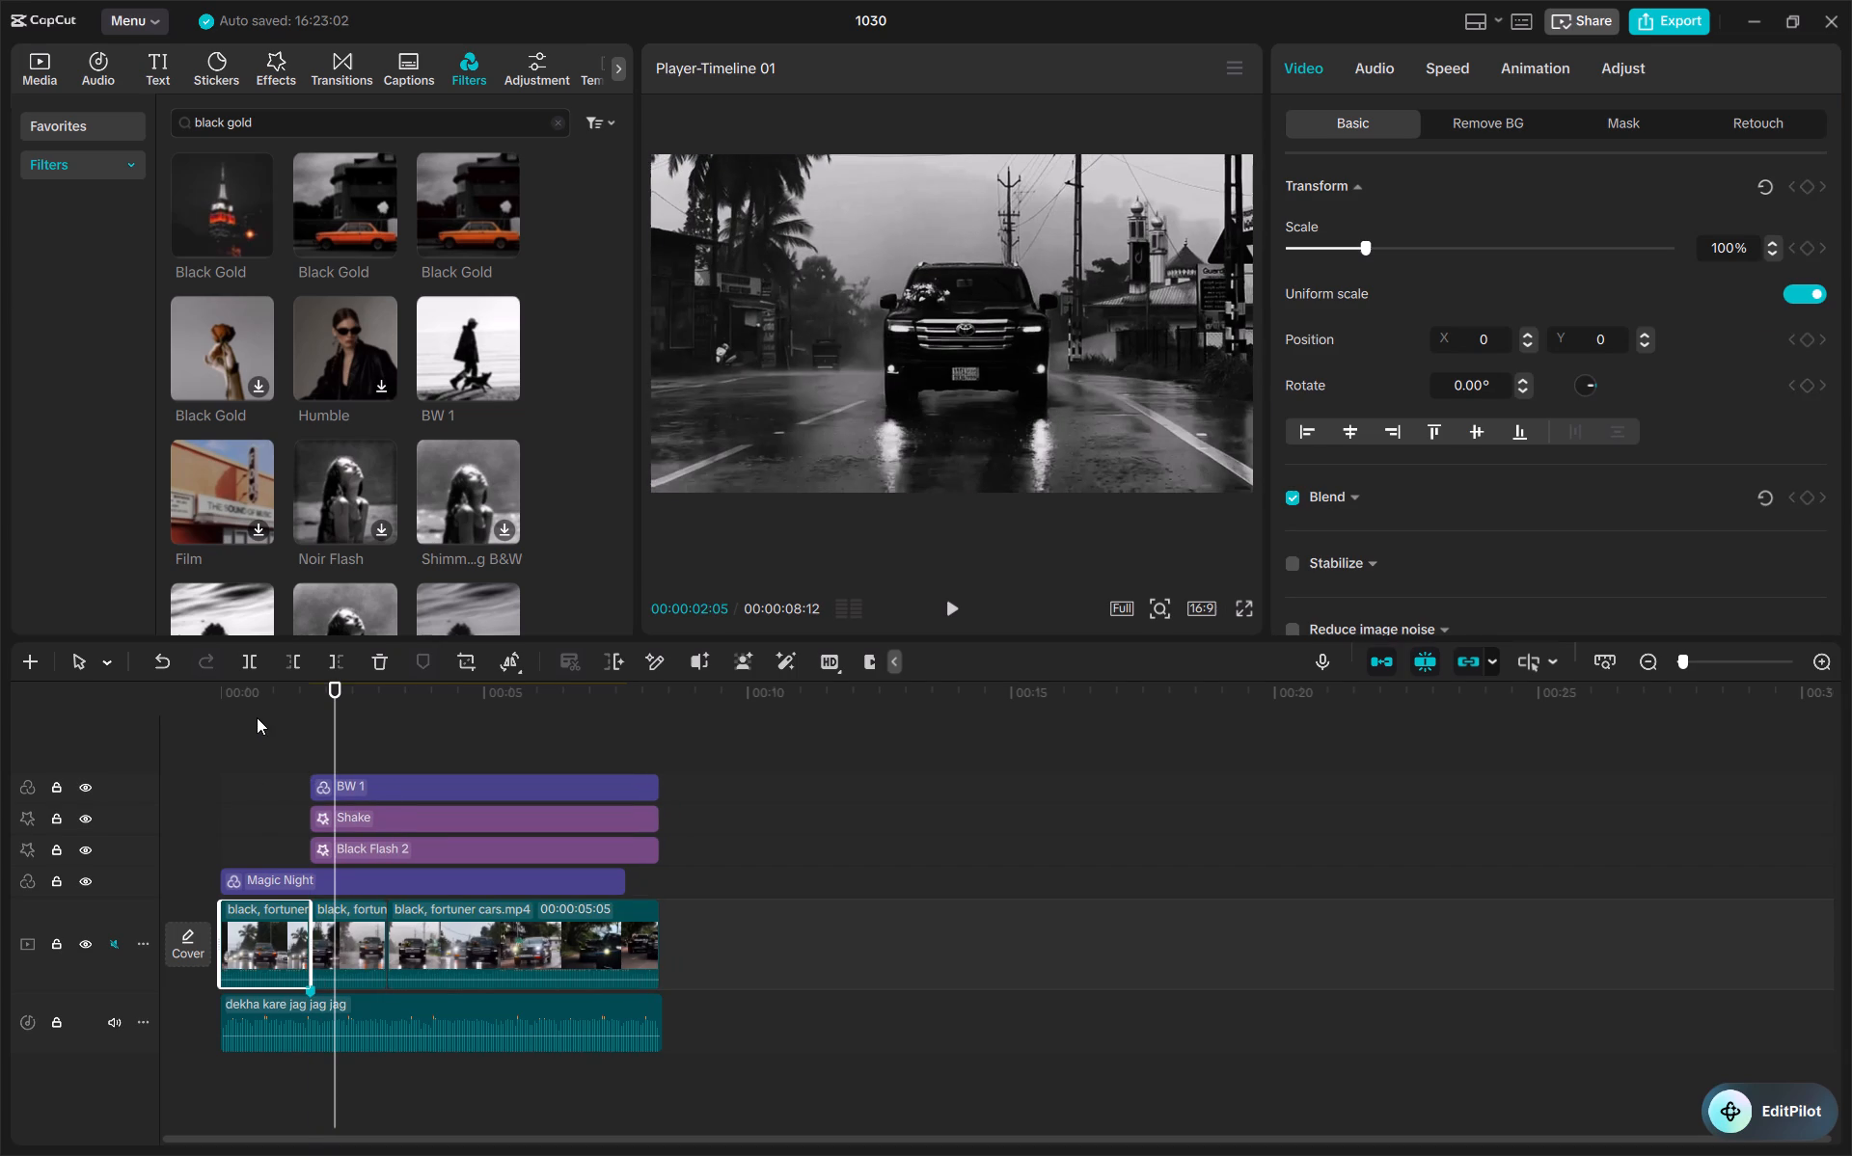
left_click_drag(257, 713, 220, 718)
key("space")
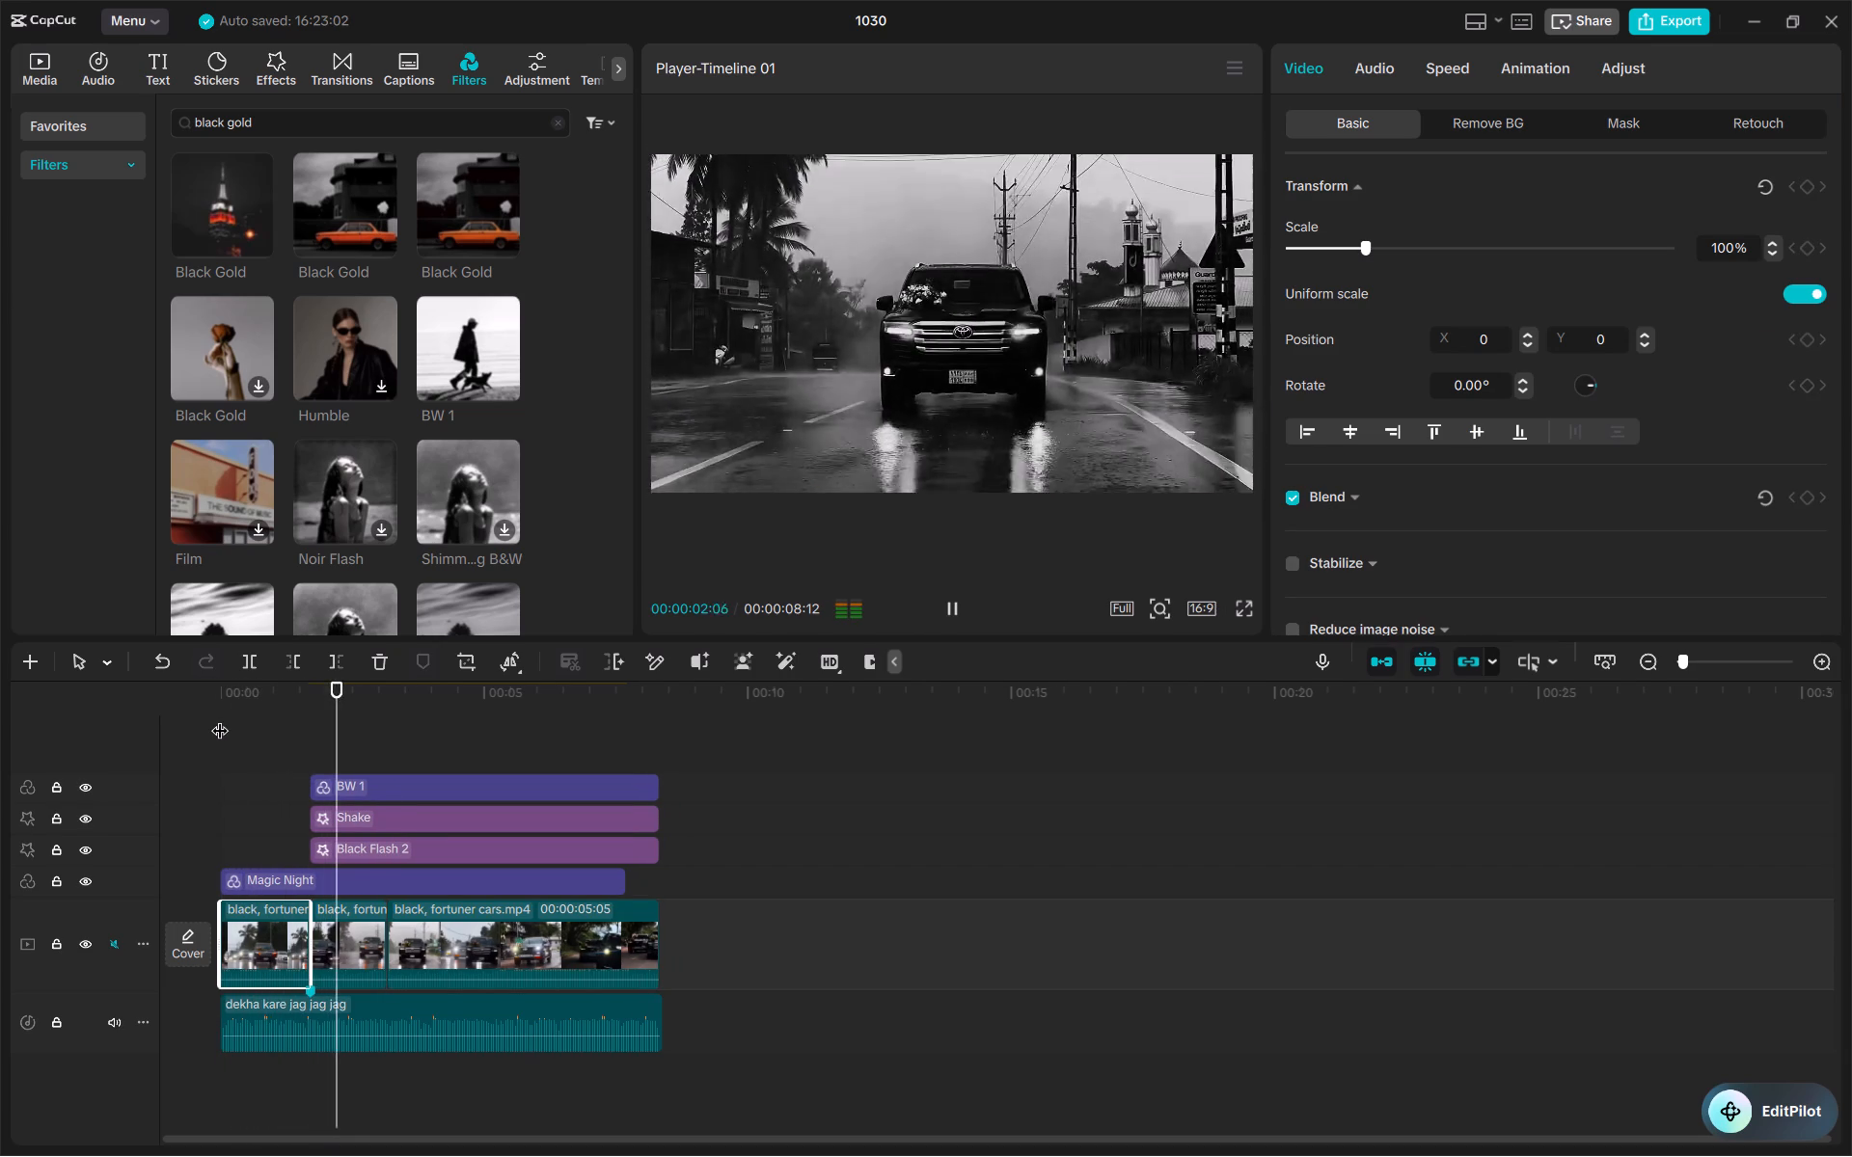
key("space")
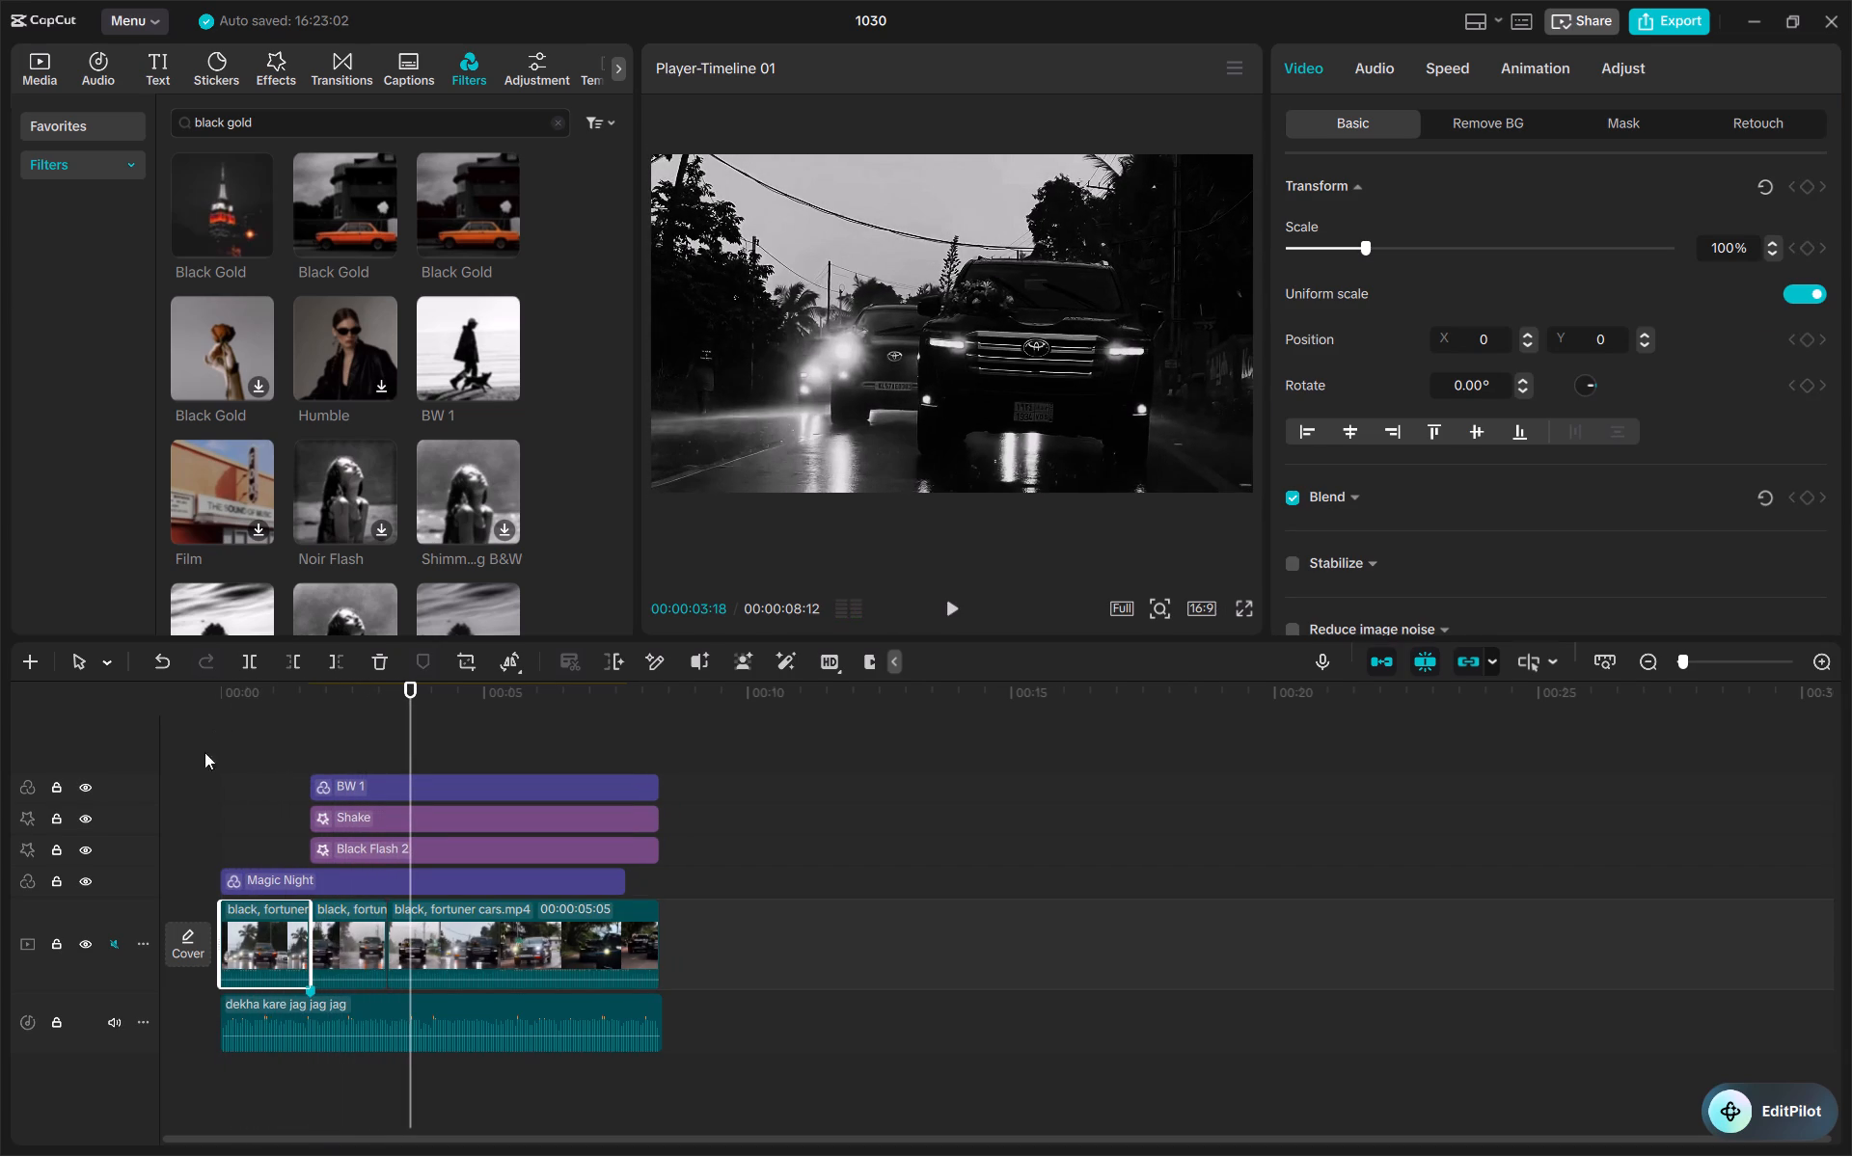
Extend the second clip's end to about 00:00:03:13 and play the video through to its end.
left_click(355, 917)
left_click_drag(384, 945, 404, 950)
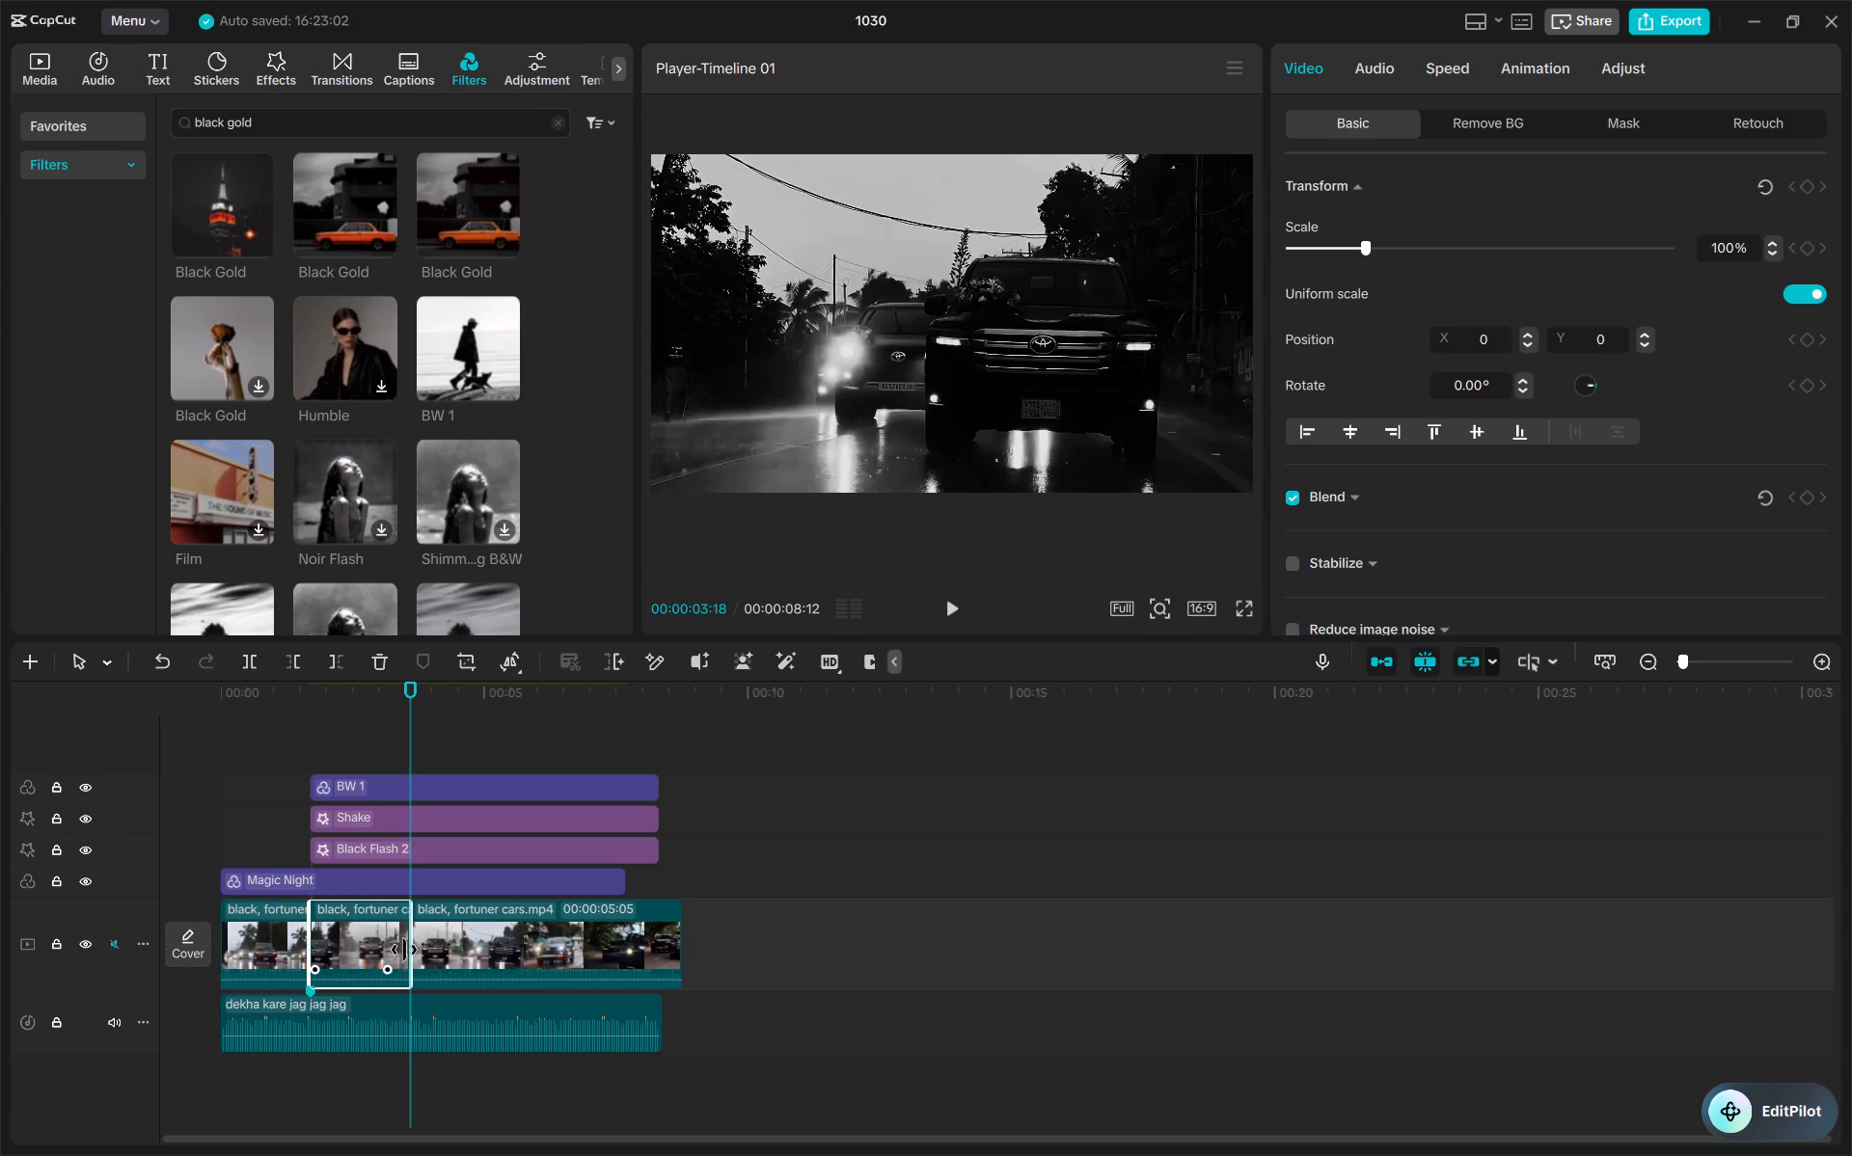
left_click_drag(404, 950, 397, 949)
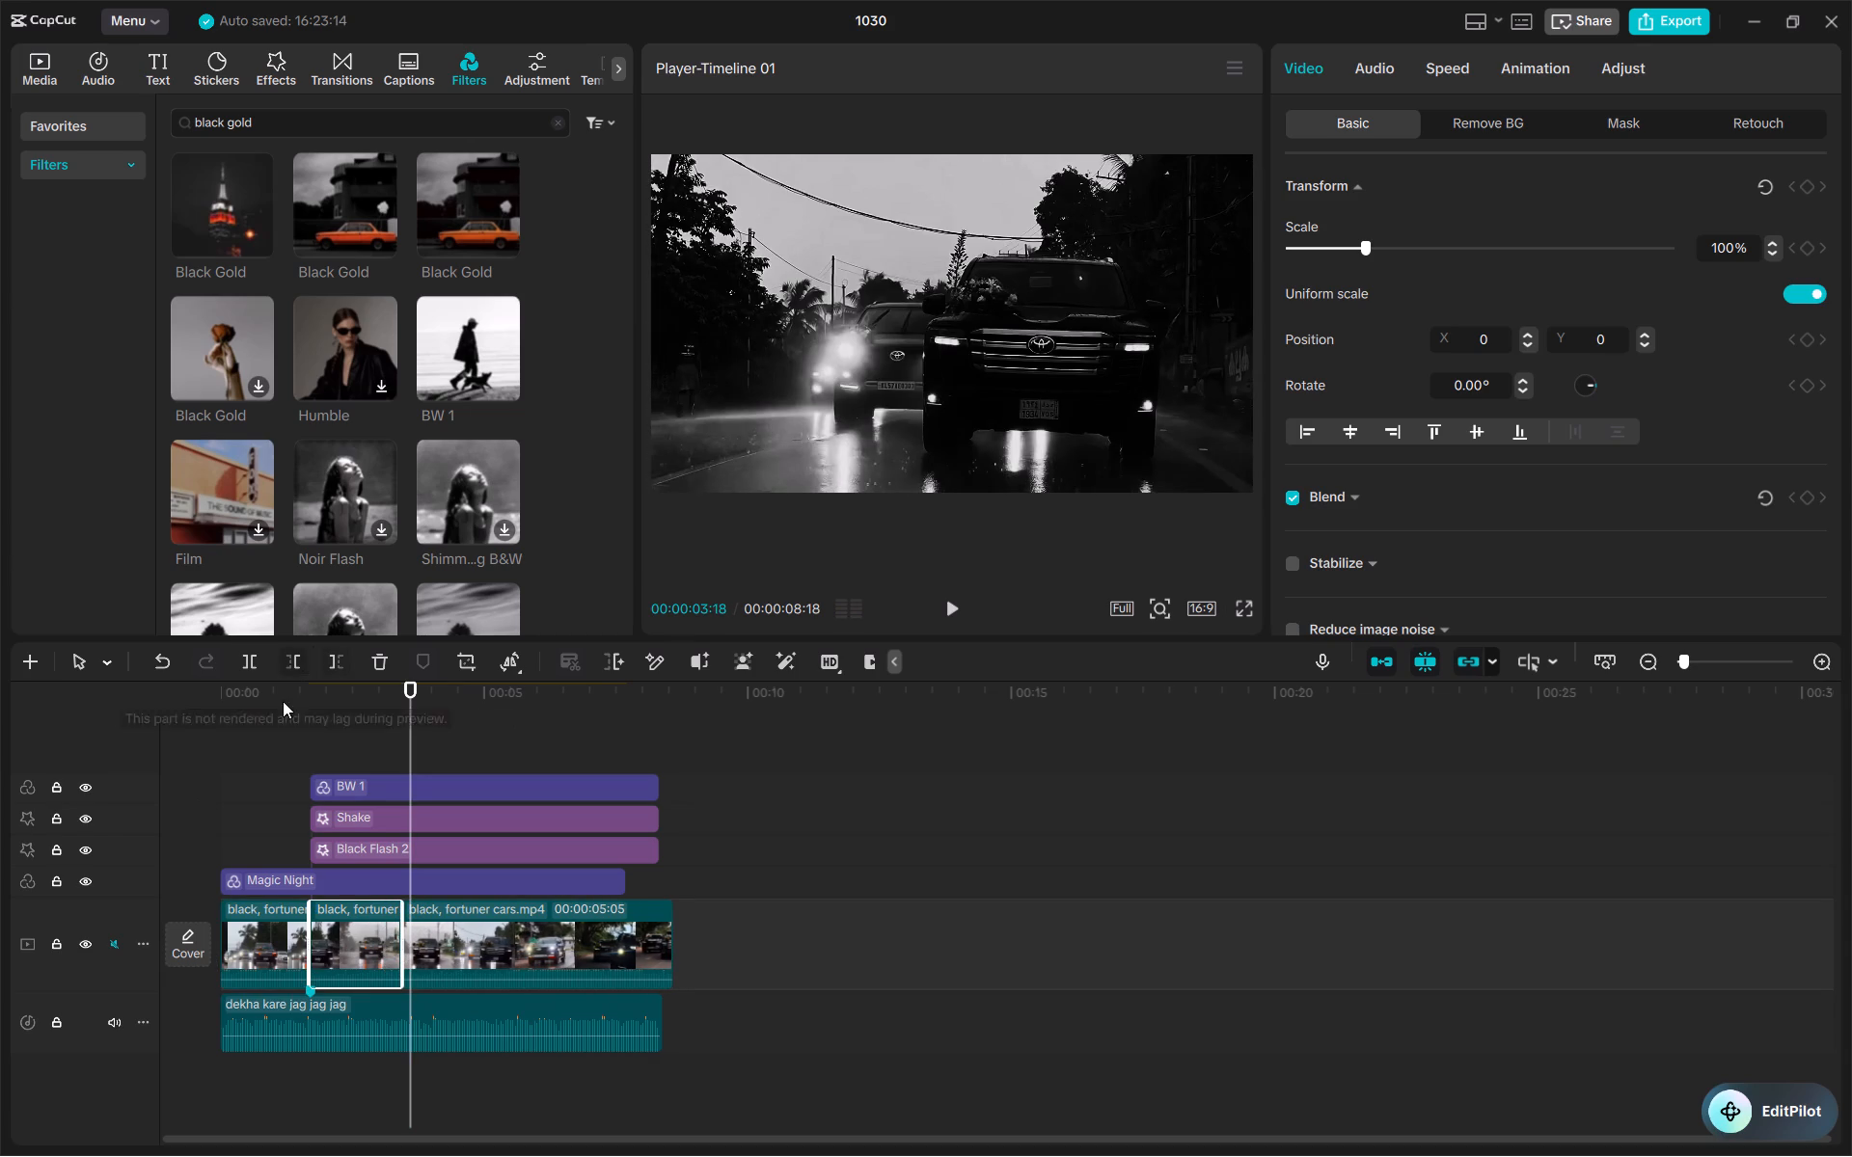
left_click(283, 701)
key("space")
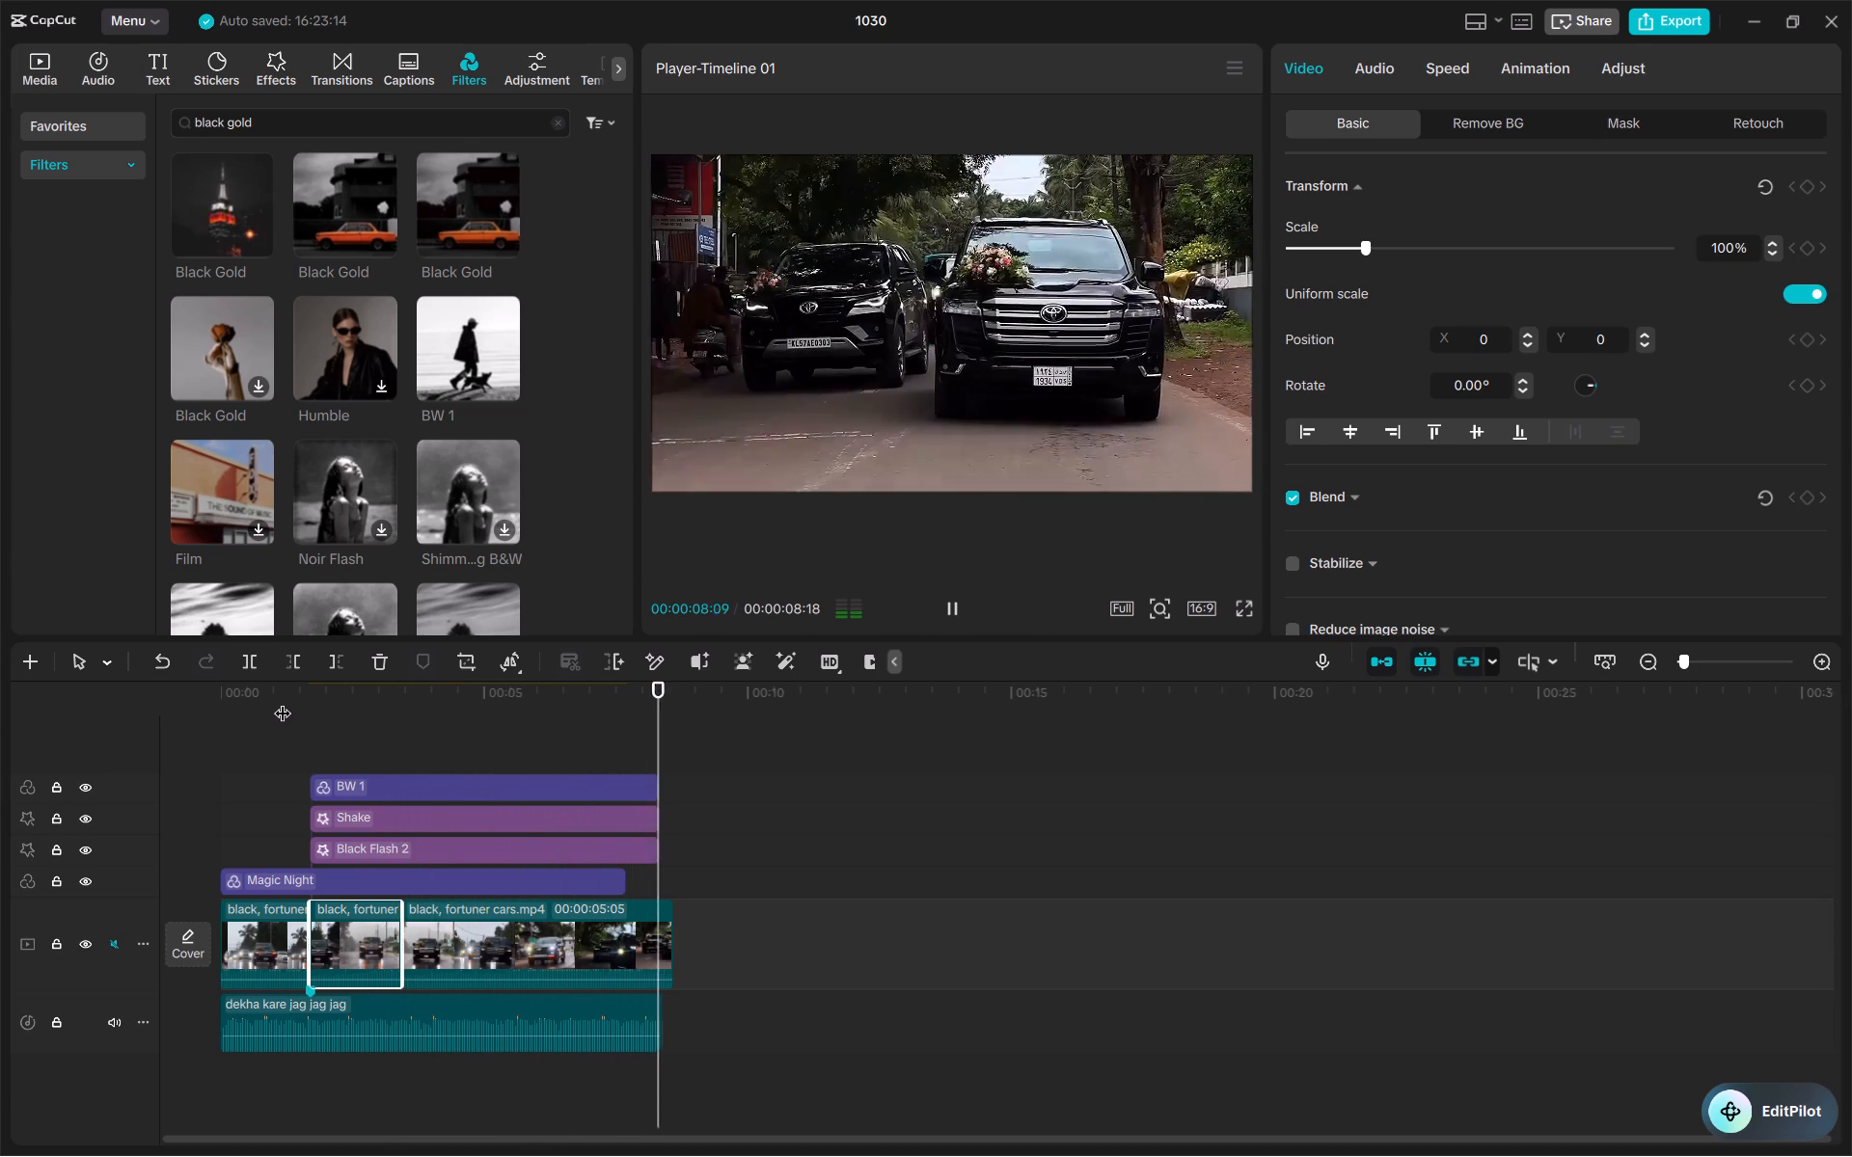
scroll(283, 701, "right", 1)
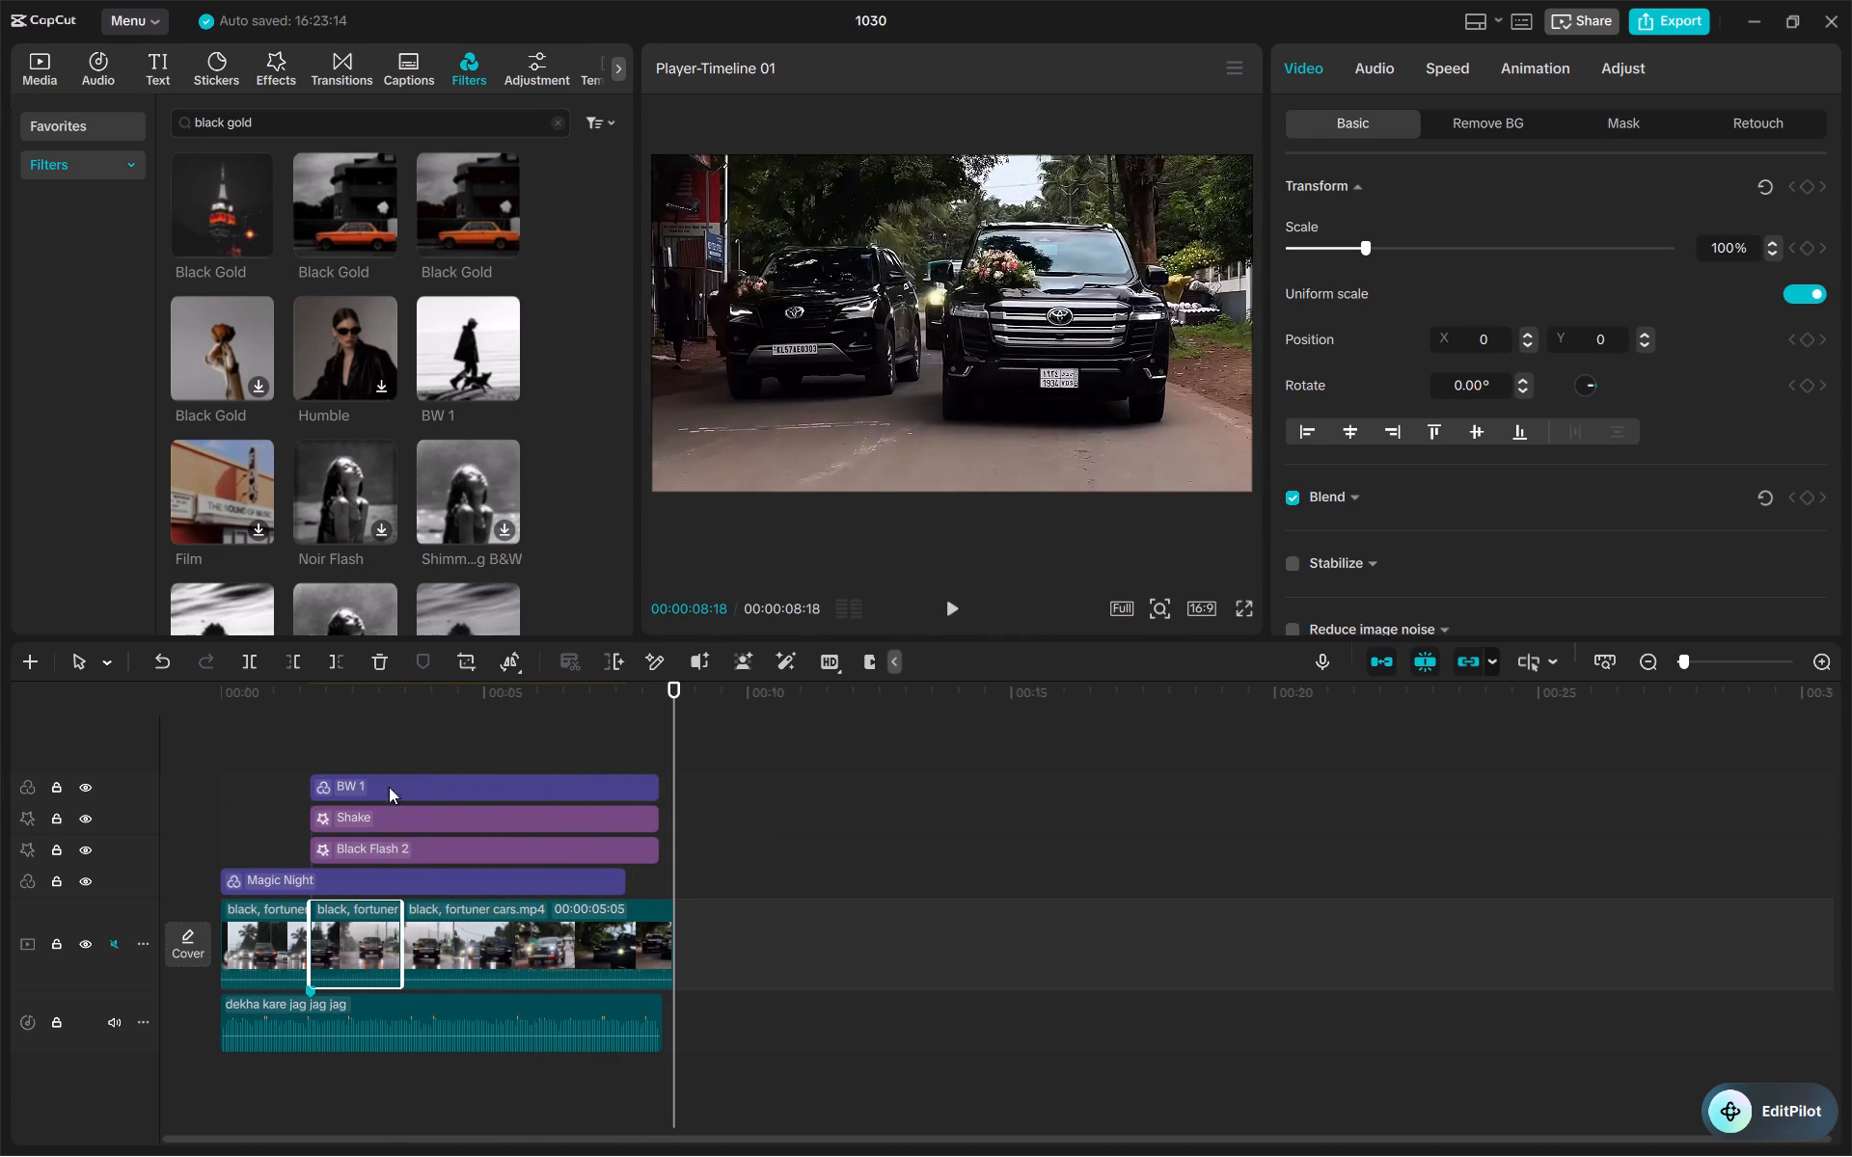
Trim the last video clip's end to the end of the audio at 00:00:08:12.
left_click_drag(673, 950, 658, 950)
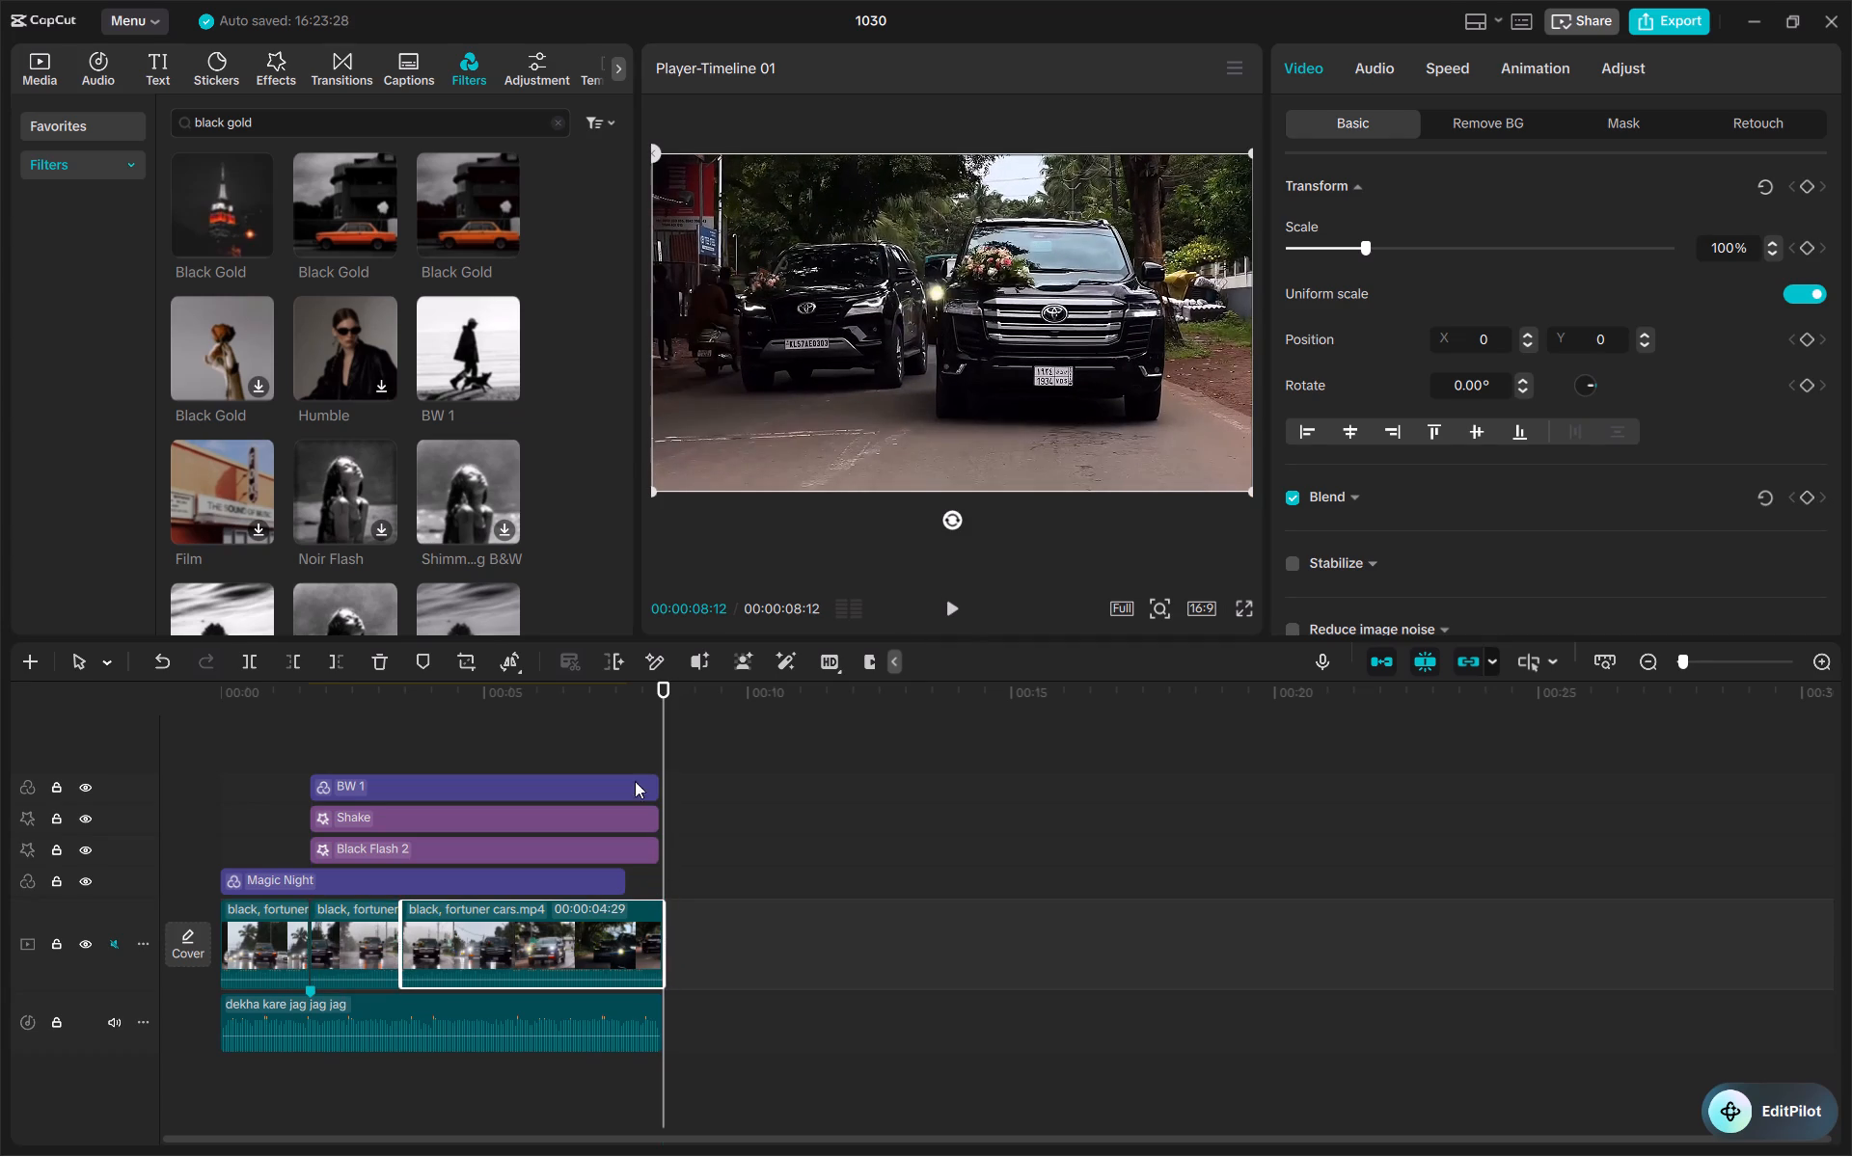
Extend the ends of BW 1, Shake, Black Flash 2 and Magic Night to the video's end at 00:00:08:12.
left_click_drag(614, 752, 645, 853)
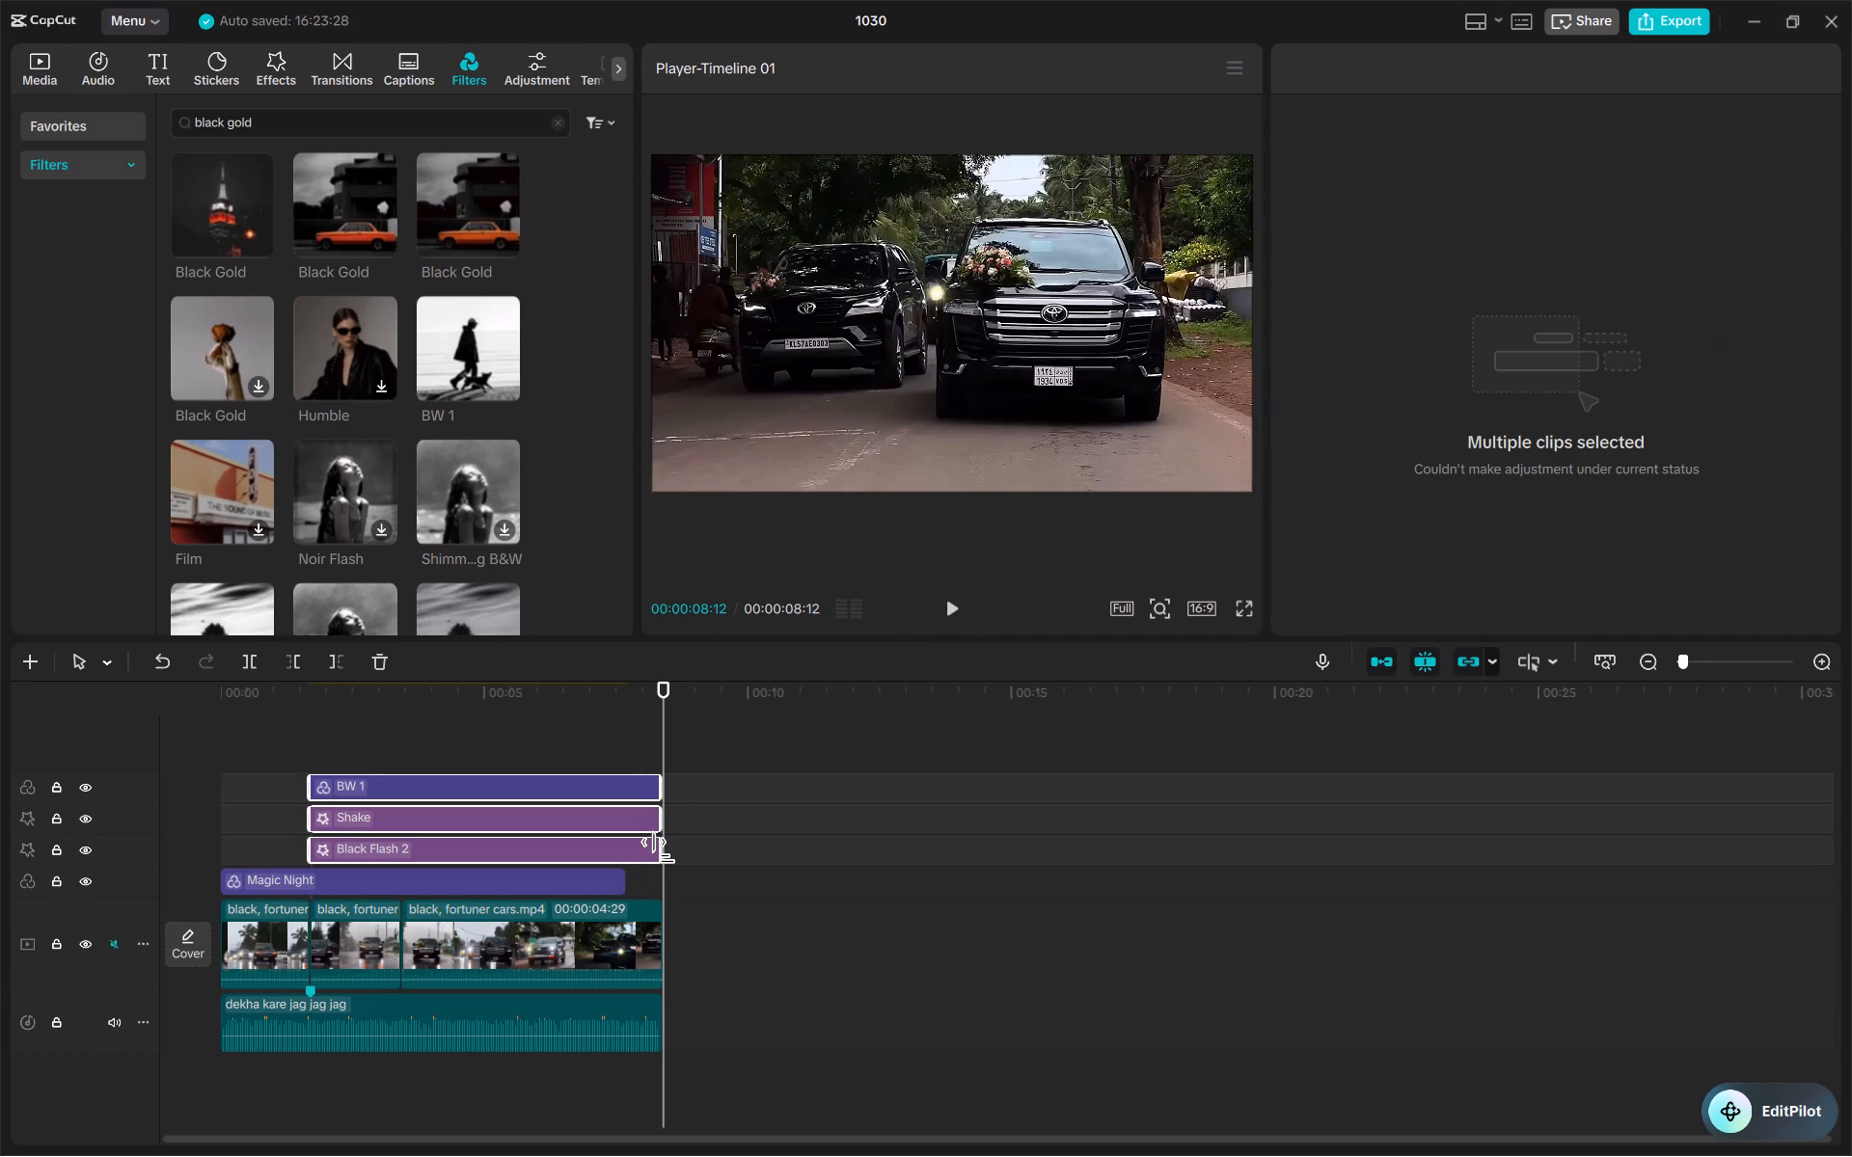
left_click(662, 850)
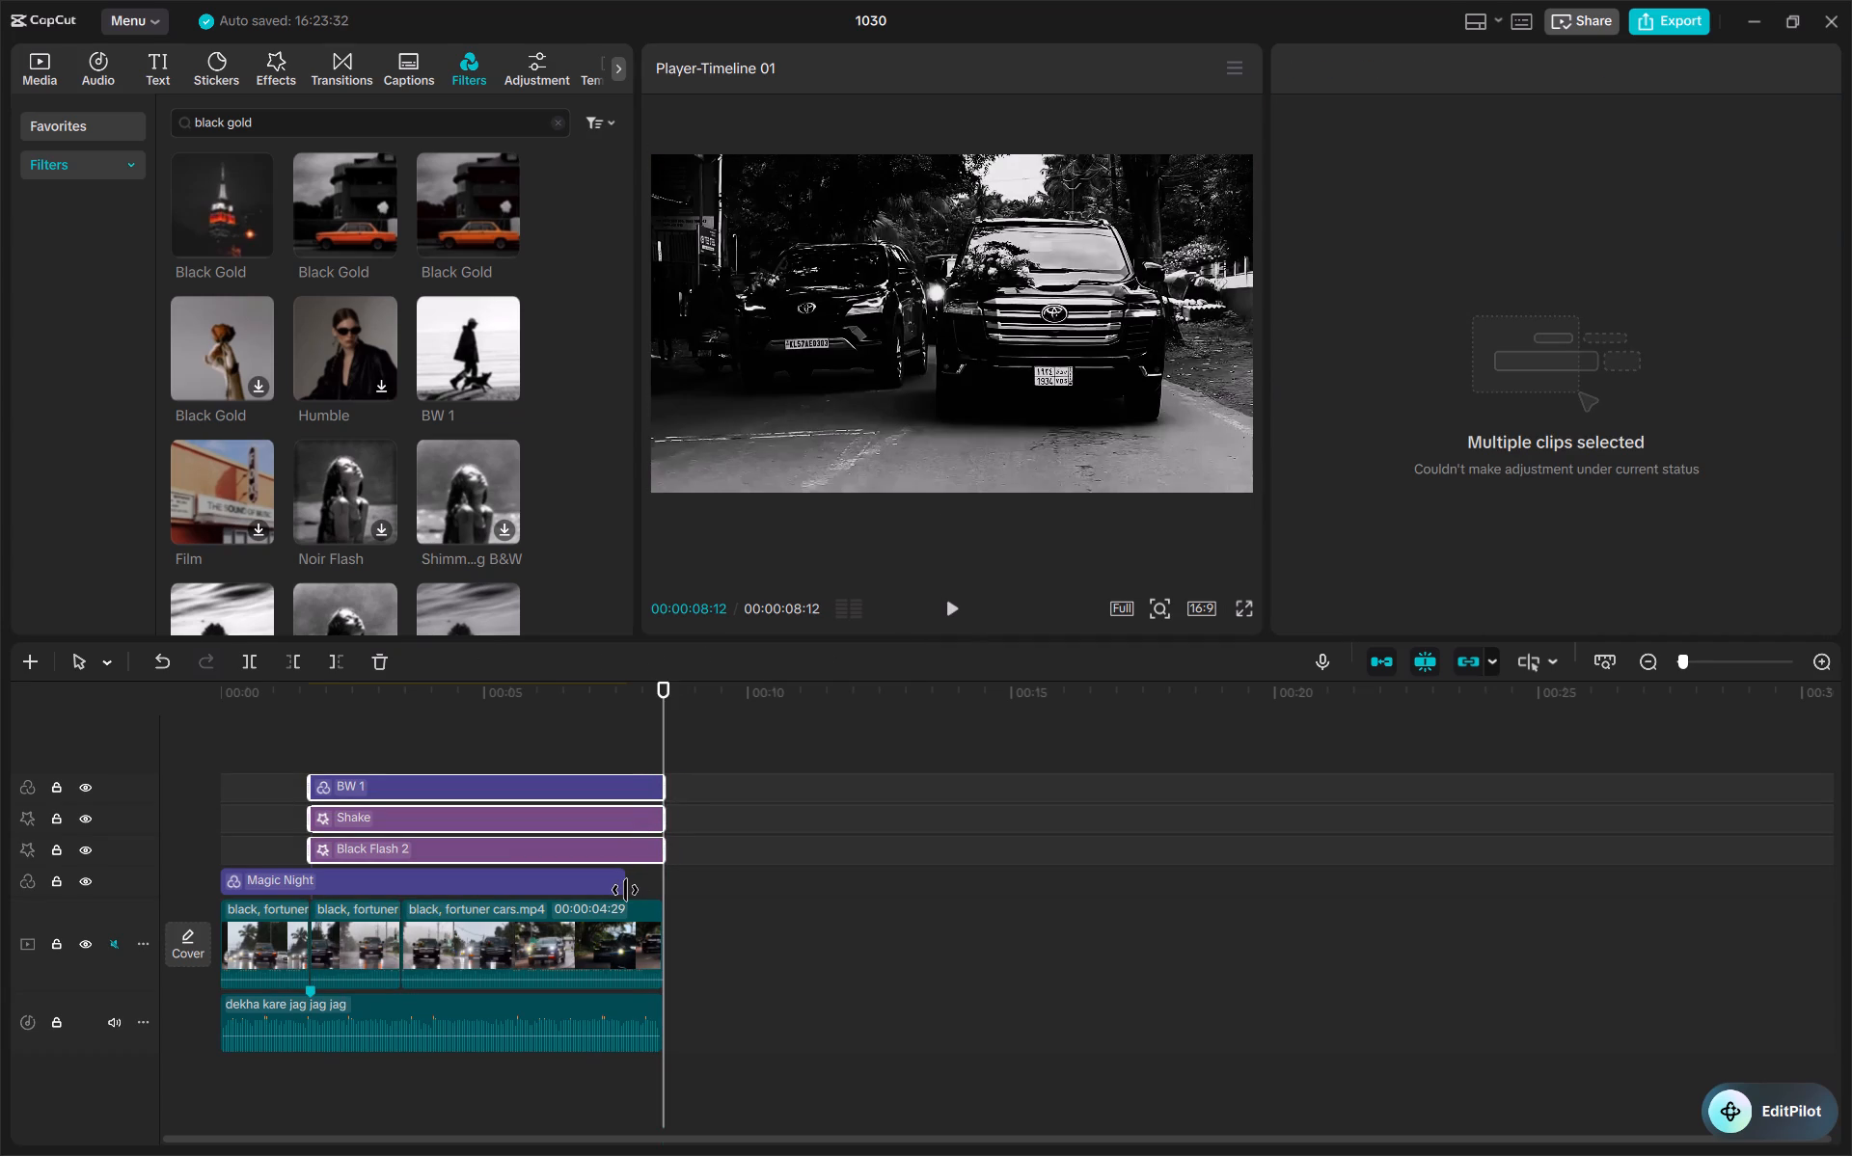
double_click(625, 890)
left_click_drag(626, 882, 632, 882)
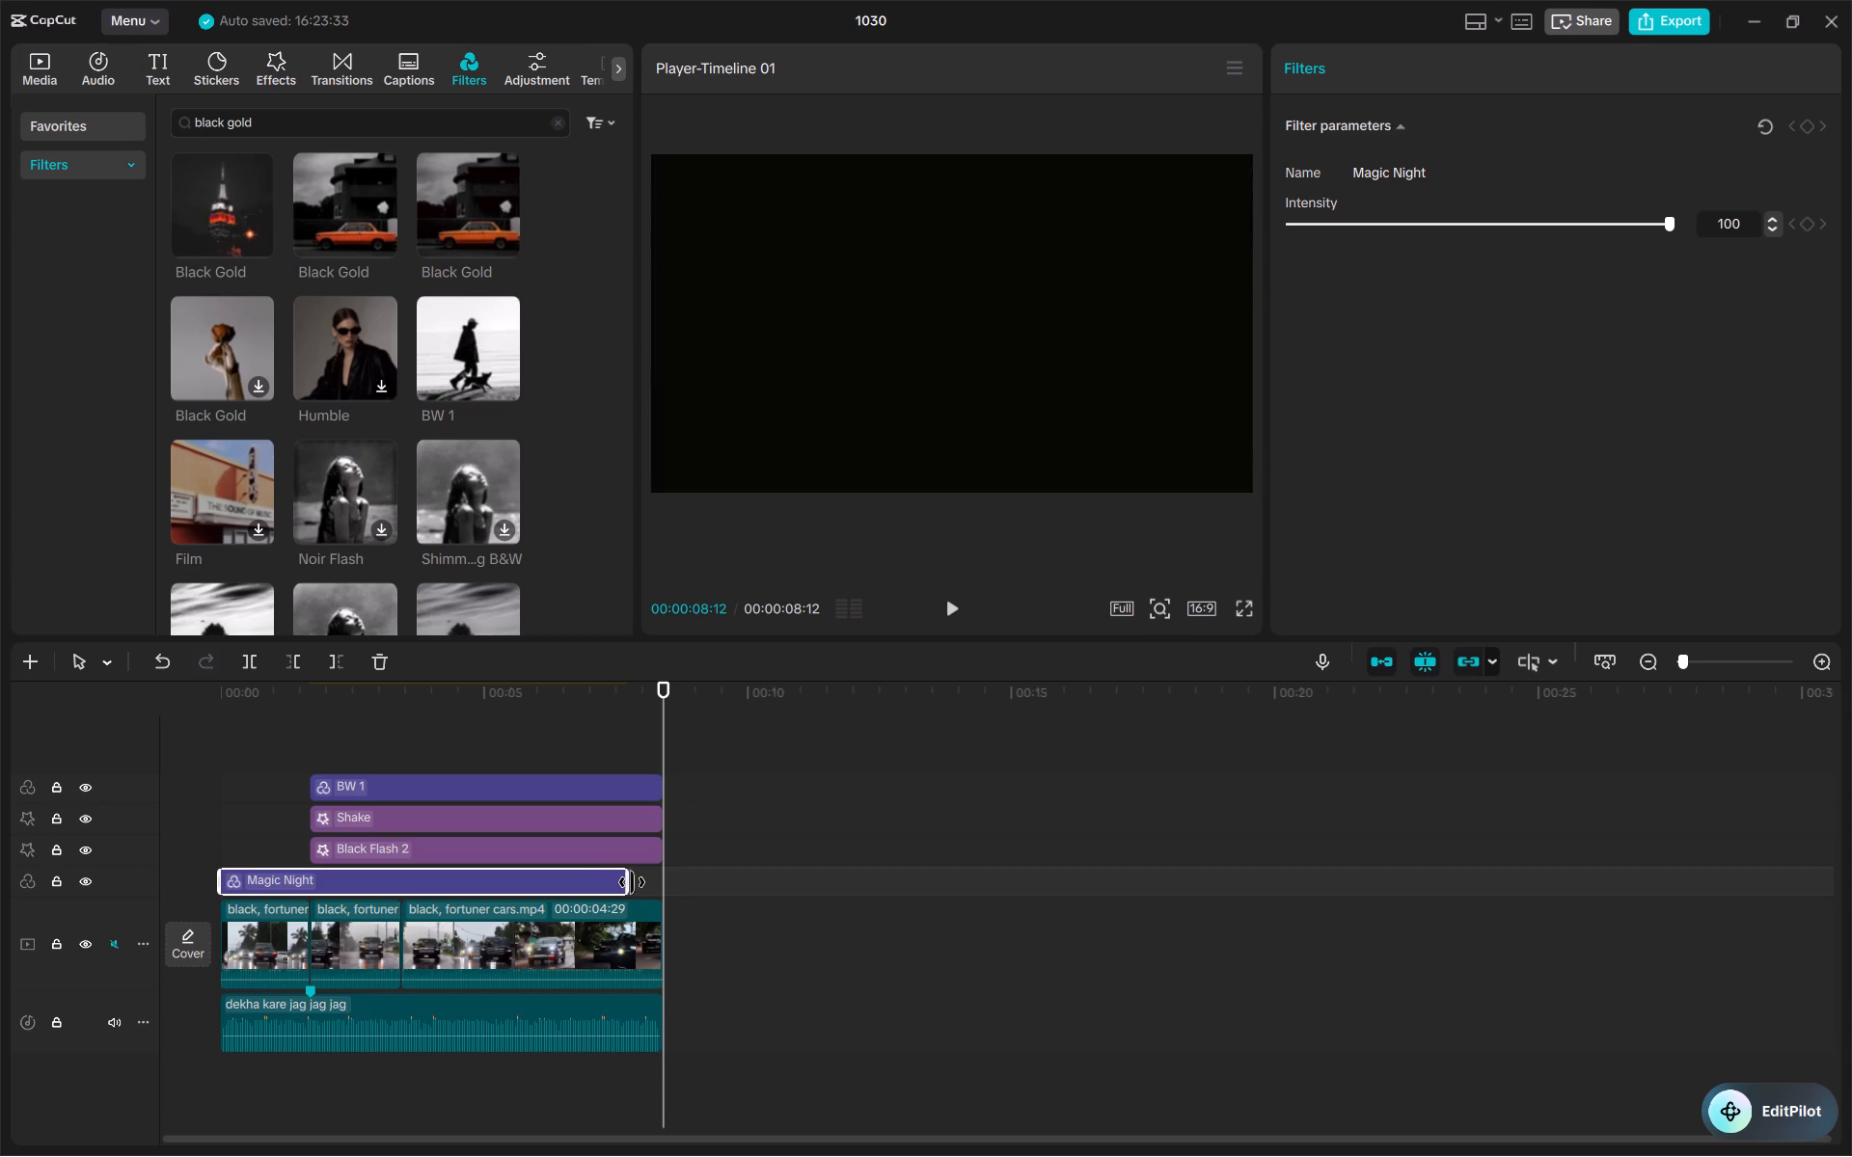
left_click_drag(632, 882, 659, 882)
Play the video from about 00:00:00:20 to 00:00:03:28 to review the effects against the beat.
left_click(430, 698)
left_click_drag(430, 698, 256, 709)
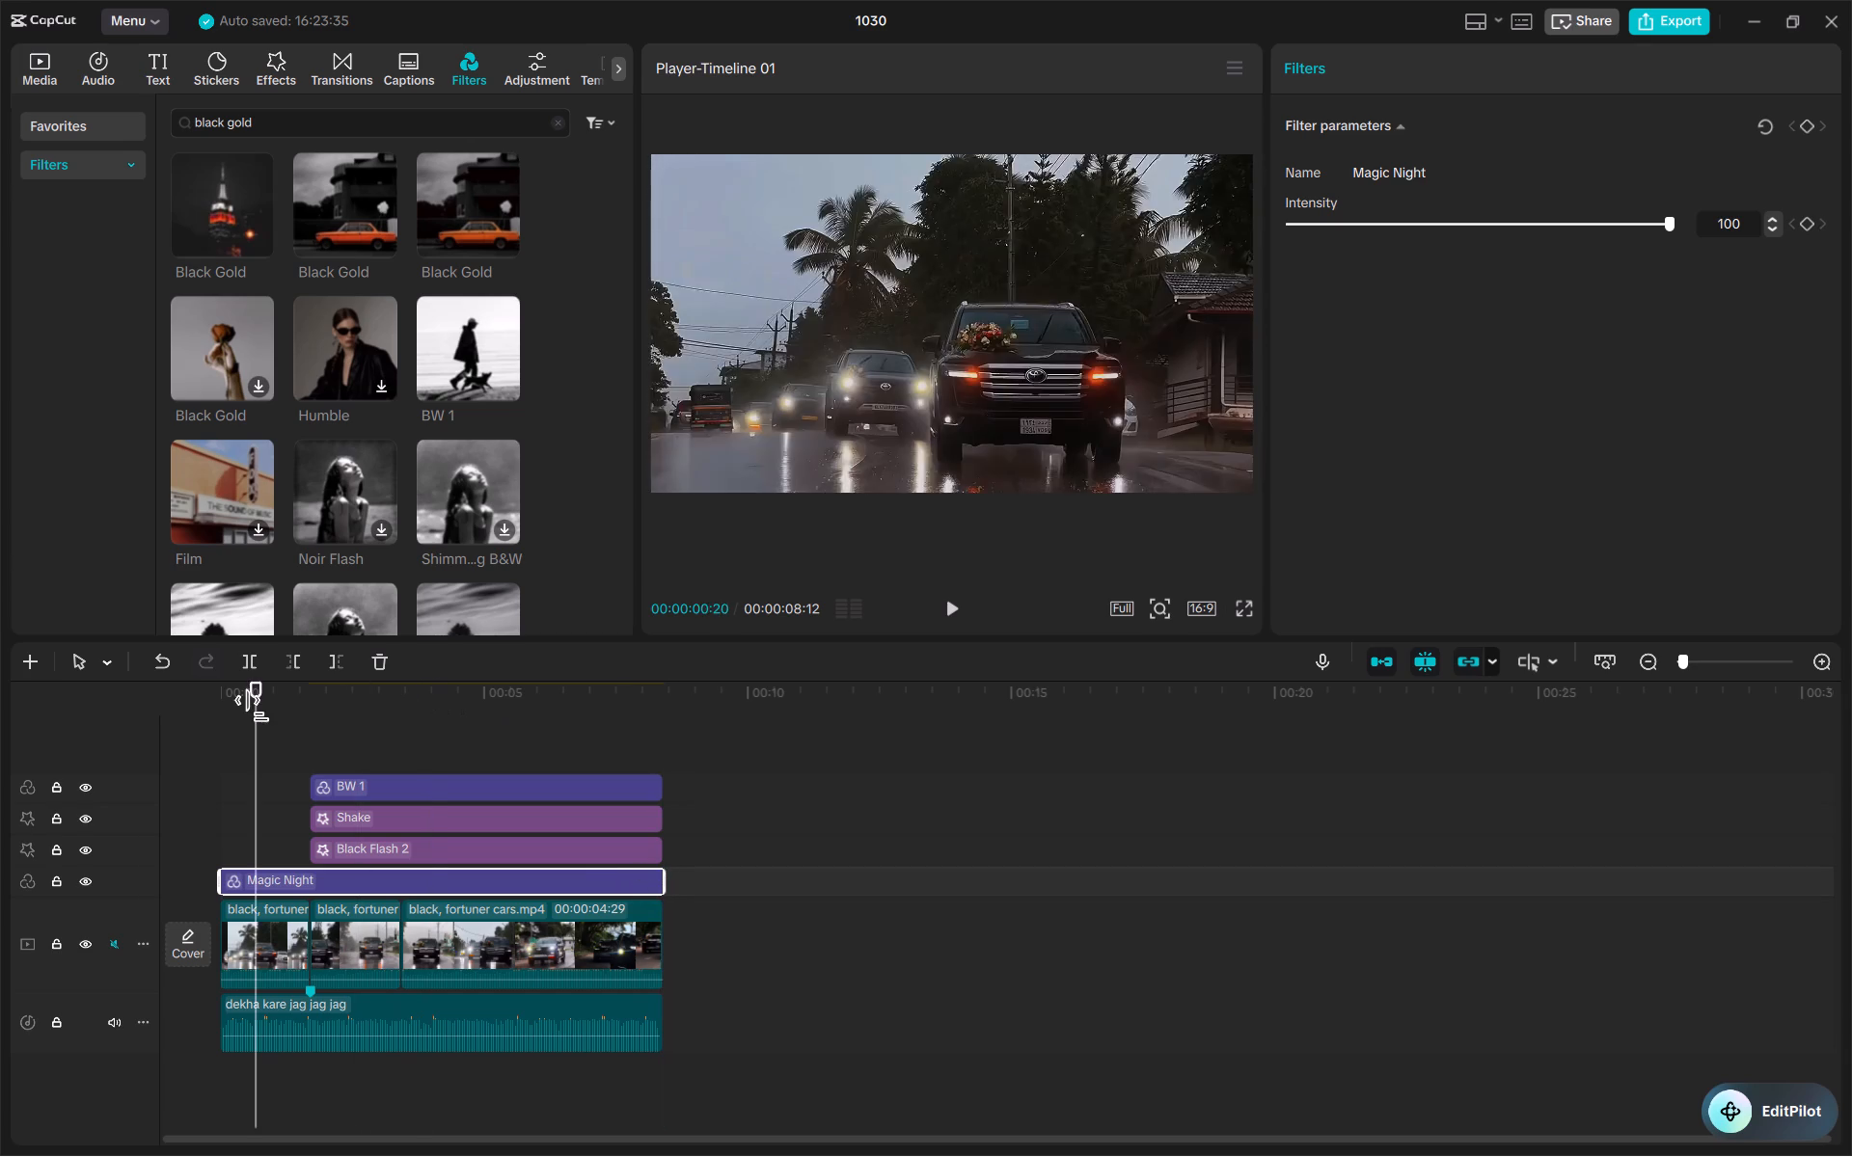
key("space")
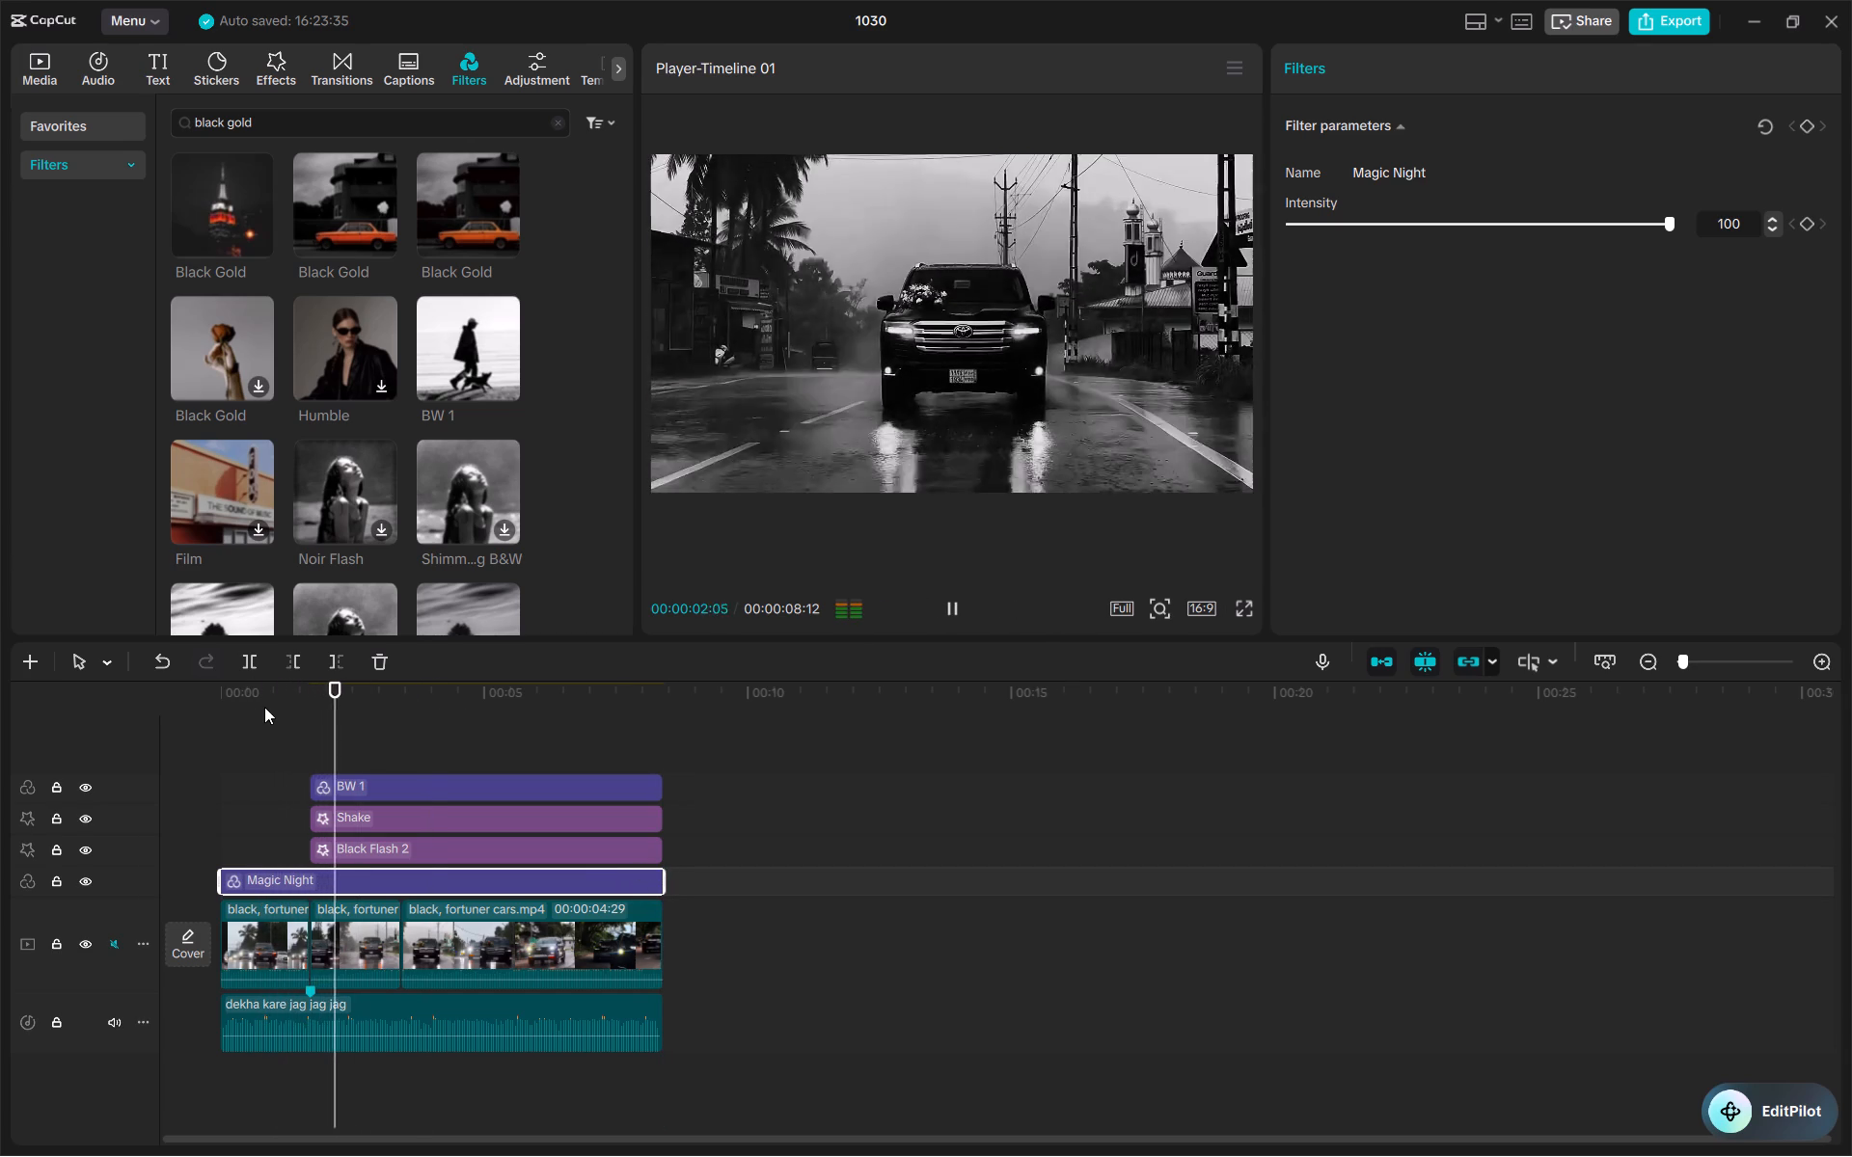
key("space")
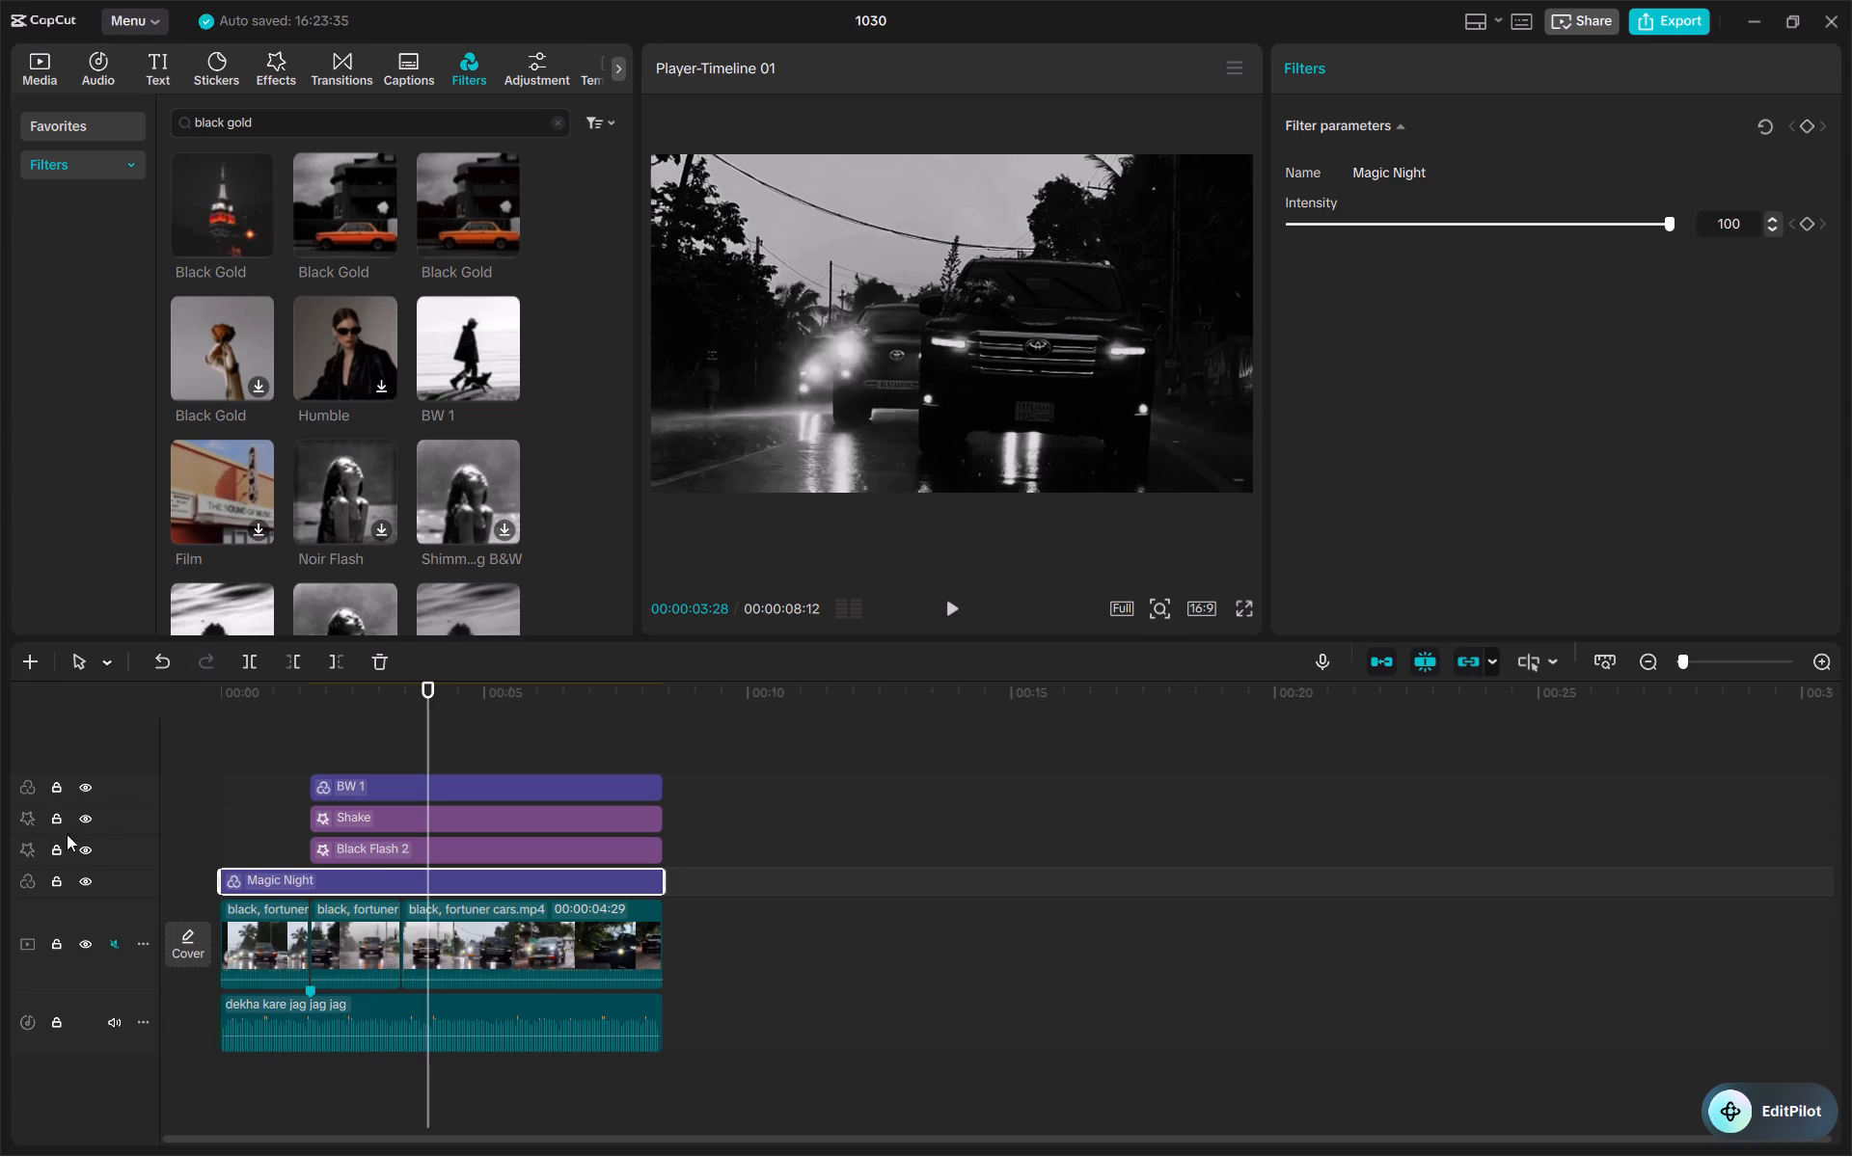
Hide the Black Flash 2 track and play the video from 00:00:00:21 to its end to judge the look without it.
left_click(90, 842)
double_click(258, 698)
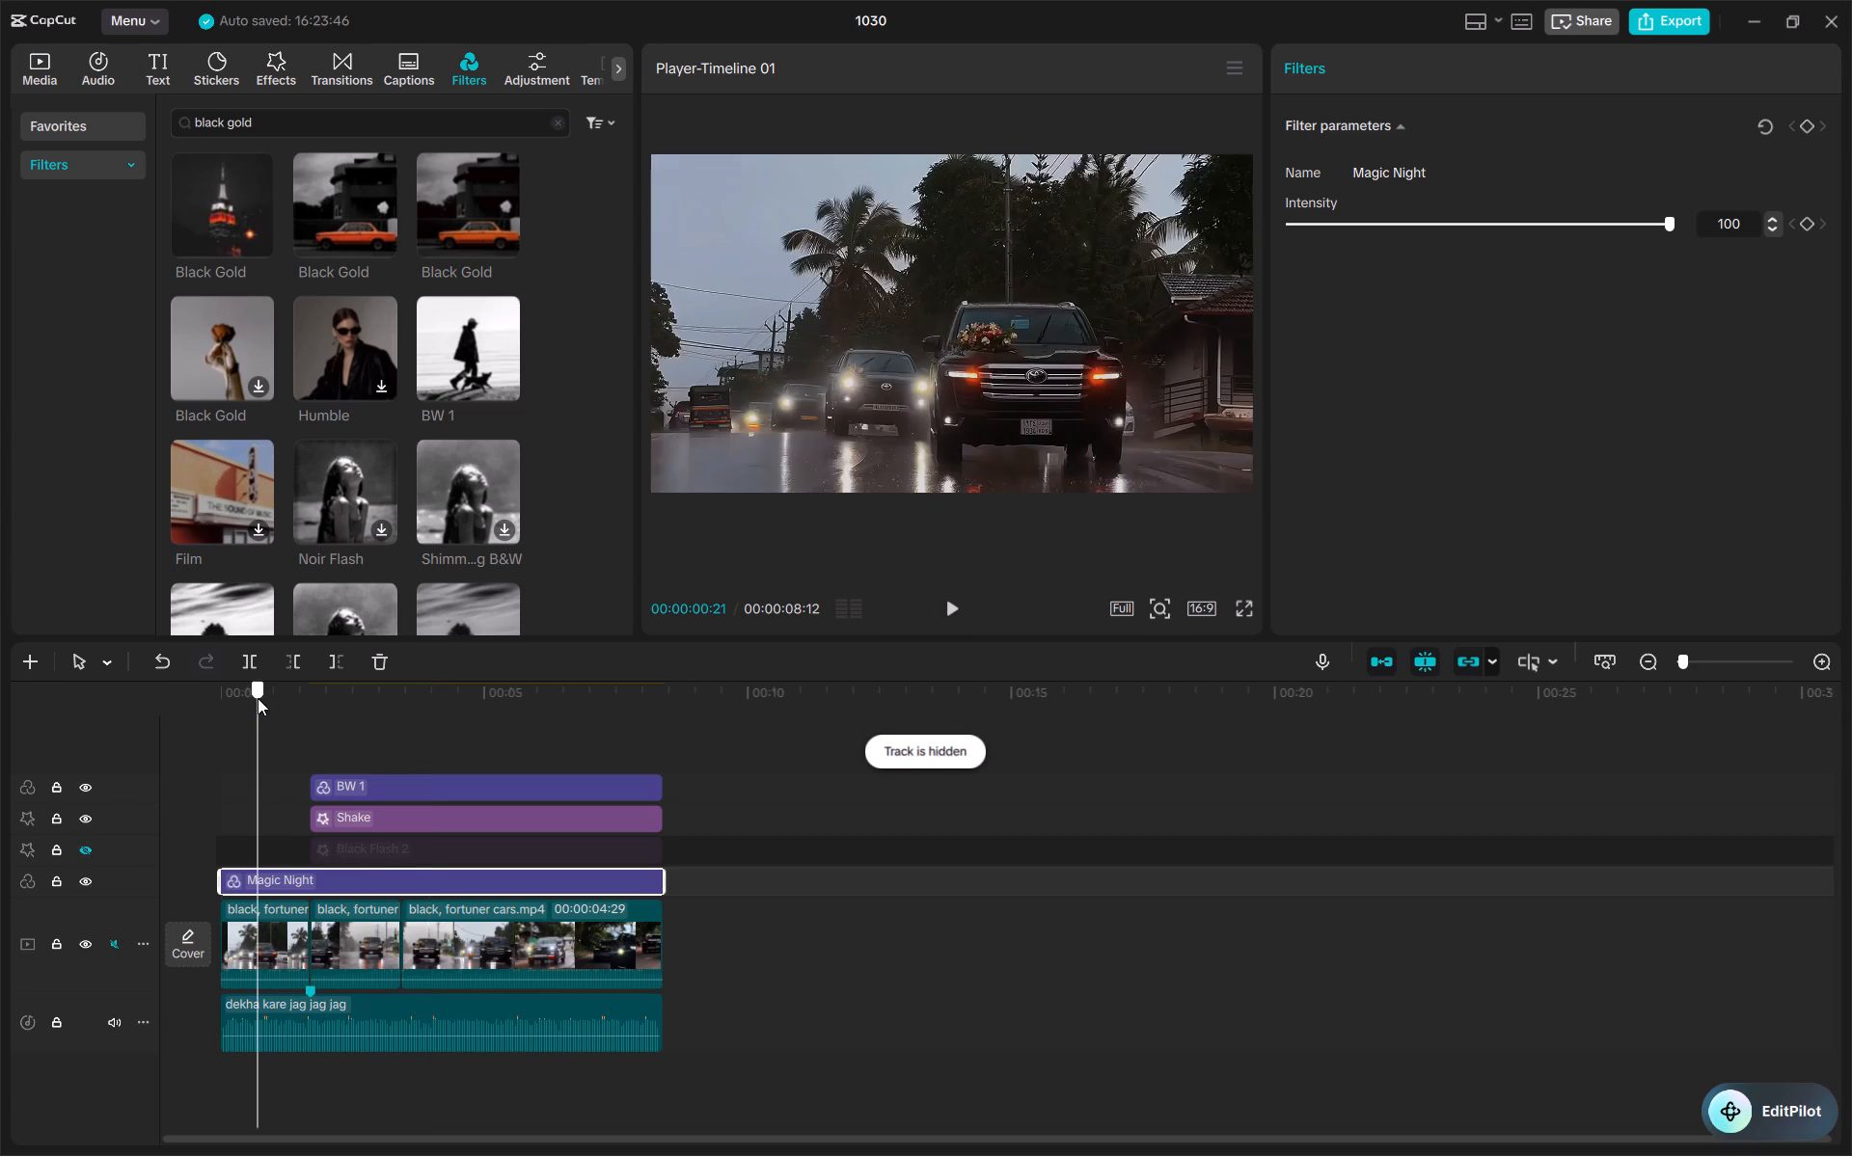
key("space")
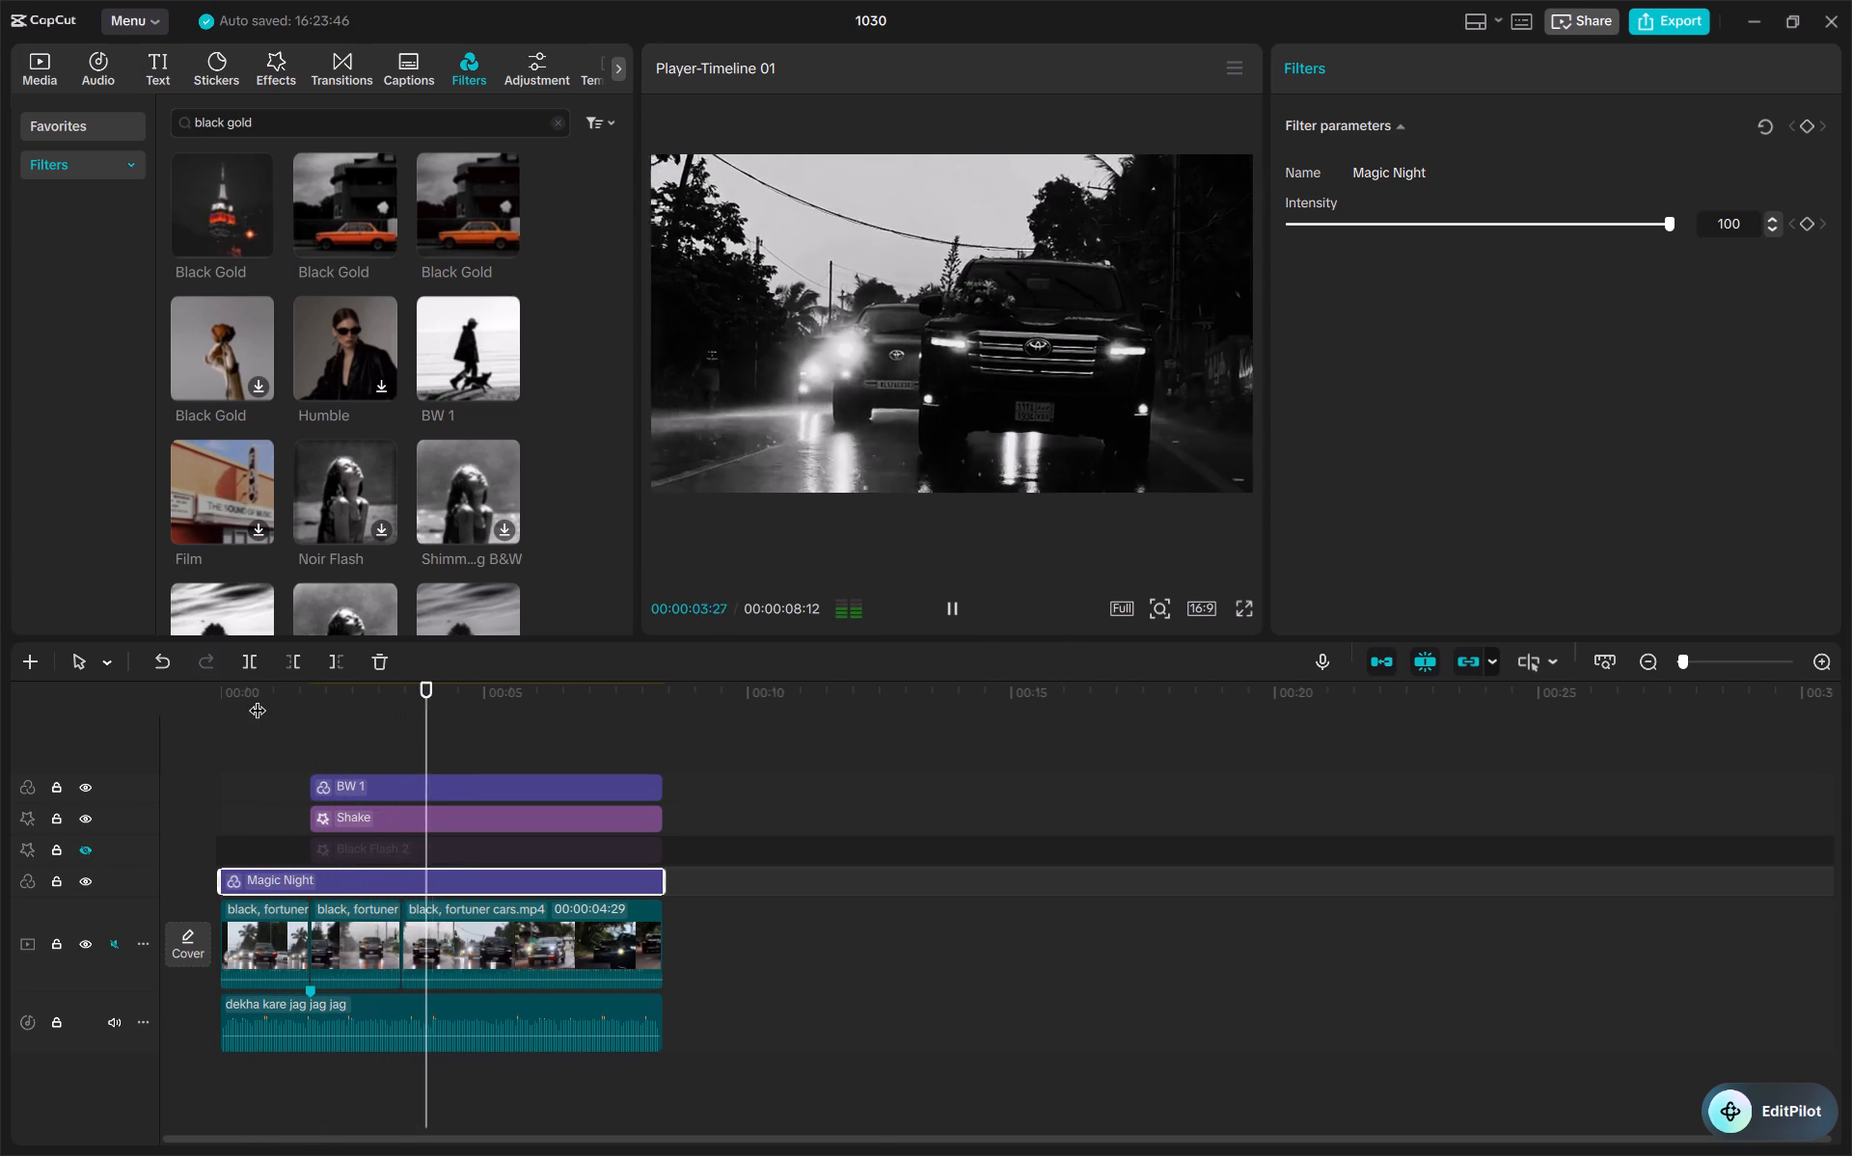
key("space")
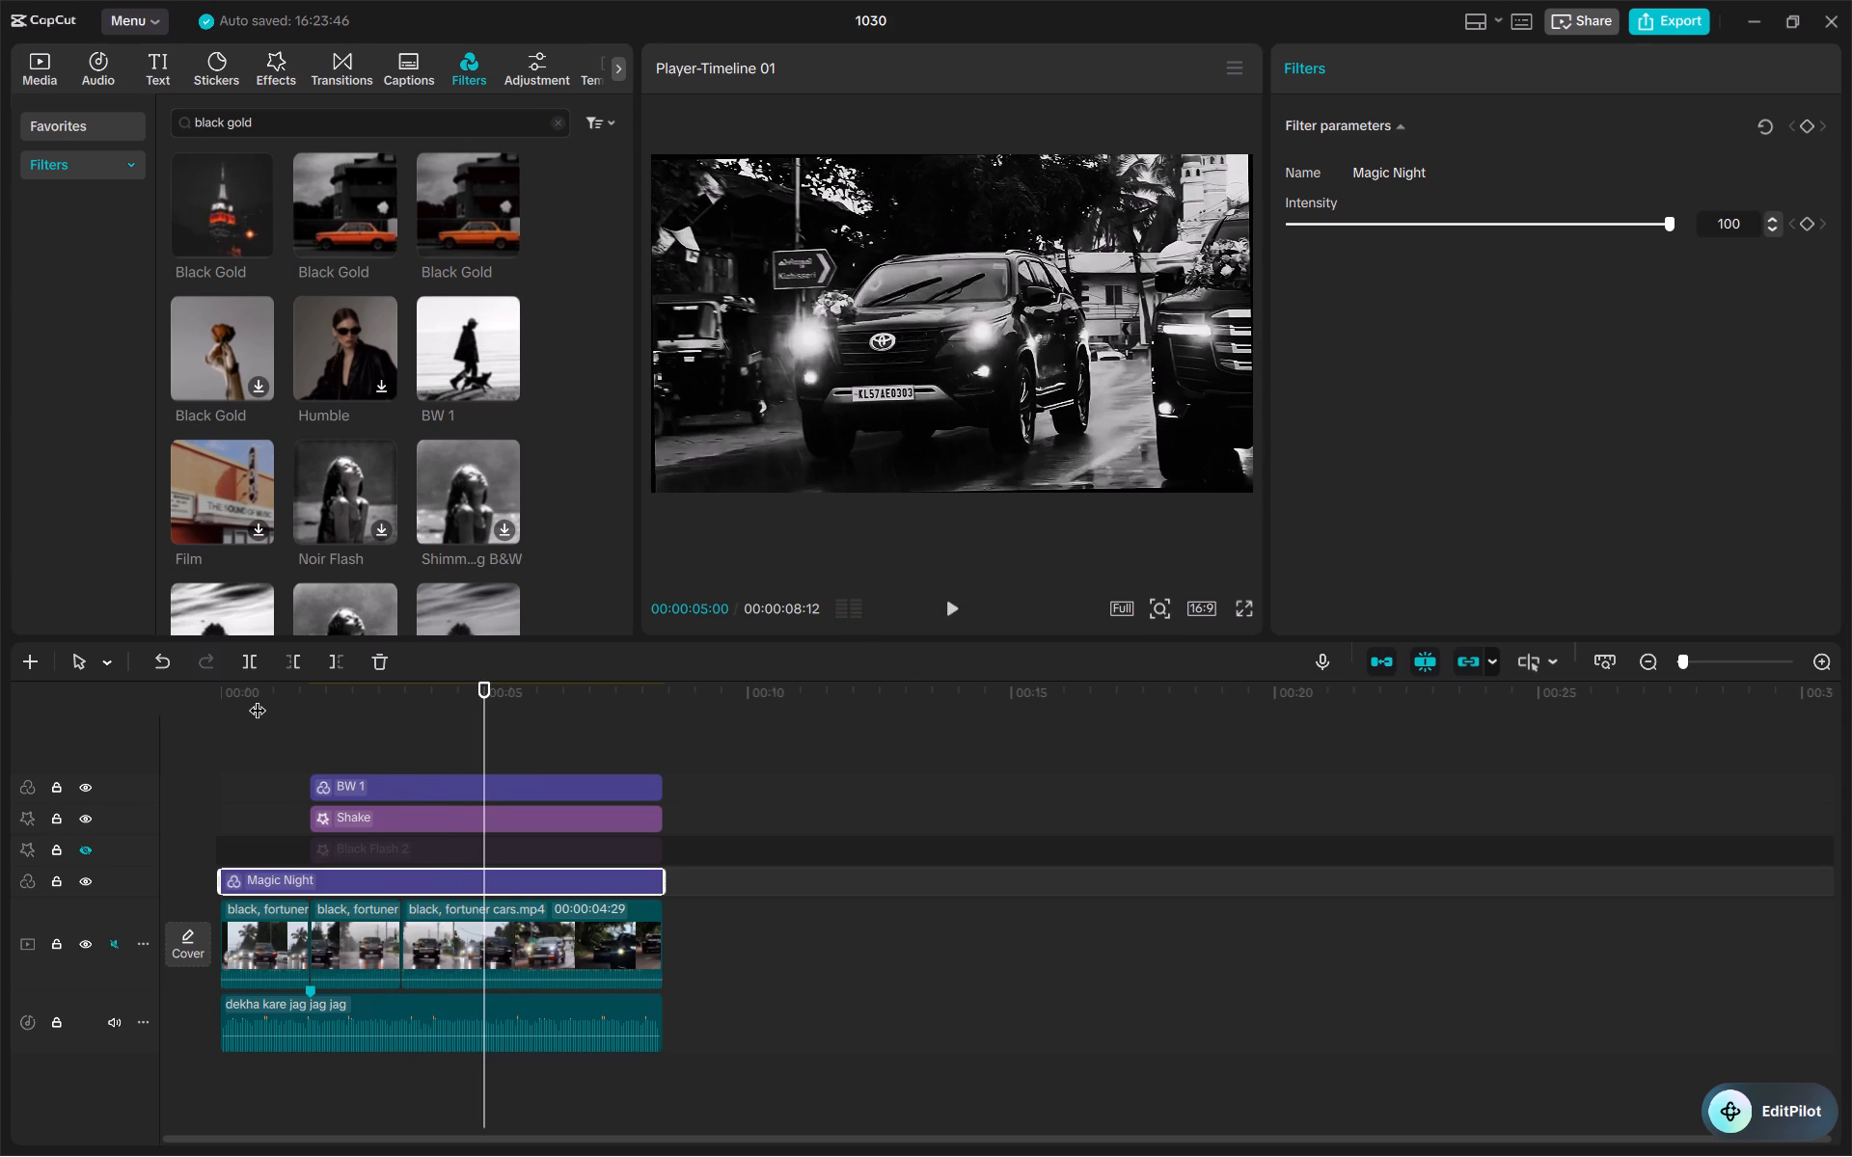
key("space")
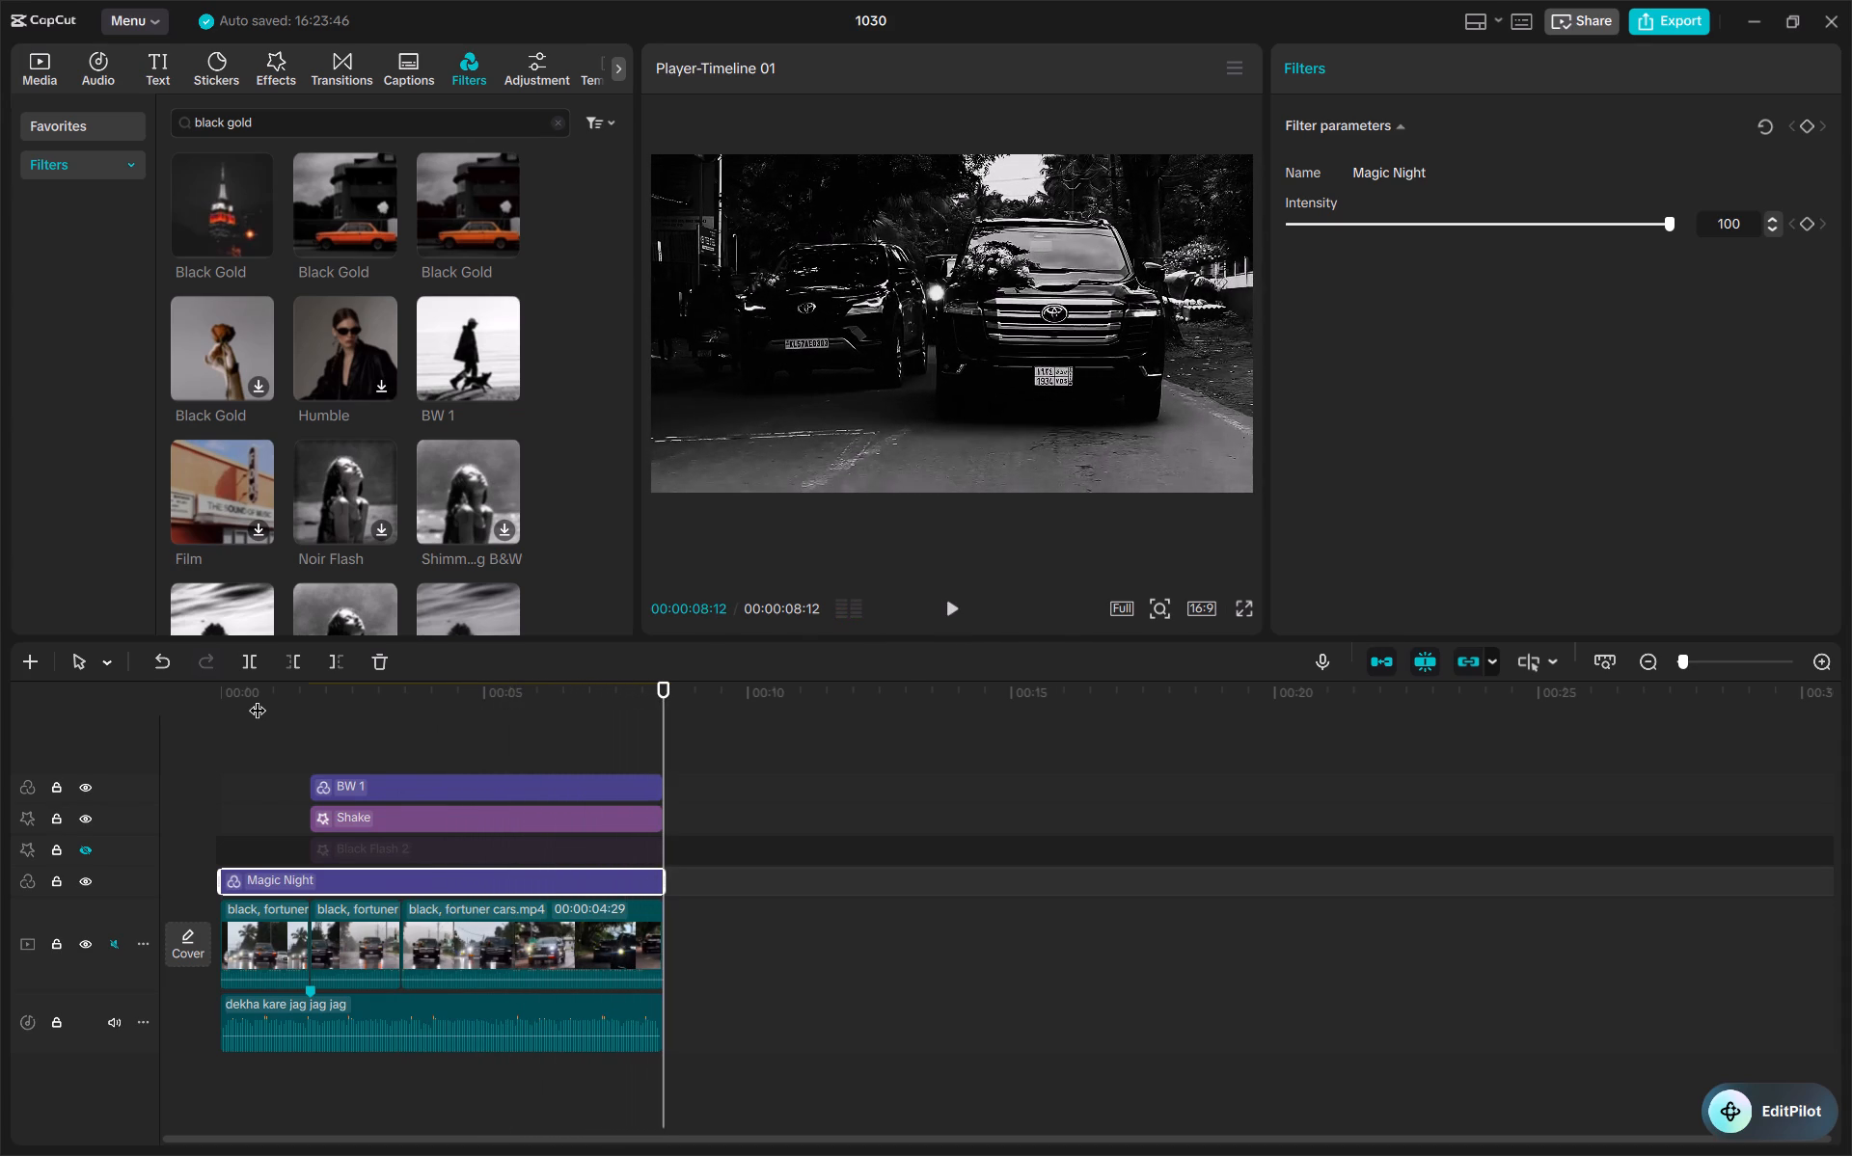
Delete the Black Flash 2 effect from the timeline.
right_click(369, 846)
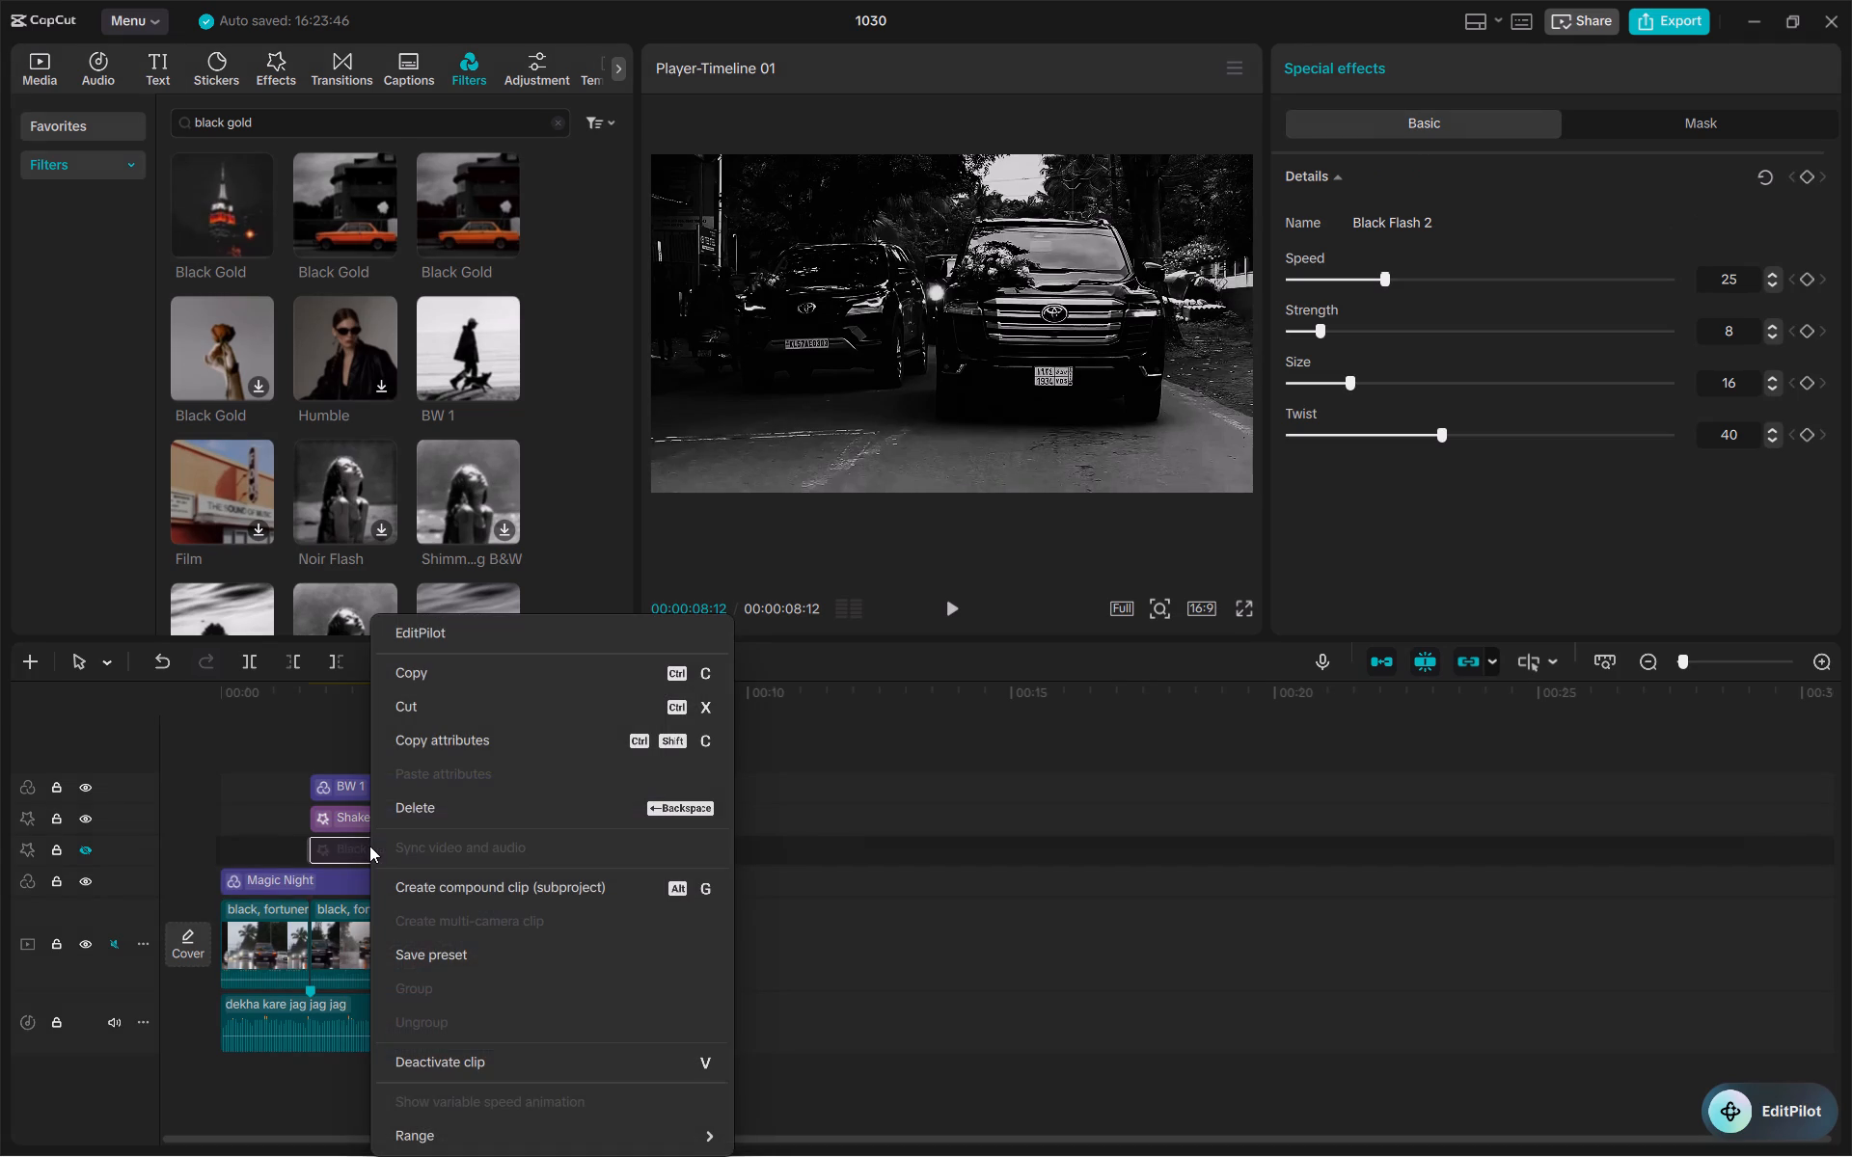
left_click(408, 814)
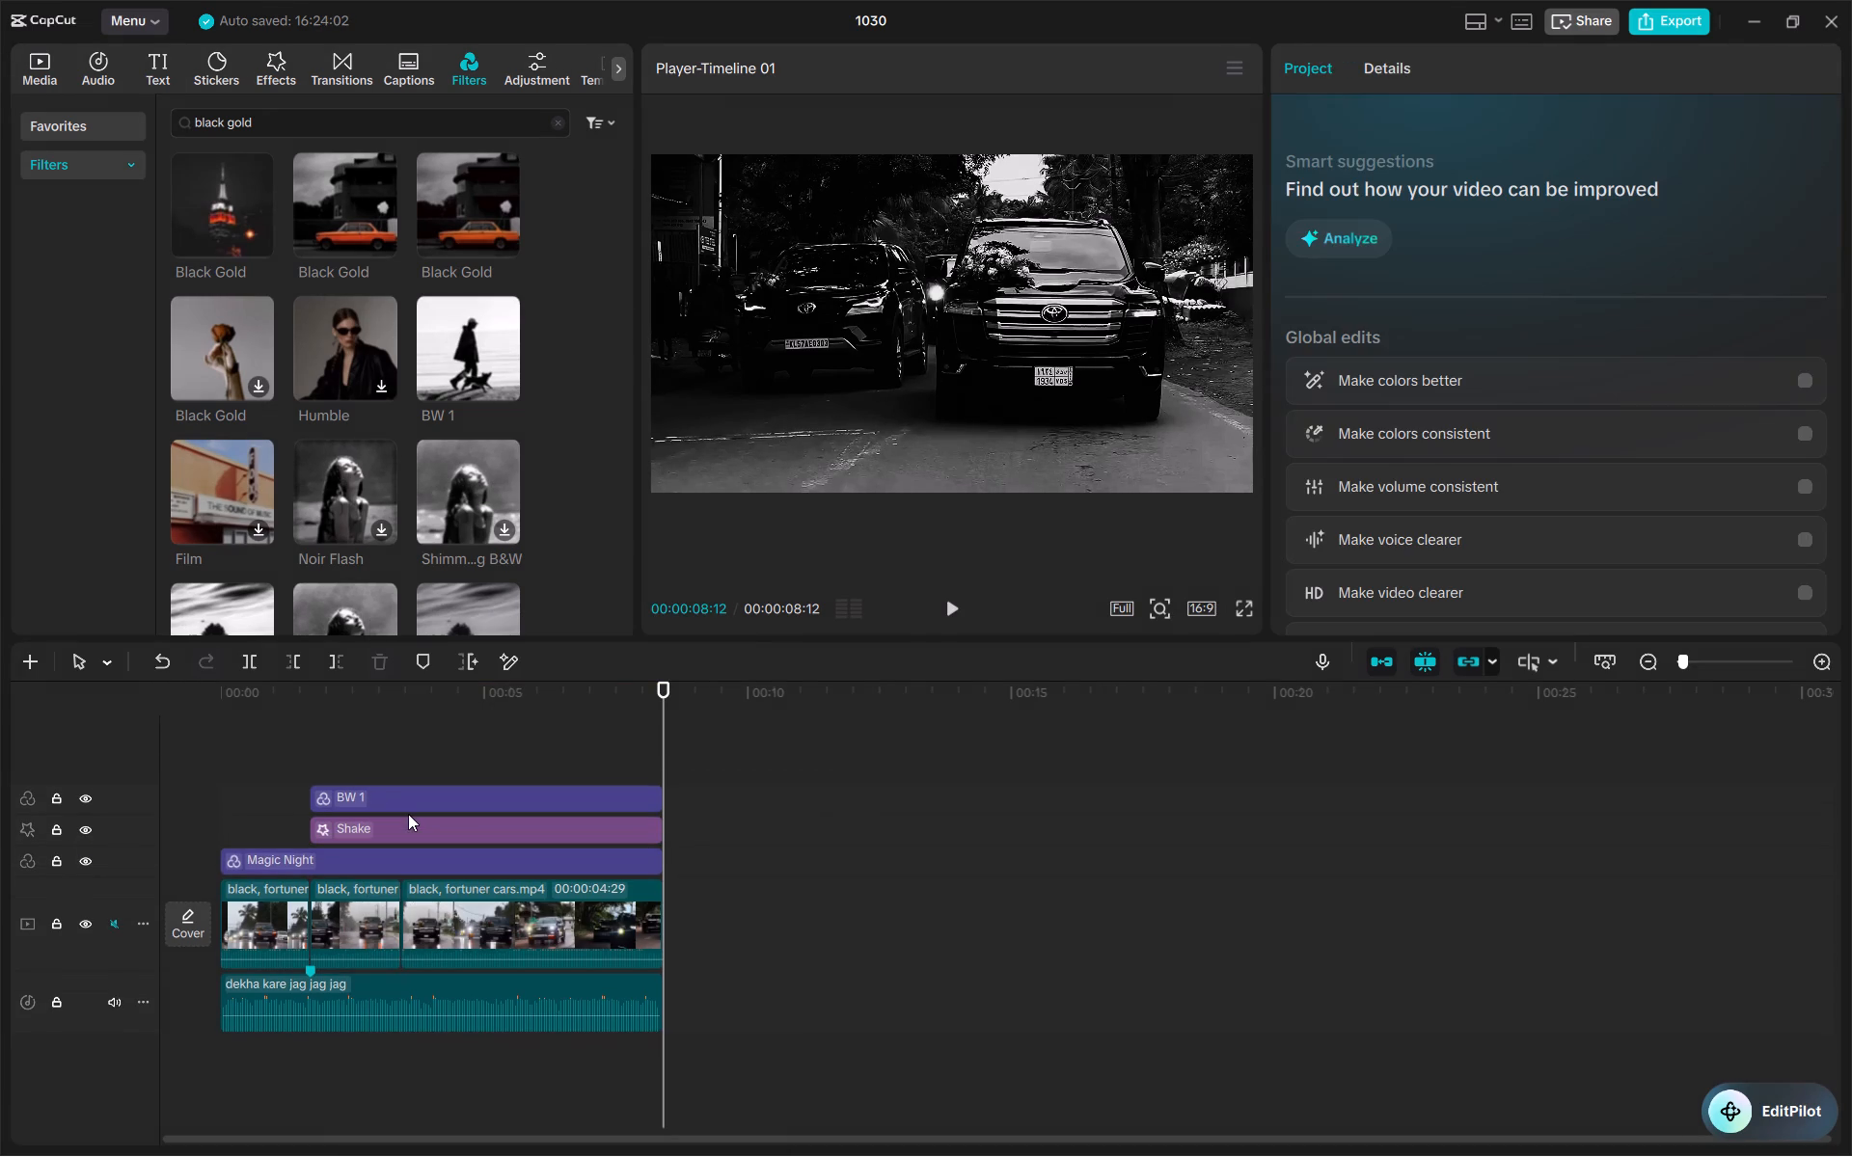
Return to the video's start, preview the Film filter, browse the other "black gold" filter results, and go back to the imported media.
left_click(333, 707)
left_click_drag(333, 707, 215, 729)
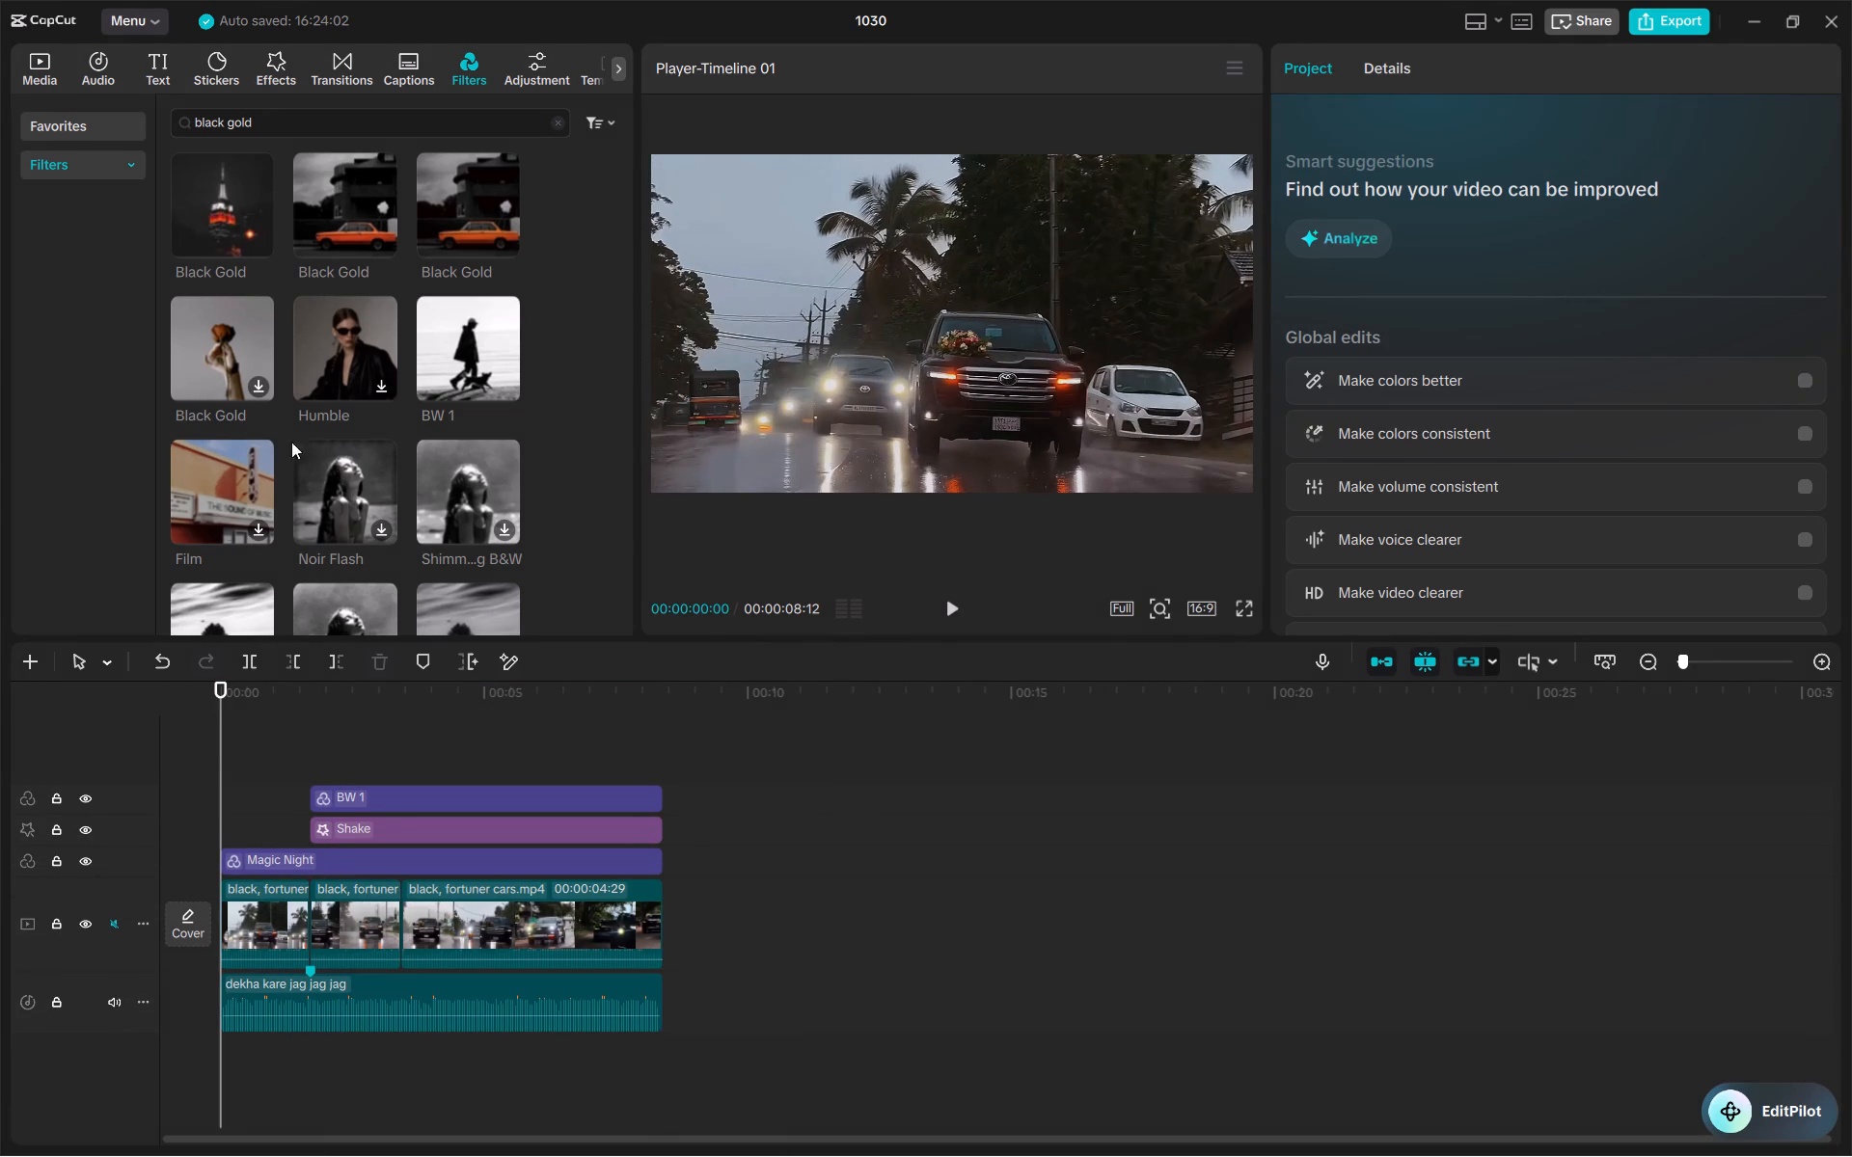
scroll(315, 364, "down", 2)
scroll(315, 364, "up", 1)
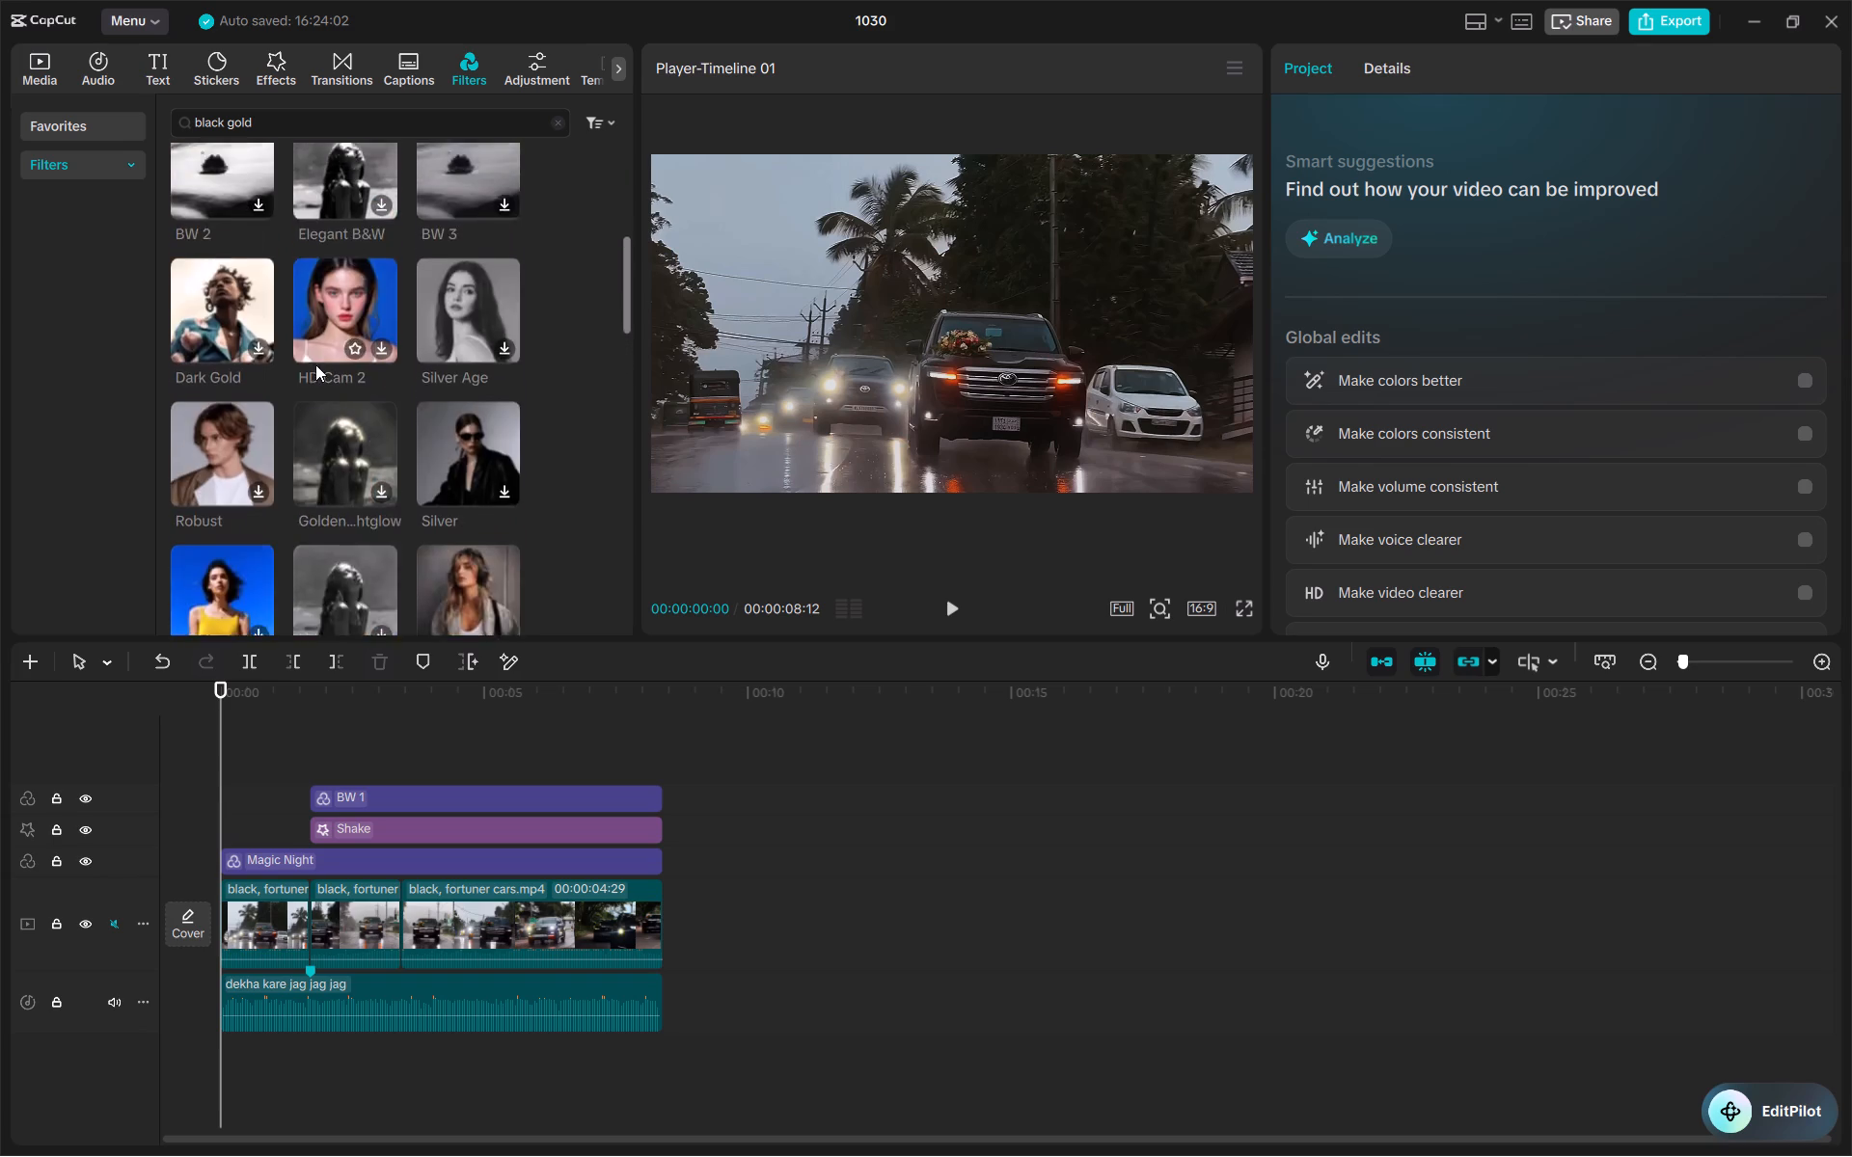
scroll(315, 364, "up", 1)
scroll(214, 440, "up", 1)
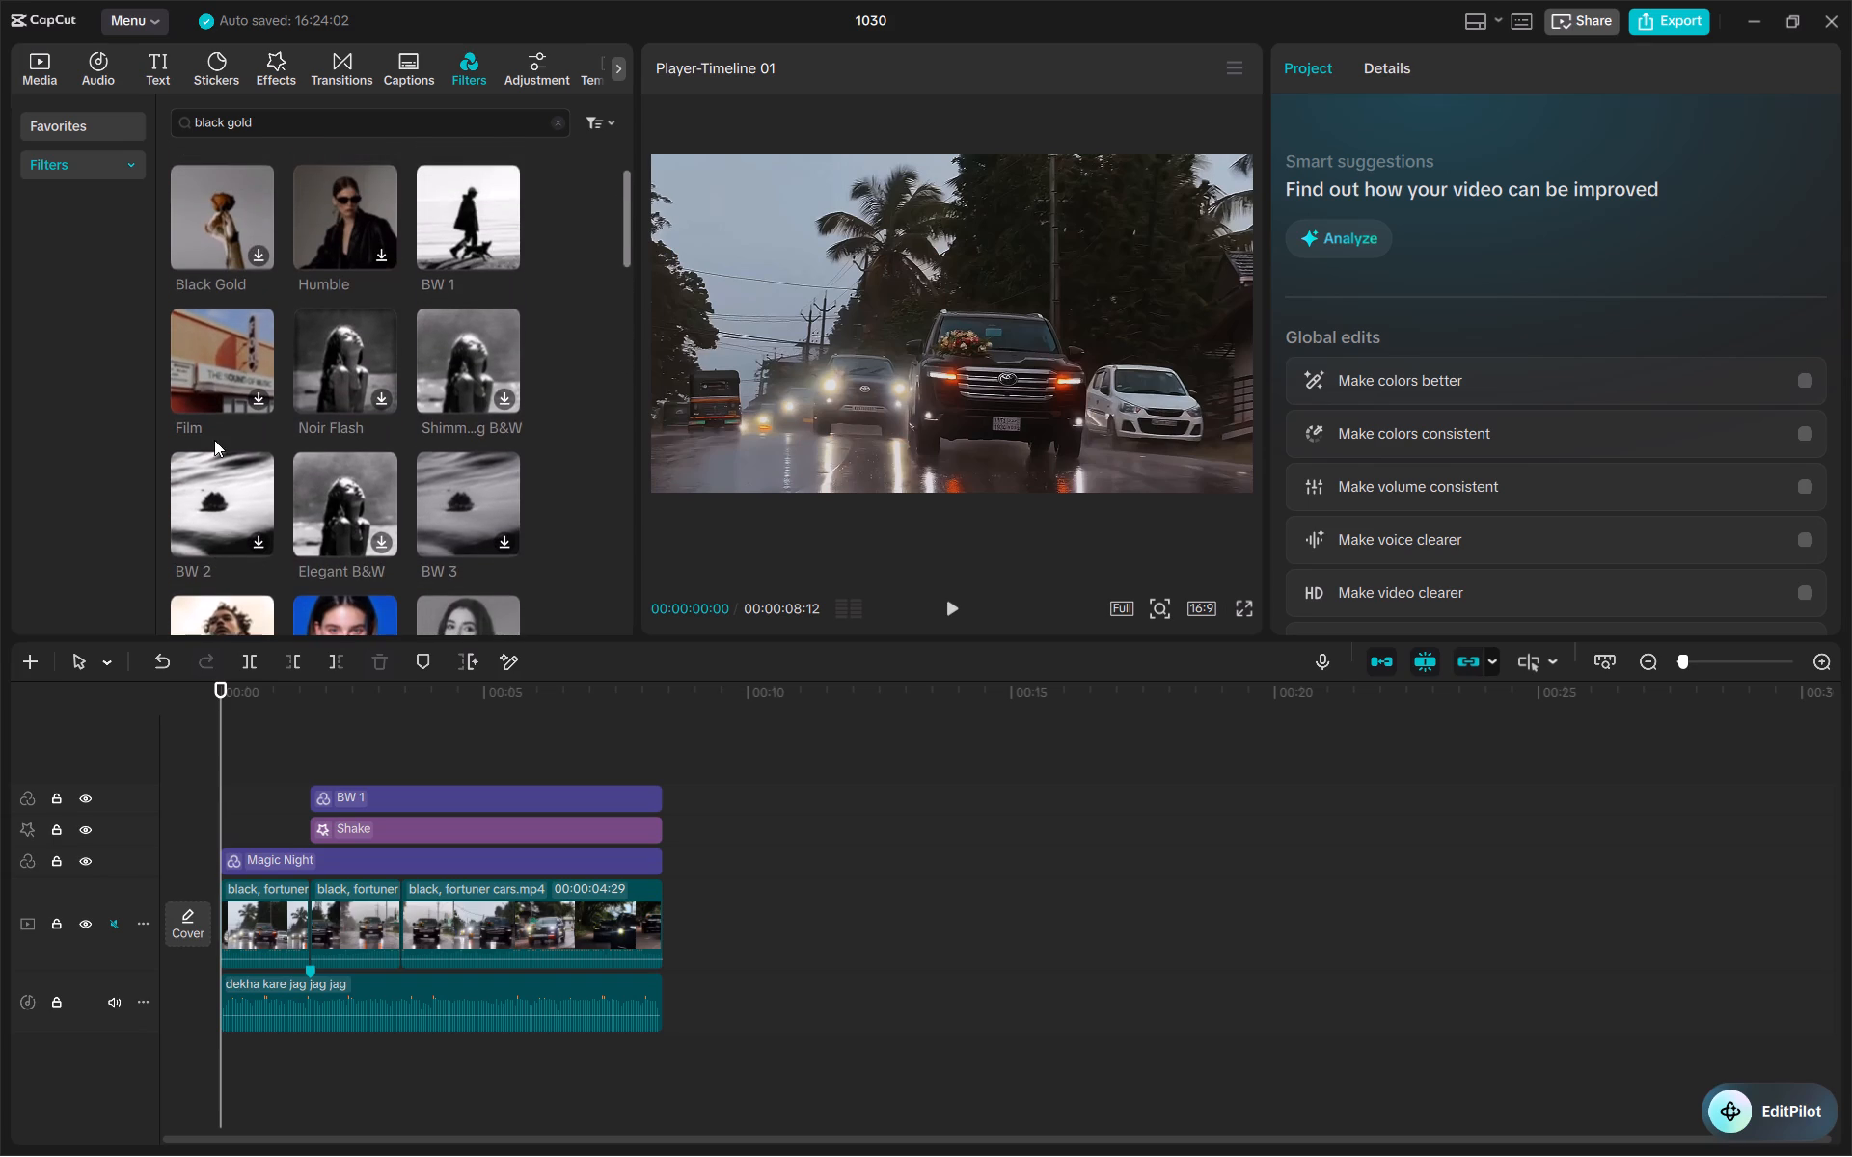
double_click(214, 383)
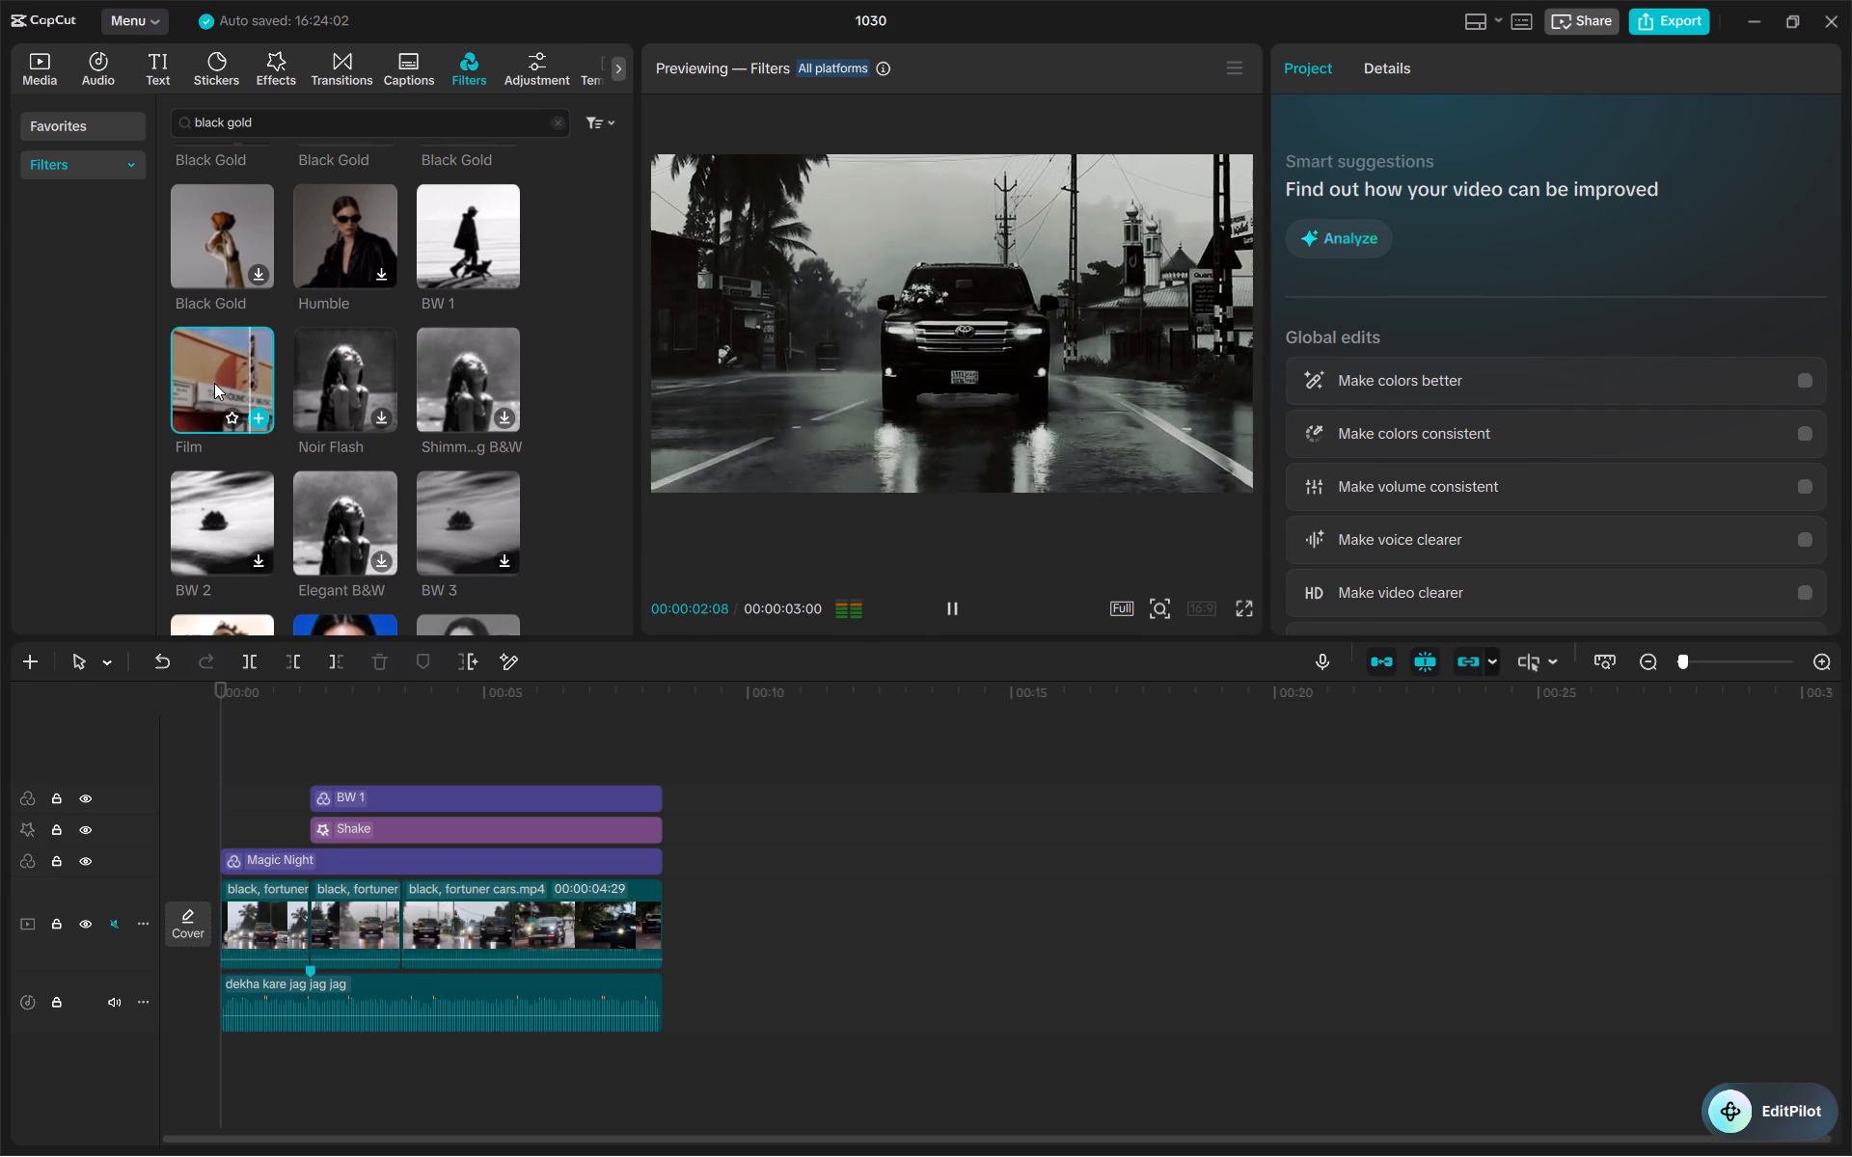
scroll(265, 472, "down", 1)
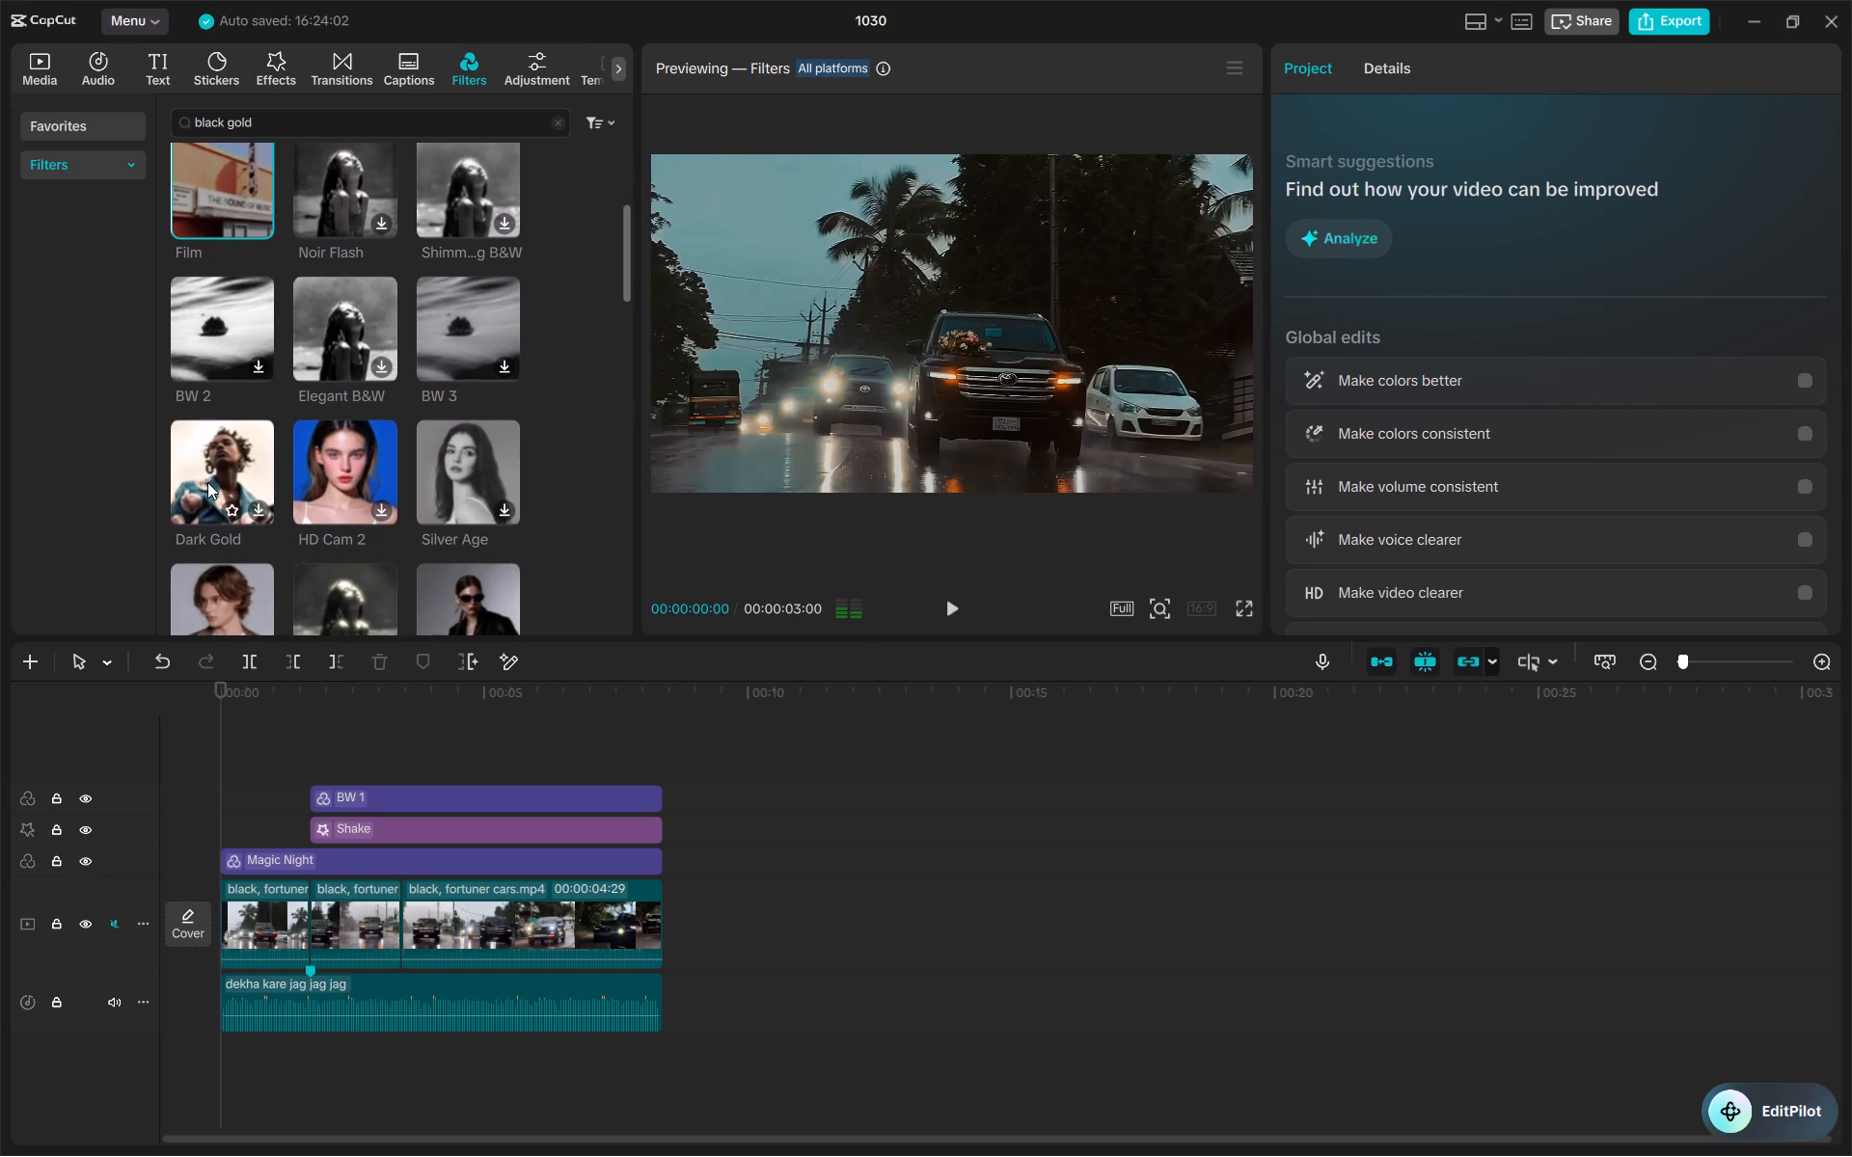
scroll(206, 482, "down", 2)
scroll(206, 482, "right", 1)
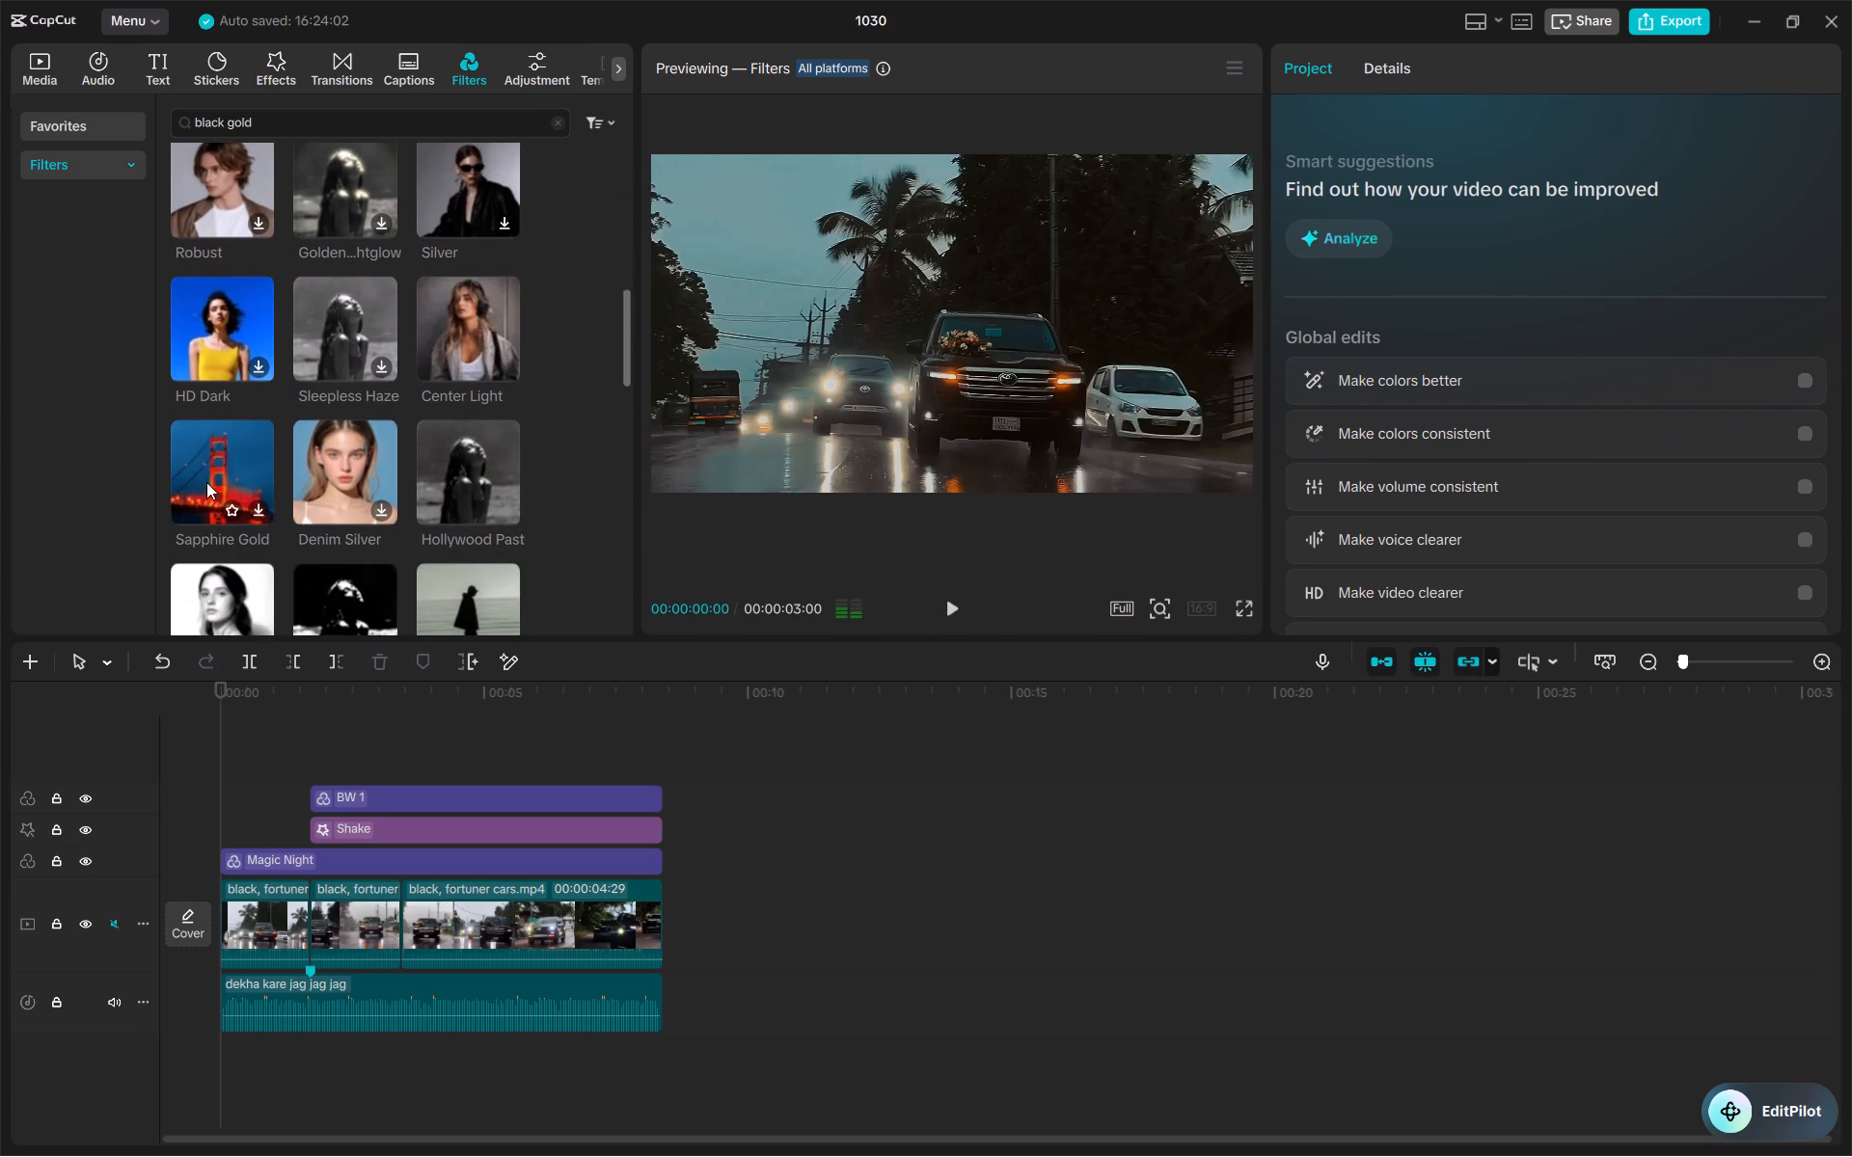
scroll(206, 482, "right", 2)
scroll(346, 472, "down", 1)
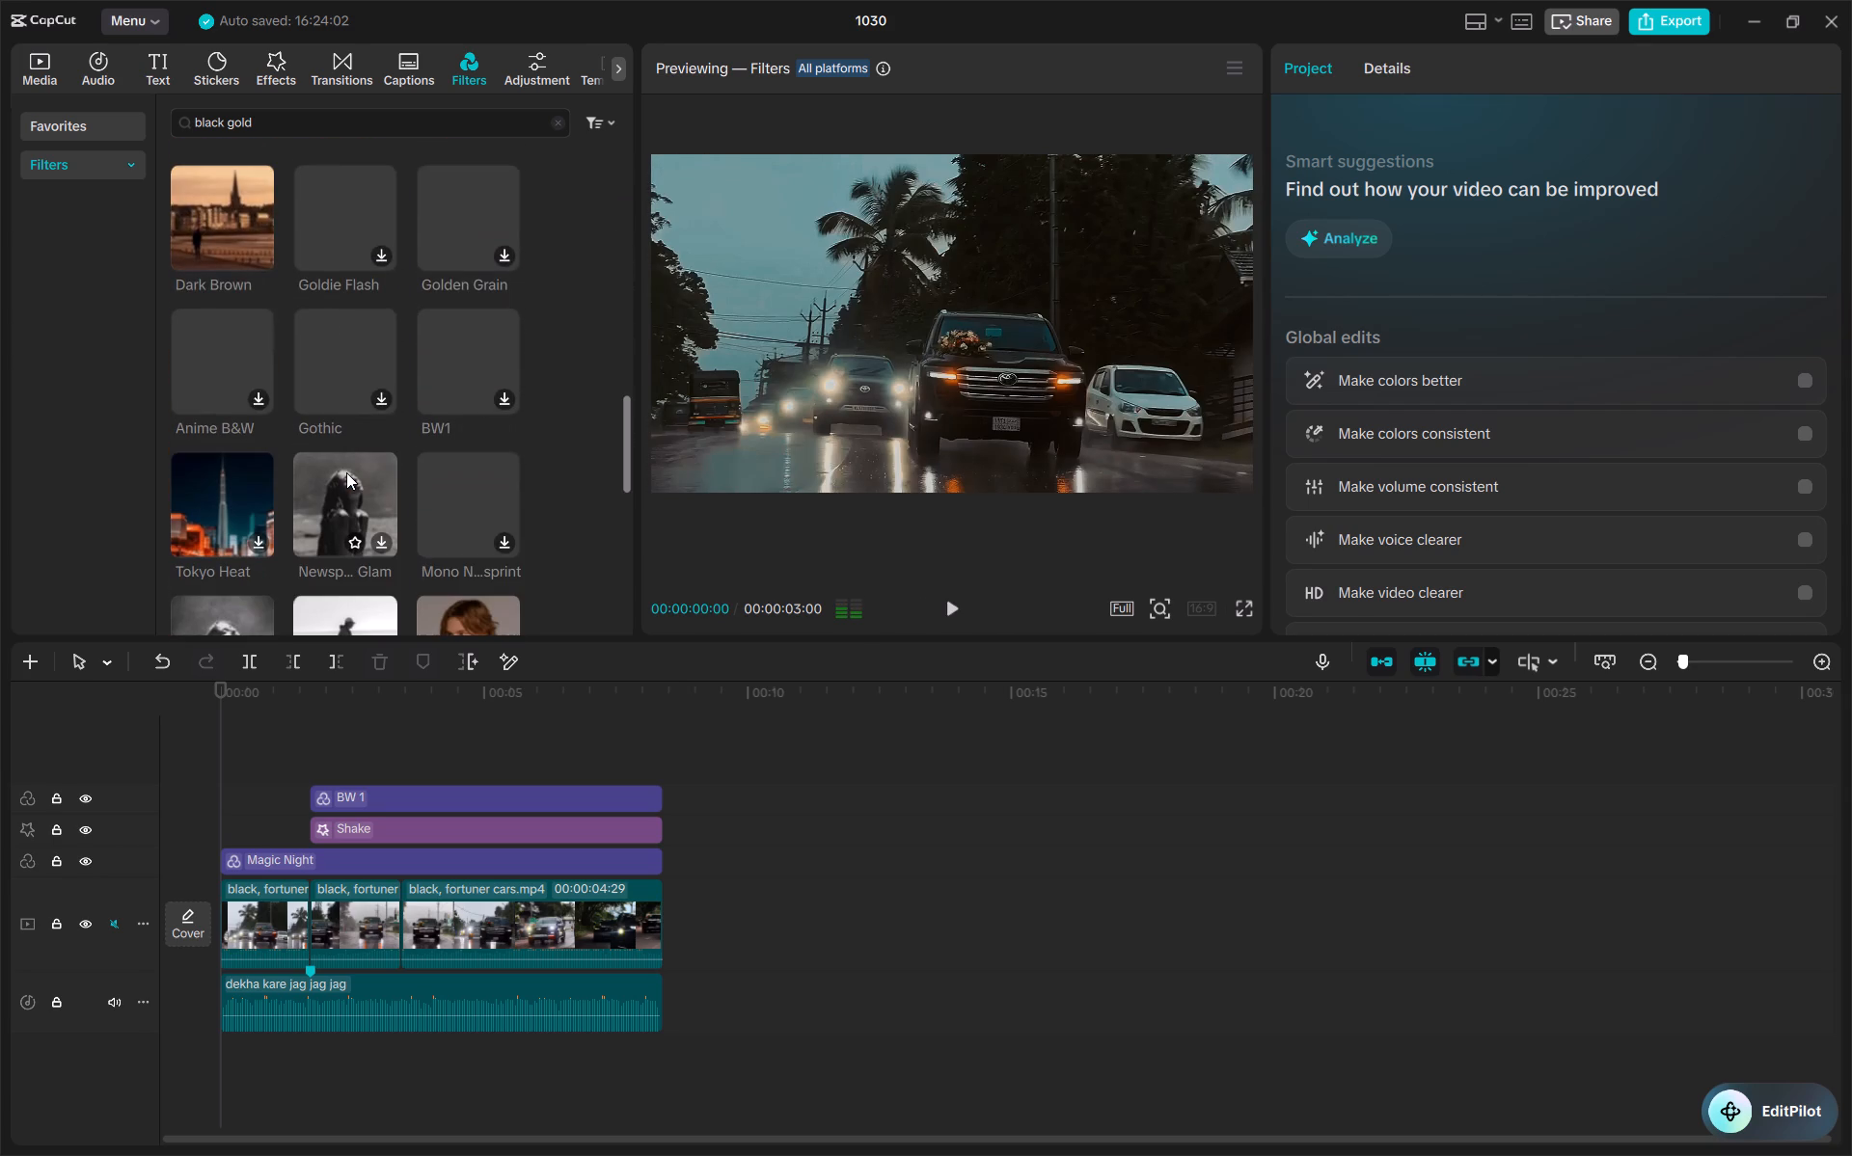
scroll(346, 472, "down", 1)
scroll(346, 472, "up", 1)
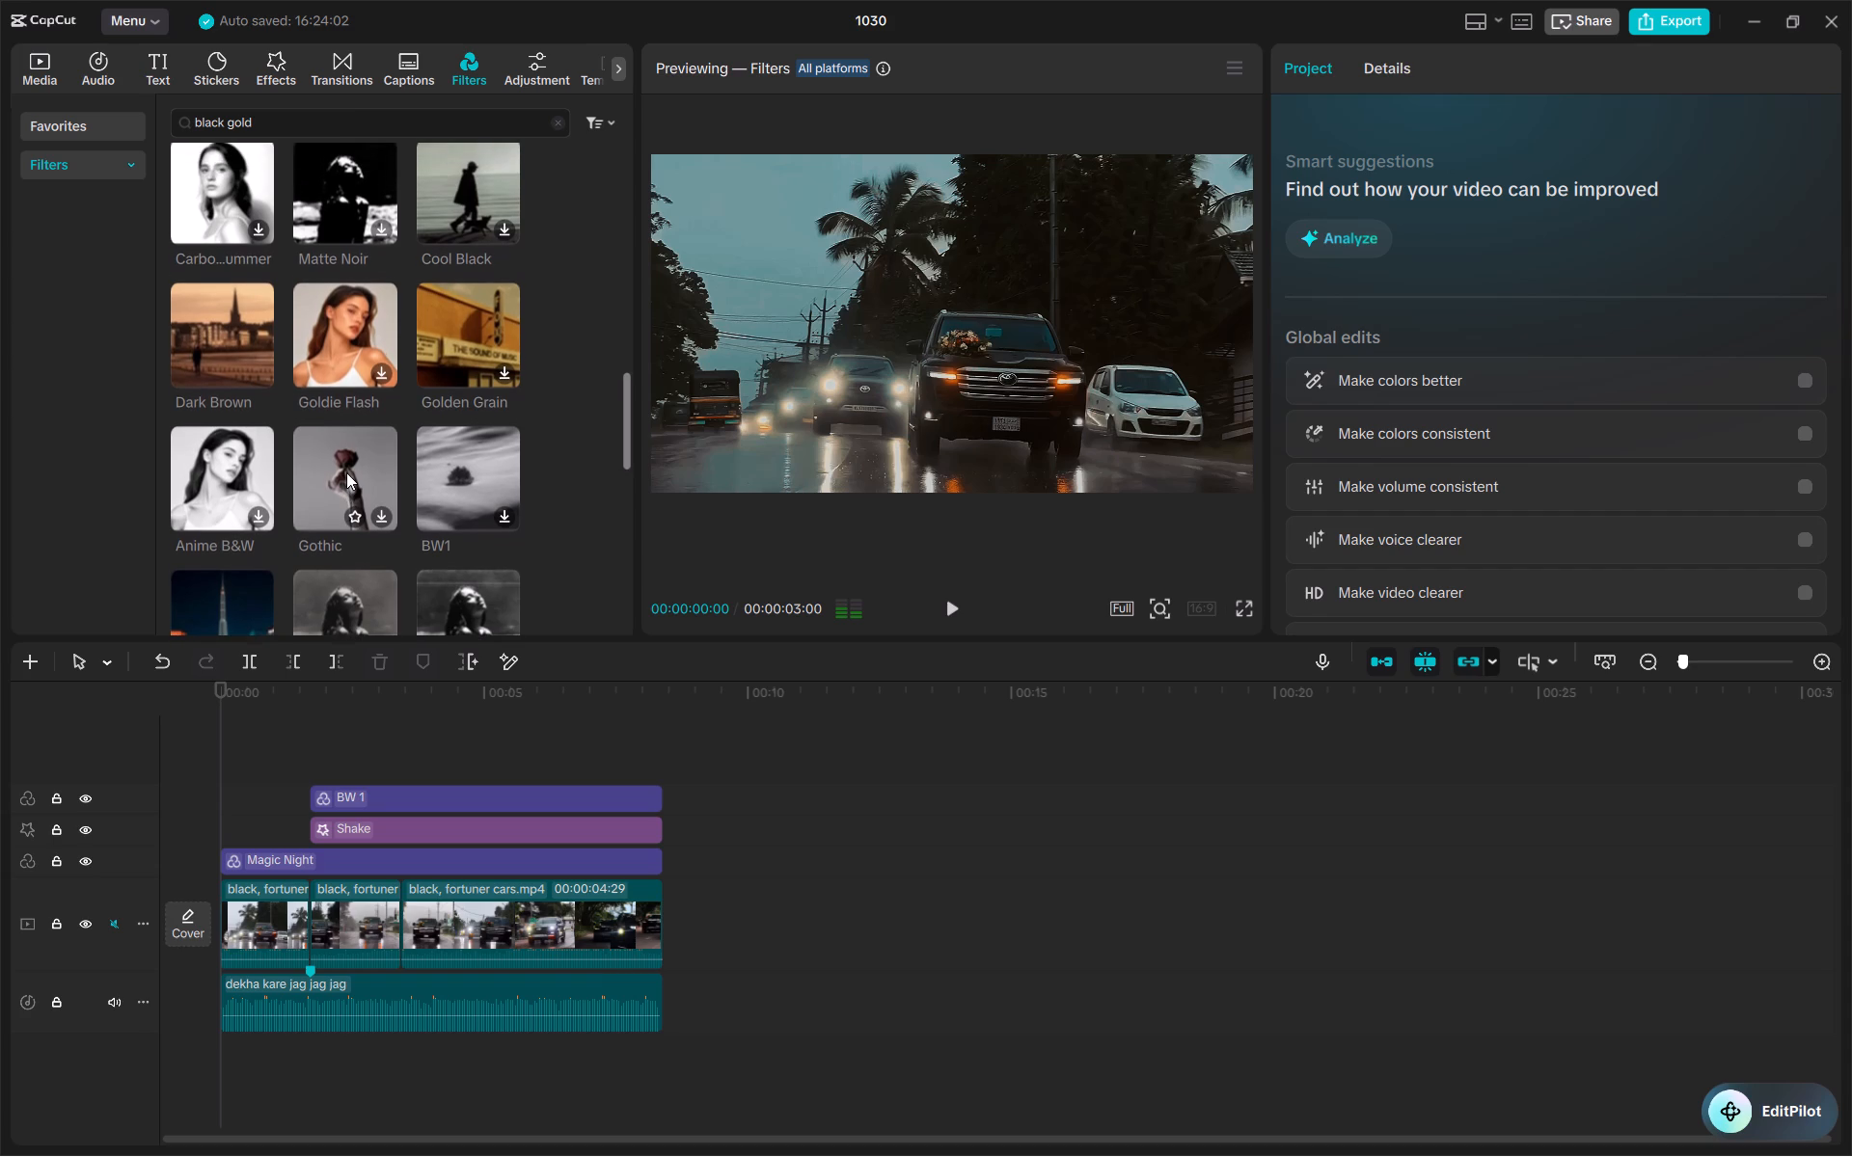
scroll(346, 472, "up", 1)
scroll(346, 472, "up", 20)
scroll(346, 472, "up", 8)
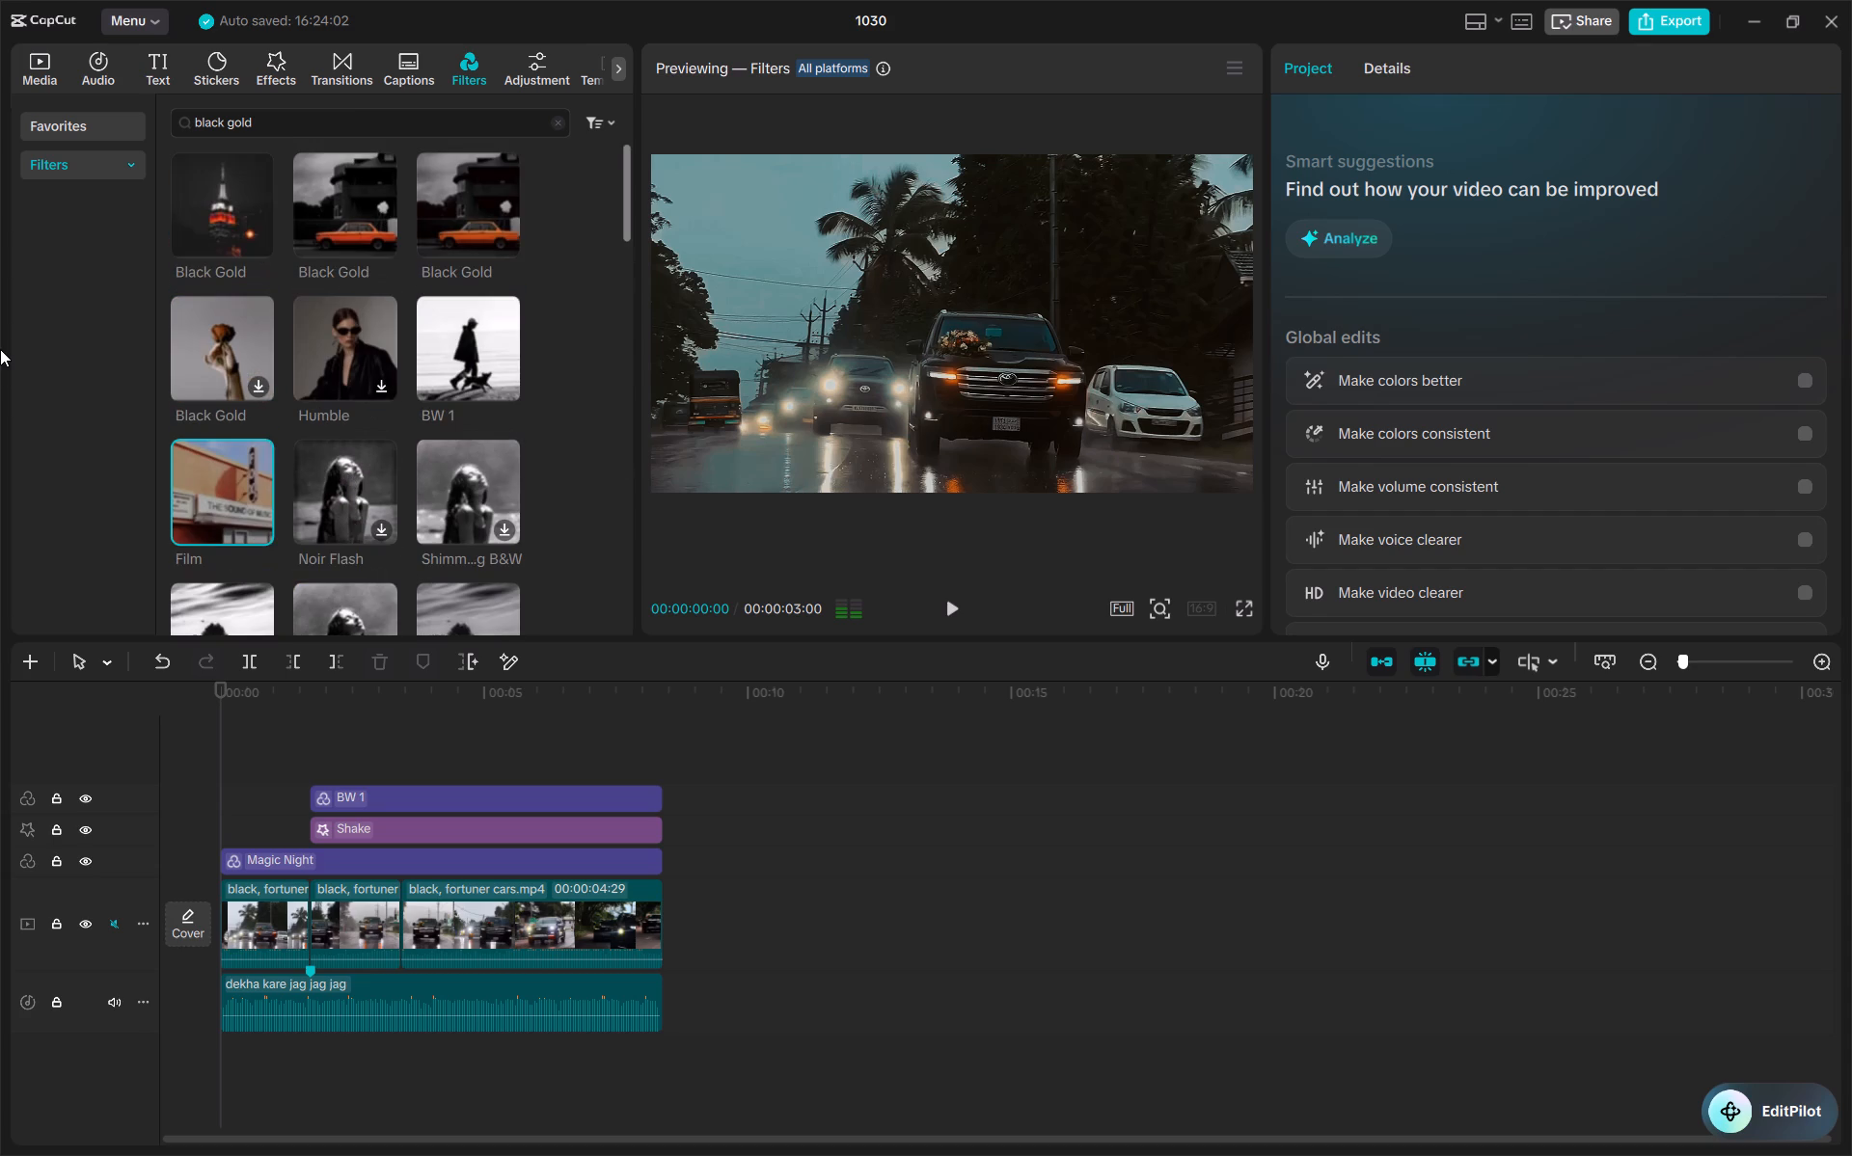
left_click(0, 349)
left_click(40, 86)
left_click(270, 477)
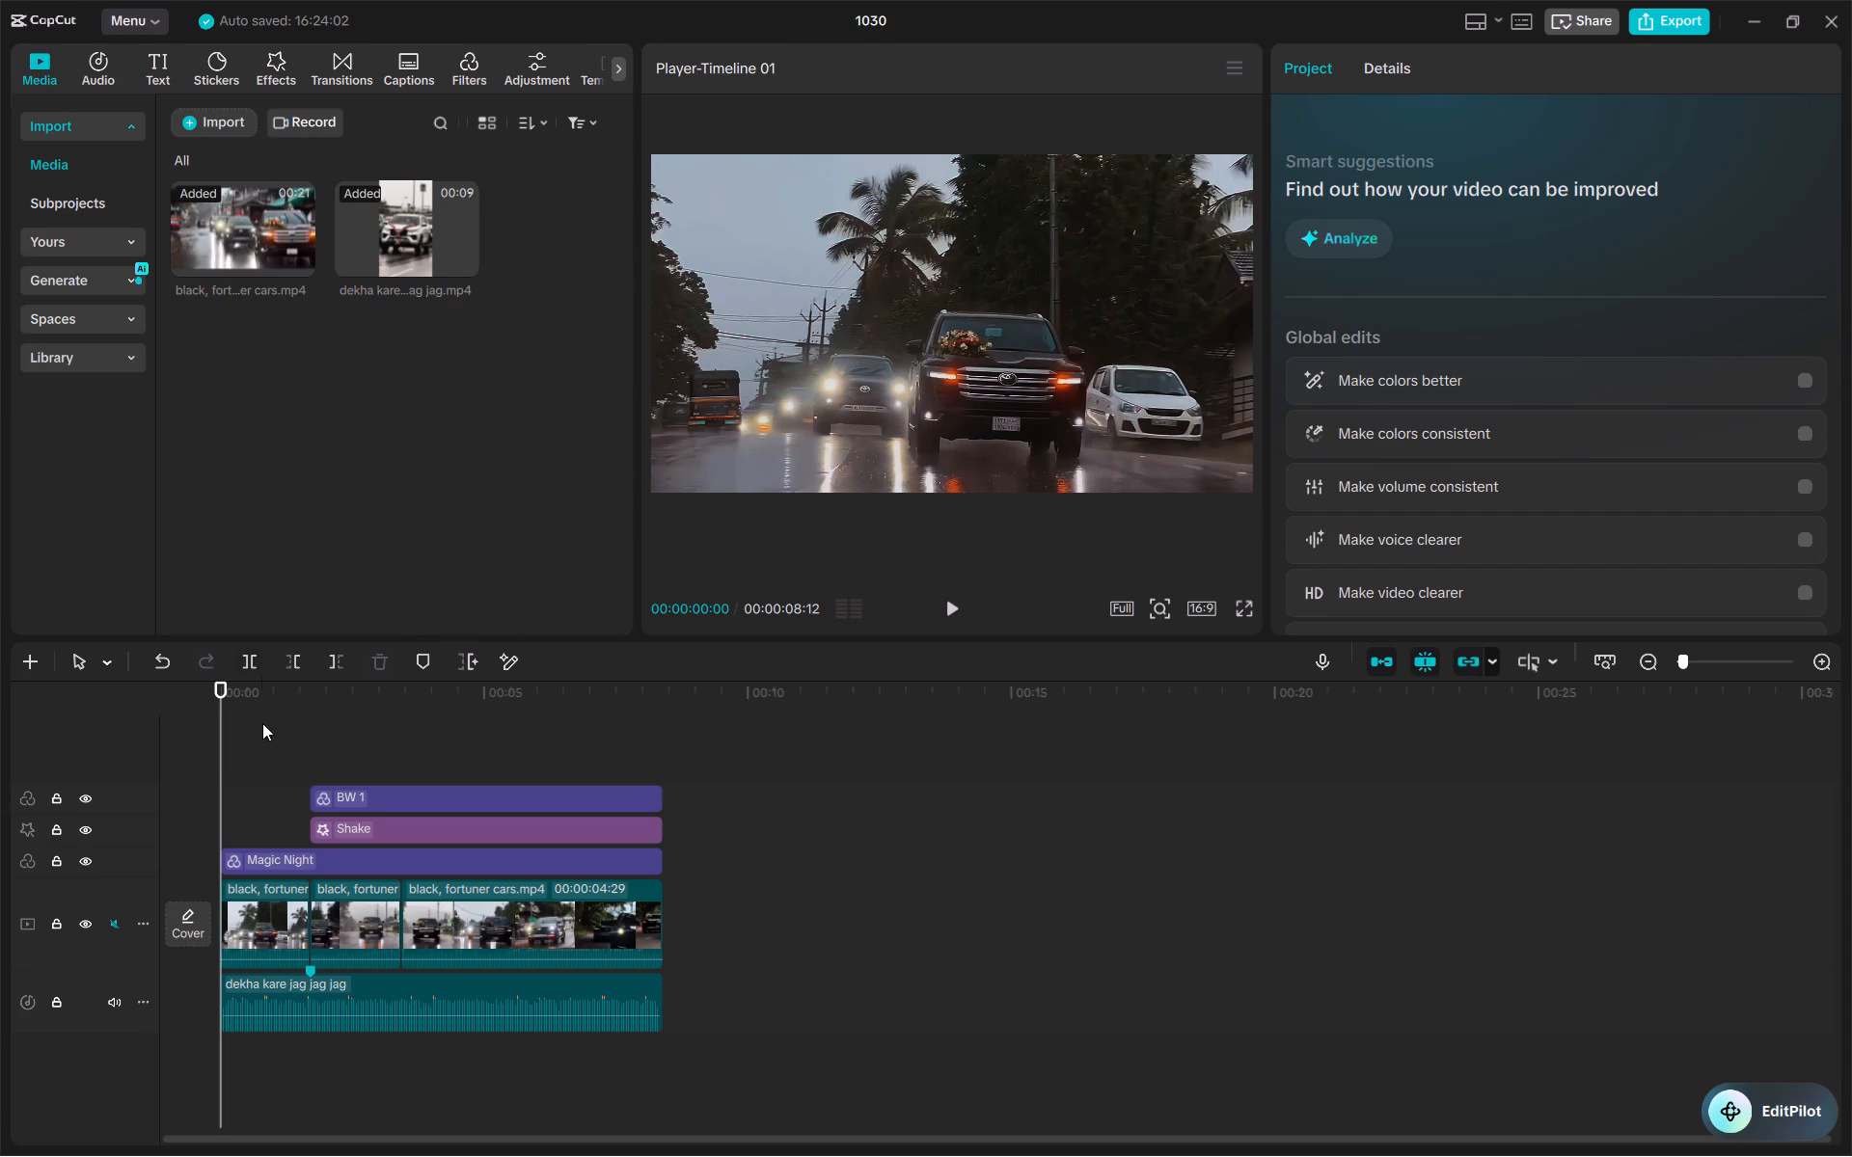
Play the video from near its start to 00:00:06:06 to review the edit.
left_click(299, 716)
left_click_drag(299, 716, 231, 734)
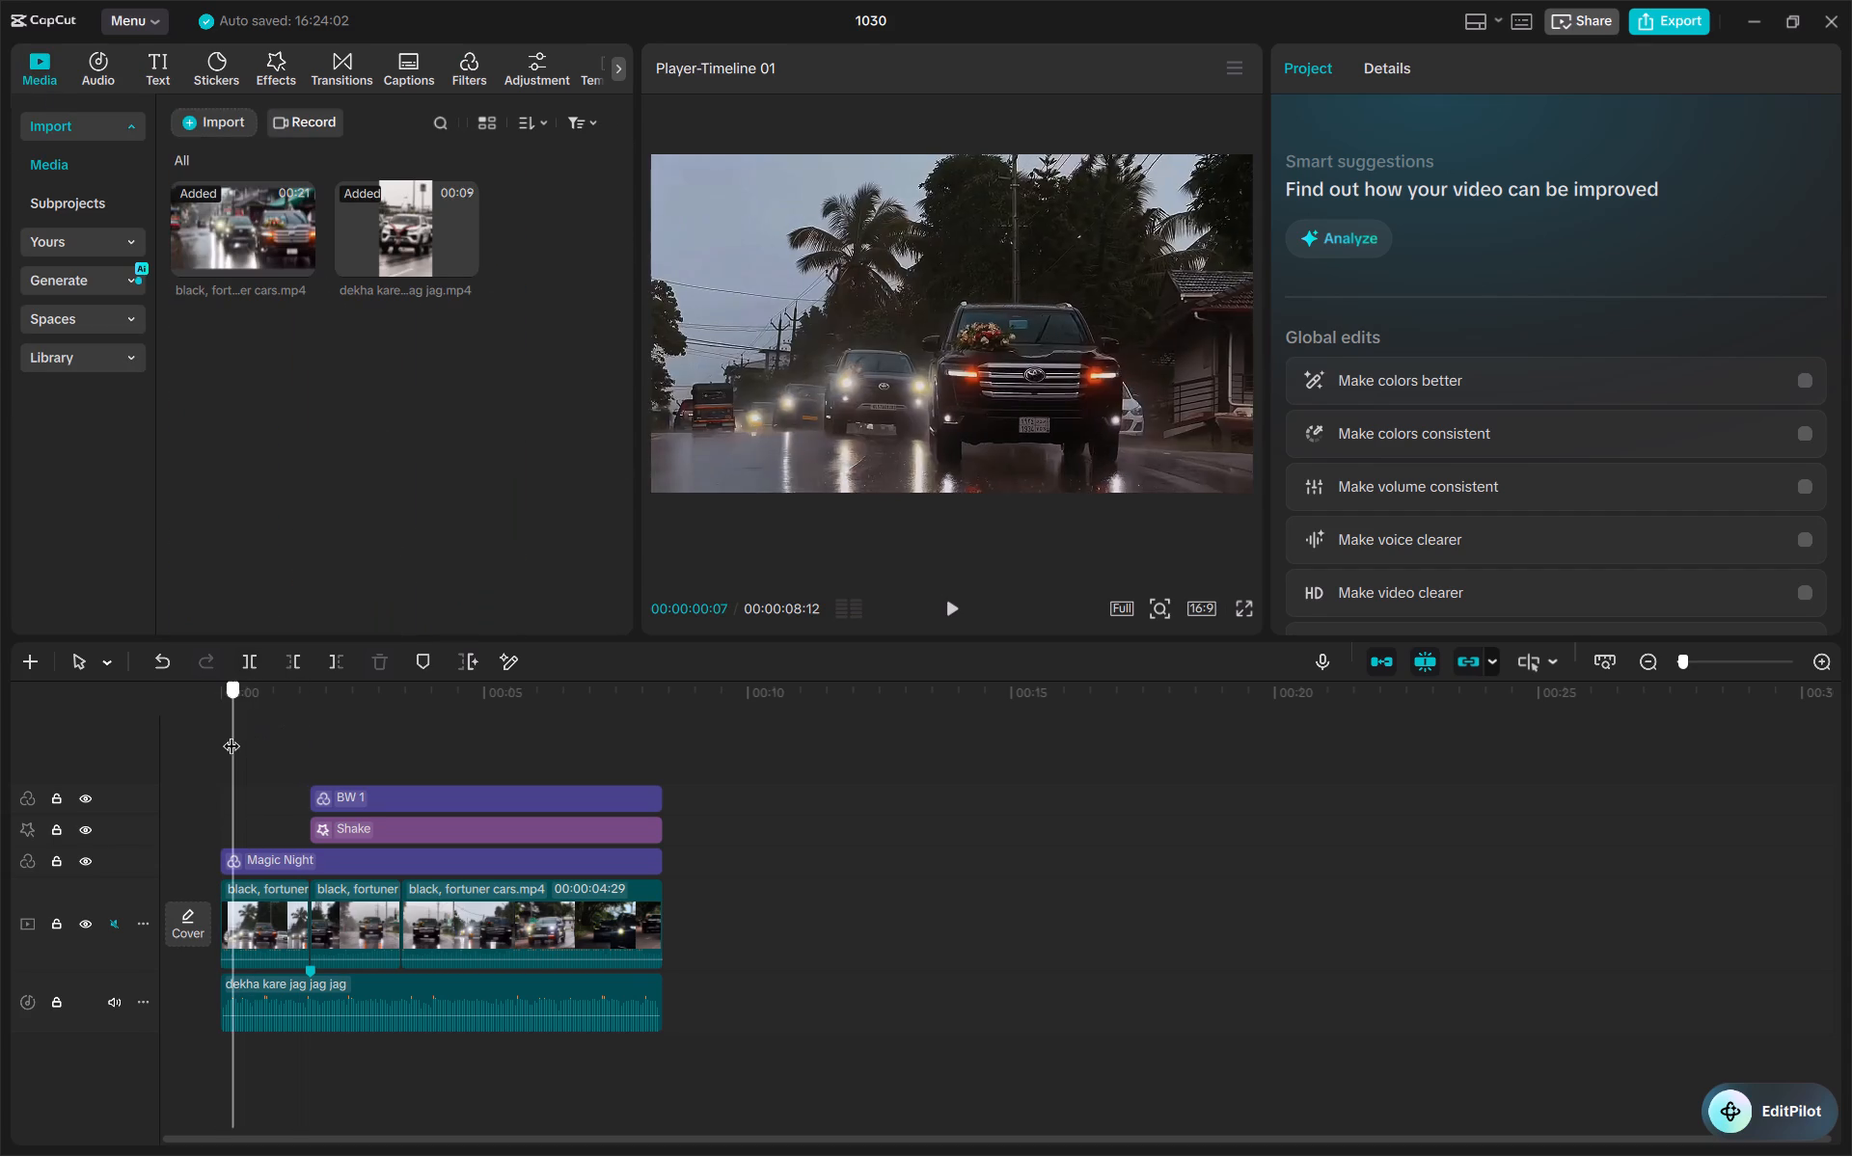
left_click_drag(231, 734, 217, 740)
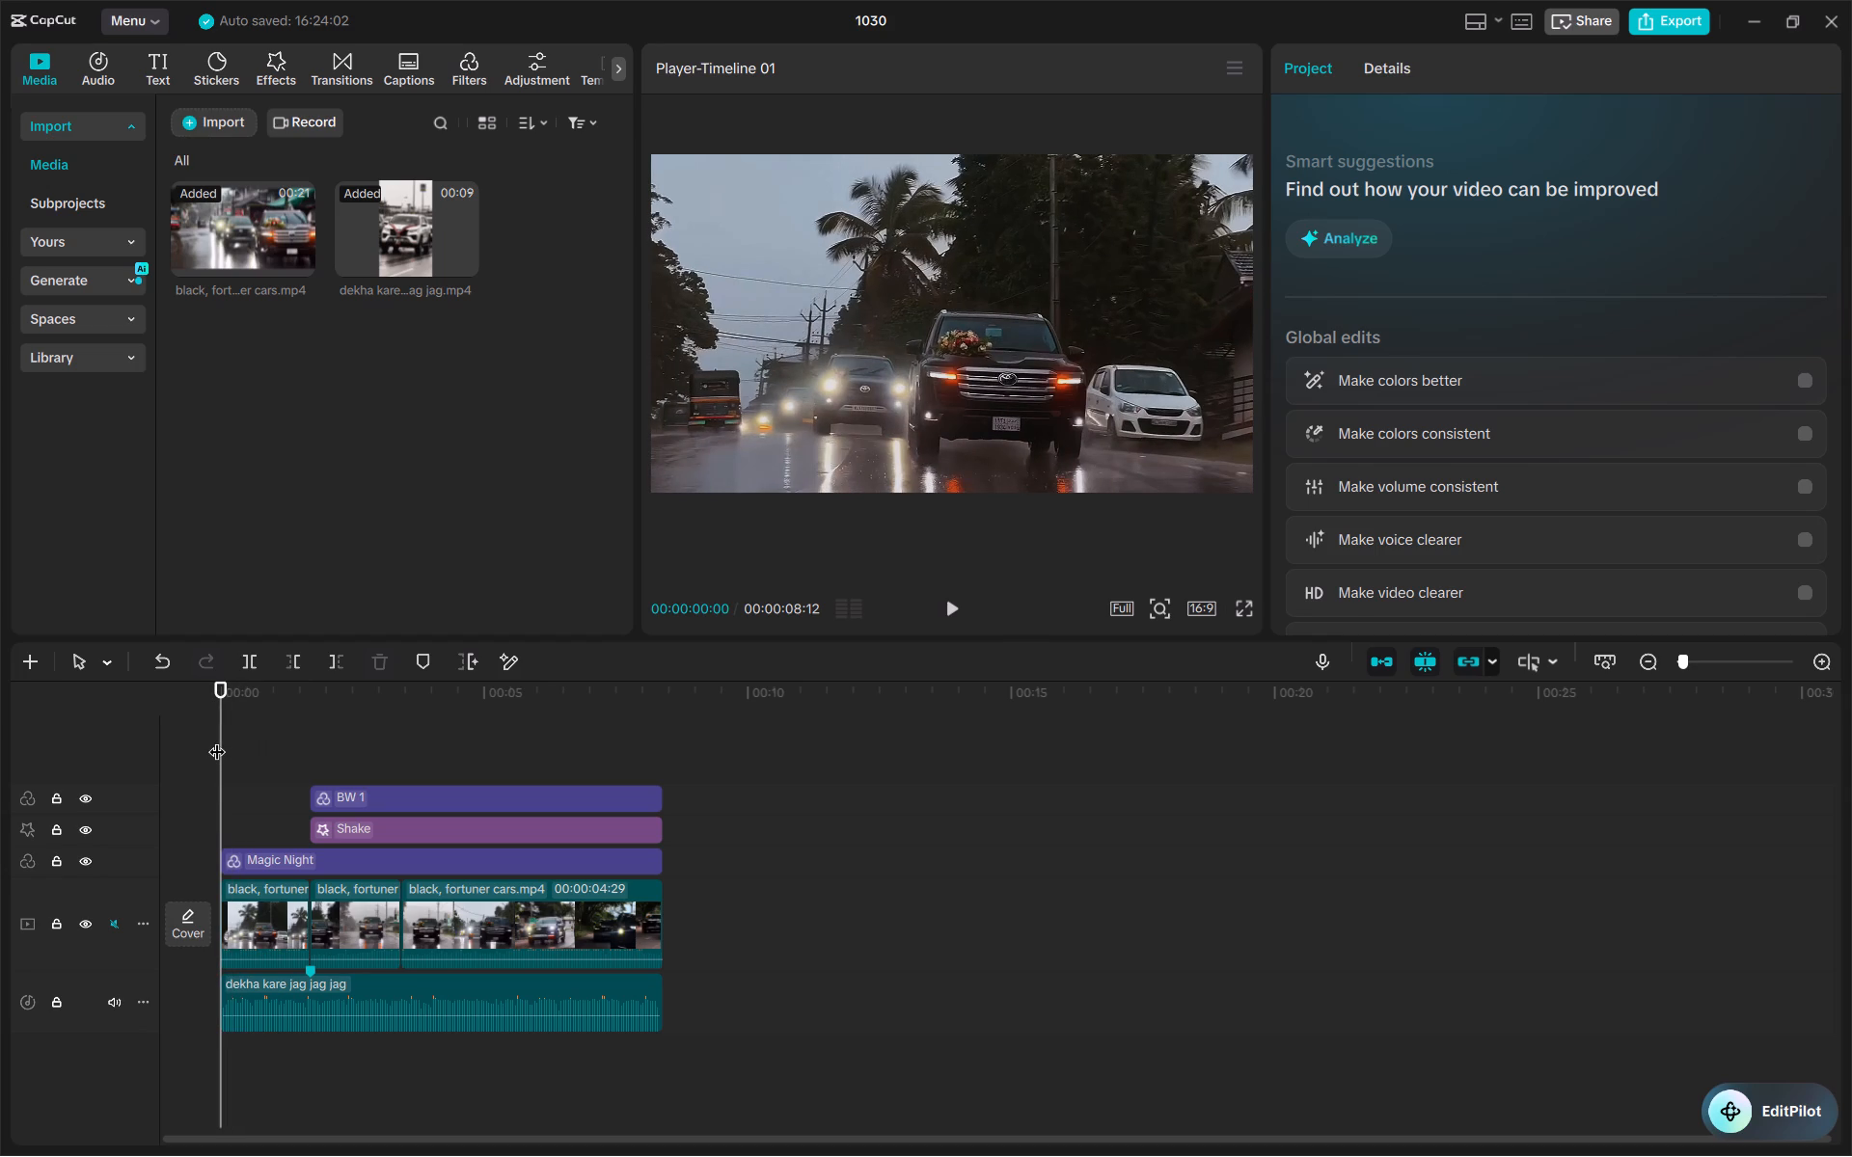
left_click_drag(356, 697, 279, 718)
key("space")
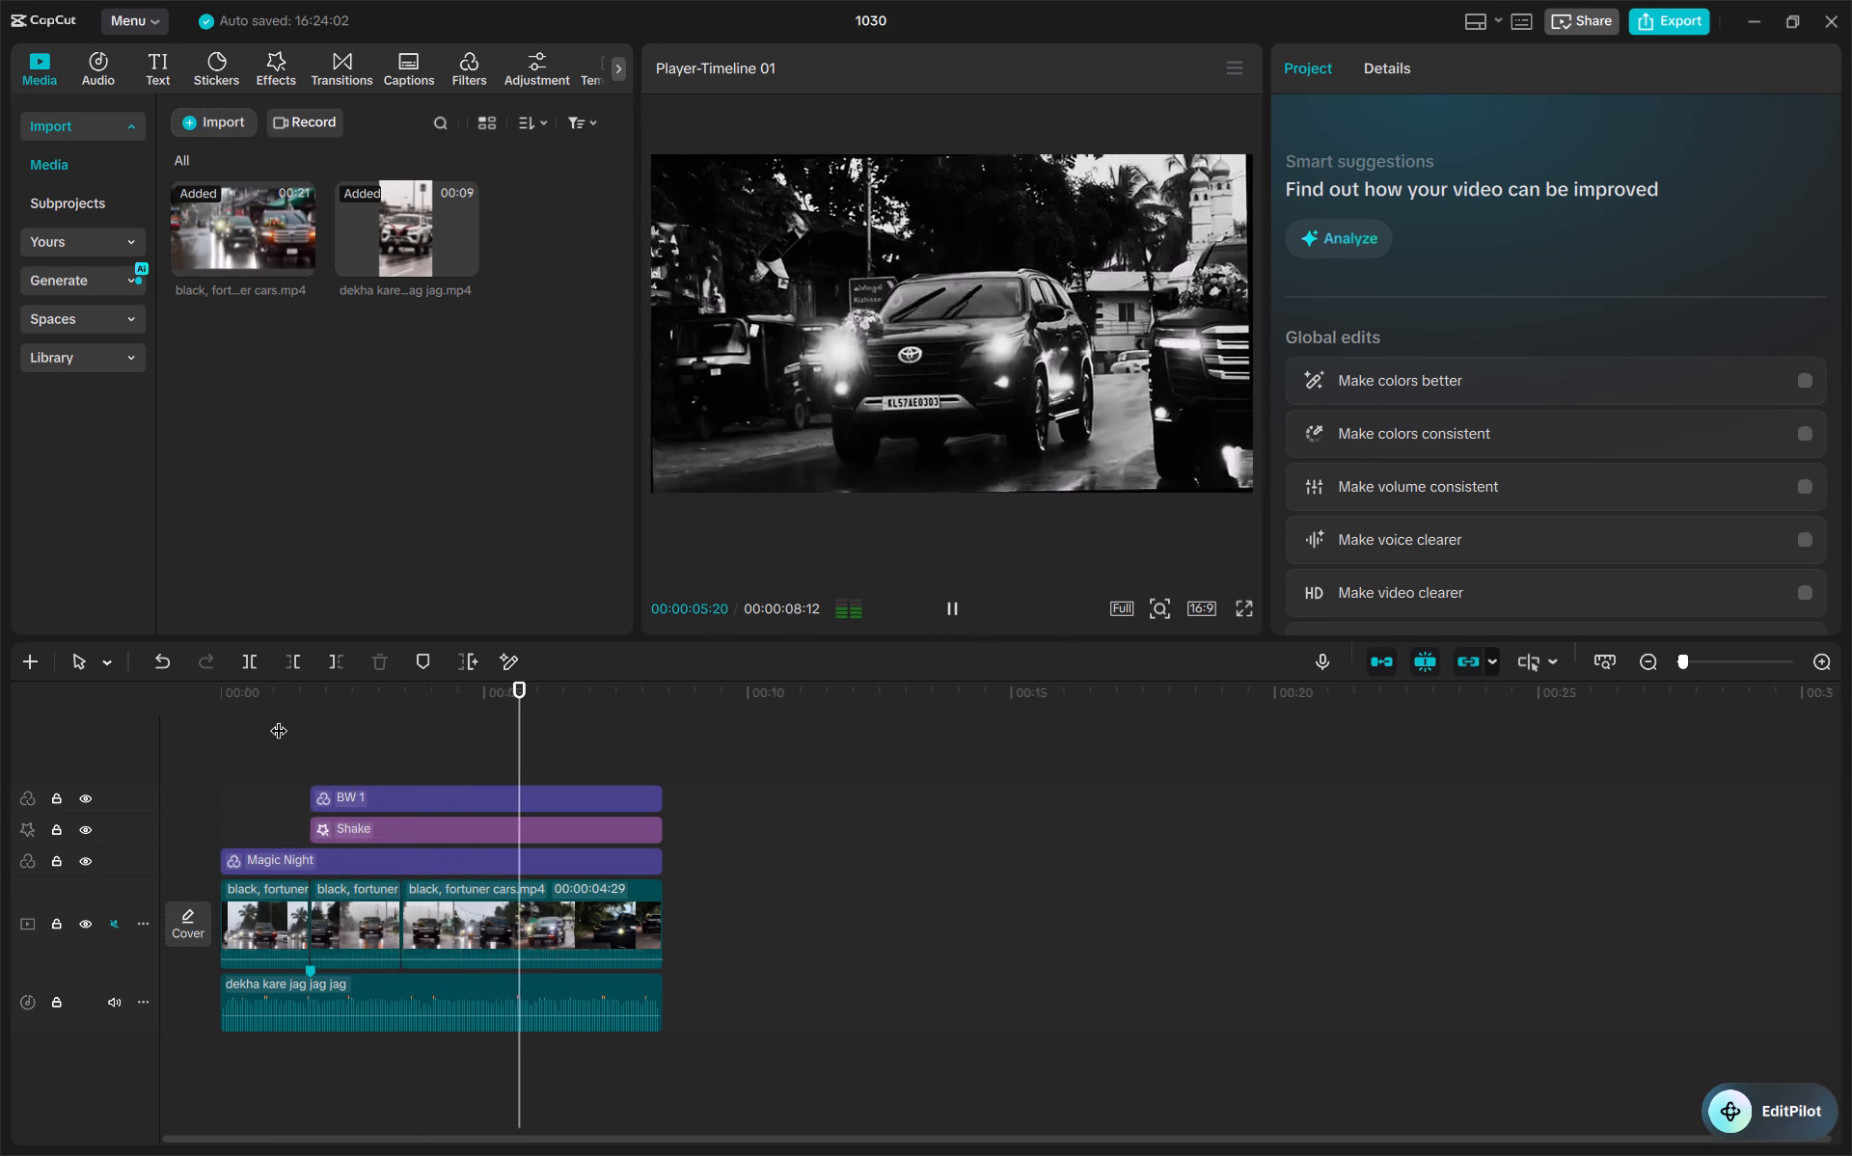
key("space")
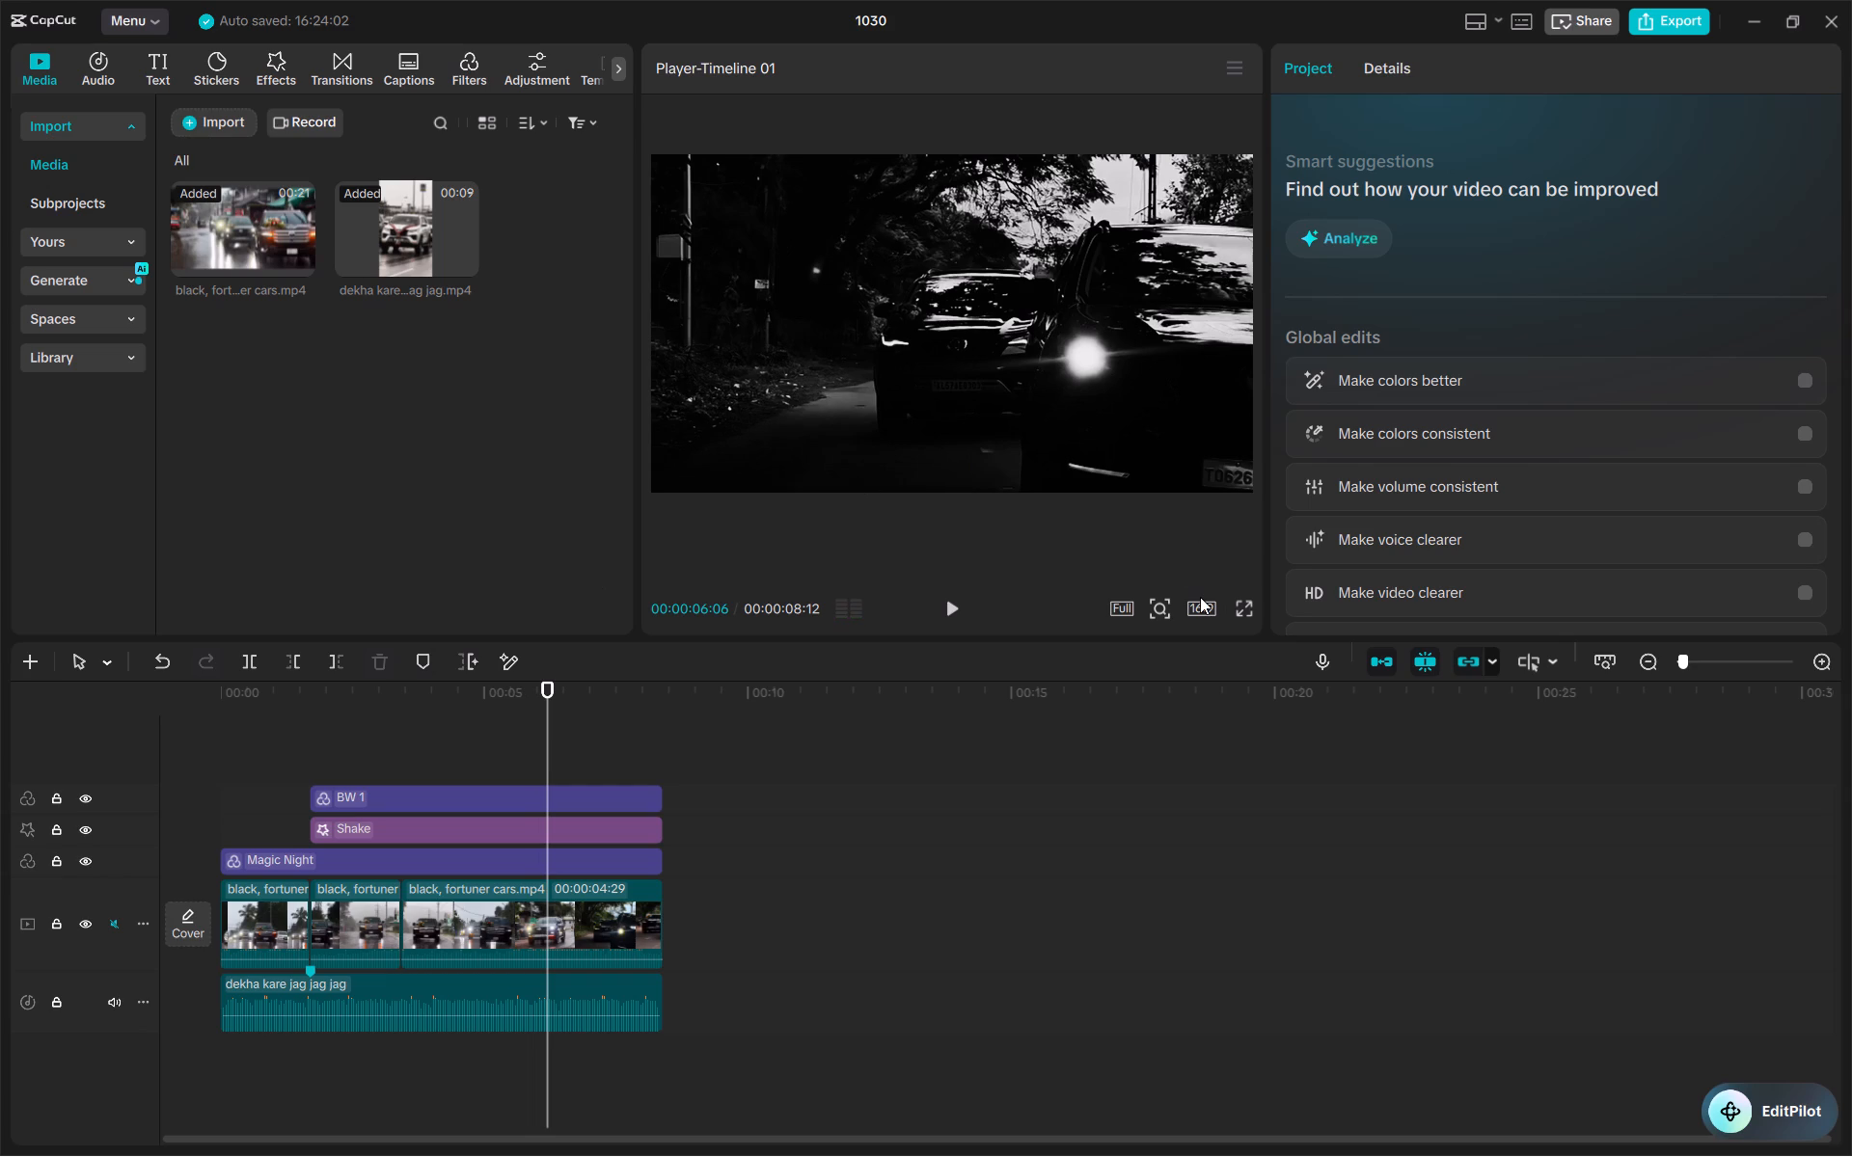
Change the project's aspect ratio to 9:16 and play the opening seconds of the video.
left_click(1200, 597)
left_click(1199, 610)
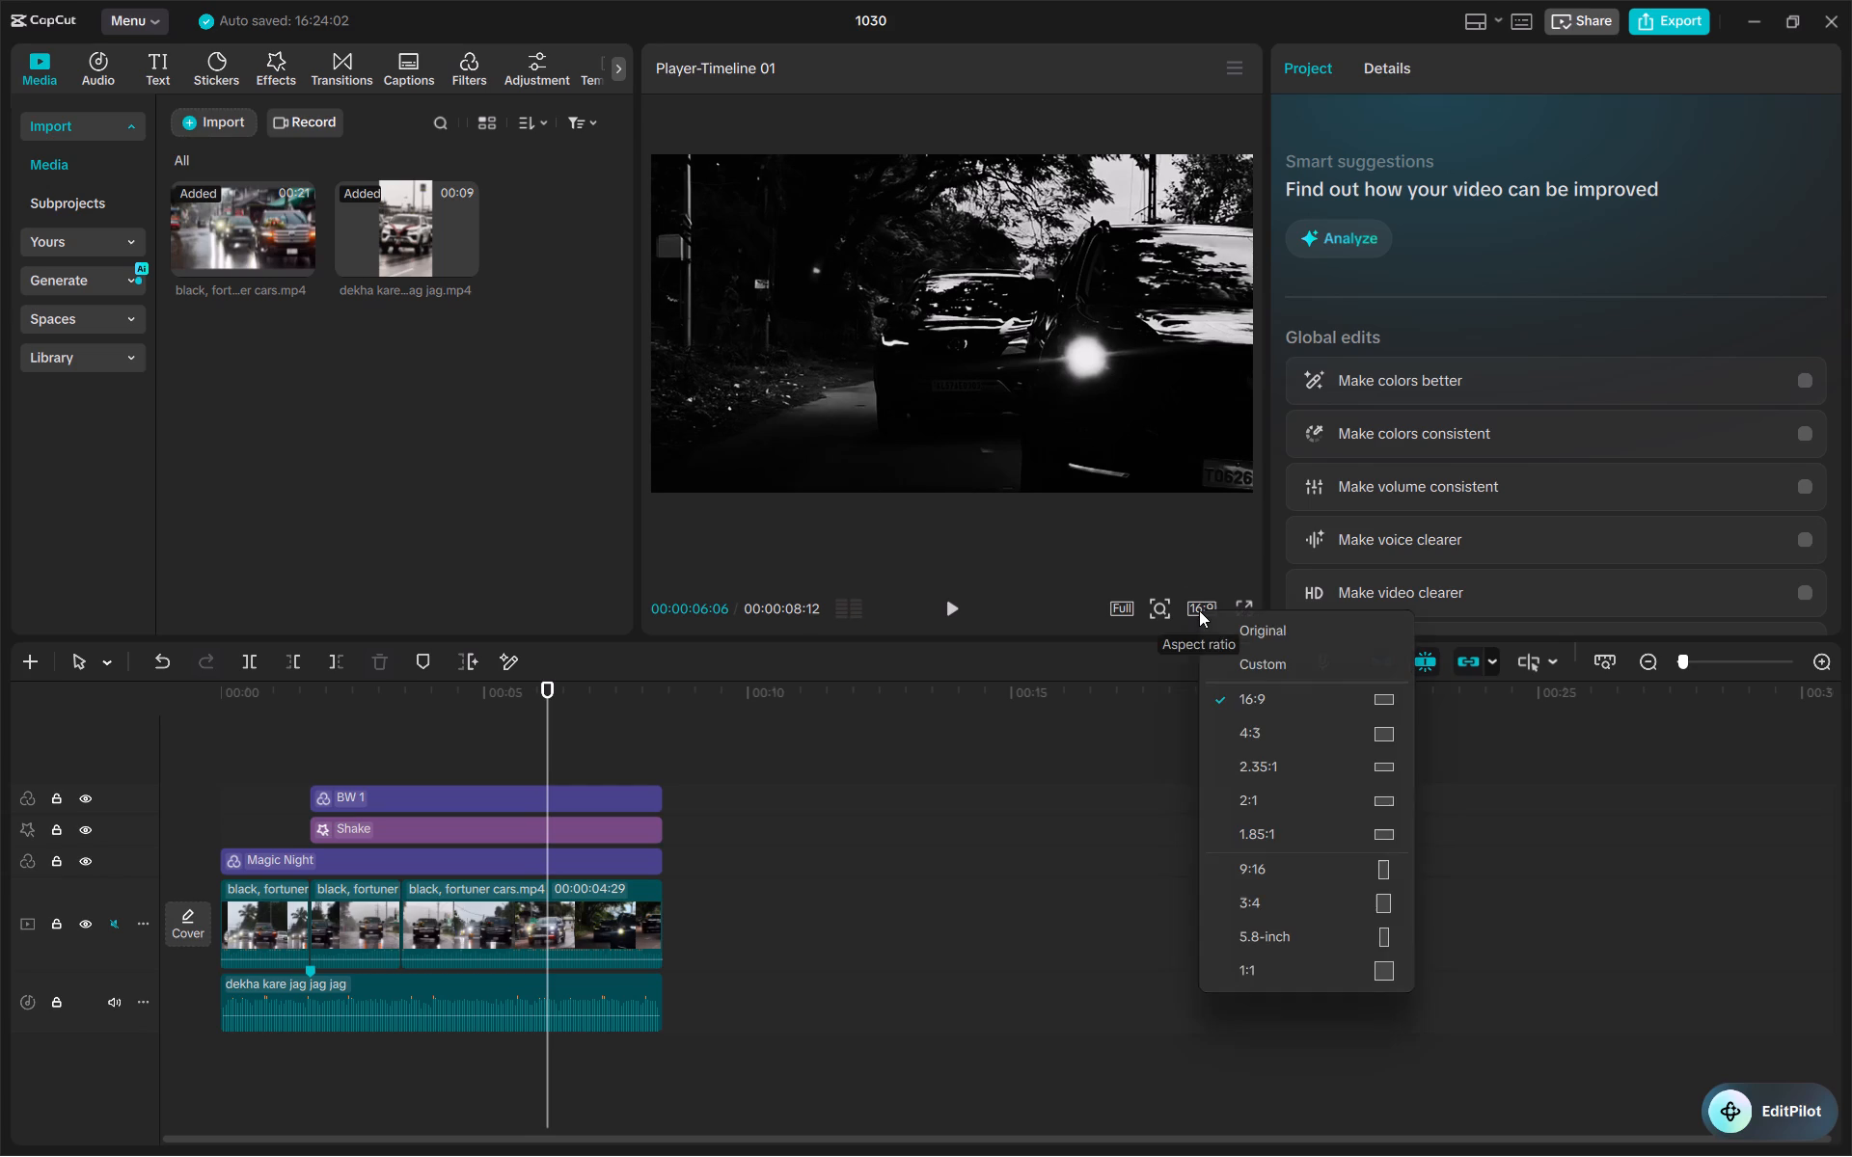
left_click(1304, 870)
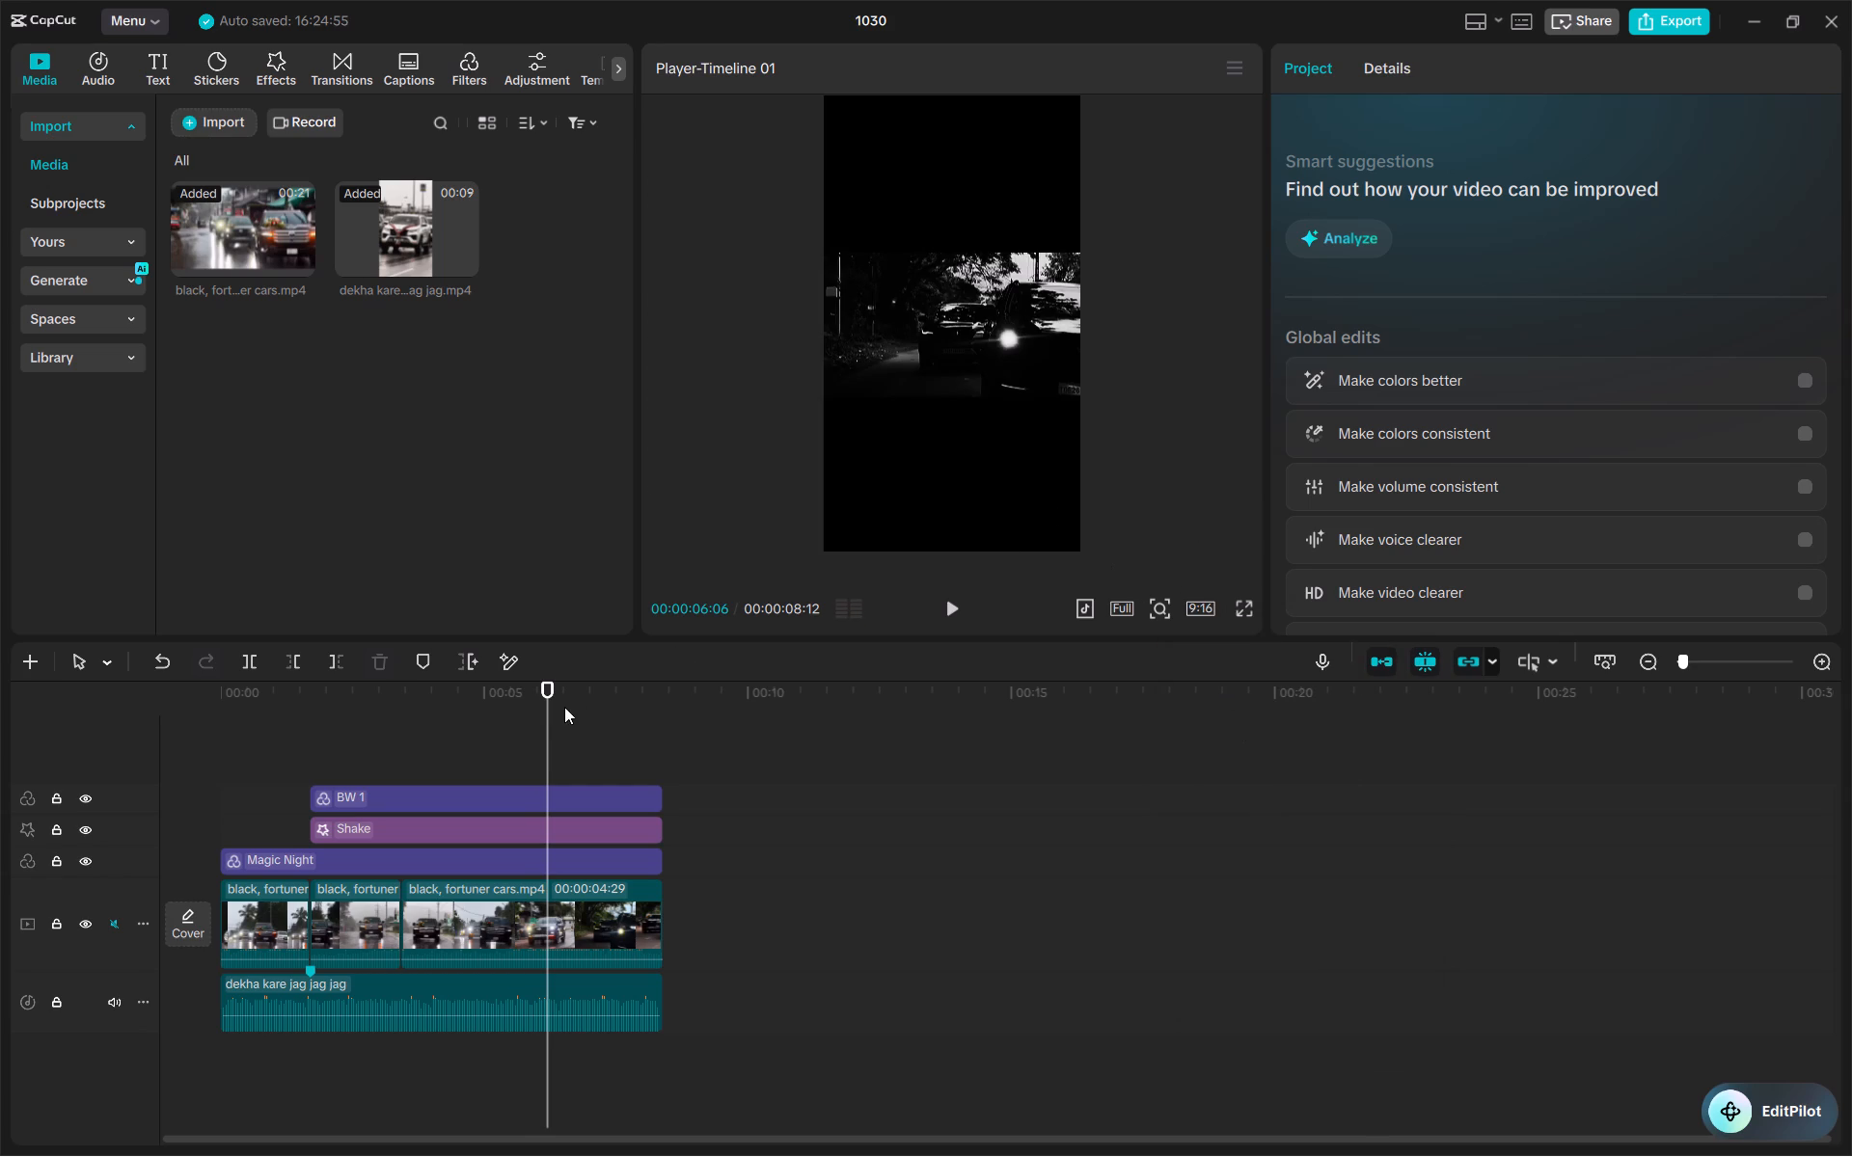
left_click_drag(552, 714, 235, 750)
key("space")
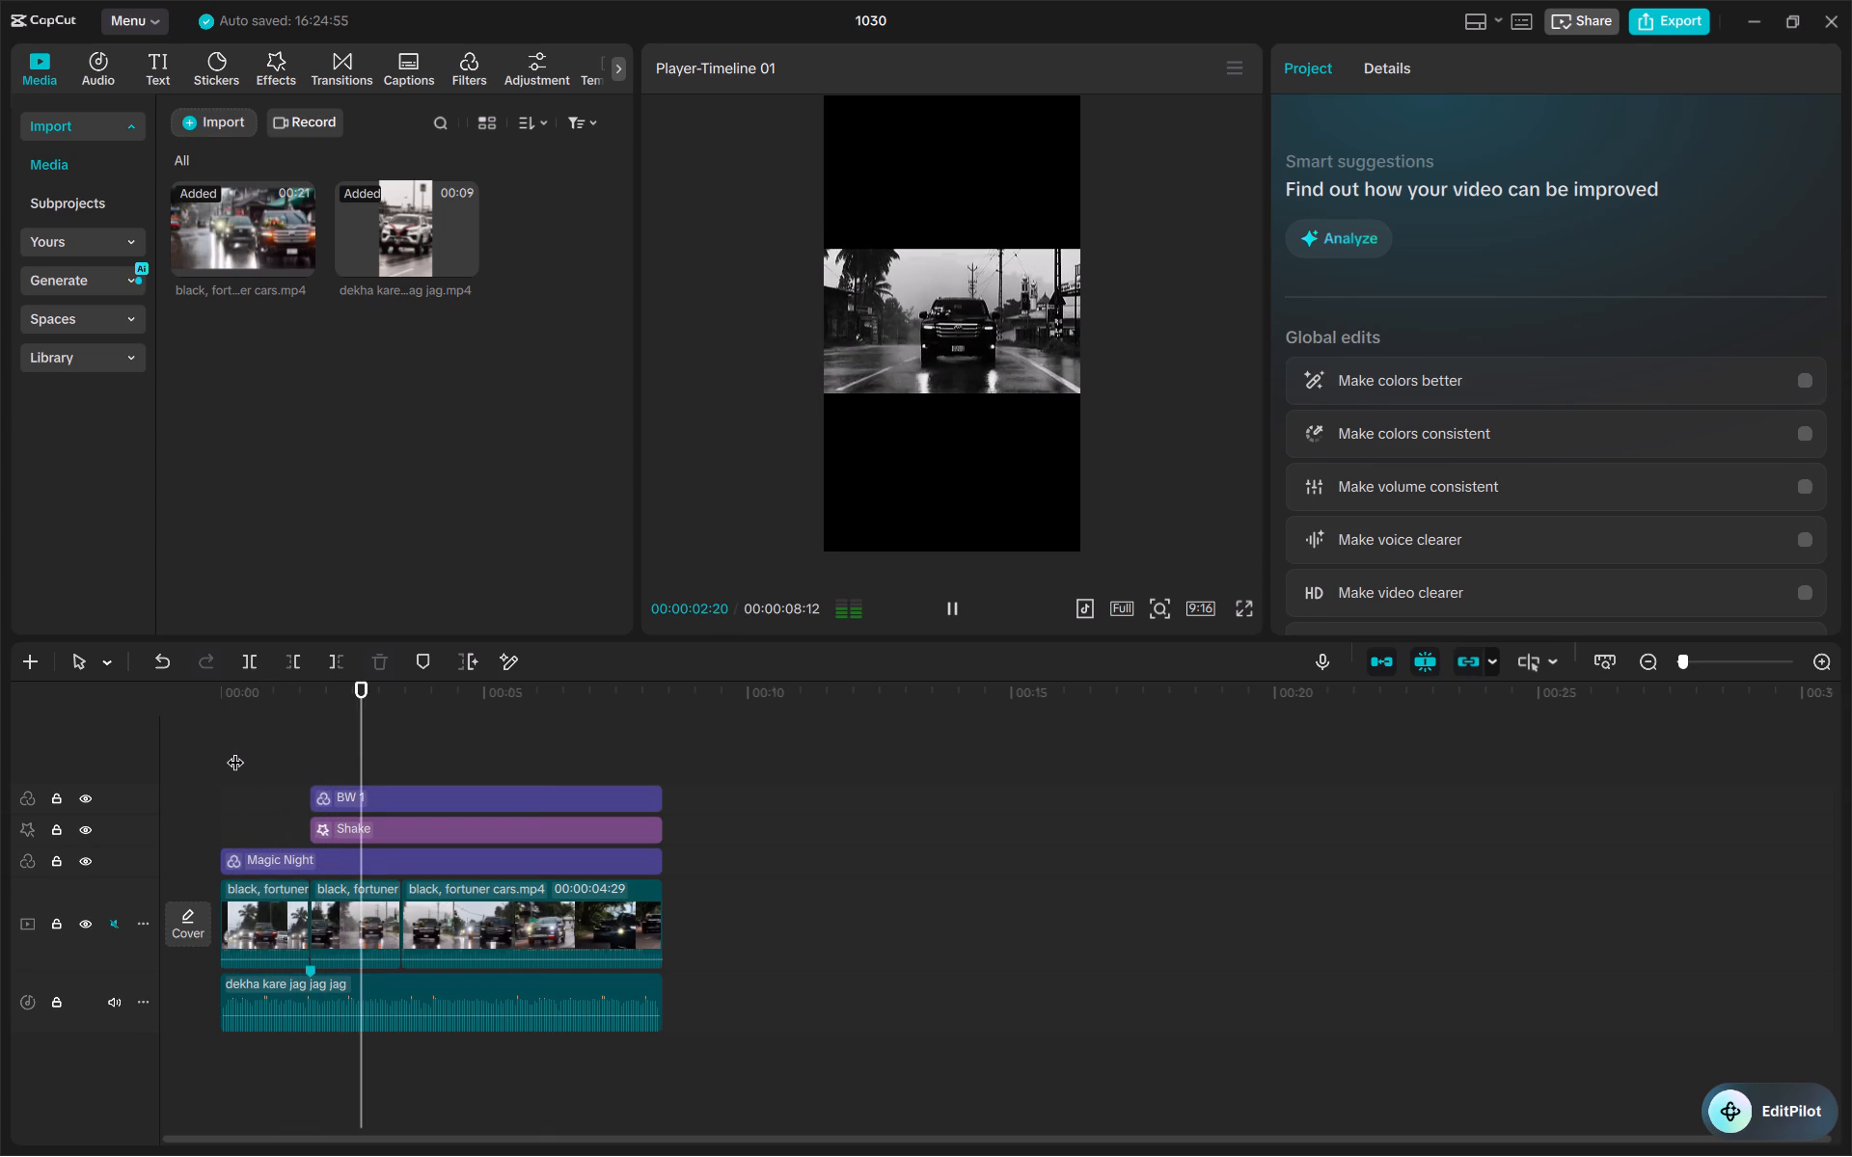
key("space")
Search the stickers for "red flag" and add the plain red flag on a pole on a new track starting at 00:00:00:00.
left_click_drag(371, 729, 131, 759)
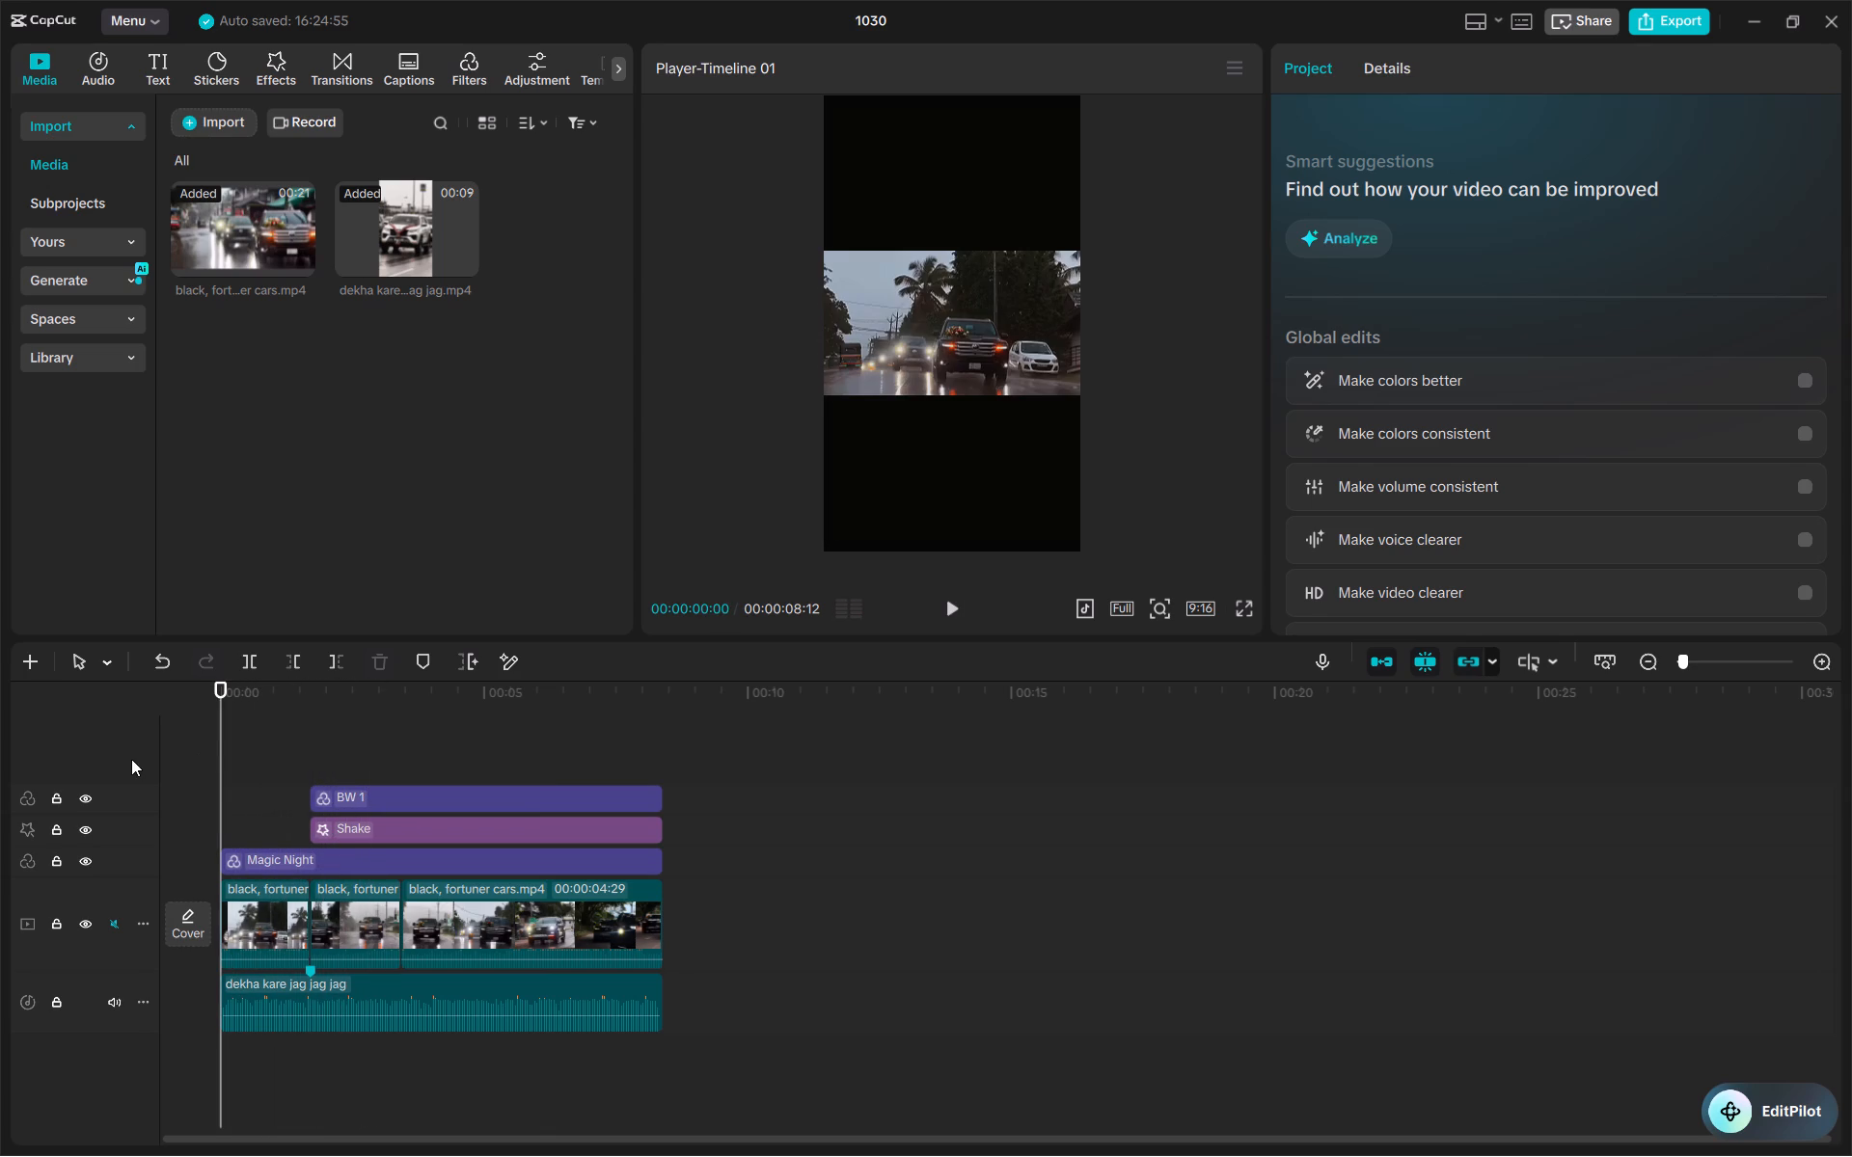
left_click(212, 84)
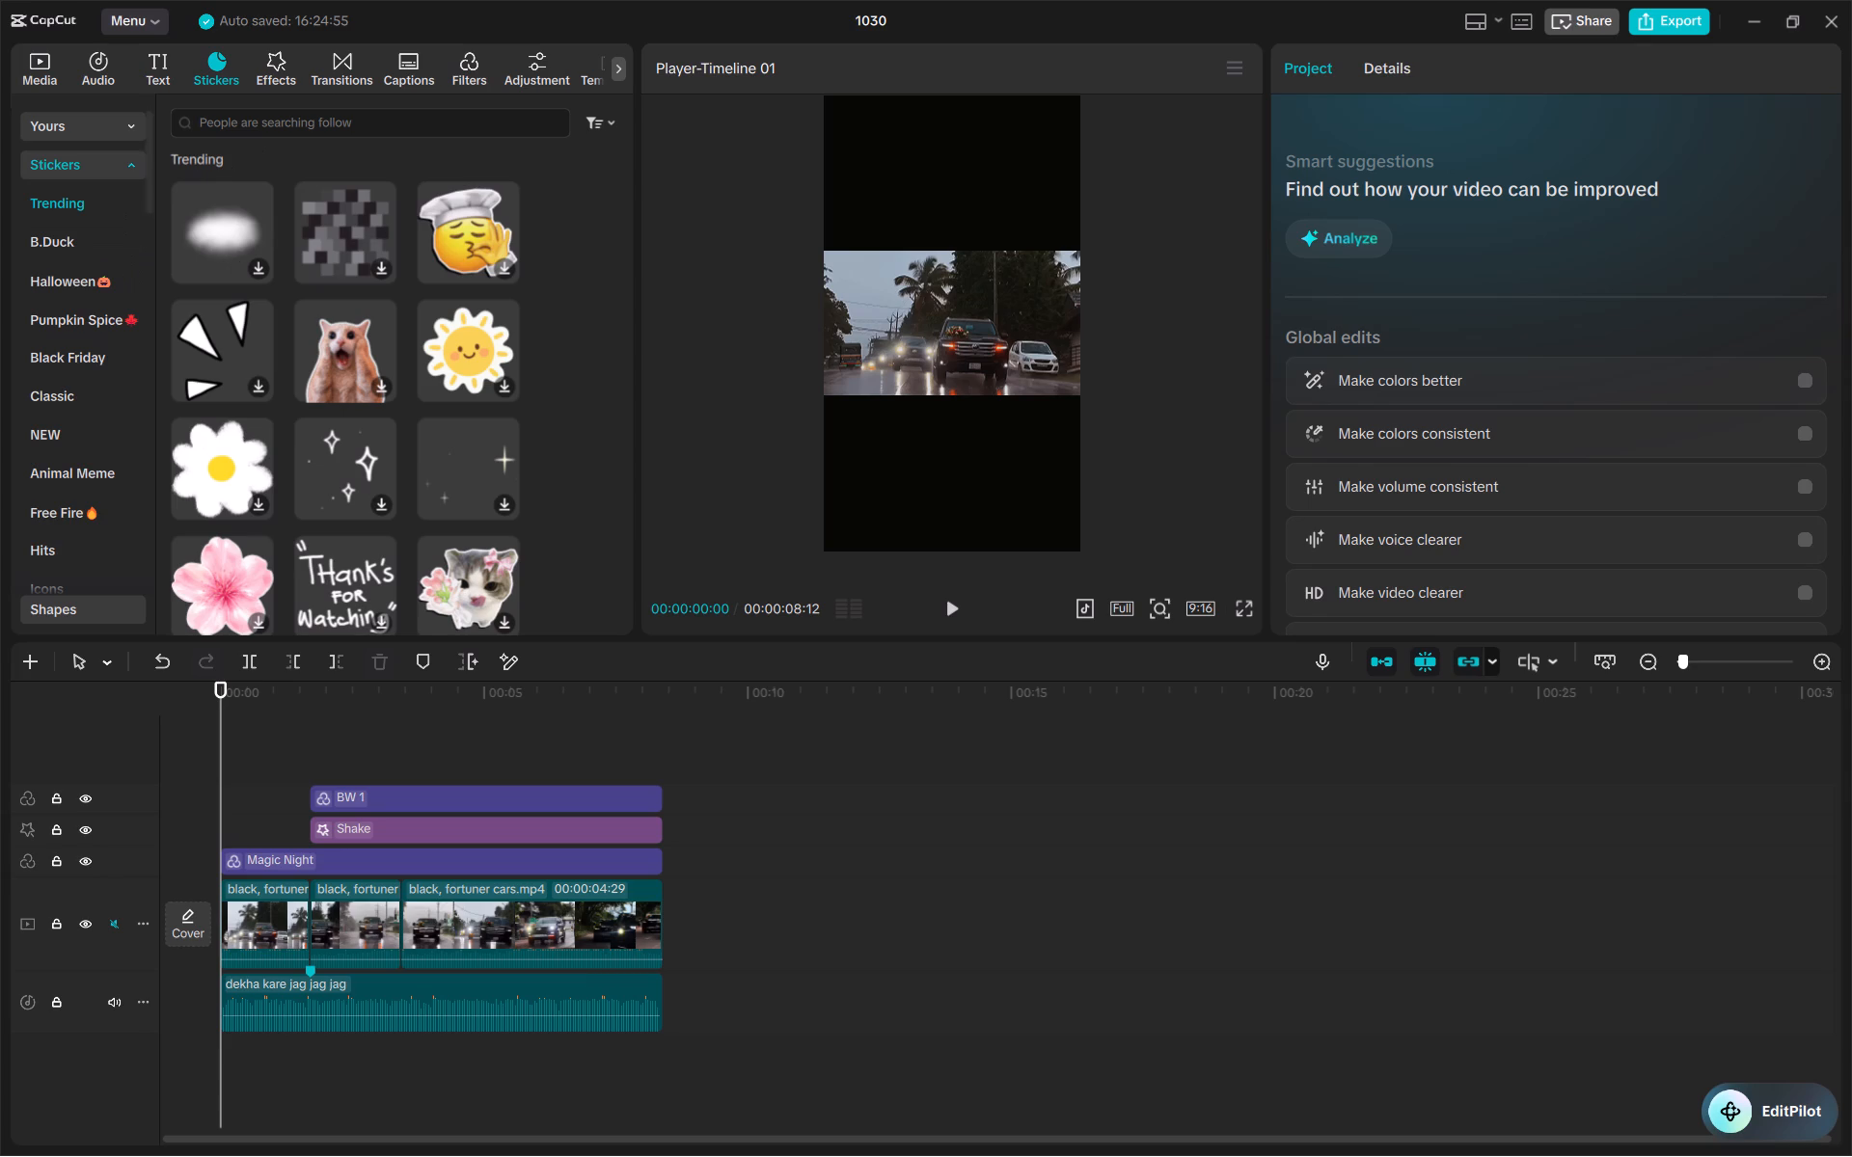
left_click(281, 125)
left_click(211, 180)
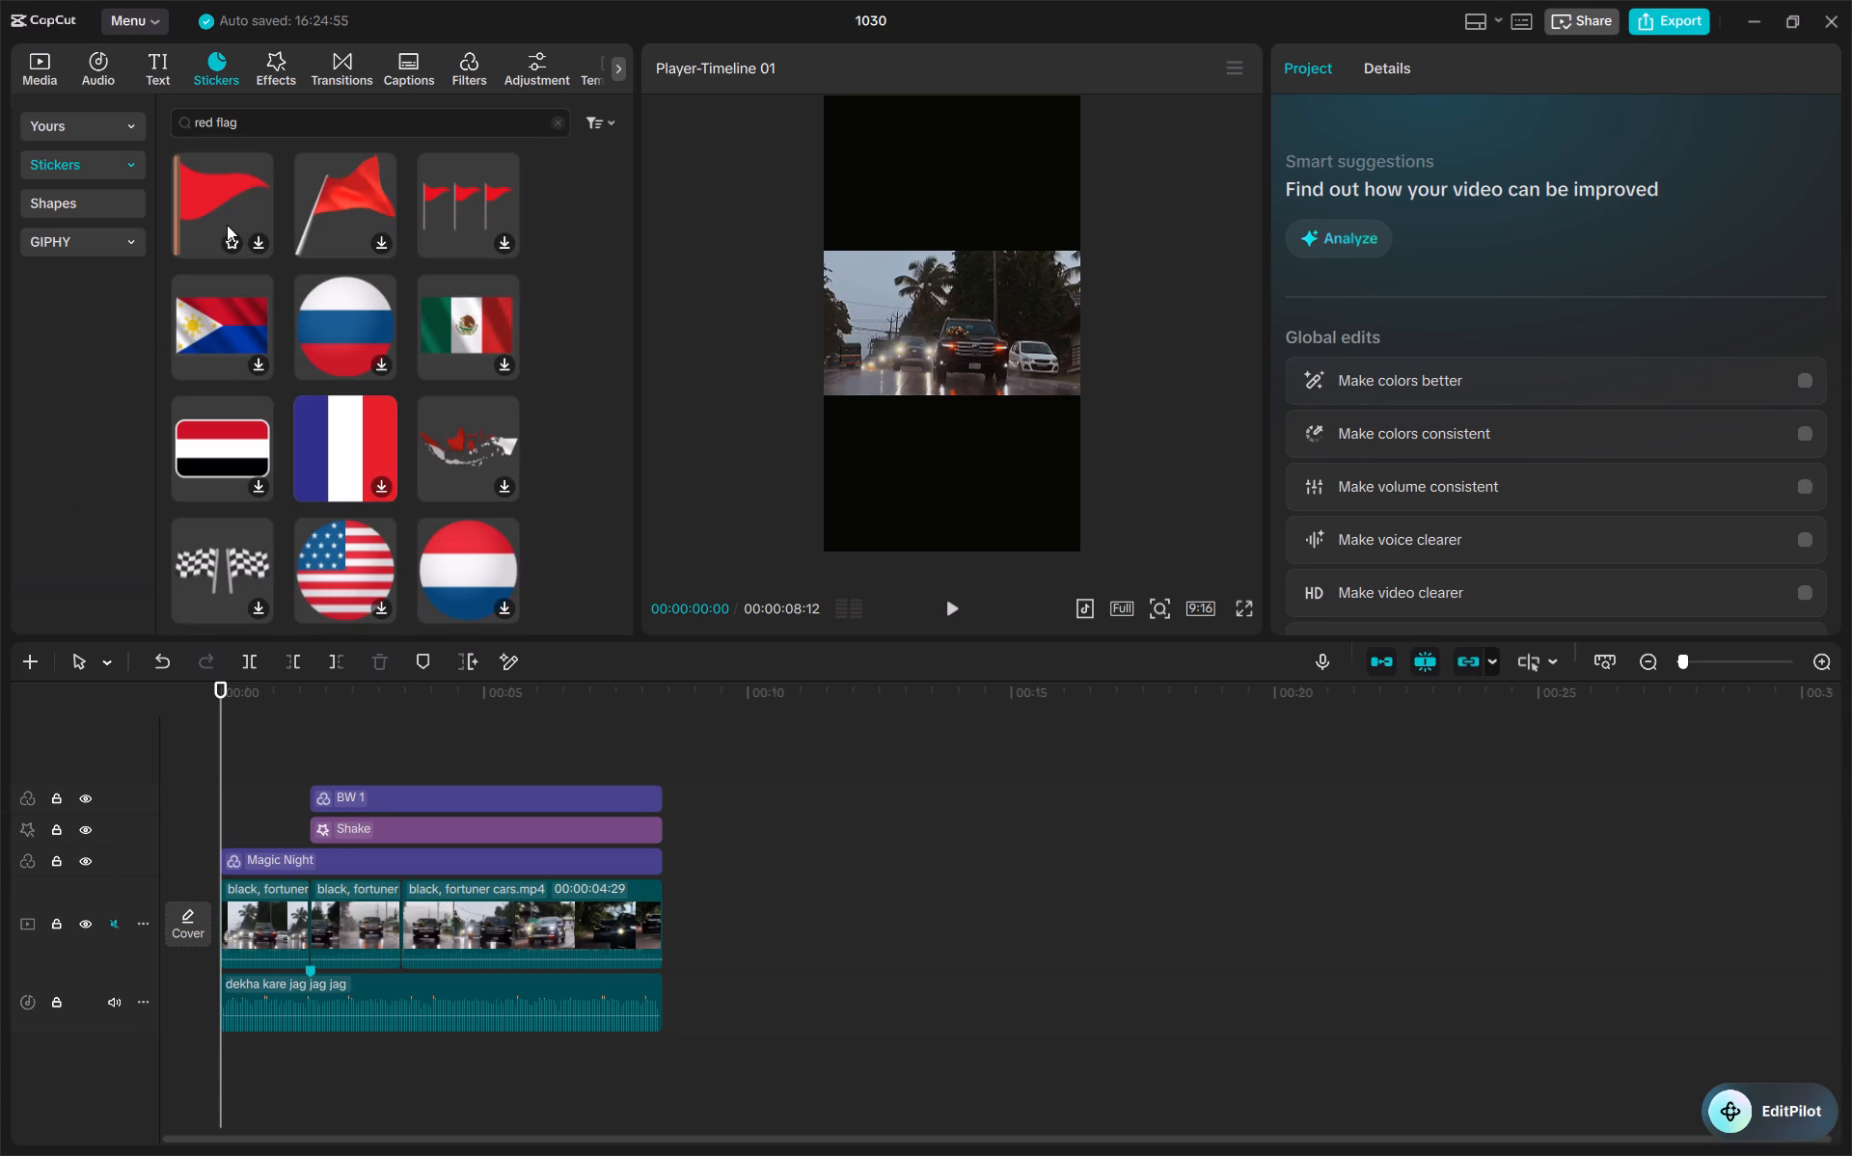
left_click_drag(226, 178, 237, 740)
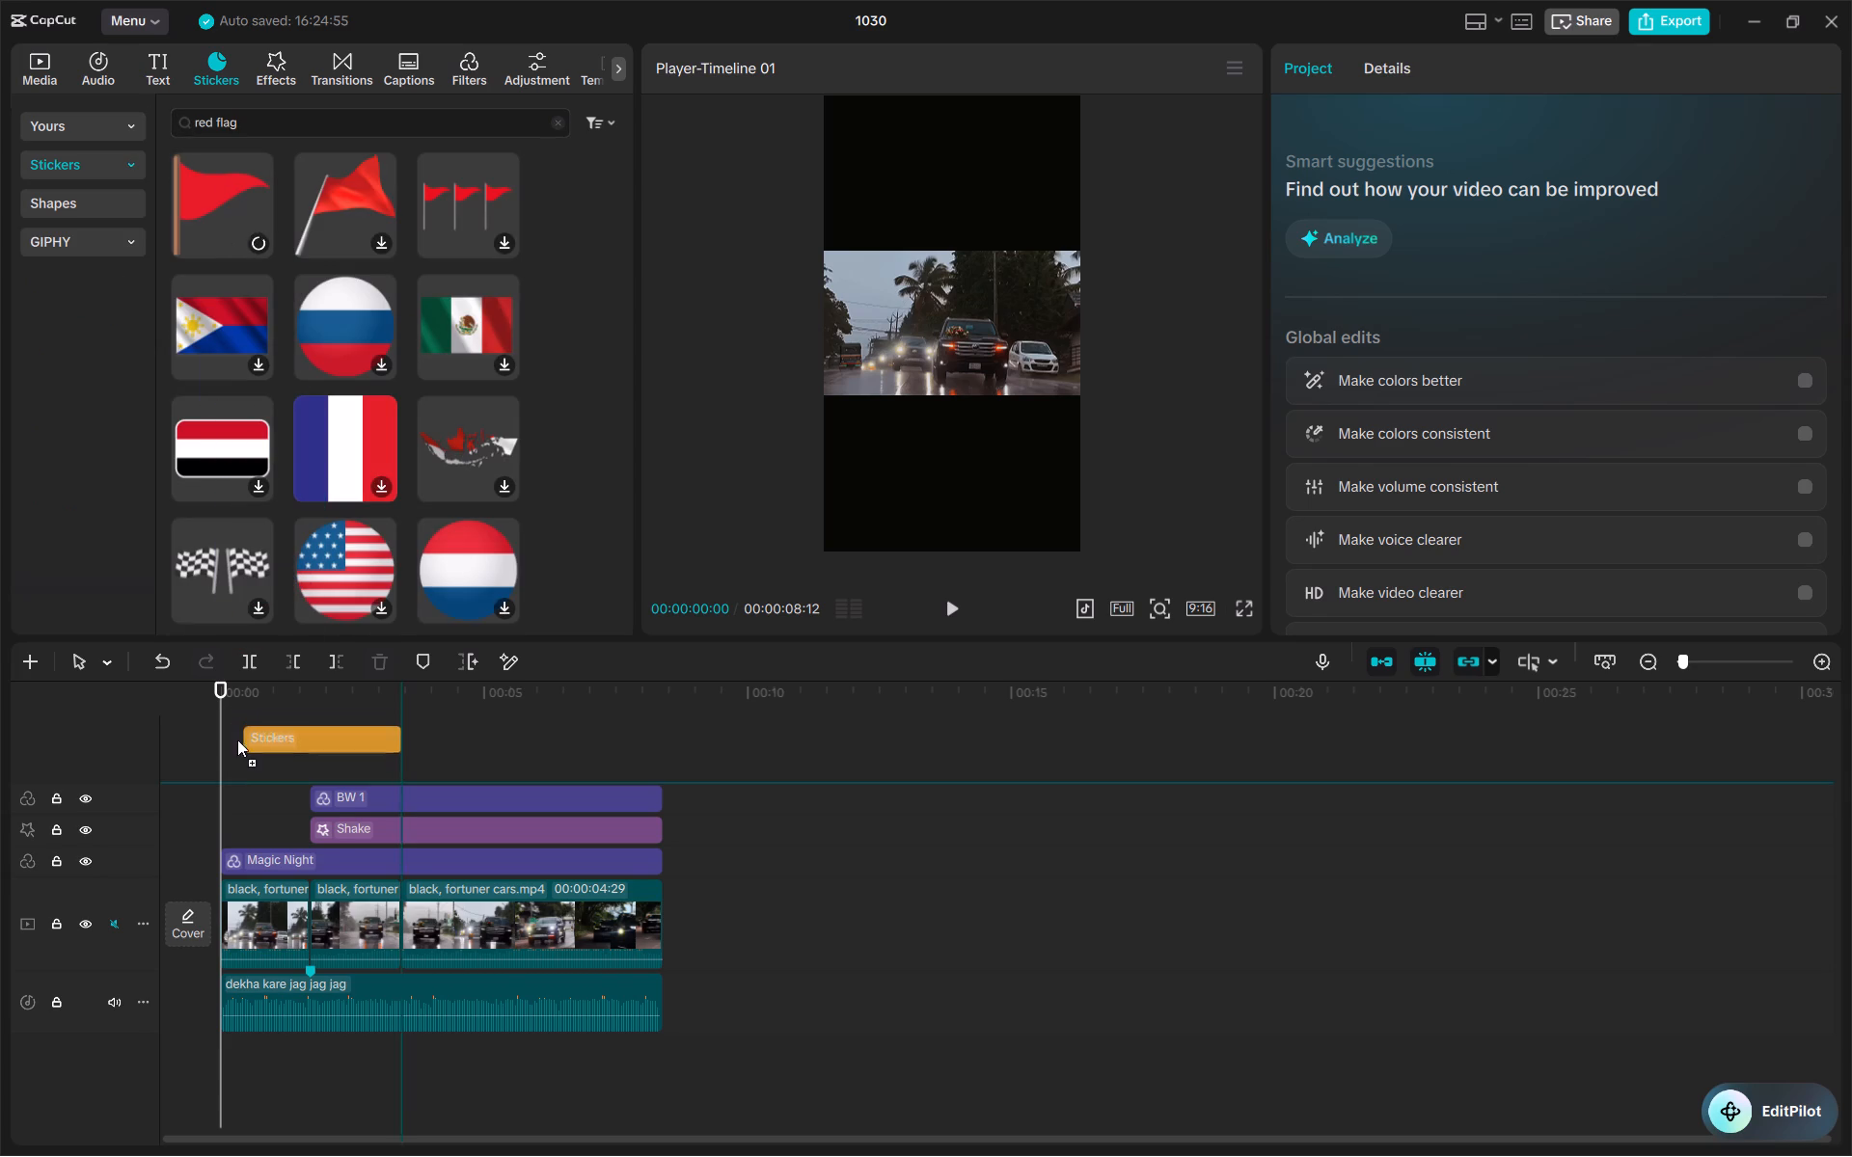
left_click_drag(237, 740, 222, 766)
Search the stickers for "skaleton" and add the skull-and-crossbones sticker on a new track above the flag, starting at about 00:00:00:13.
left_click(261, 123)
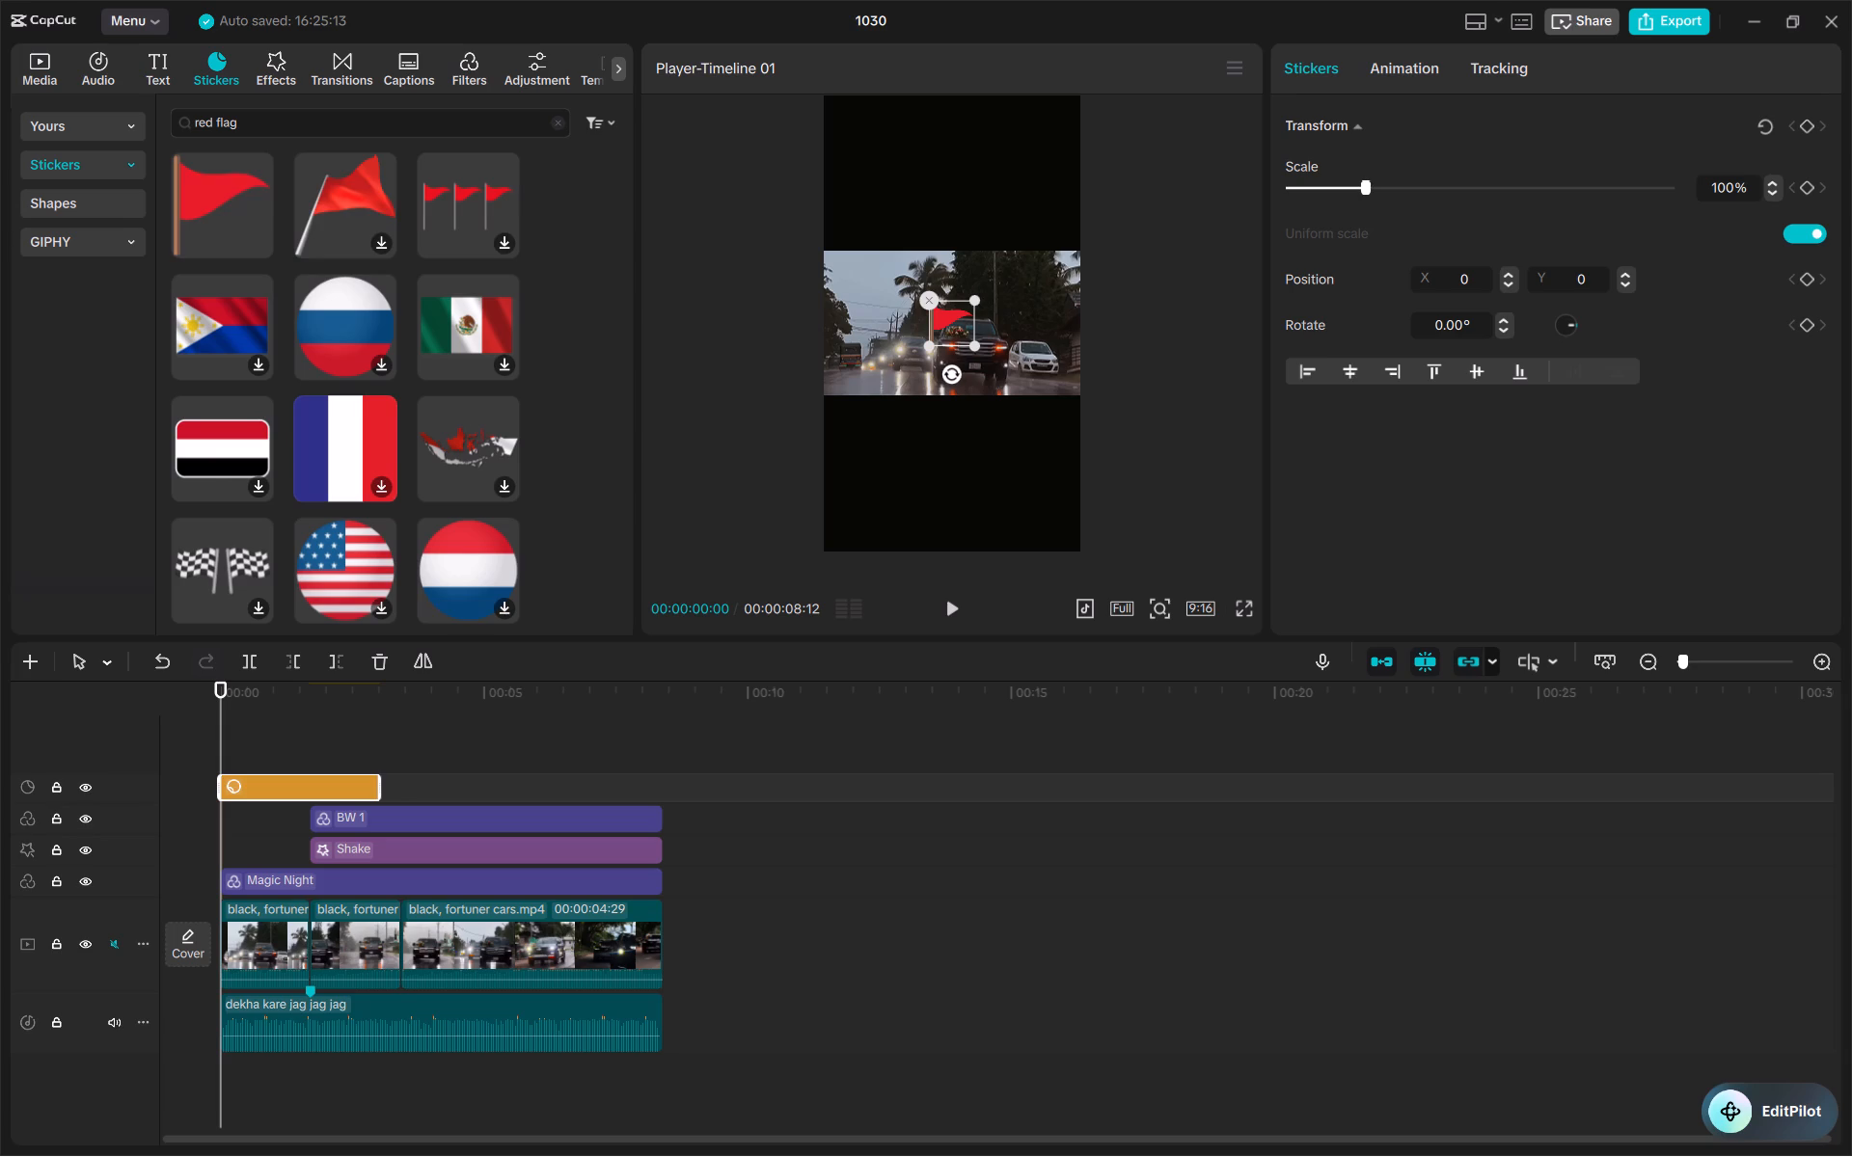
key("BackSpace")
key("BackSpace")
key("BackSpace")
key("BackSpace")
key("BackSpace")
key("BackSpace")
key("BackSpace")
key("BackSpace")
key("BackSpace")
key("BackSpace")
key("BackSpace")
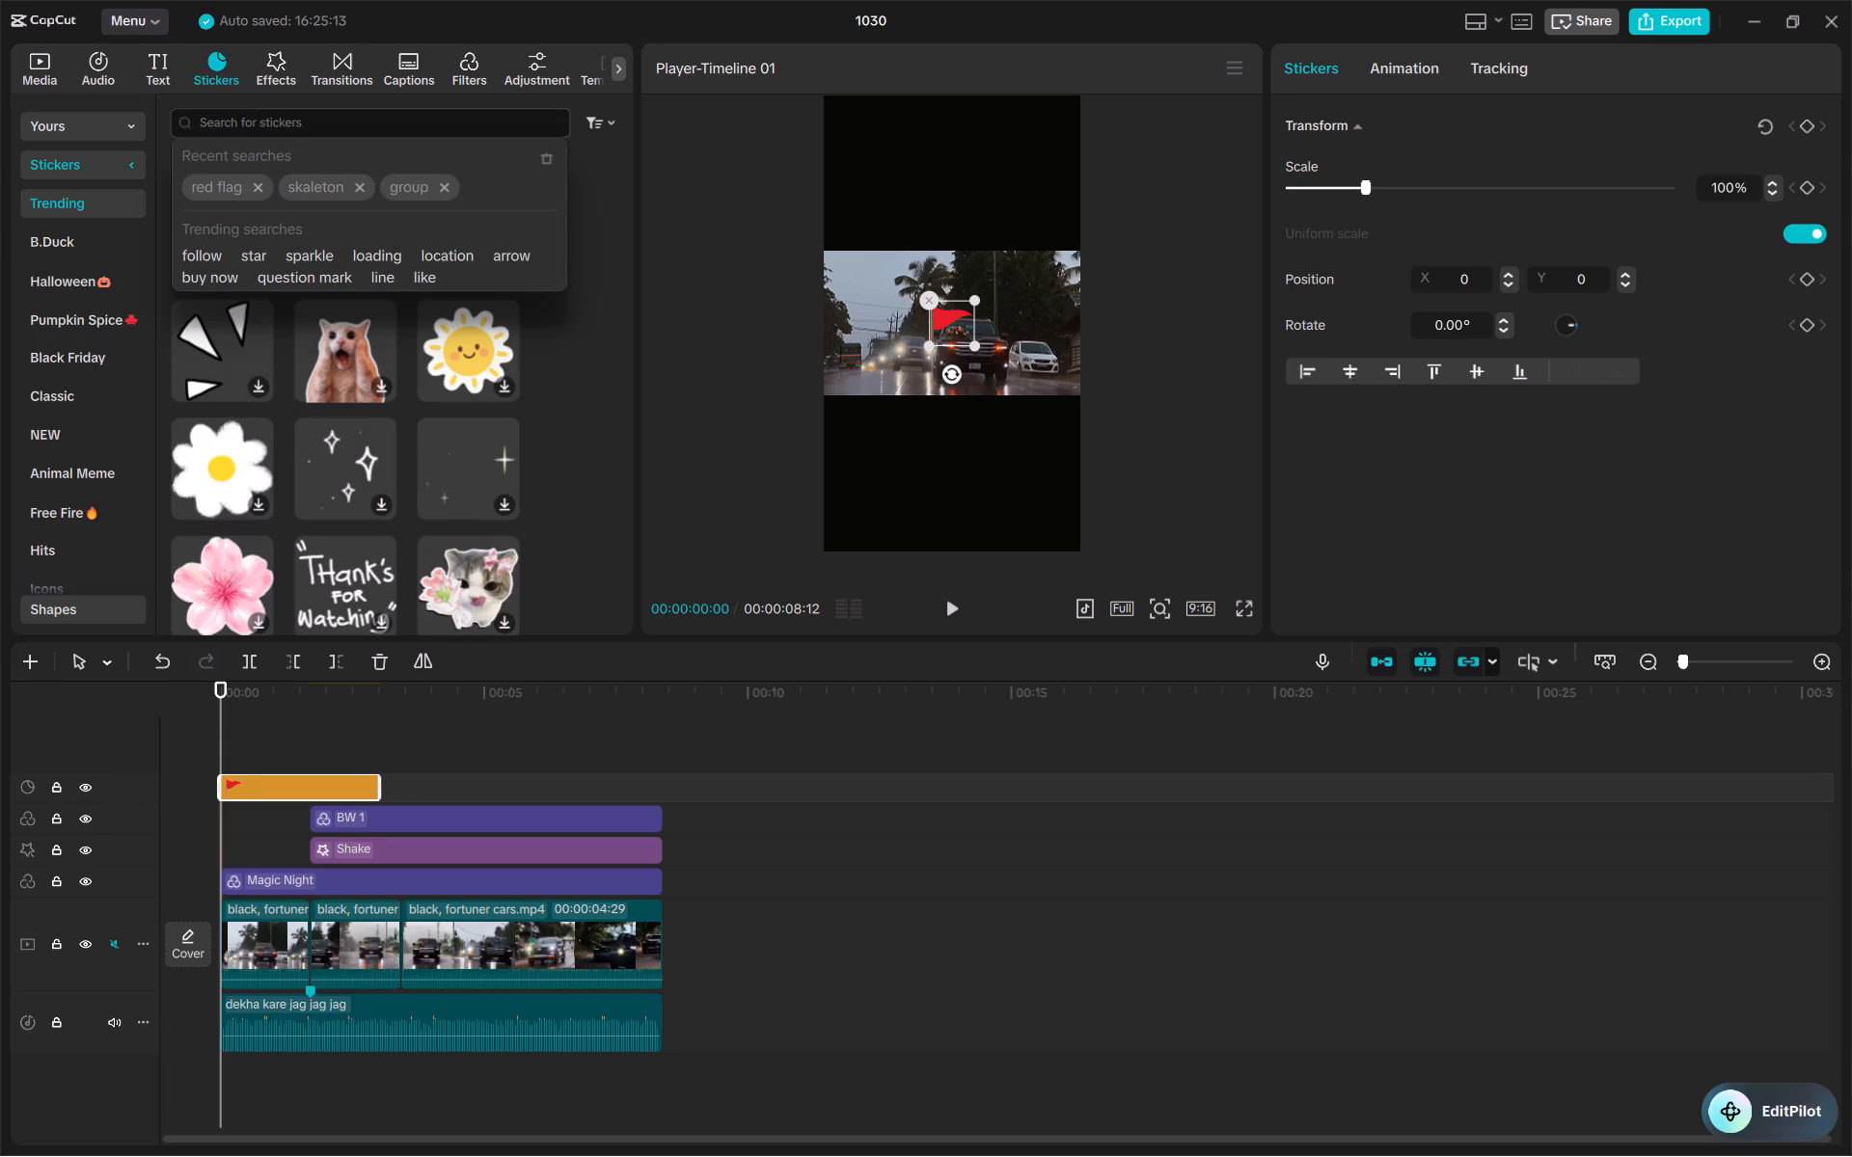
left_click(293, 192)
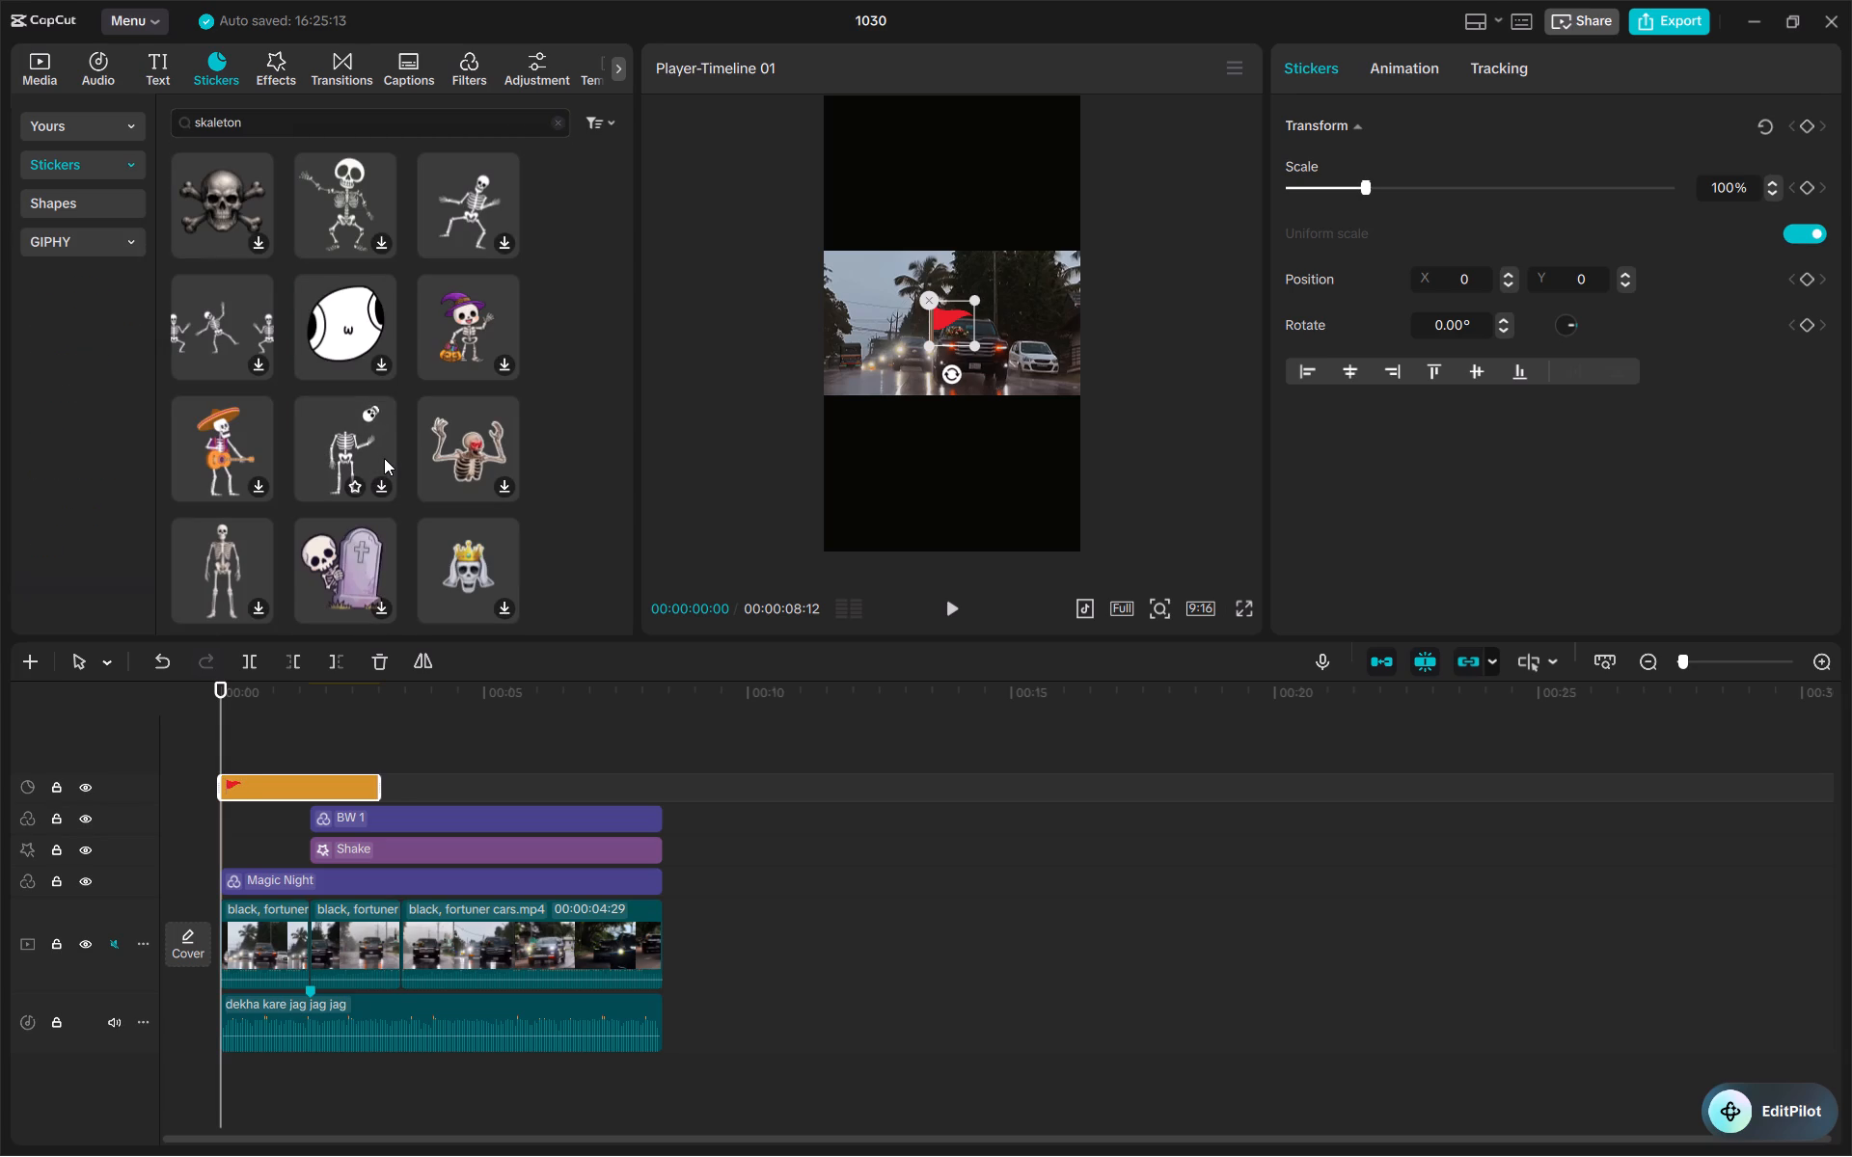
left_click_drag(215, 192, 209, 253)
left_click_drag(209, 253, 247, 760)
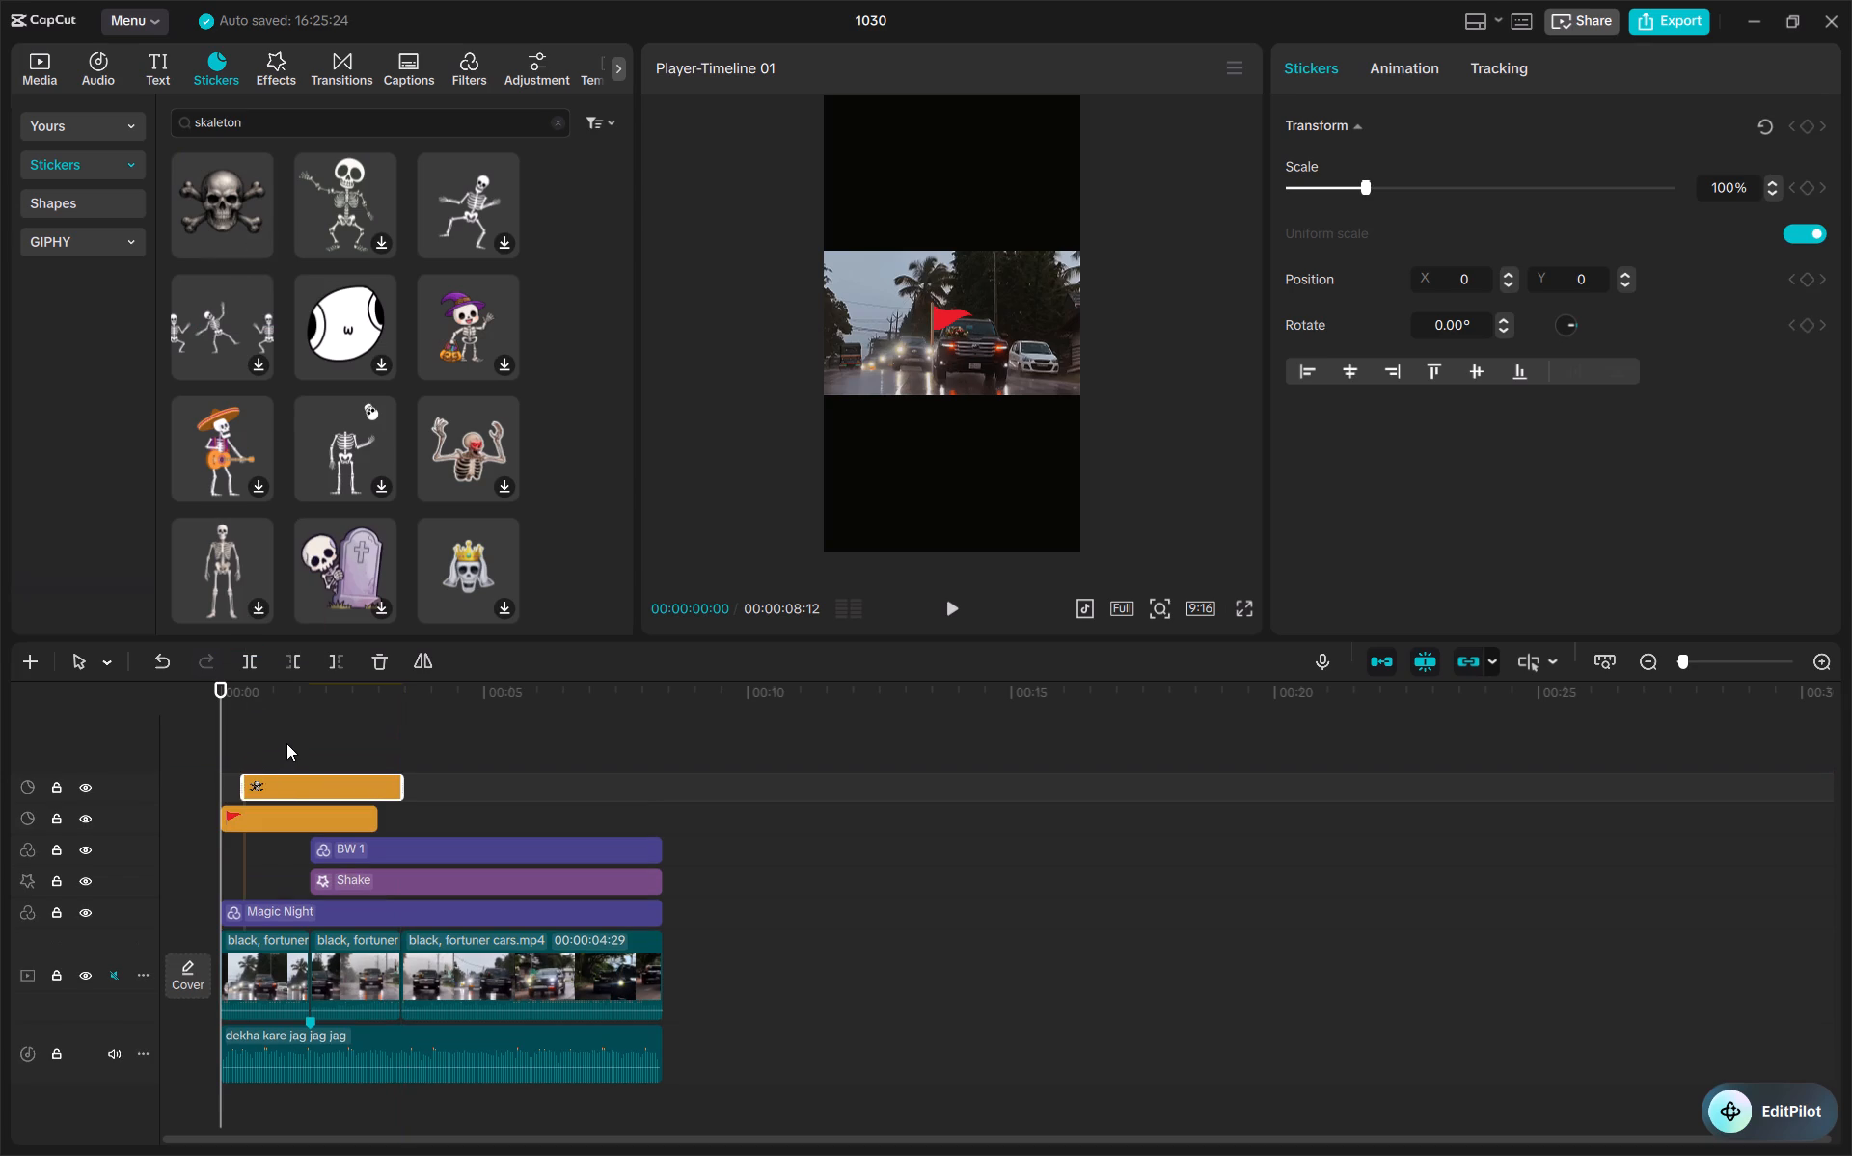
left_click(286, 743)
left_click(973, 347)
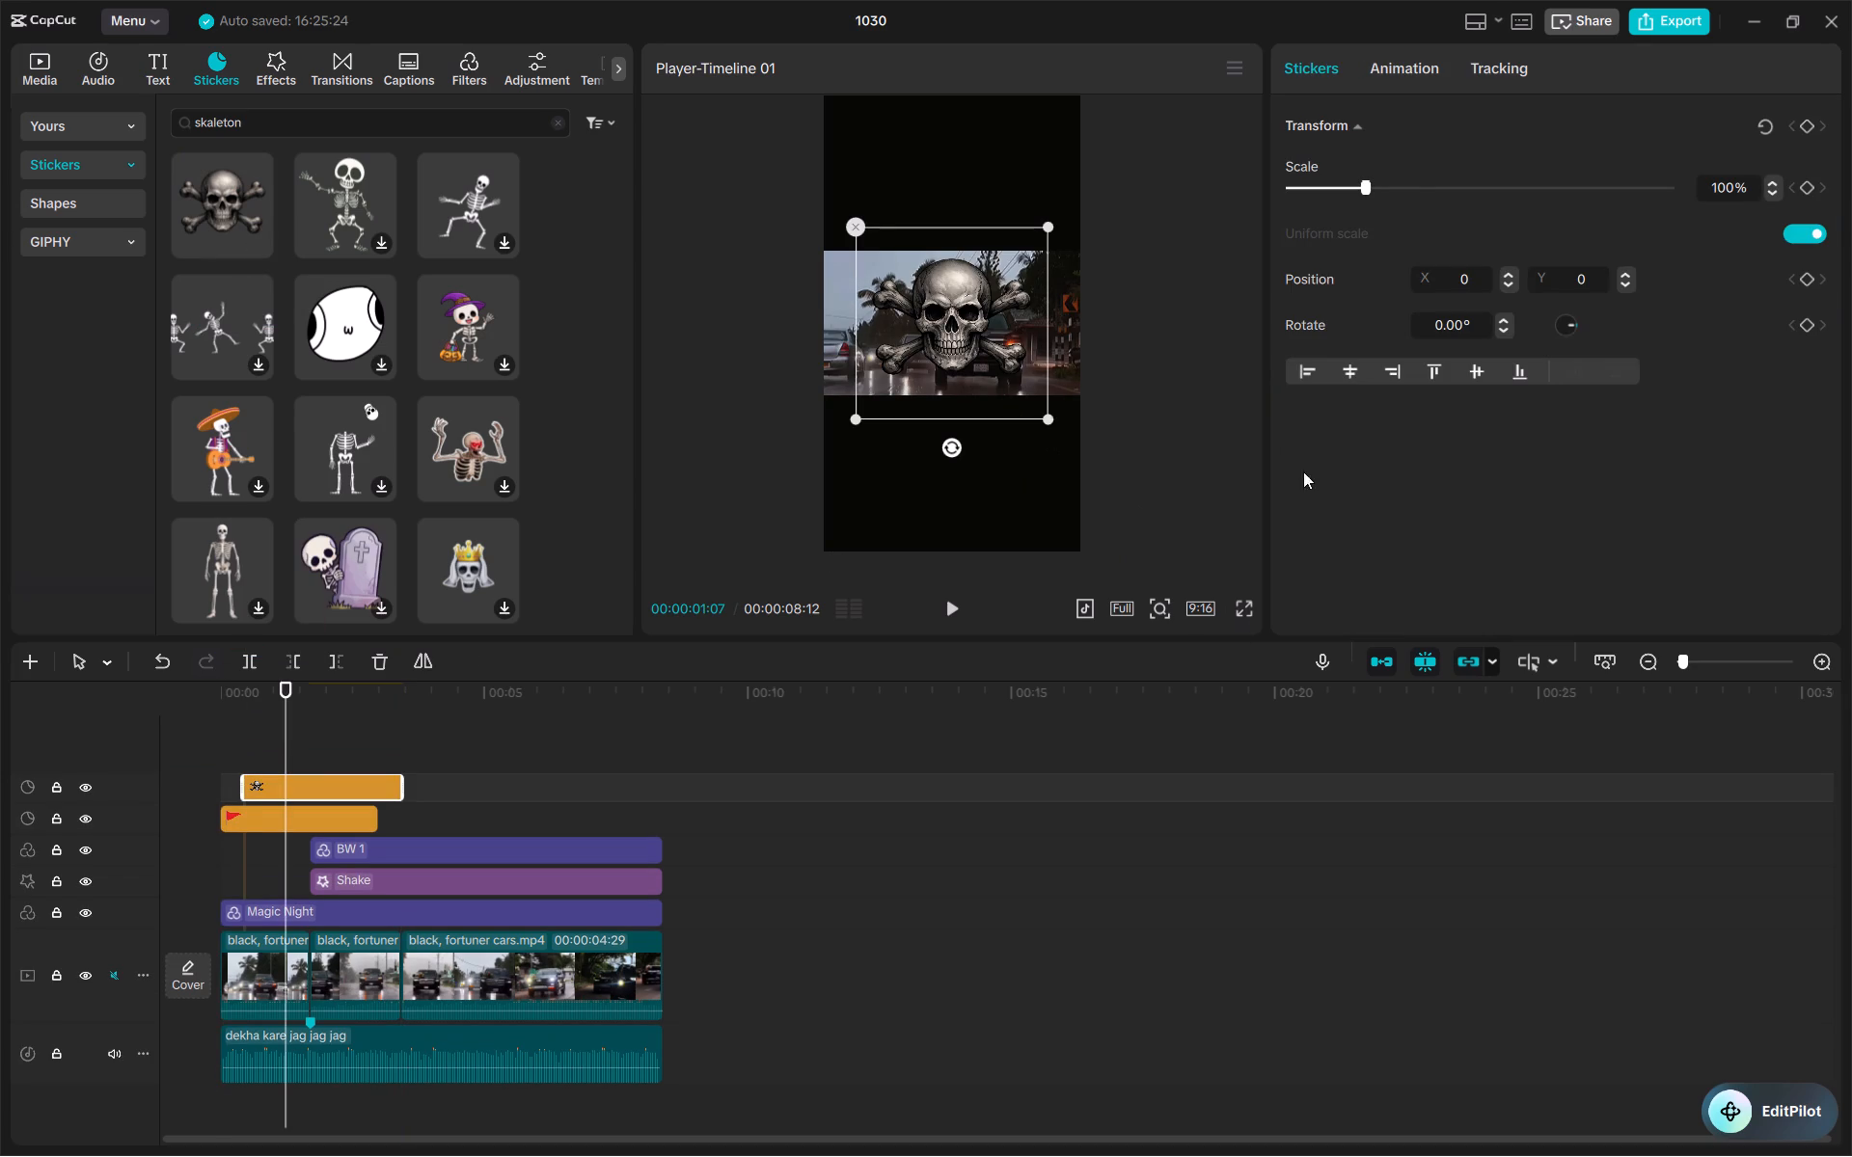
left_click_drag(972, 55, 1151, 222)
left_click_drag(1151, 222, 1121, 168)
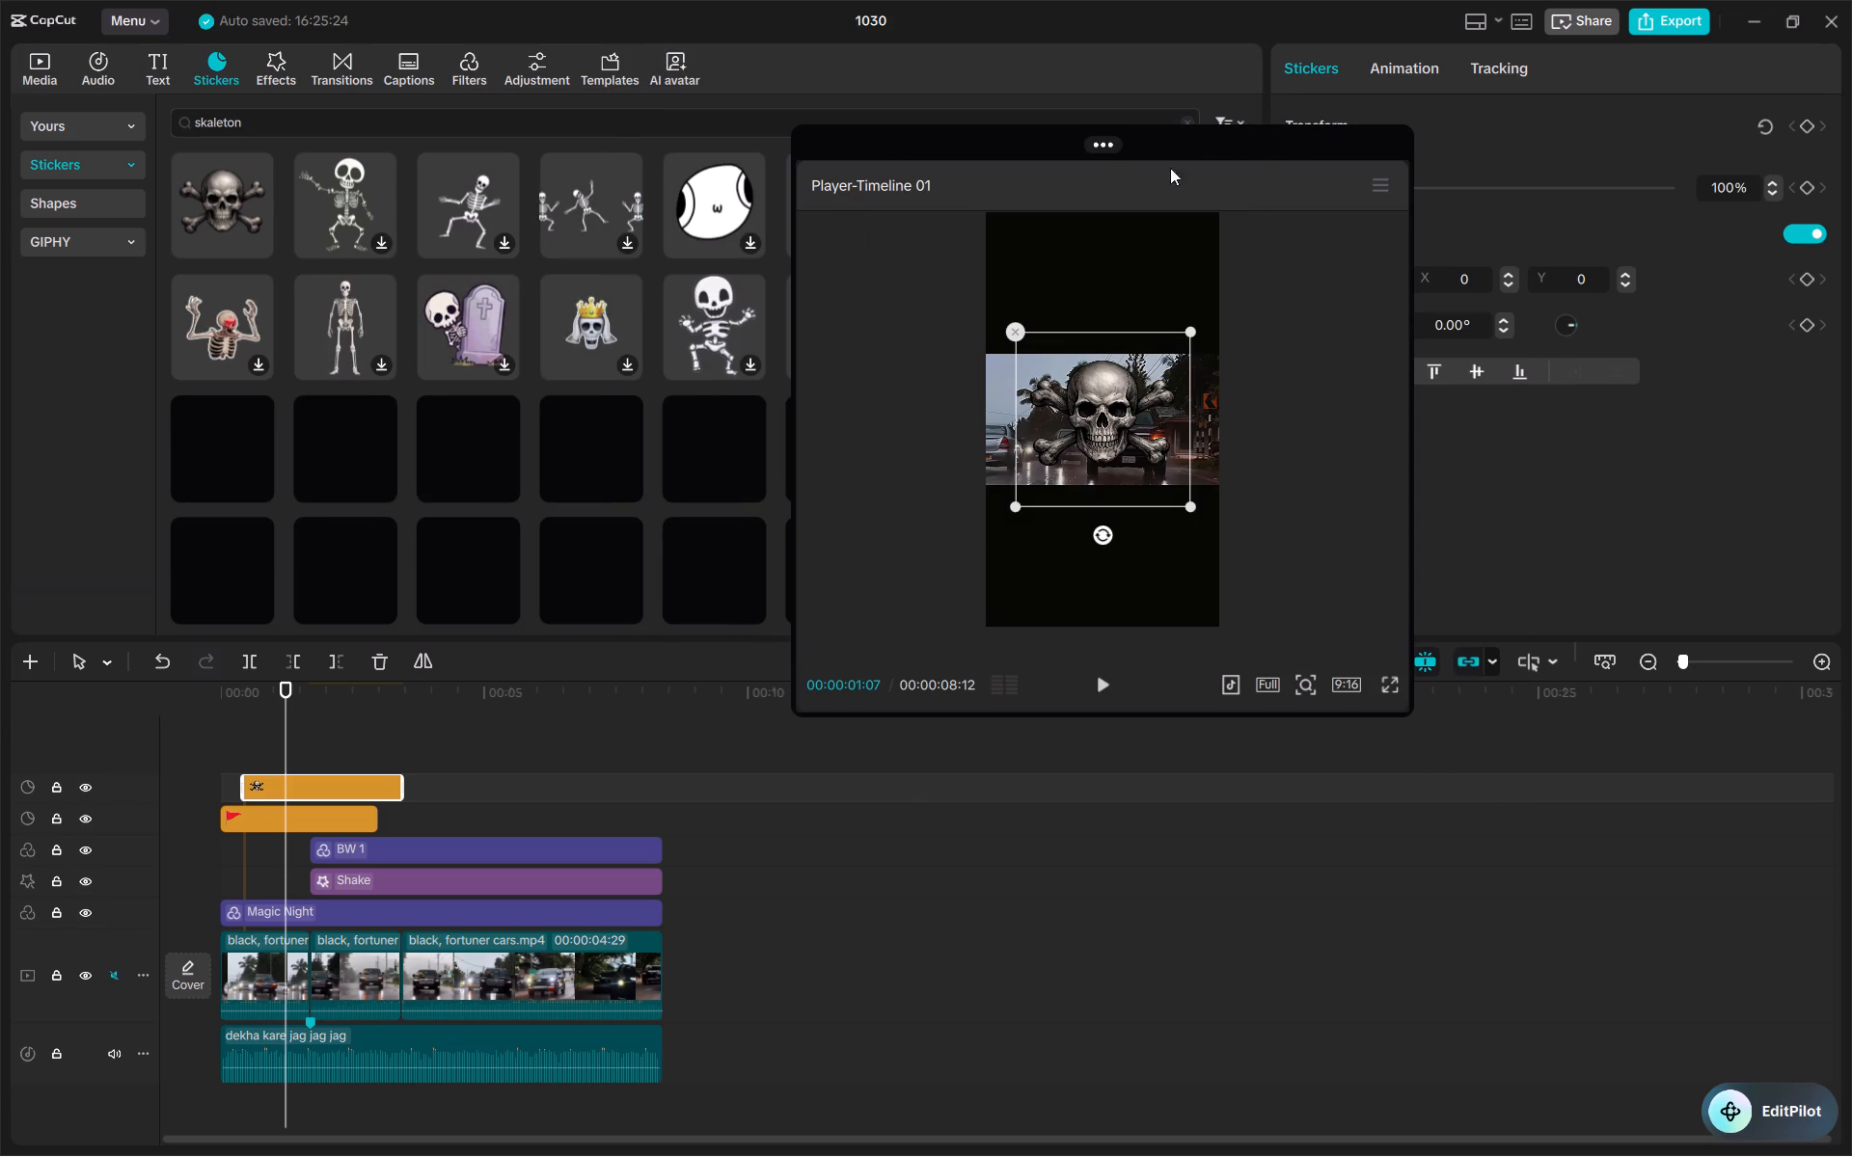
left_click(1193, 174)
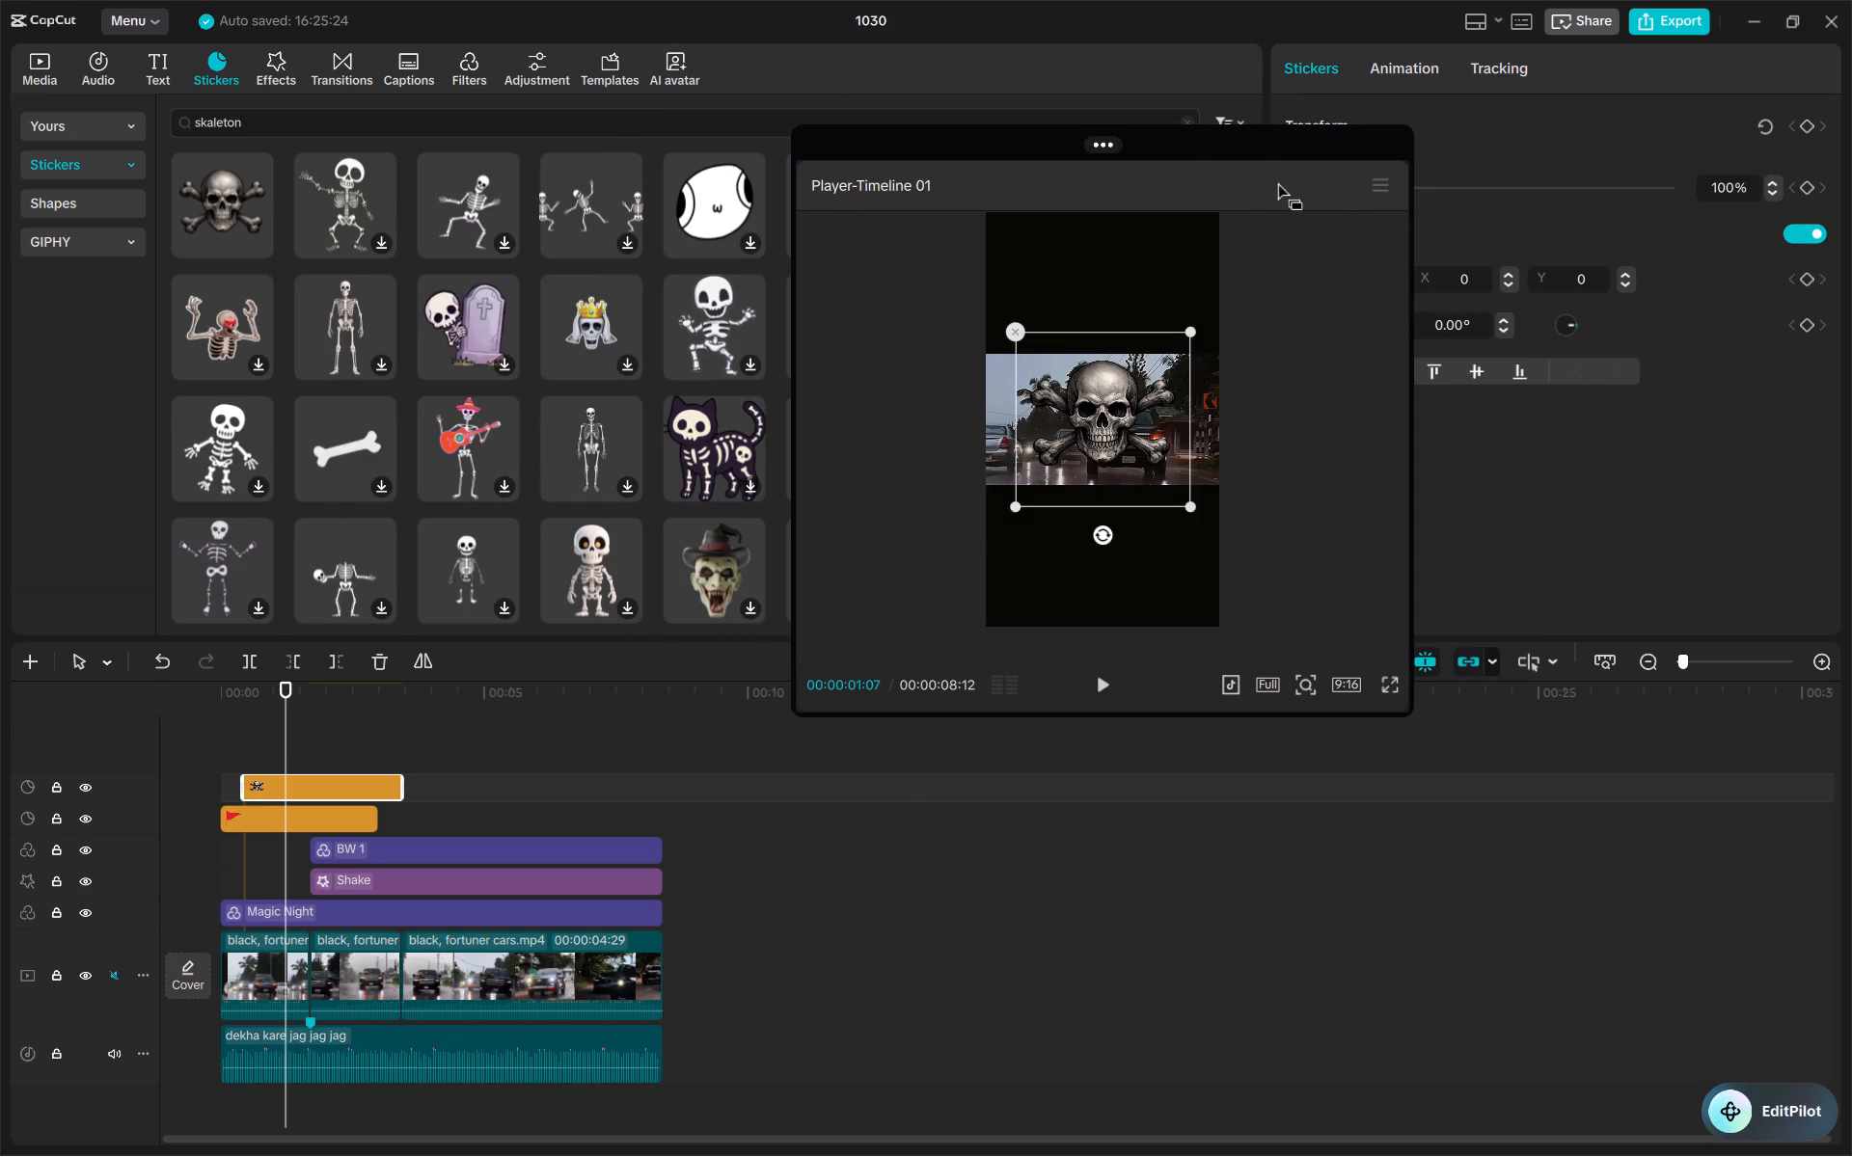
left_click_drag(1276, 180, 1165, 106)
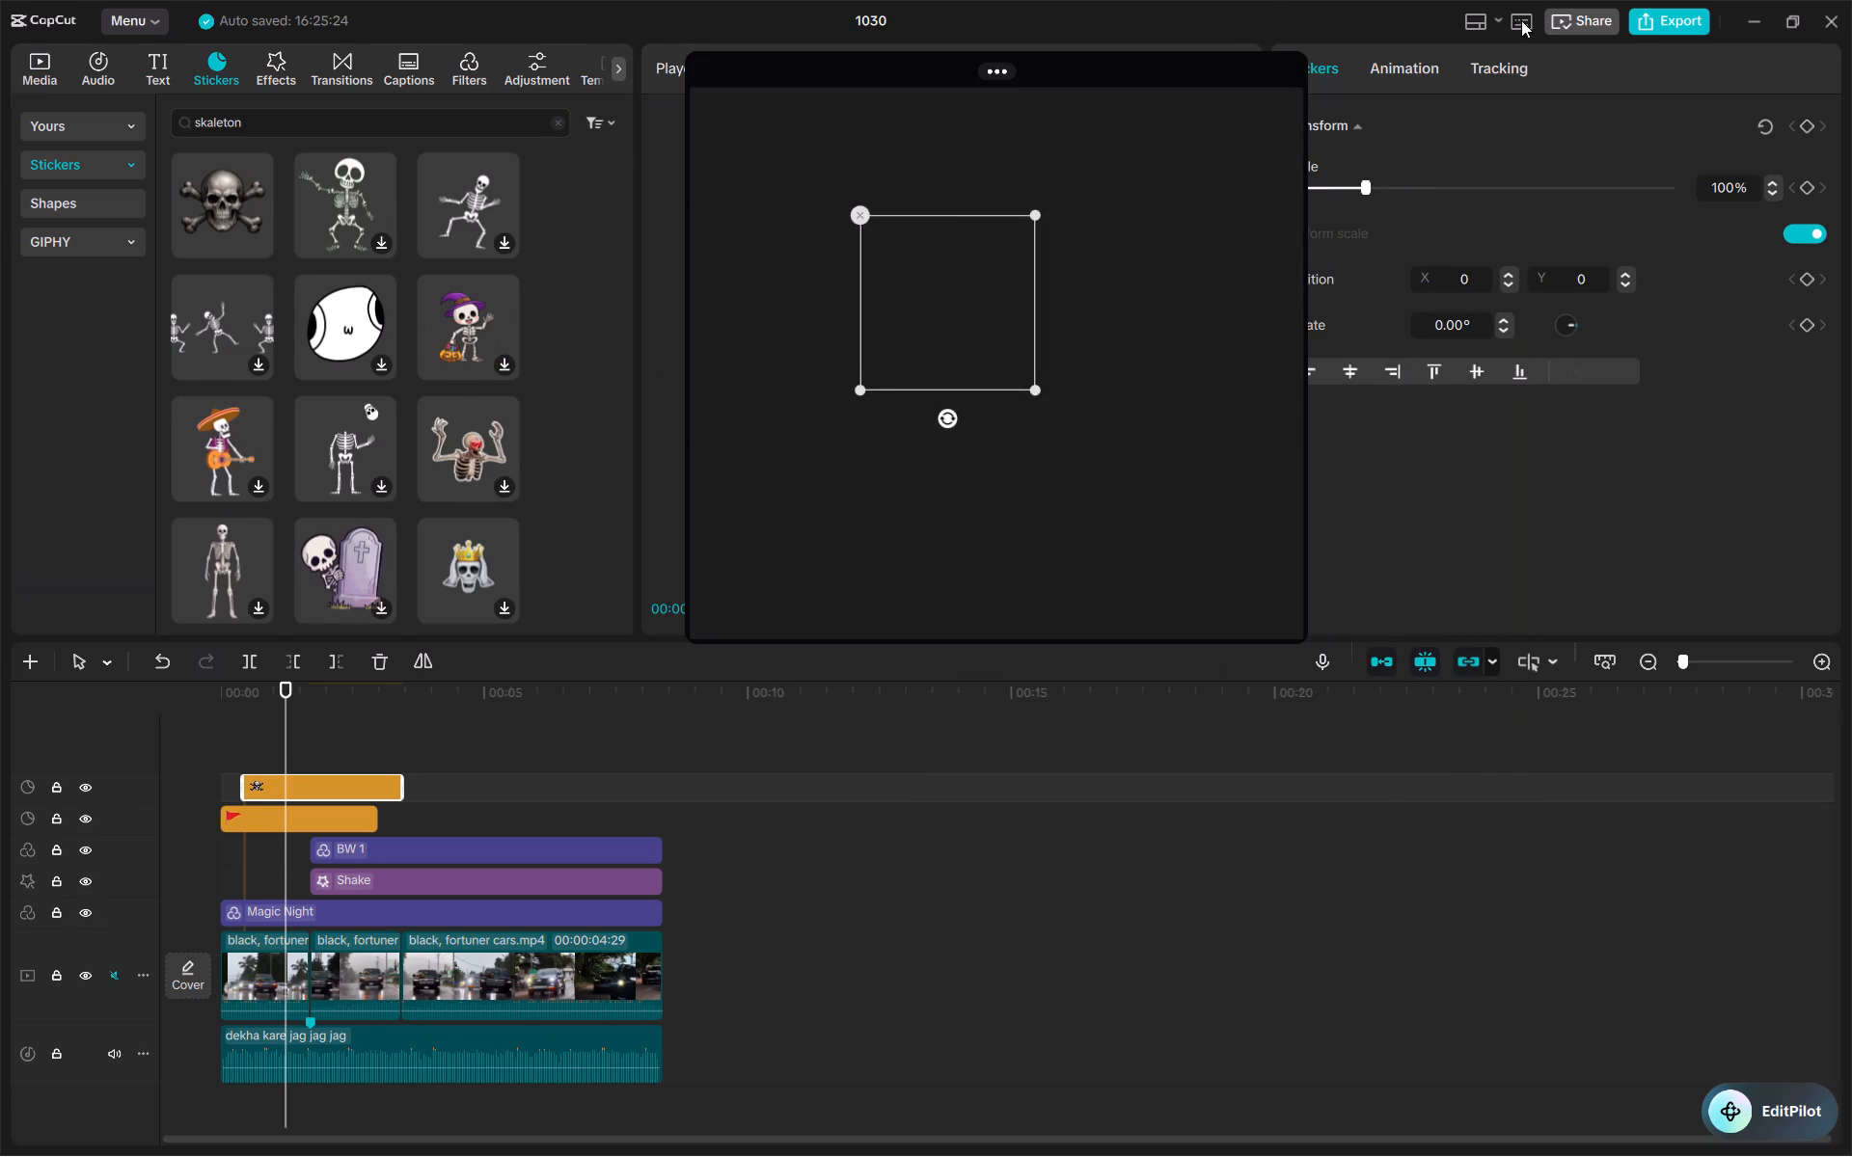
Switch the workspace layout to Vertical.
left_click(1497, 19)
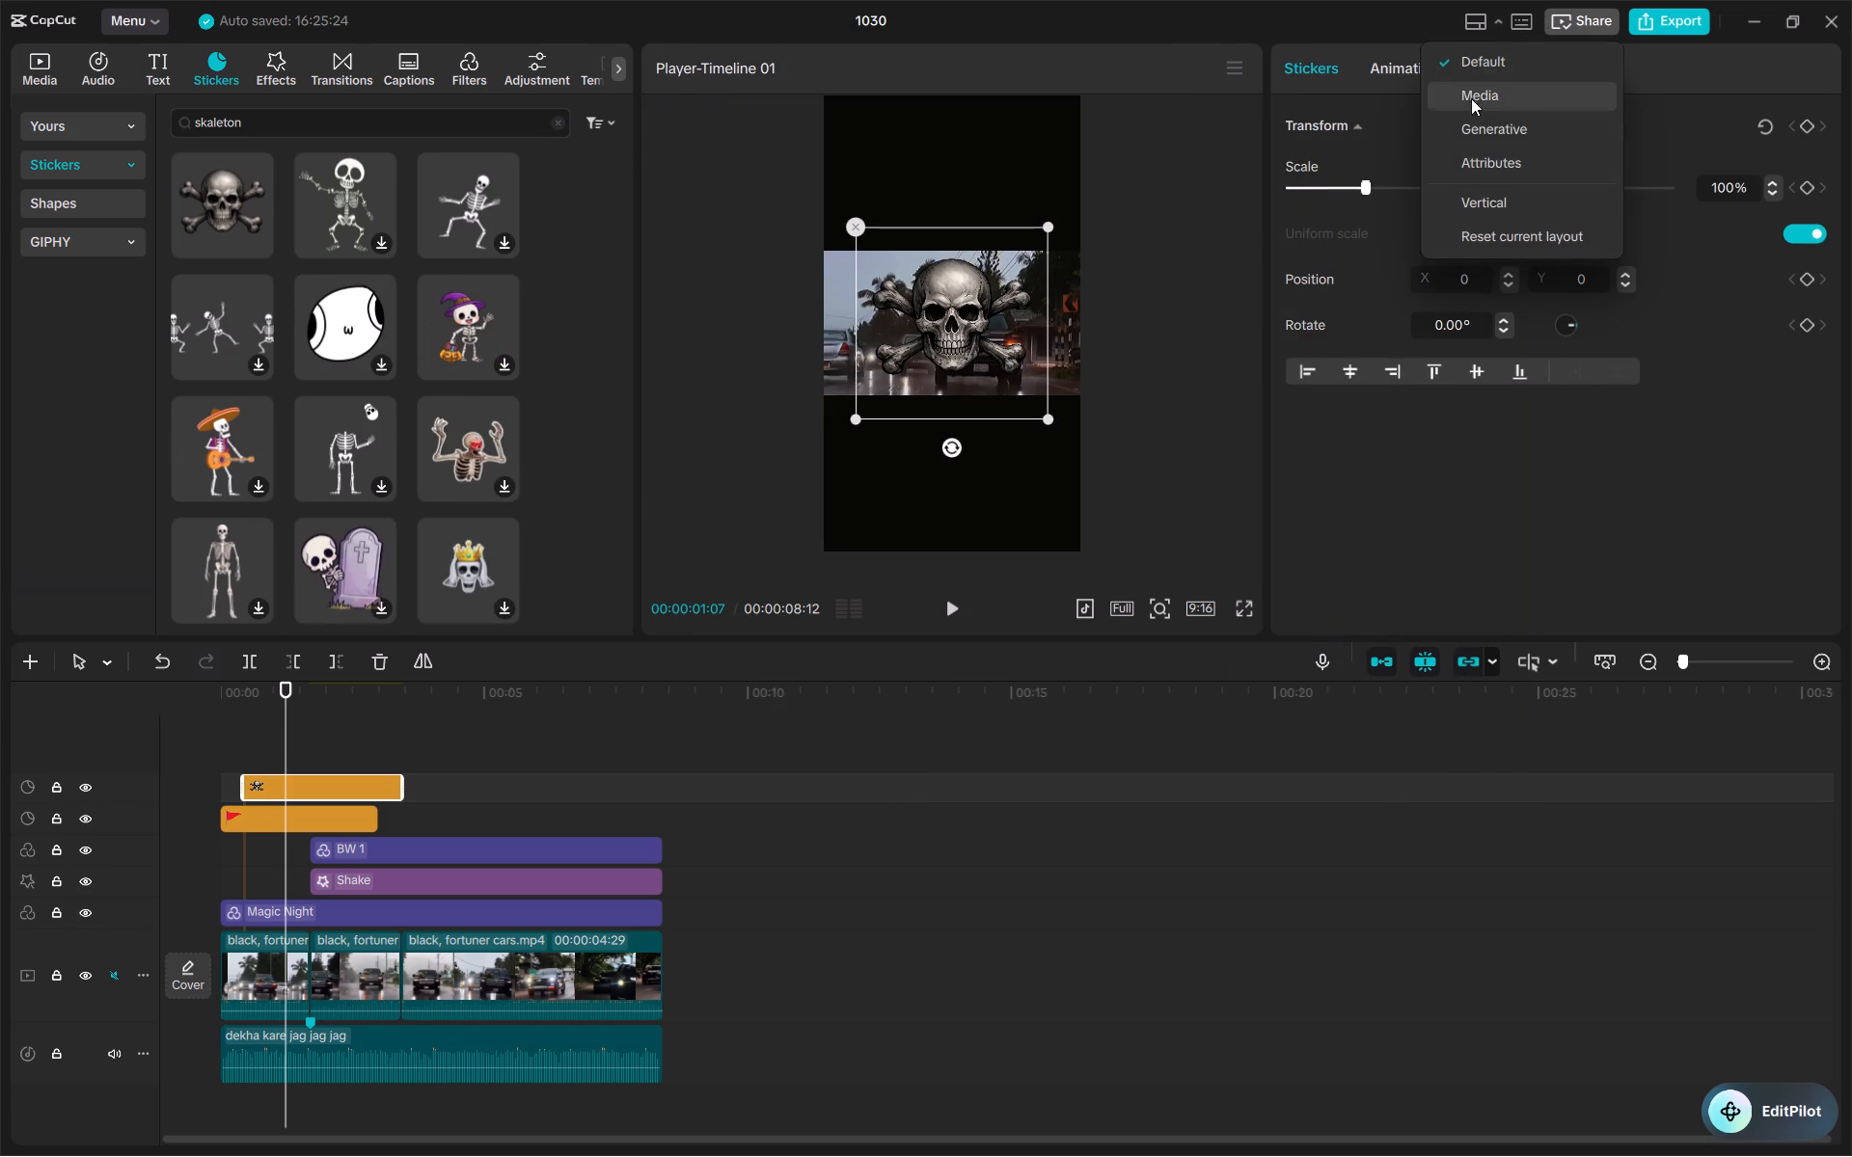
left_click(1462, 202)
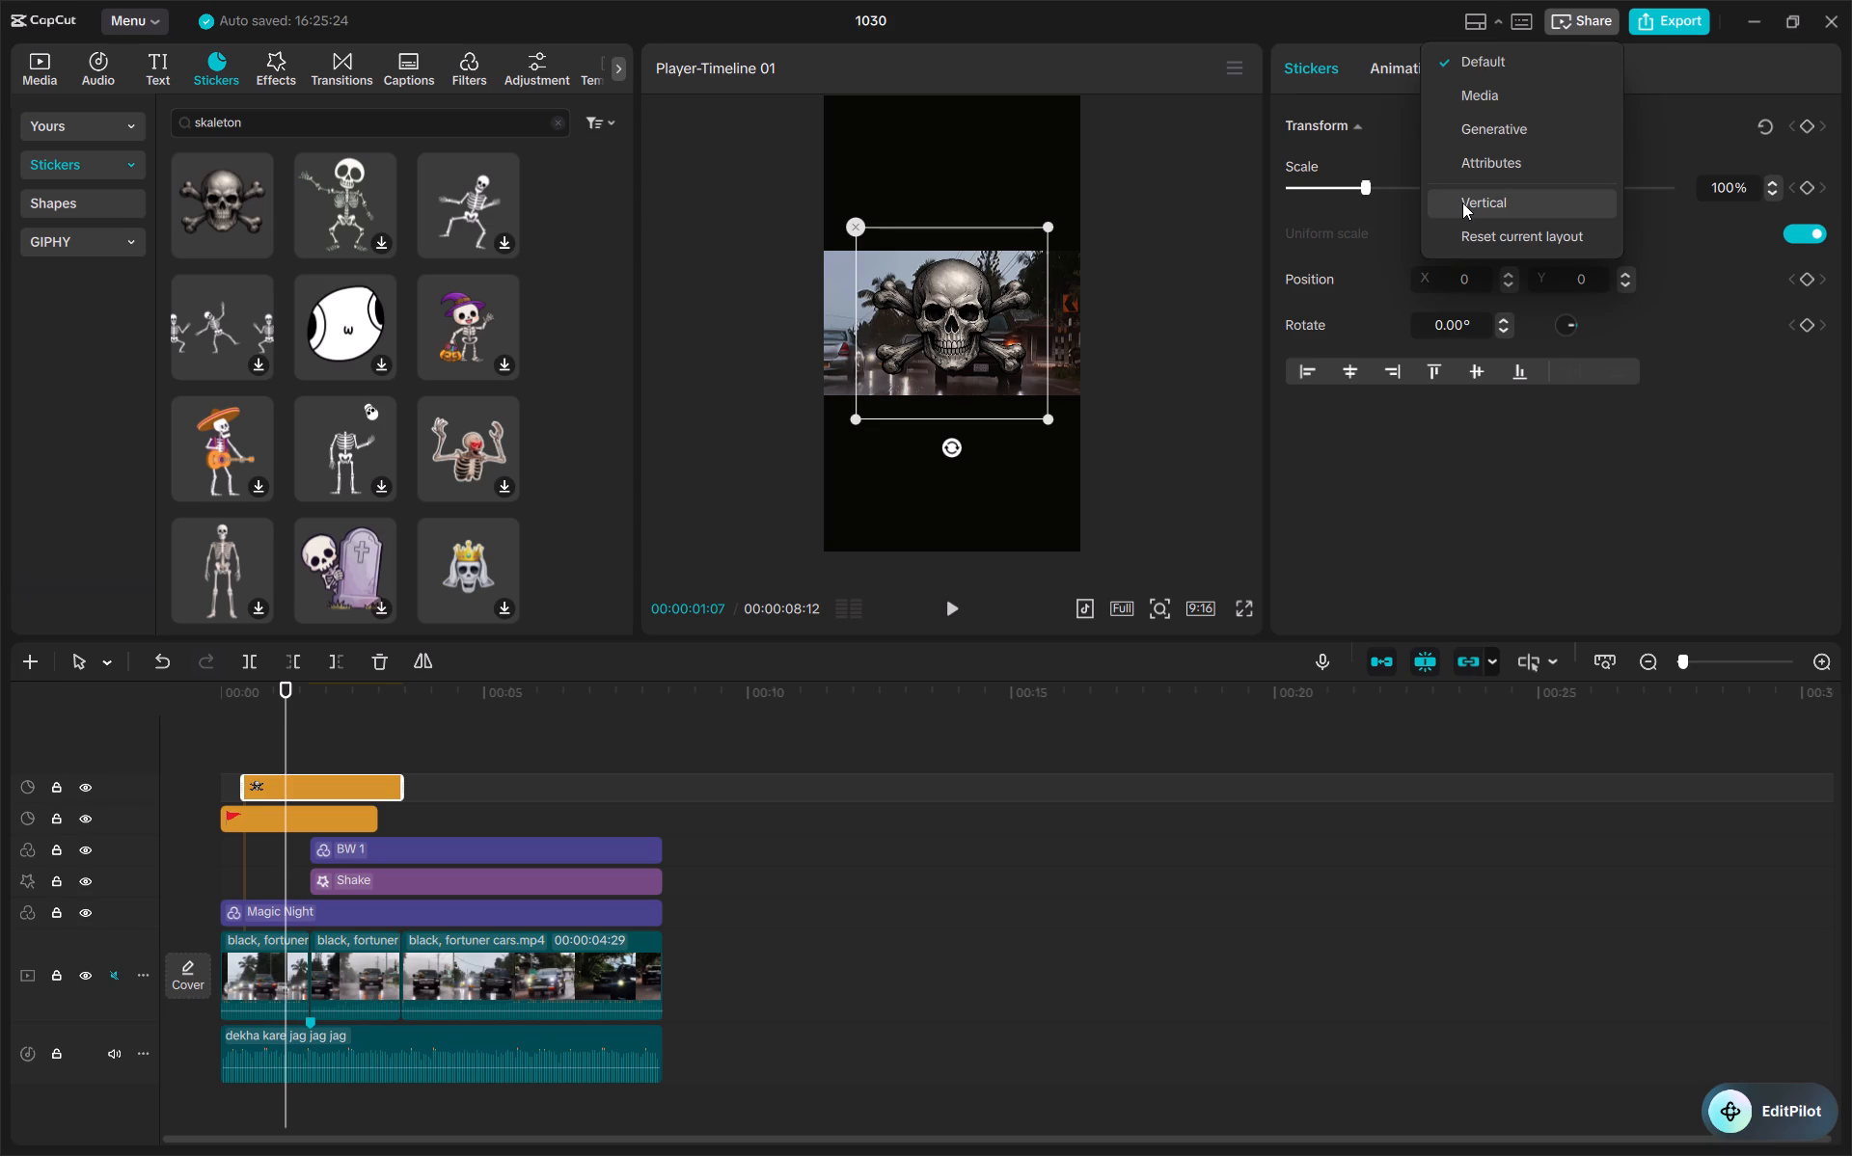
double_click(1462, 202)
left_click(1462, 202)
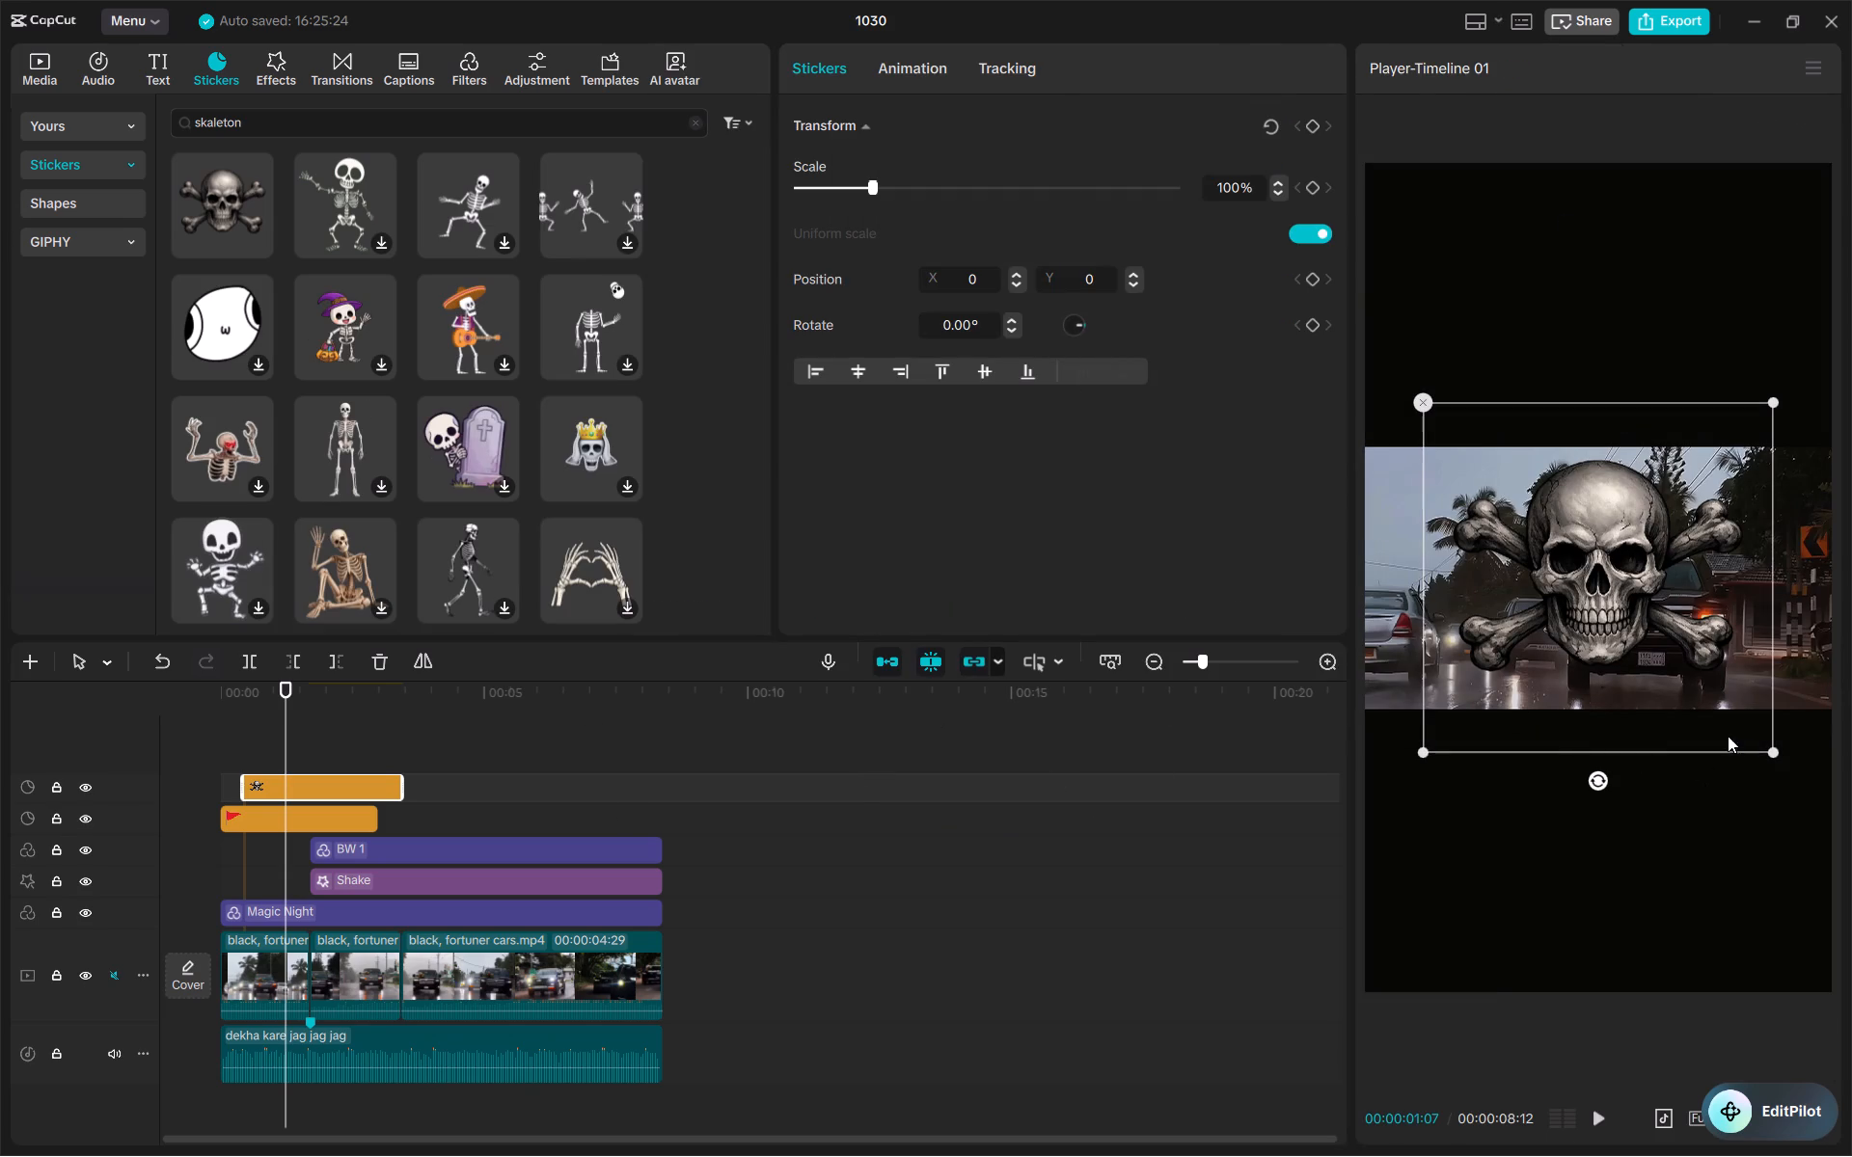
Shrink the skull sticker to 17% scale and place it above the cars at about X -248, Y 313.
left_click_drag(1765, 749, 1577, 598)
left_click_drag(1581, 597, 1527, 529)
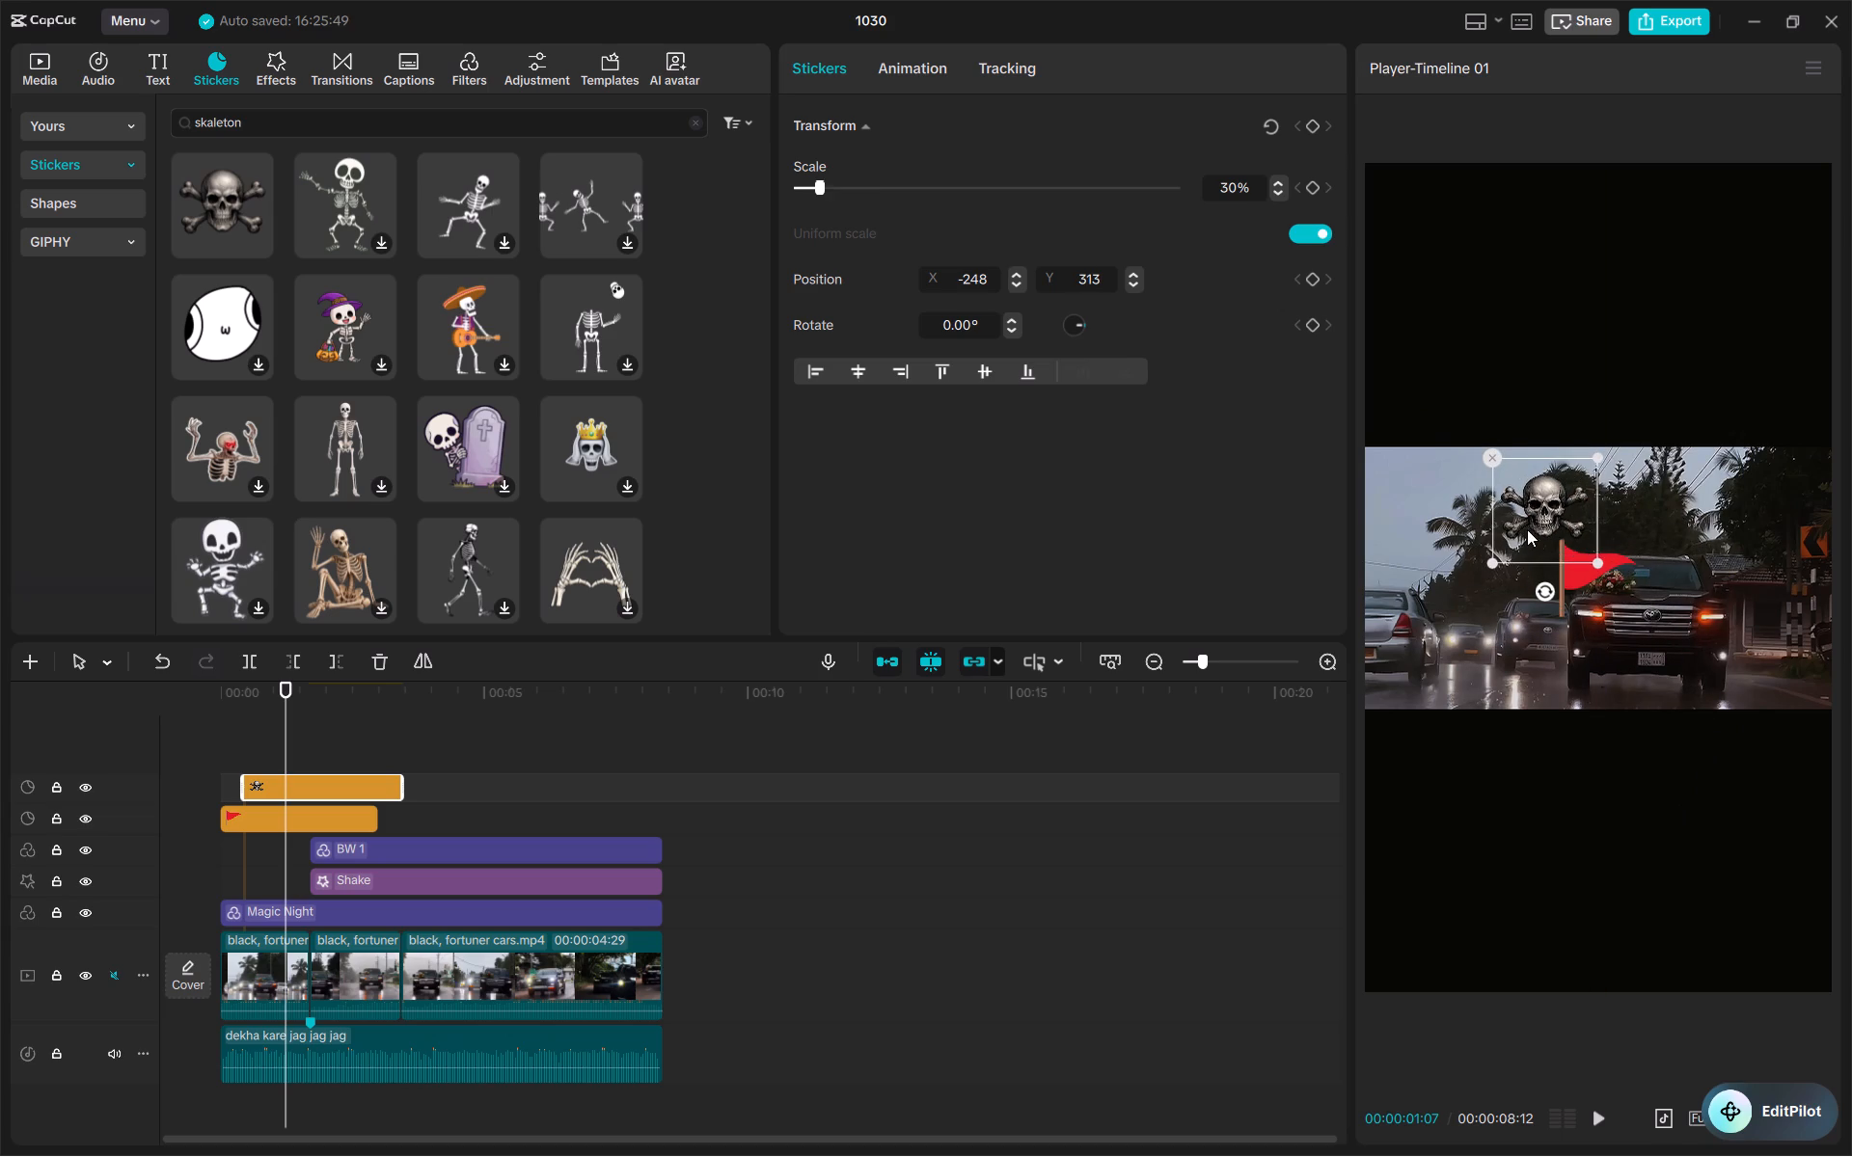
left_click_drag(1601, 571, 1590, 565)
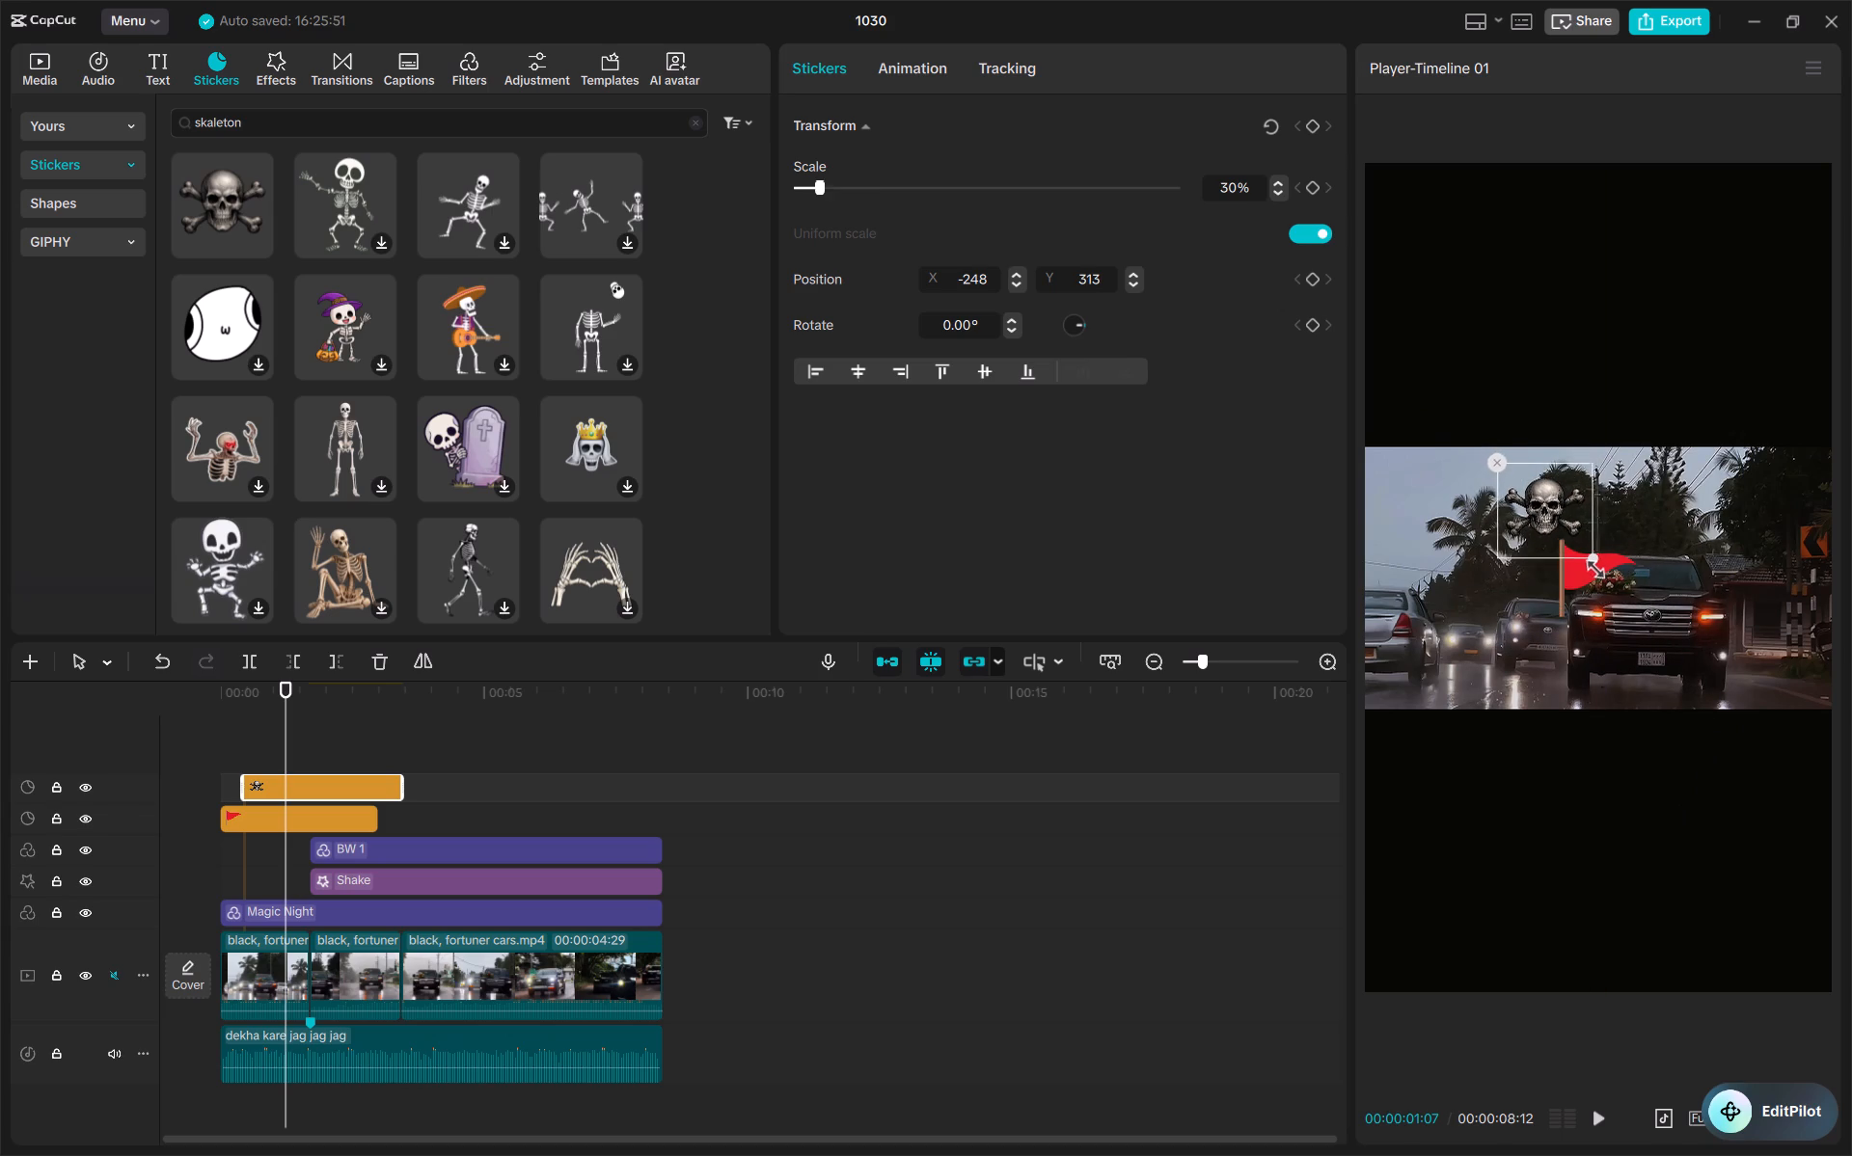
left_click_drag(1590, 565, 1545, 542)
Move the red flag sticker beside the skull to about X 56, Y 282 and shrink it to about 88% scale.
left_click_drag(1567, 556, 1593, 546)
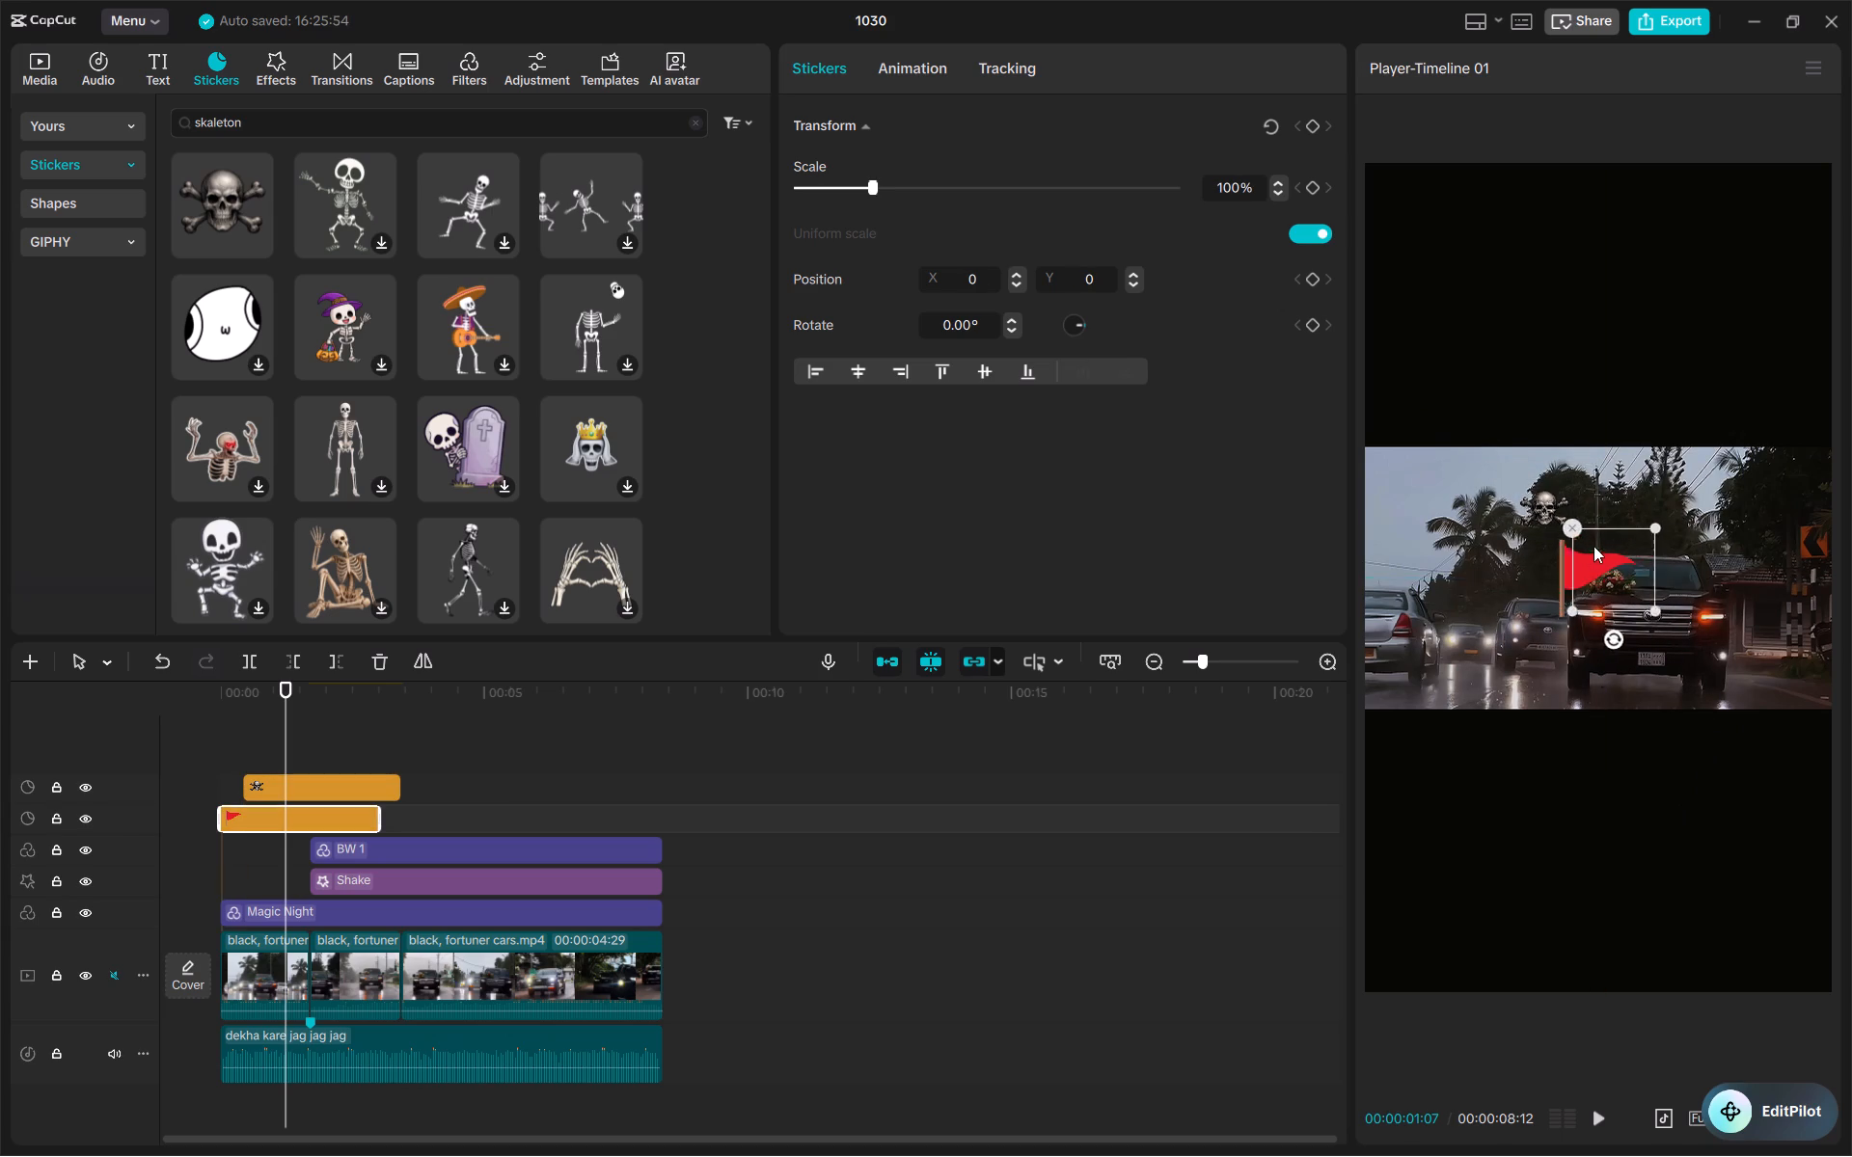
left_click_drag(1593, 546, 1580, 496)
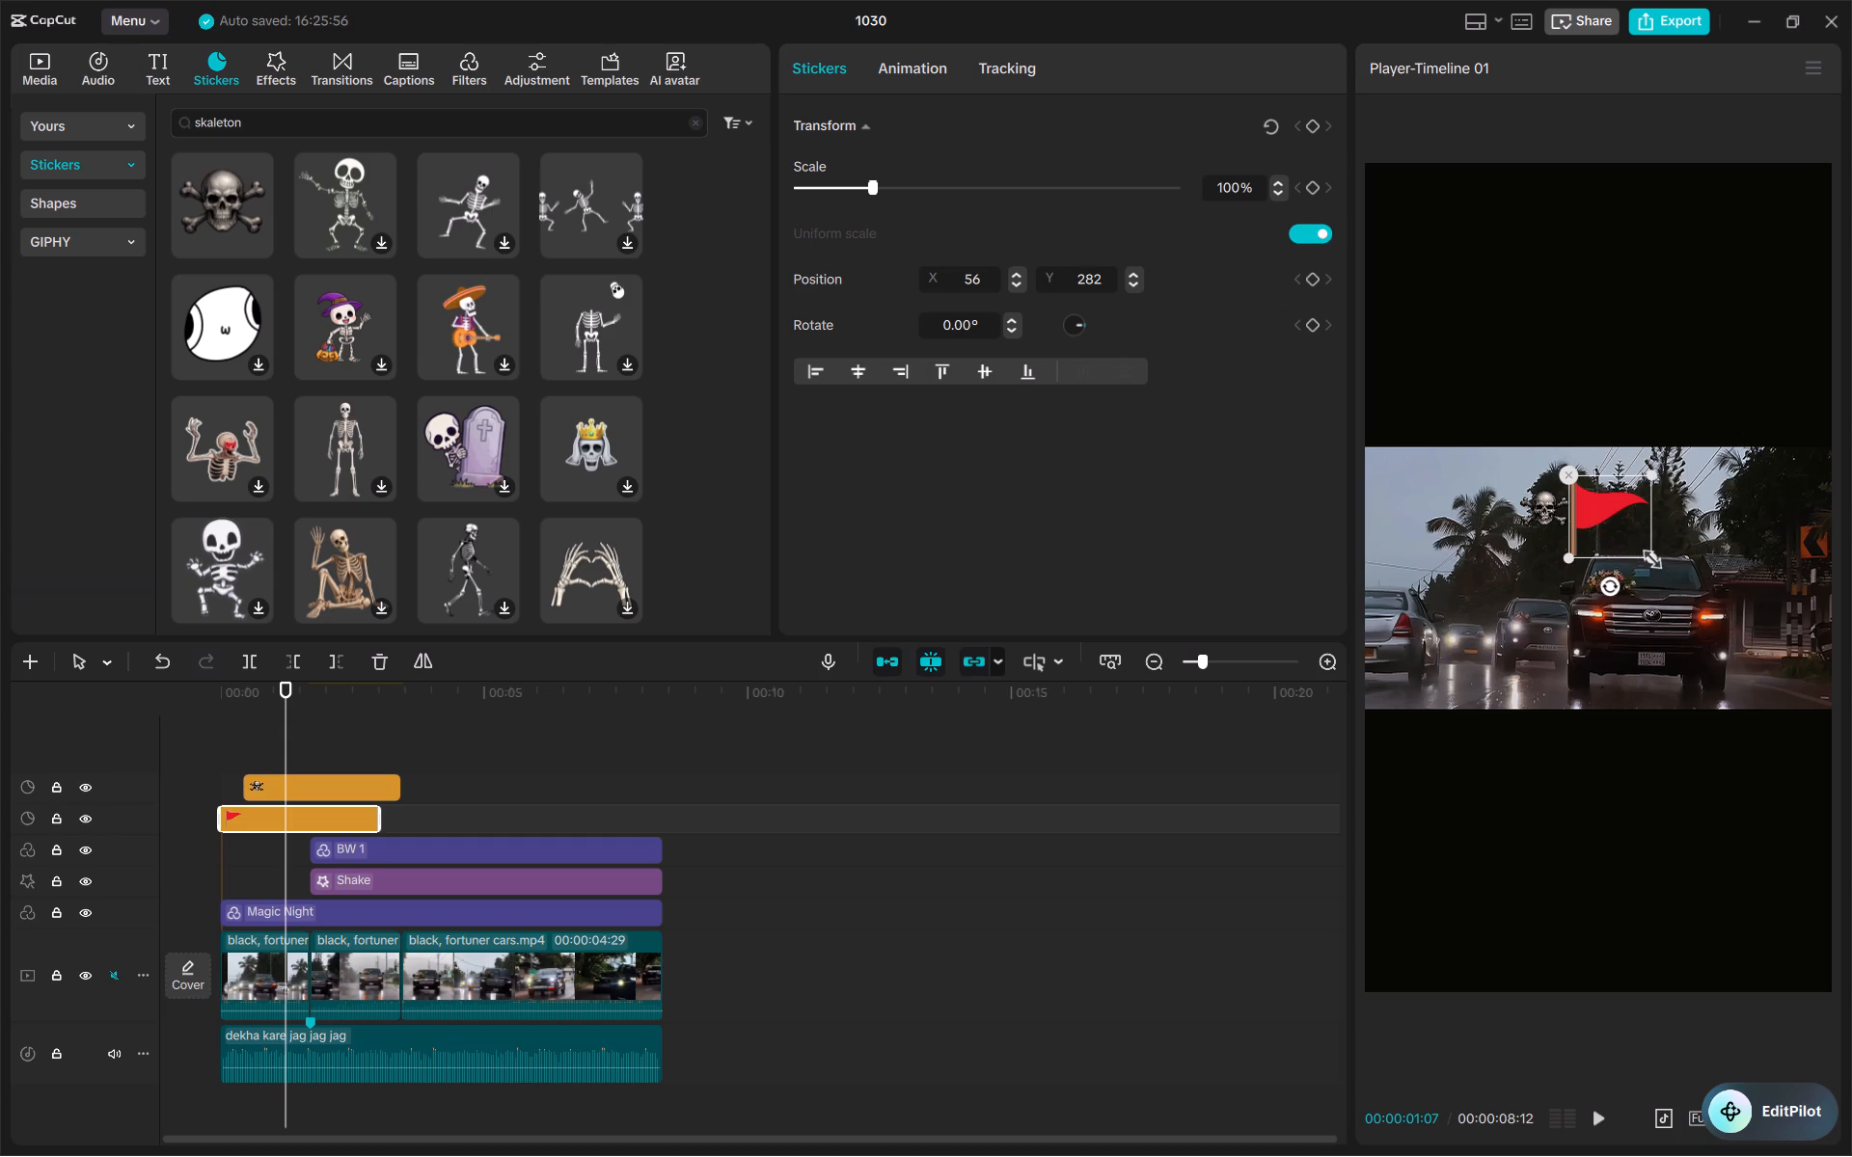
left_click_drag(1645, 554, 1631, 552)
left_click(1551, 503)
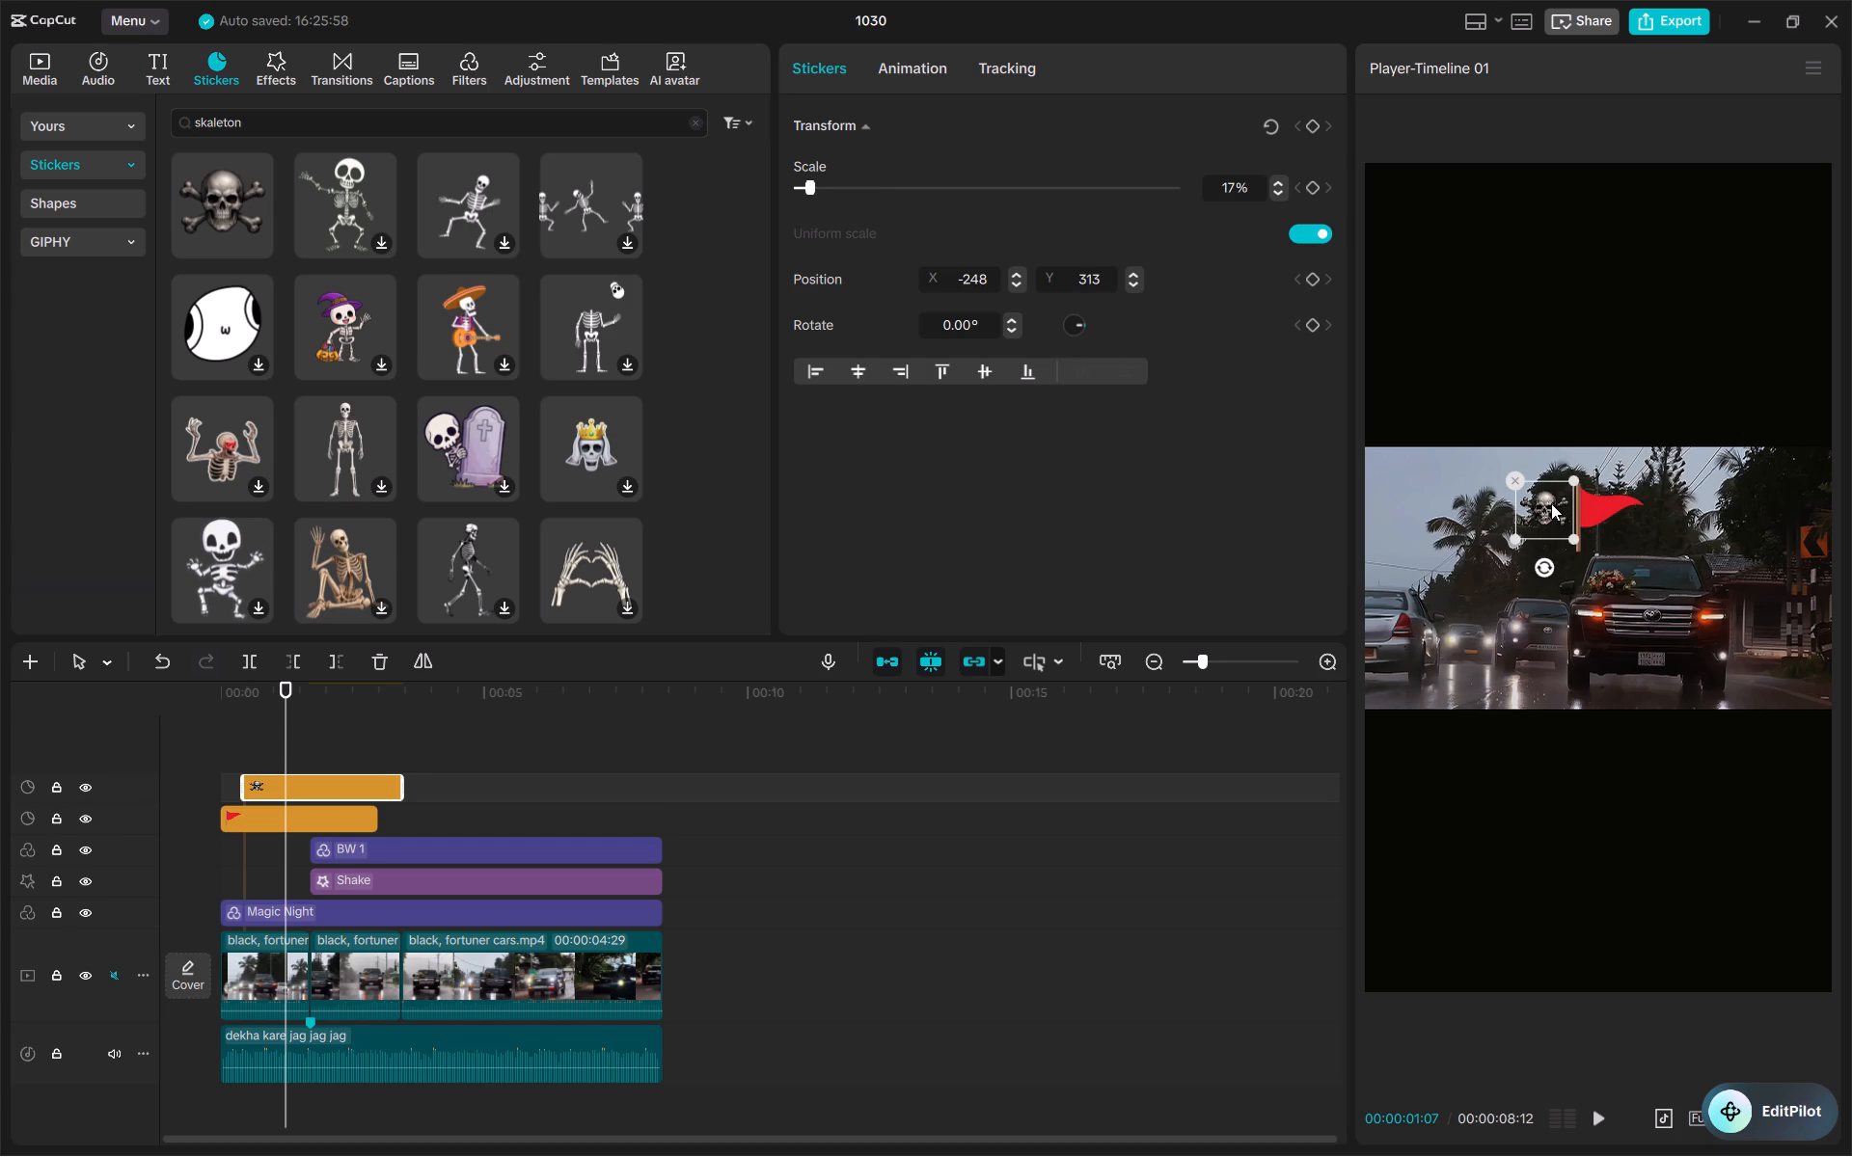
double_click(1616, 520)
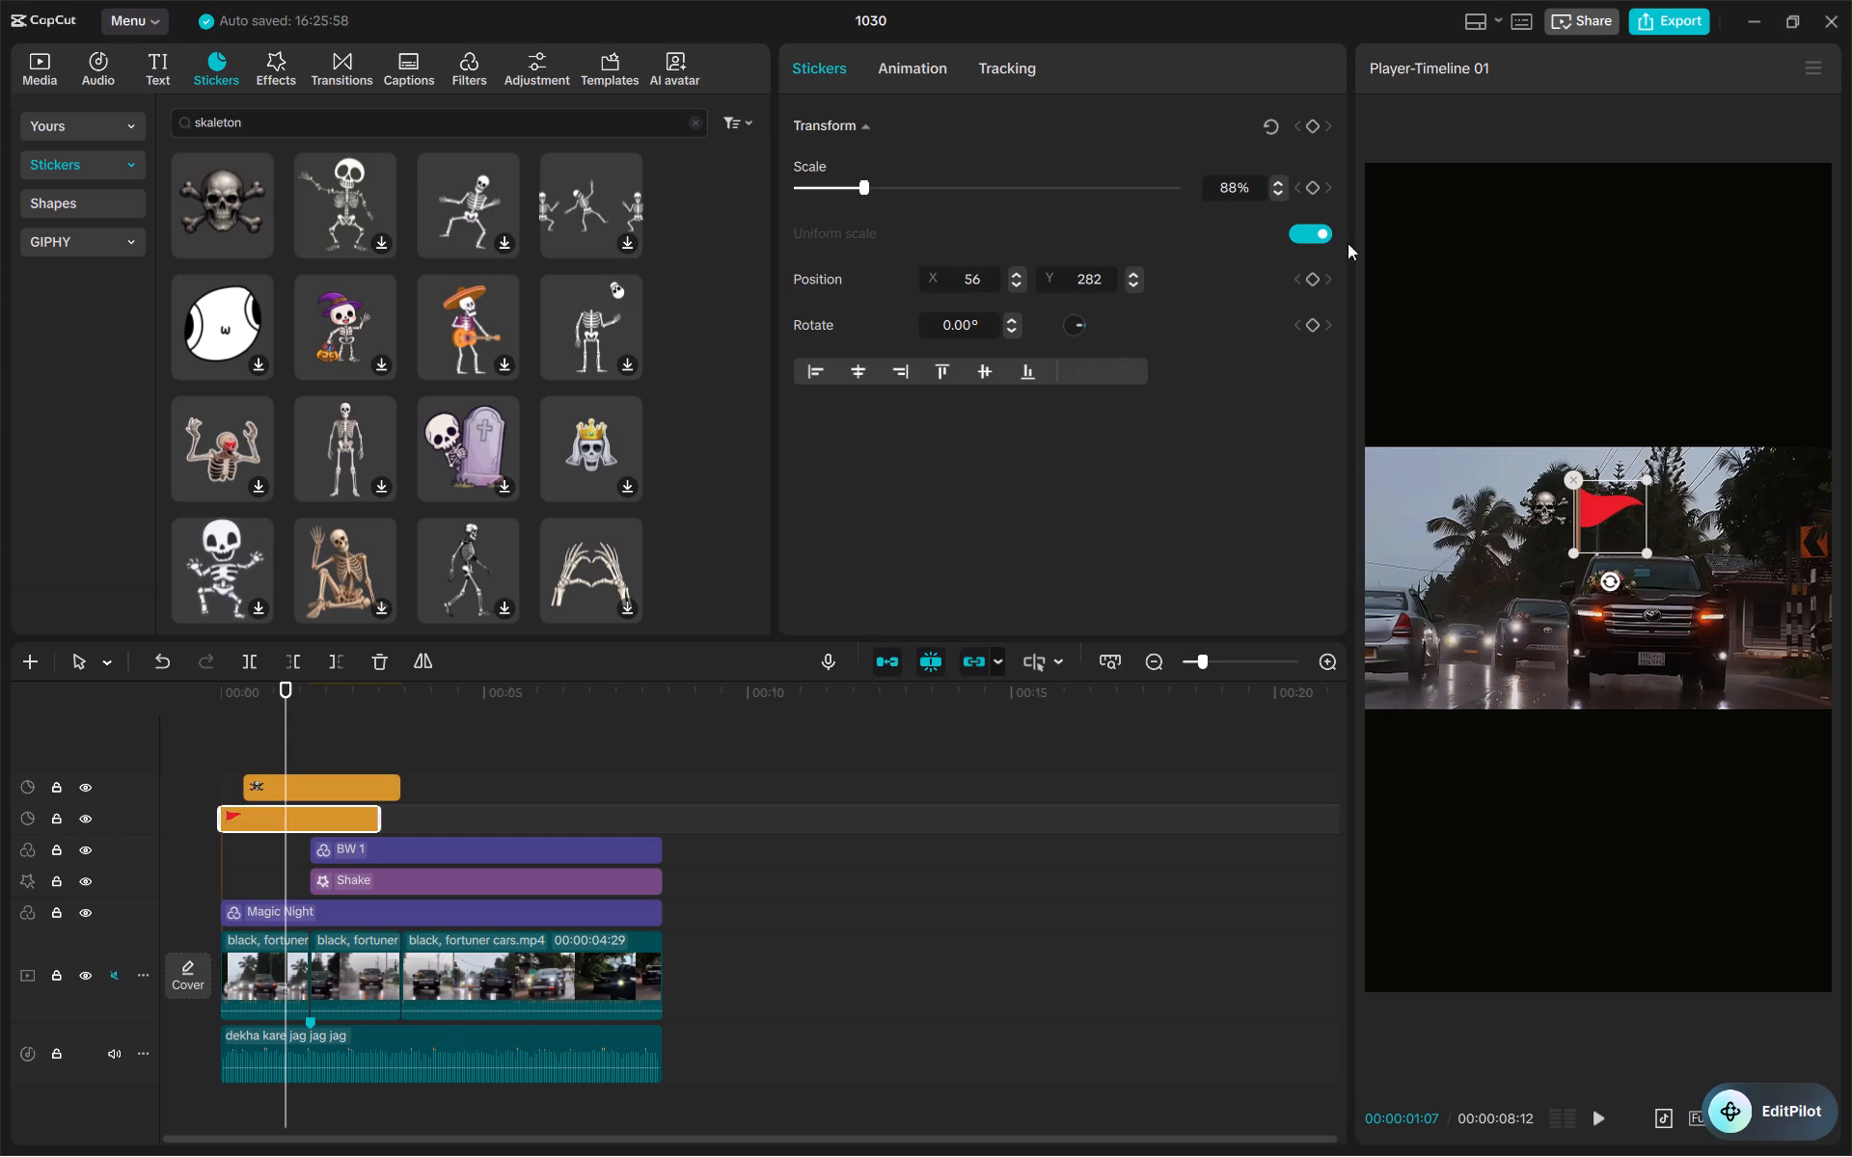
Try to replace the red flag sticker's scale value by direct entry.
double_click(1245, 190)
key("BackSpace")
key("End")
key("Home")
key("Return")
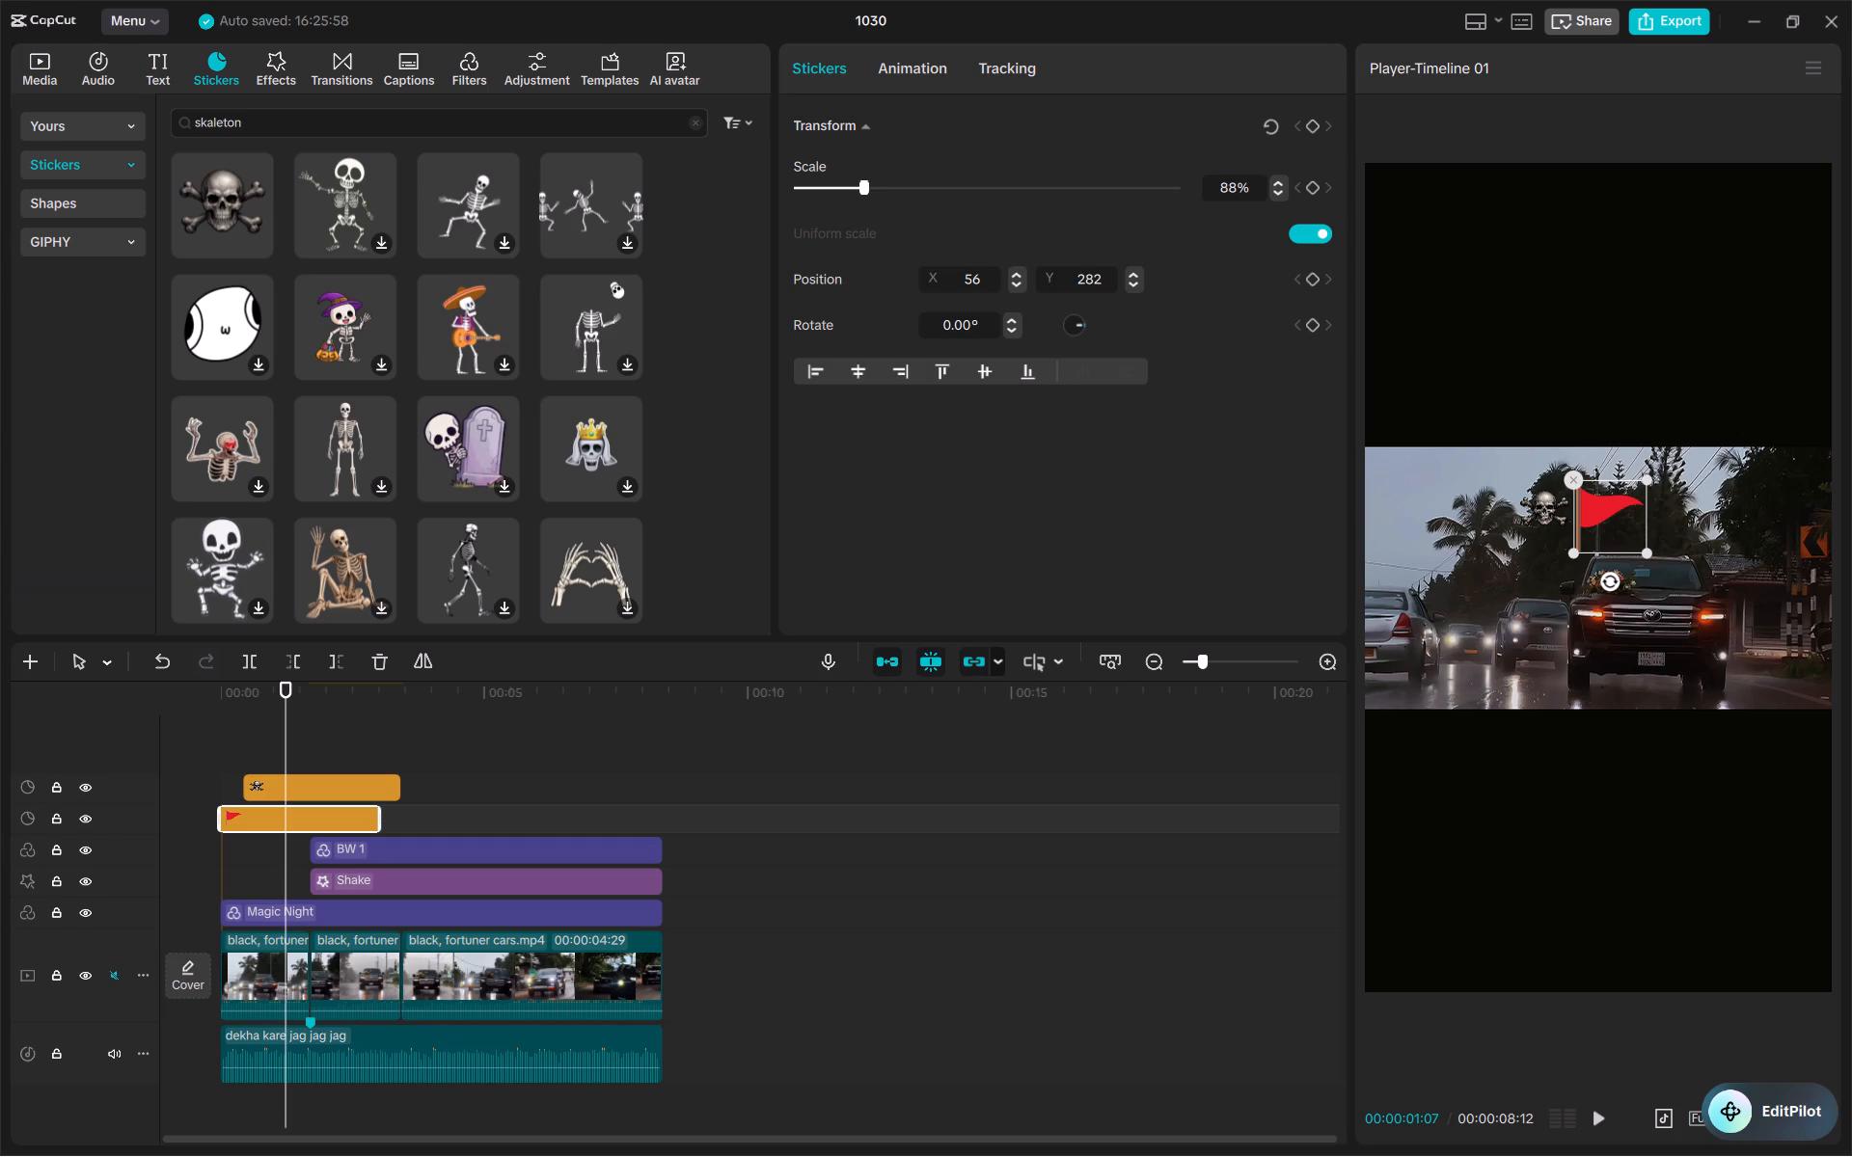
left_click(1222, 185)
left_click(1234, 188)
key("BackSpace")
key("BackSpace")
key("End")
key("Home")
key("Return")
Set the red flag sticker's scale to 40%.
left_click(827, 186)
left_click_drag(827, 186, 828, 197)
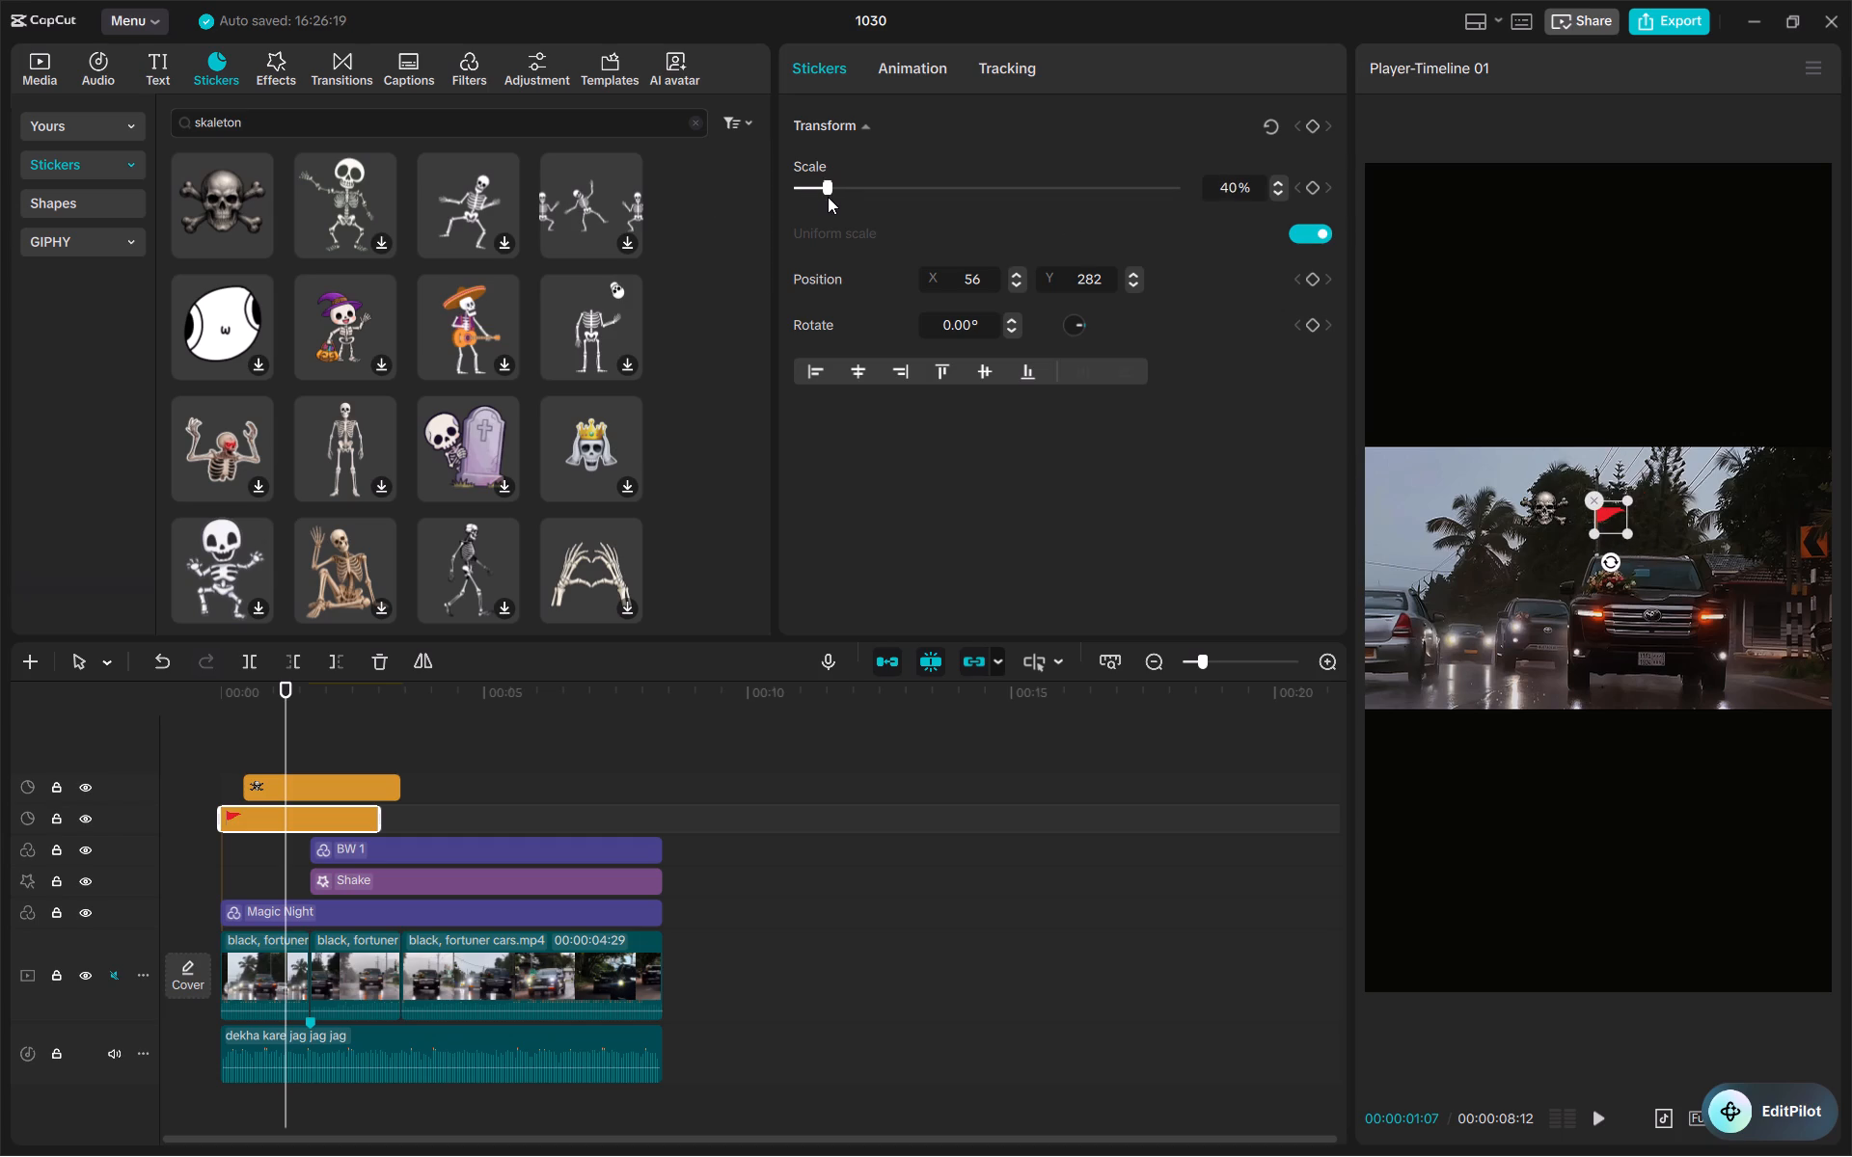
left_click(1594, 711)
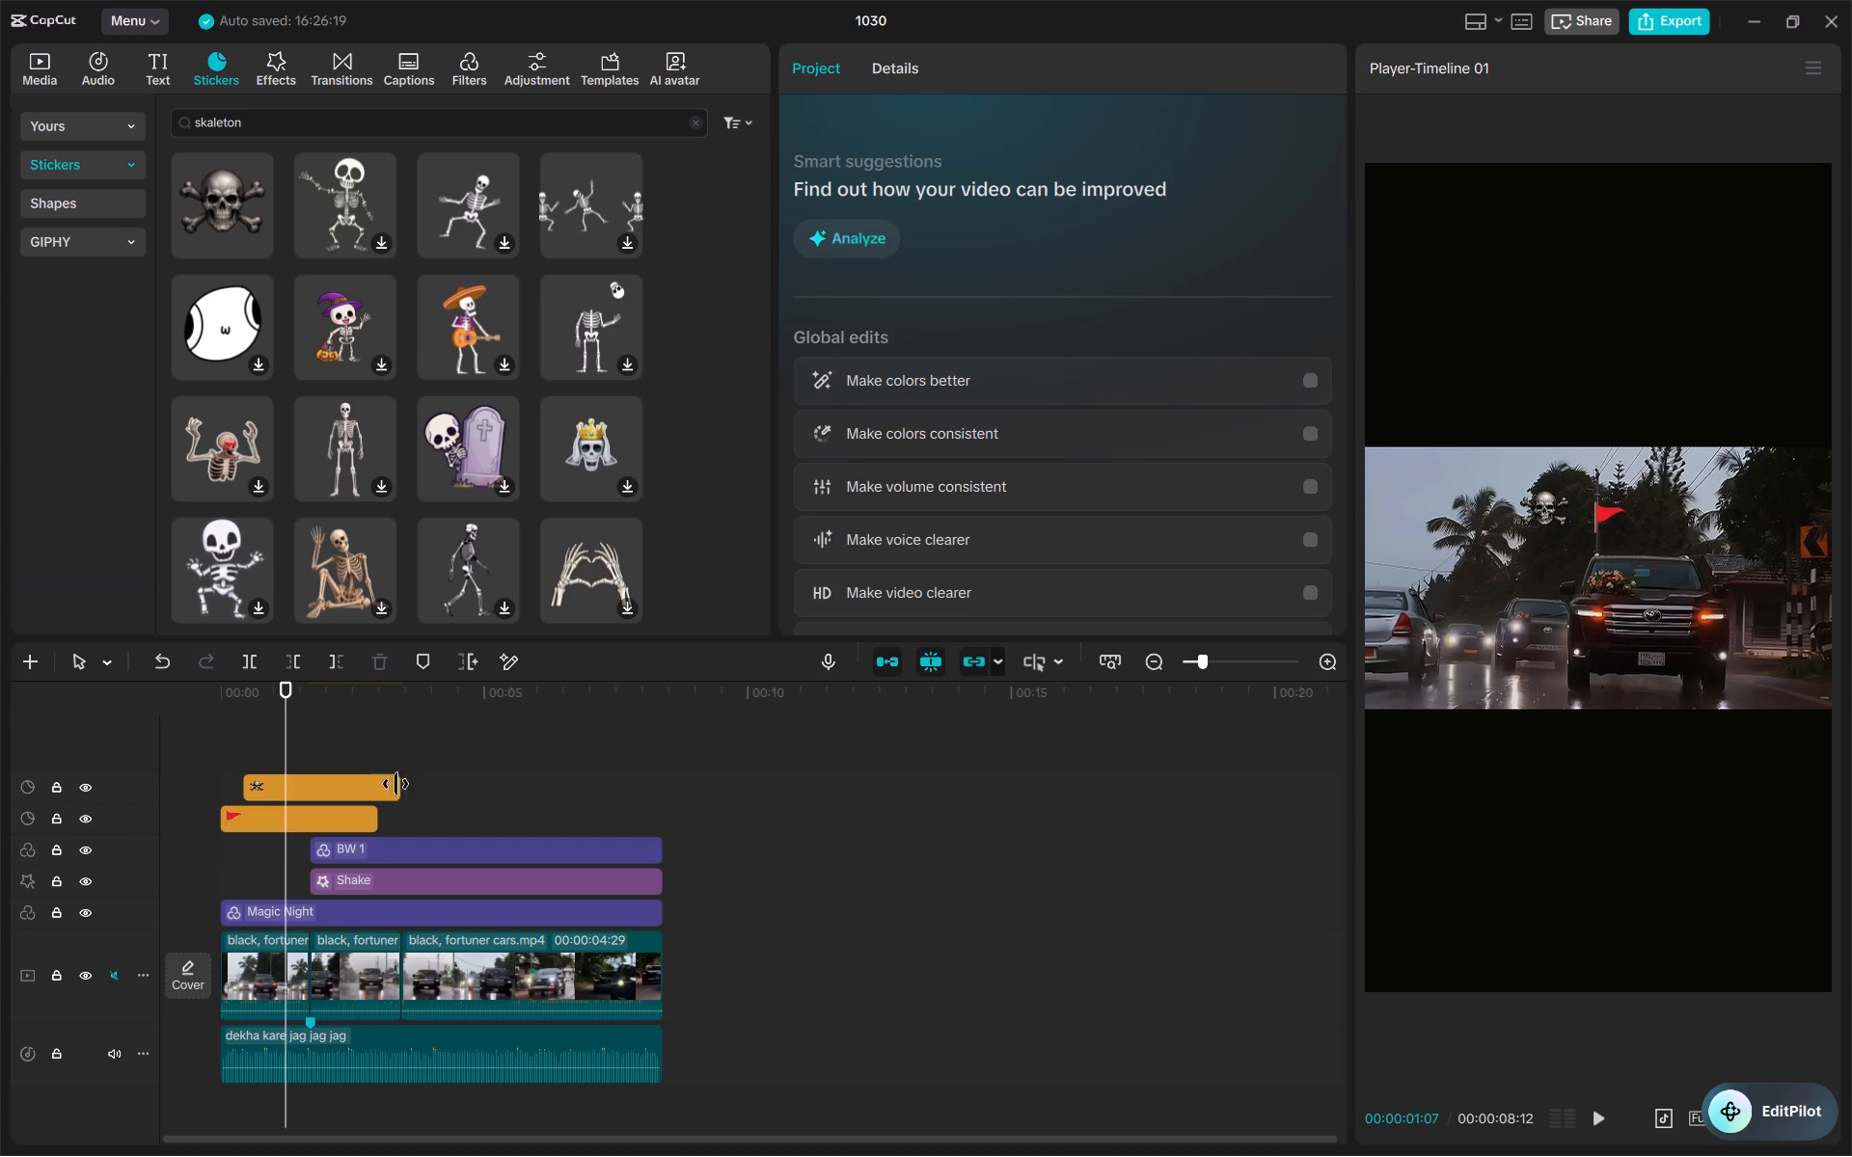
Move both sticker clips together to tracks between Magic Night and the main video, with the flag starting at 00:00:00:00.
left_click_drag(350, 762, 368, 831)
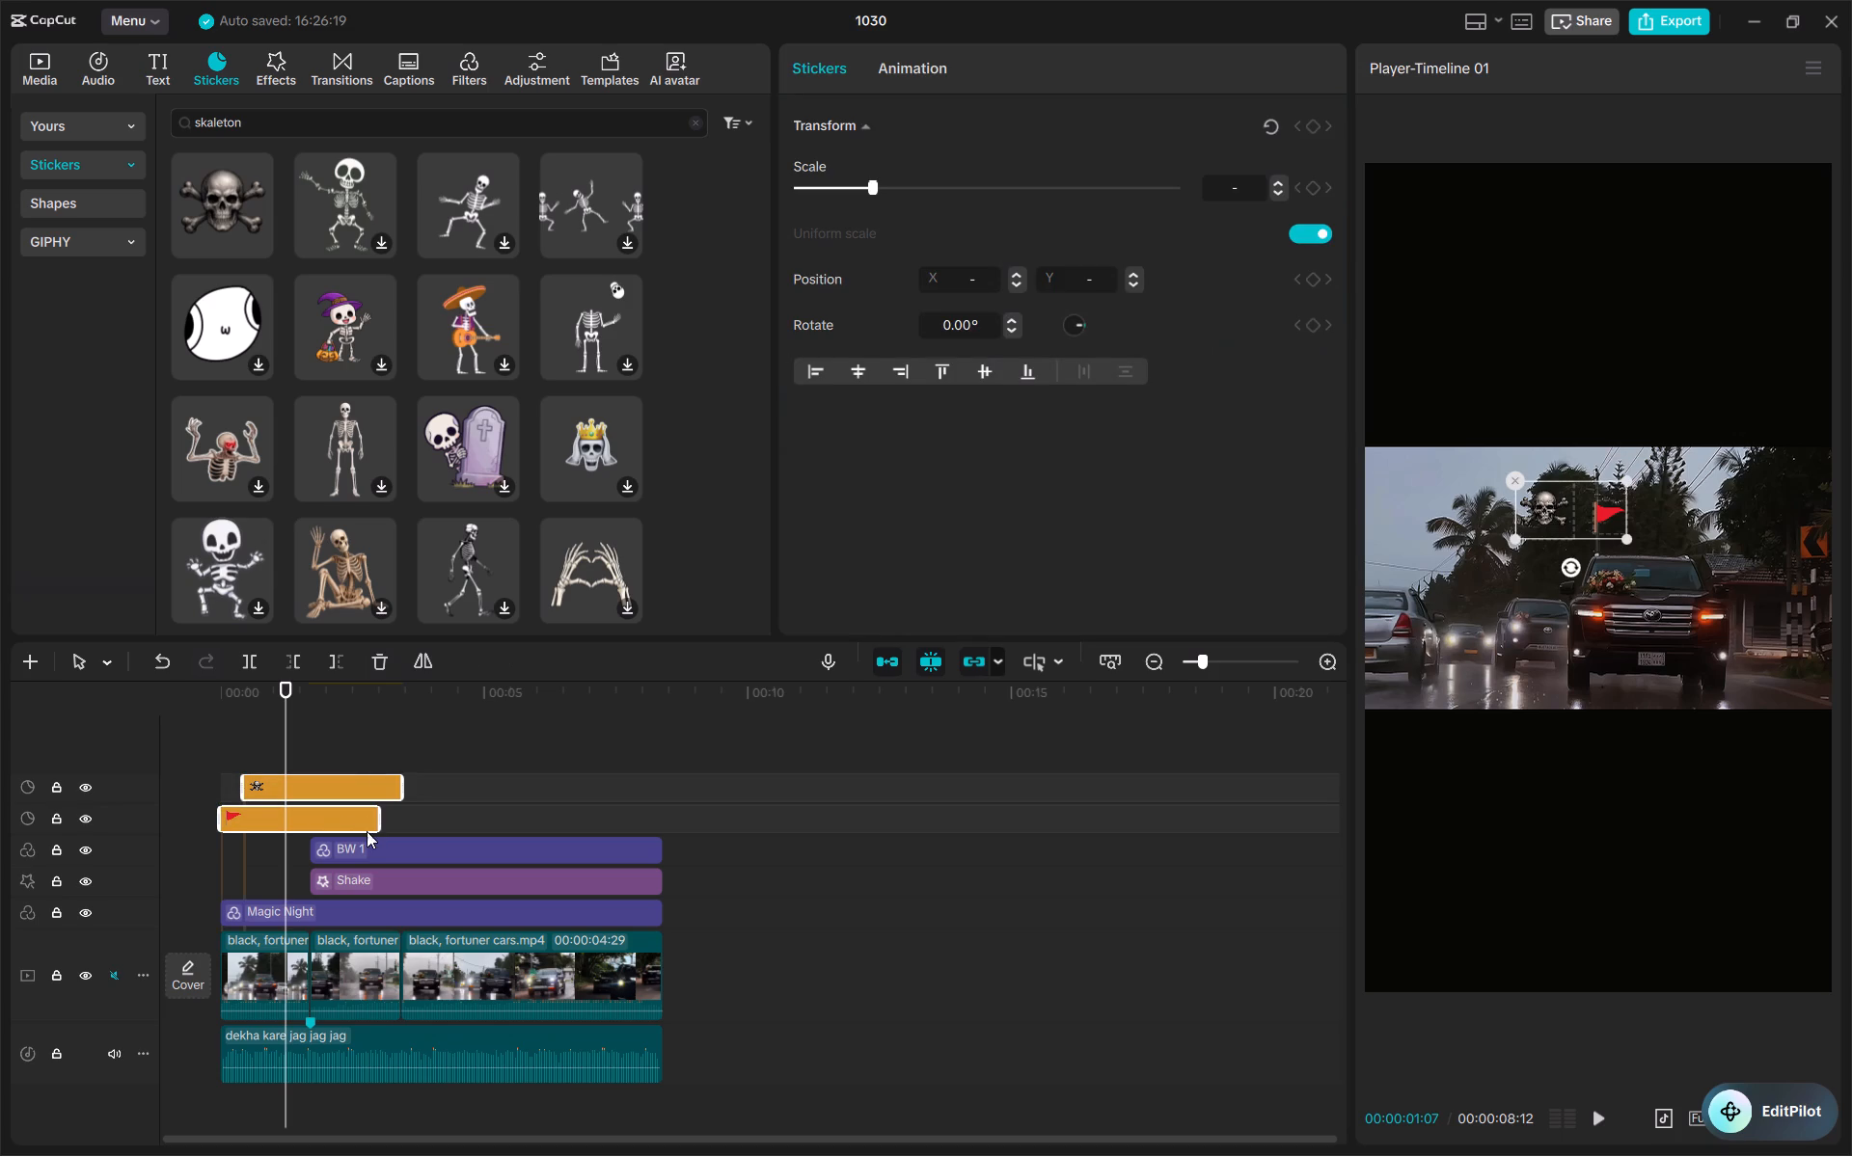
left_click_drag(343, 821, 393, 936)
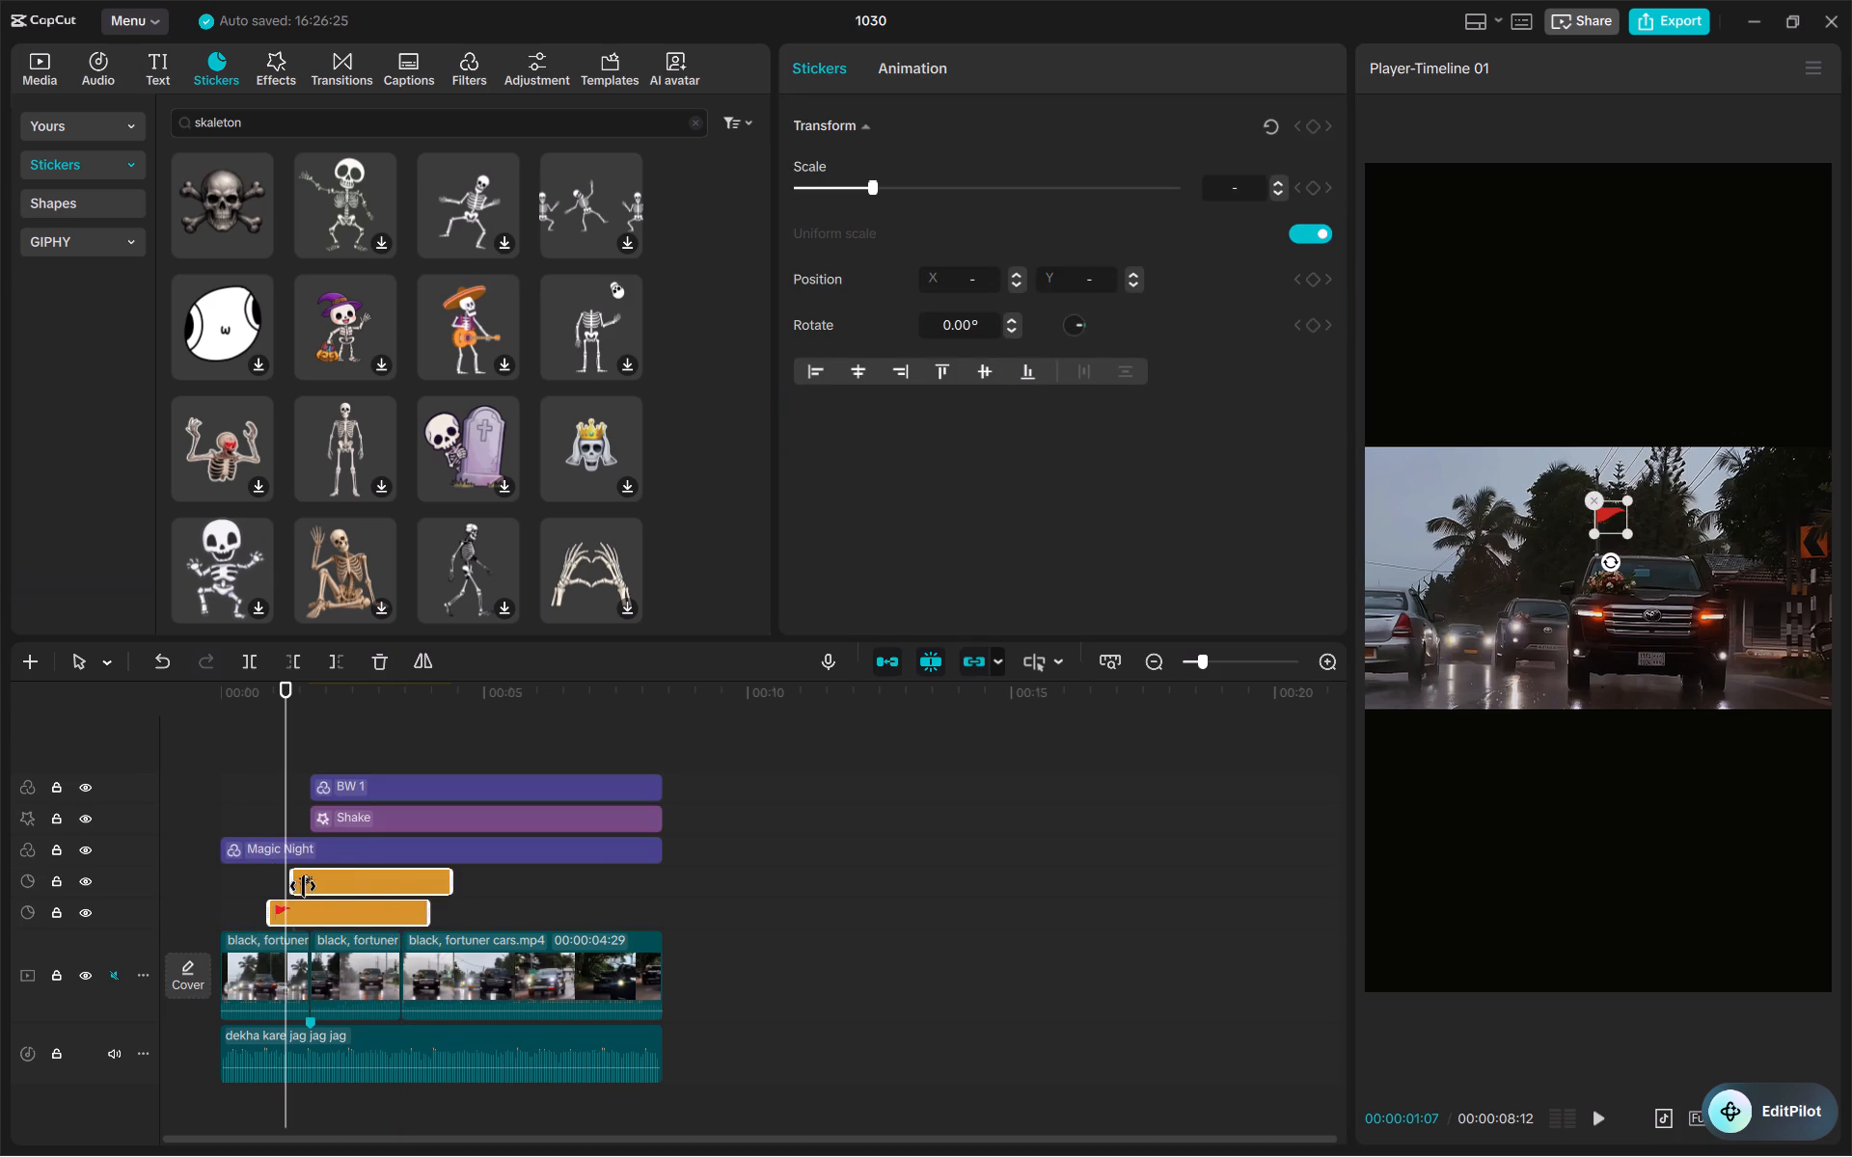
left_click_drag(316, 888, 268, 893)
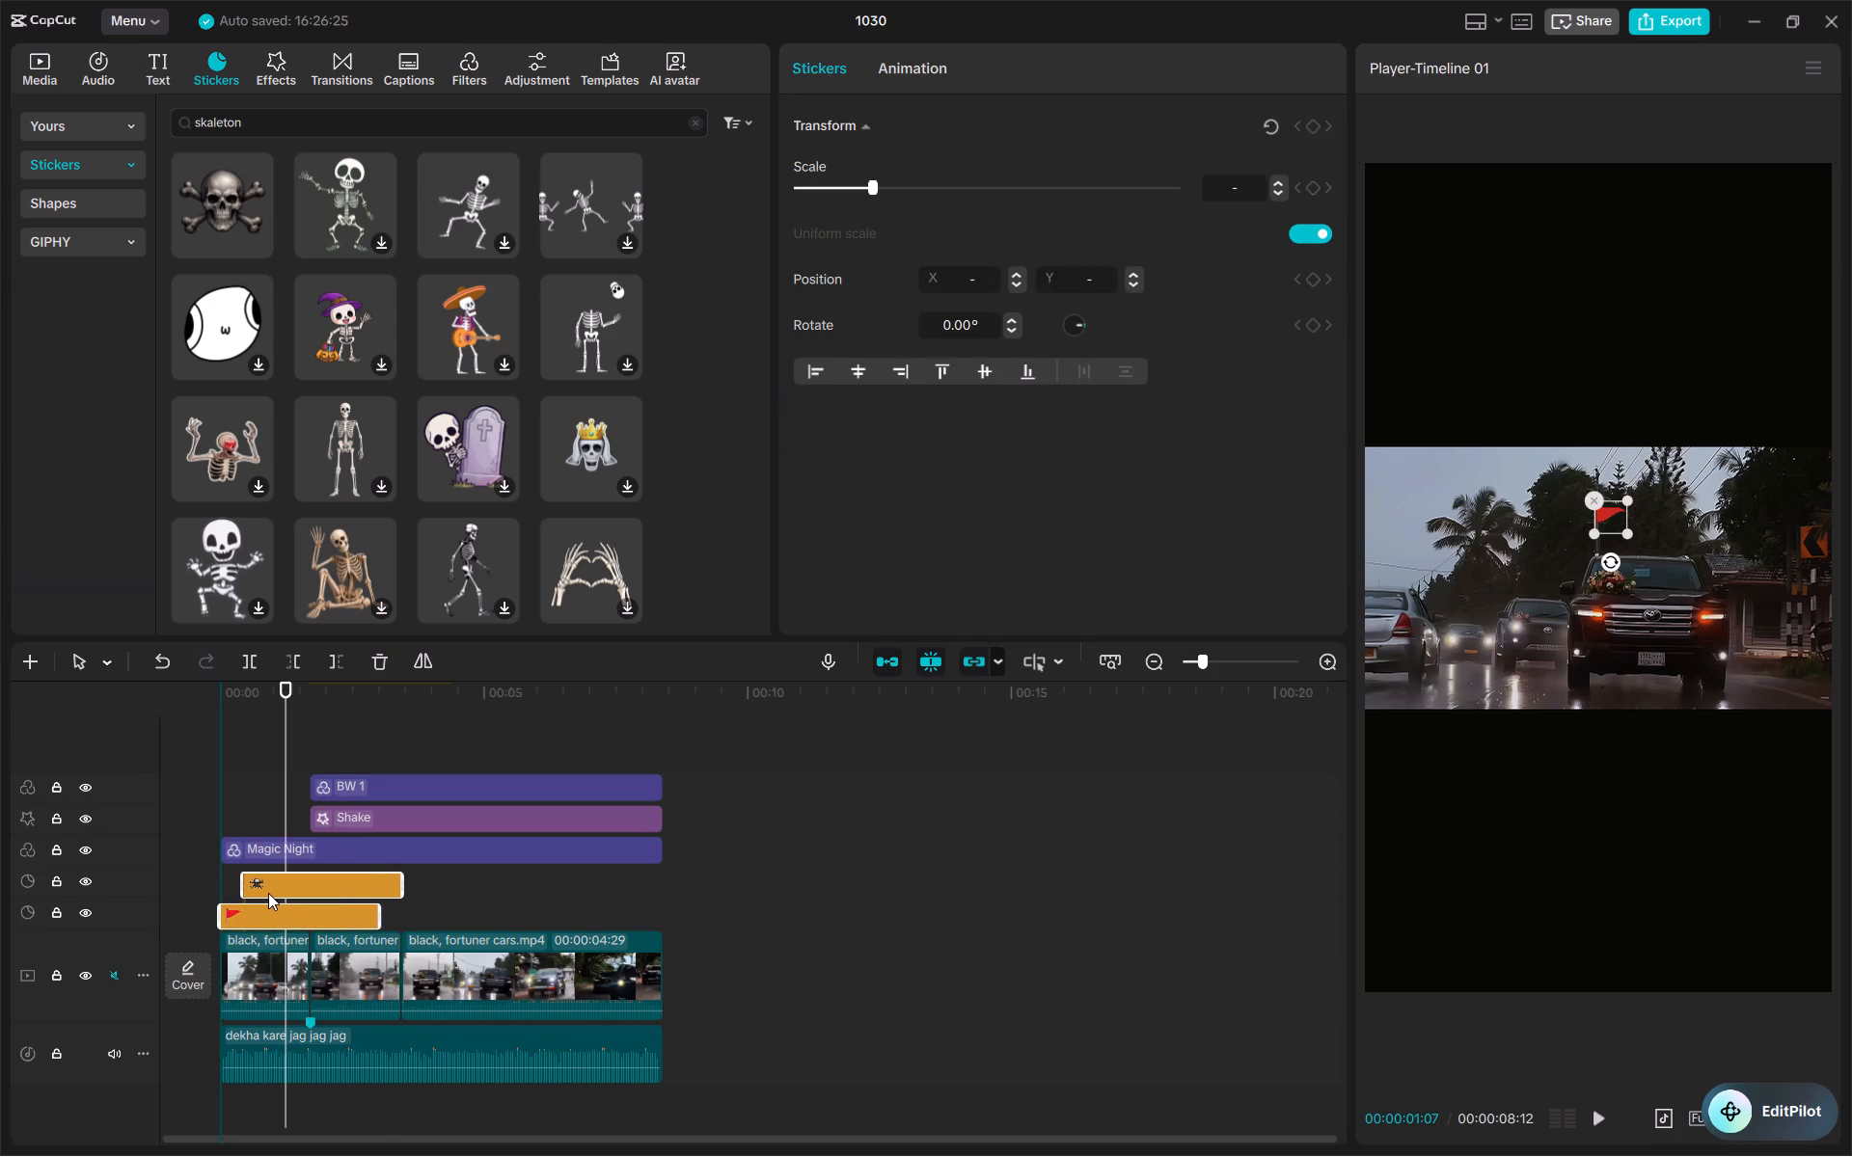
Extend the skull sticker clip's start back to 00:00:00:00.
left_click_drag(249, 887, 228, 888)
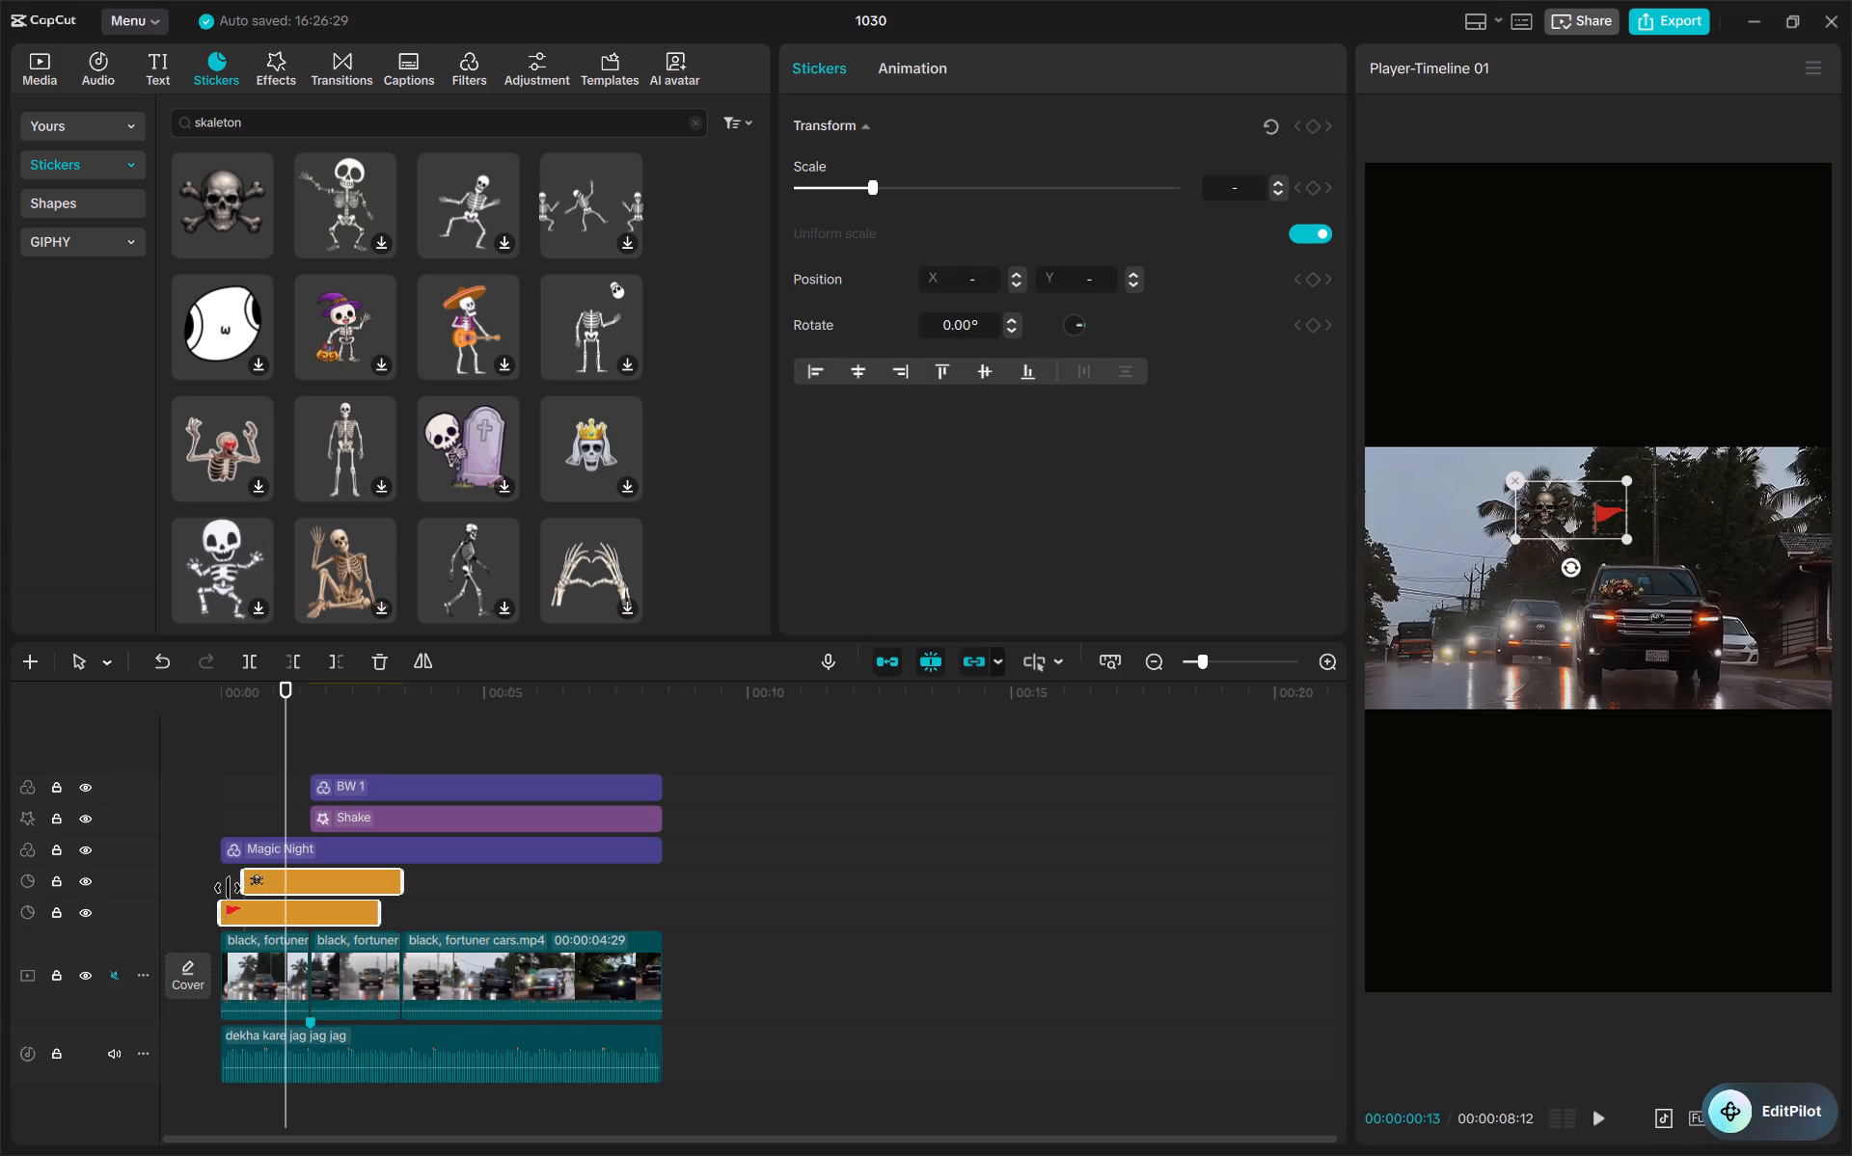
left_click_drag(228, 888, 231, 884)
left_click_drag(239, 884, 222, 886)
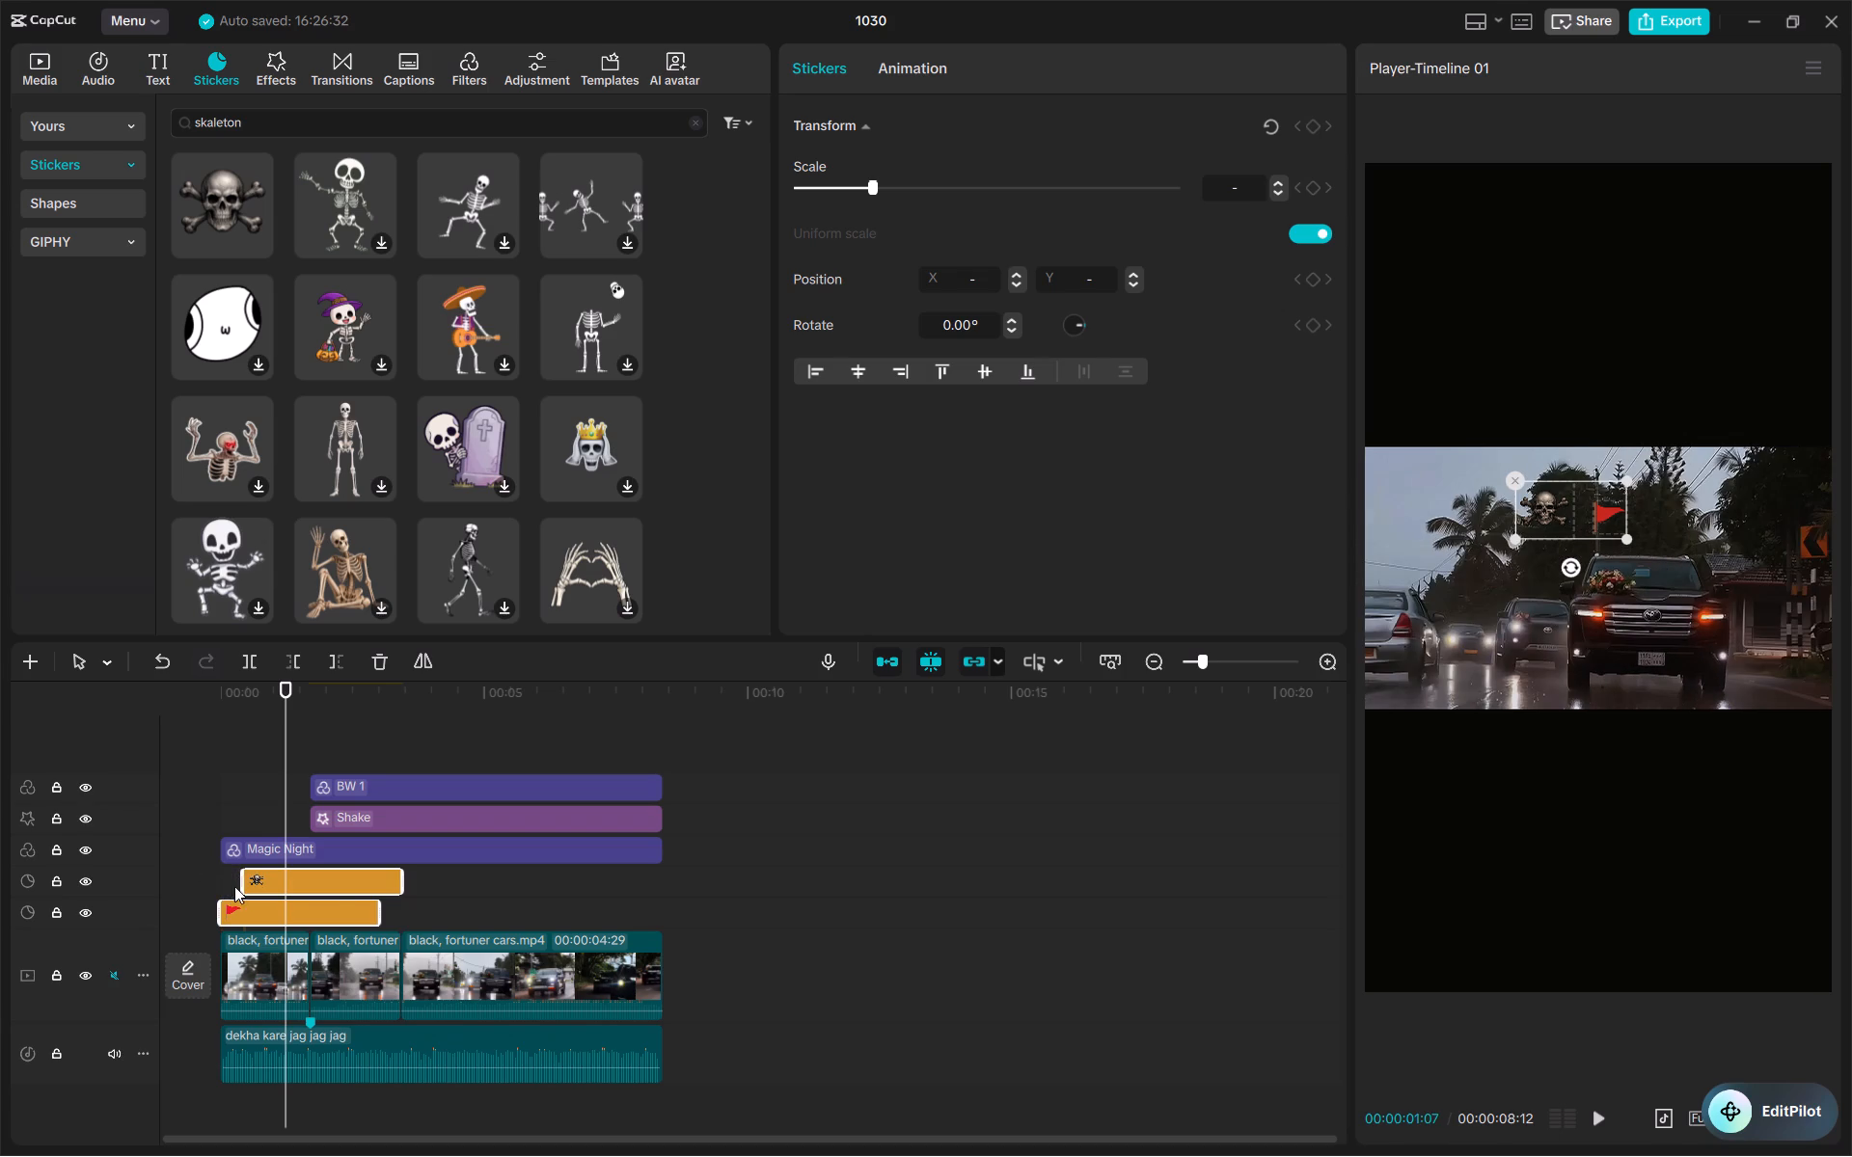
left_click(436, 903)
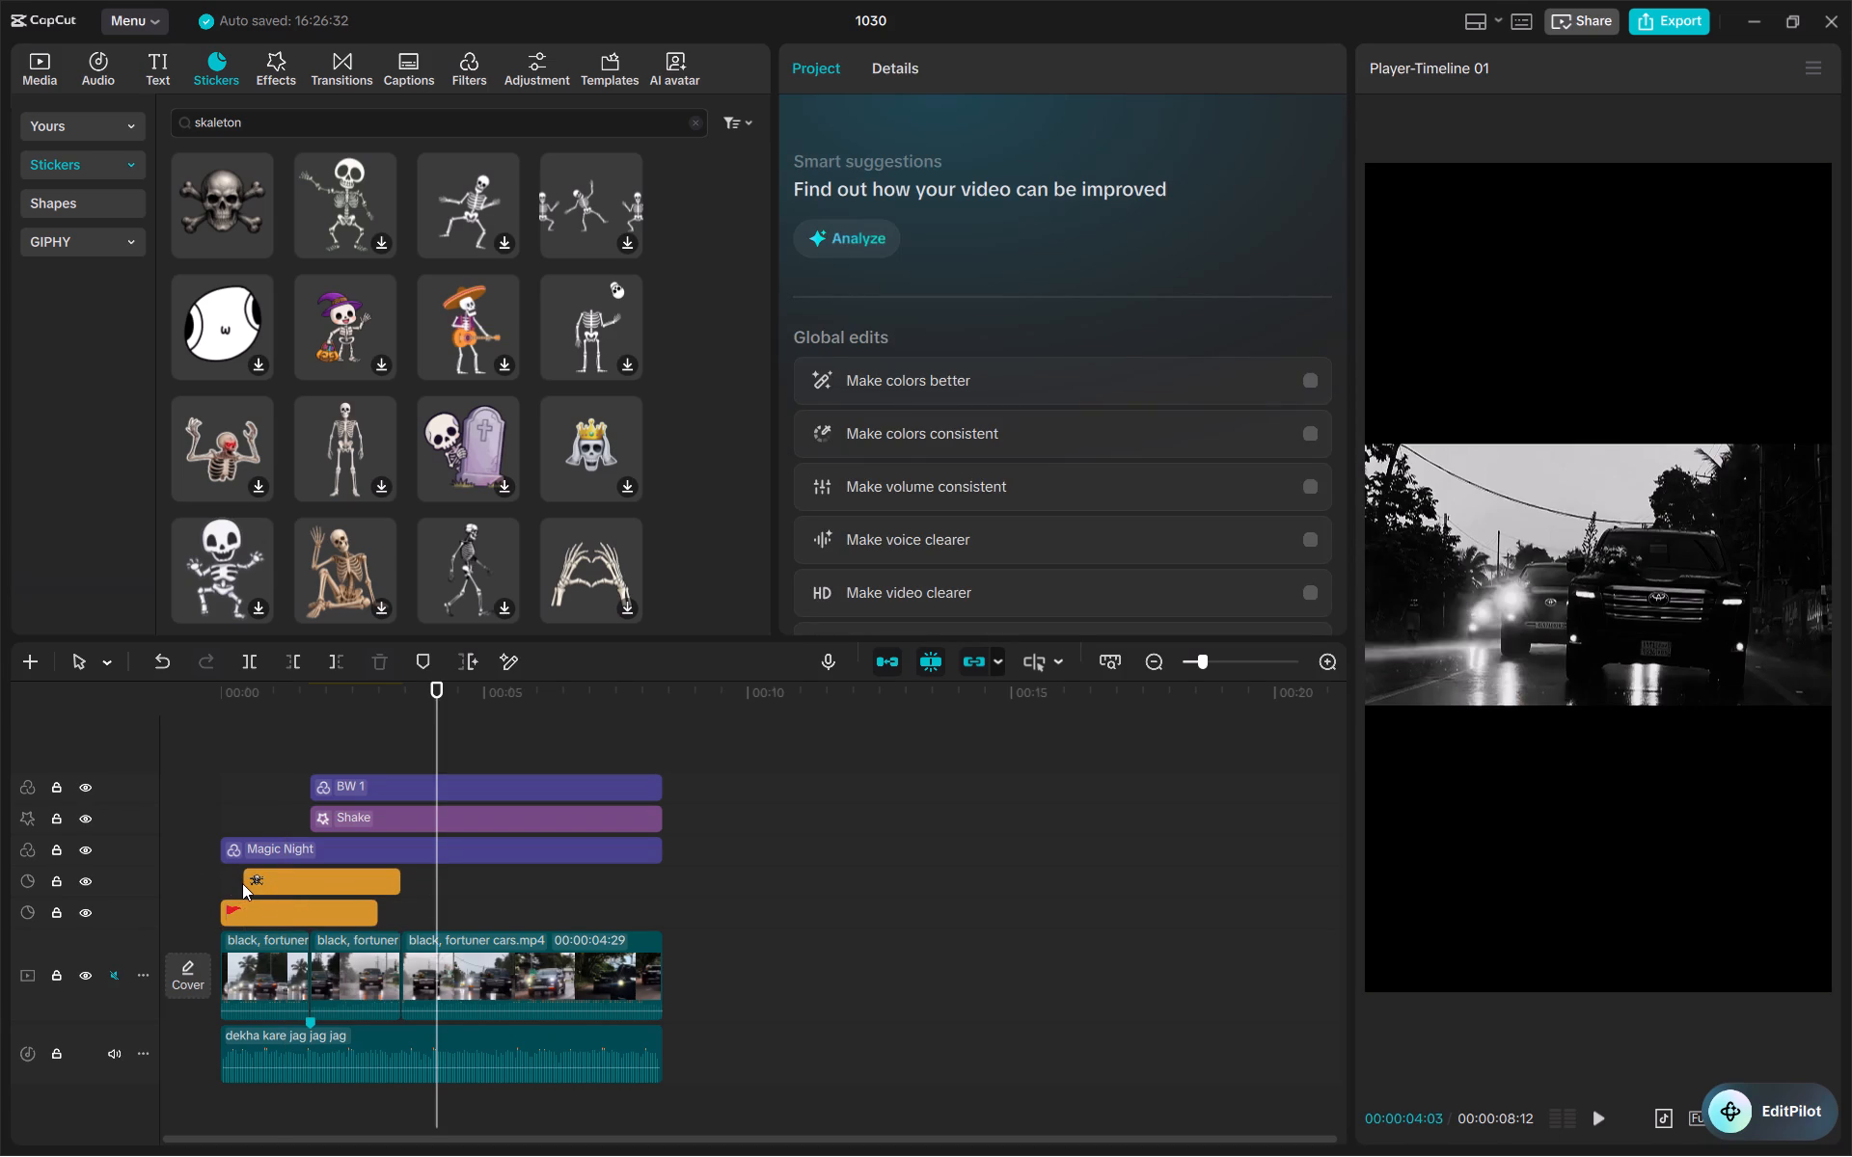
left_click(242, 883)
left_click(252, 883)
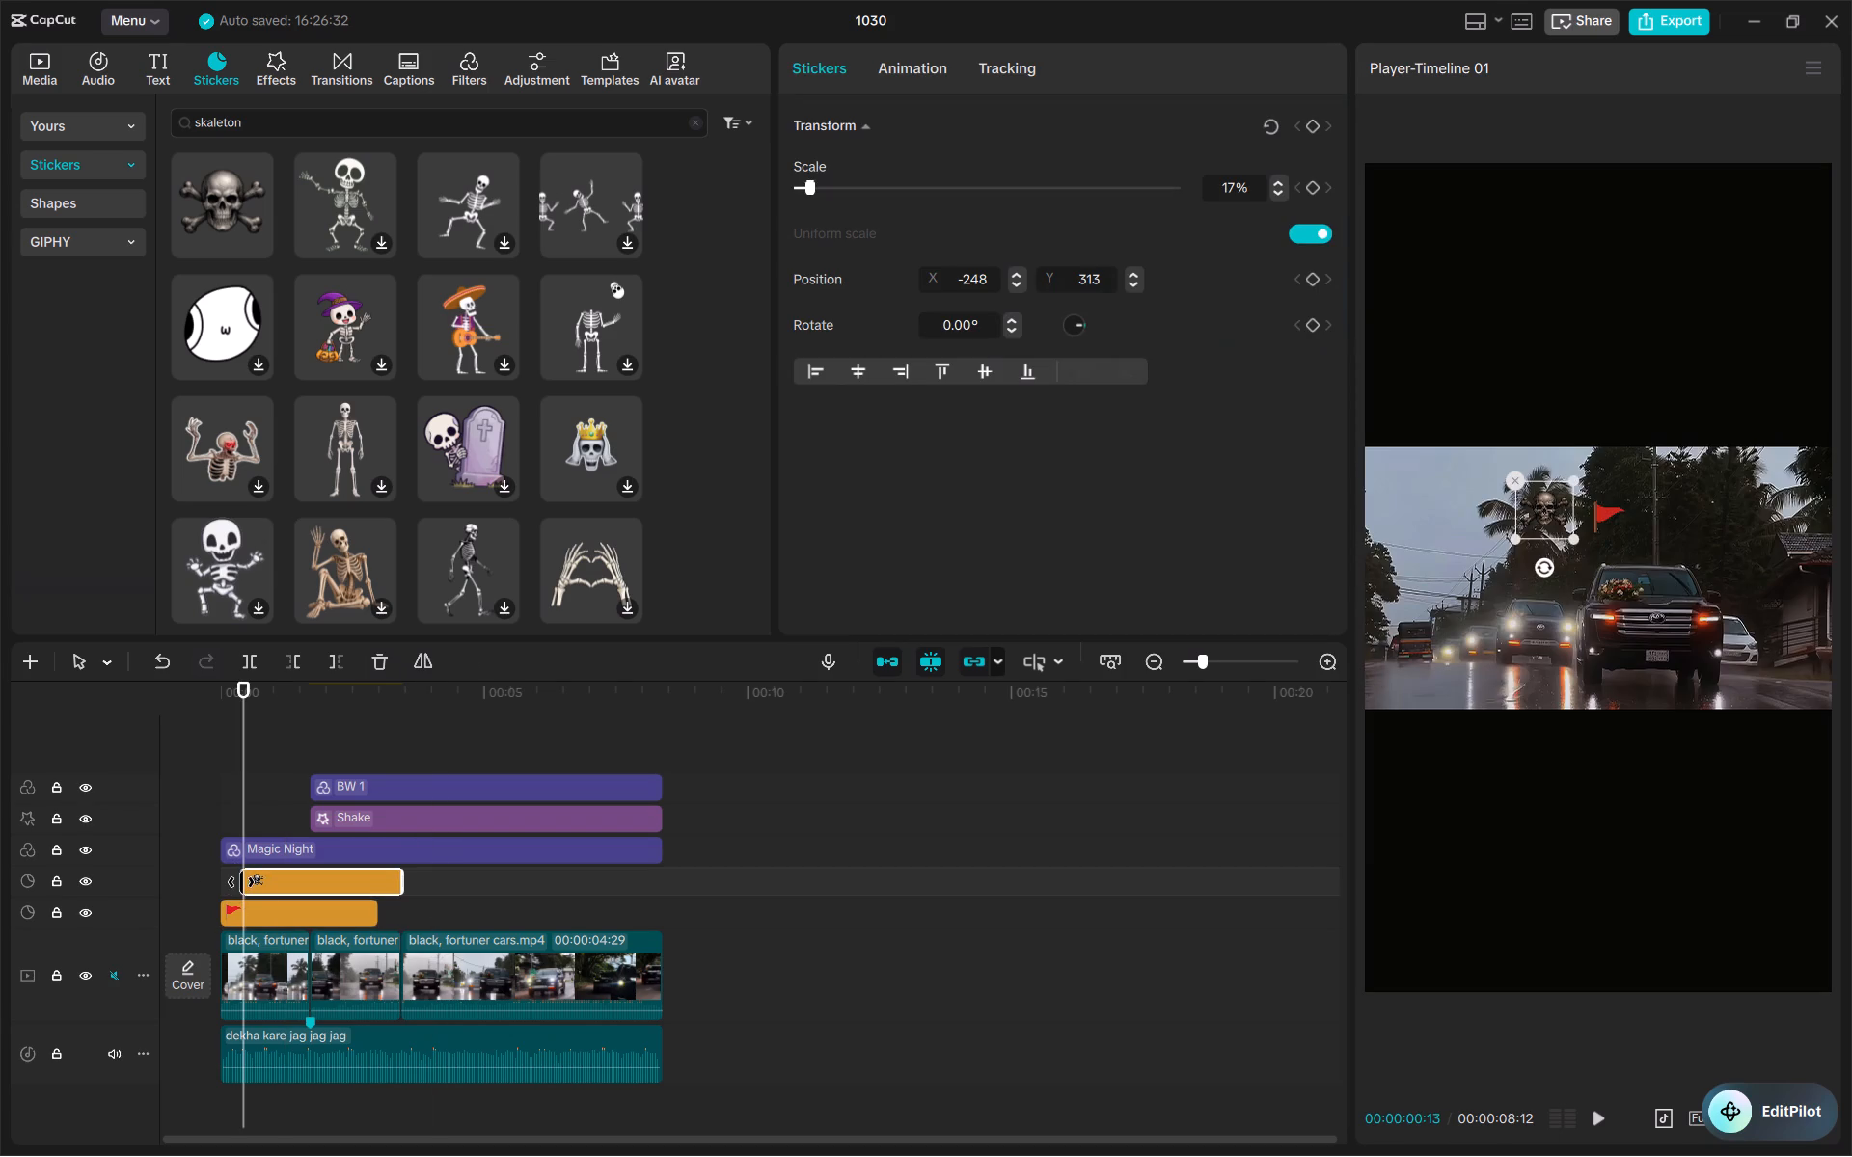
left_click_drag(241, 882, 219, 878)
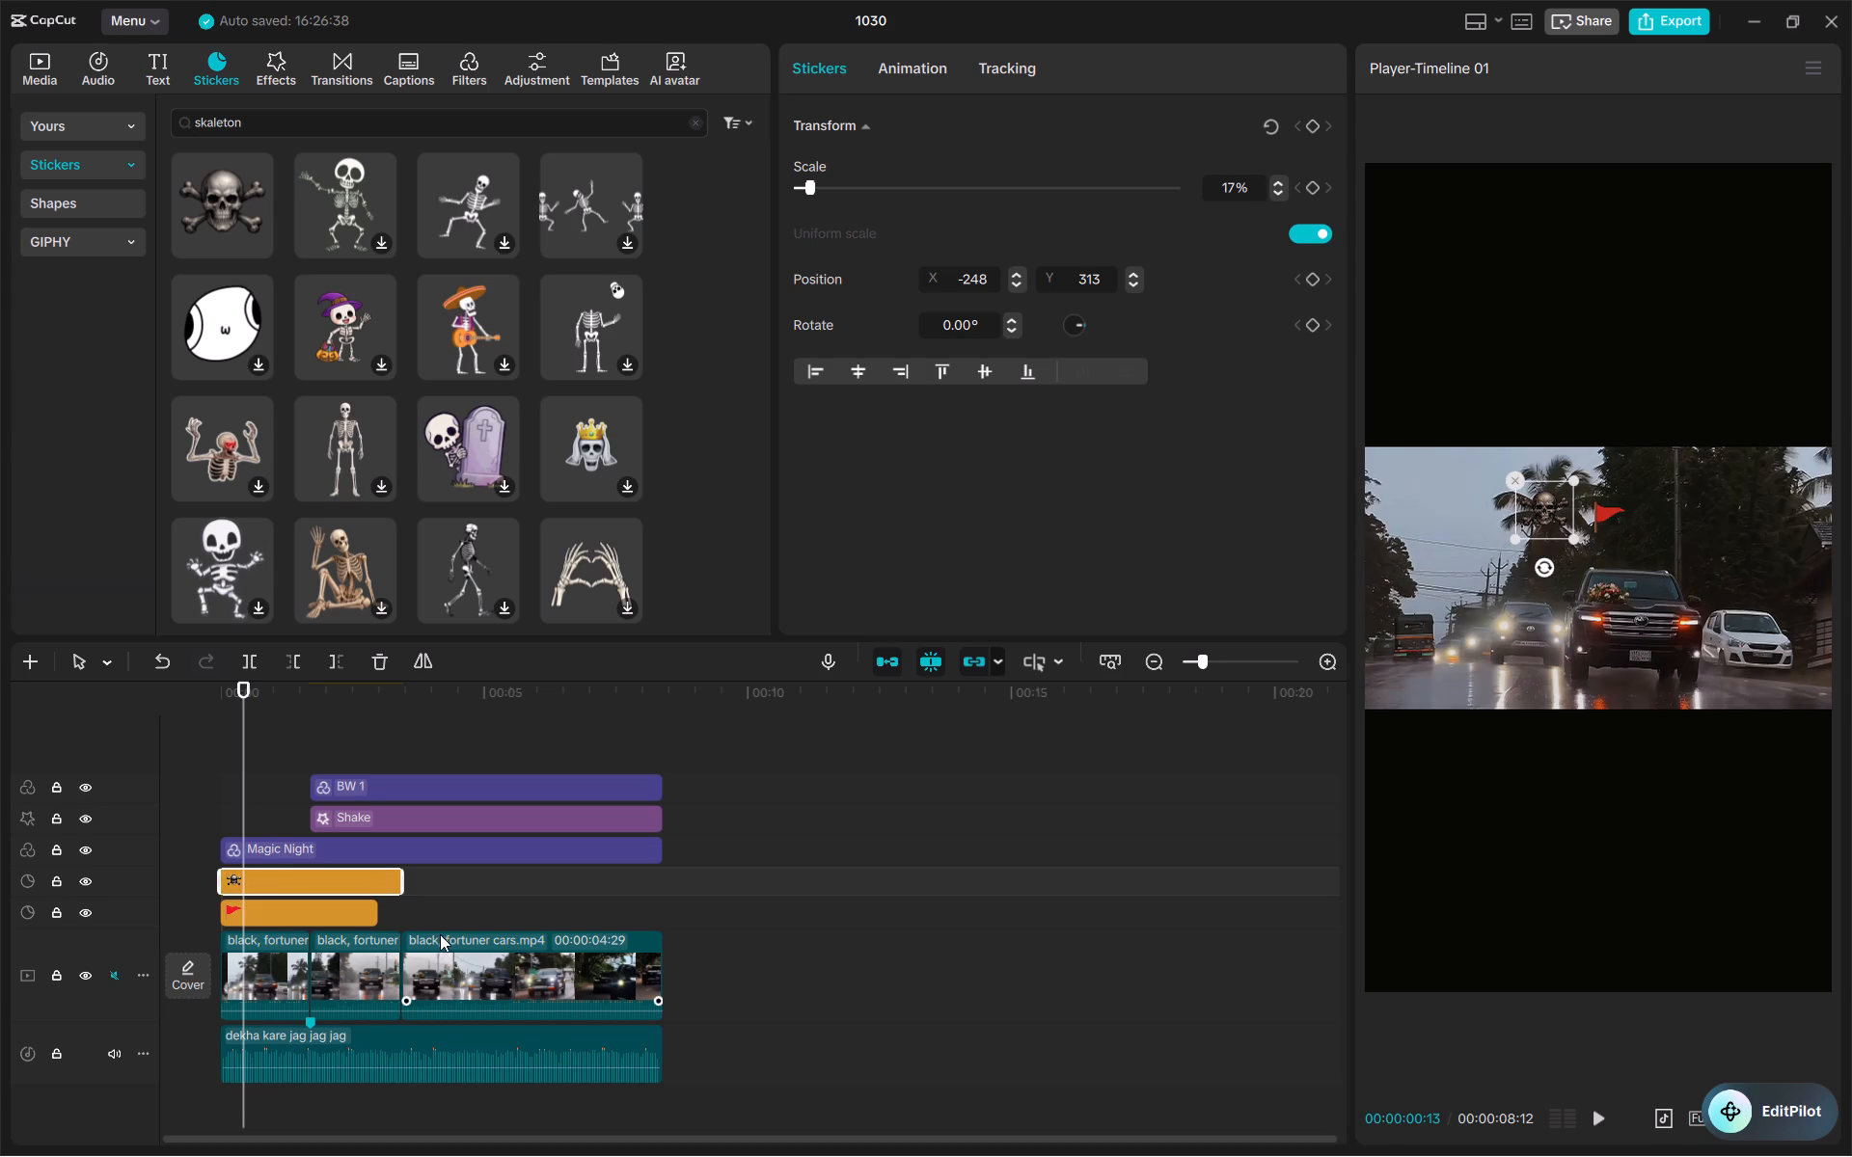
Extend the ends of the red flag and skull sticker clips to the video's end at 00:00:08:12.
left_click_drag(378, 915, 657, 937)
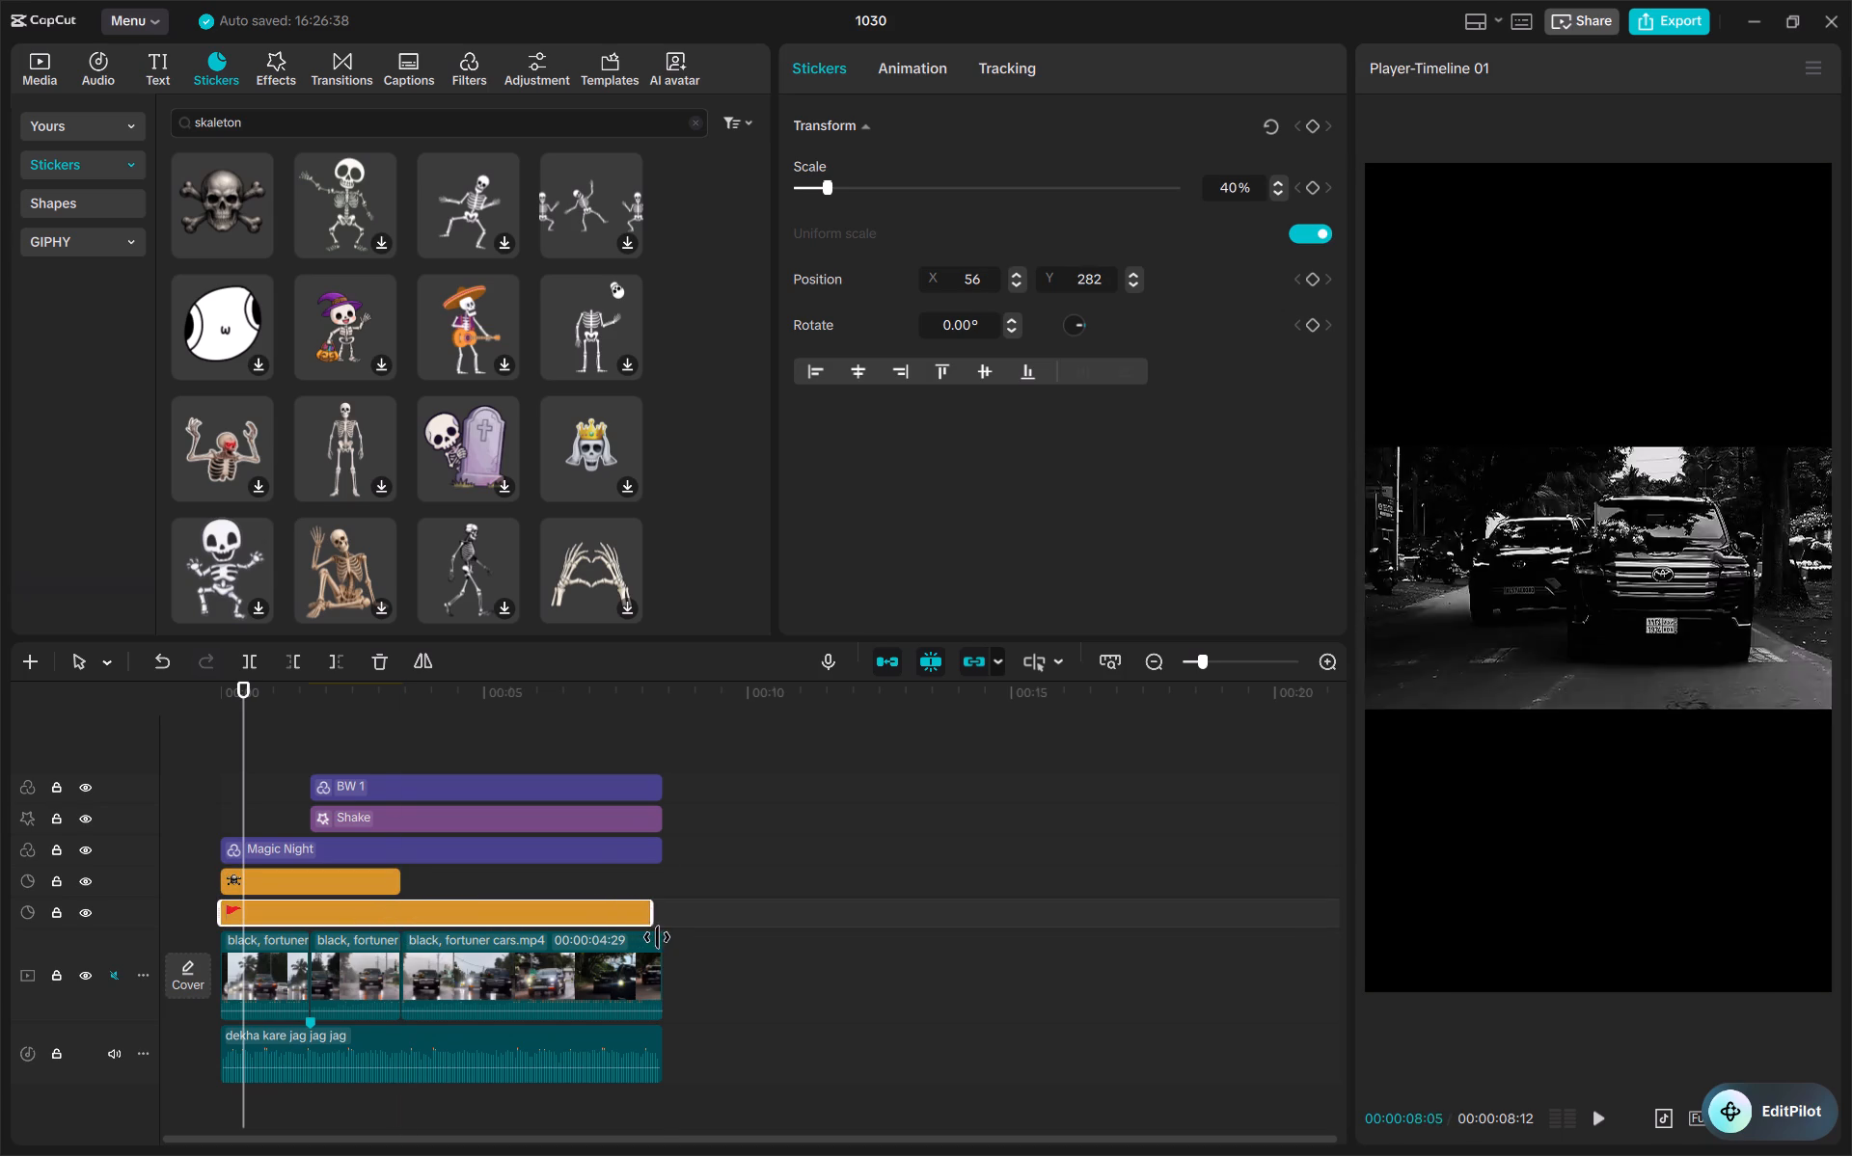
left_click_drag(657, 937, 658, 937)
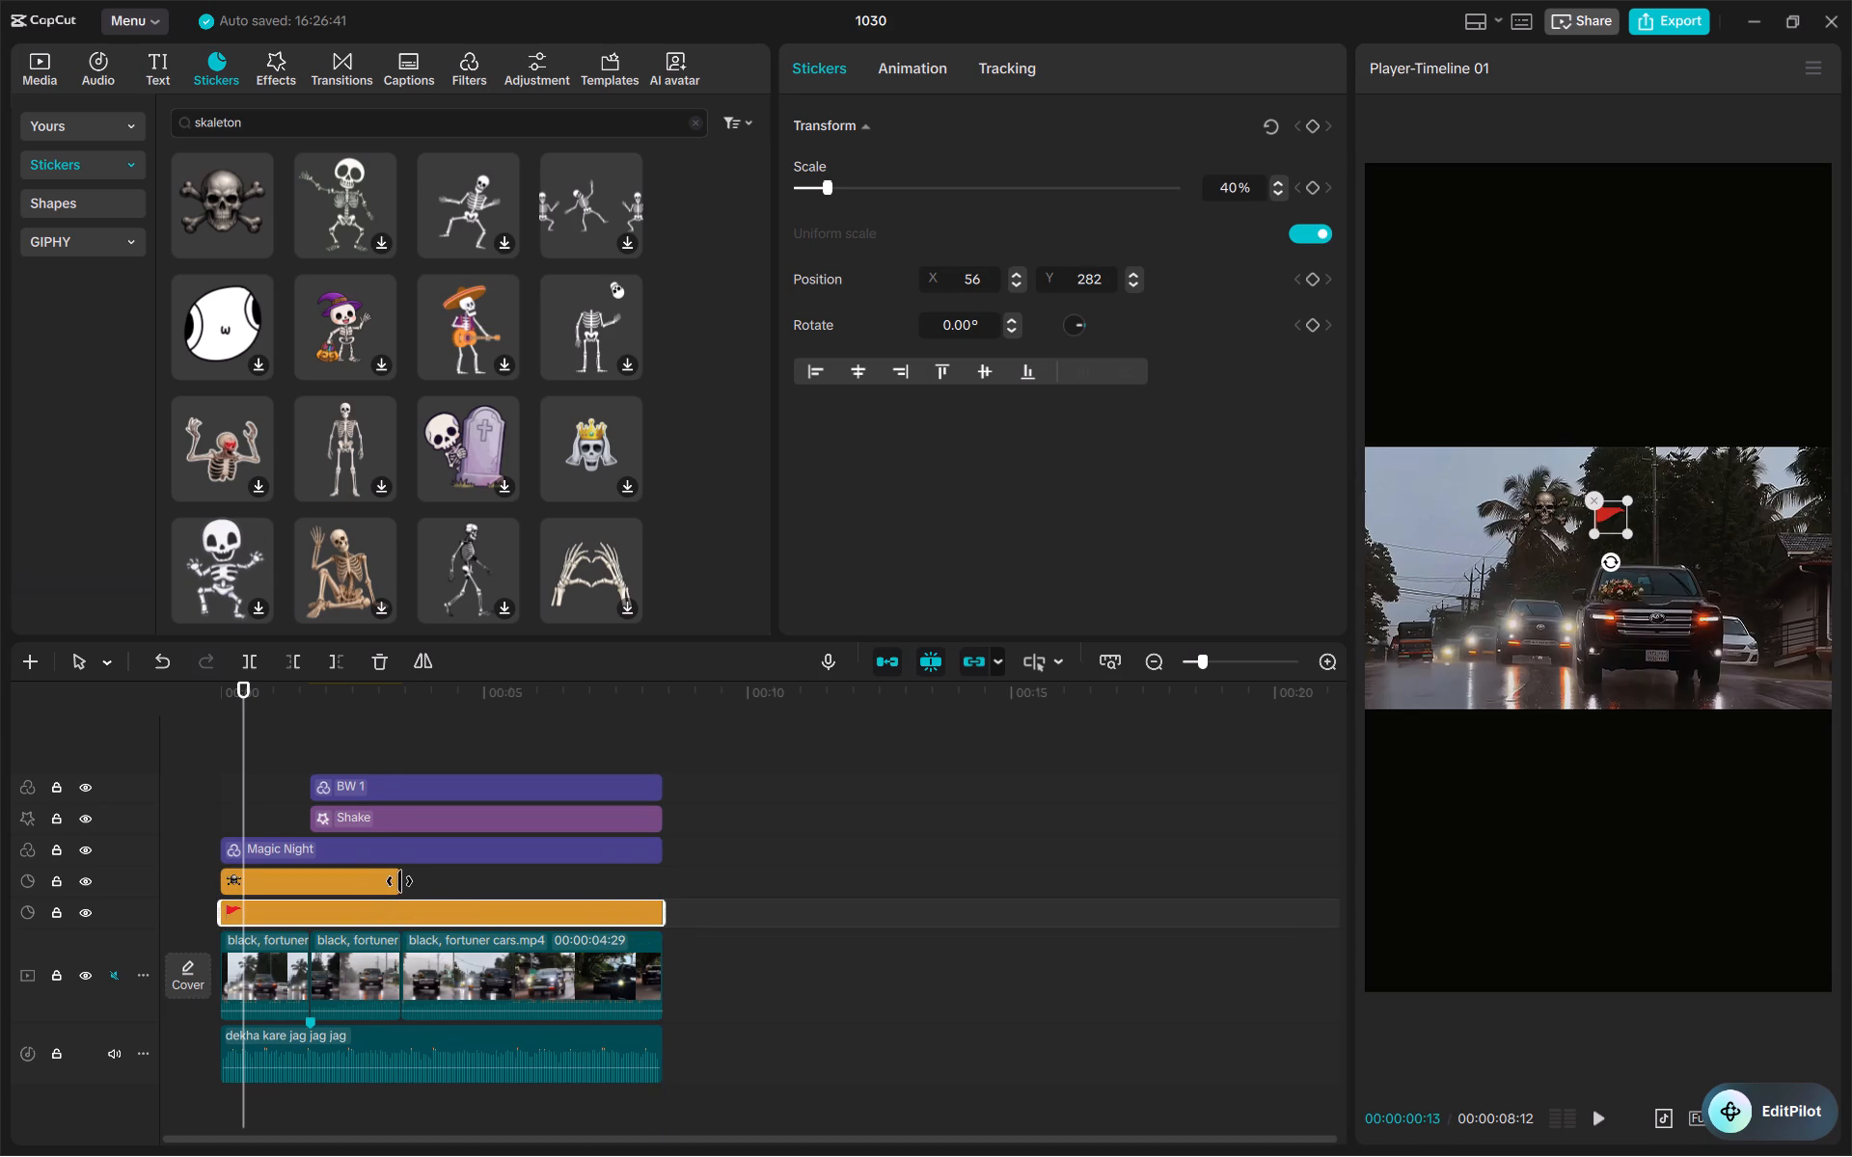
left_click_drag(399, 881, 665, 878)
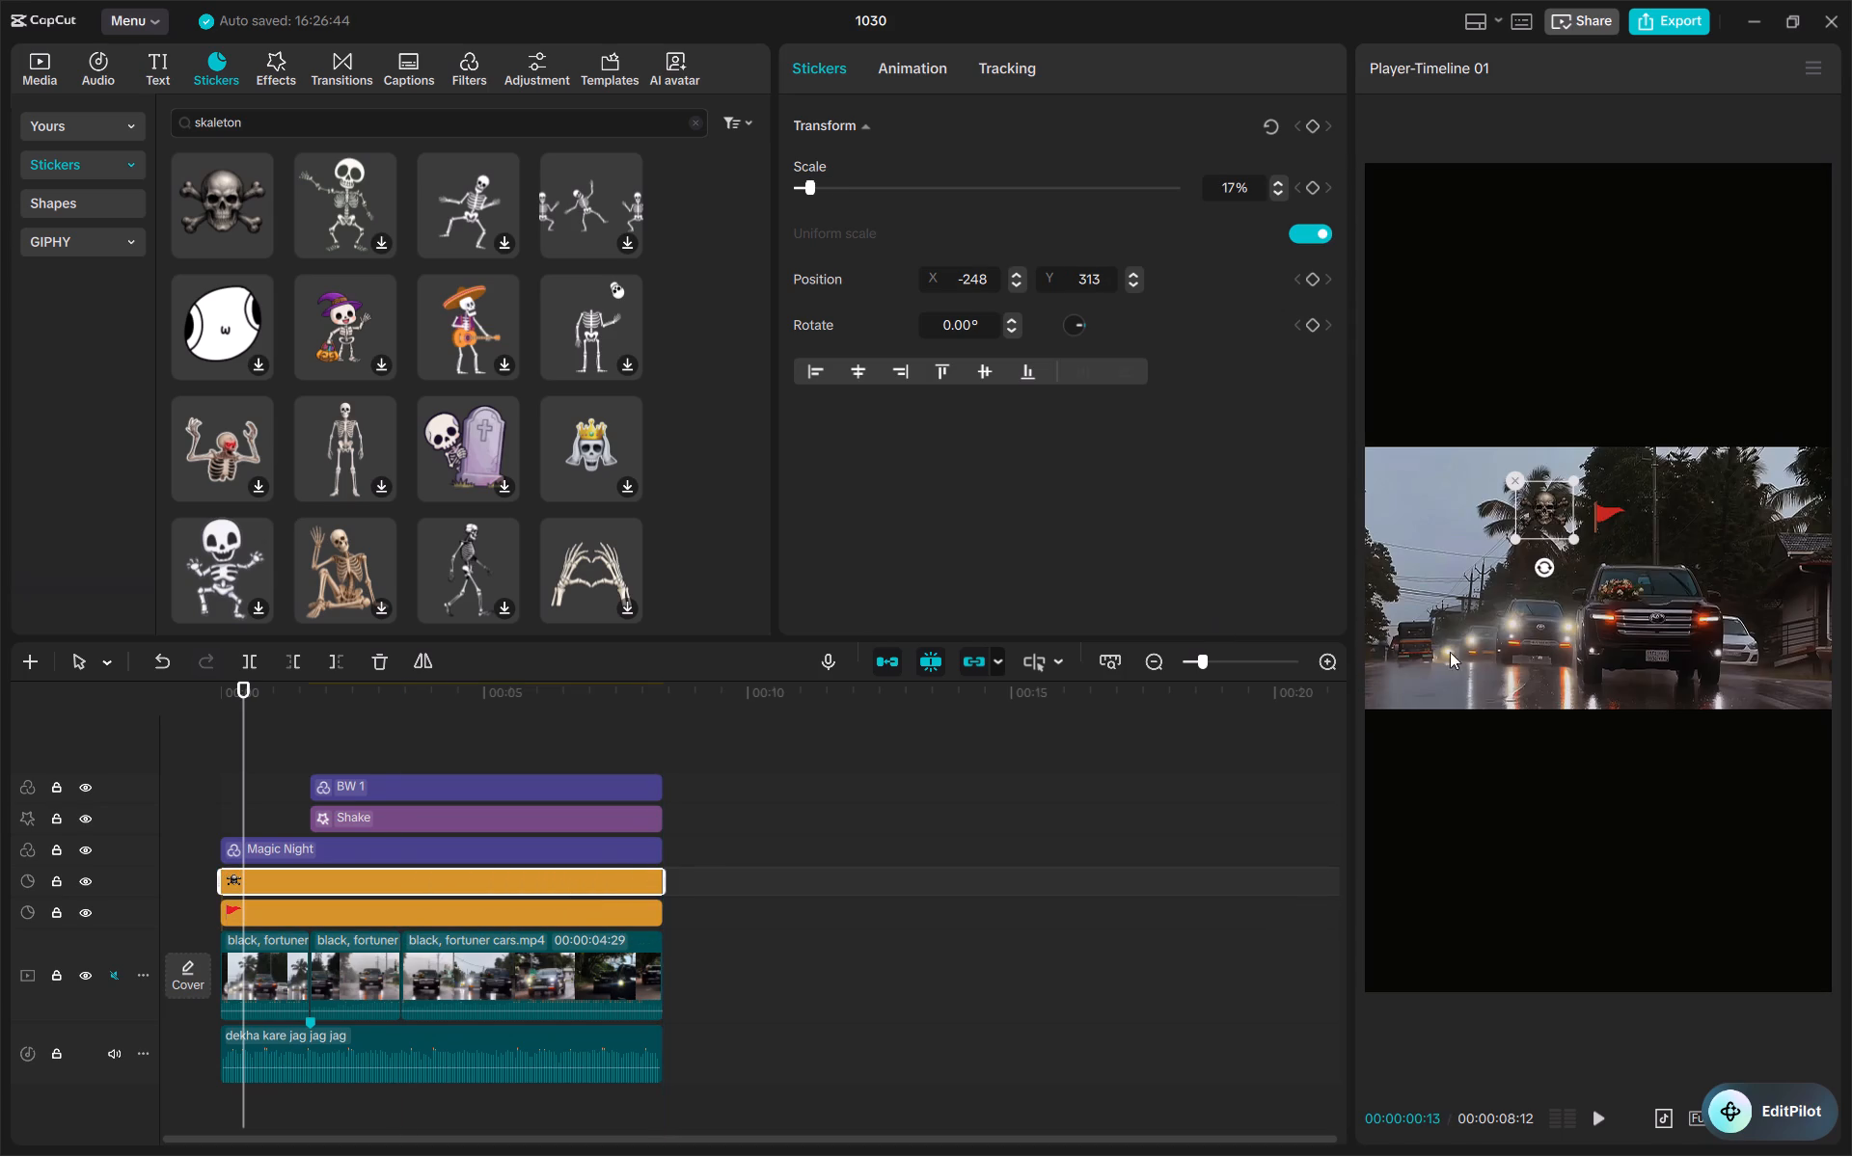
Reposition the red flag sticker above the cars at about X 114, Y 388.
left_click(1595, 507)
left_click_drag(1595, 507, 1615, 501)
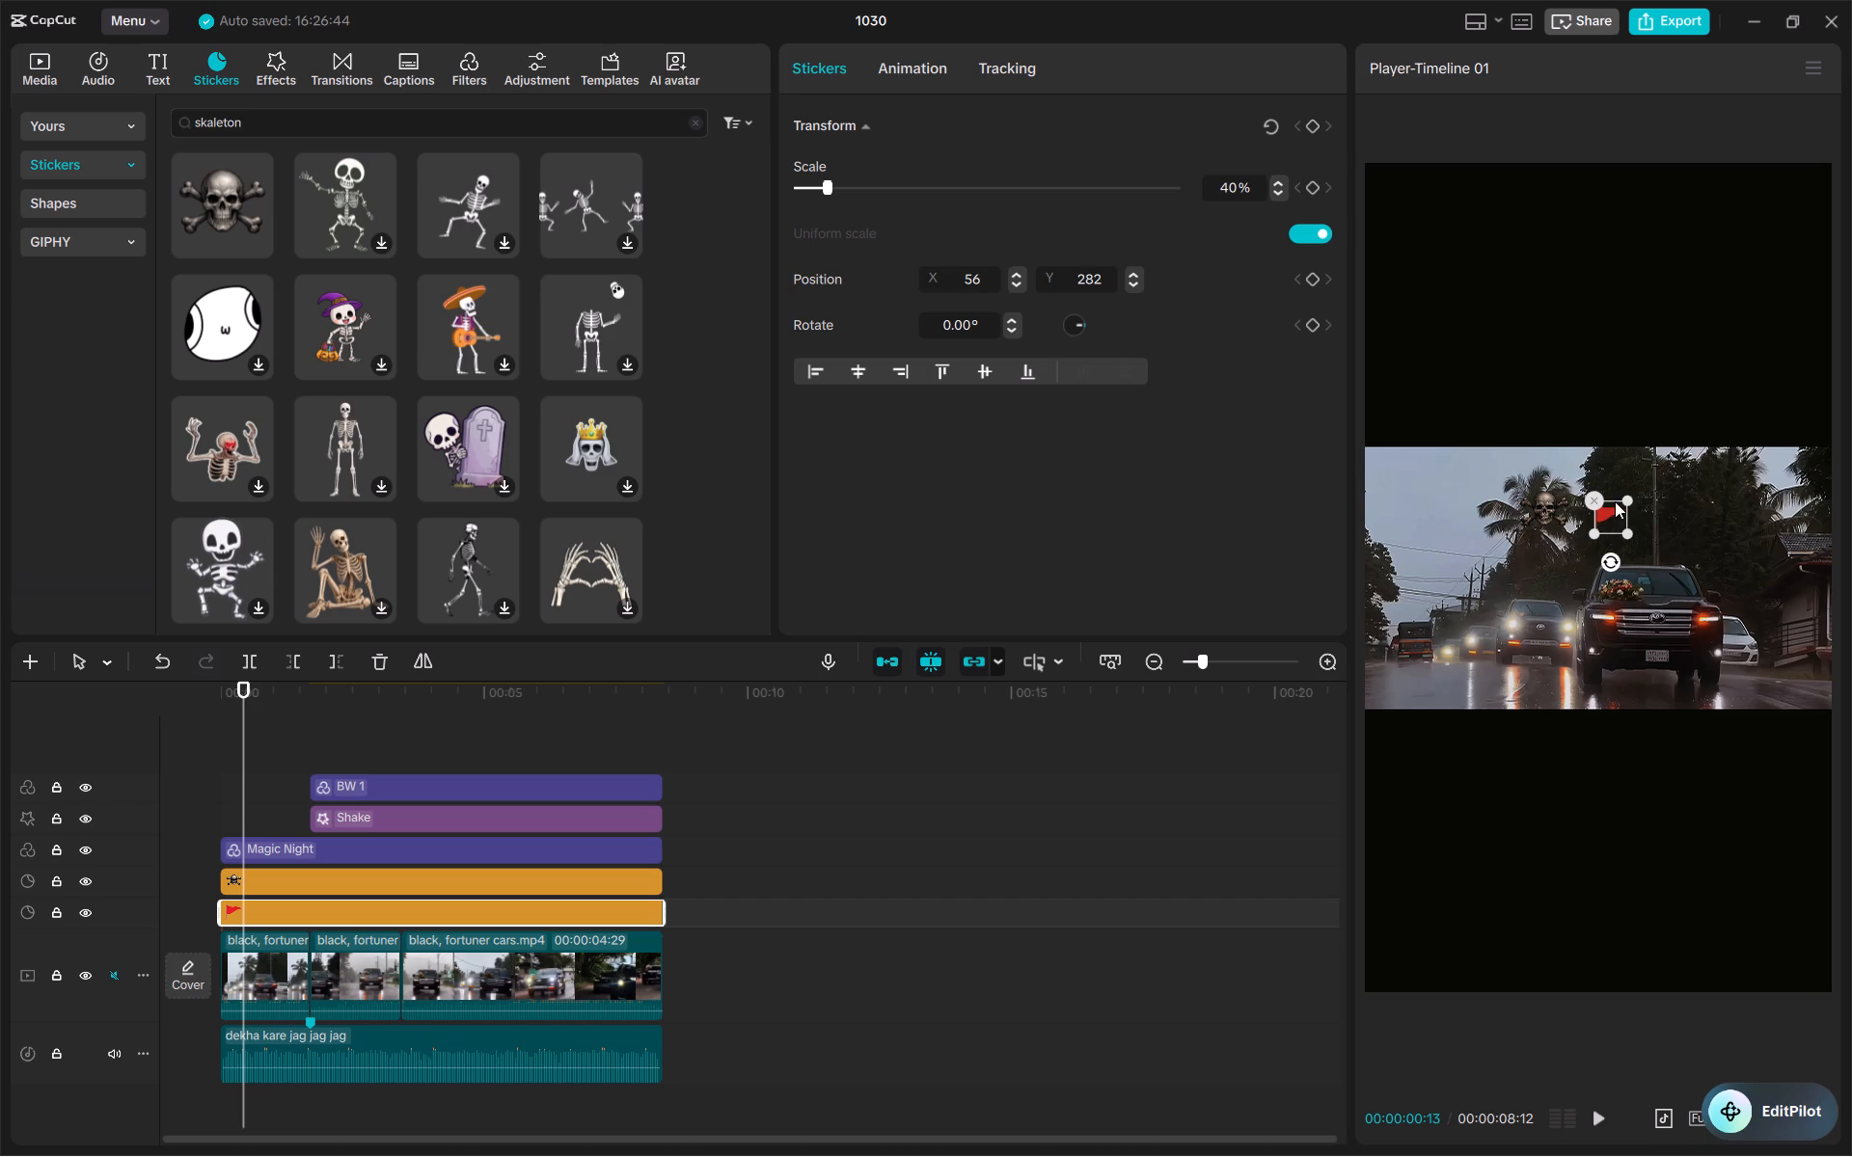
left_click_drag(1615, 501, 1610, 517)
left_click_drag(1610, 517, 1625, 502)
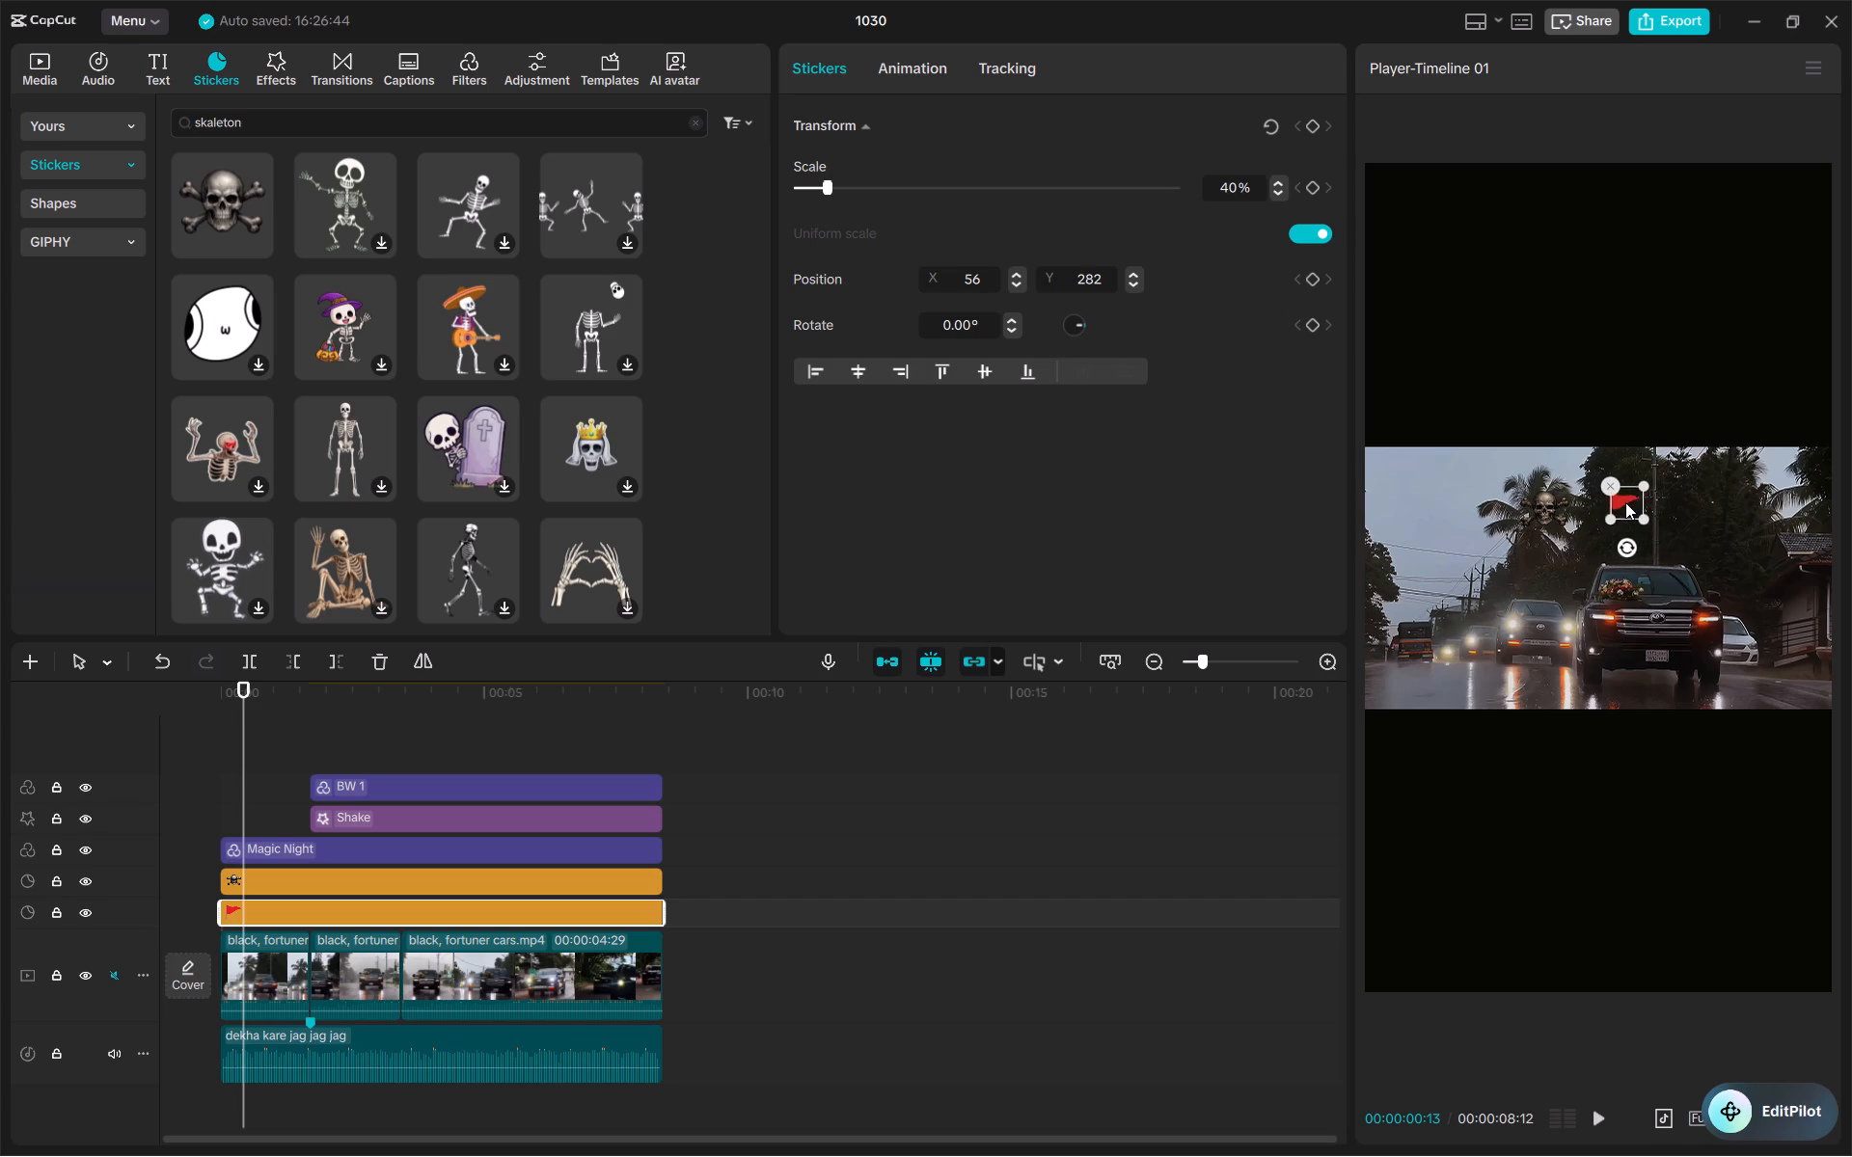
left_click_drag(1625, 502, 1622, 494)
Move the skull sticker beside the red flag at about X -103, Y 388.
left_click(1537, 508)
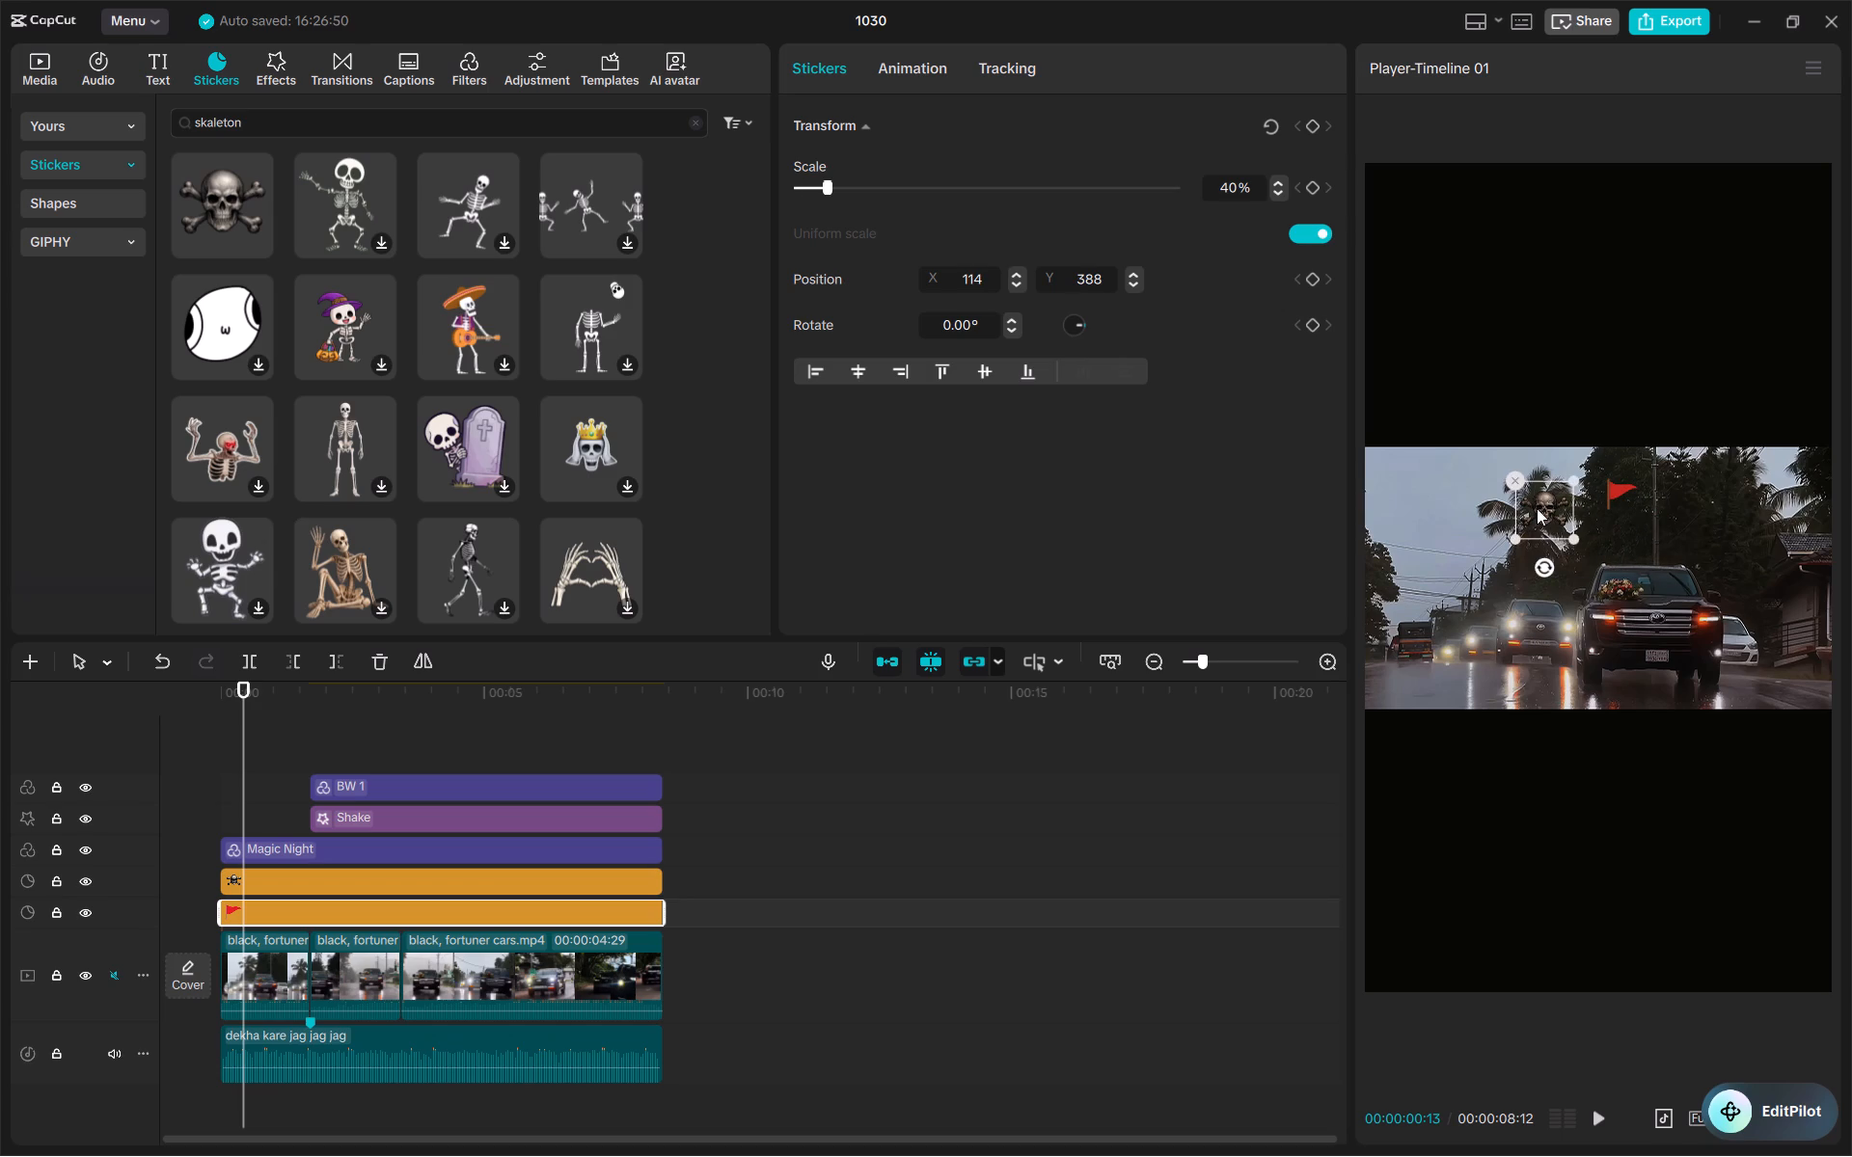
left_click_drag(1537, 508, 1568, 493)
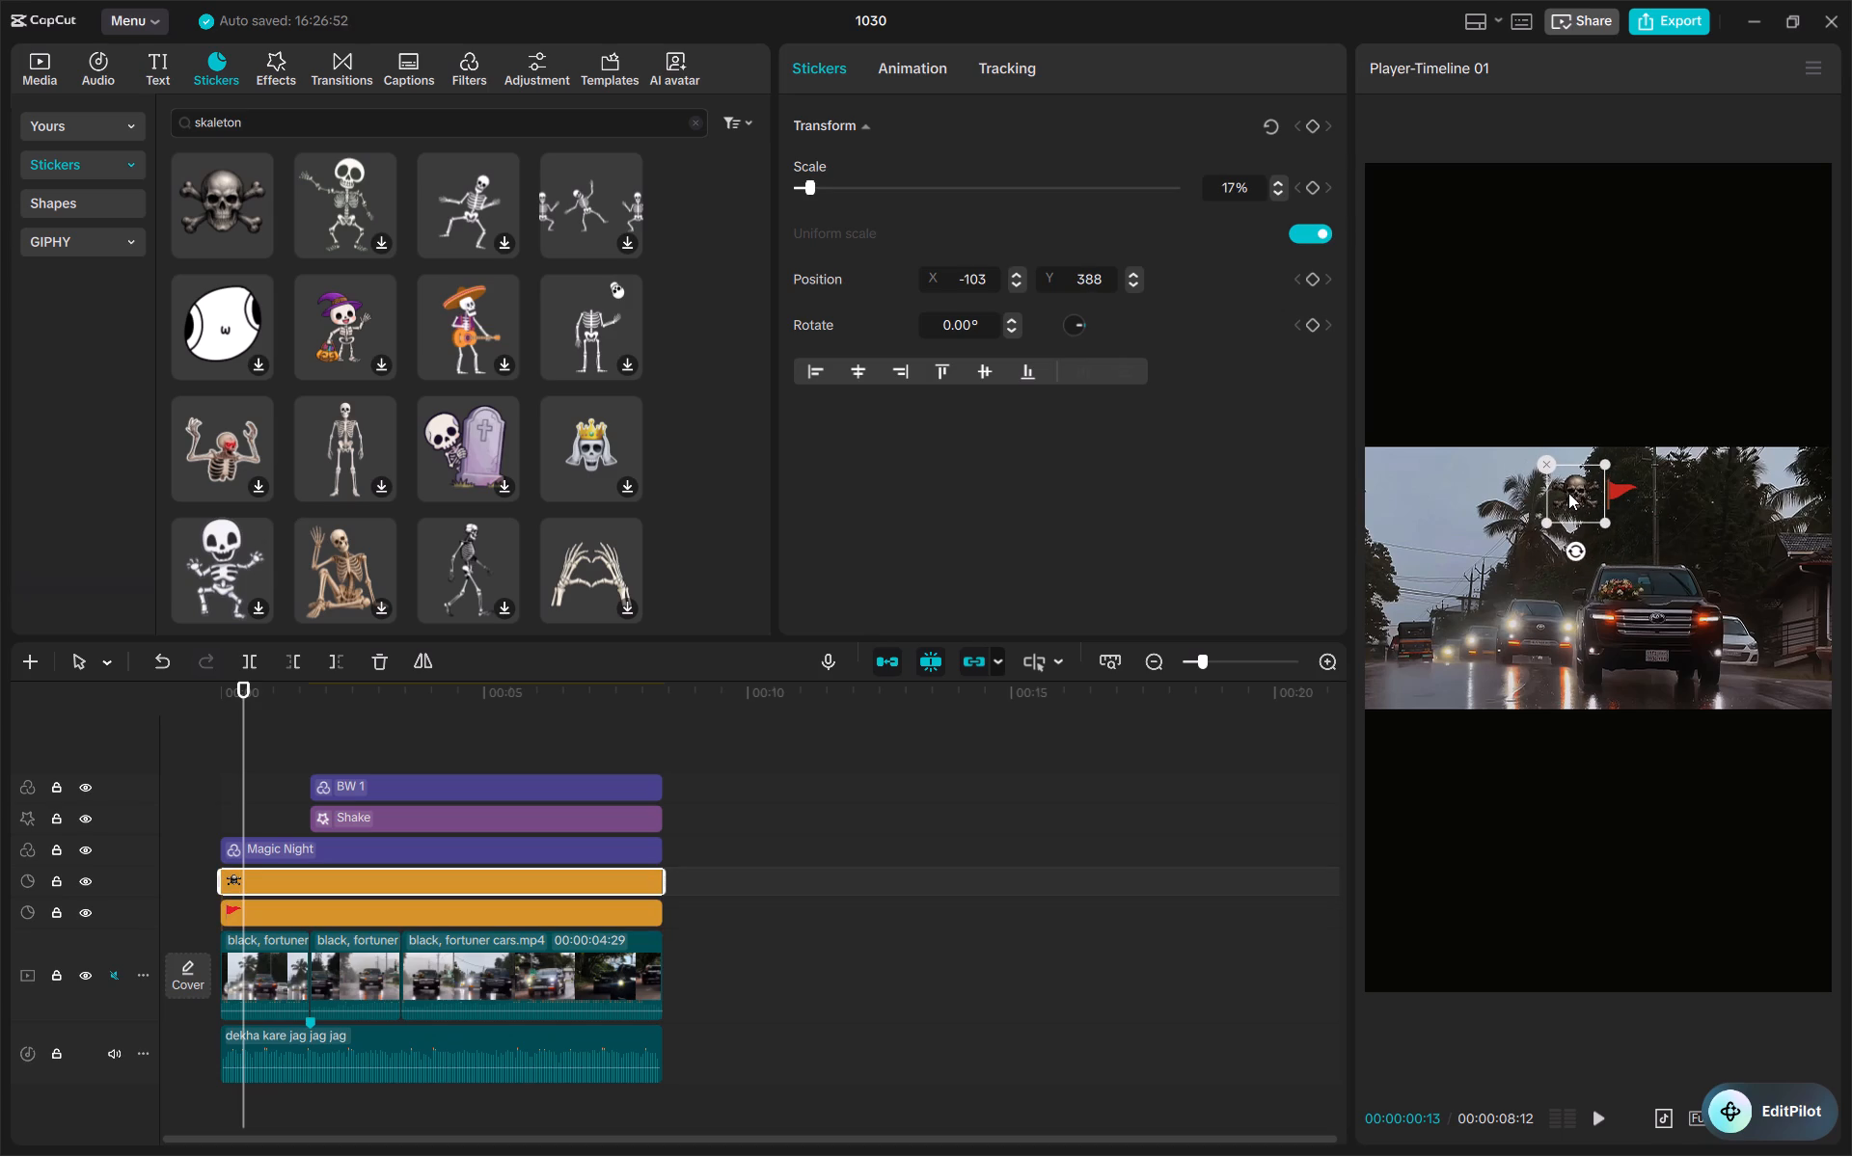
Play back the video from the start to check the placement of the two stickers.
left_click(1119, 789)
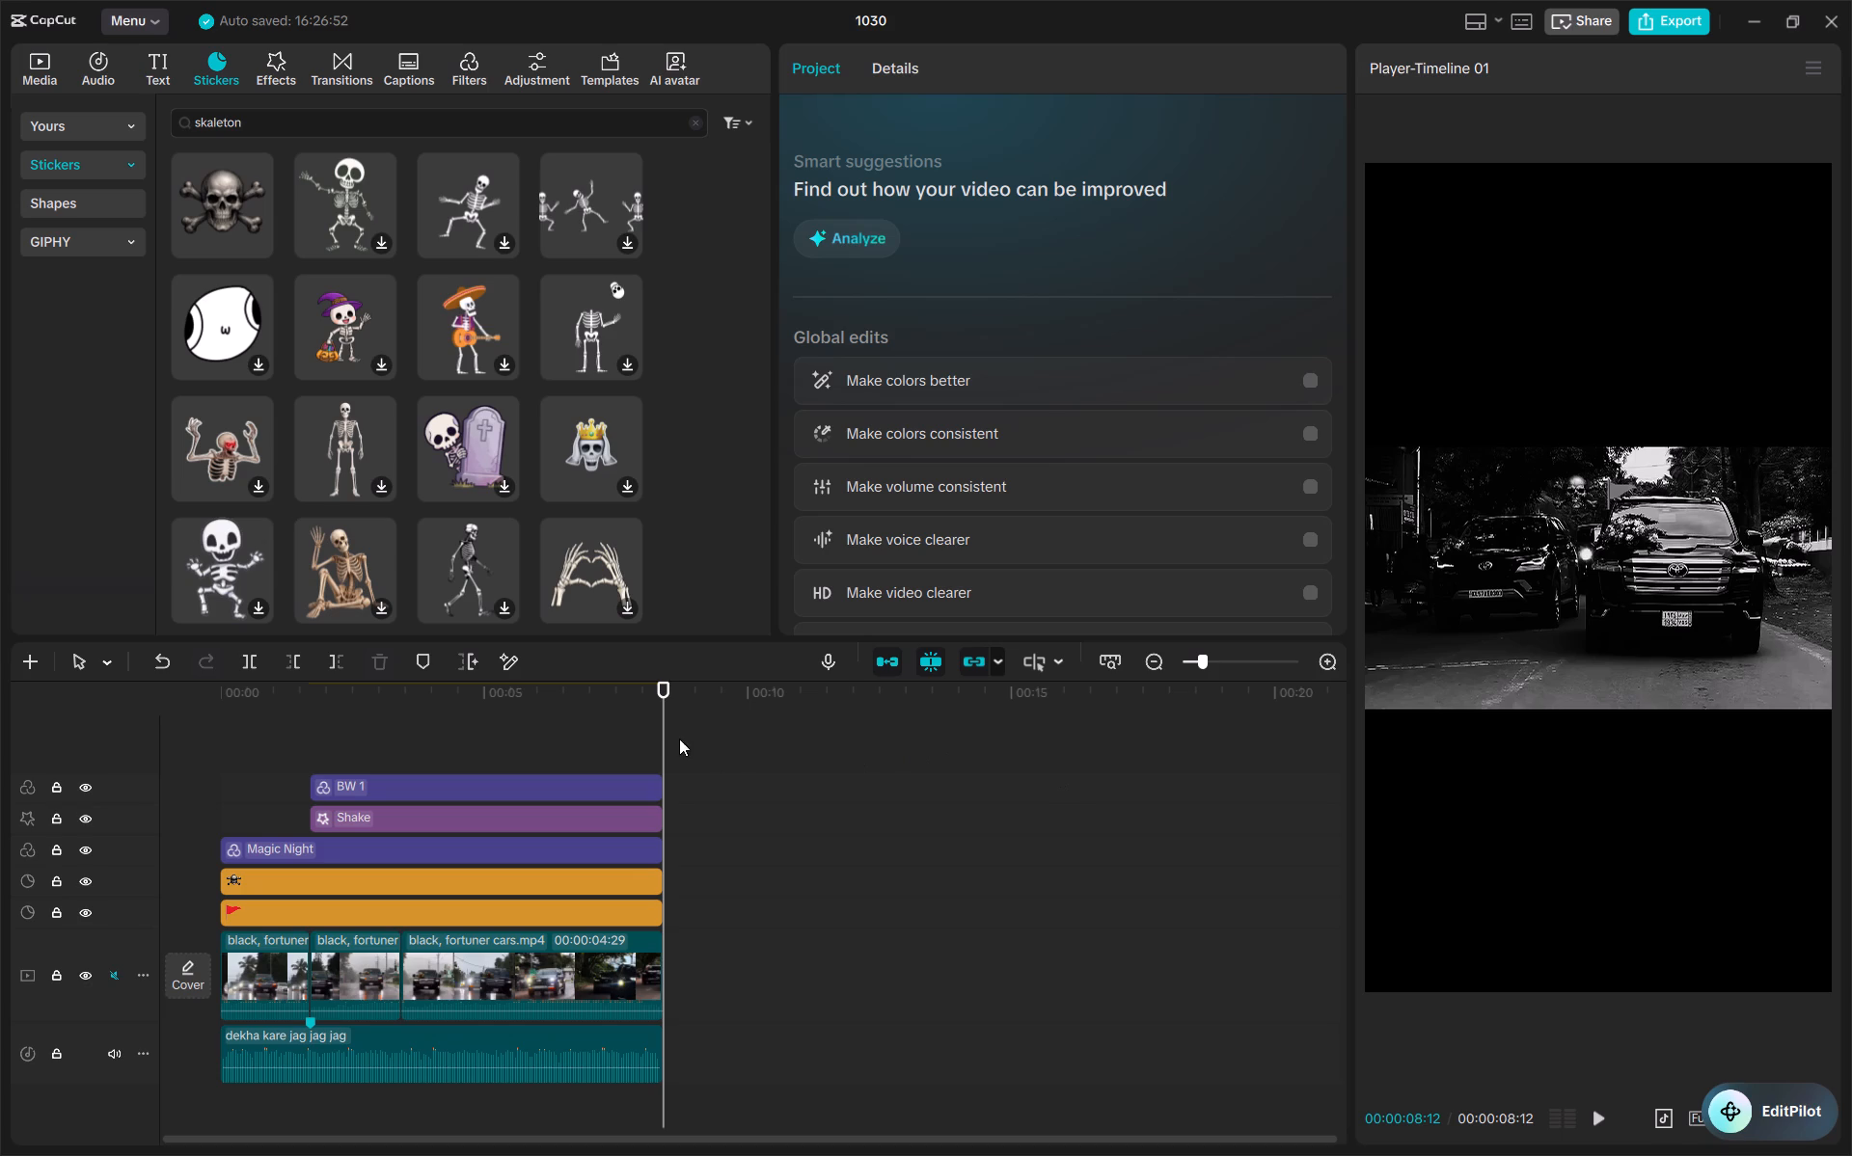
left_click_drag(663, 738, 25, 616)
key("space")
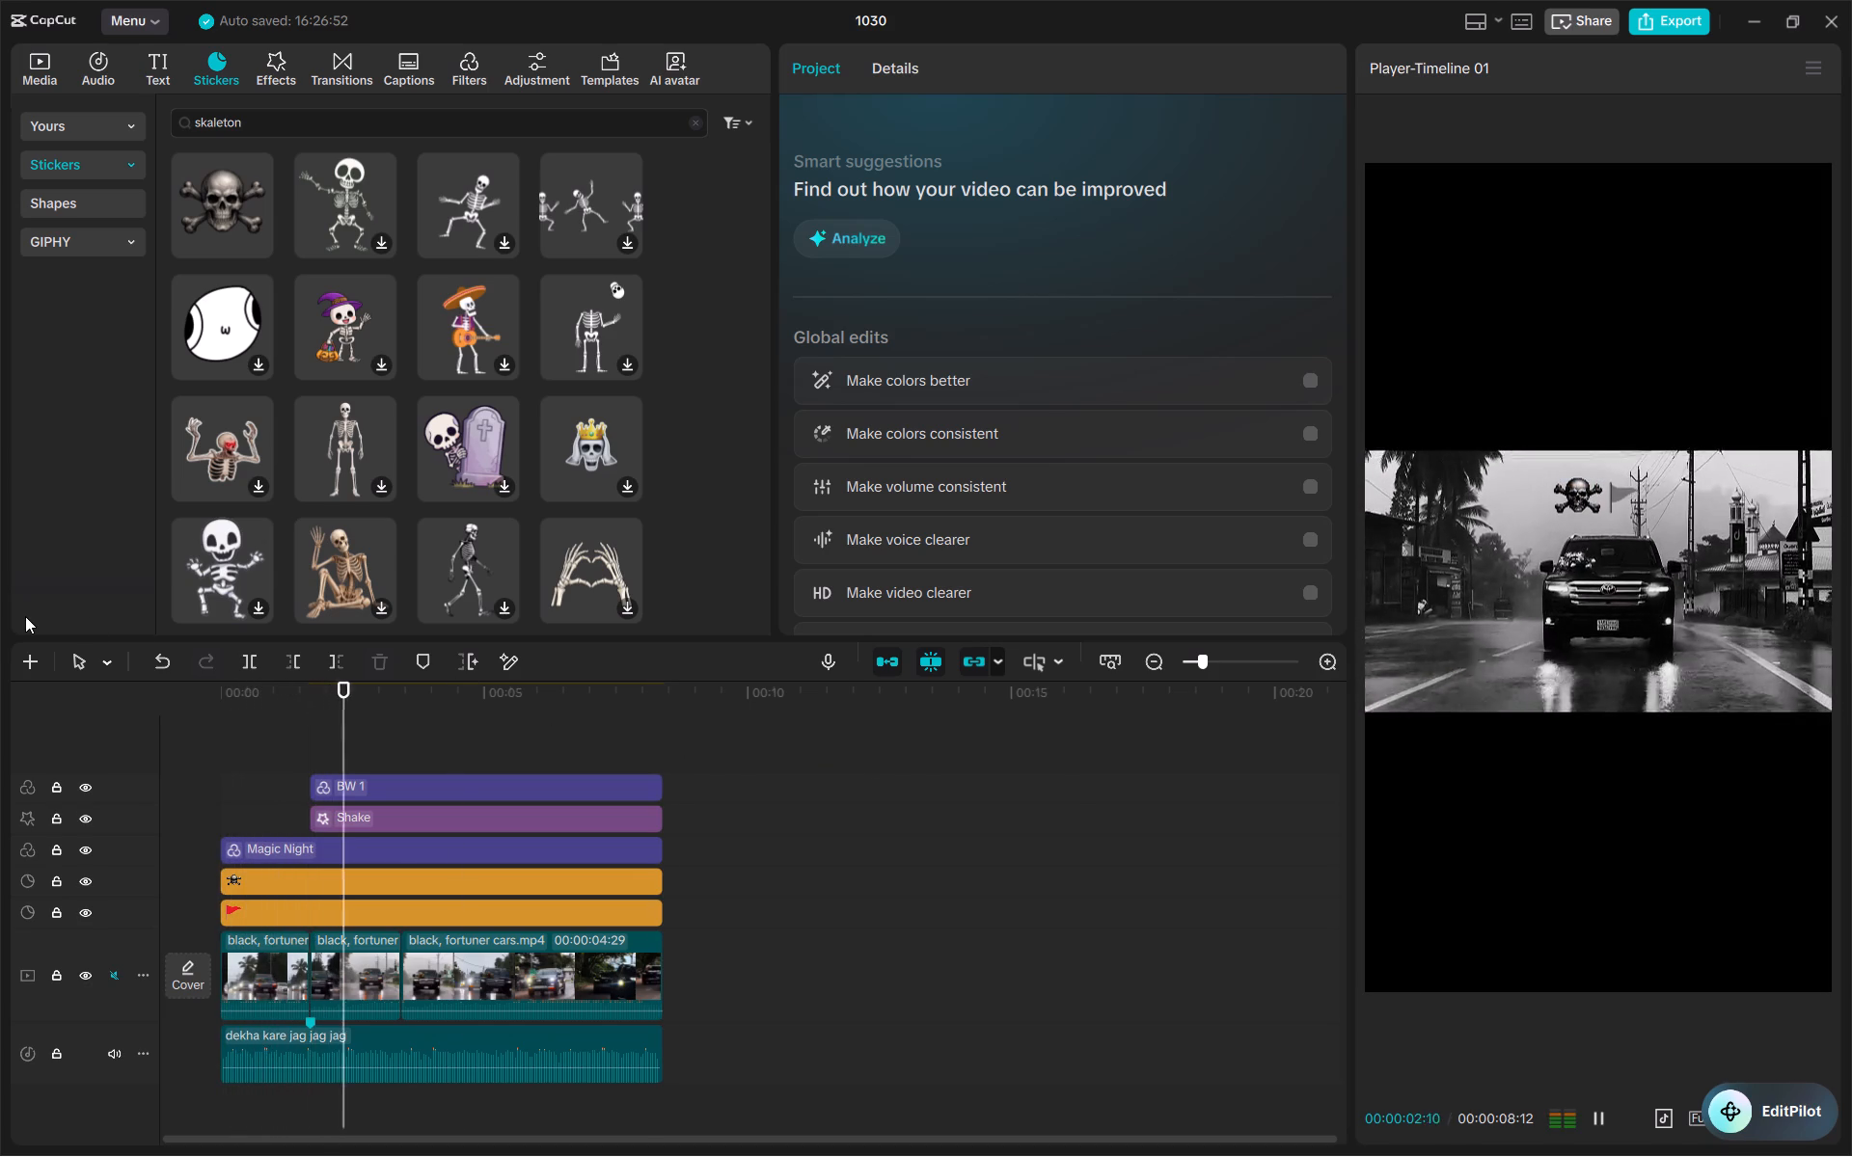
key("space")
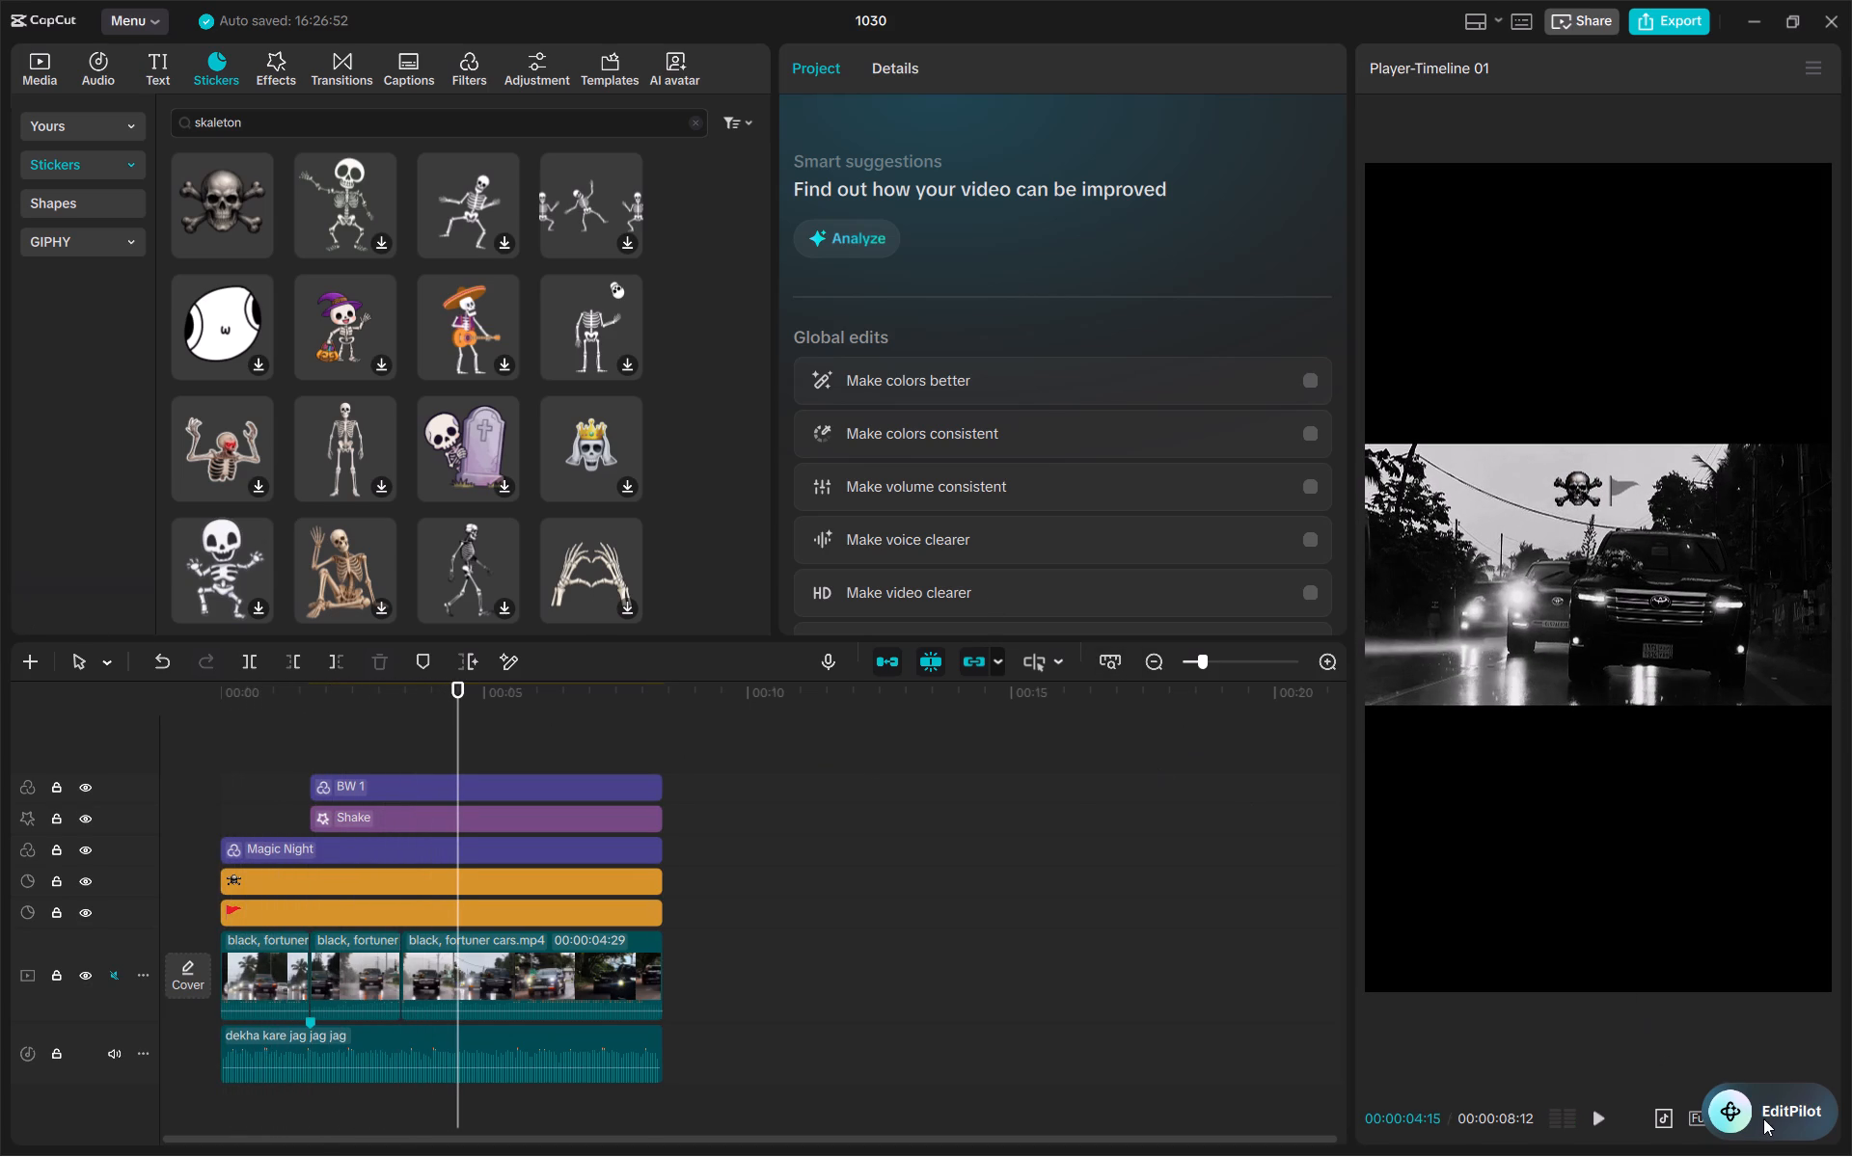
Add a vertical guide and a horizontal guide to the player preview.
left_click(1812, 68)
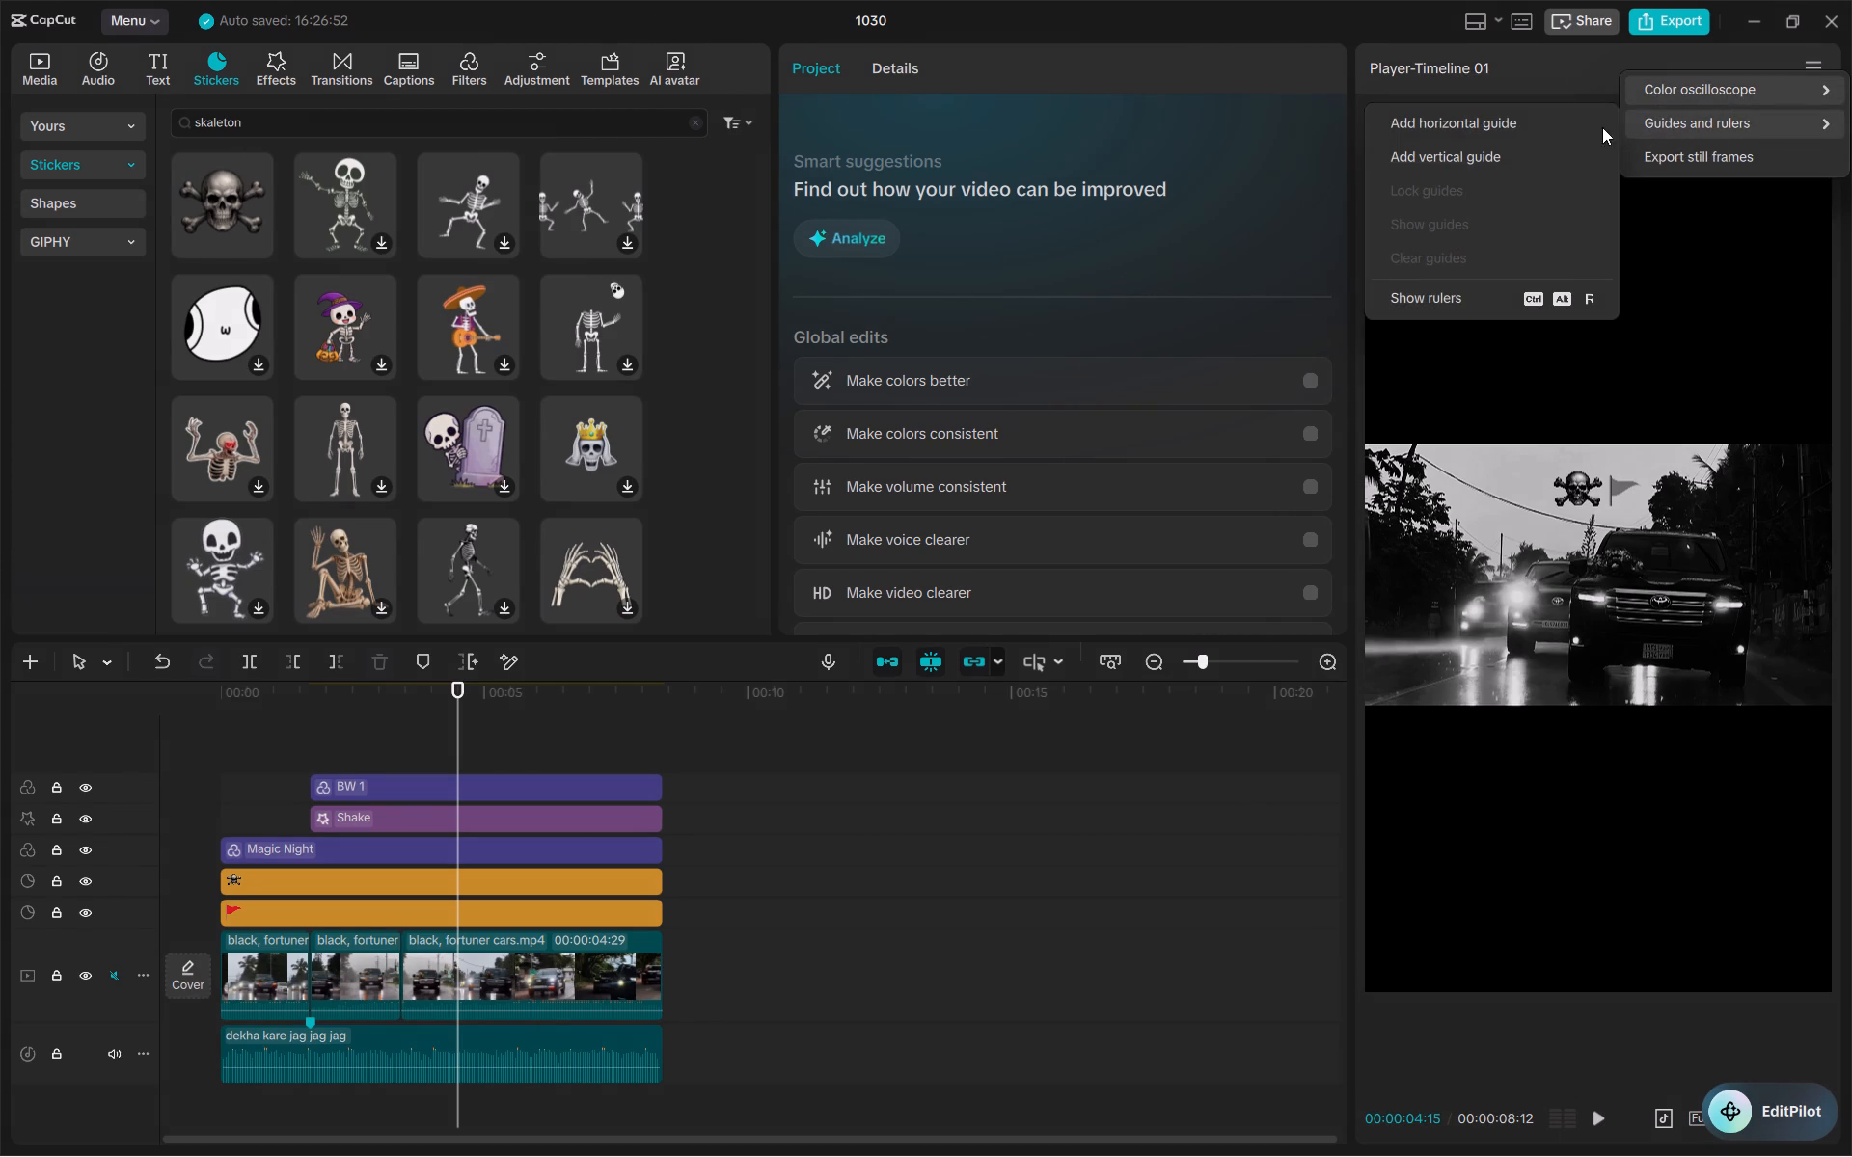
left_click(1501, 159)
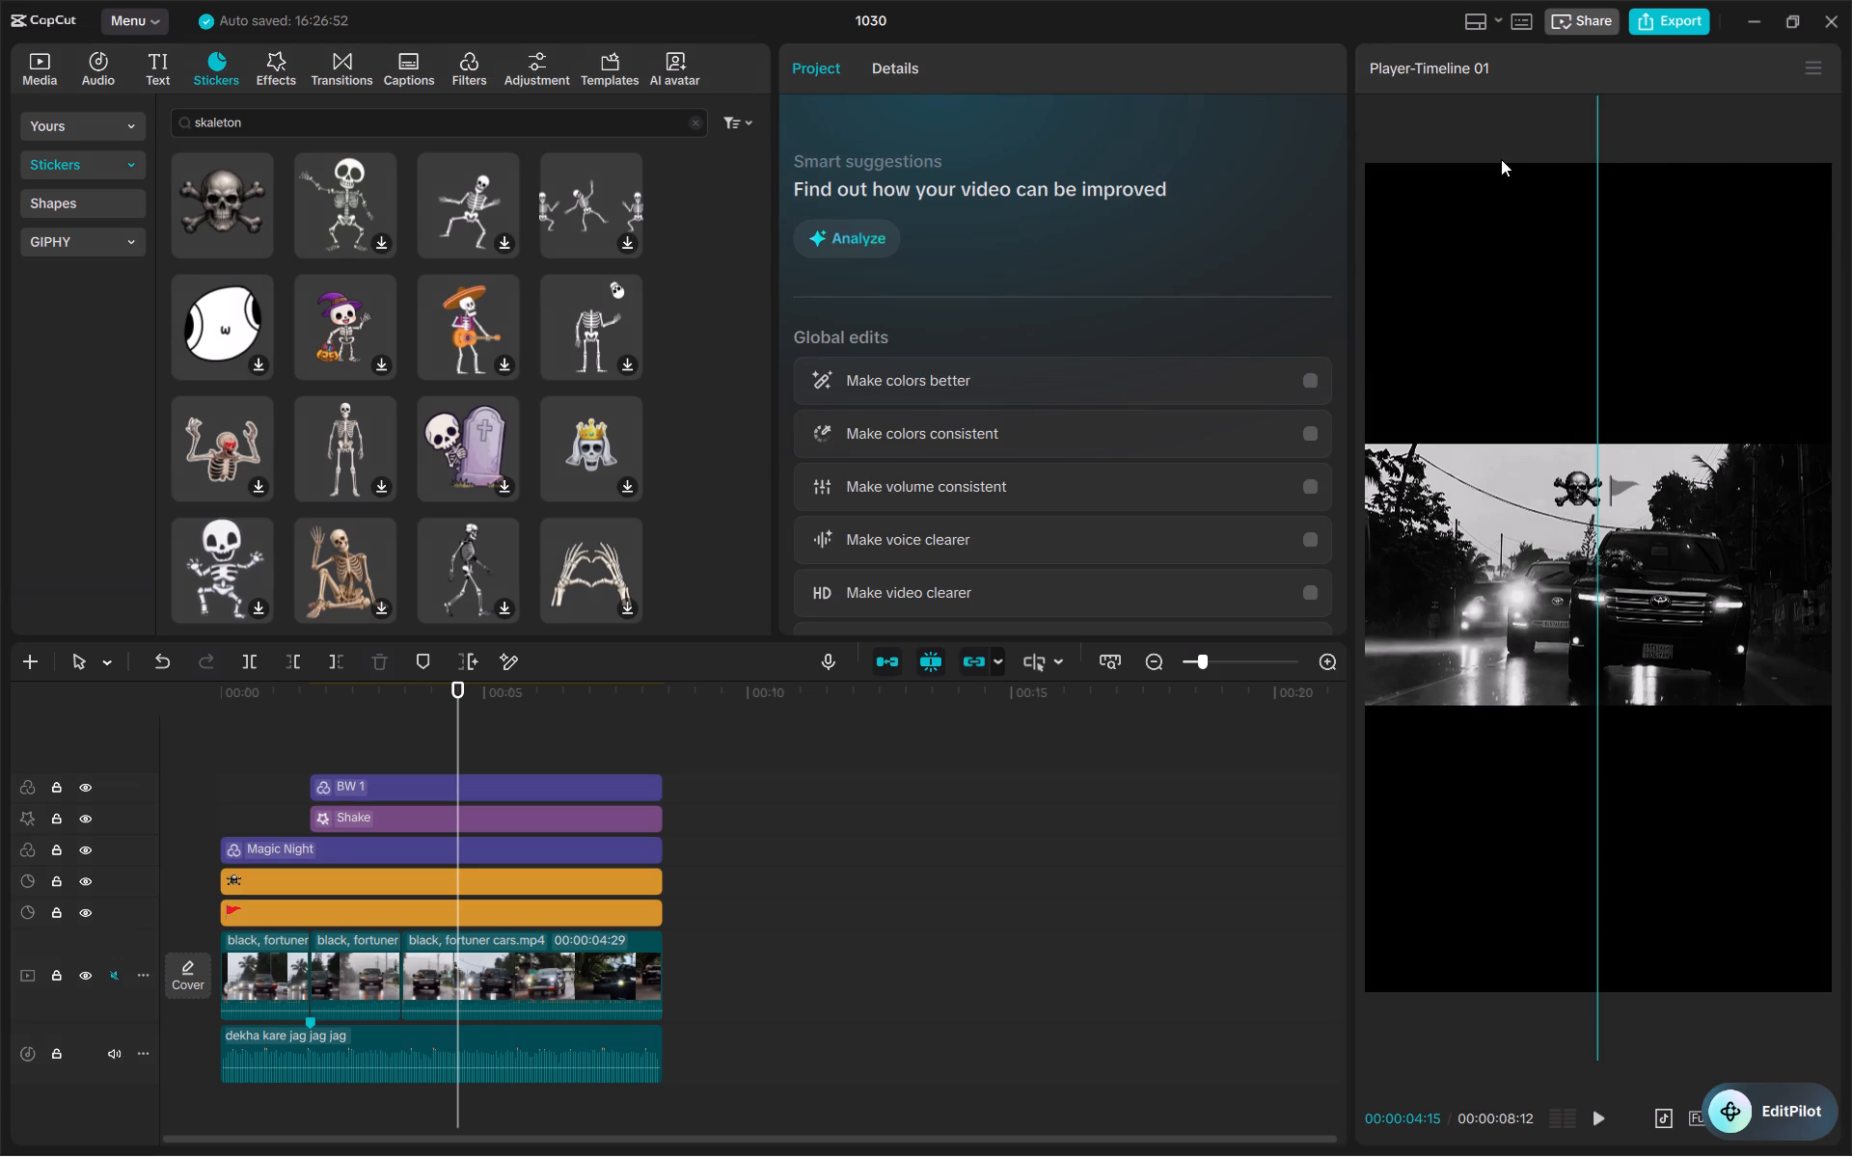
left_click(1807, 67)
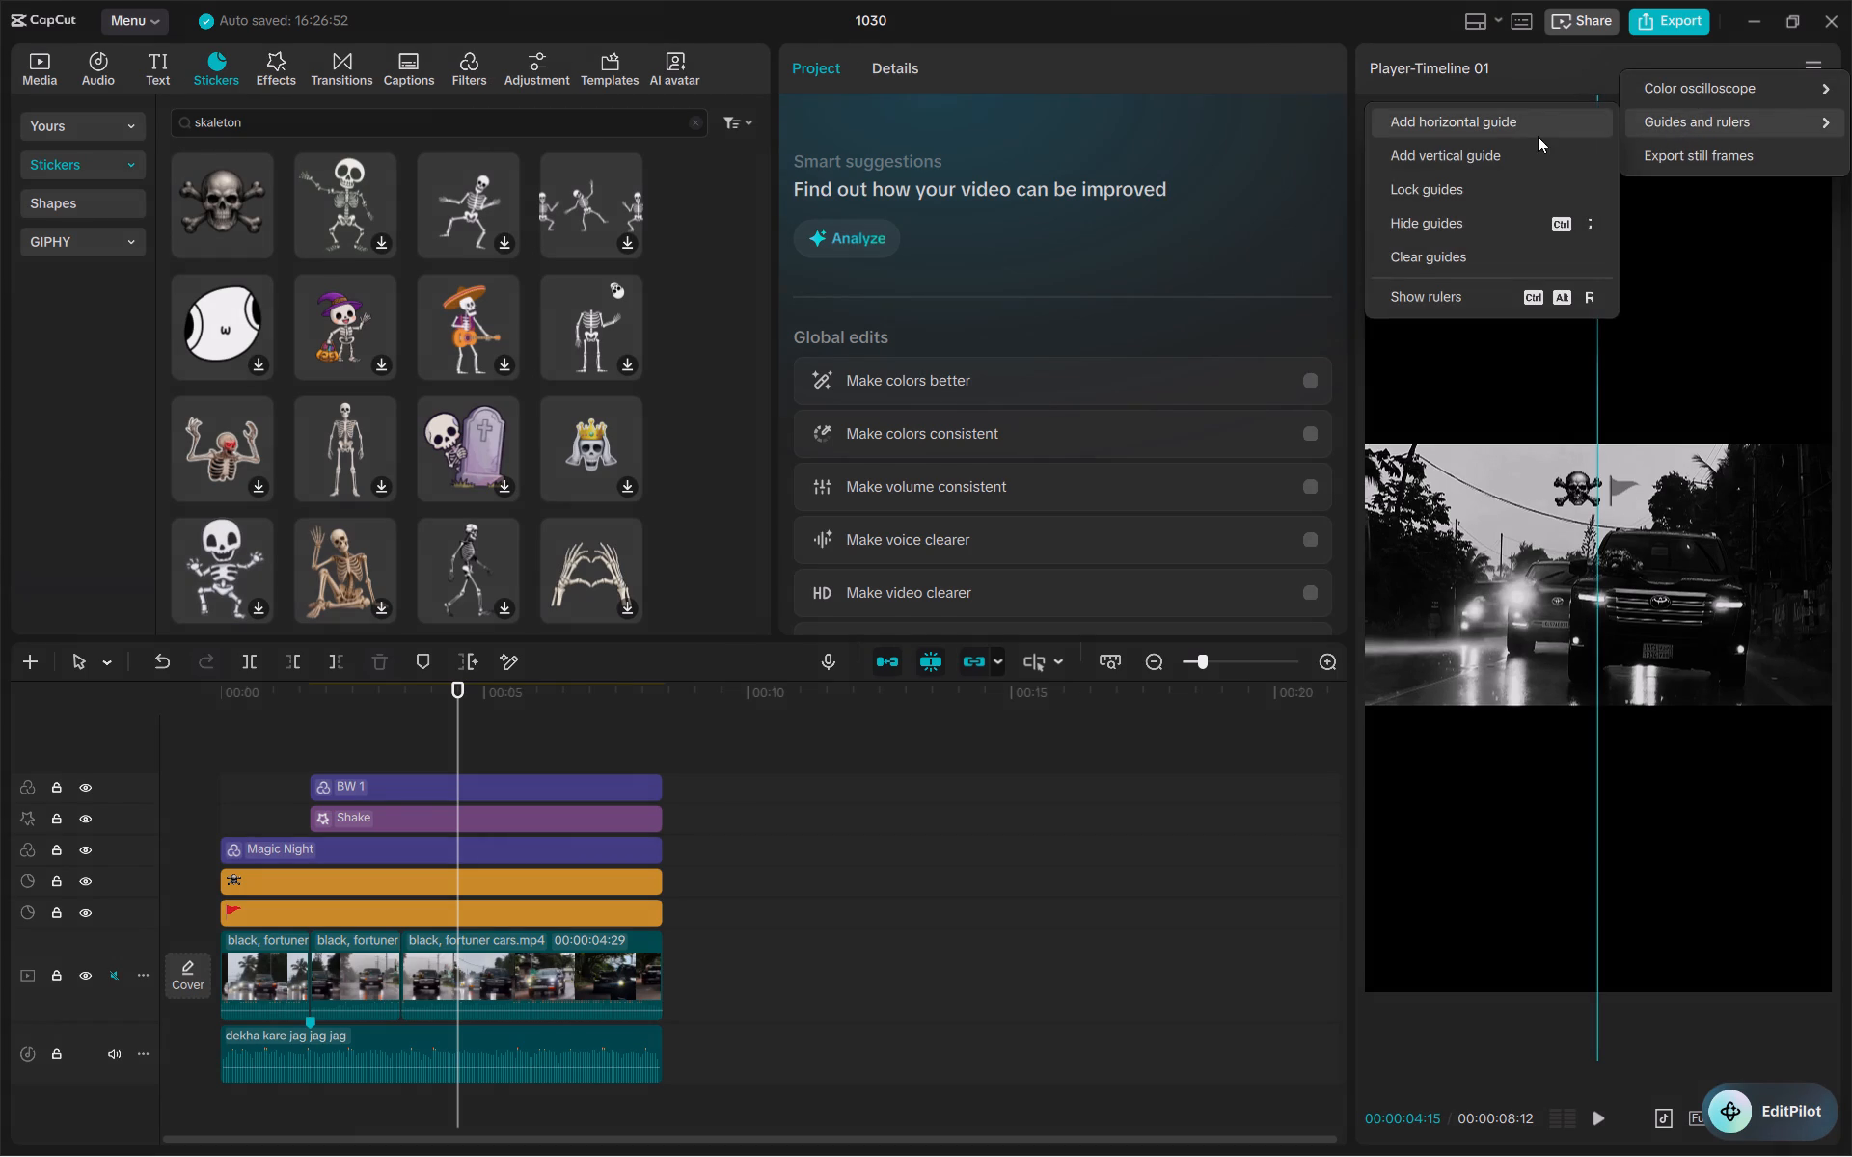
left_click(1531, 134)
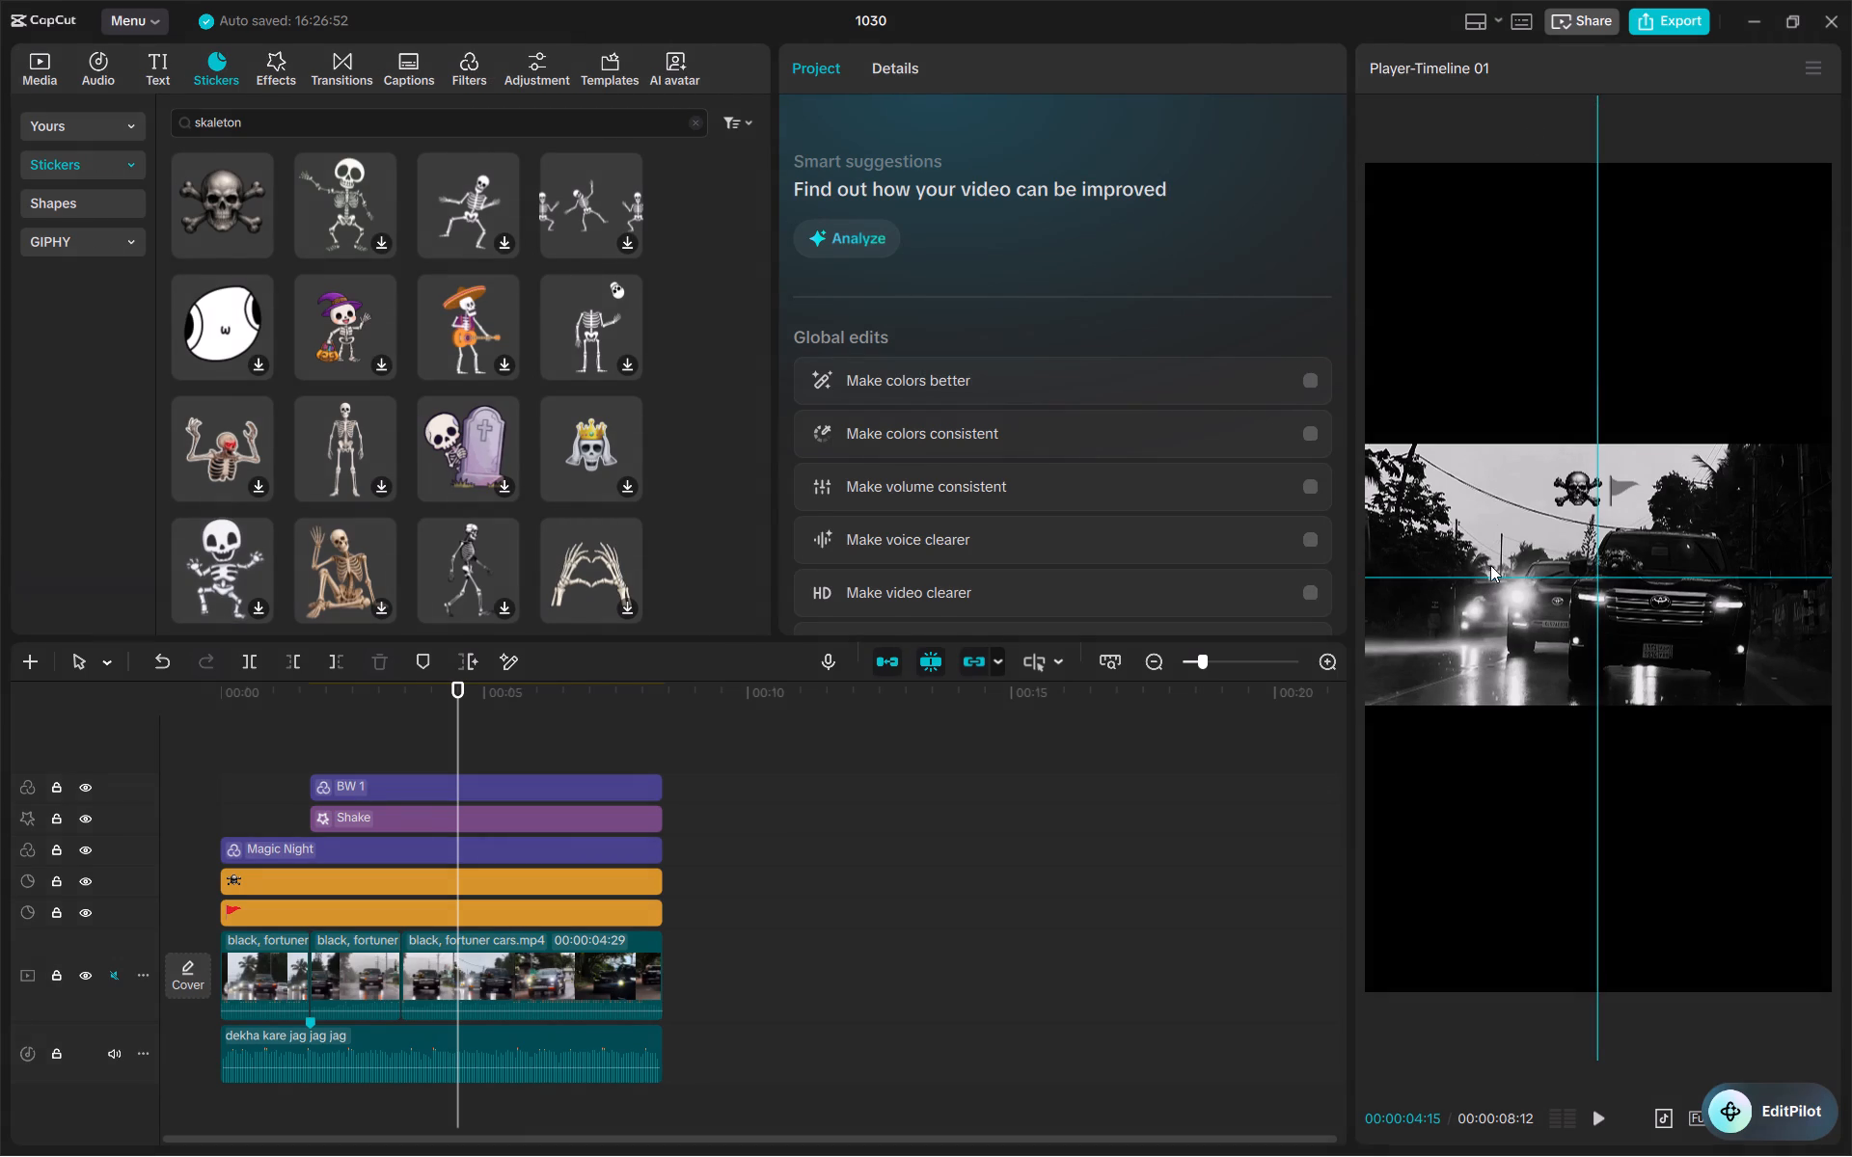
Move the skull and flag stickers to either side of the vertical guide, with the flag at about X 77, Y 393.
left_click(1620, 487)
left_click(1582, 486)
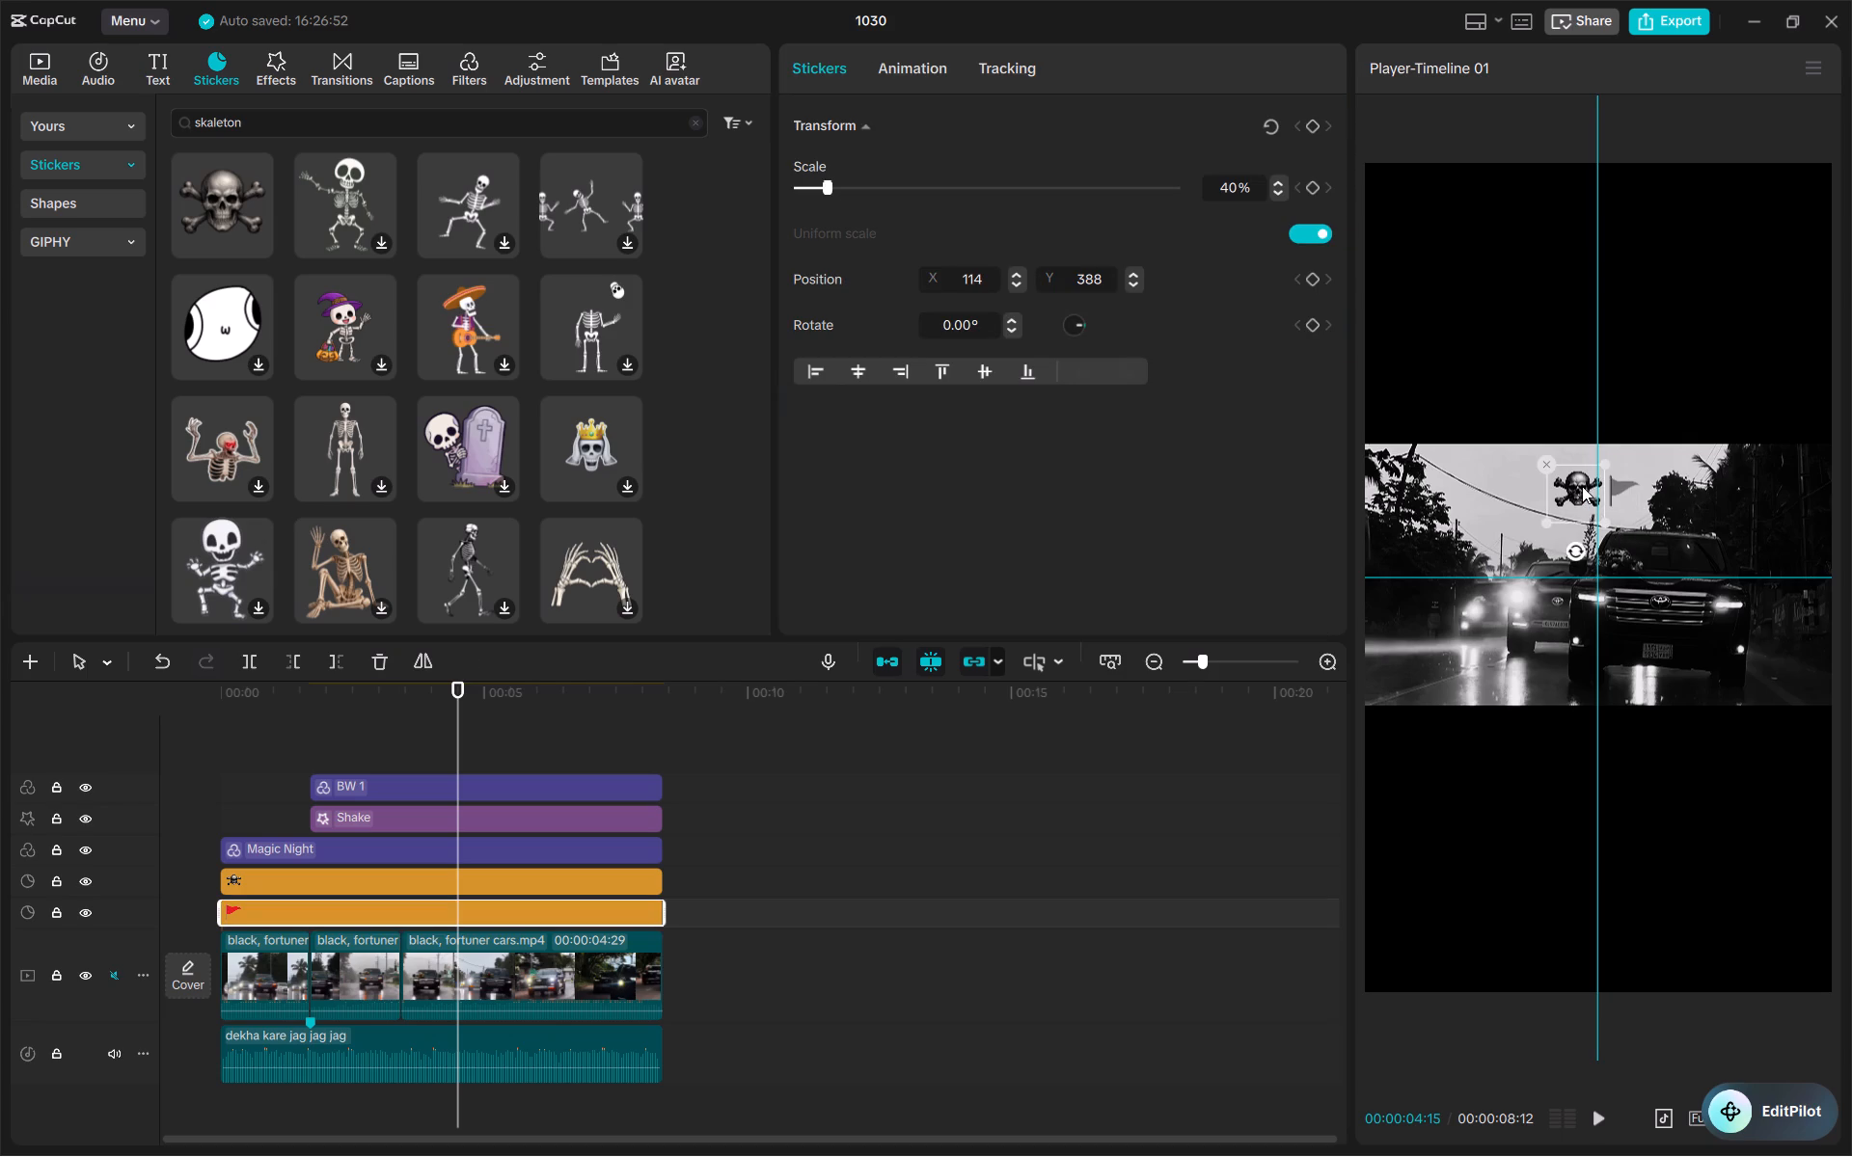
double_click(1620, 489)
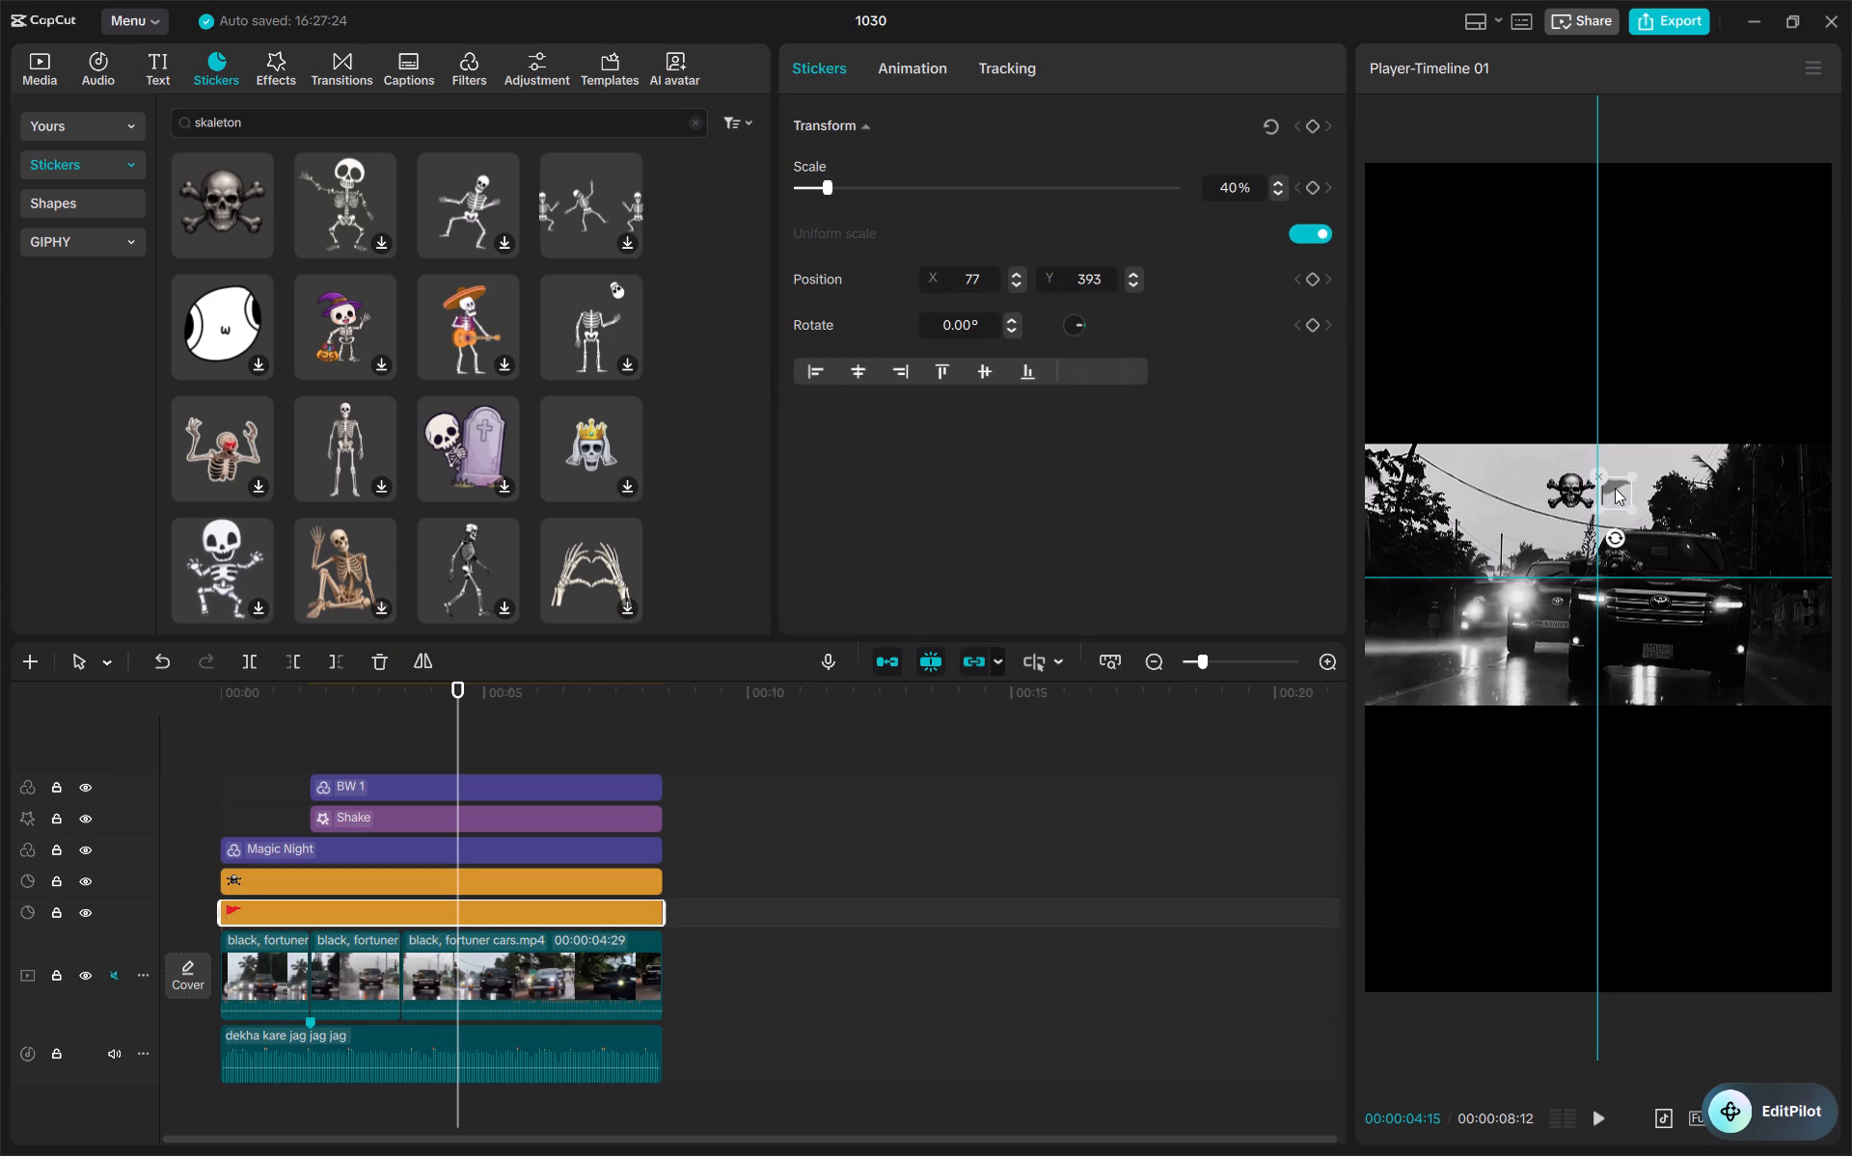
Set the red flag sticker's scale to 45%.
triple_click(1279, 184)
double_click(1279, 184)
left_click(1155, 522)
left_click(991, 713)
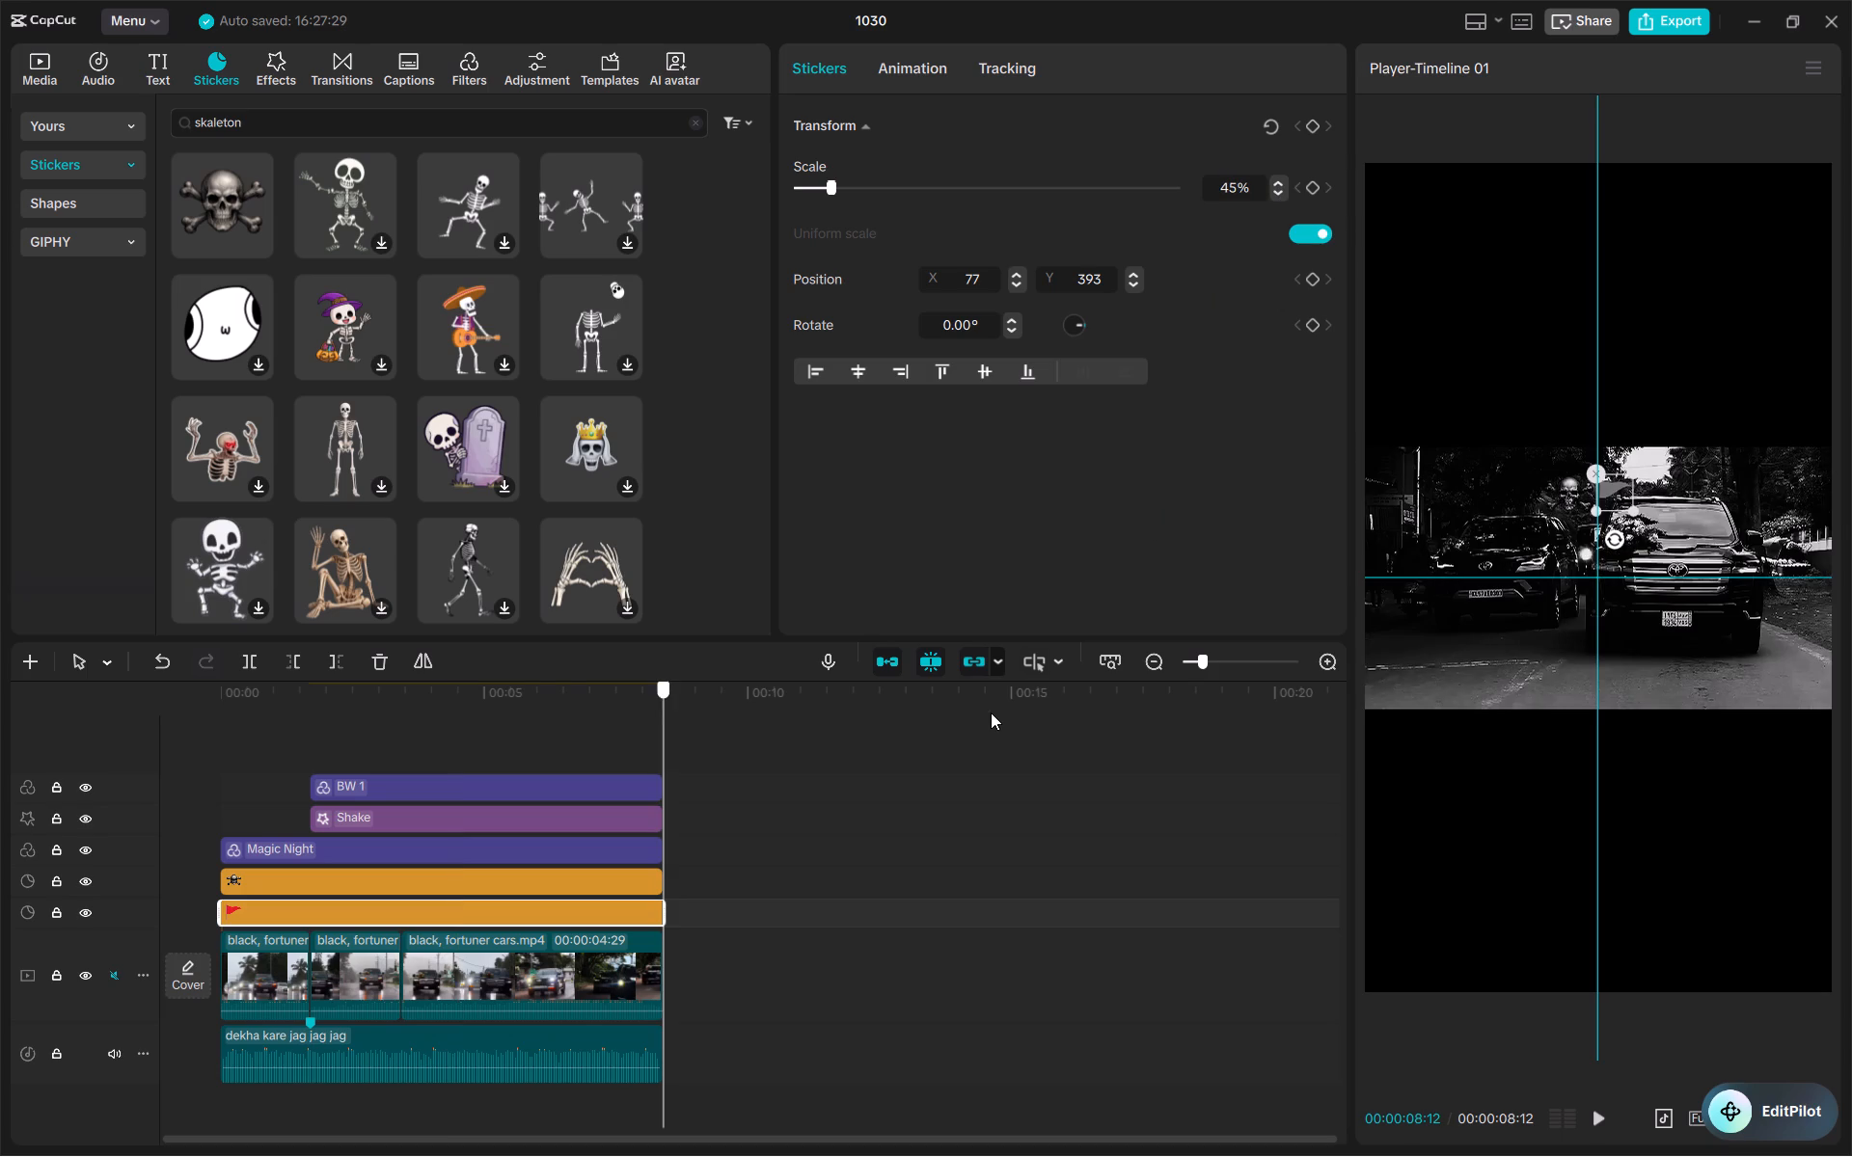
double_click(991, 713)
left_click(1571, 414)
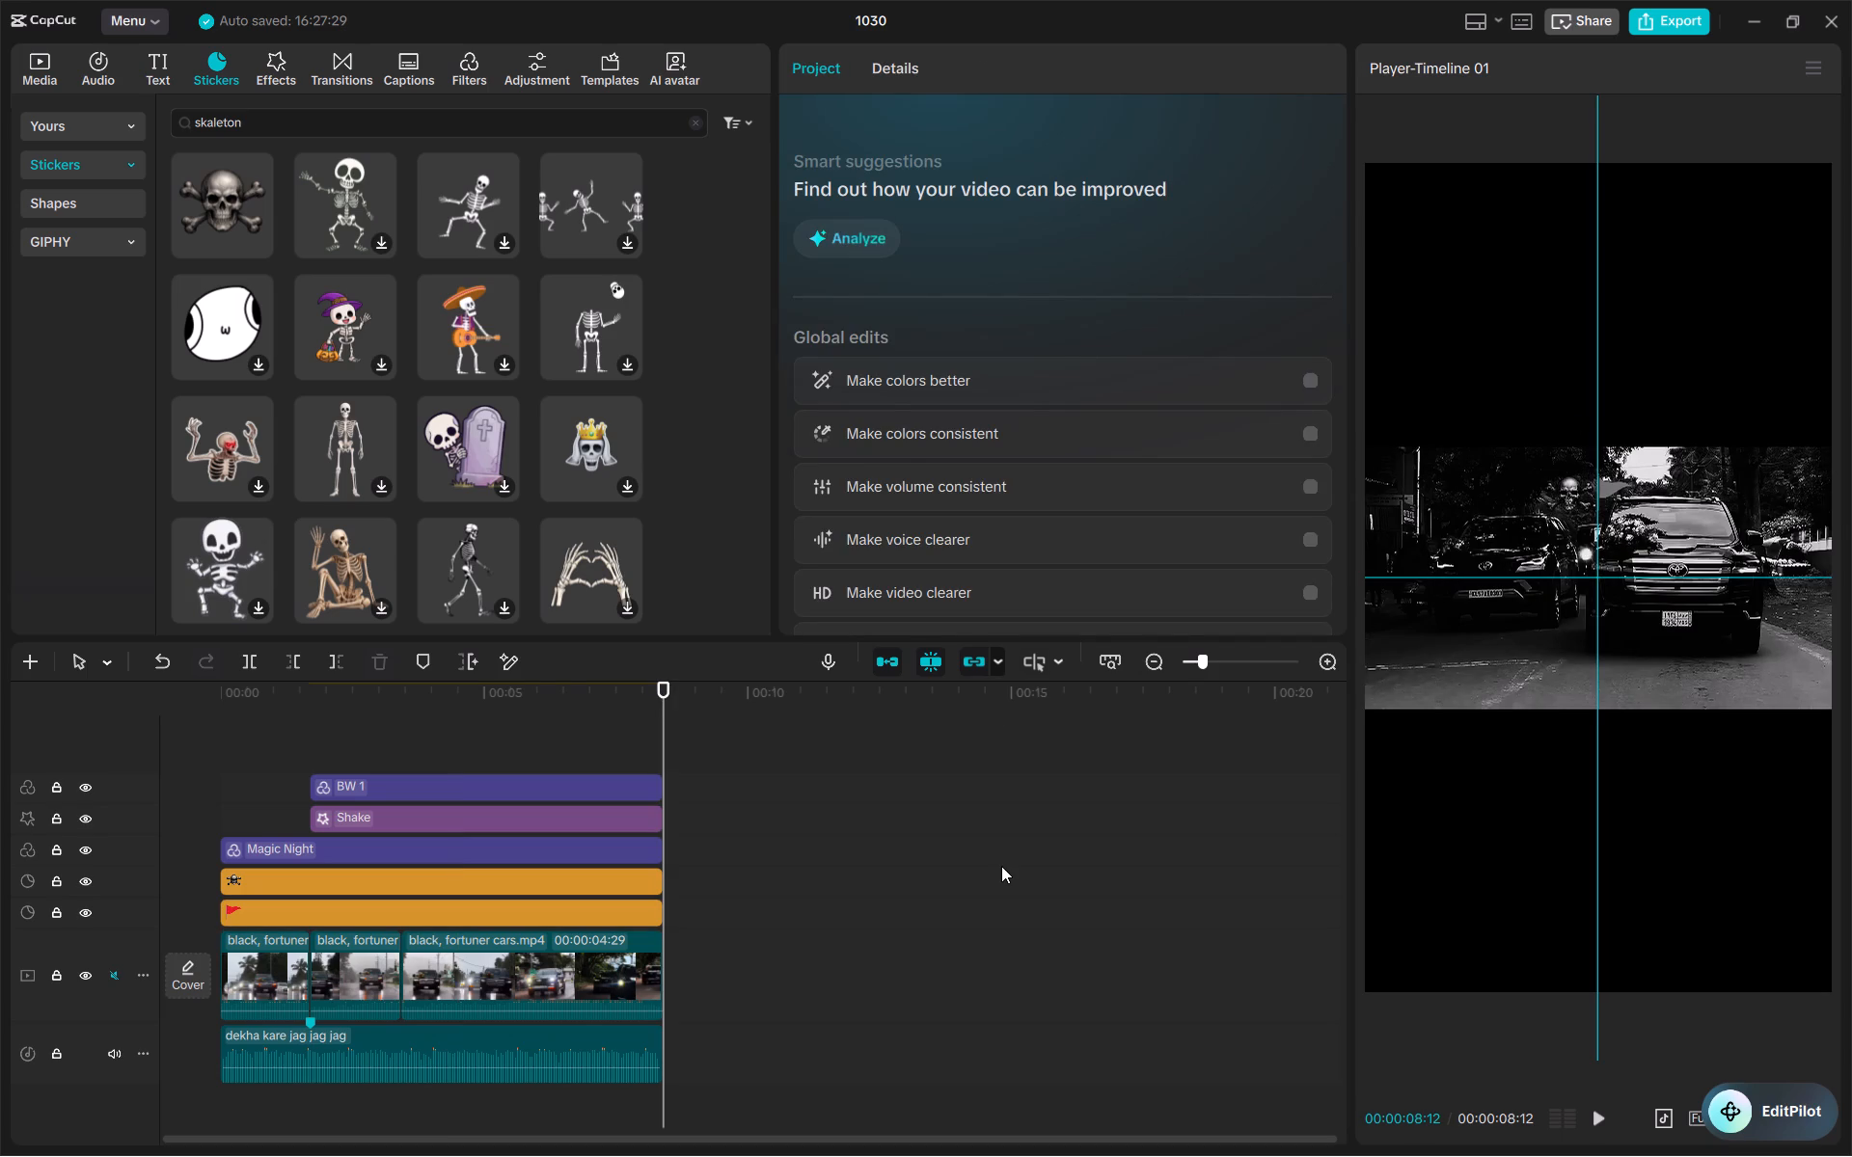
Combine the skull and red flag sticker clips into one compound clip.
left_click(385, 732)
left_click_drag(385, 732, 356, 732)
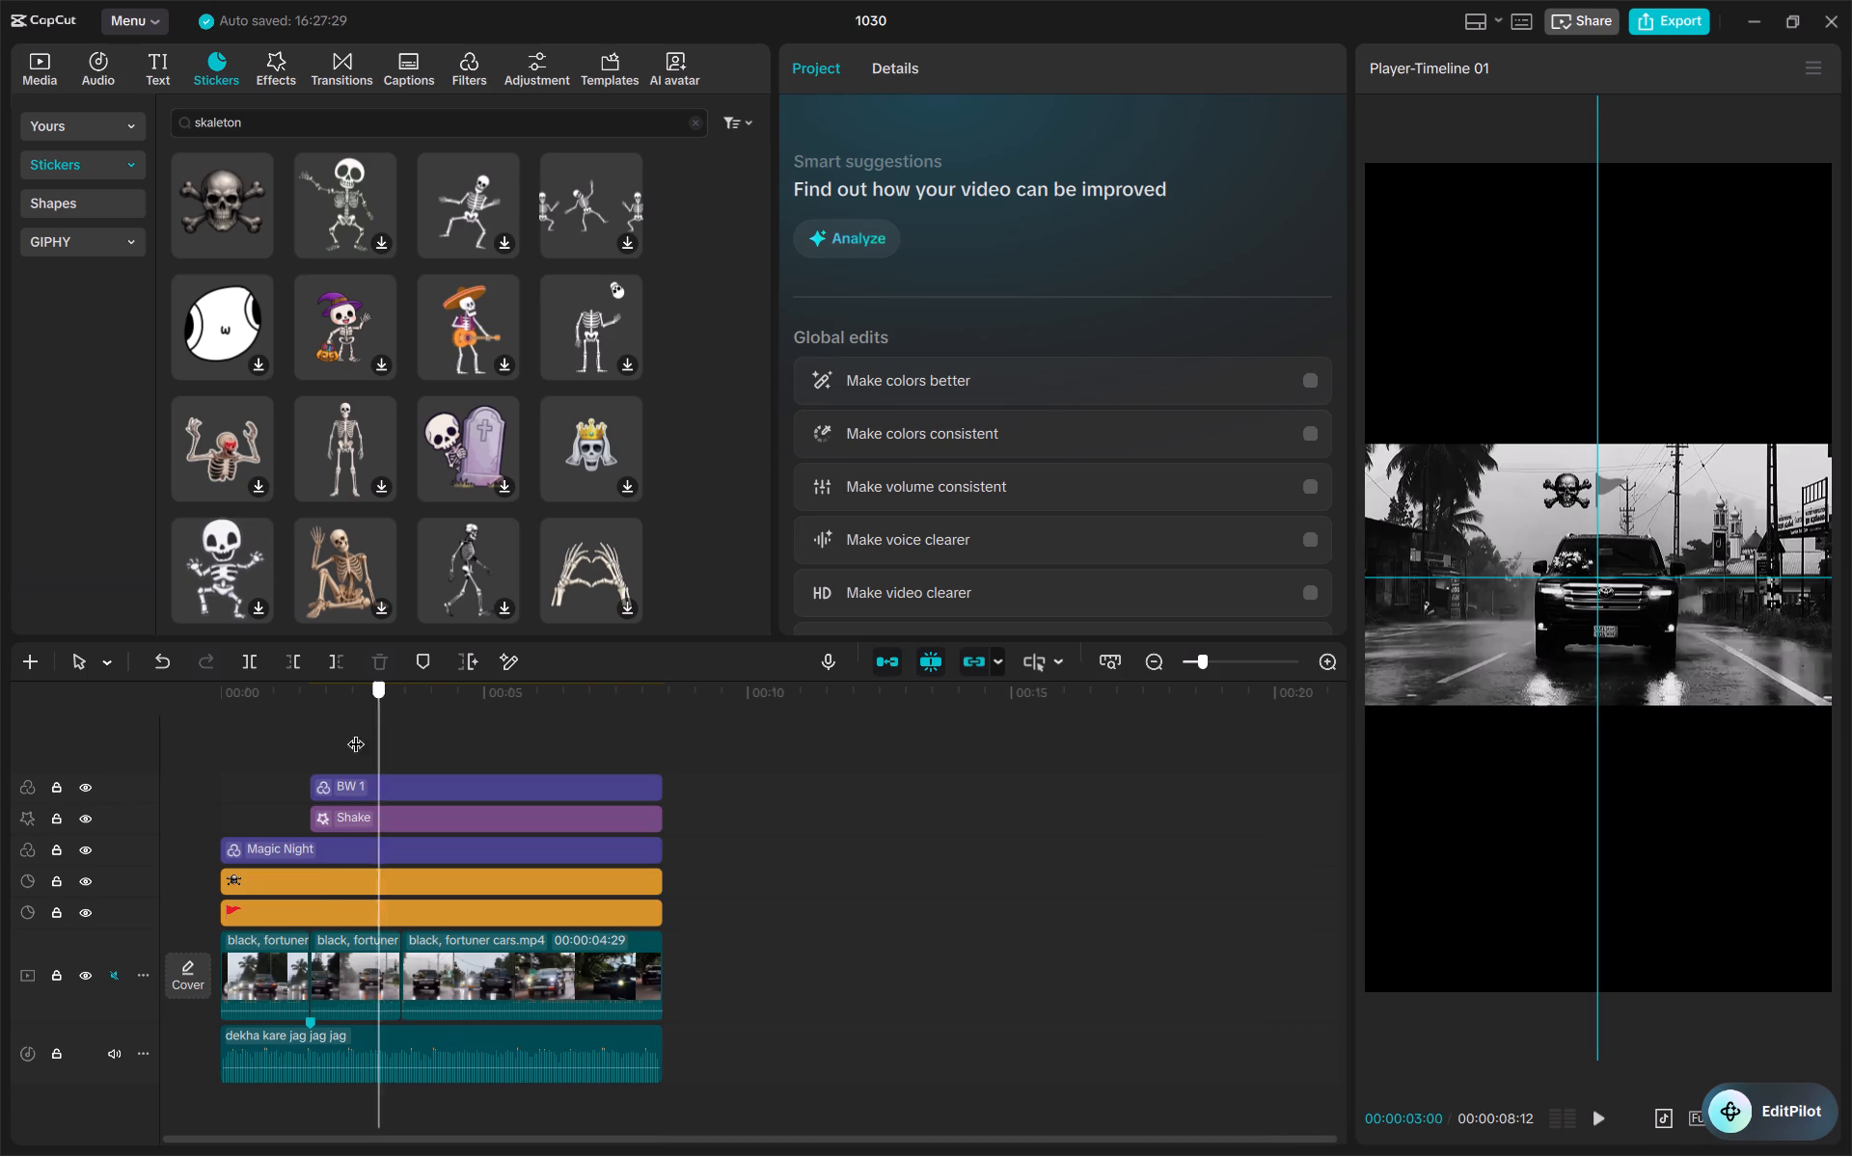
left_click_drag(356, 732, 207, 753)
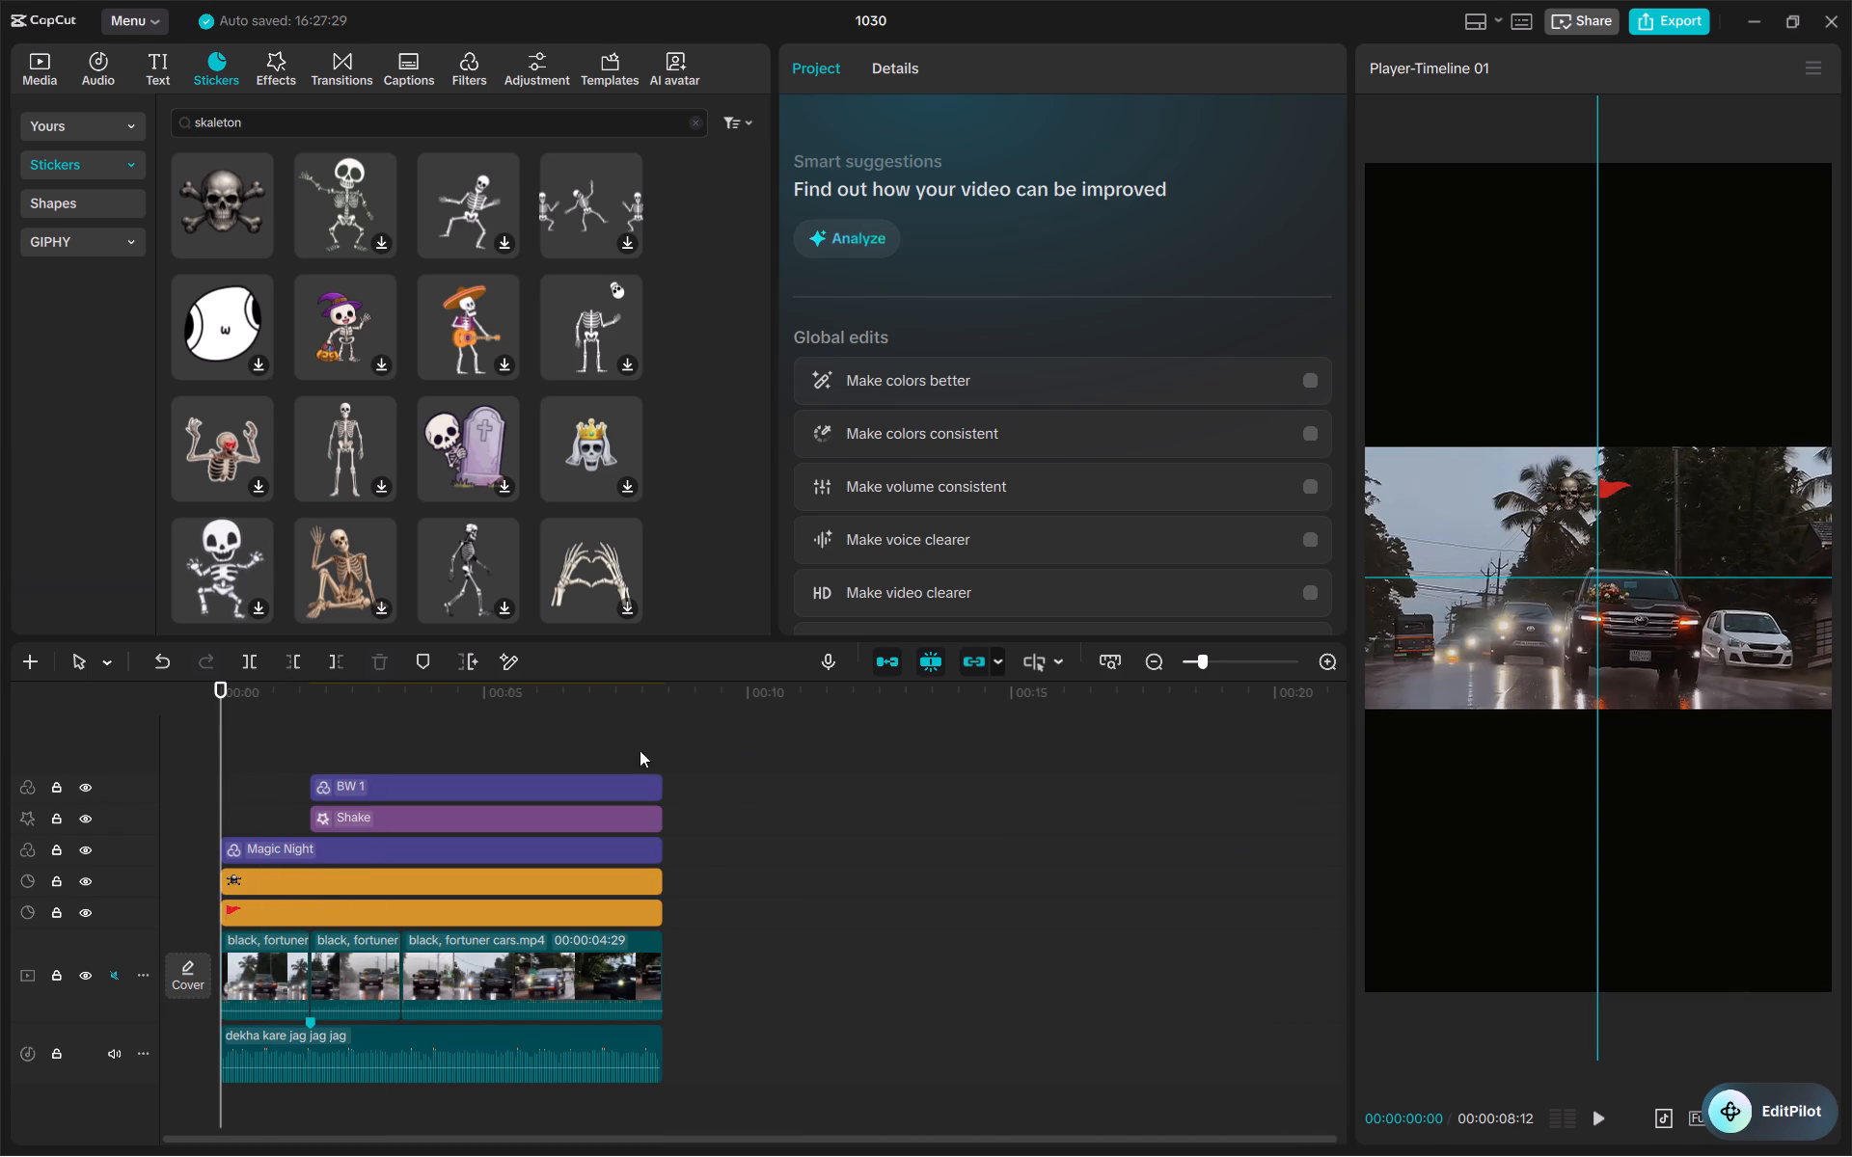
left_click_drag(696, 909, 621, 883)
right_click(621, 883)
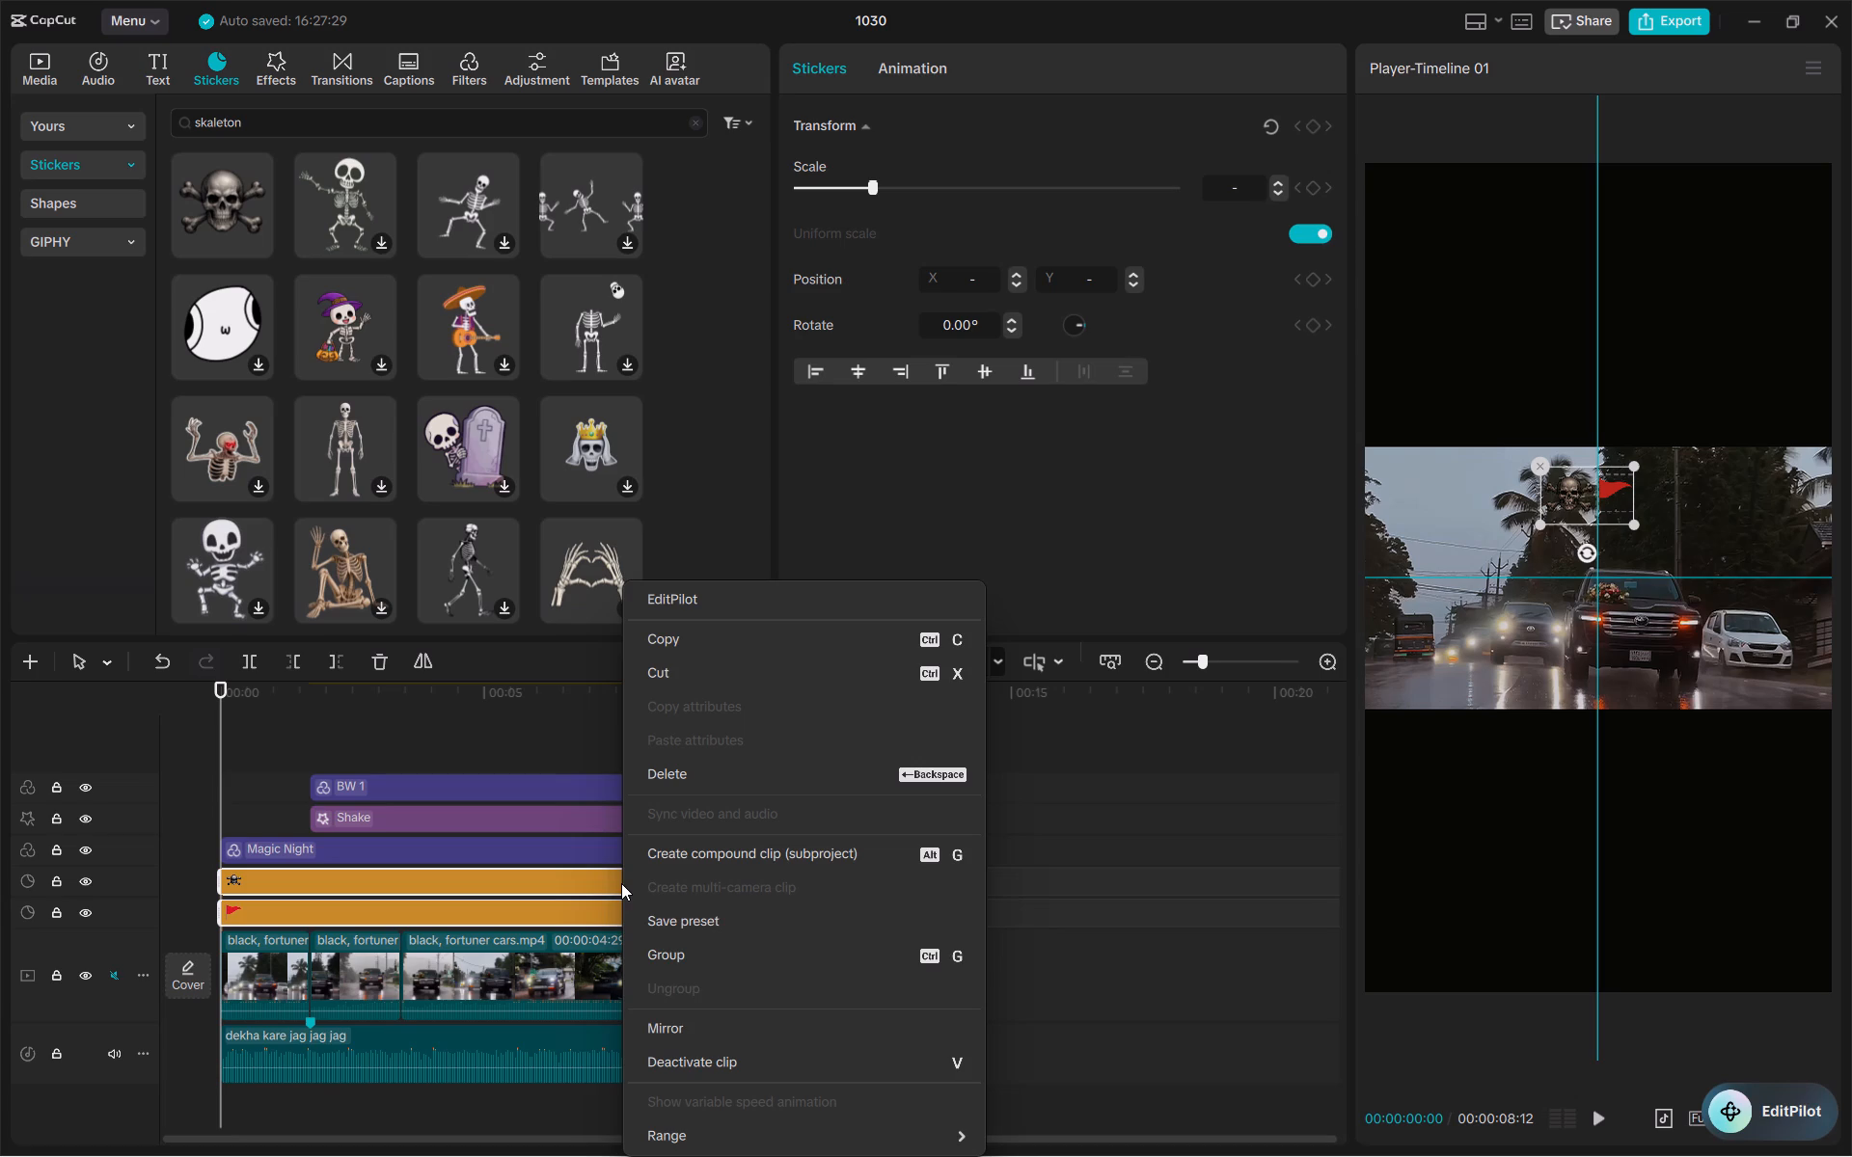
left_click(773, 854)
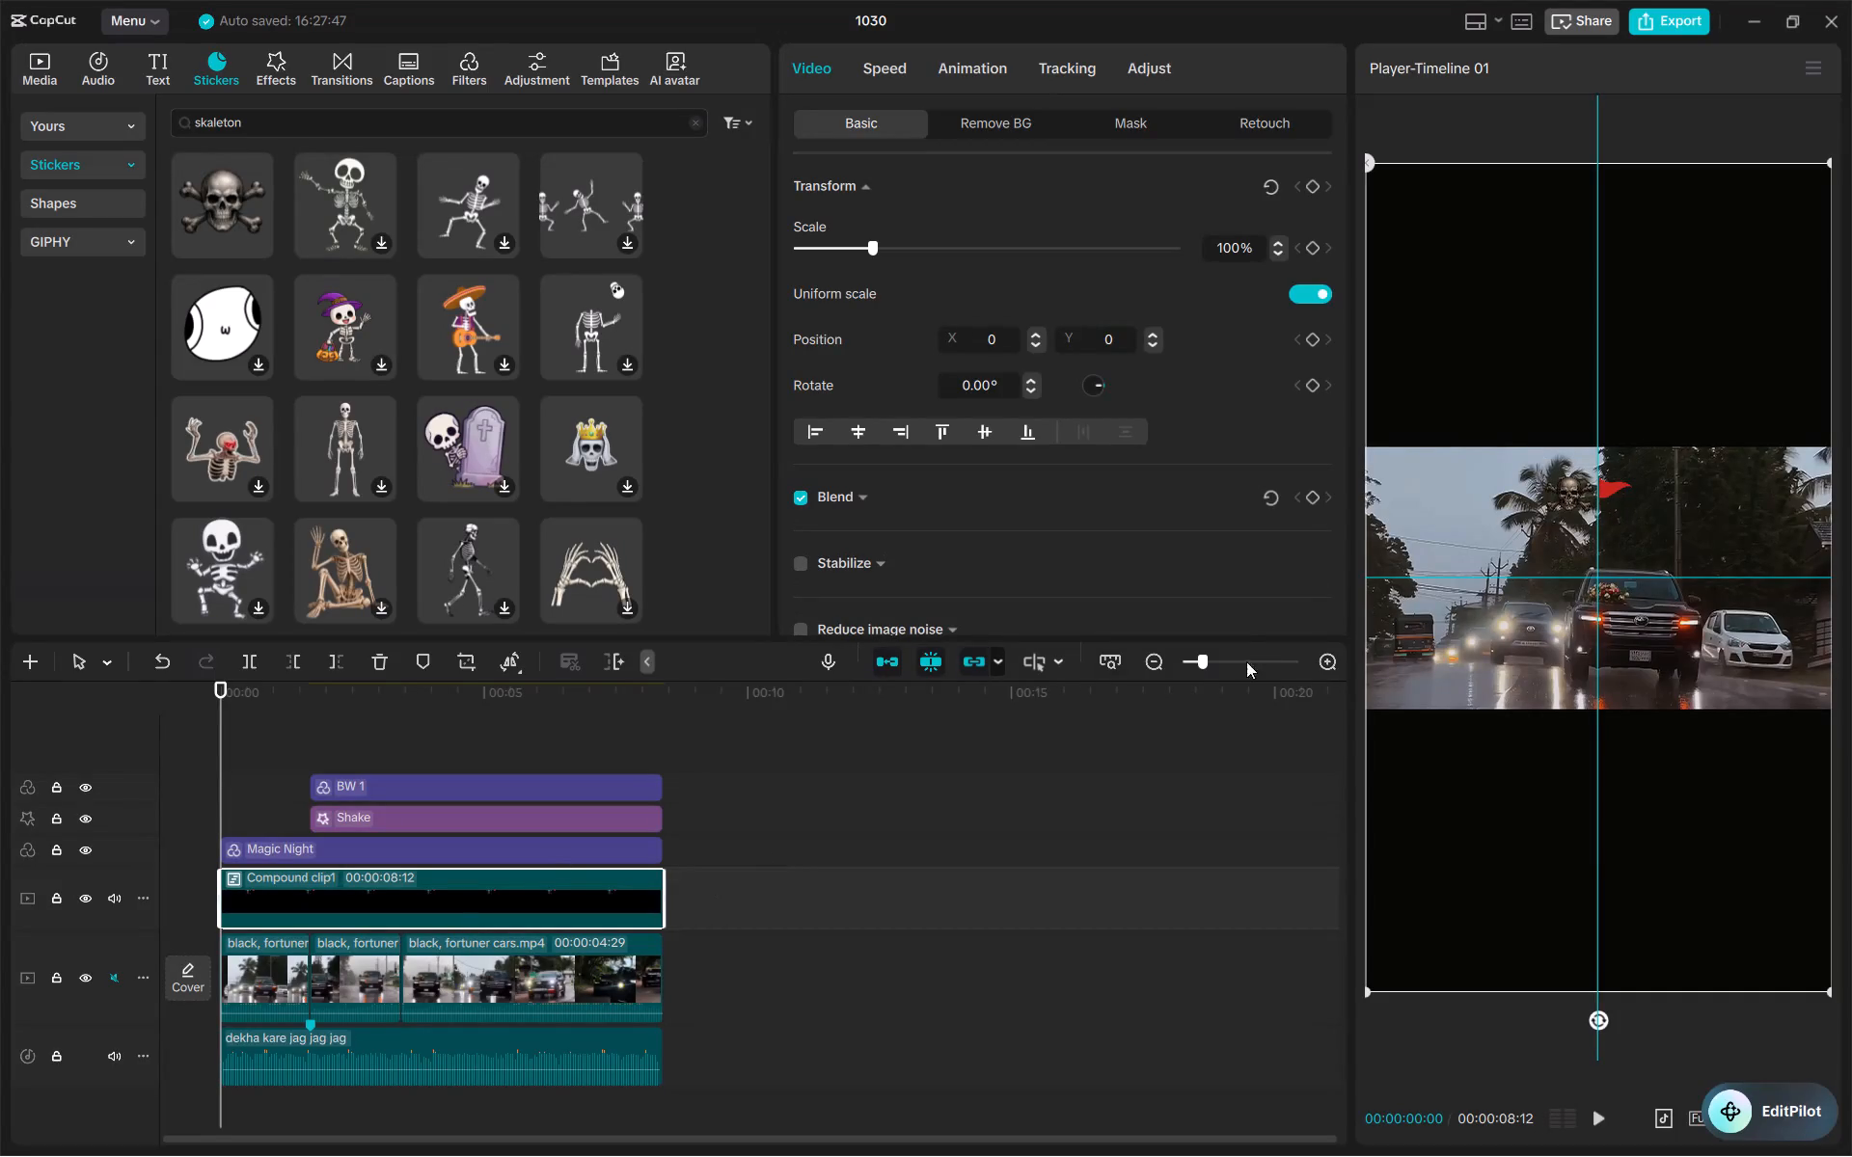
Scale the sticker compound clip down to 77% and move it up to about X 0, Y 109.
triple_click(1275, 254)
triple_click(1275, 254)
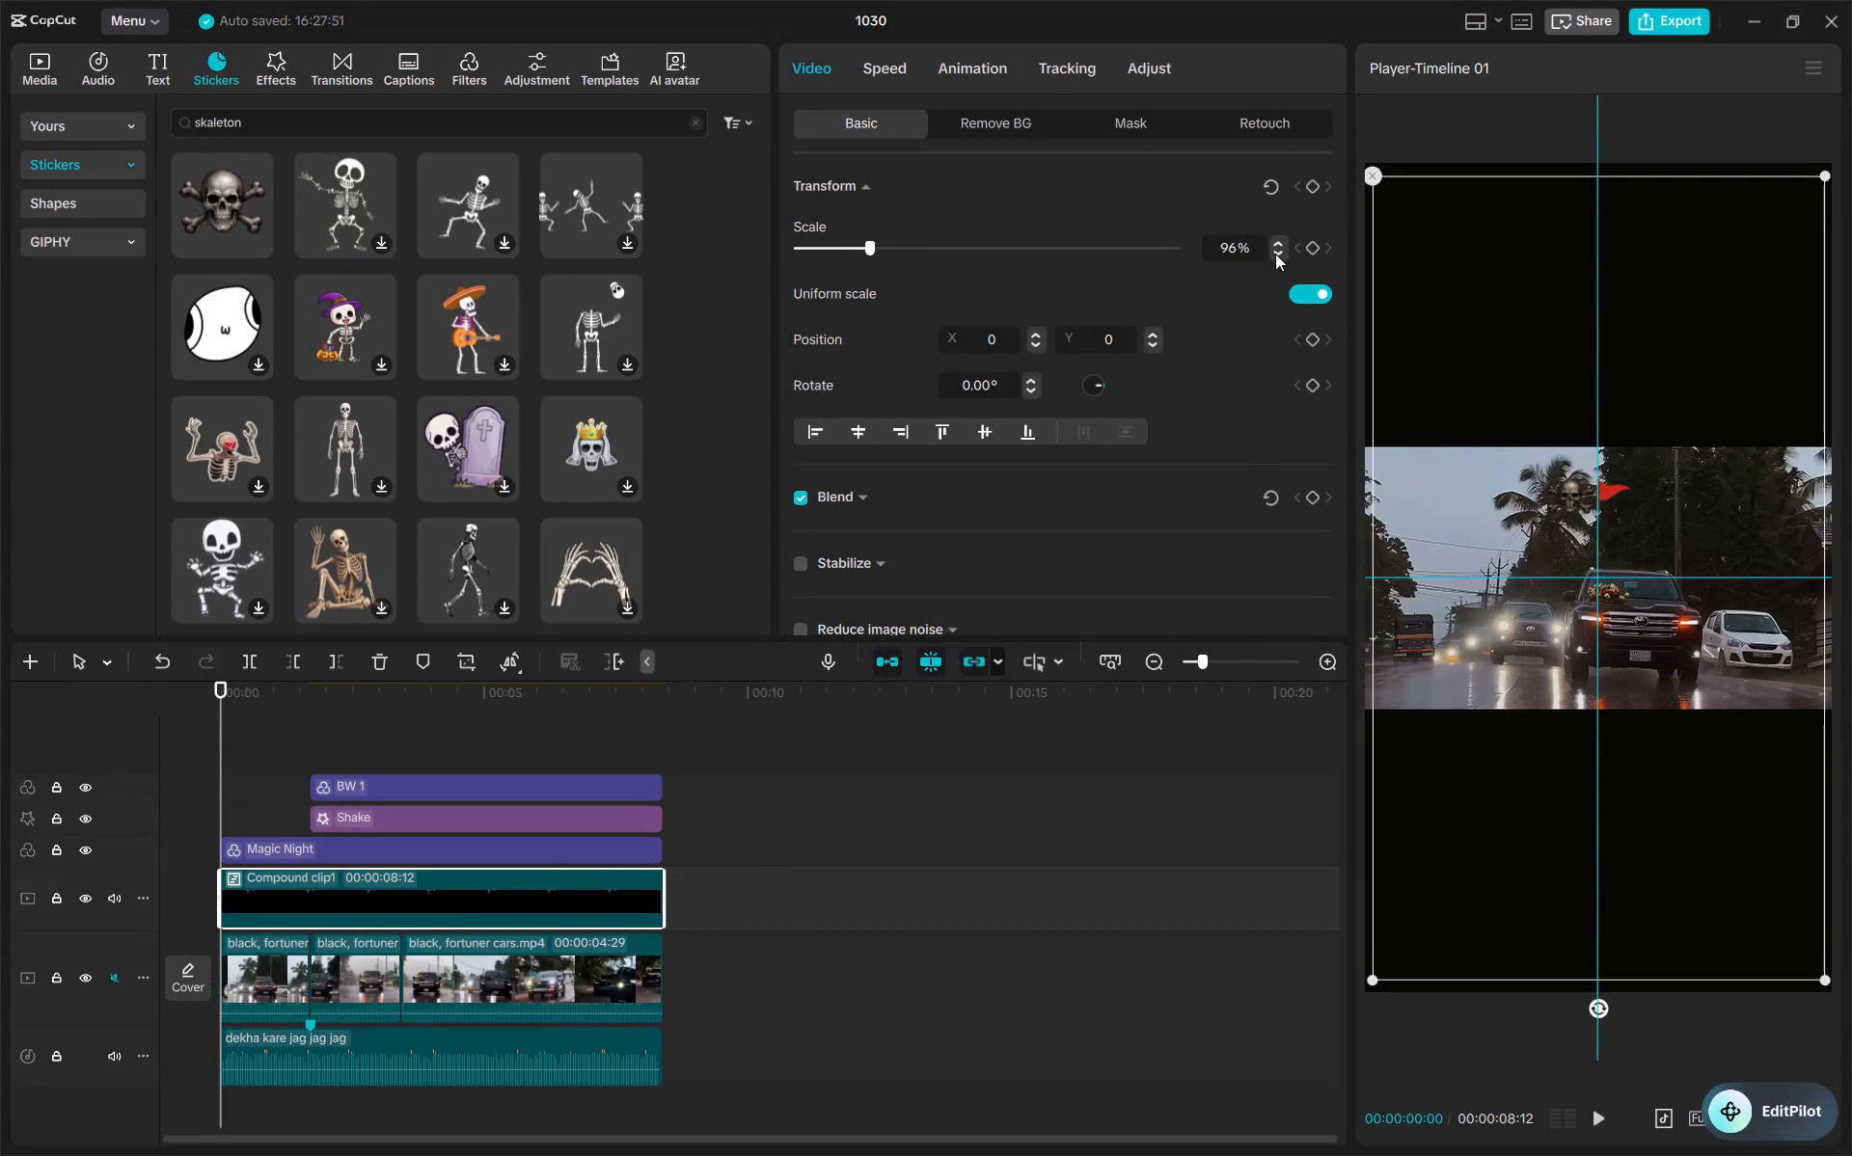
triple_click(1275, 254)
left_click(1275, 254)
triple_click(1275, 254)
triple_click(1275, 254)
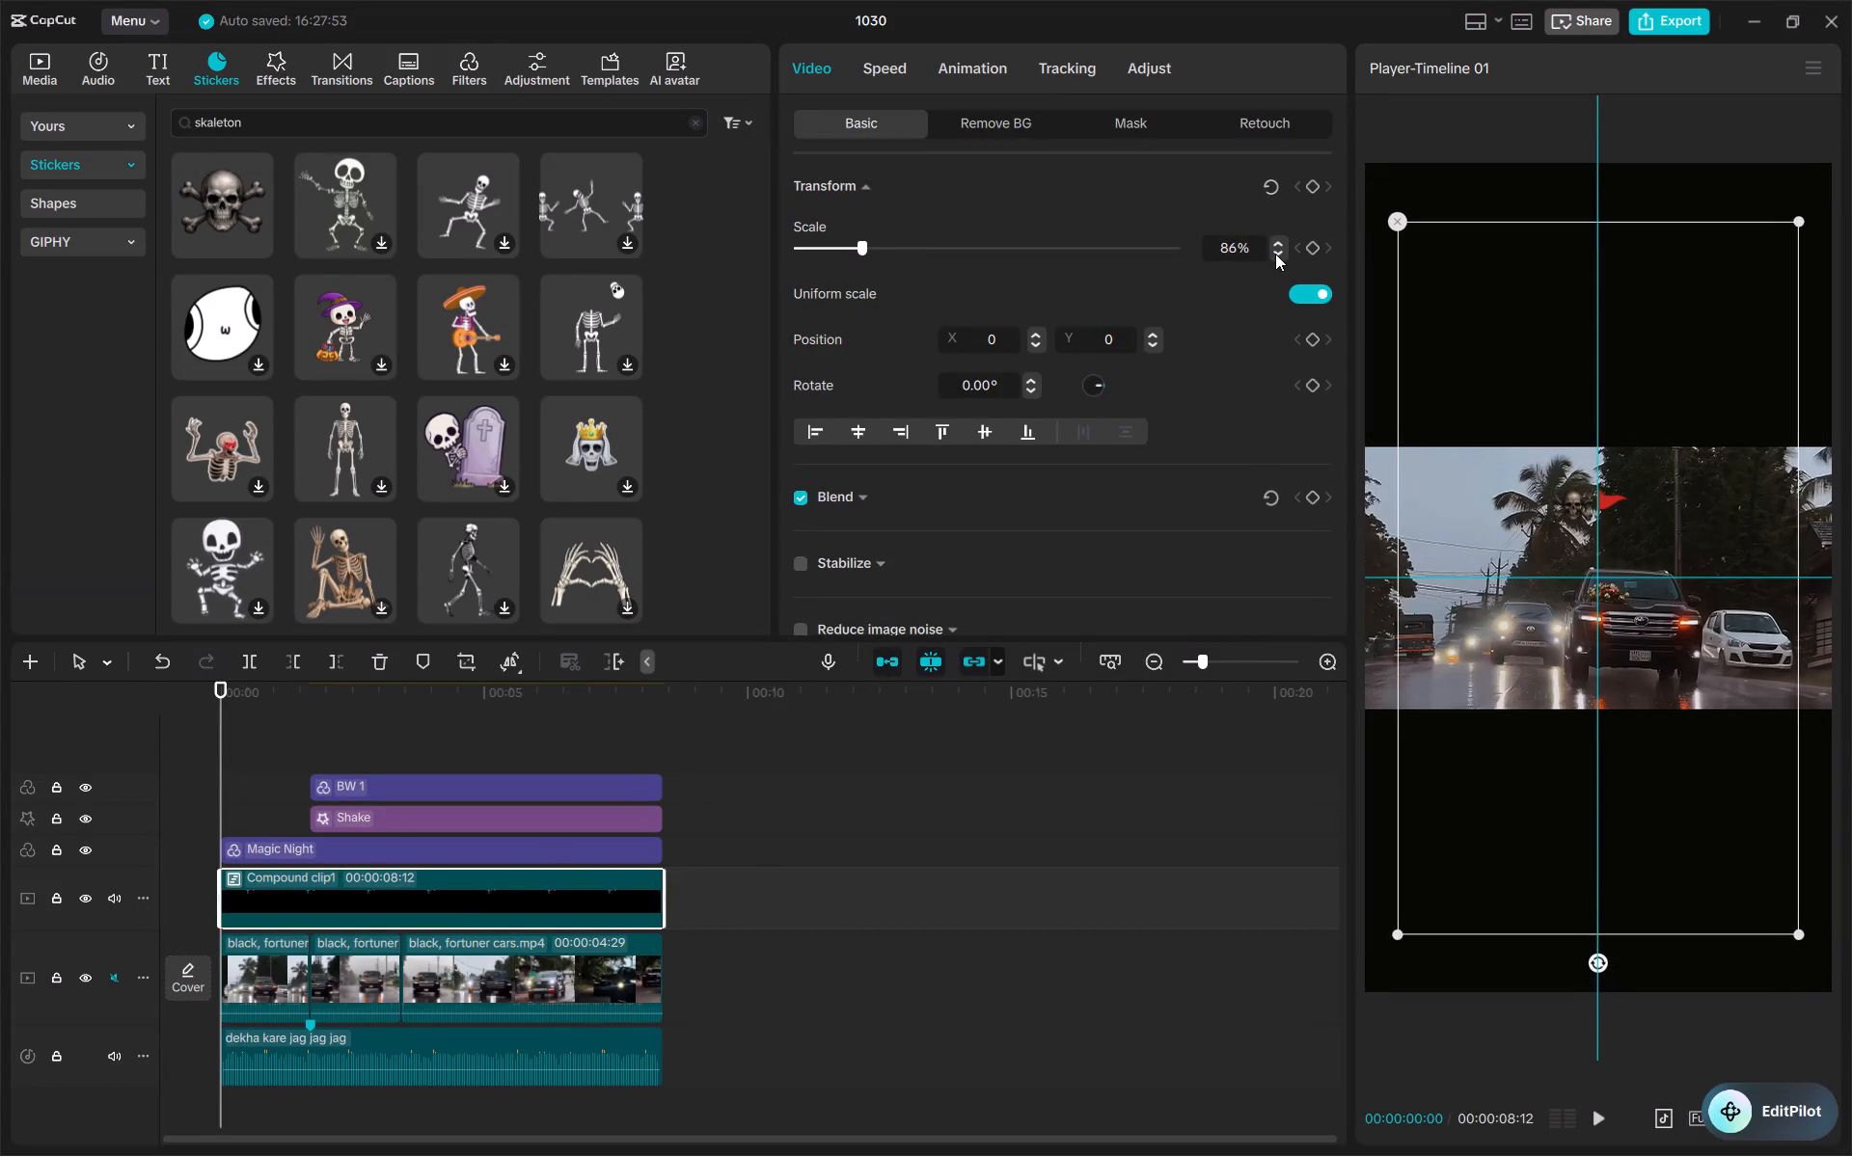
triple_click(1275, 254)
left_click(1275, 254)
left_click_drag(1503, 364, 1506, 347)
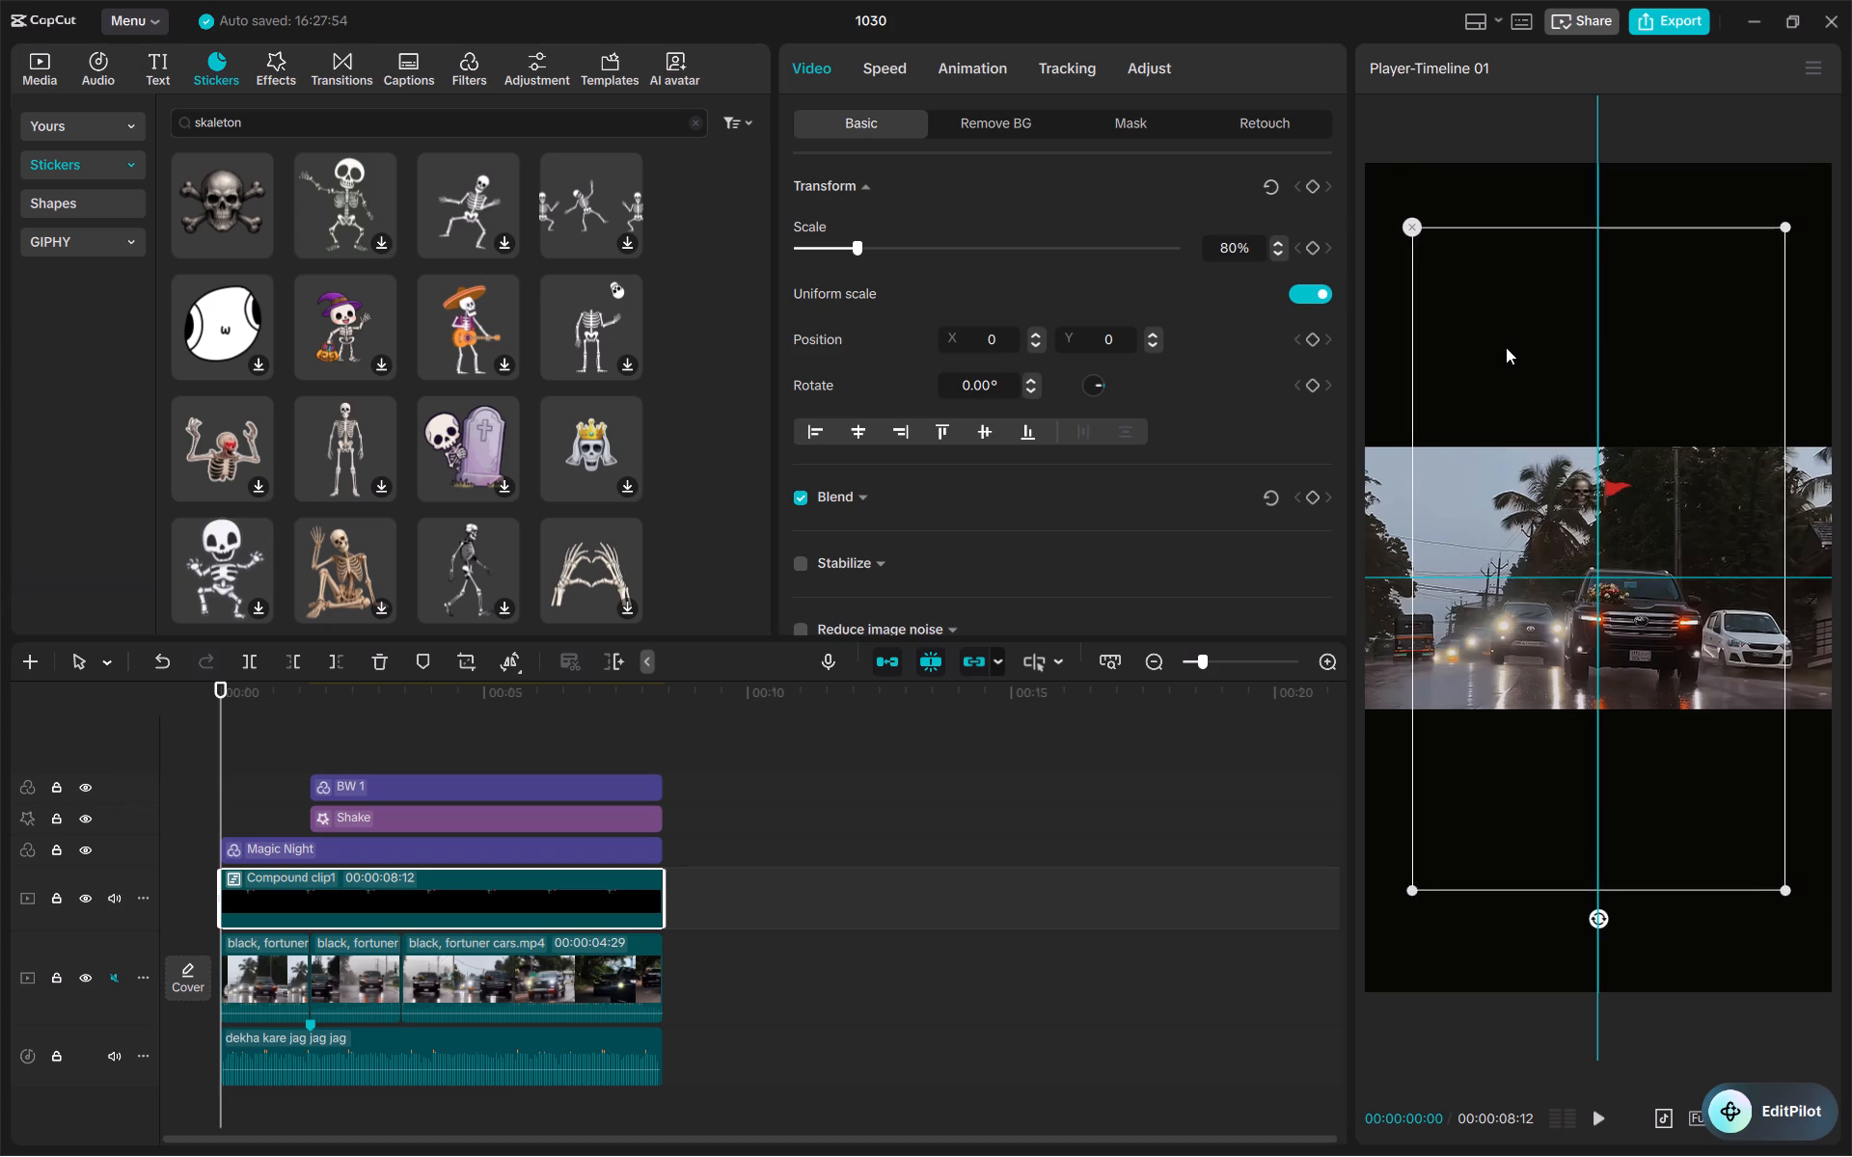
left_click_drag(1506, 347, 1506, 342)
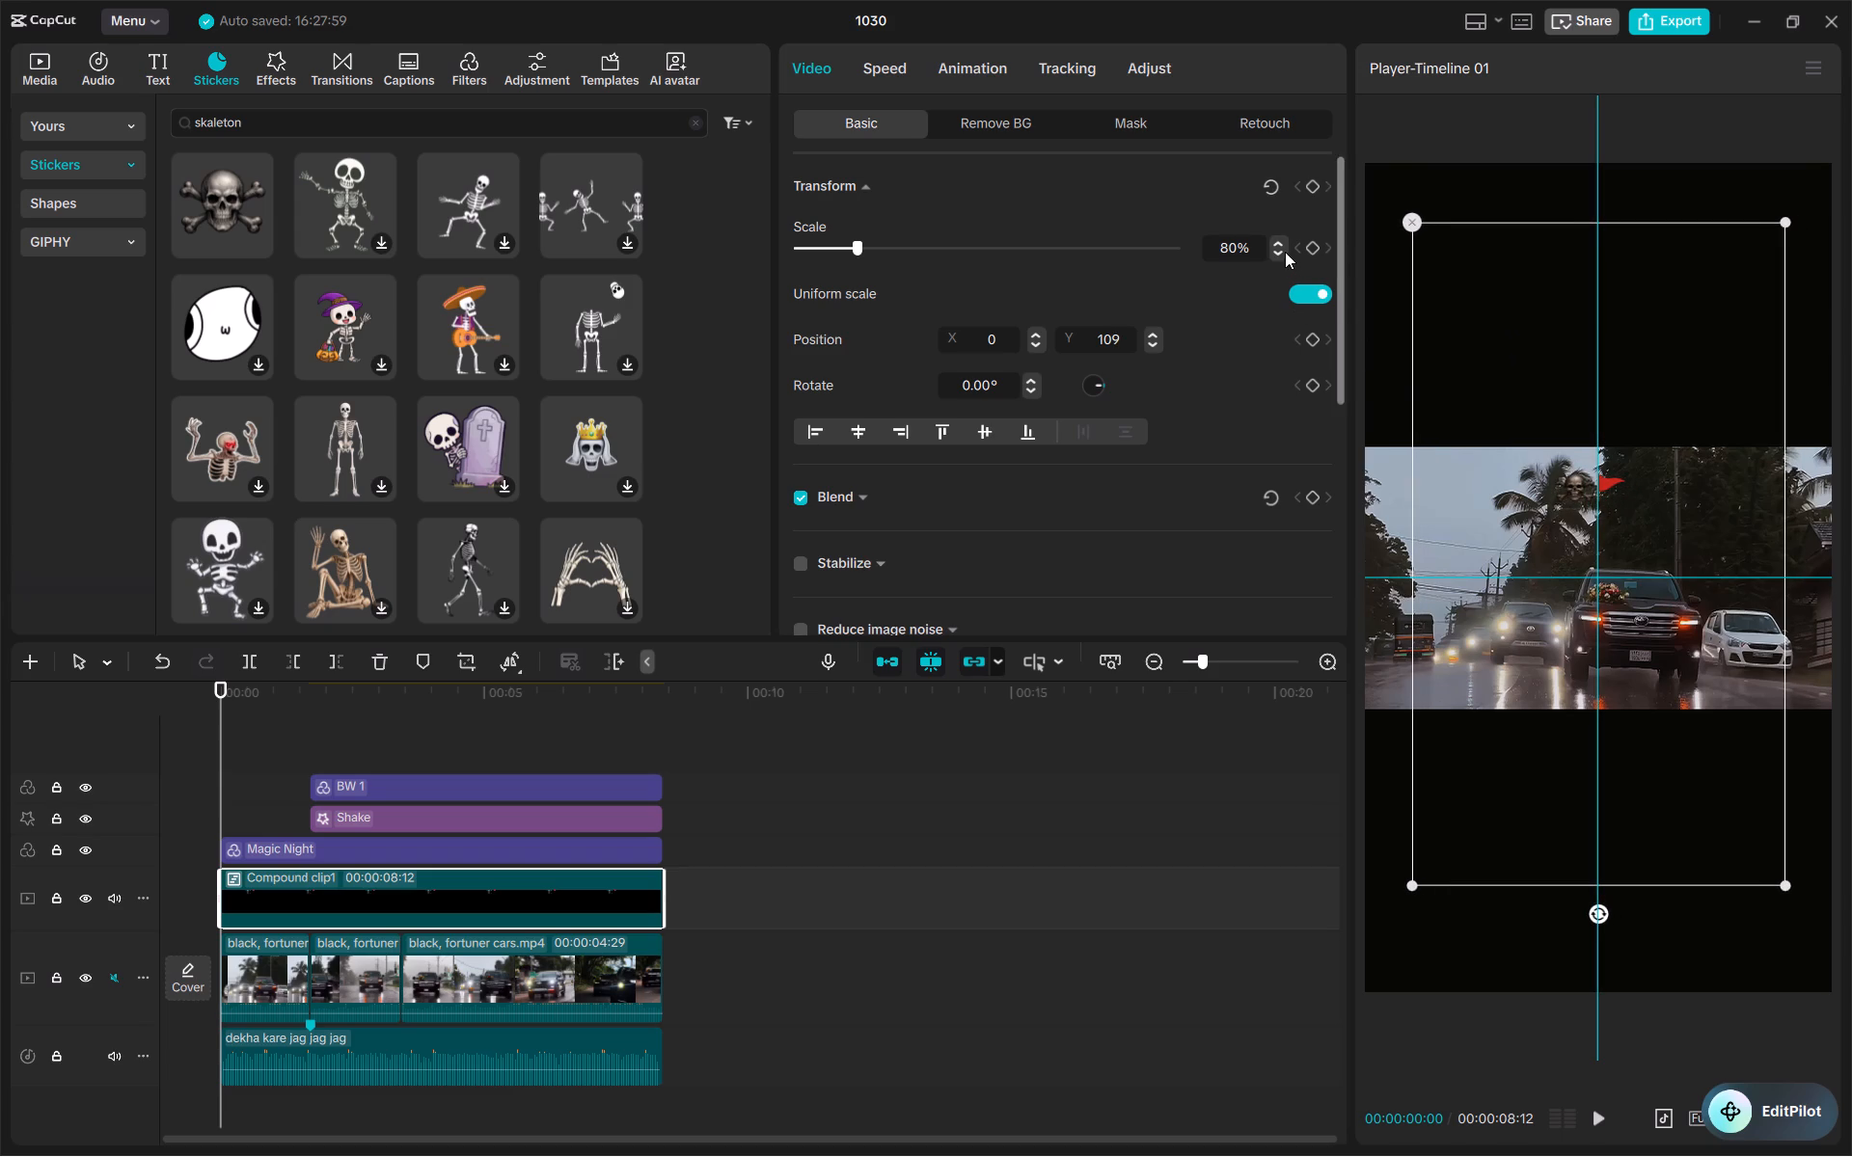
triple_click(1277, 256)
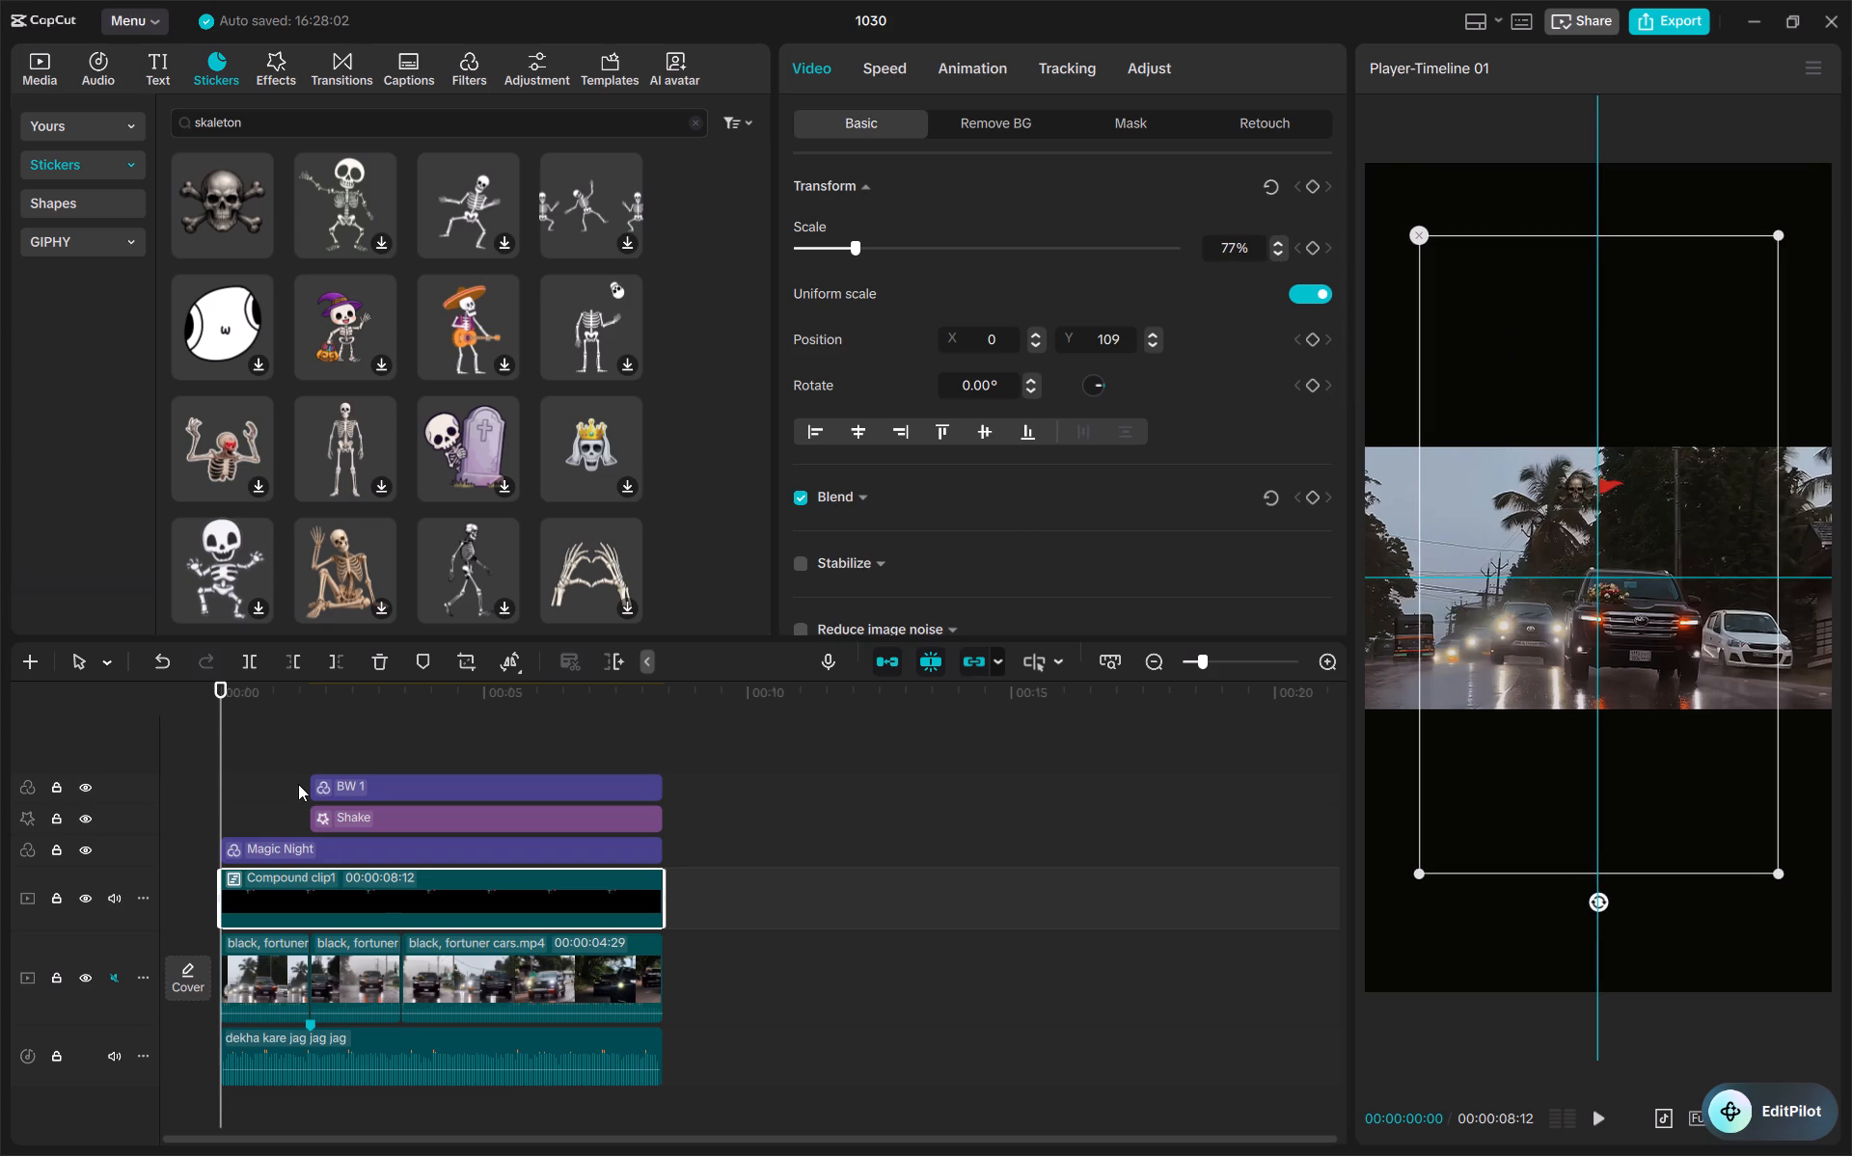
Play back the video to check the resized sticker compound clip, and return the playhead to 00:00:00:00.
key("space")
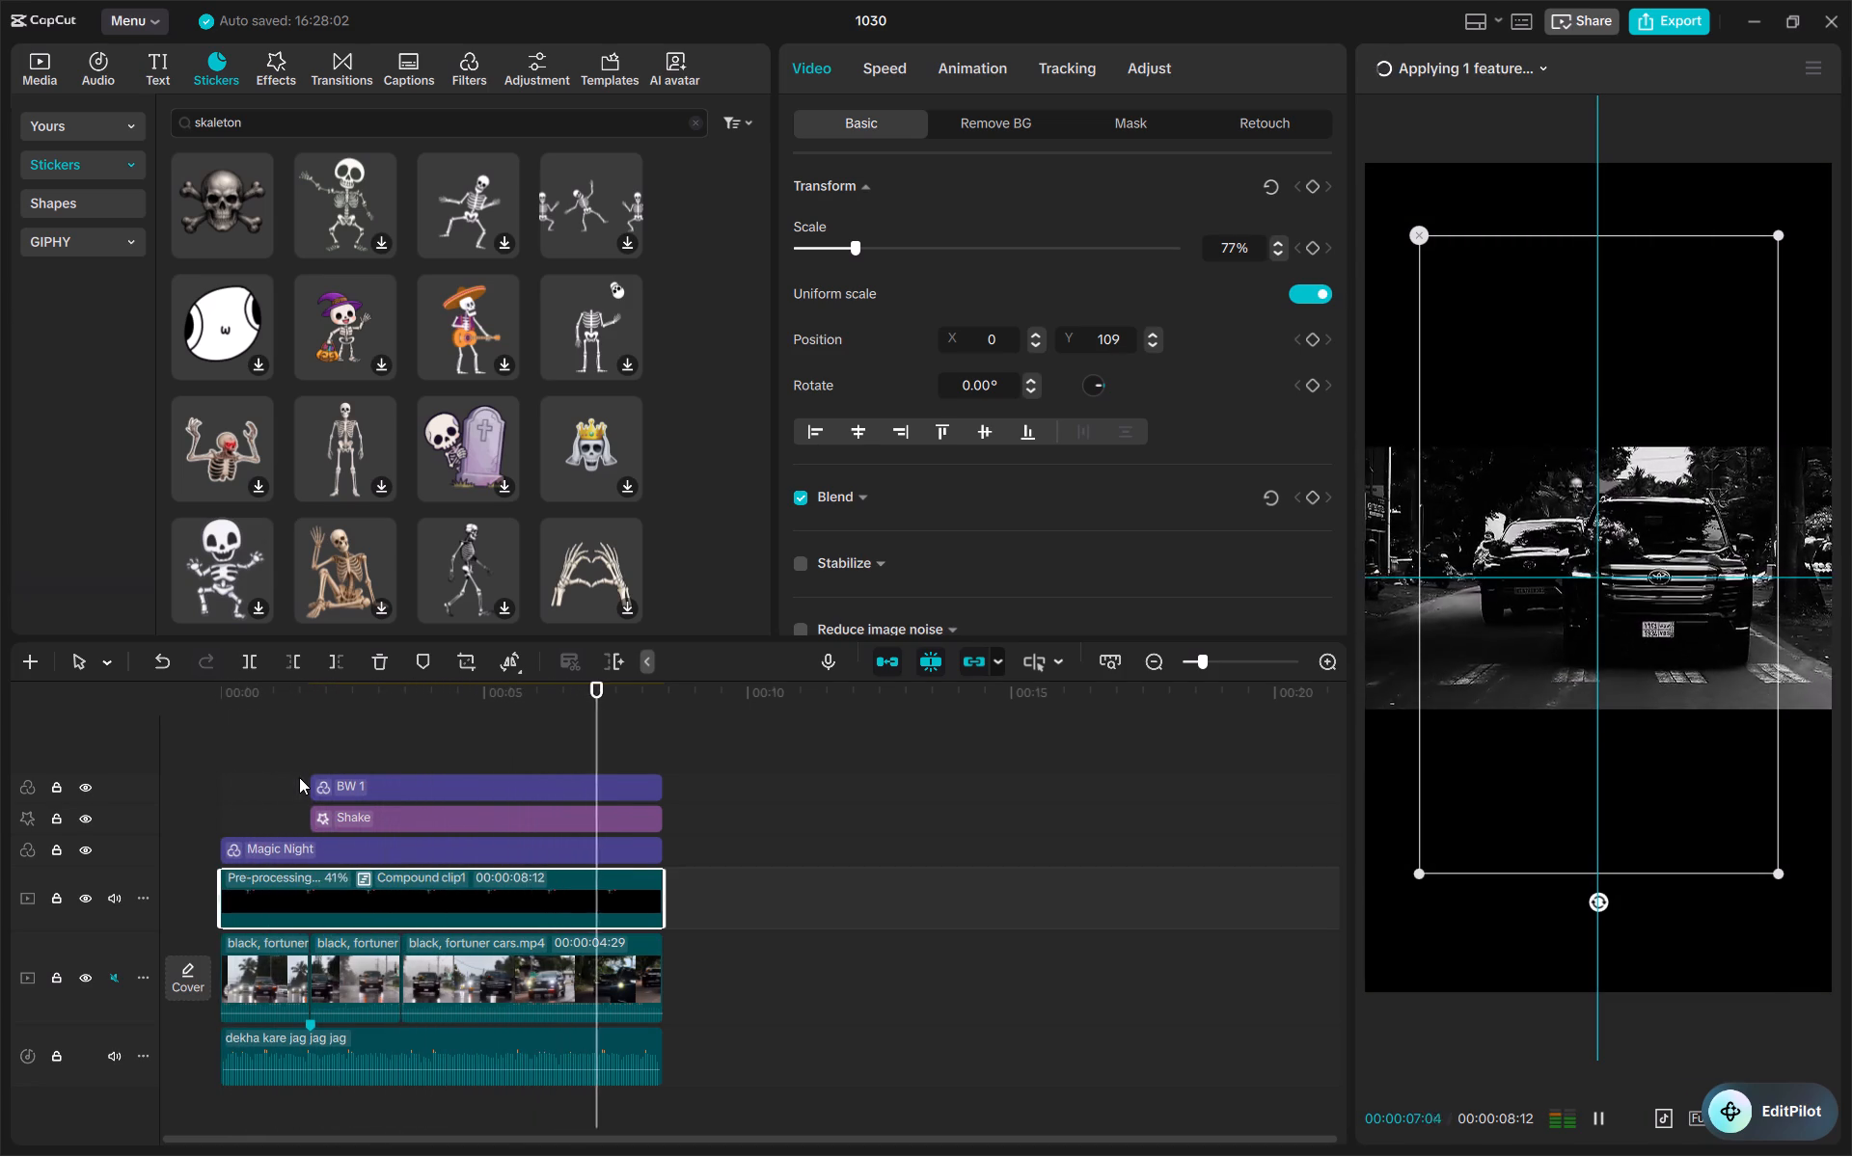
key("space")
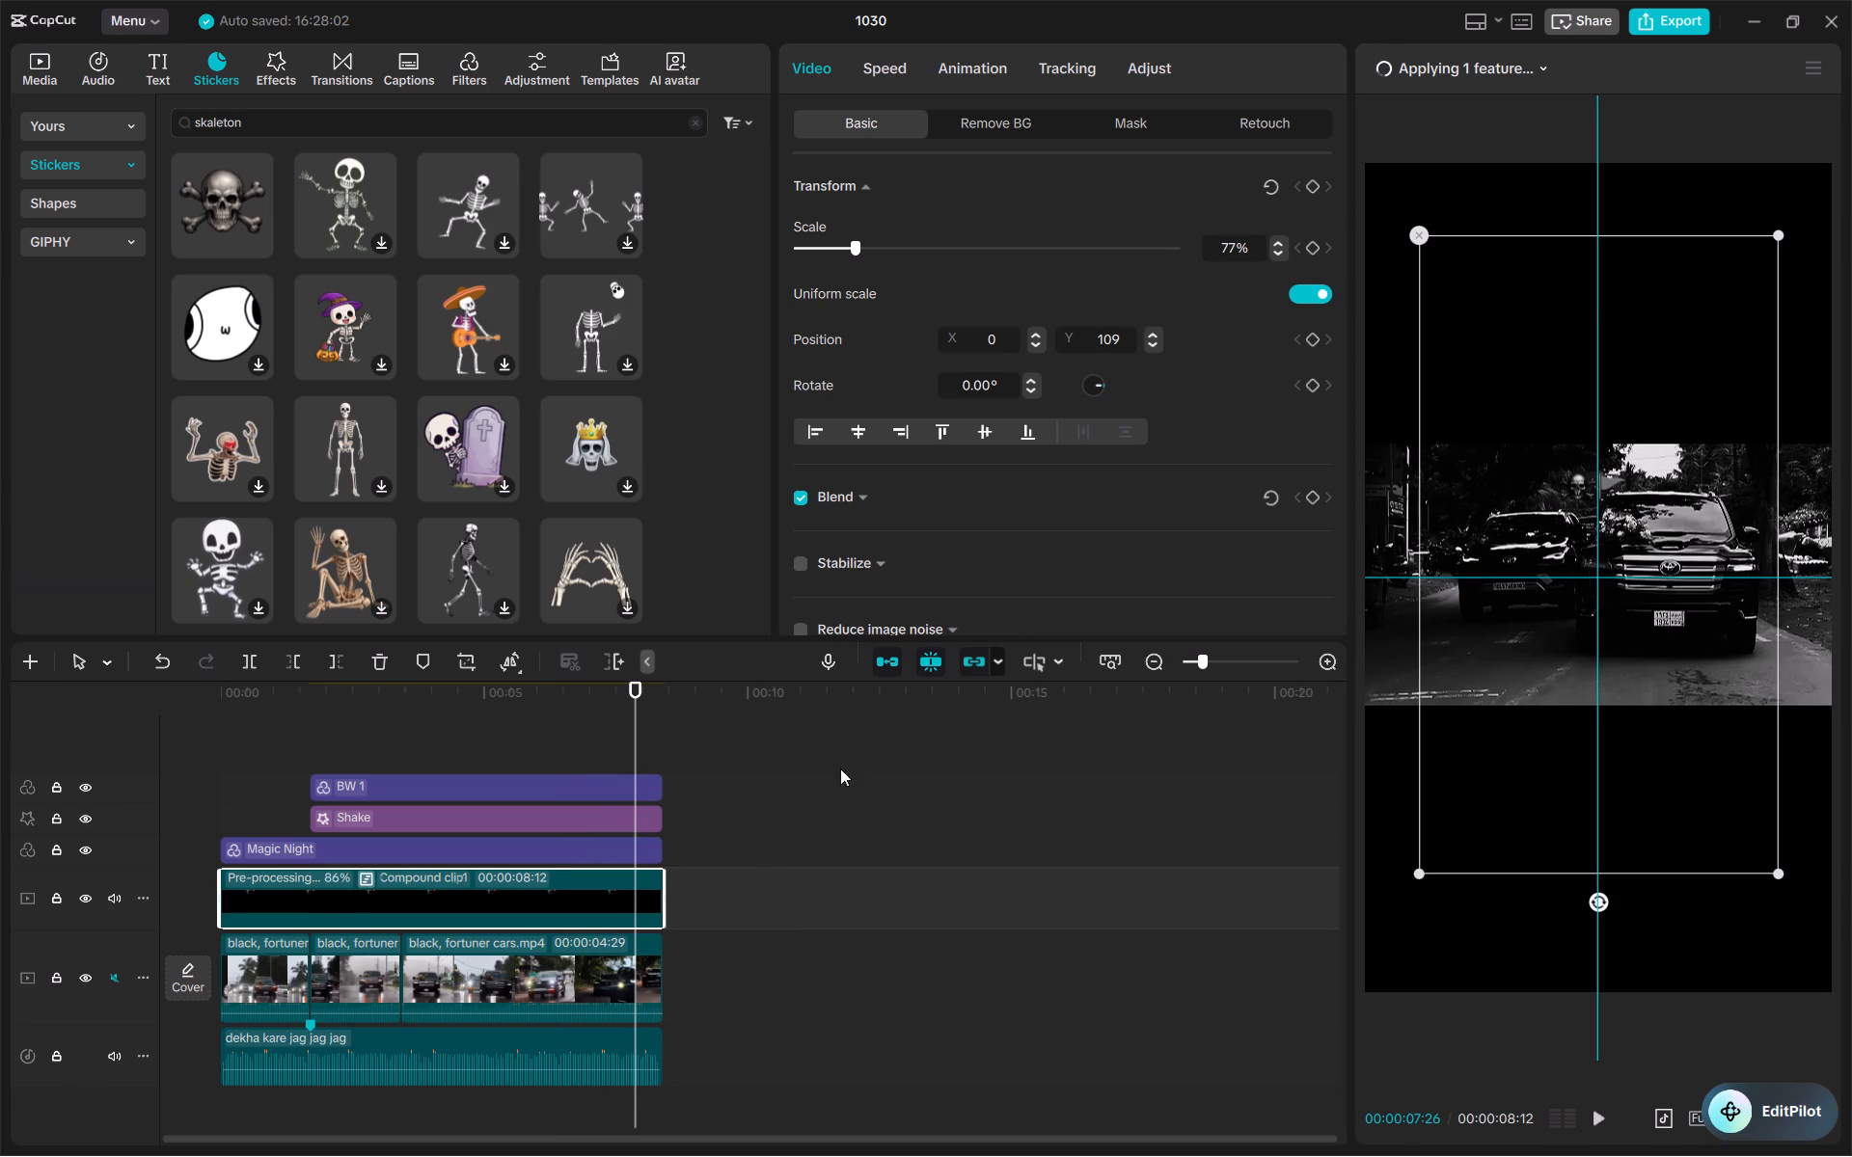
left_click(805, 696)
left_click_drag(805, 696, 540, 735)
left_click(540, 735)
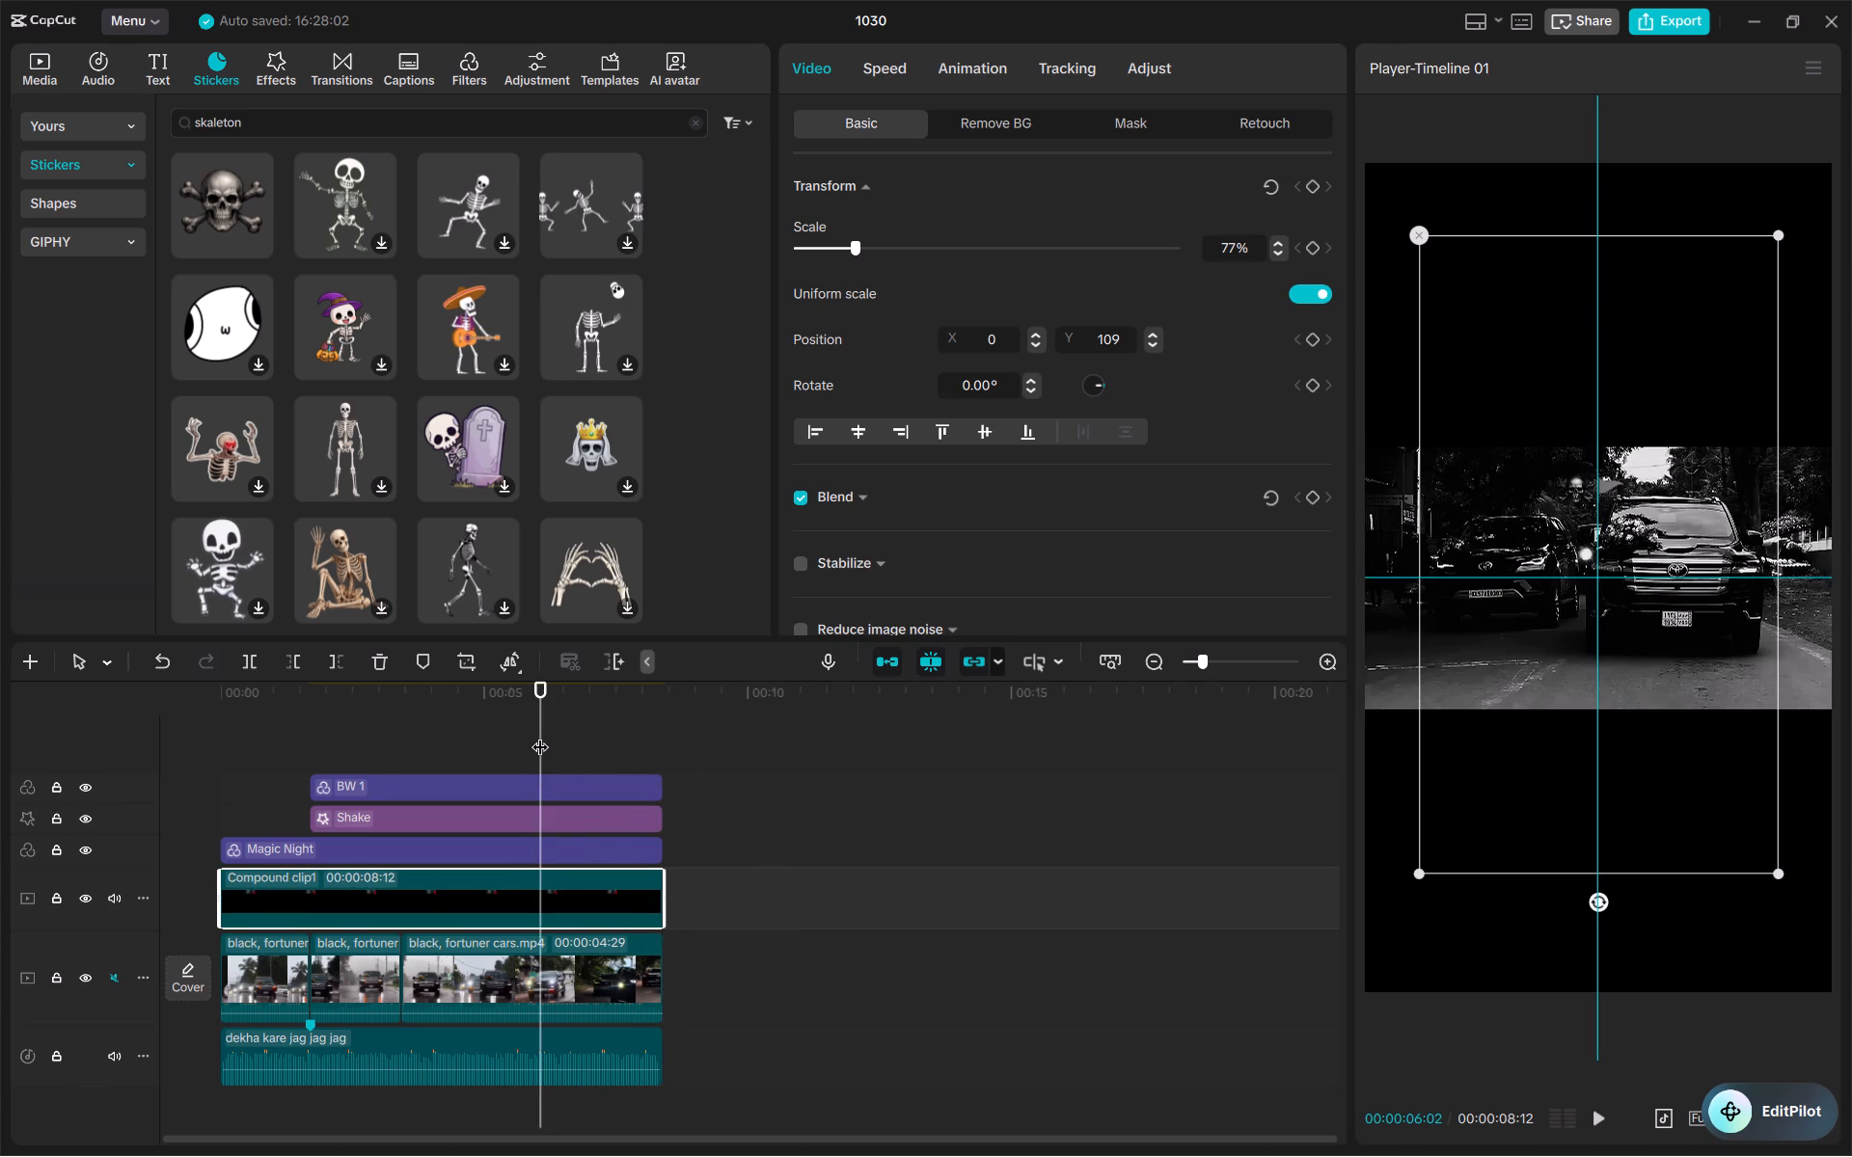
left_click(296, 776)
left_click_drag(296, 776, 205, 792)
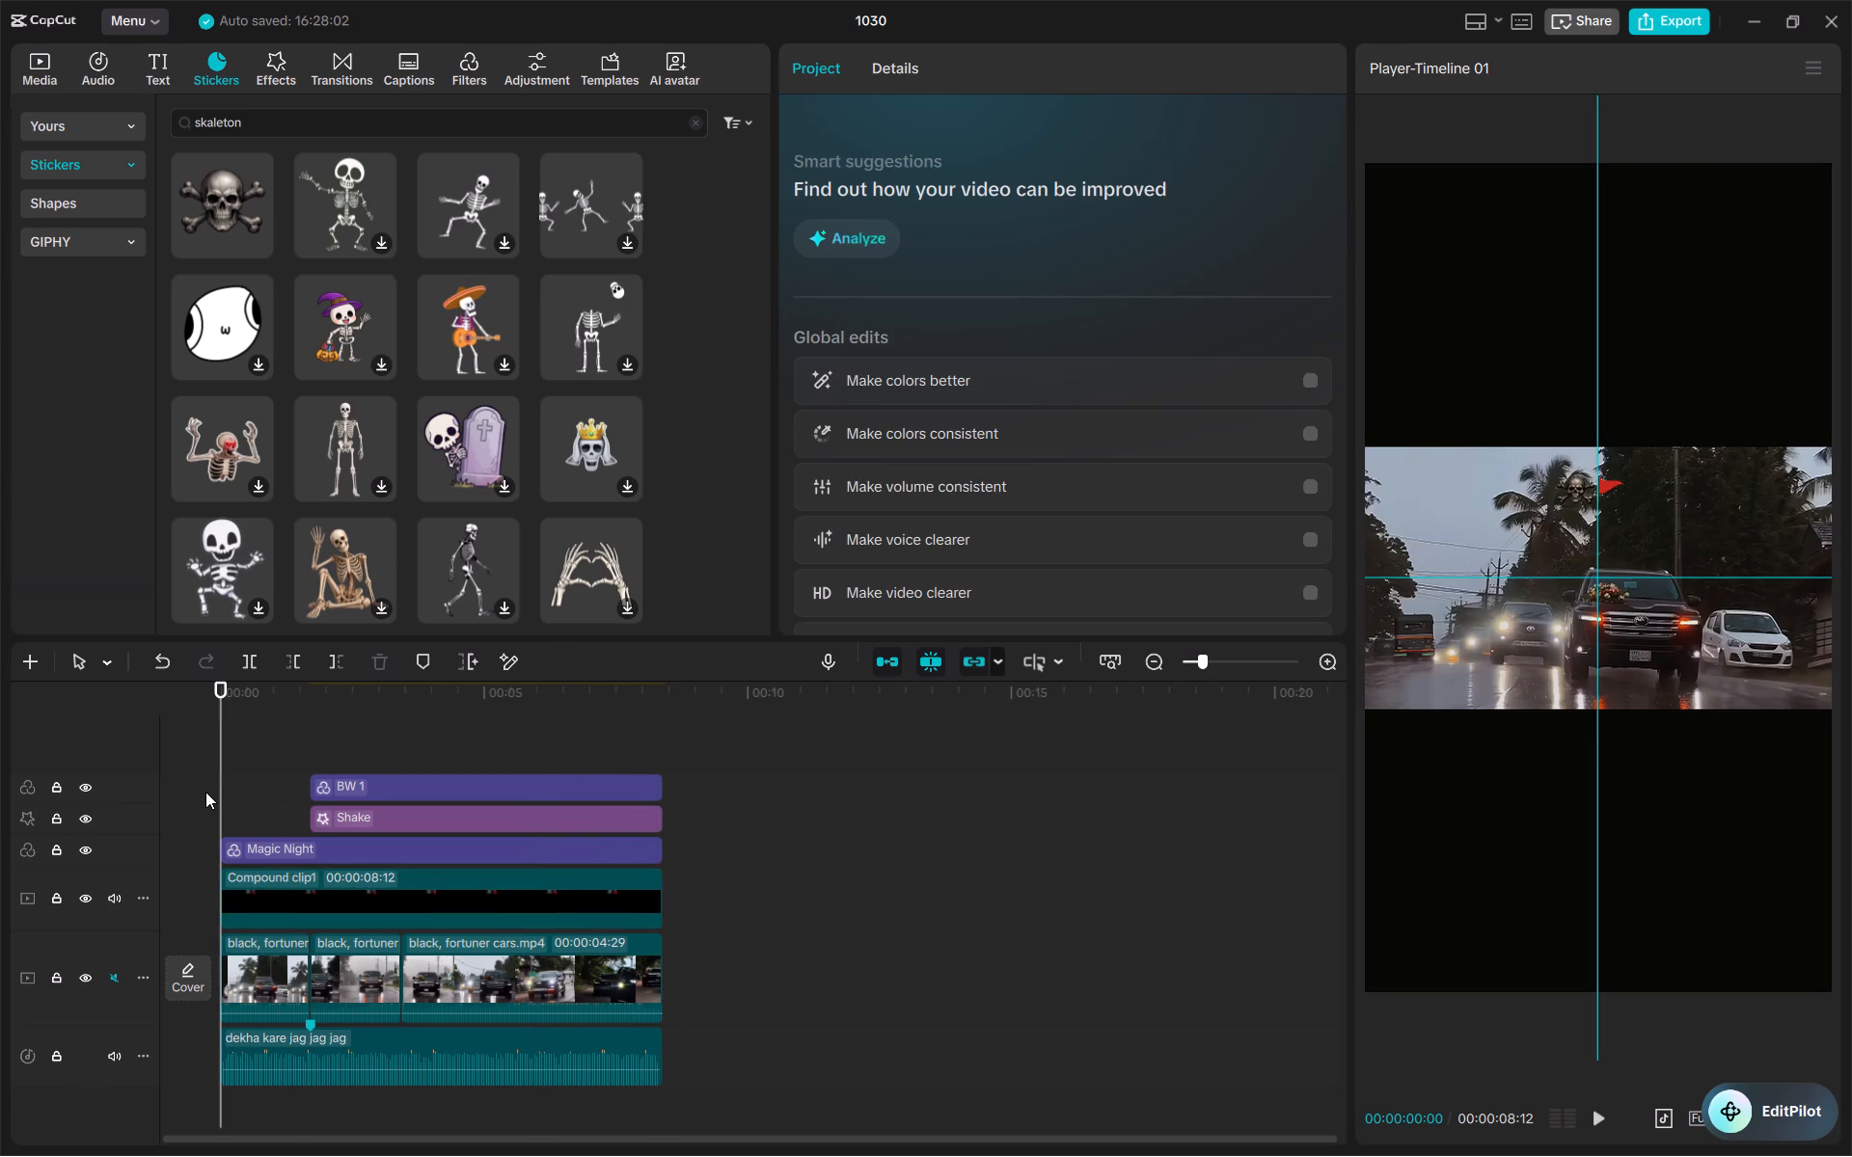
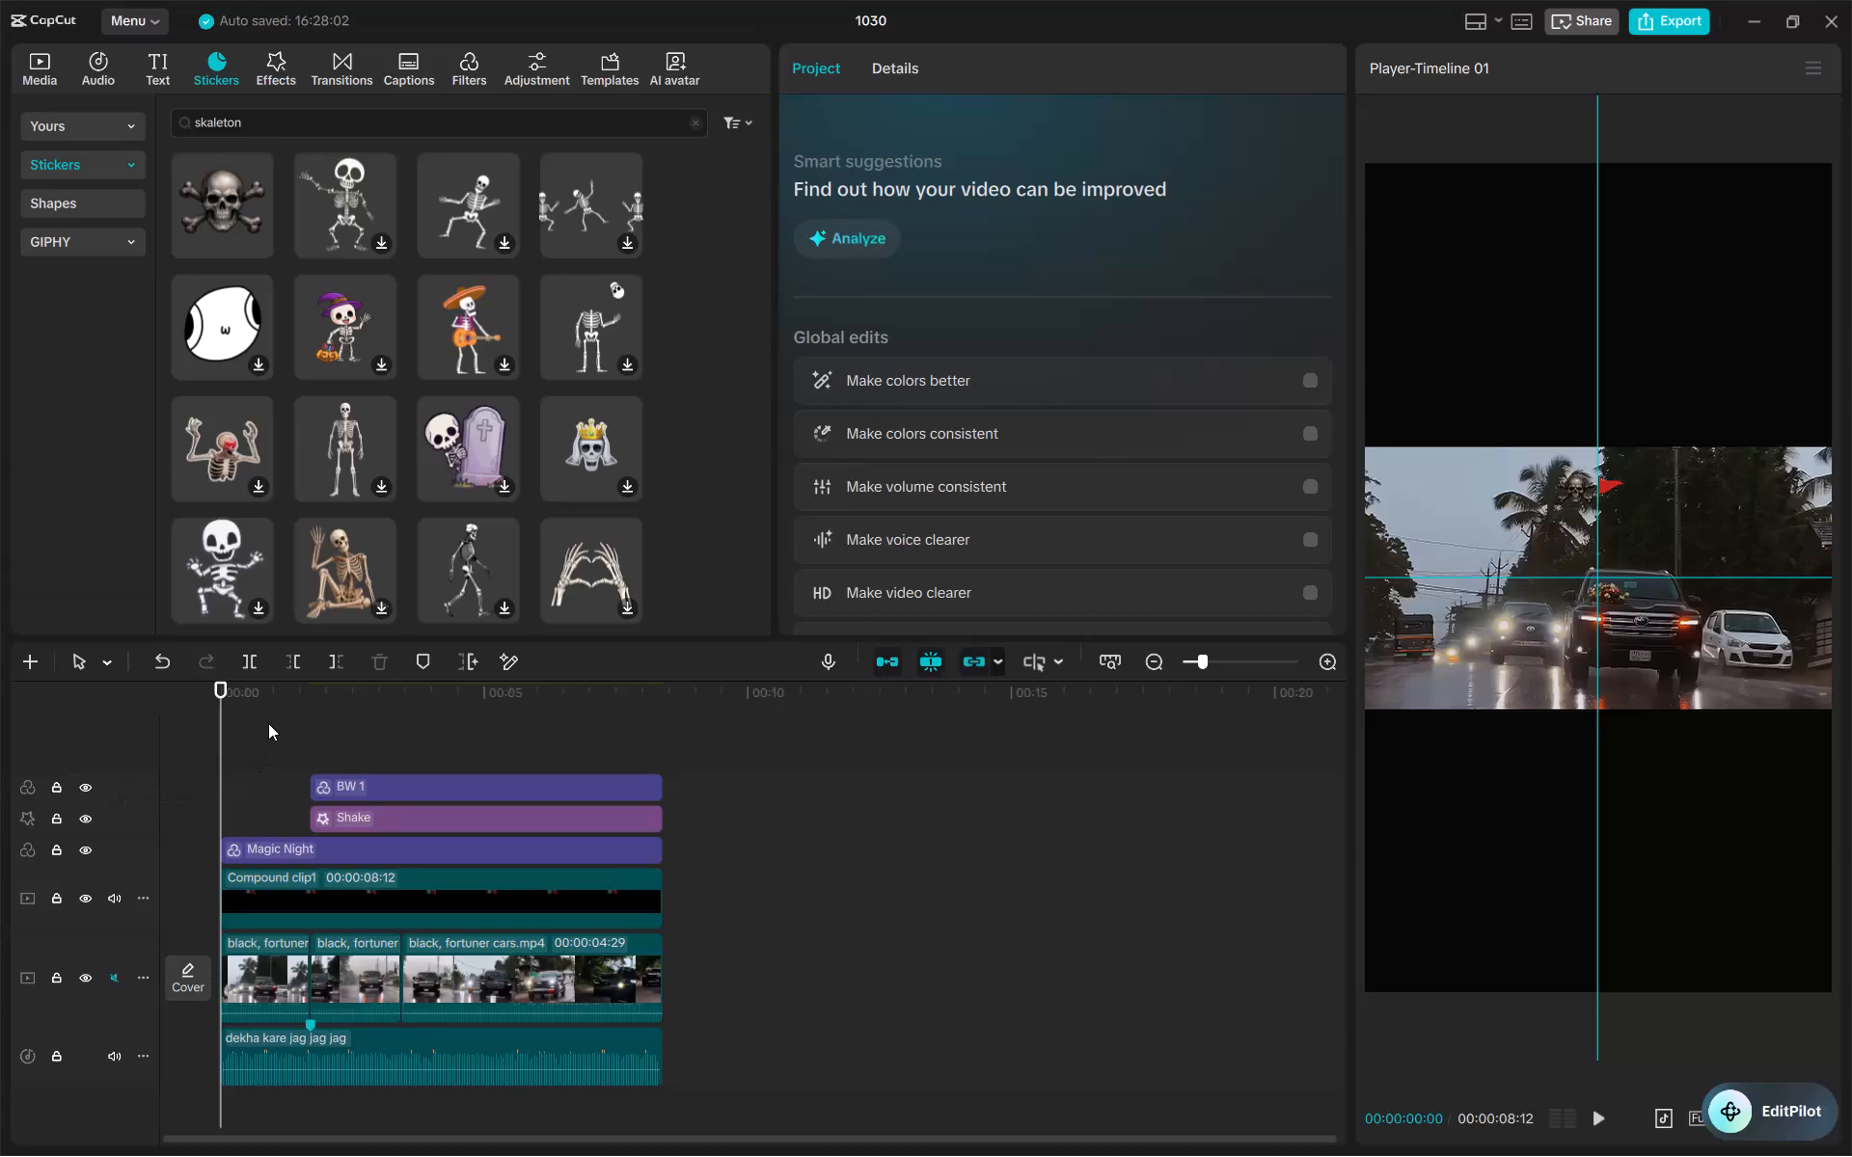
Play the edit from the start twice, then scrub back to about 00:00:01:14 to examine the lead-in to the BW 1 filter and Shake effect.
double_click(268, 723)
left_click_drag(268, 723, 199, 713)
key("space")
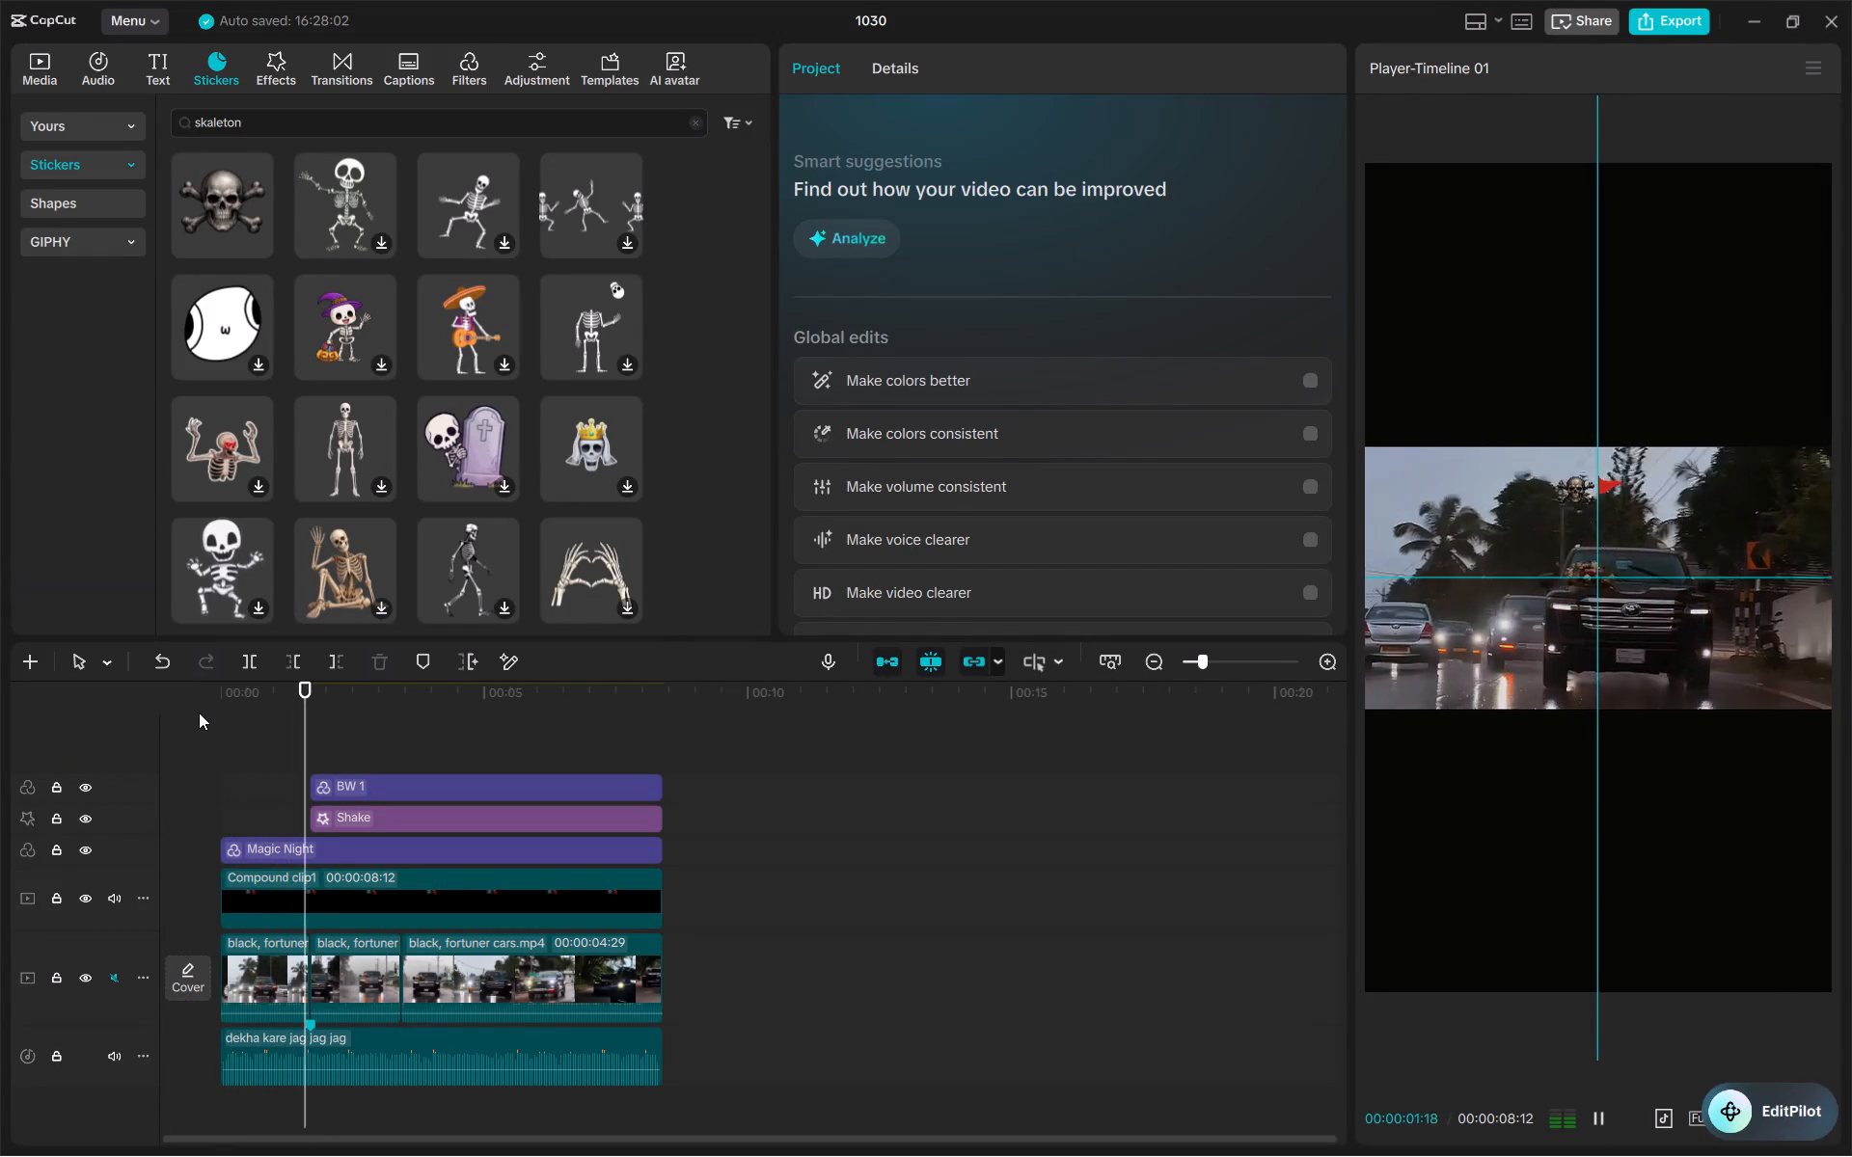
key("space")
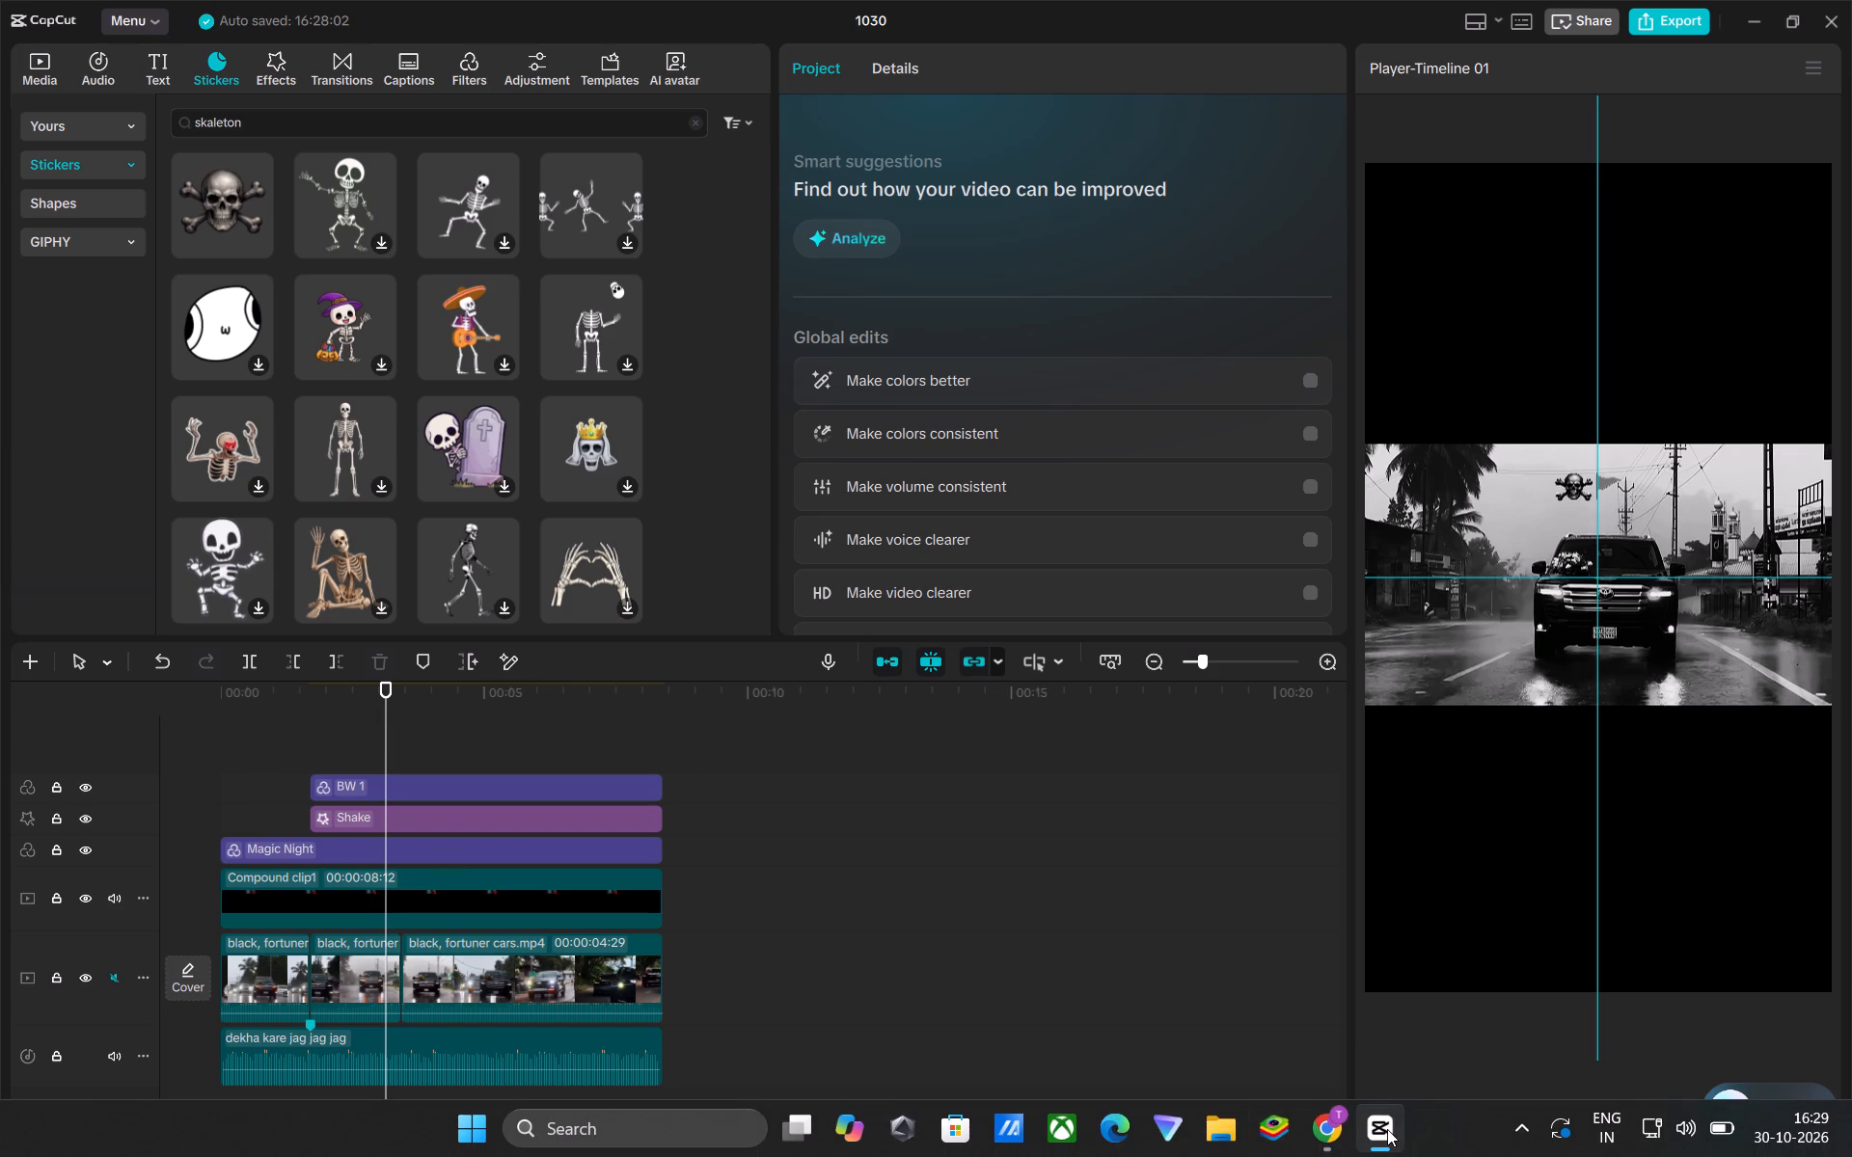
left_click(1387, 1129)
left_click(1387, 1129)
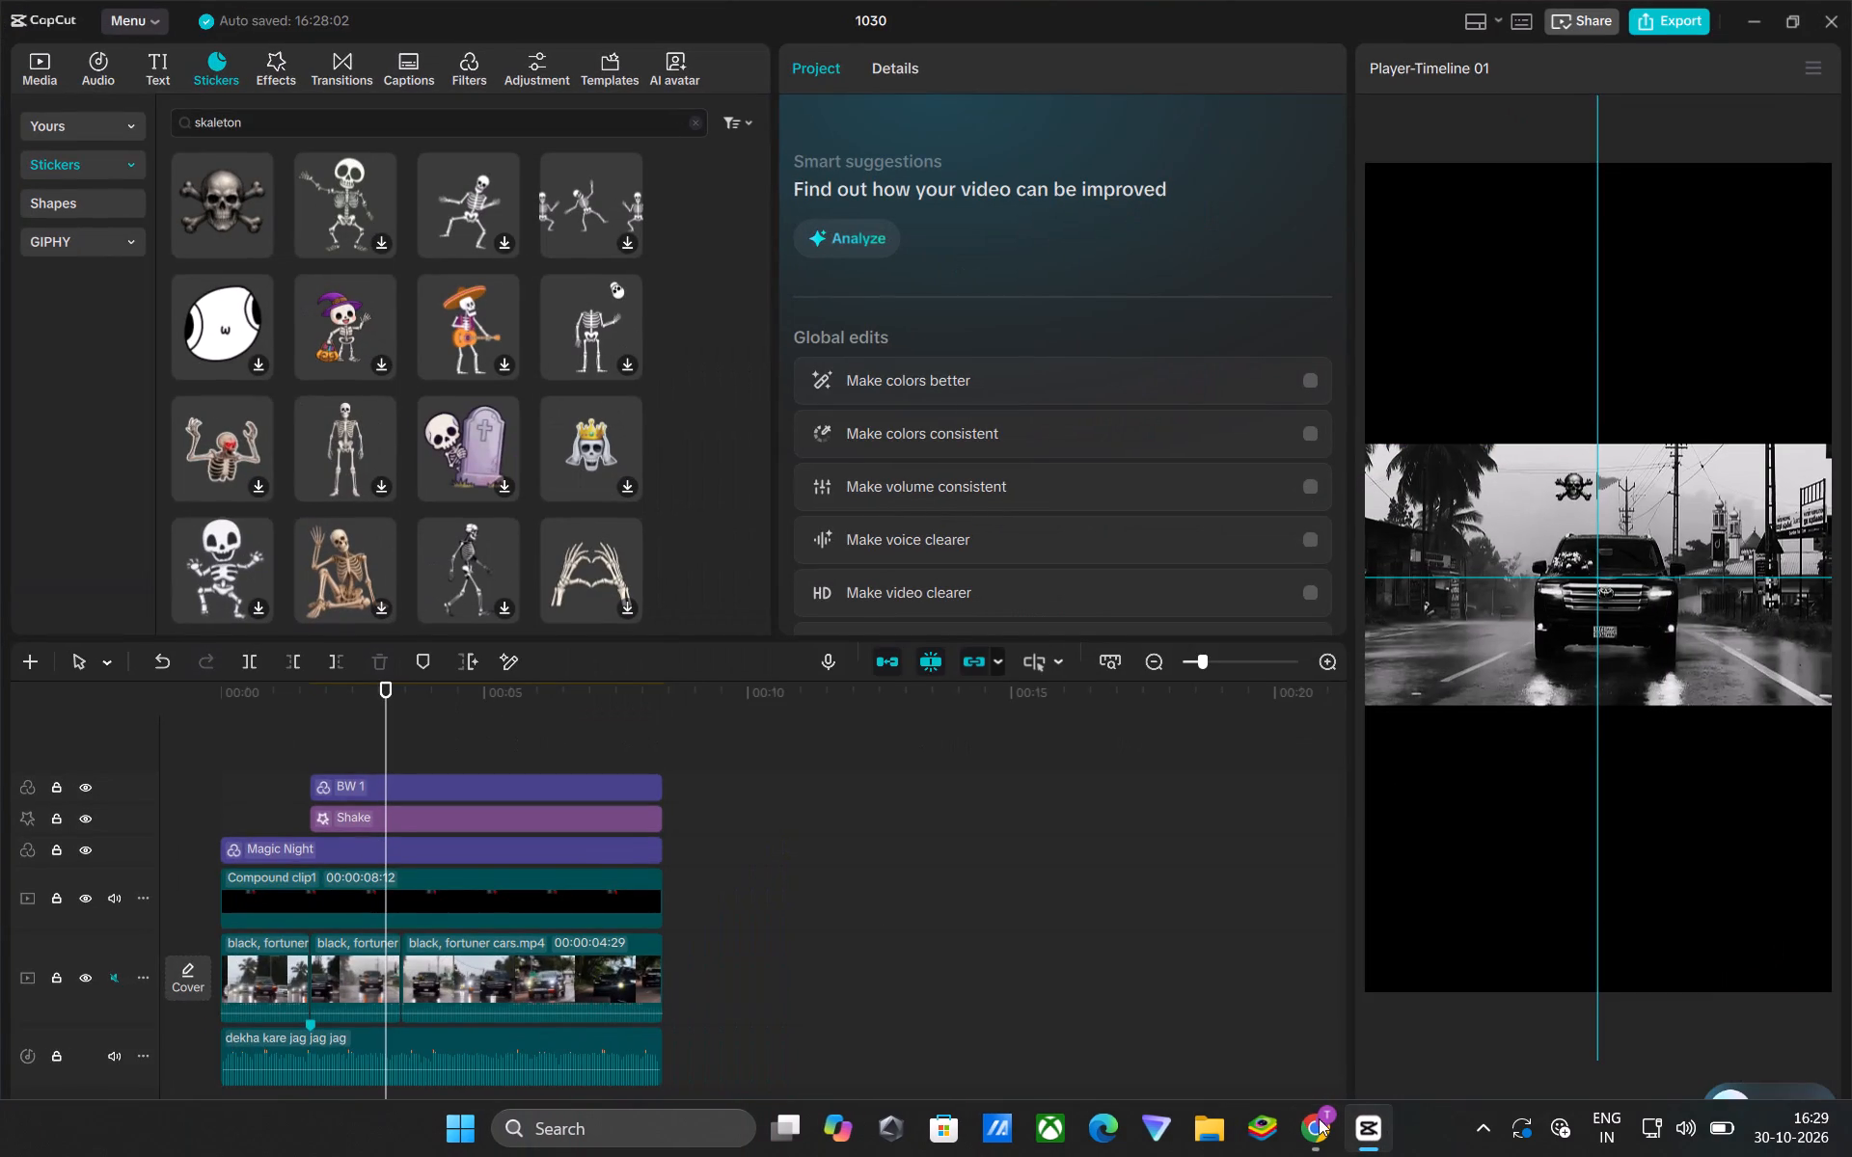
left_click_drag(384, 742, 363, 744)
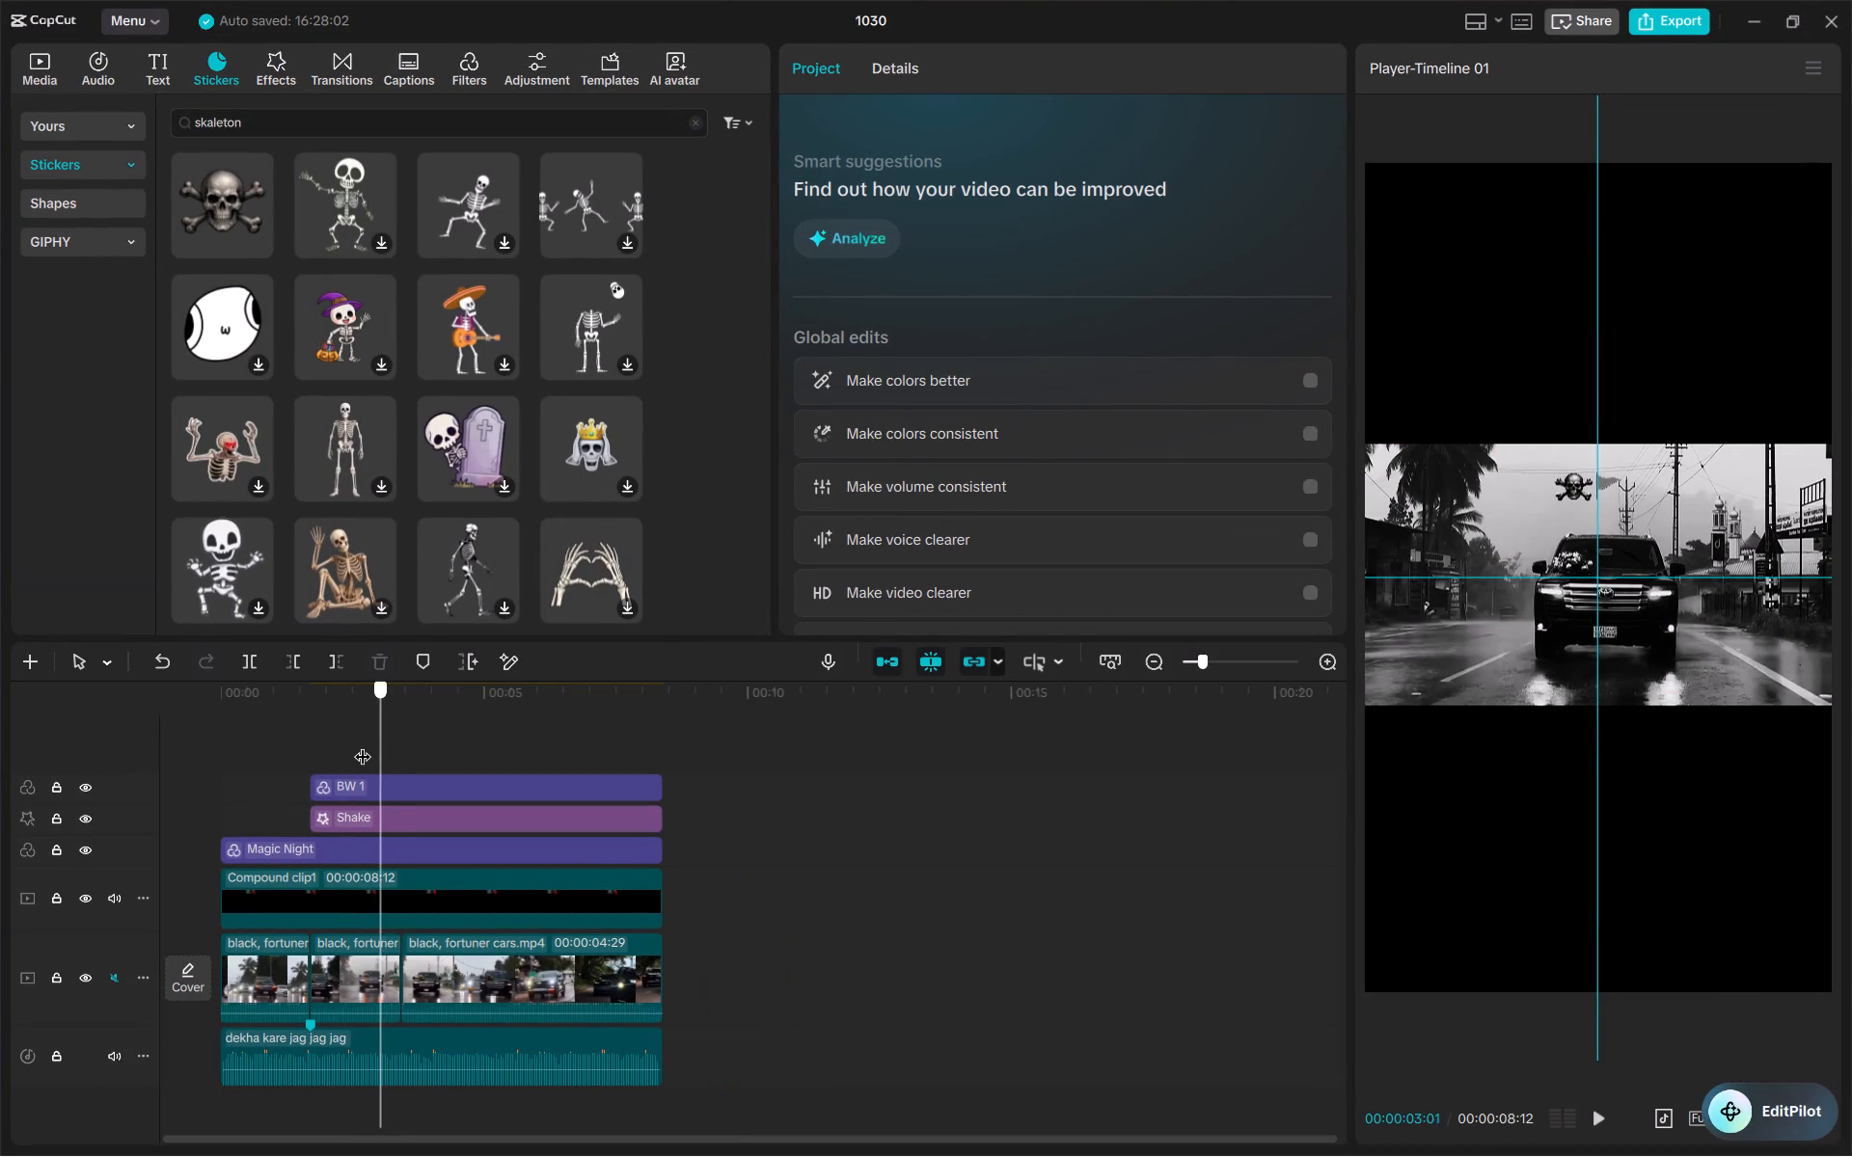
left_click_drag(363, 744, 135, 713)
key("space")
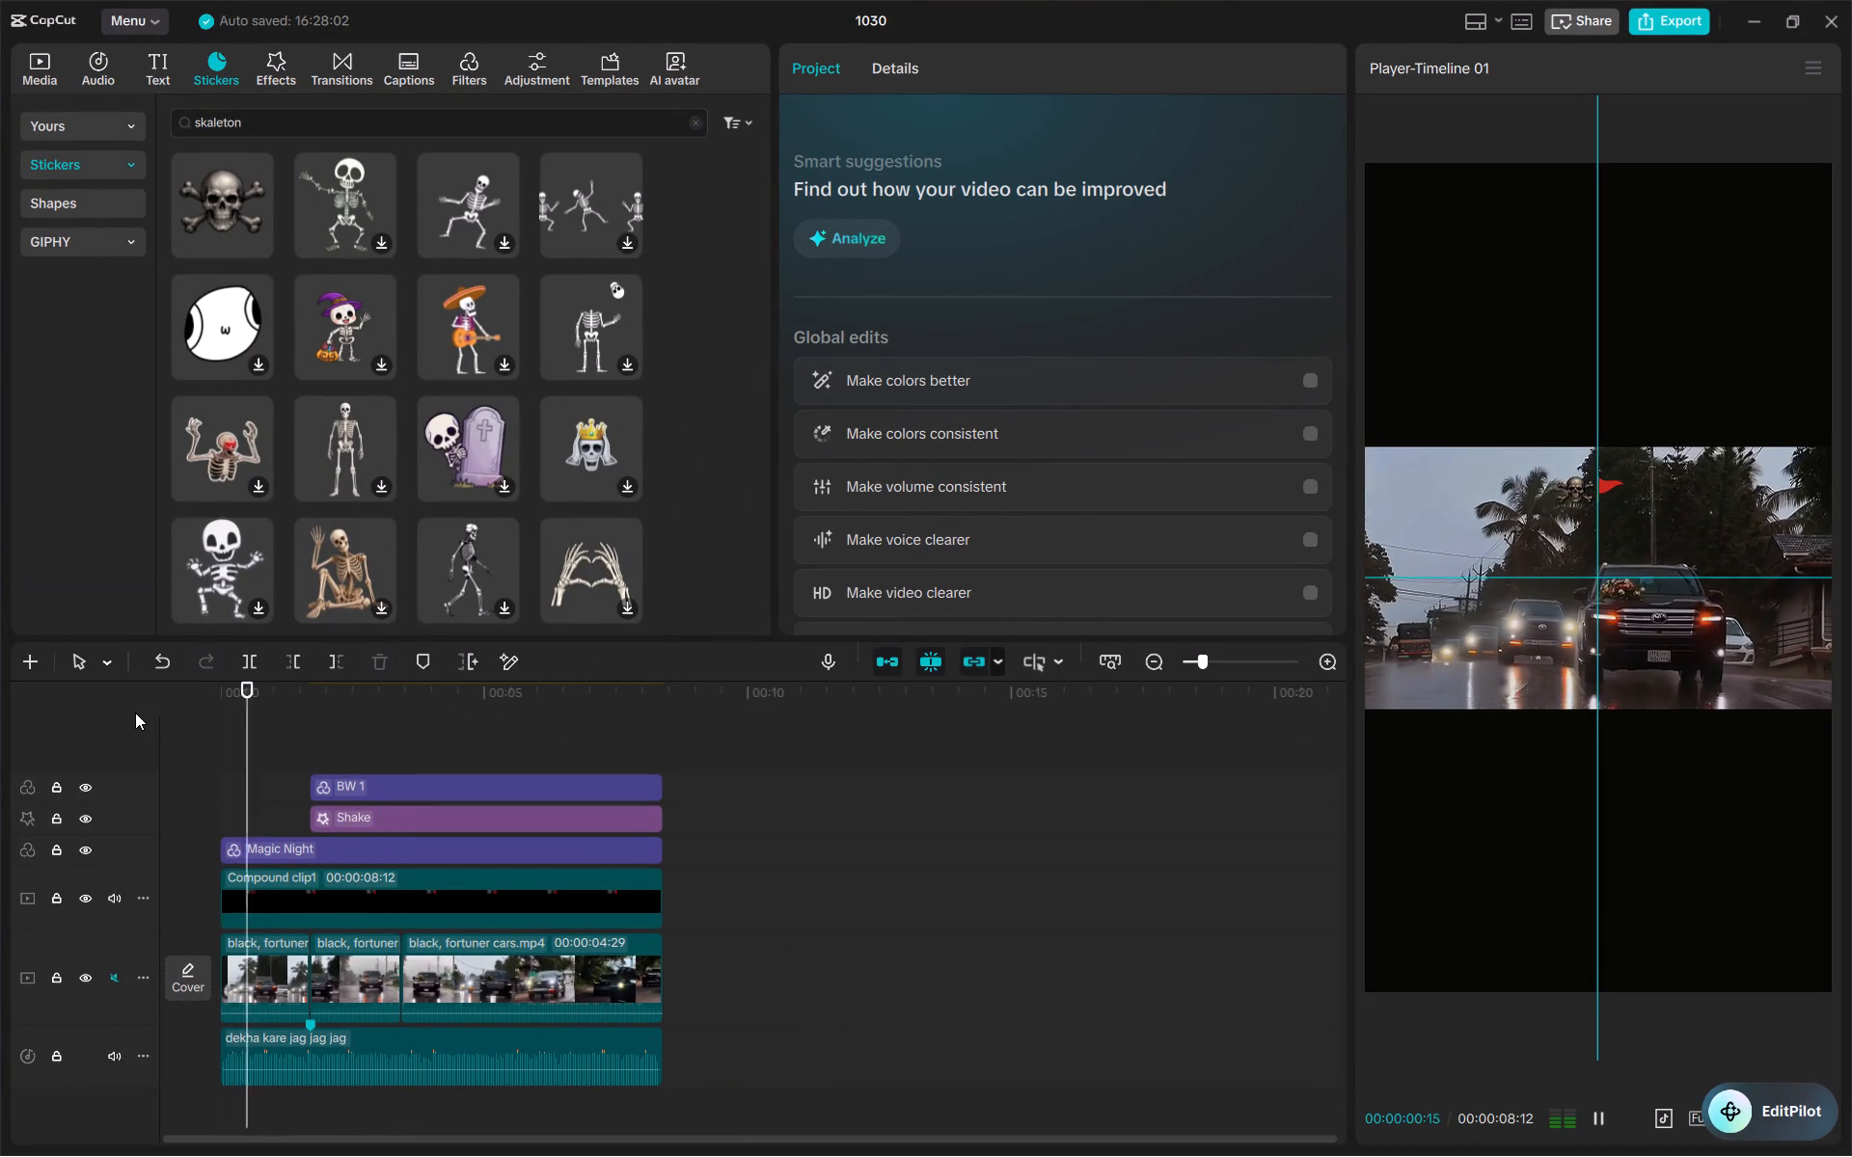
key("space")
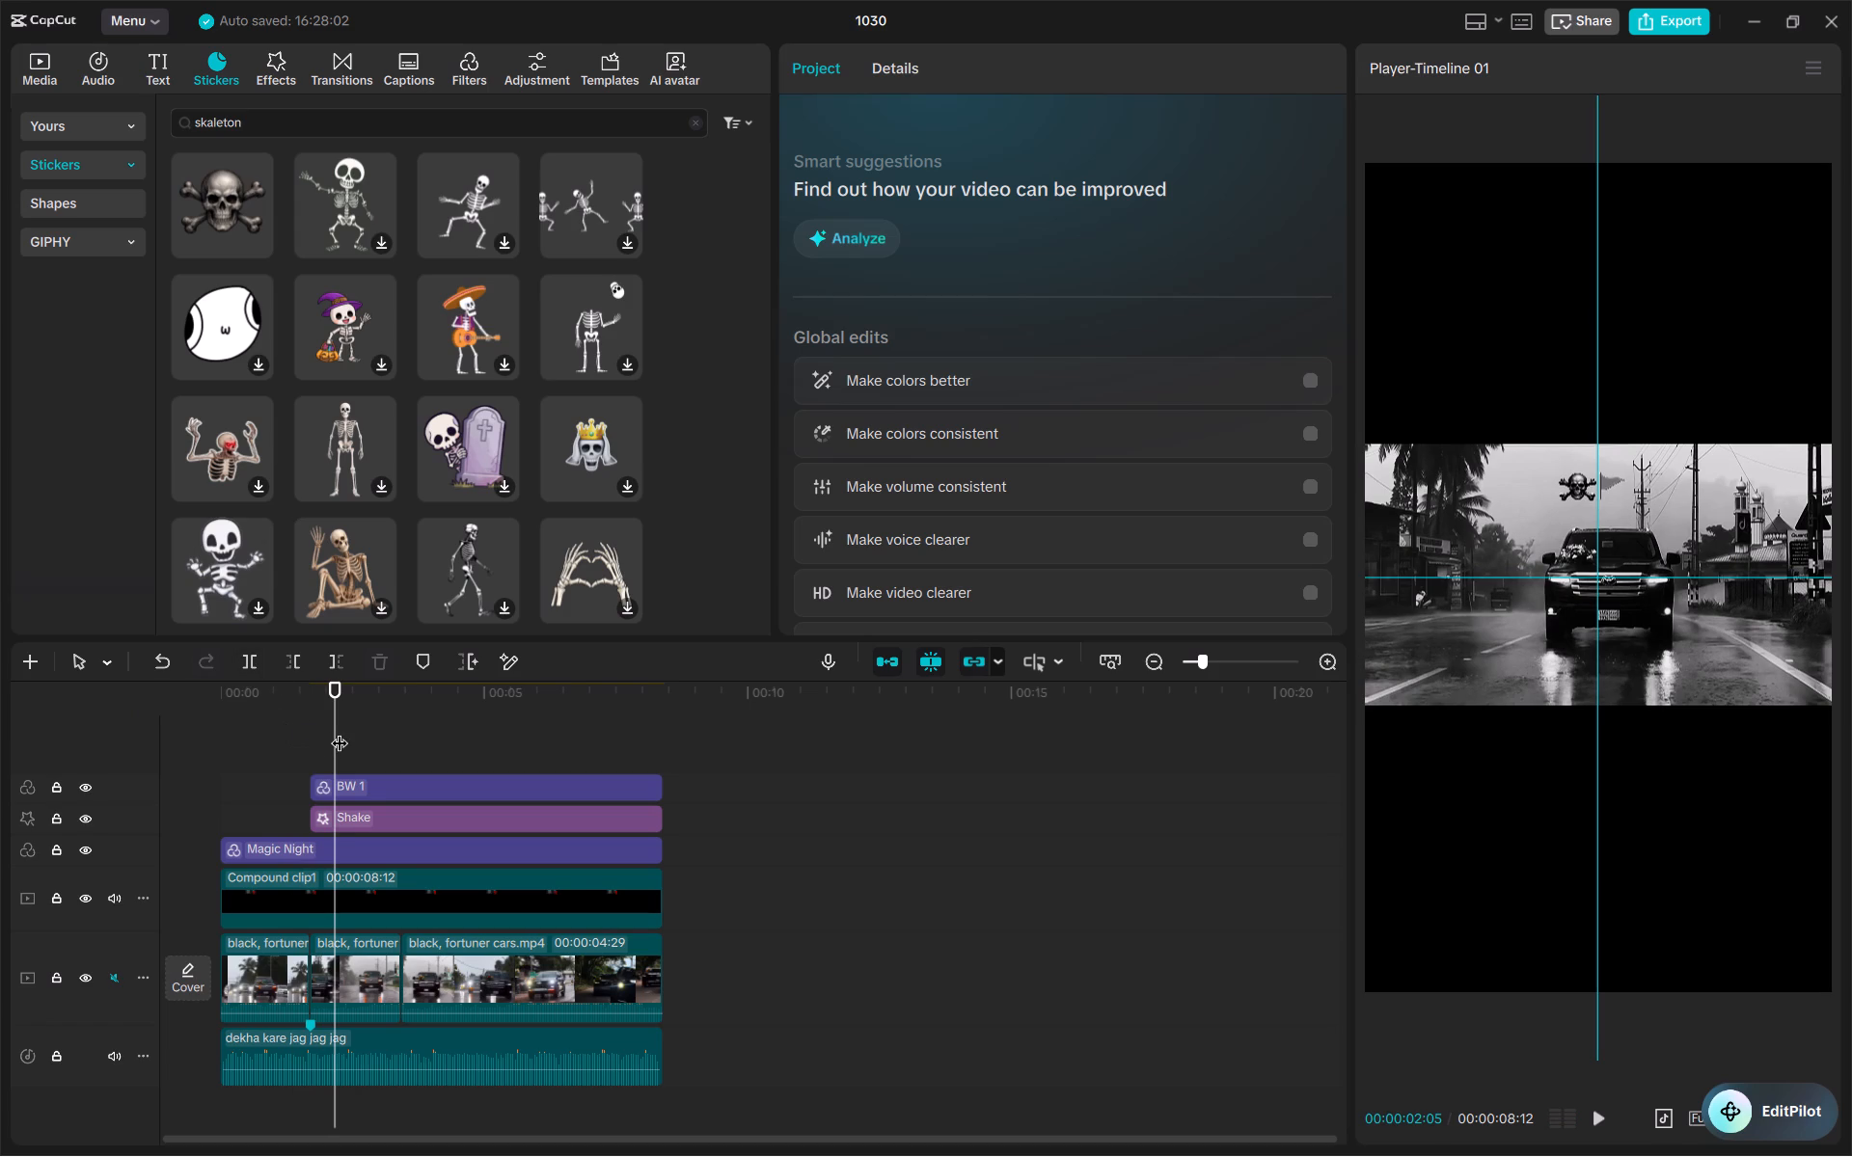
left_click_drag(340, 731, 311, 729)
left_click_drag(311, 729, 297, 733)
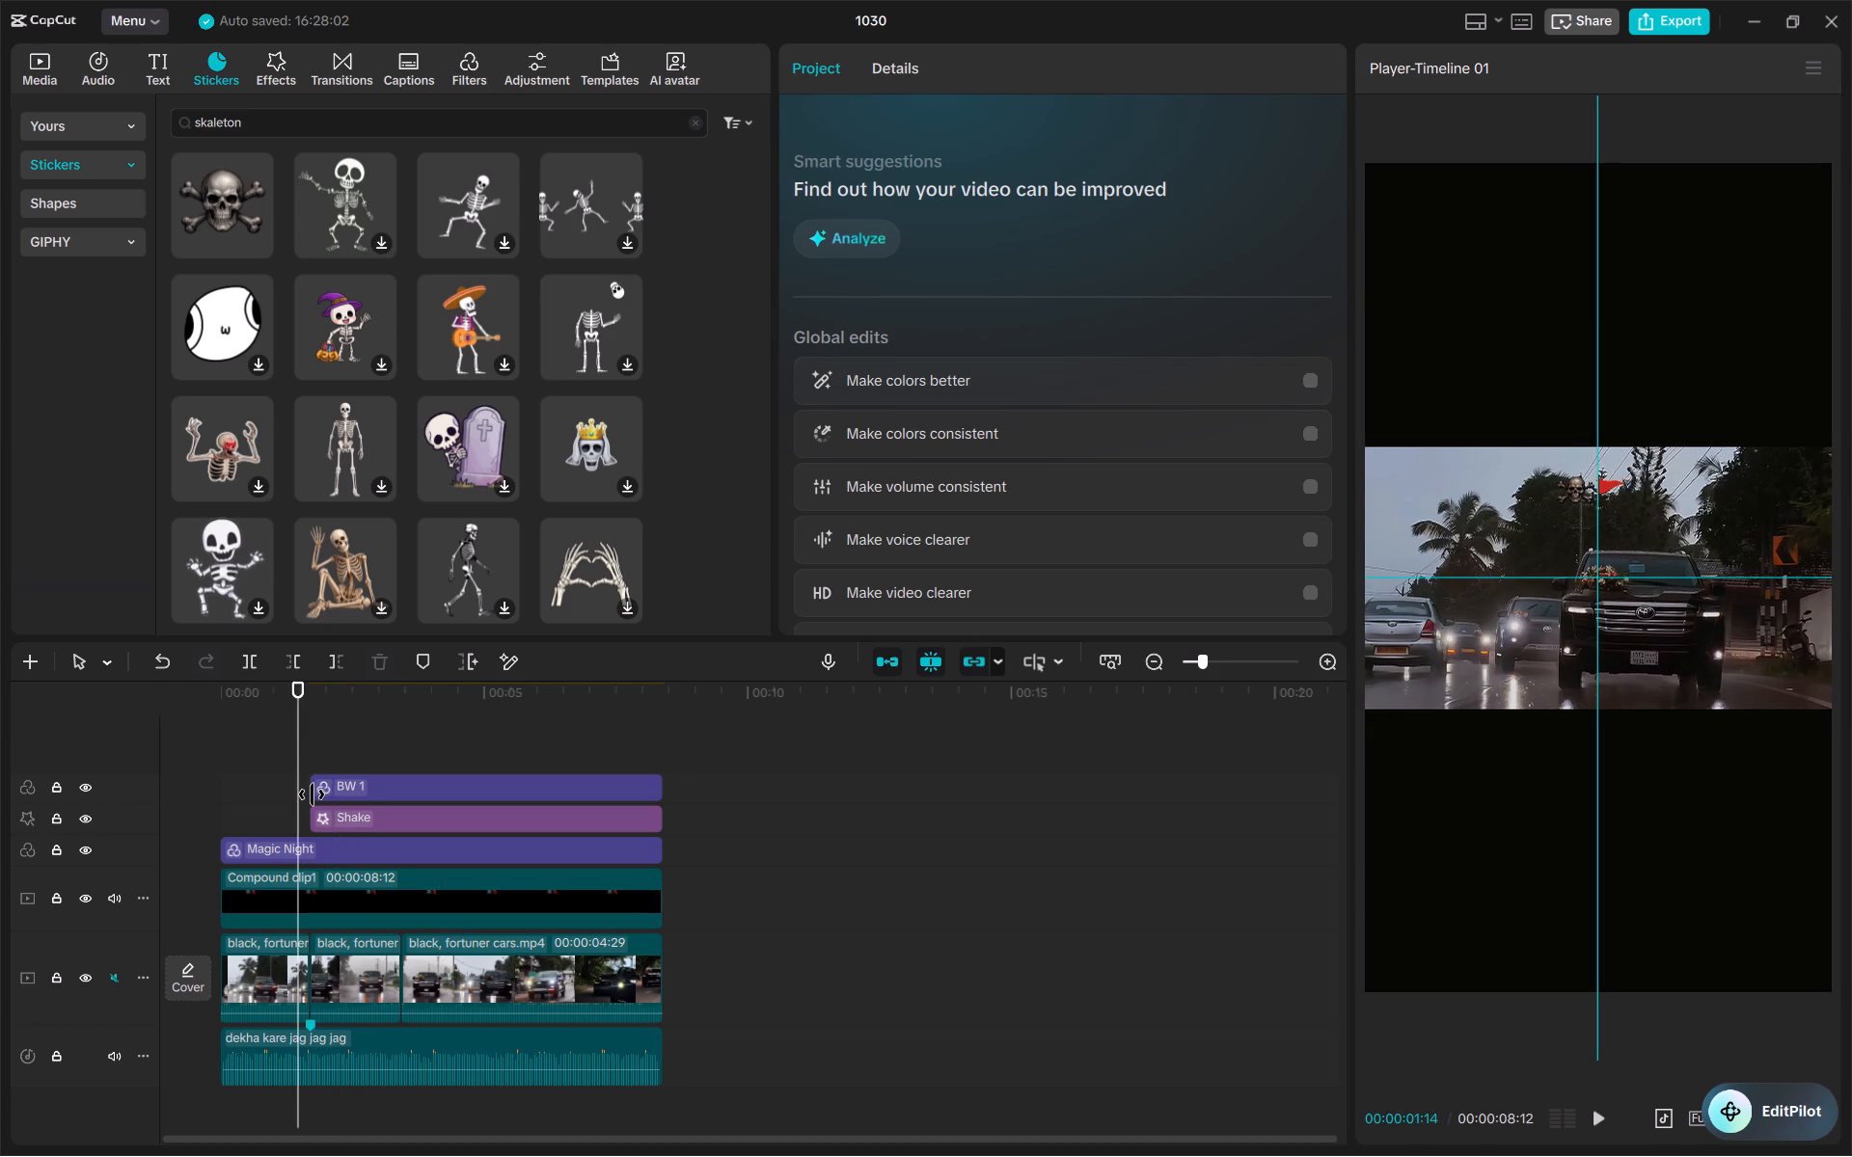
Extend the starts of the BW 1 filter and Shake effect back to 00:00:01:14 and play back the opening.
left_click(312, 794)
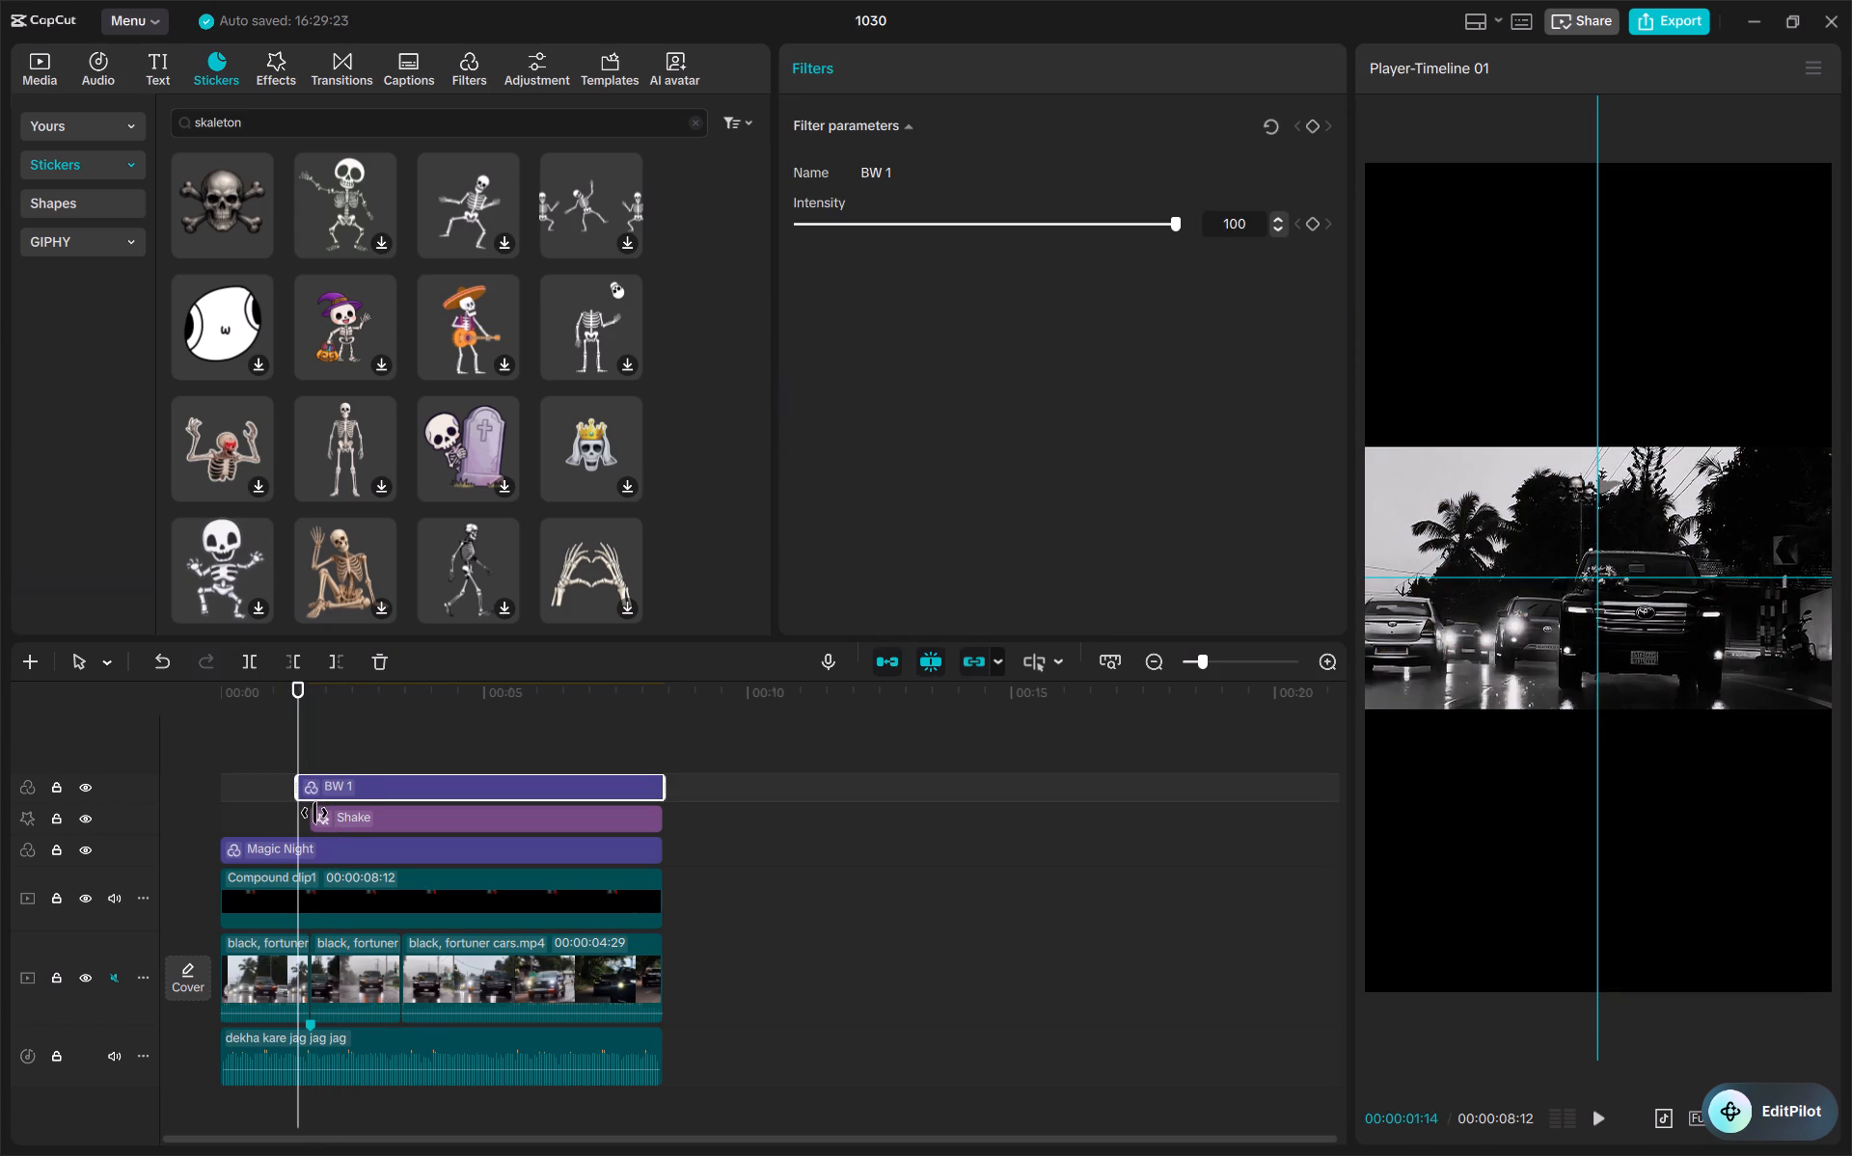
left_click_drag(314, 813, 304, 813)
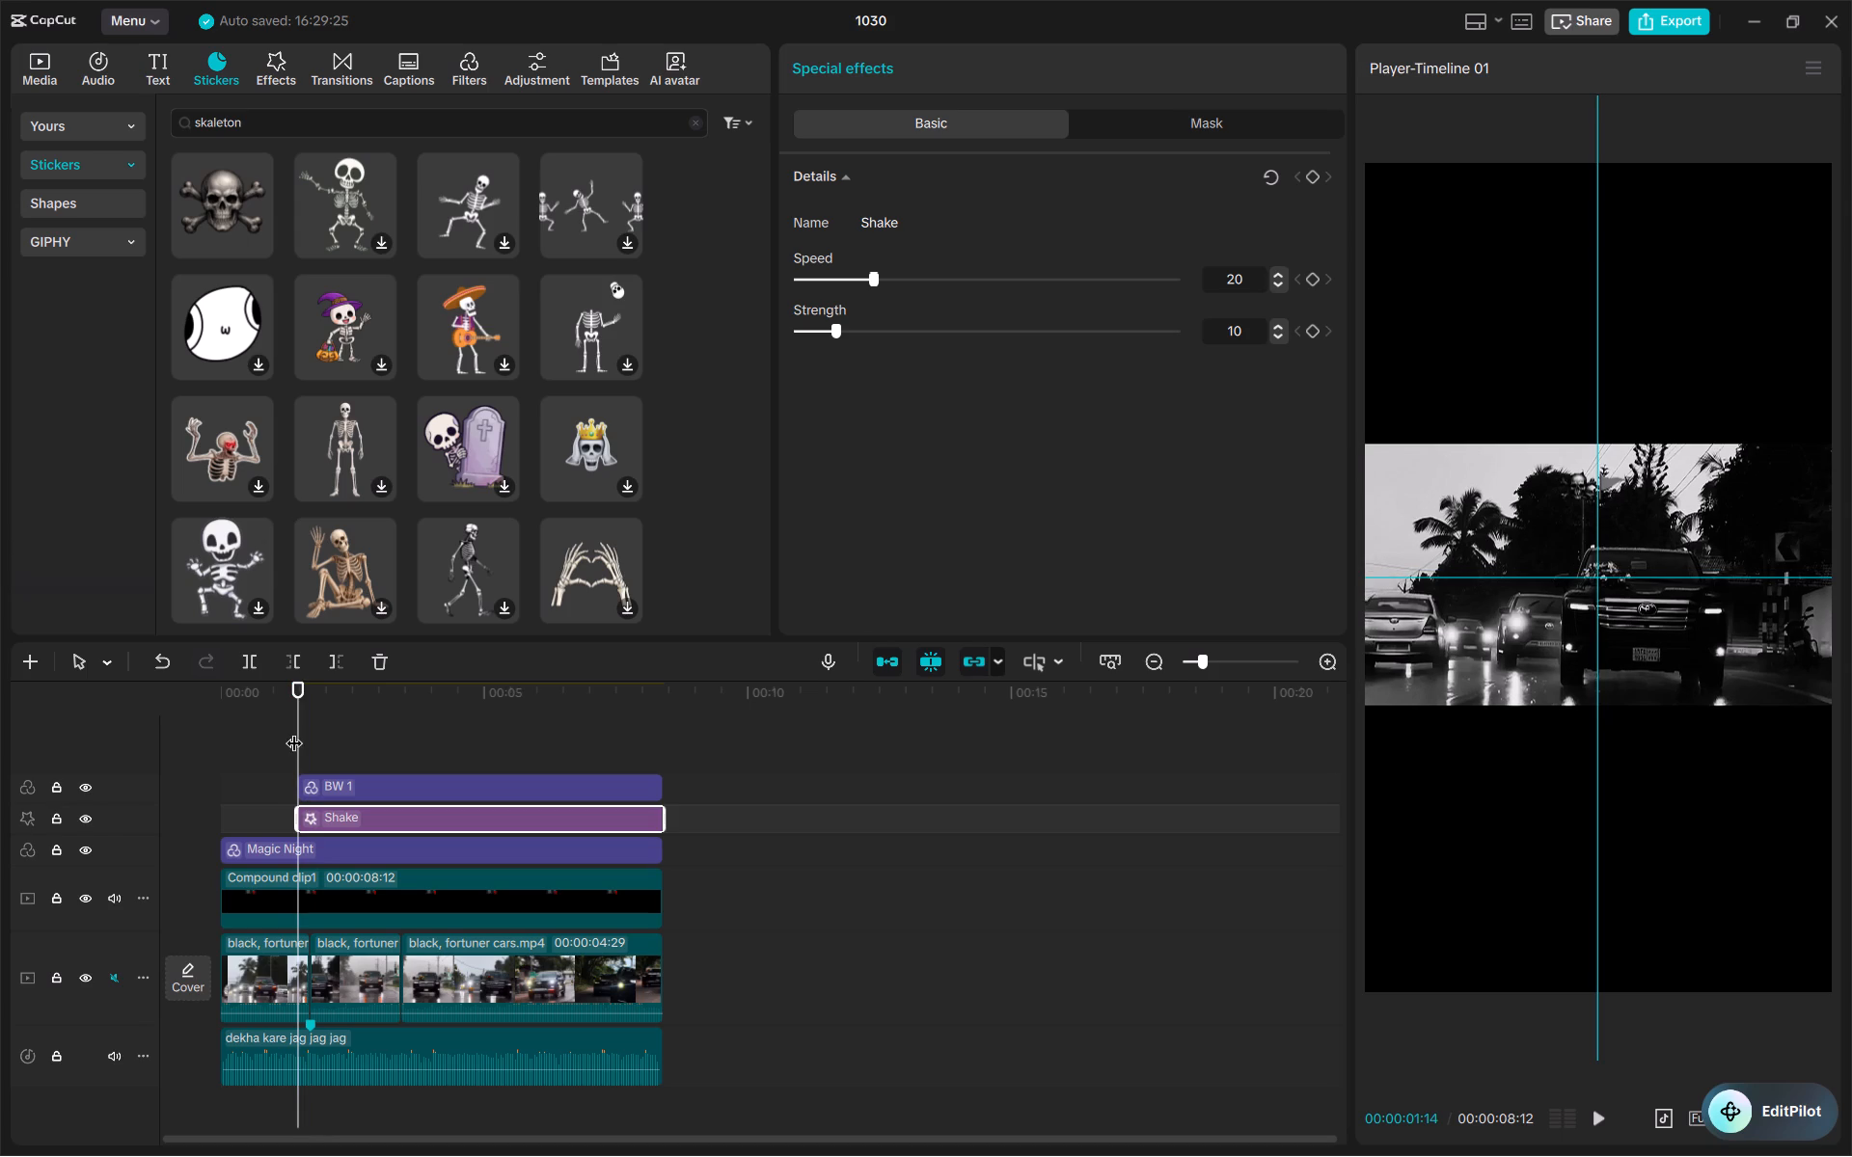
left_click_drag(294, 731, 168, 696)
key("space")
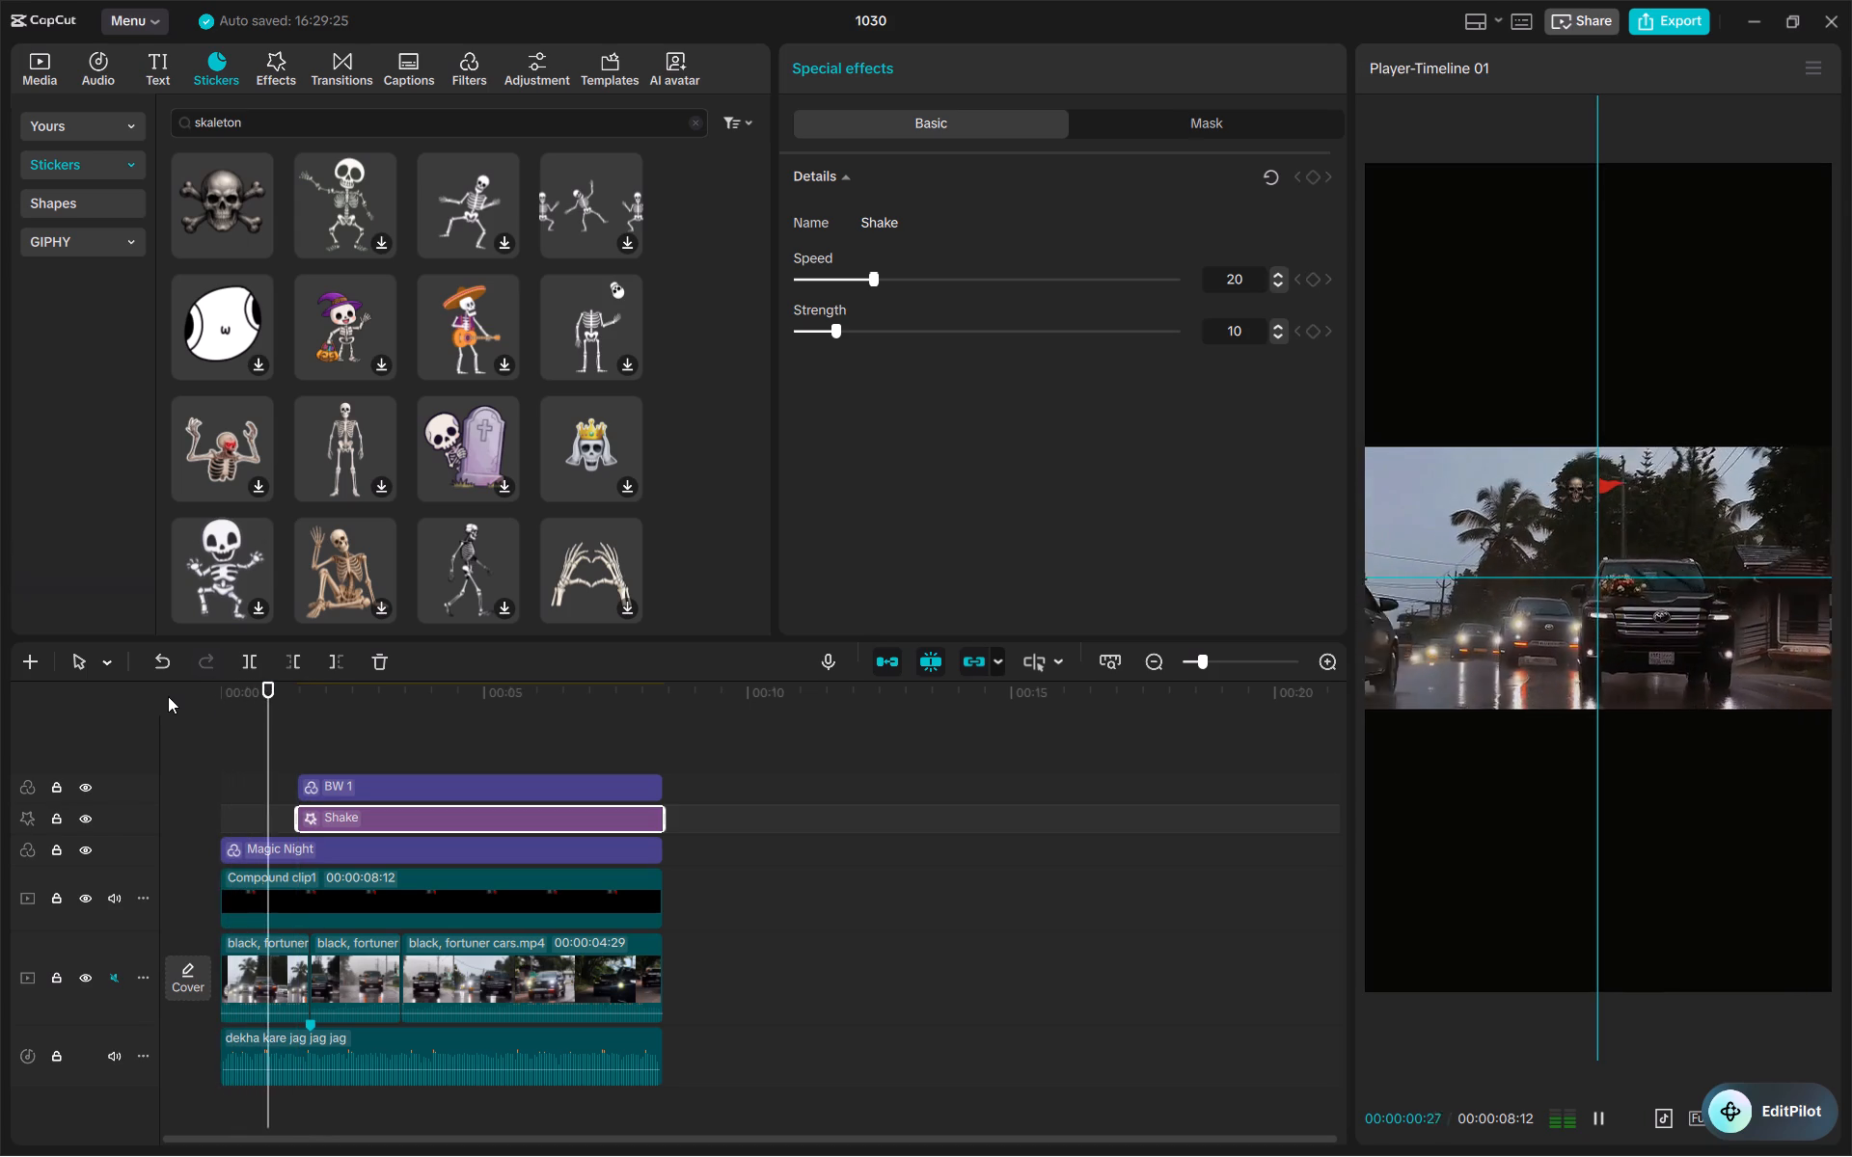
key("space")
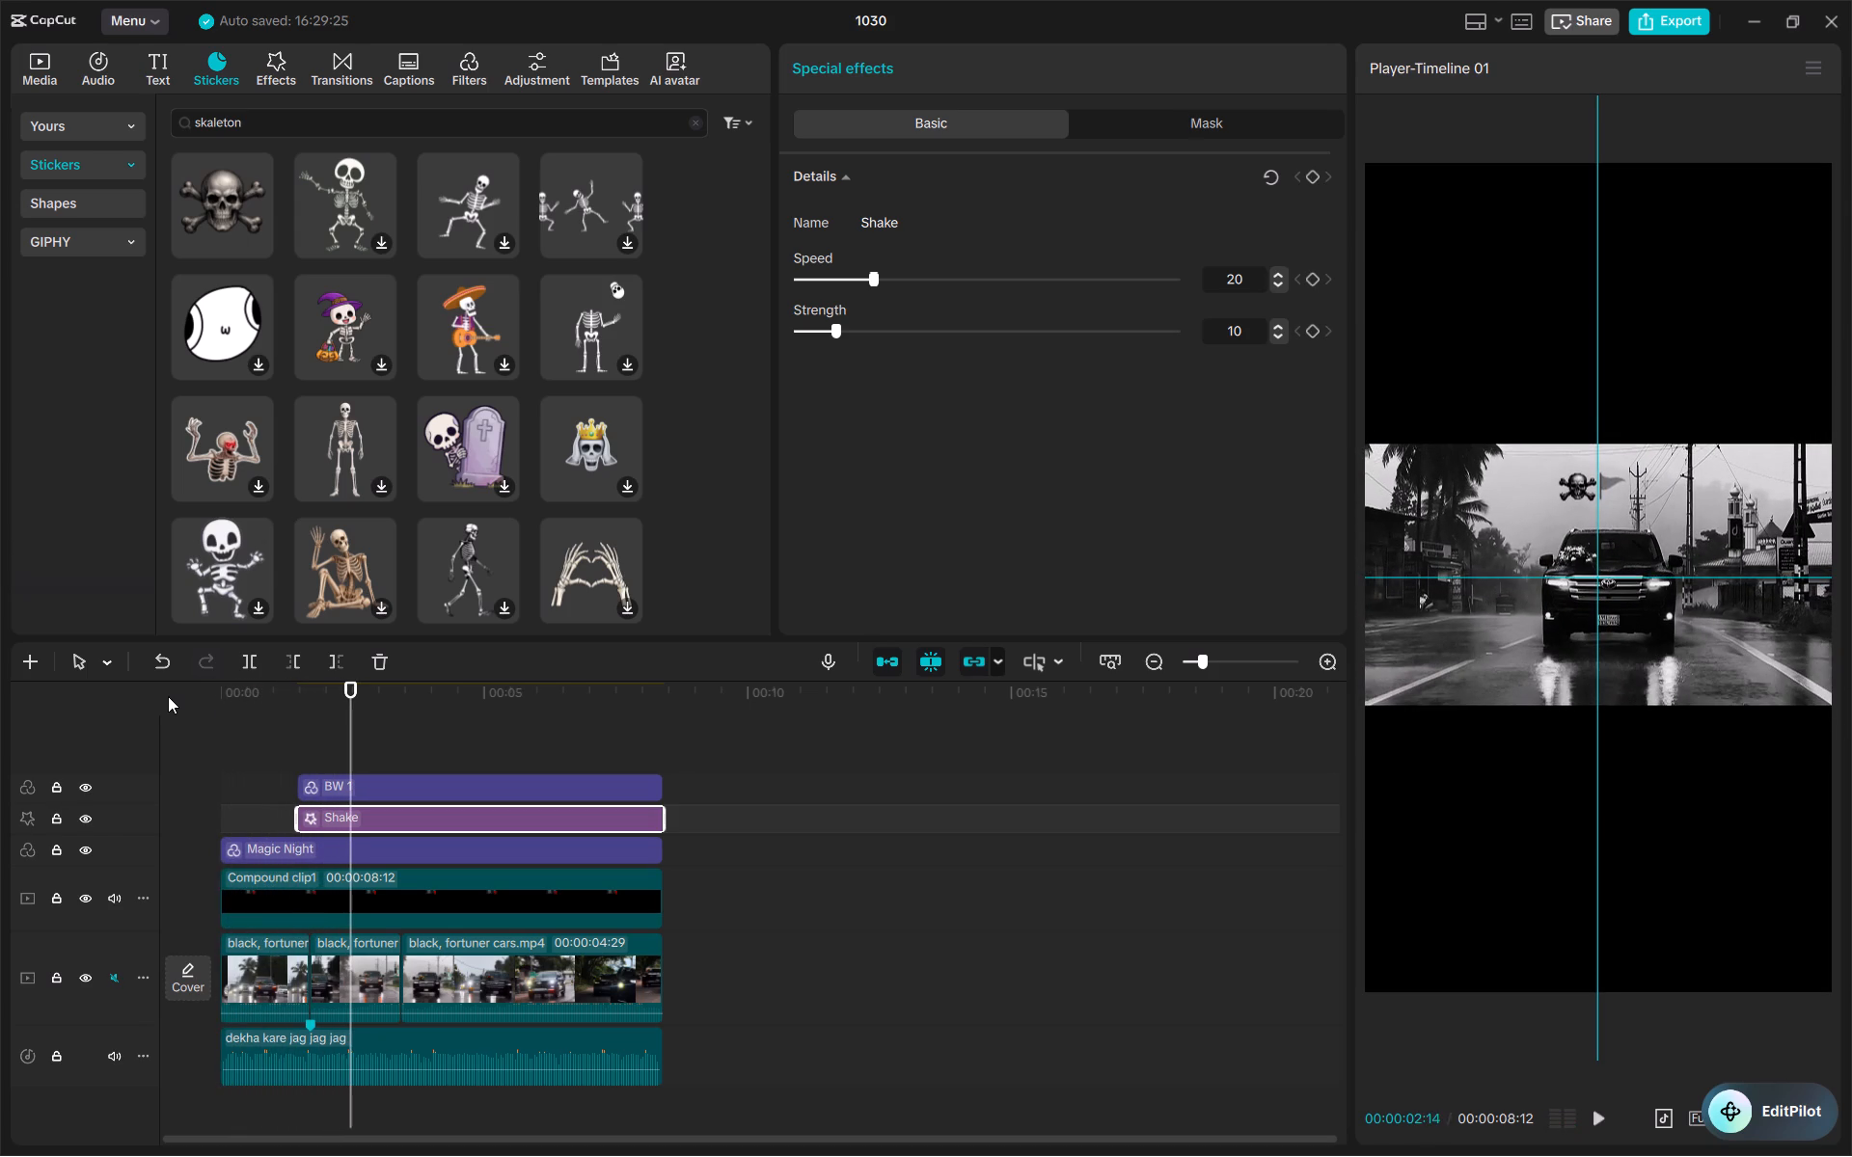
Trim the starts of the Shake effect and BW 1 filter to about 00:00:01:17.
left_click(1325, 665)
scroll(956, 713, "right", 1)
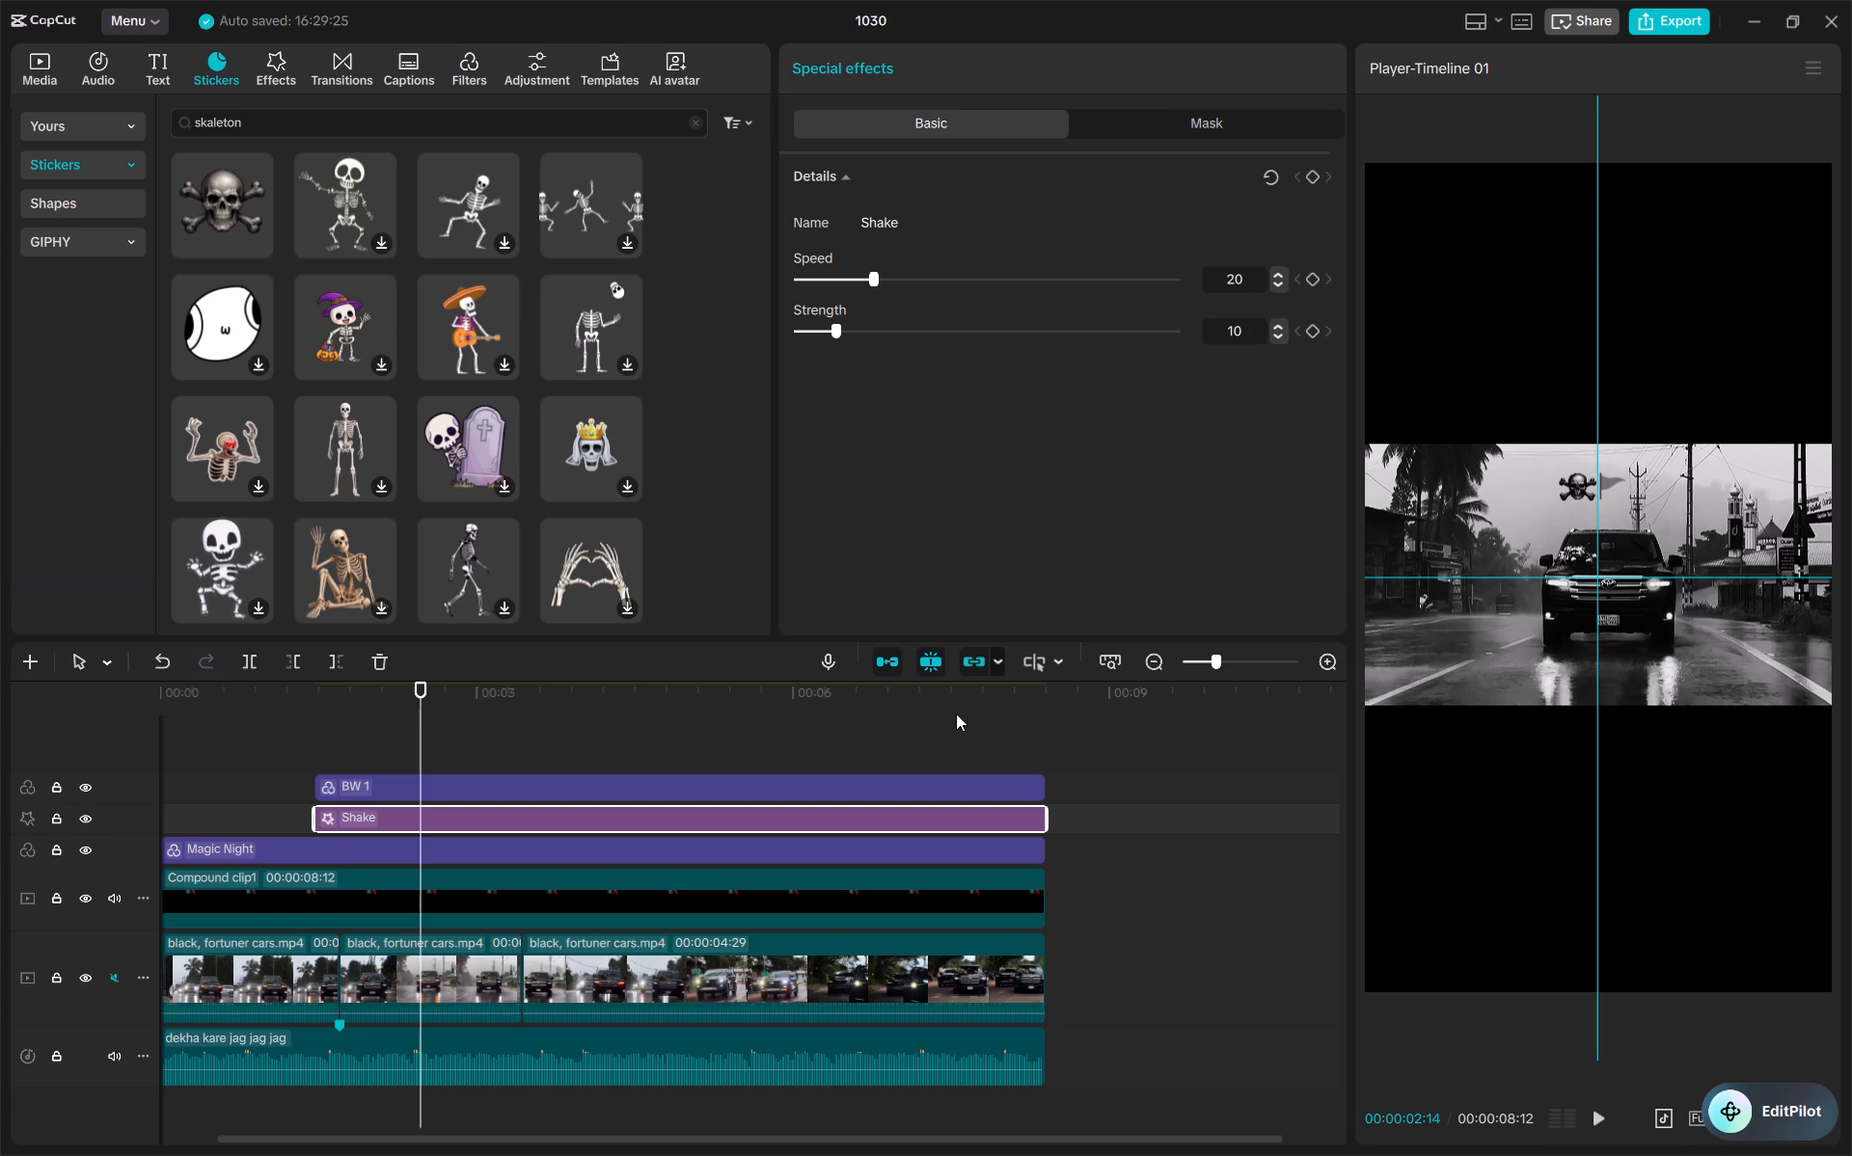
left_click_drag(311, 820, 319, 826)
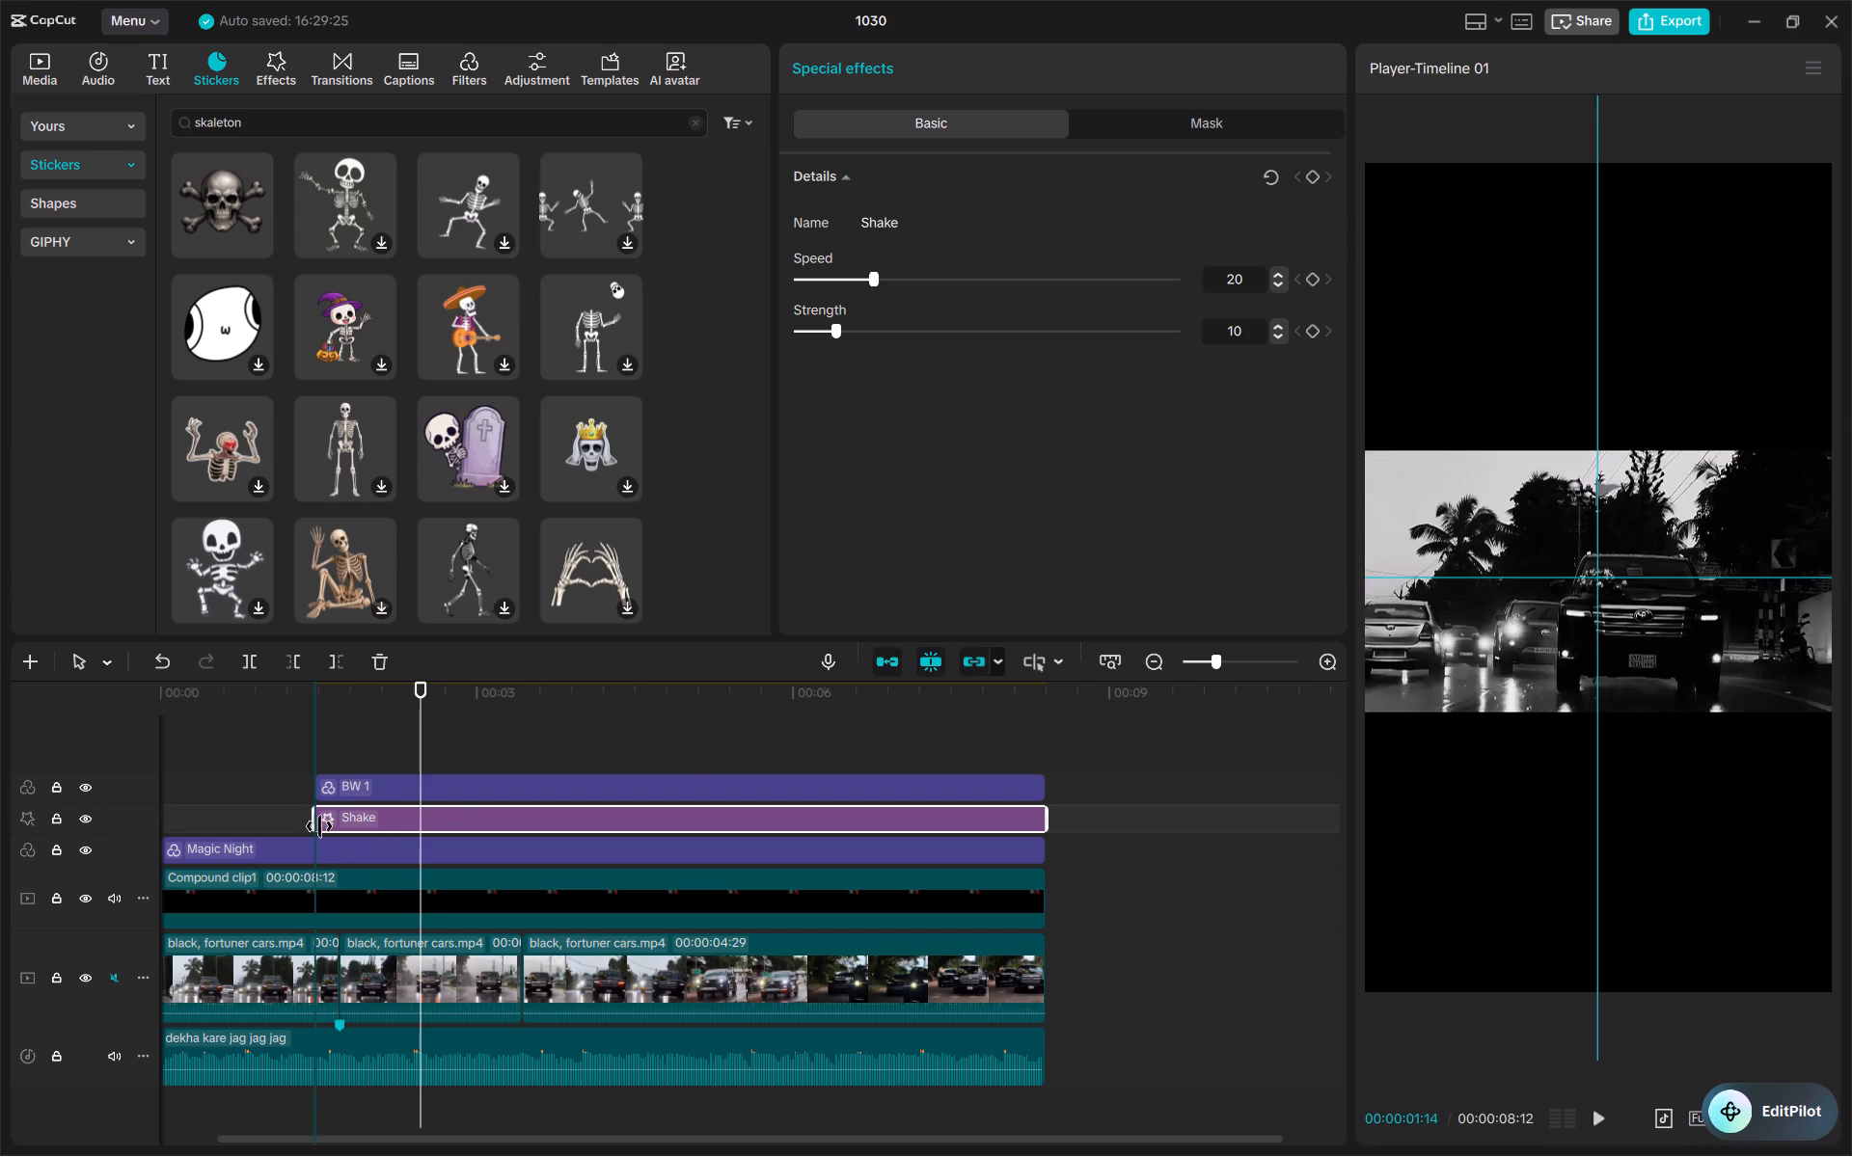
left_click_drag(319, 826, 324, 822)
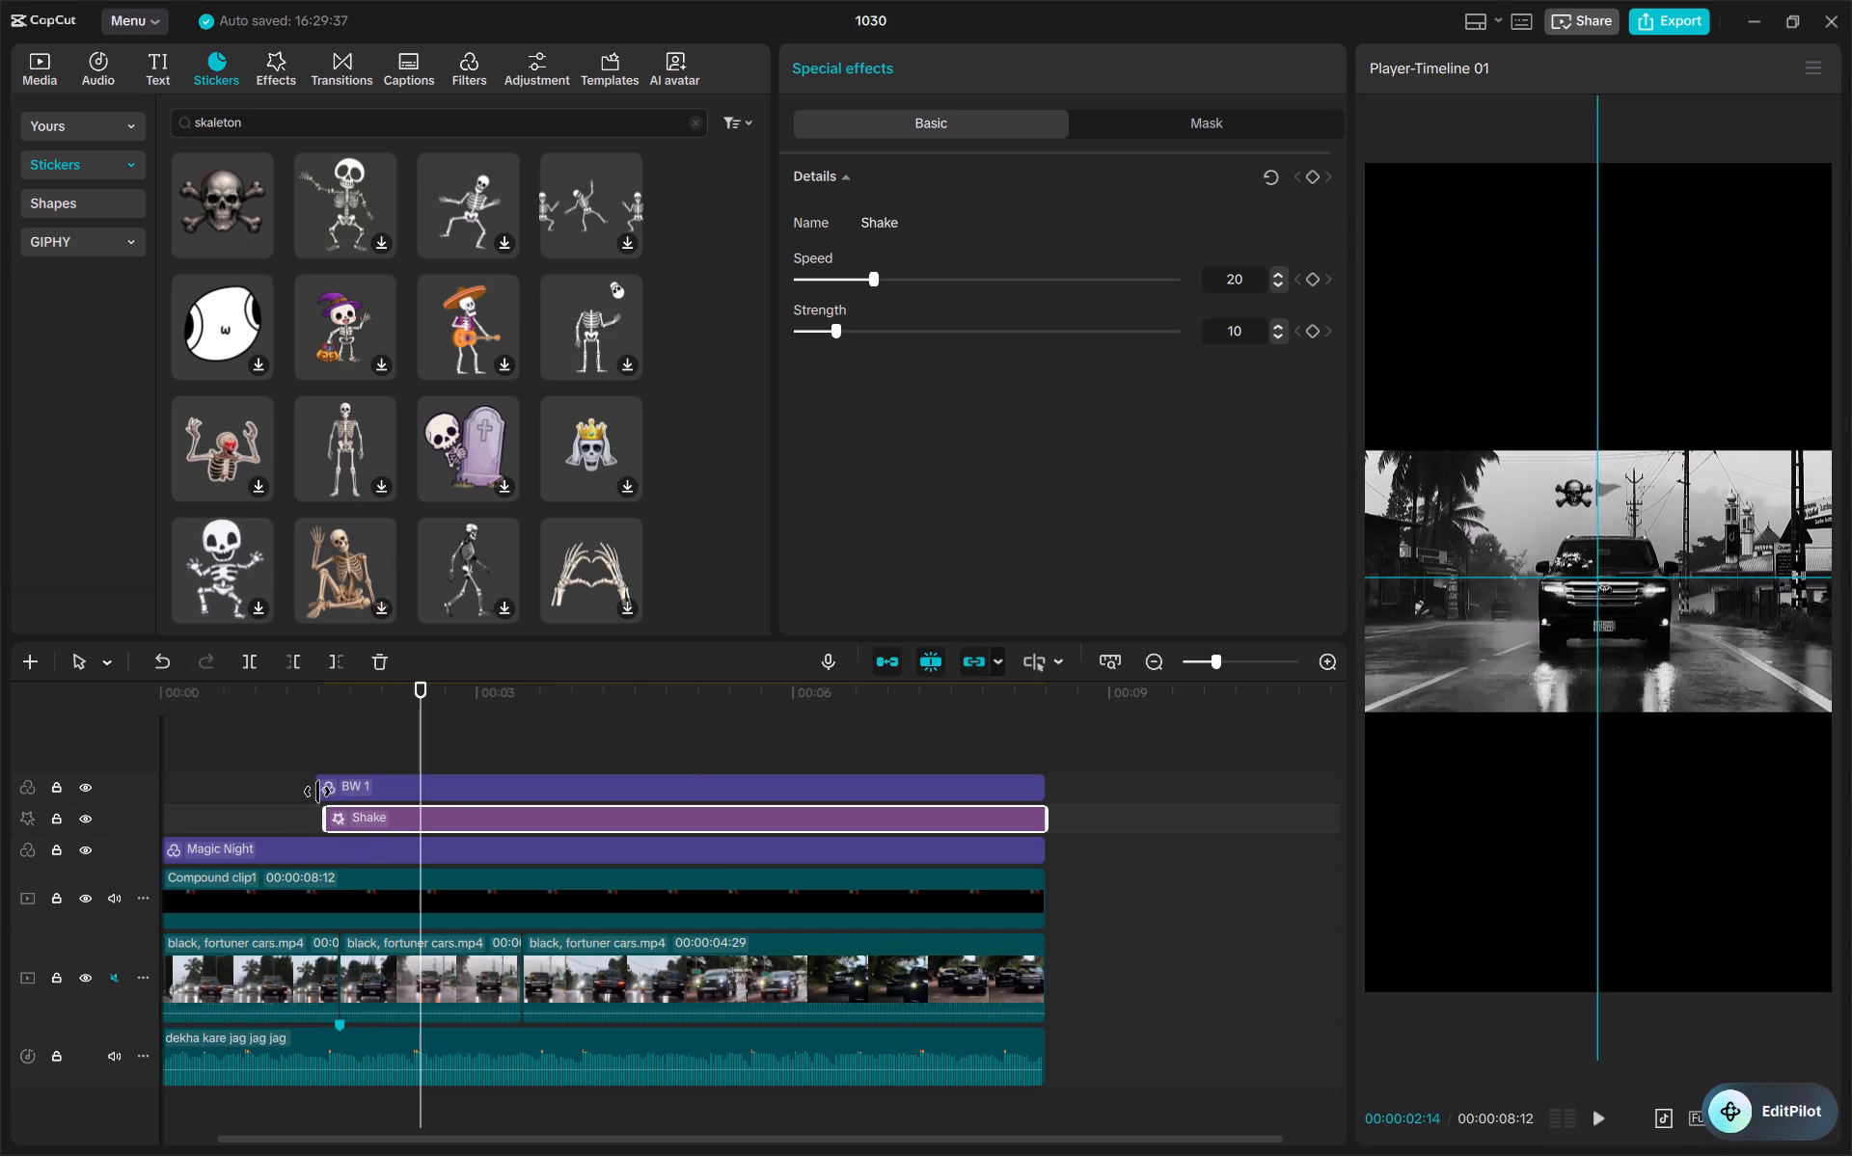
left_click(322, 792)
left_click_drag(315, 789, 324, 793)
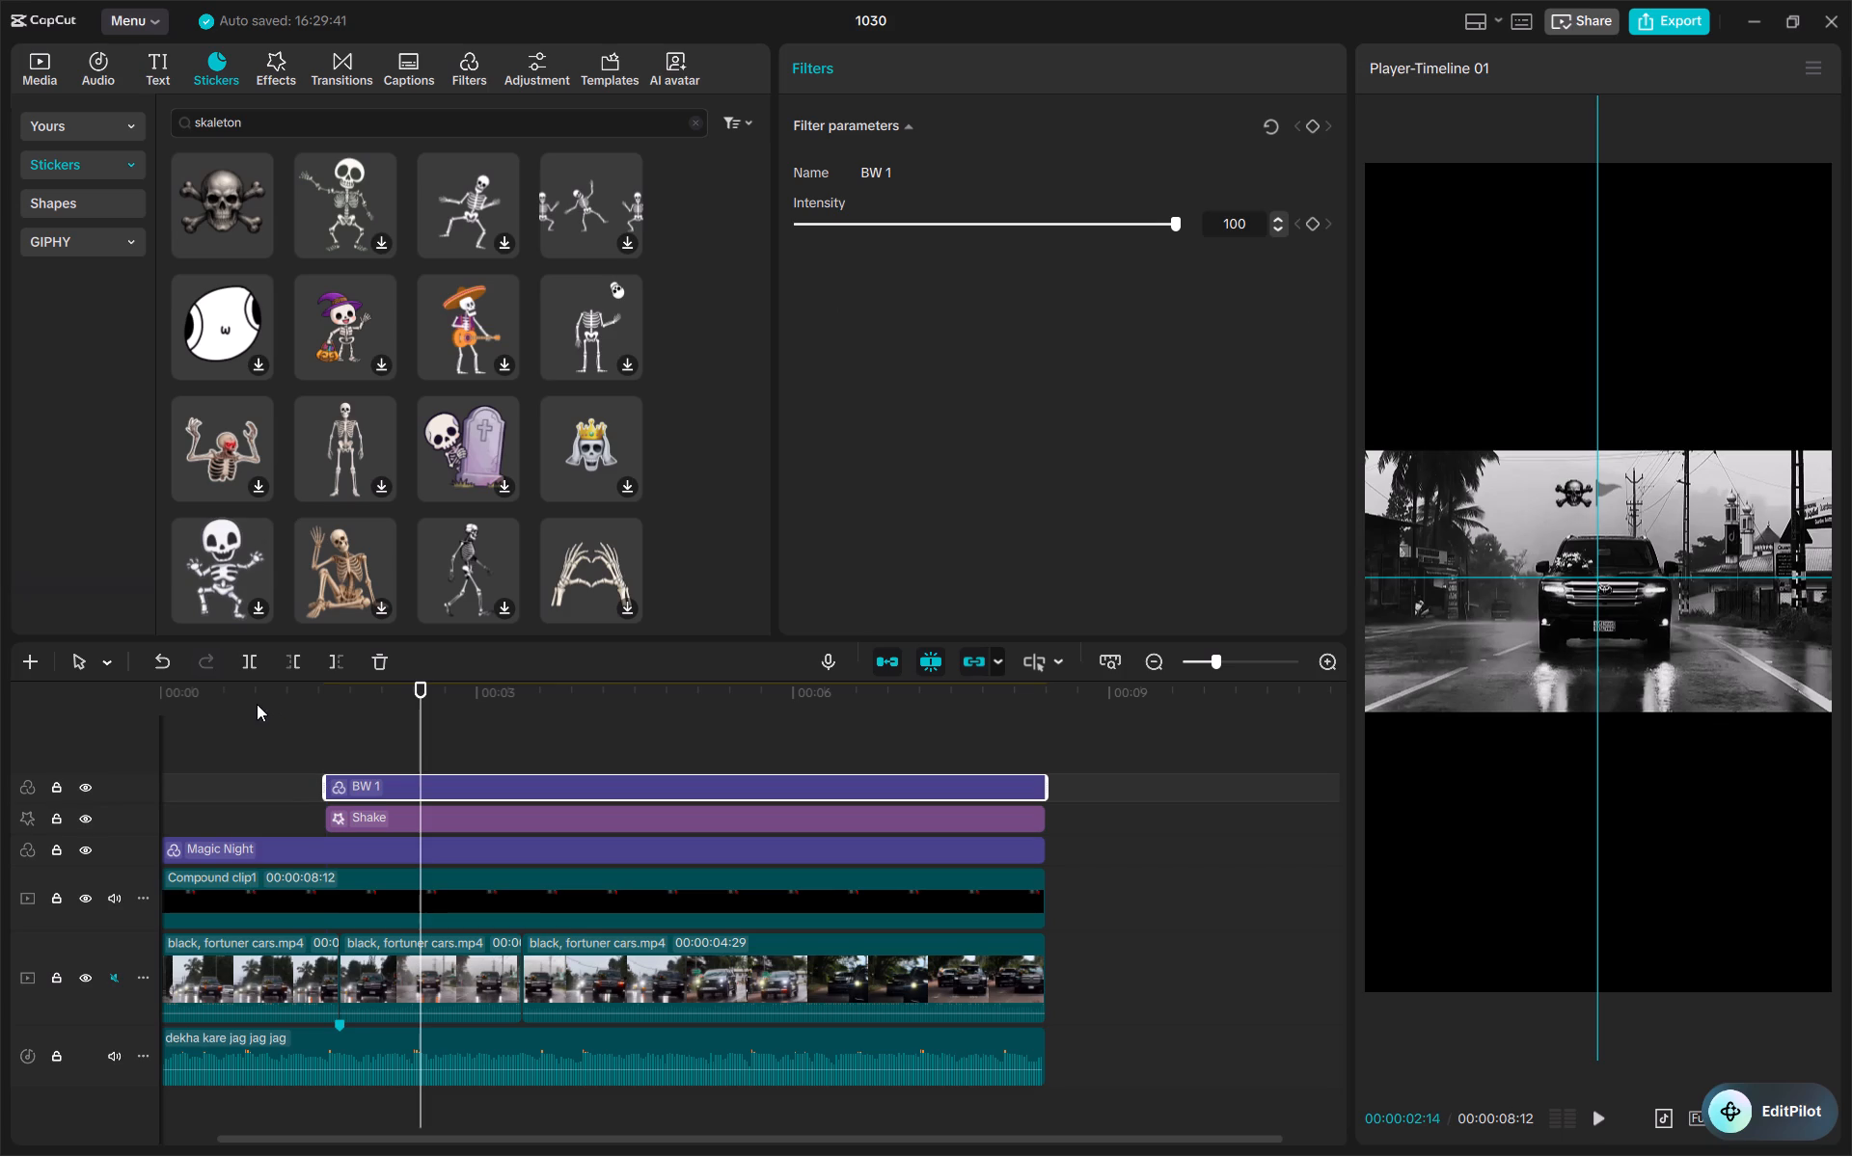
Play back the opening to check the timing of the BW 1 filter and Shake effect starts.
left_click(257, 704)
key("space")
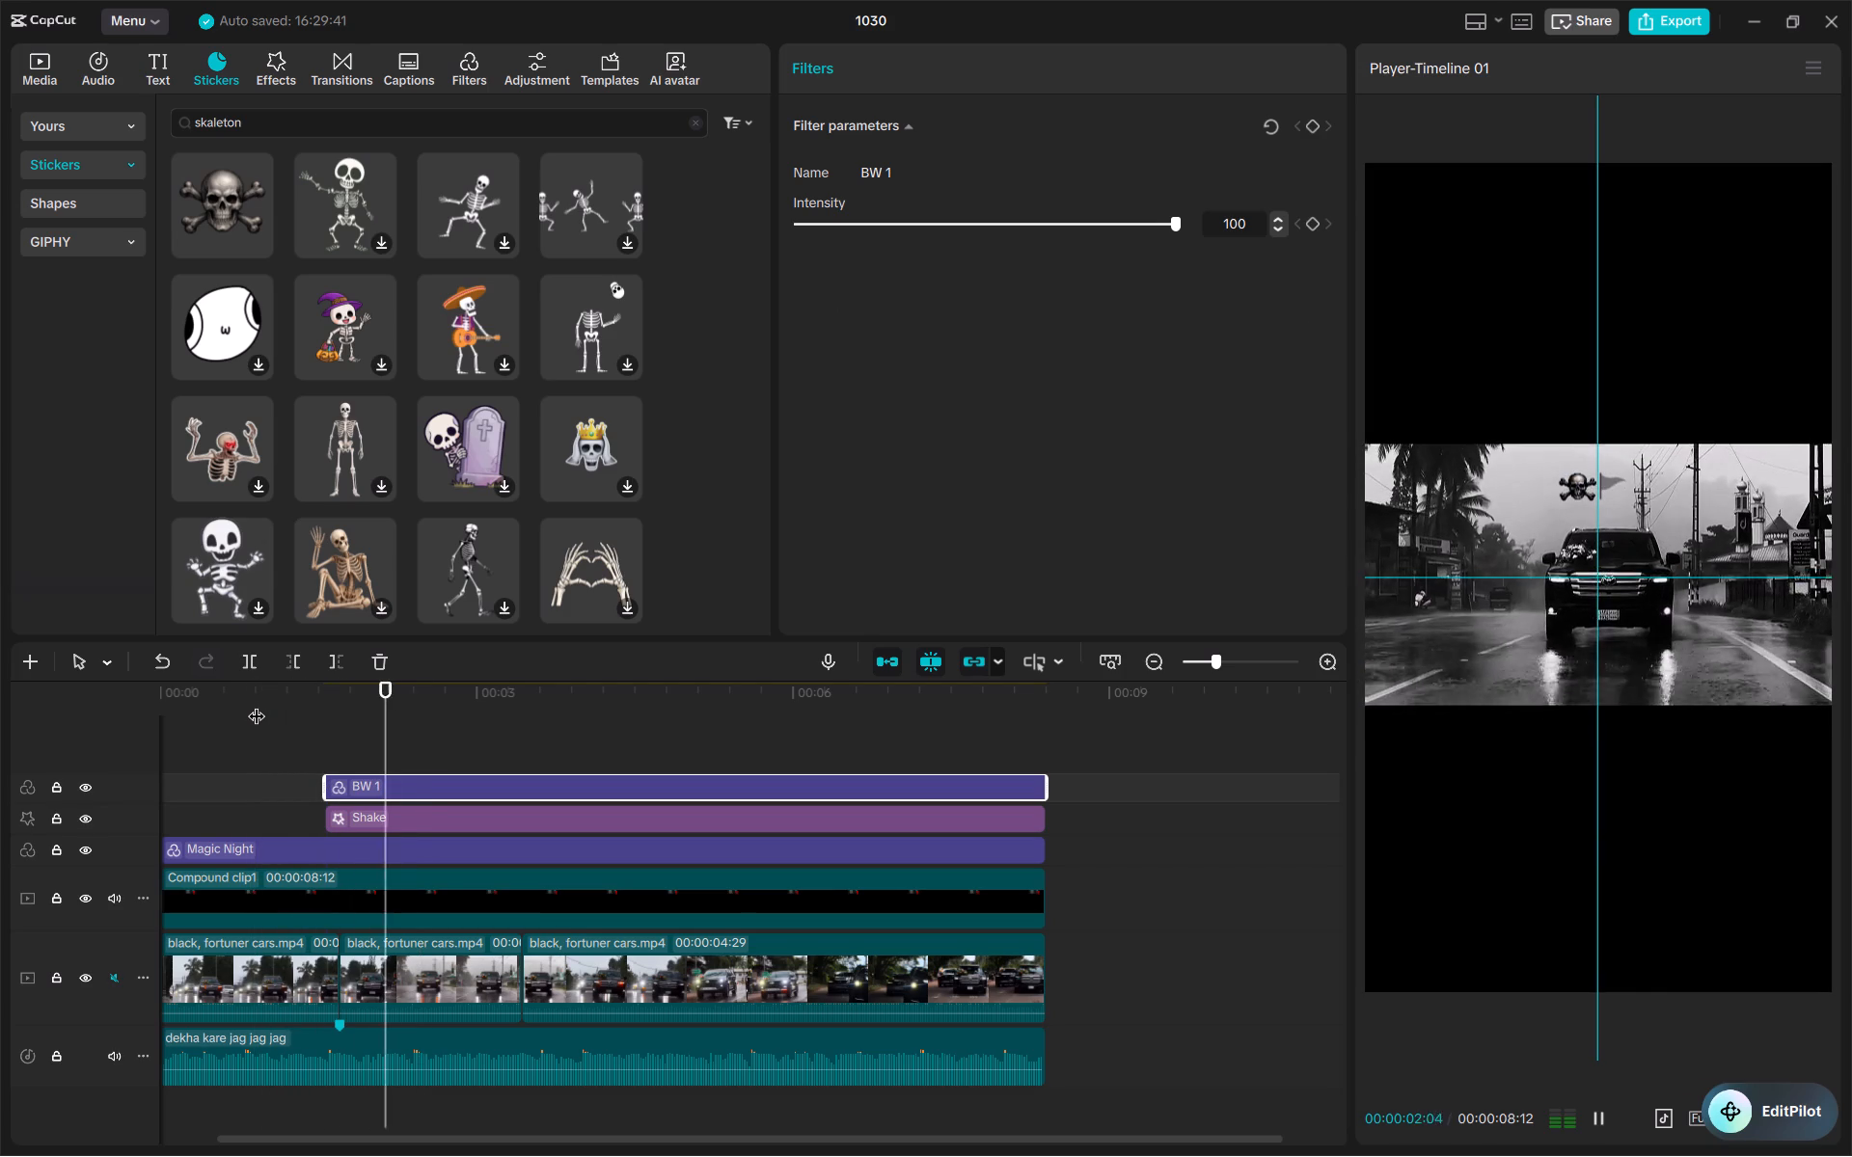
key("space")
left_click(259, 701)
left_click_drag(259, 701, 11, 715)
key("space")
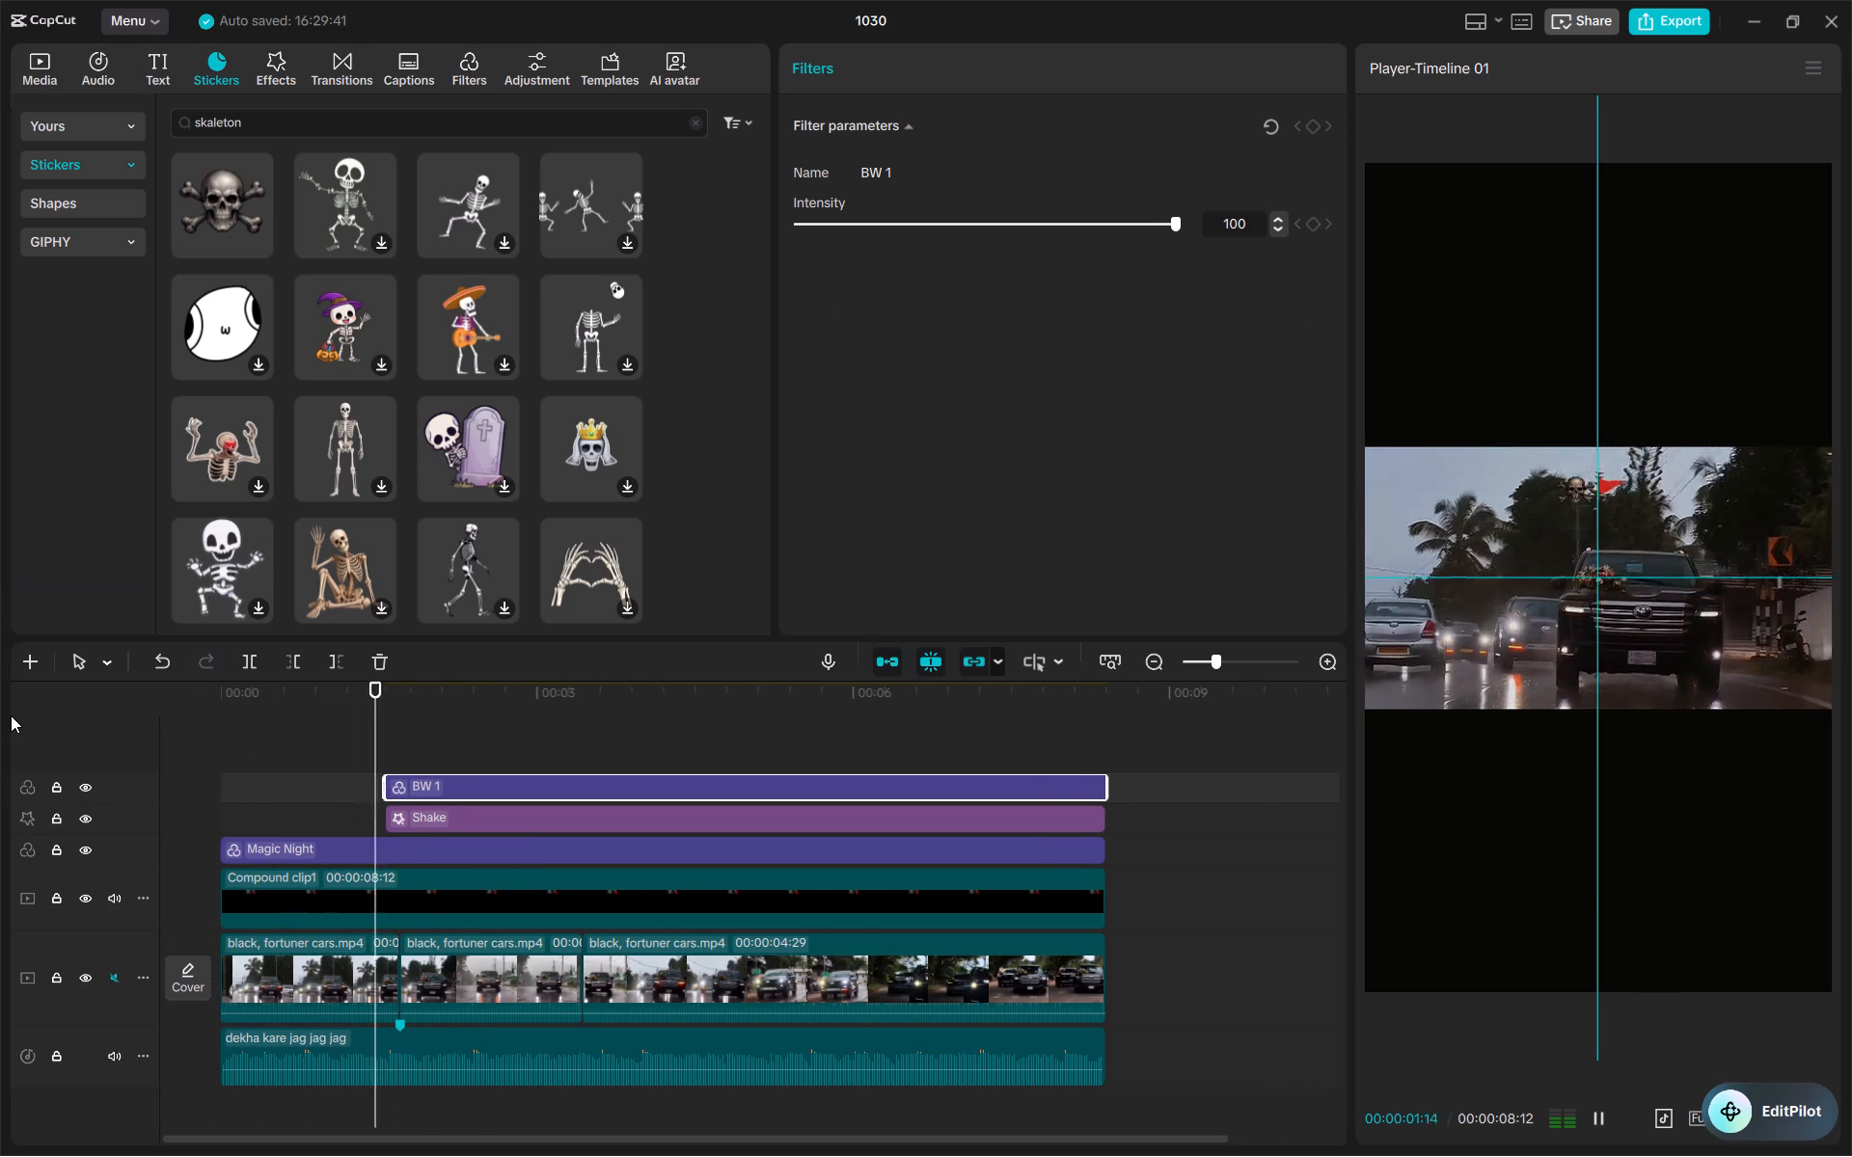
key("space")
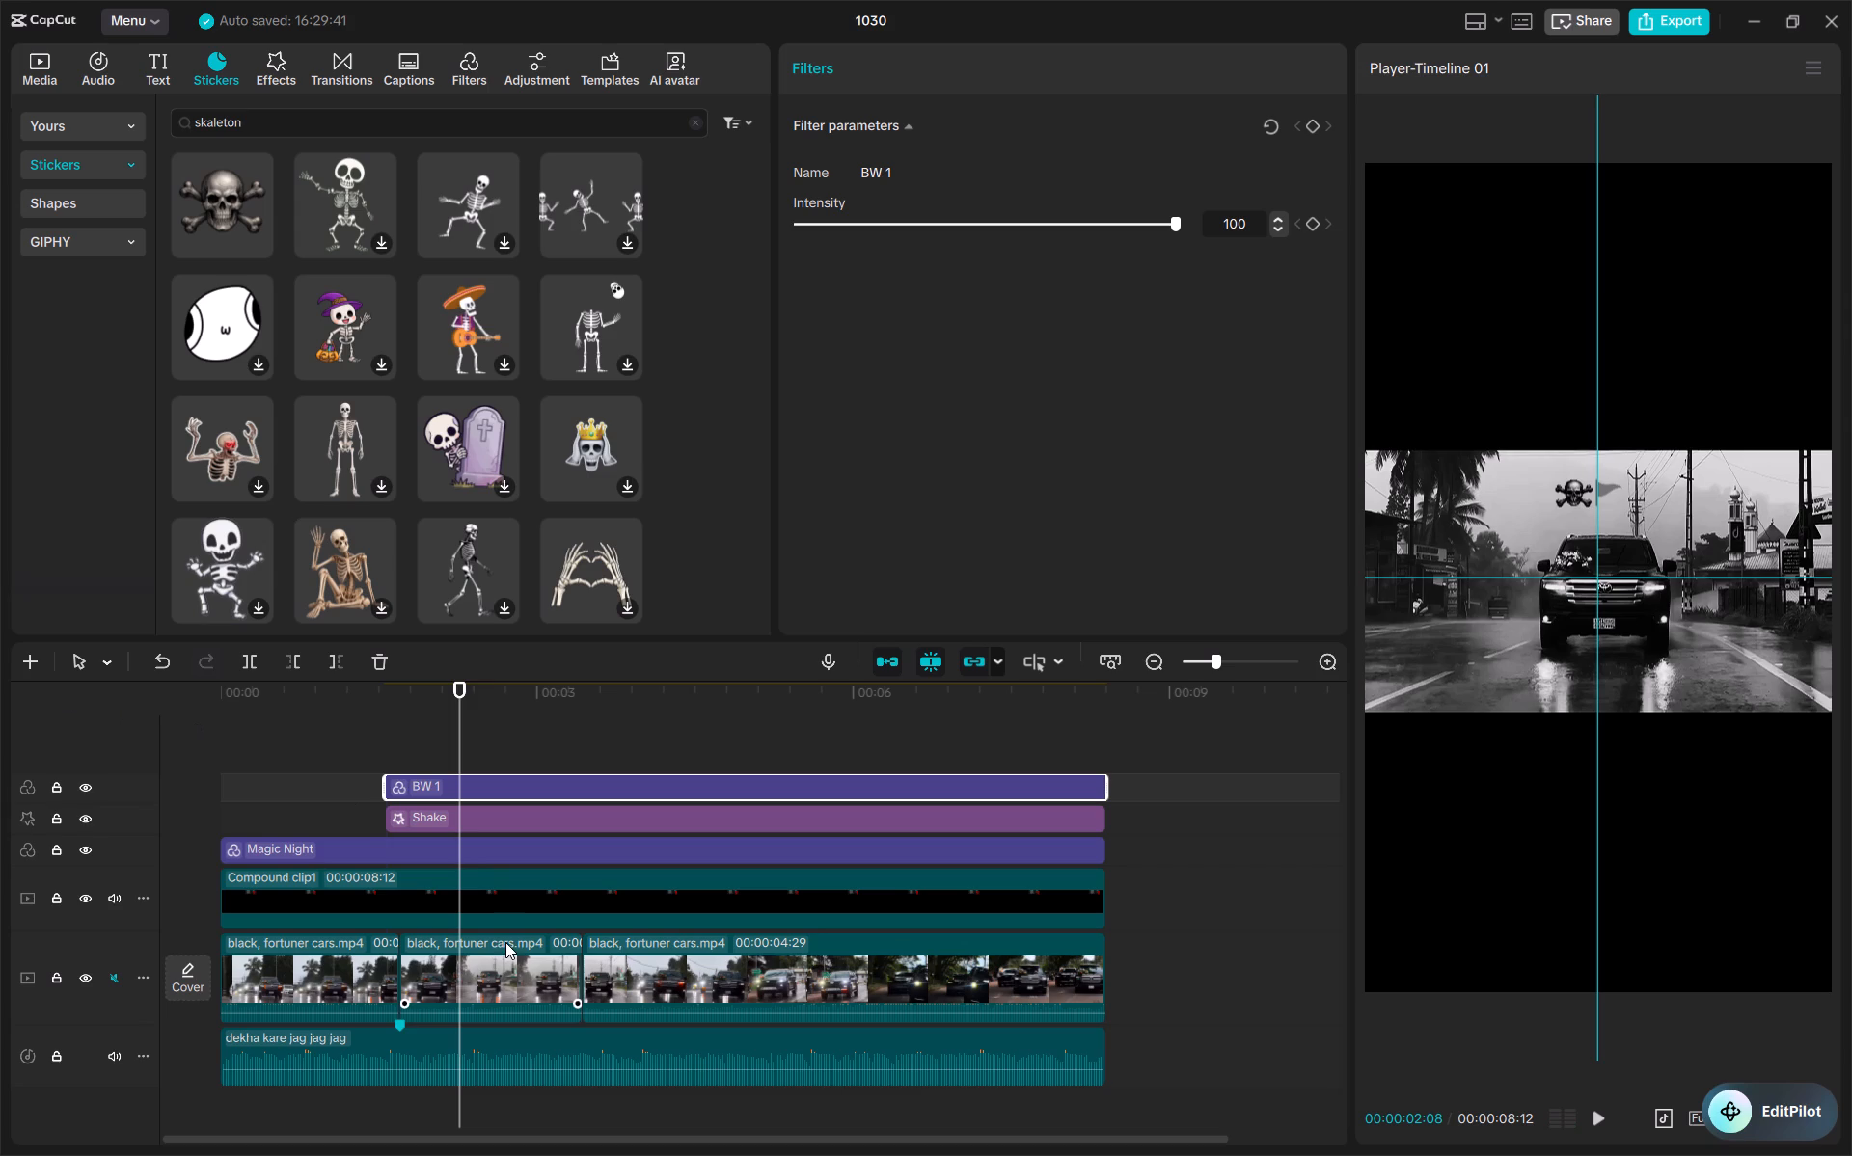
Trim the end of the first Fortuner video clip to the BW 1 filter's start at 00:00:01:17.
left_click(361, 953)
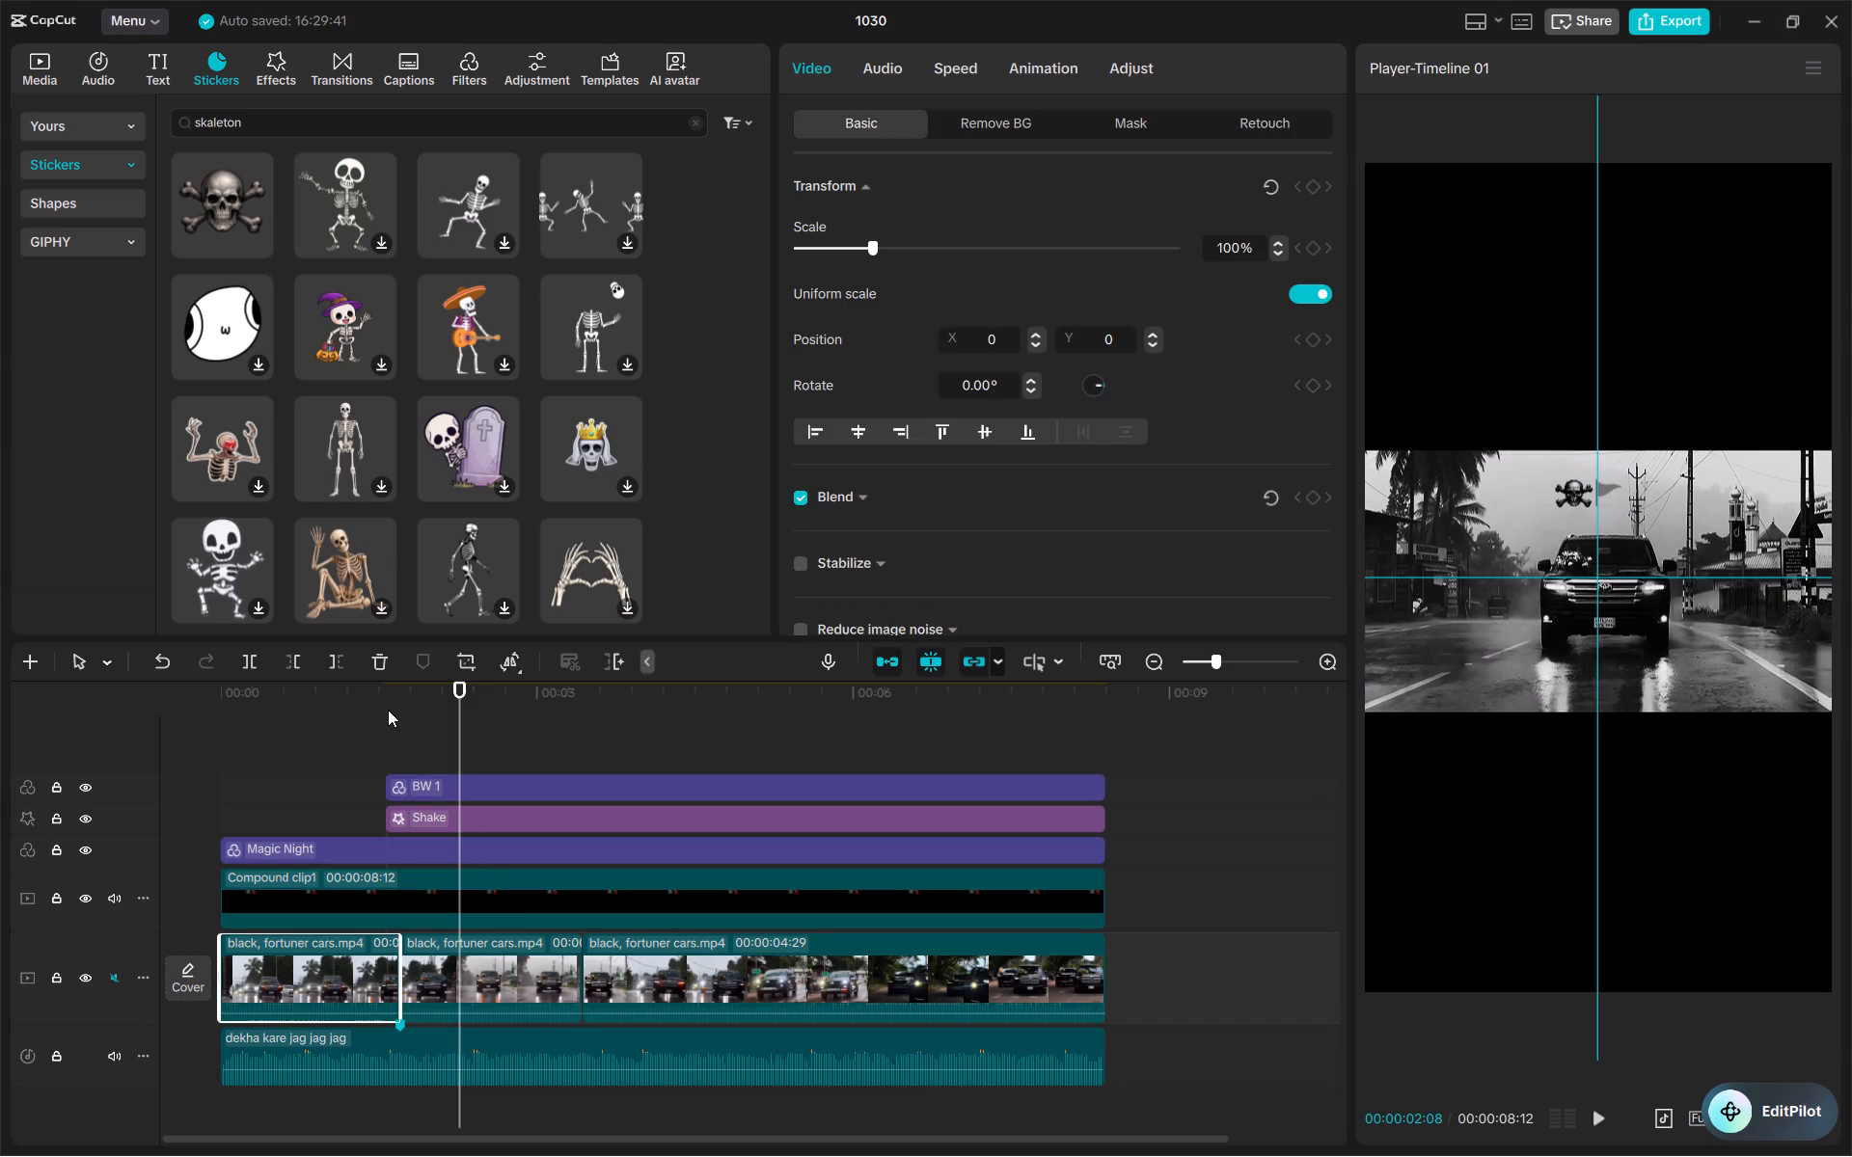
left_click(388, 710)
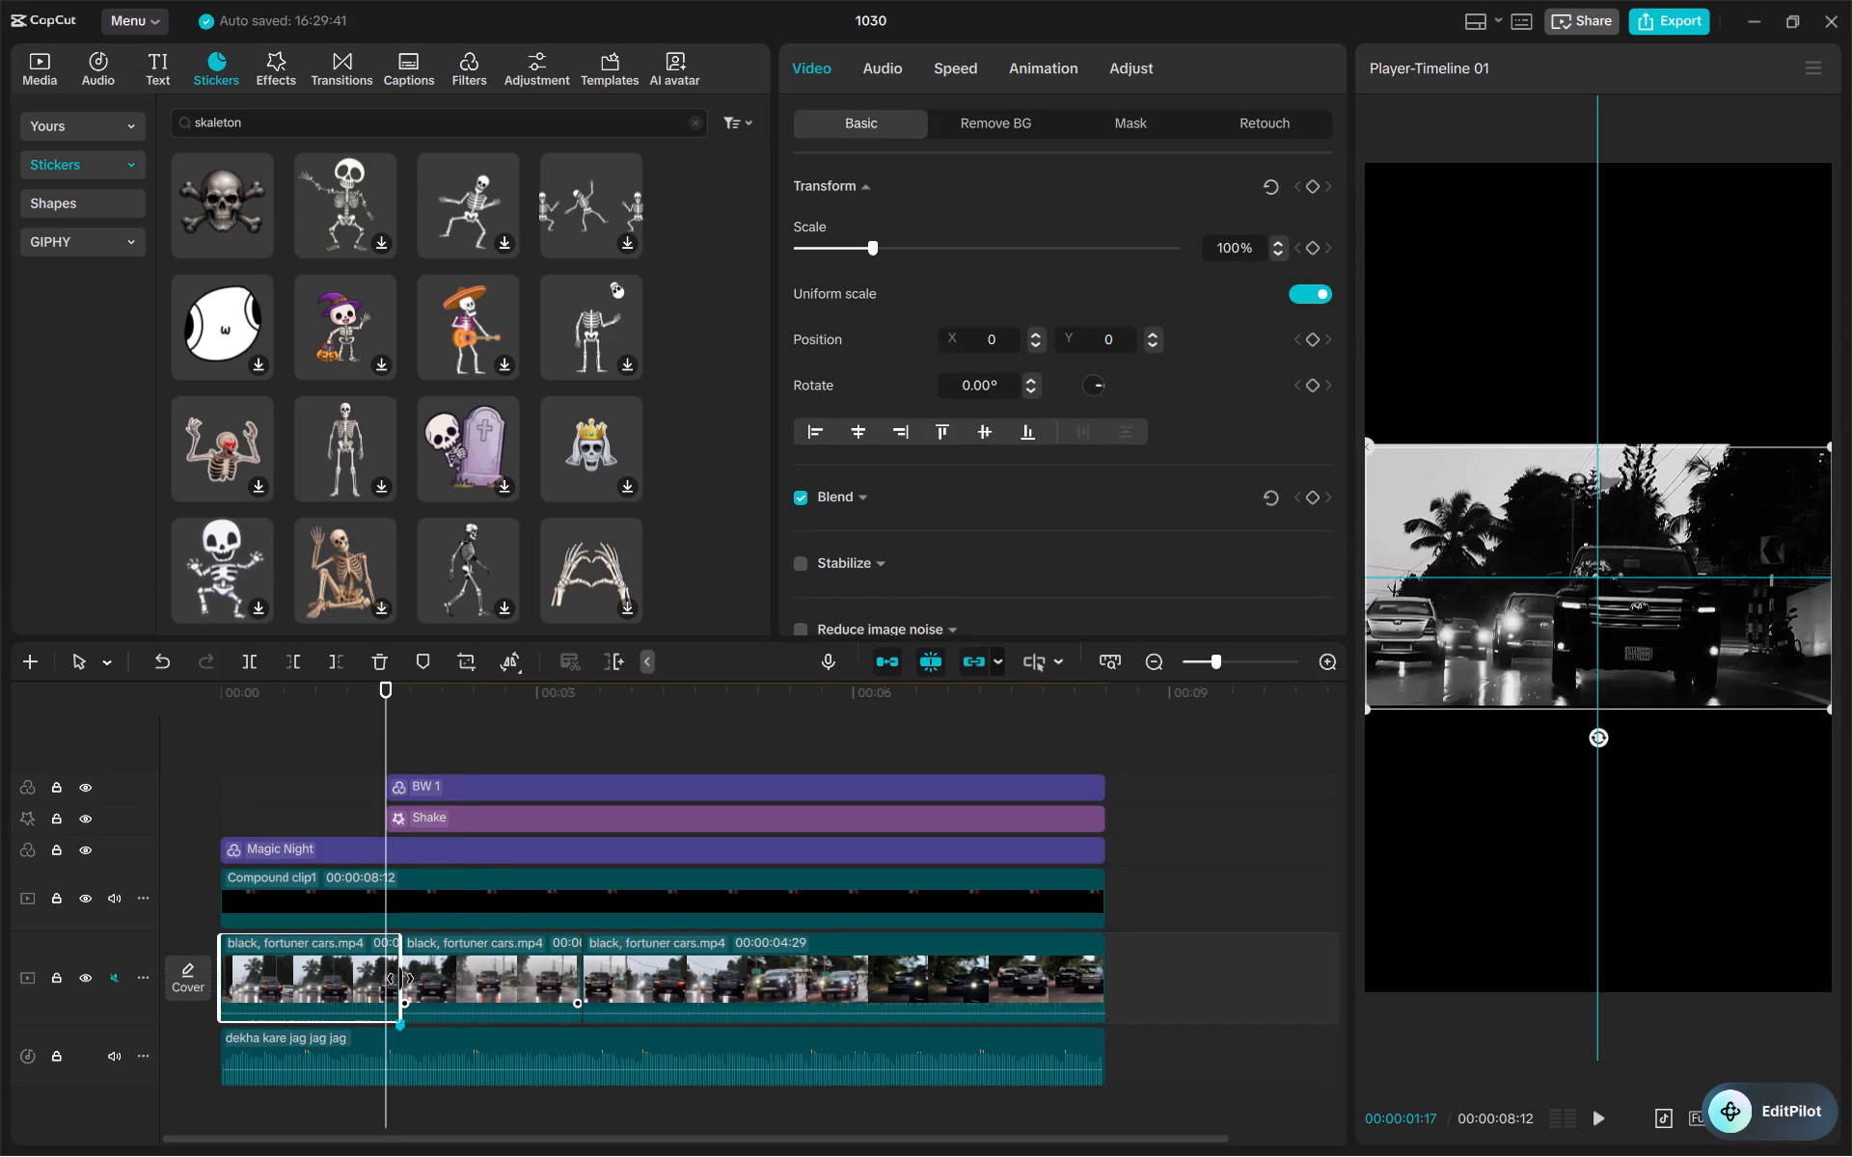
left_click_drag(400, 979, 388, 979)
Play back from the beginning to check the first cut against the filter, shake effect and audio beat.
left_click(306, 710)
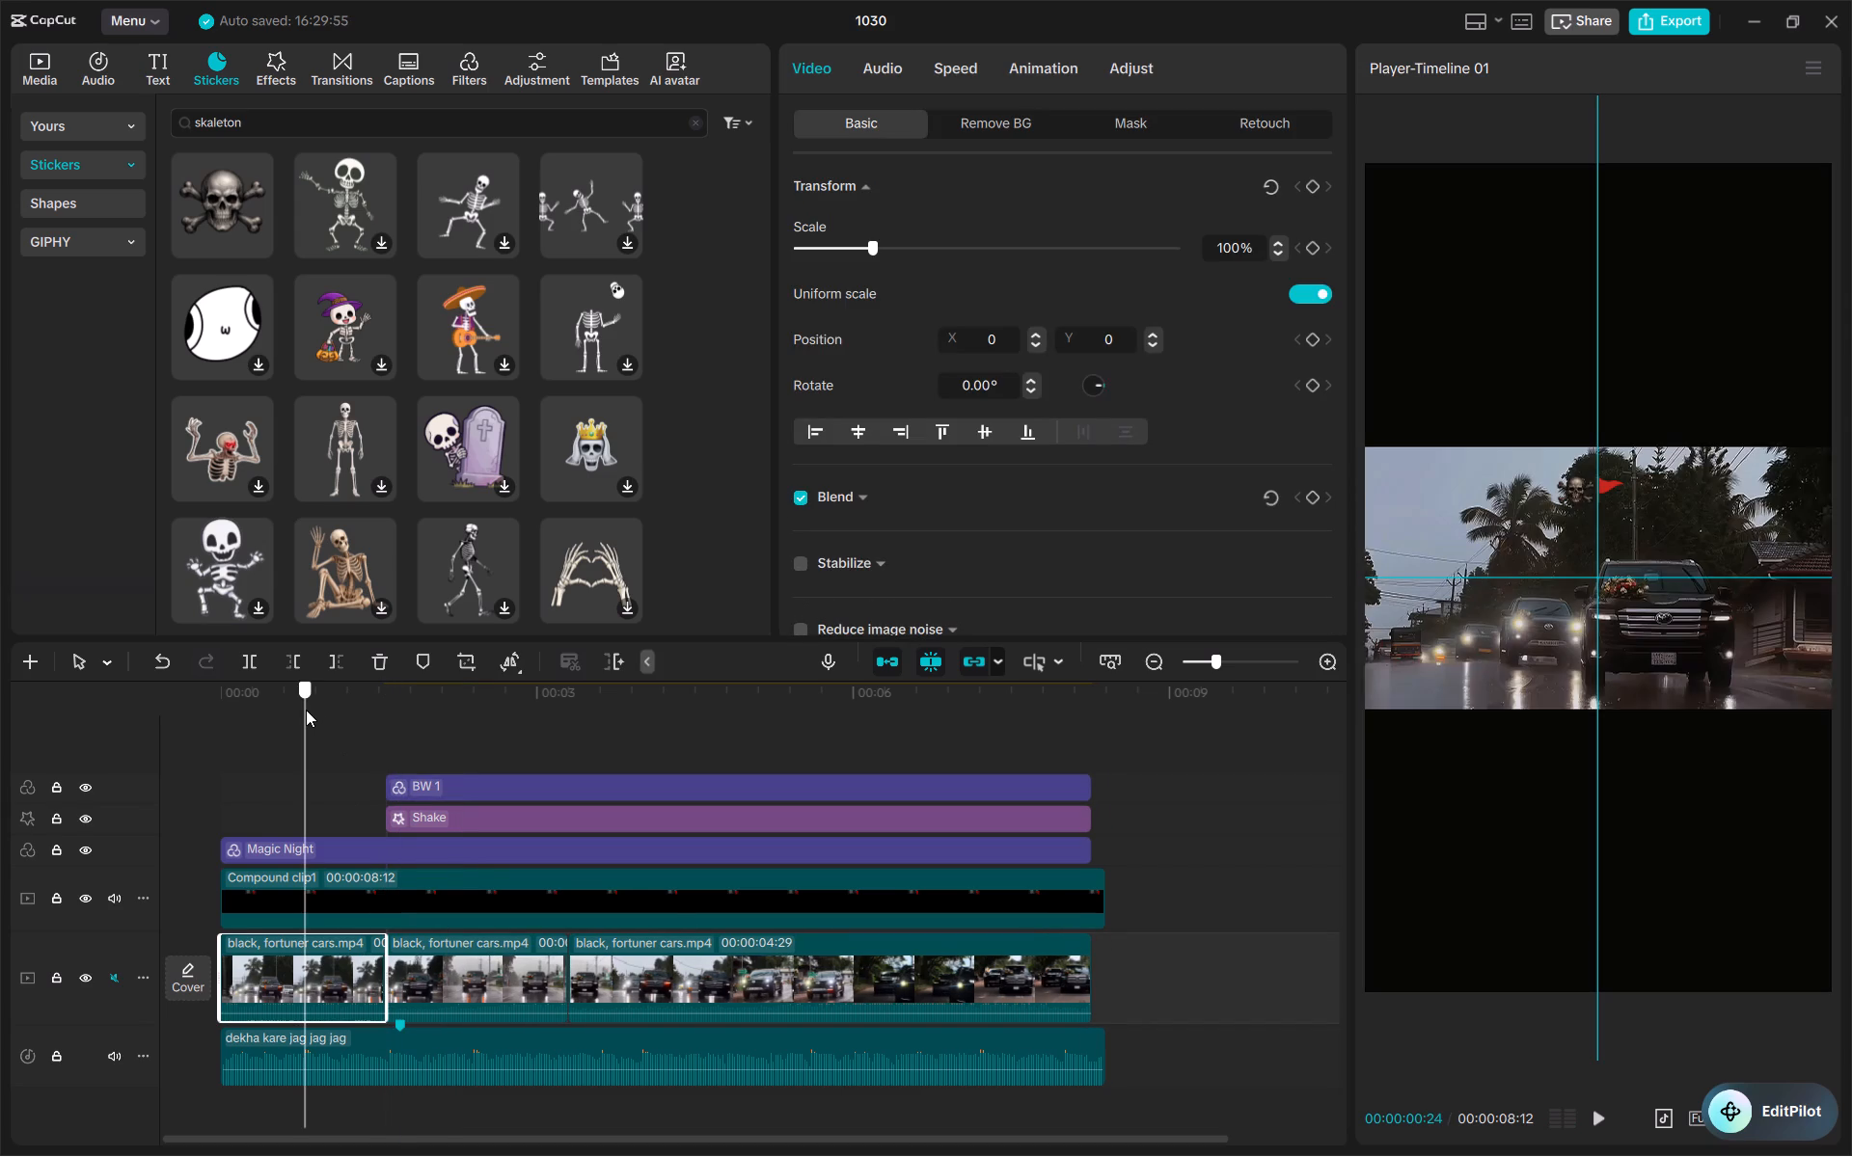
left_click(224, 697)
key("space")
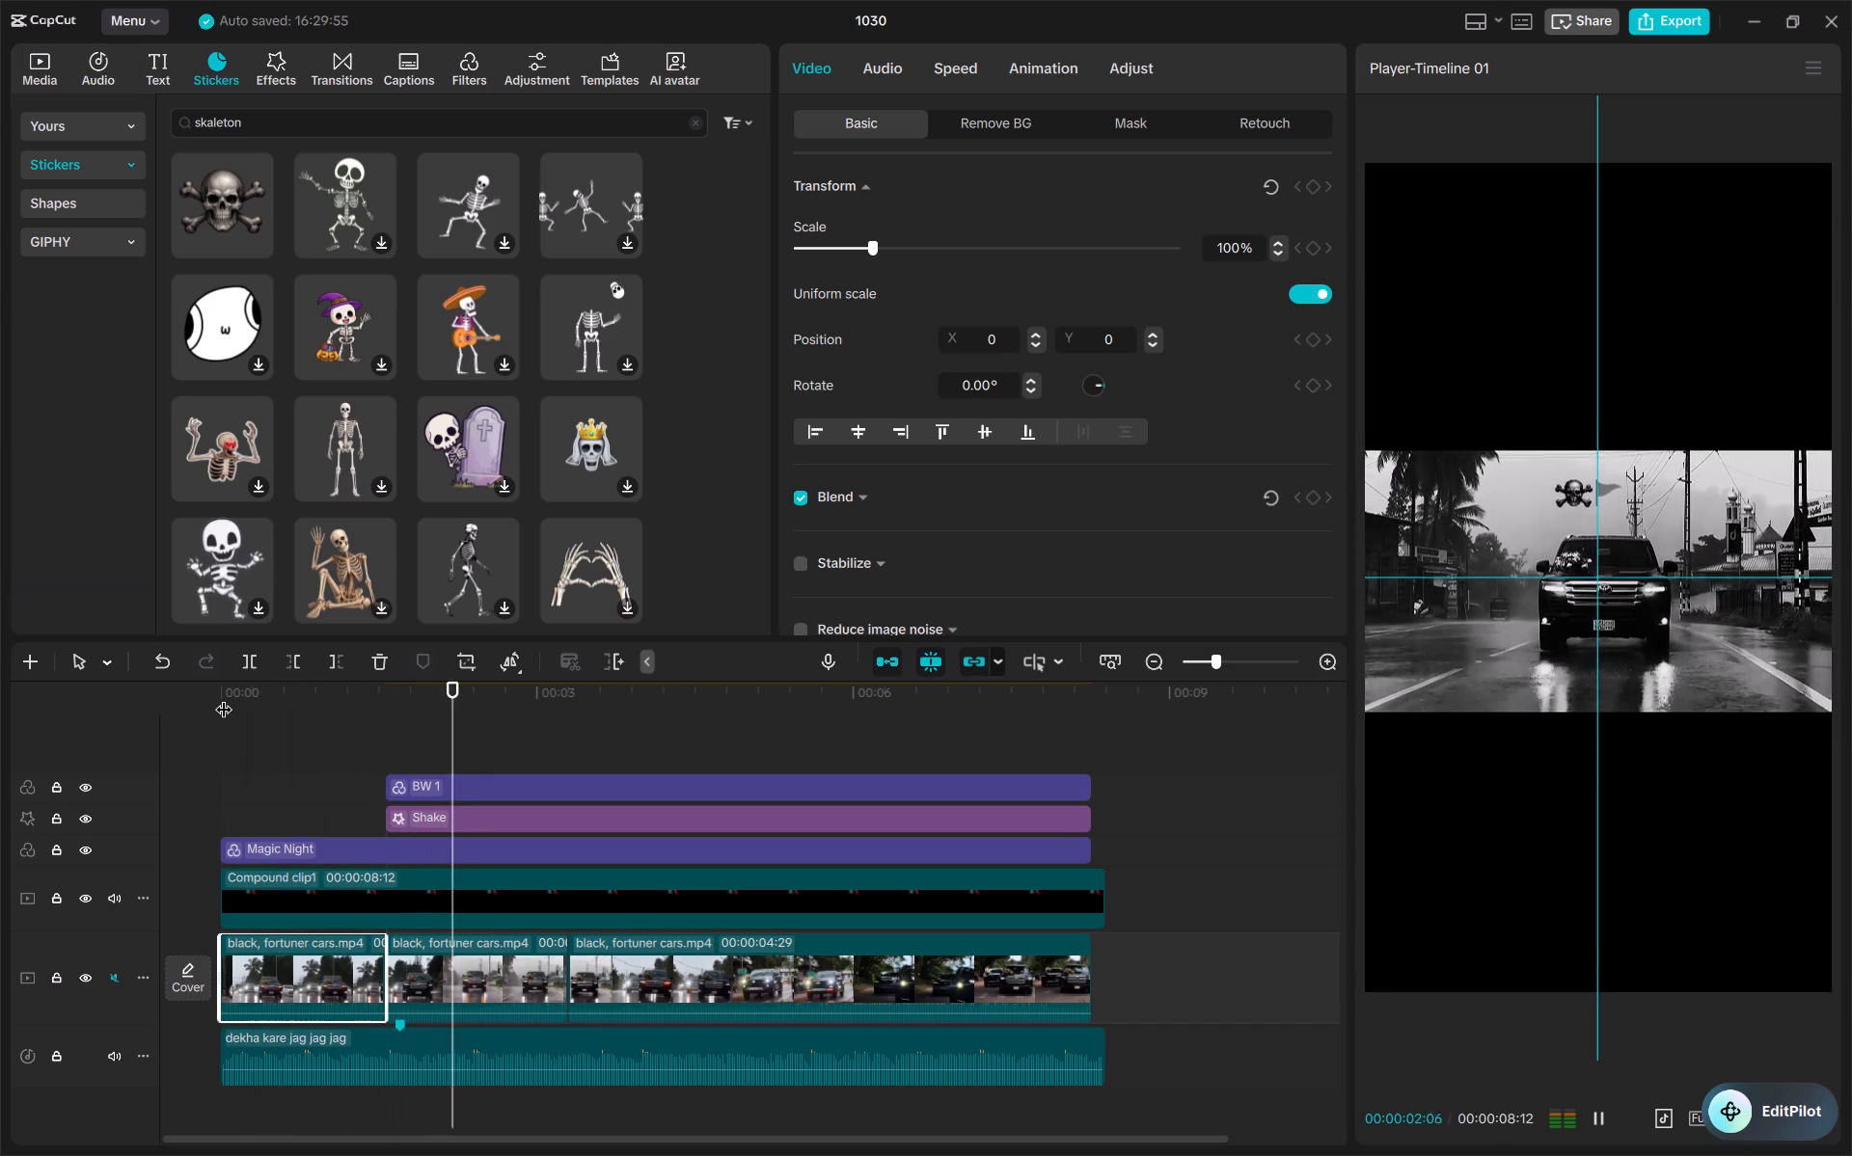
key("space")
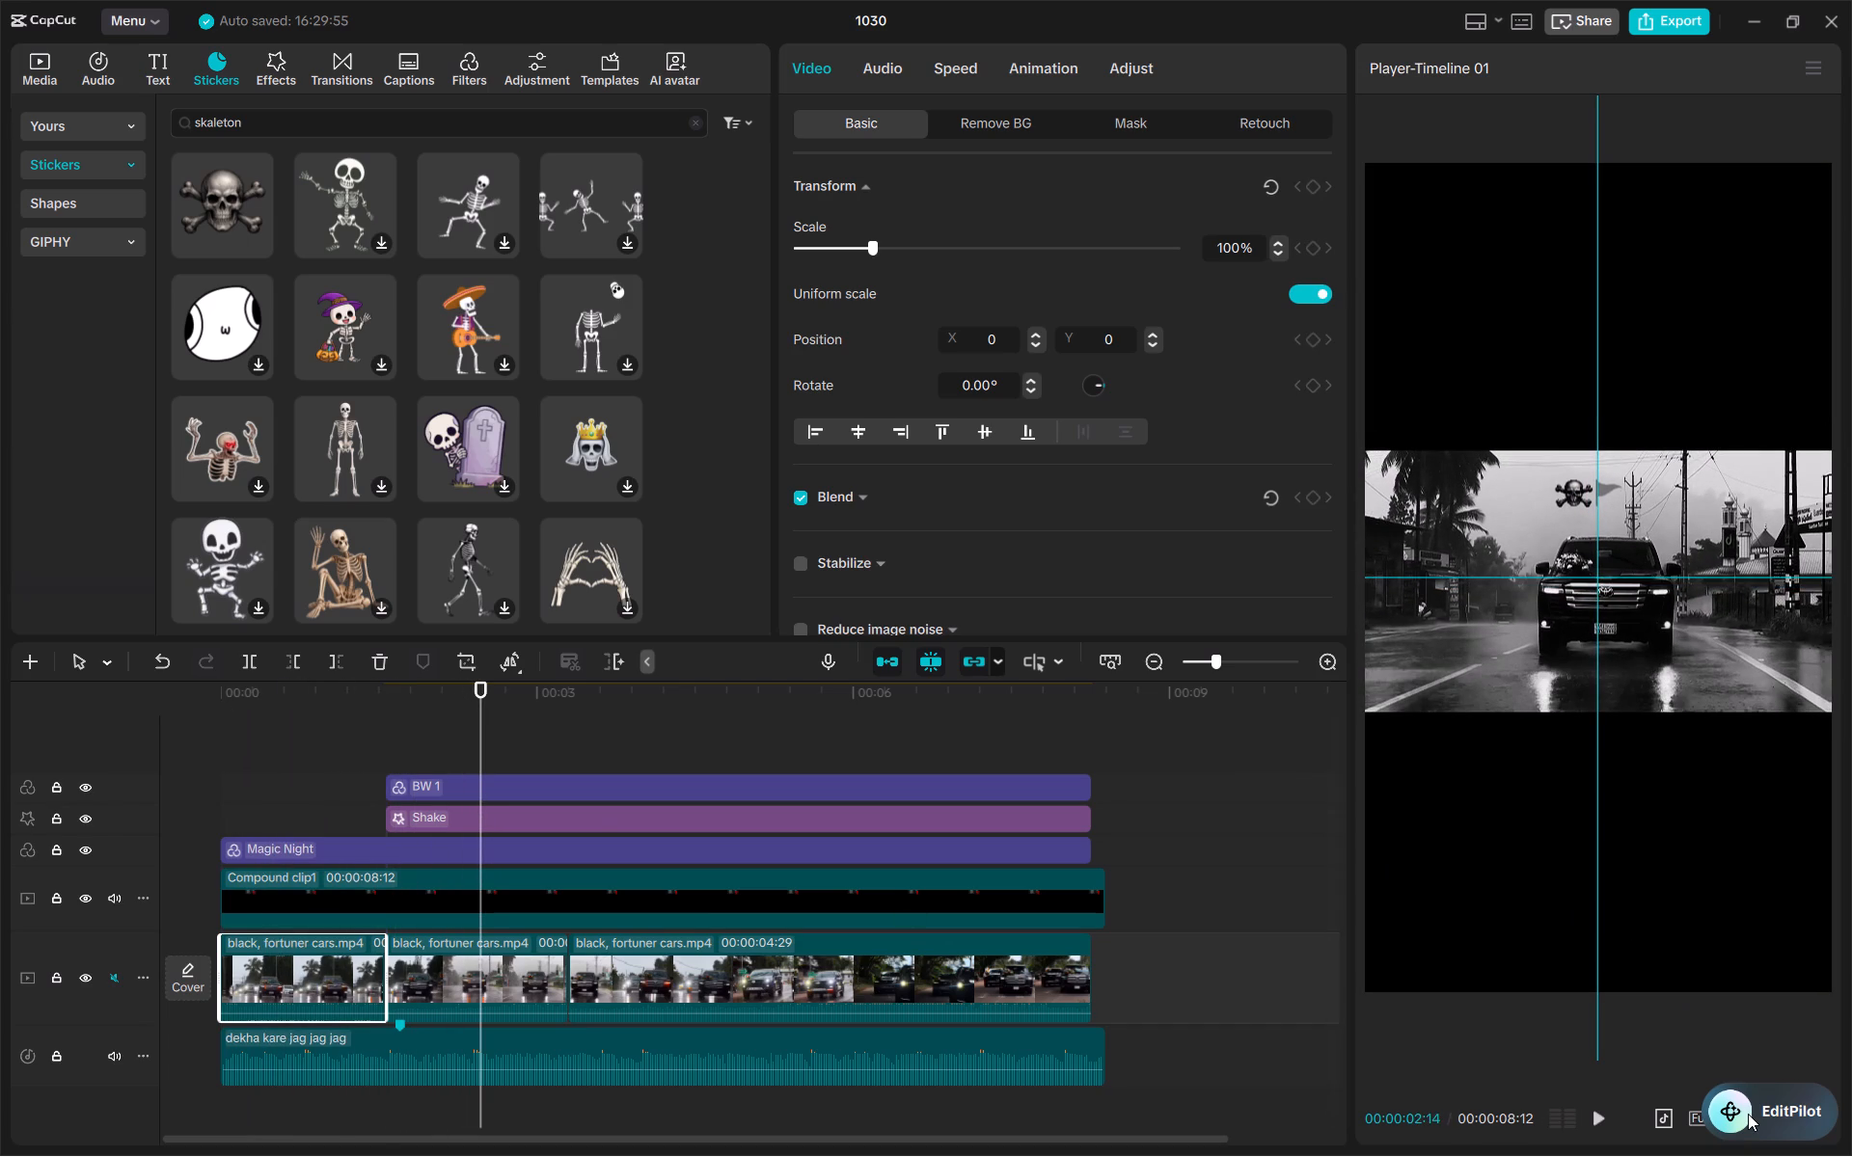
Move the EditPilot button clear of the player controls and turn on the Instagram Reels preview overlay.
left_click_drag(1748, 1114, 1739, 986)
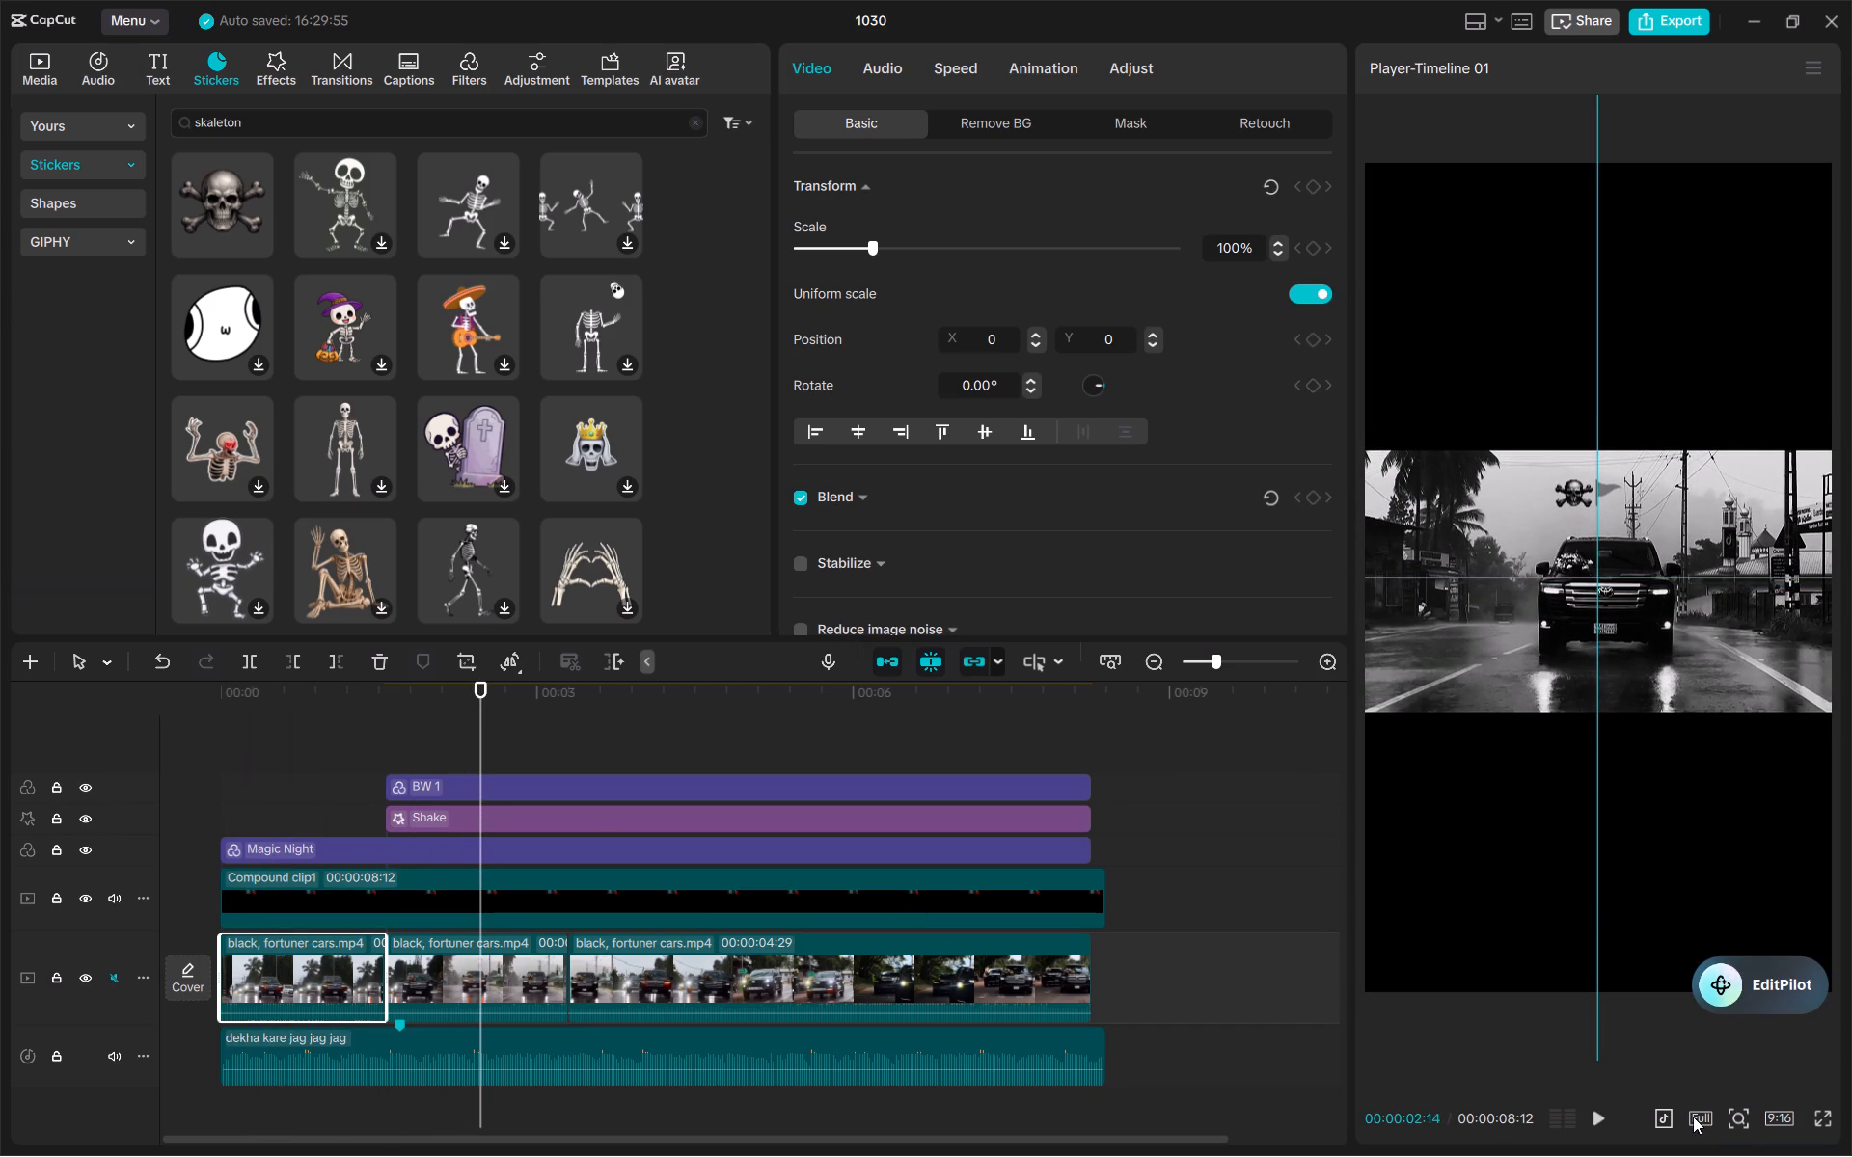
left_click(1667, 1118)
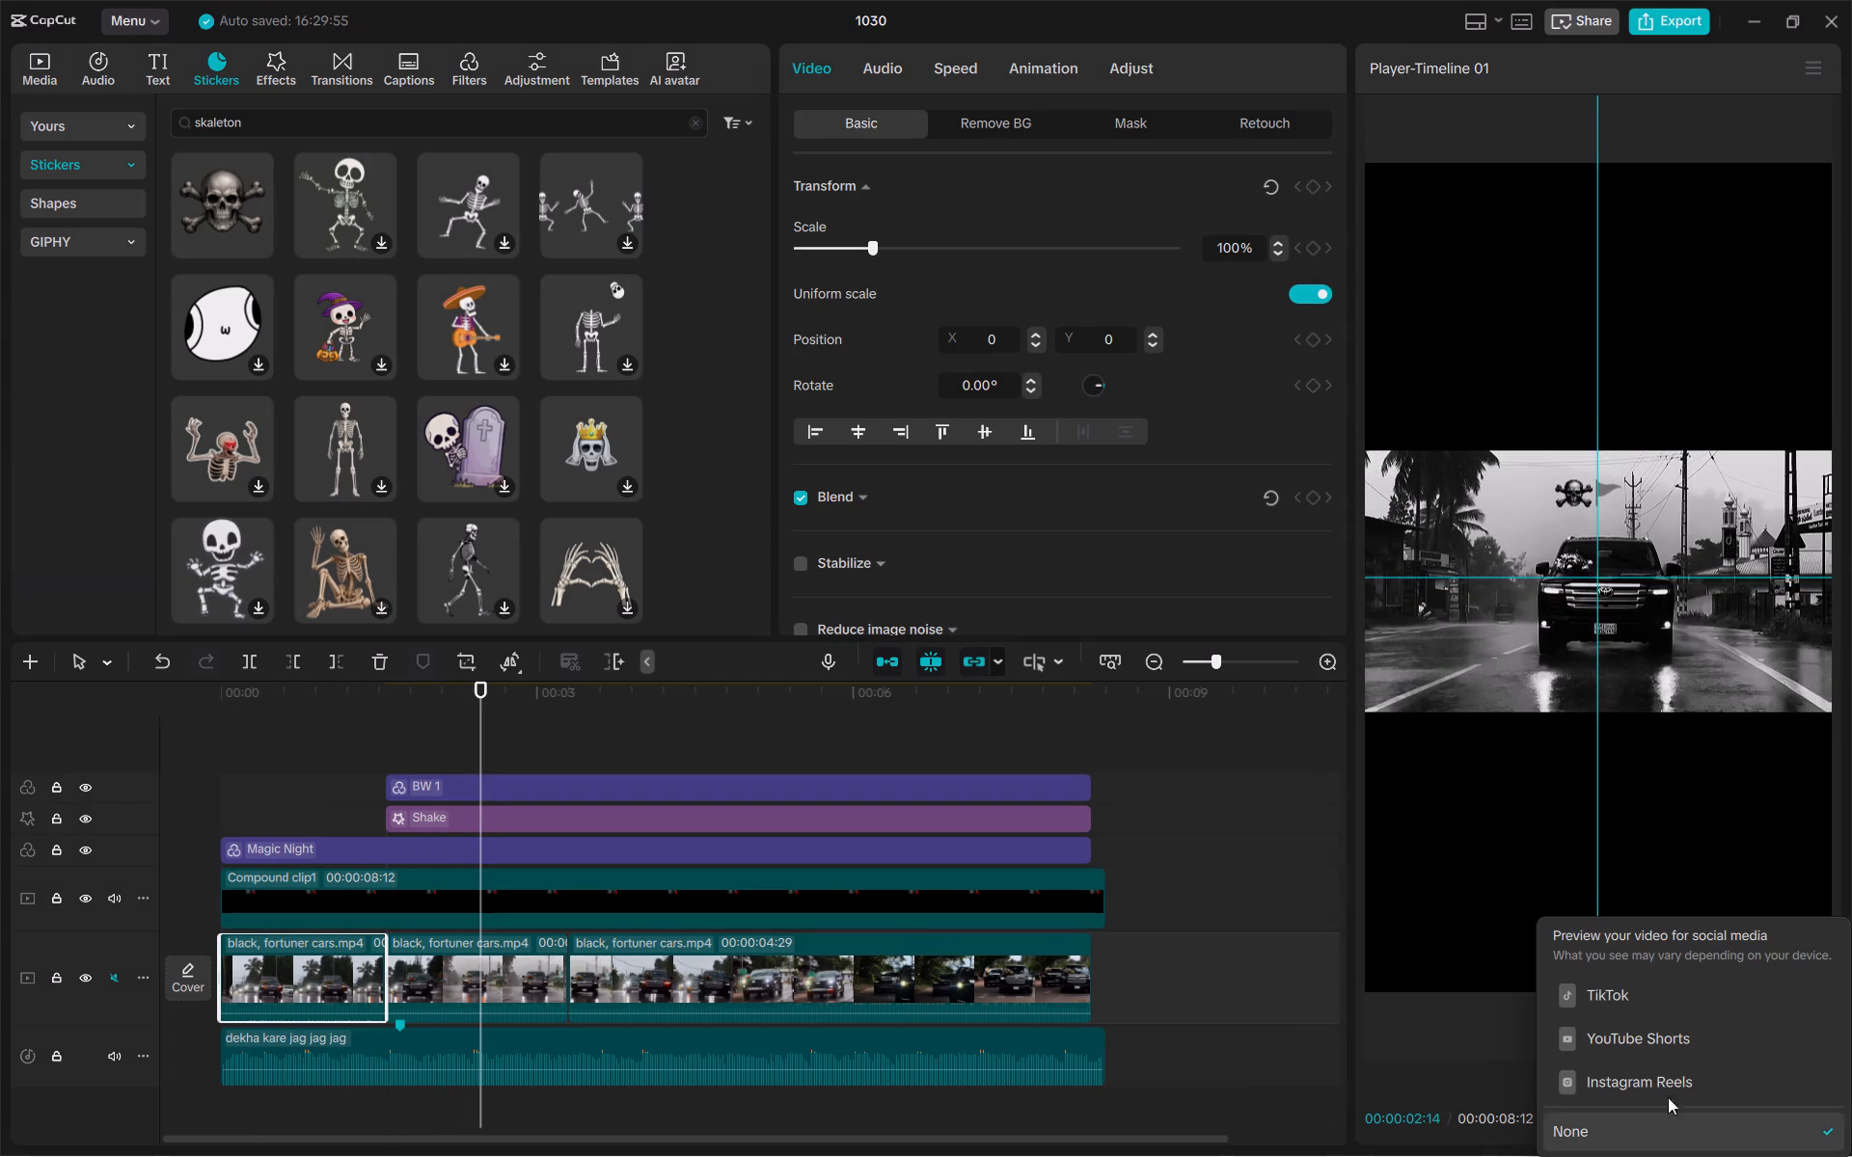
left_click(1659, 1074)
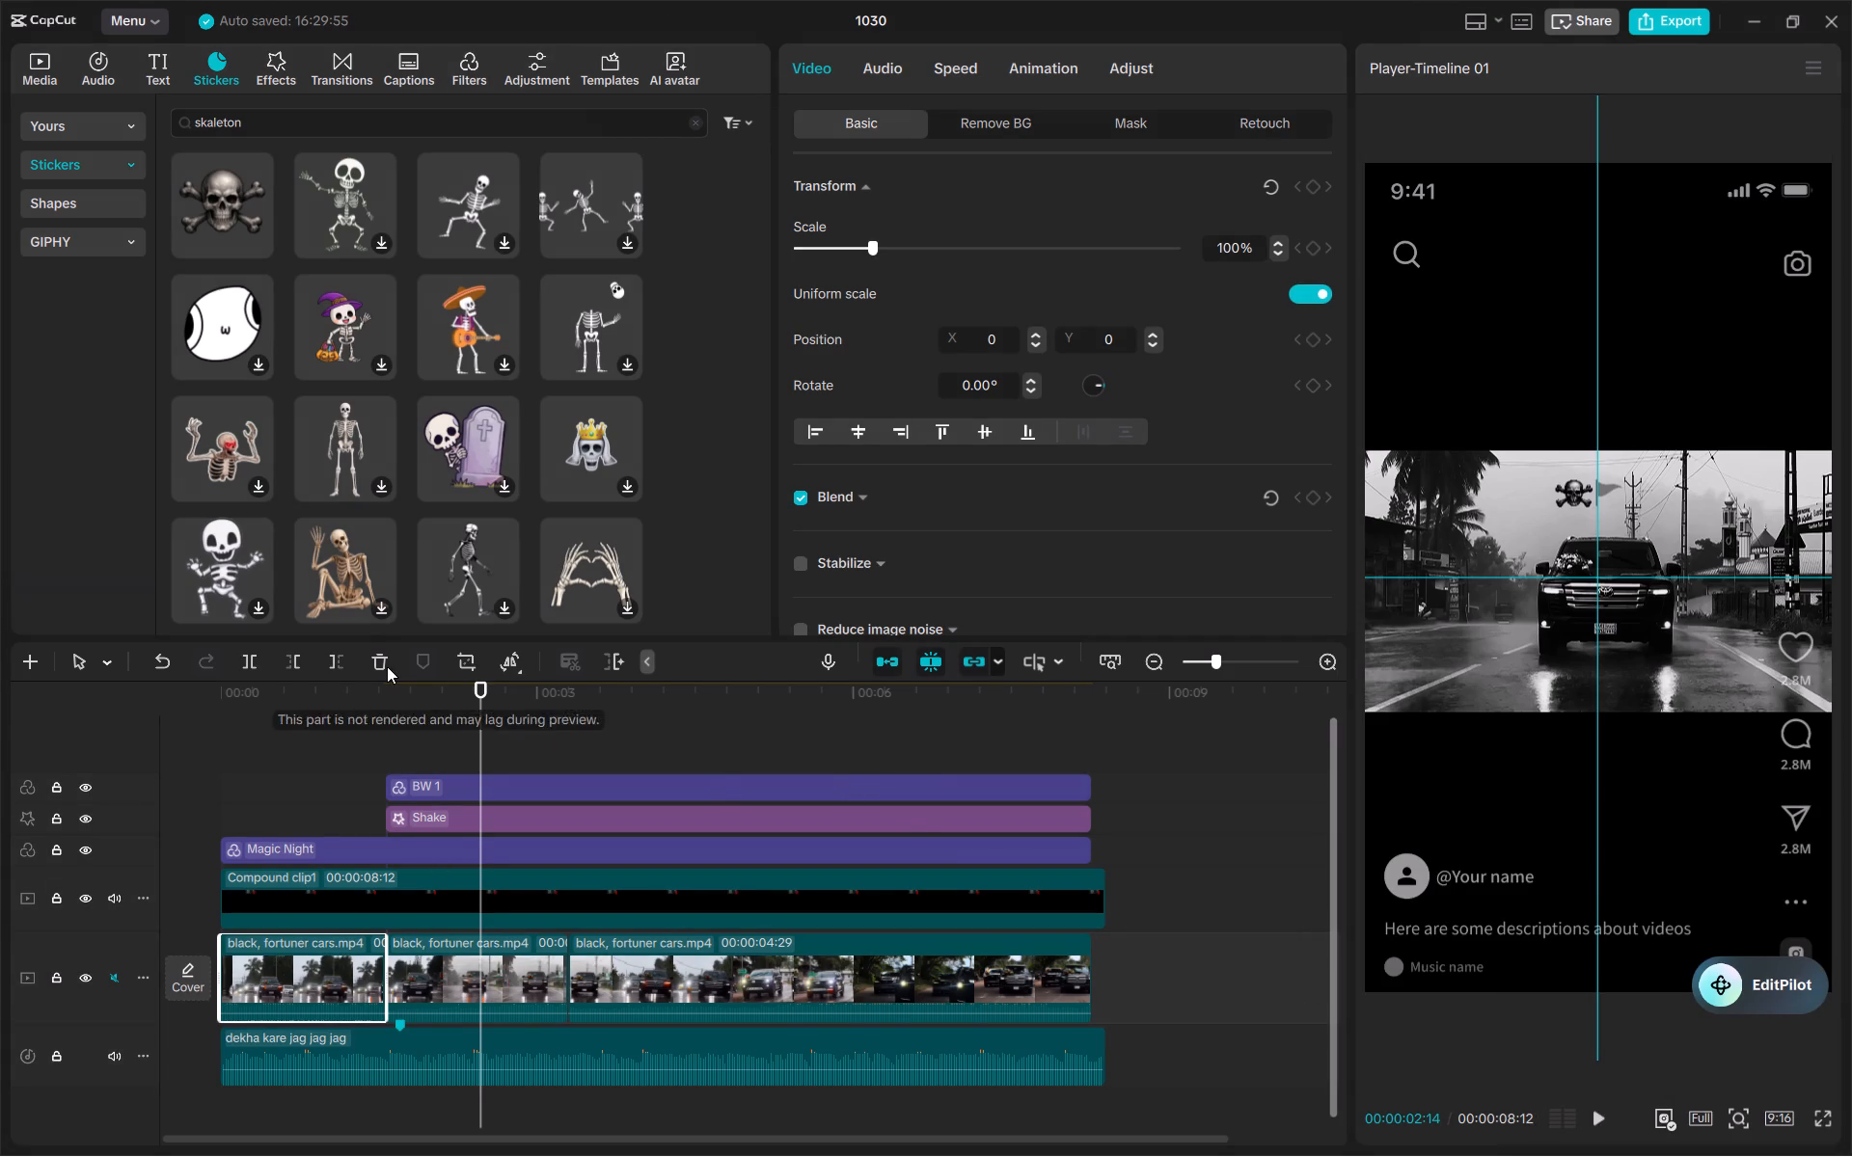
Play the whole video from the start to review it under the Instagram Reels overlay.
left_click(378, 696)
left_click_drag(378, 696, 24, 704)
key("space")
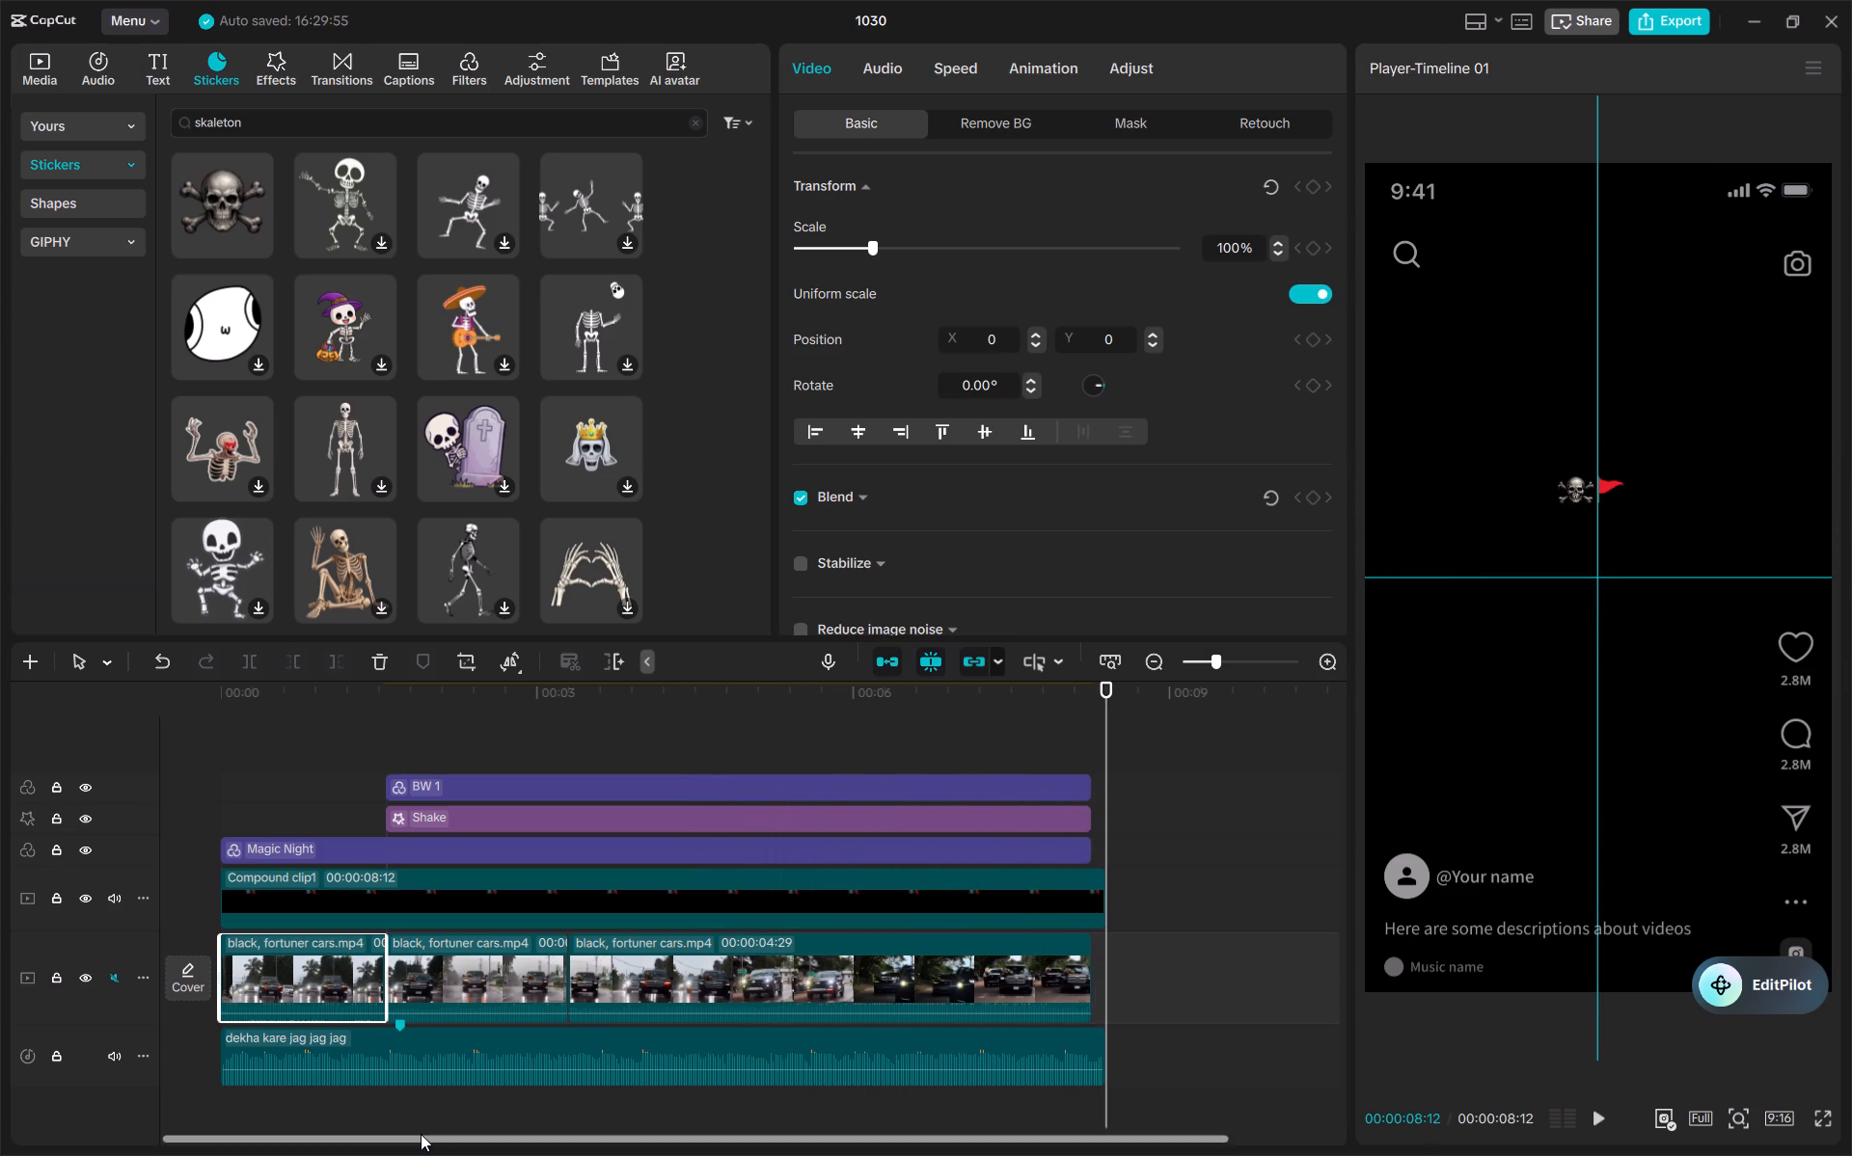
Extend the ends of the last video clip, BW 1 and Magic Night filters and Shake effect to about 00:00:08:12.
left_click_drag(1092, 966, 1103, 967)
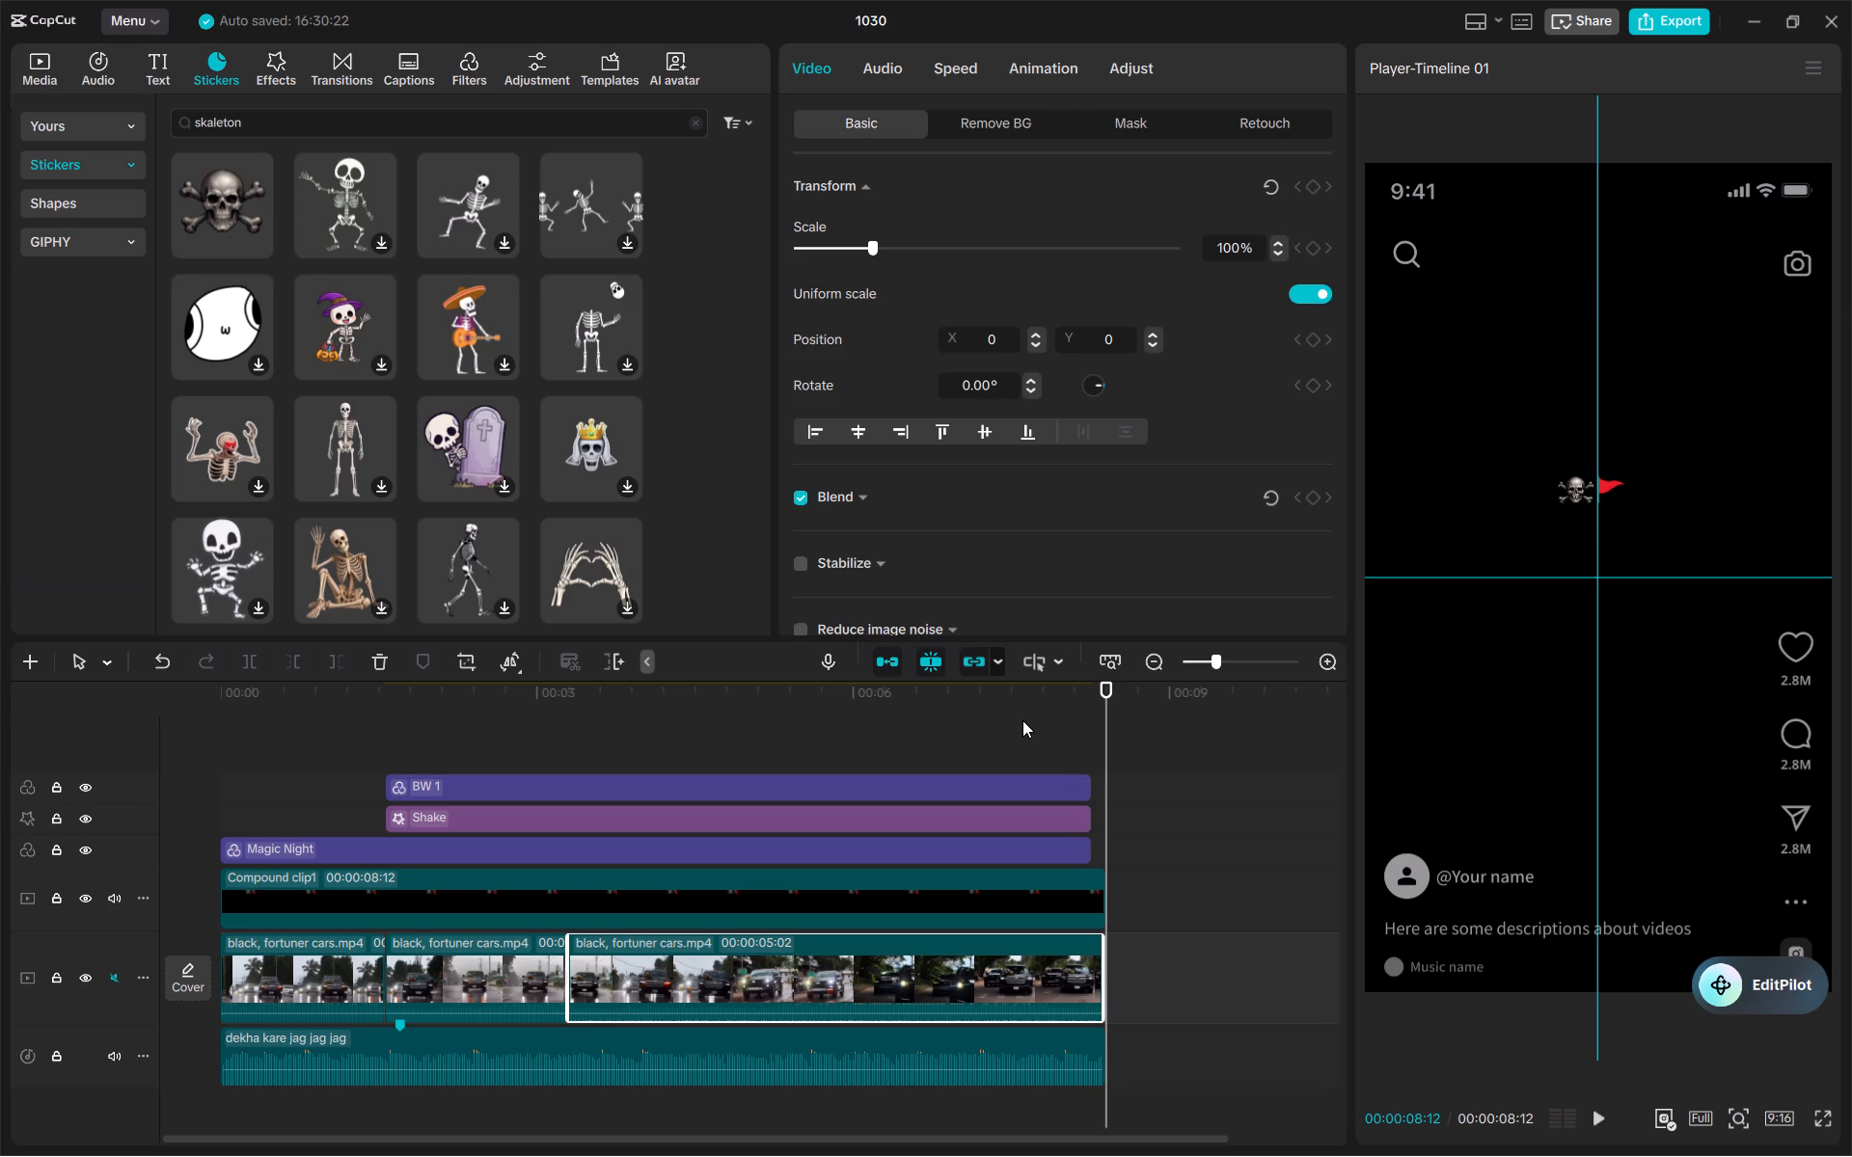
left_click_drag(1022, 720, 1103, 852)
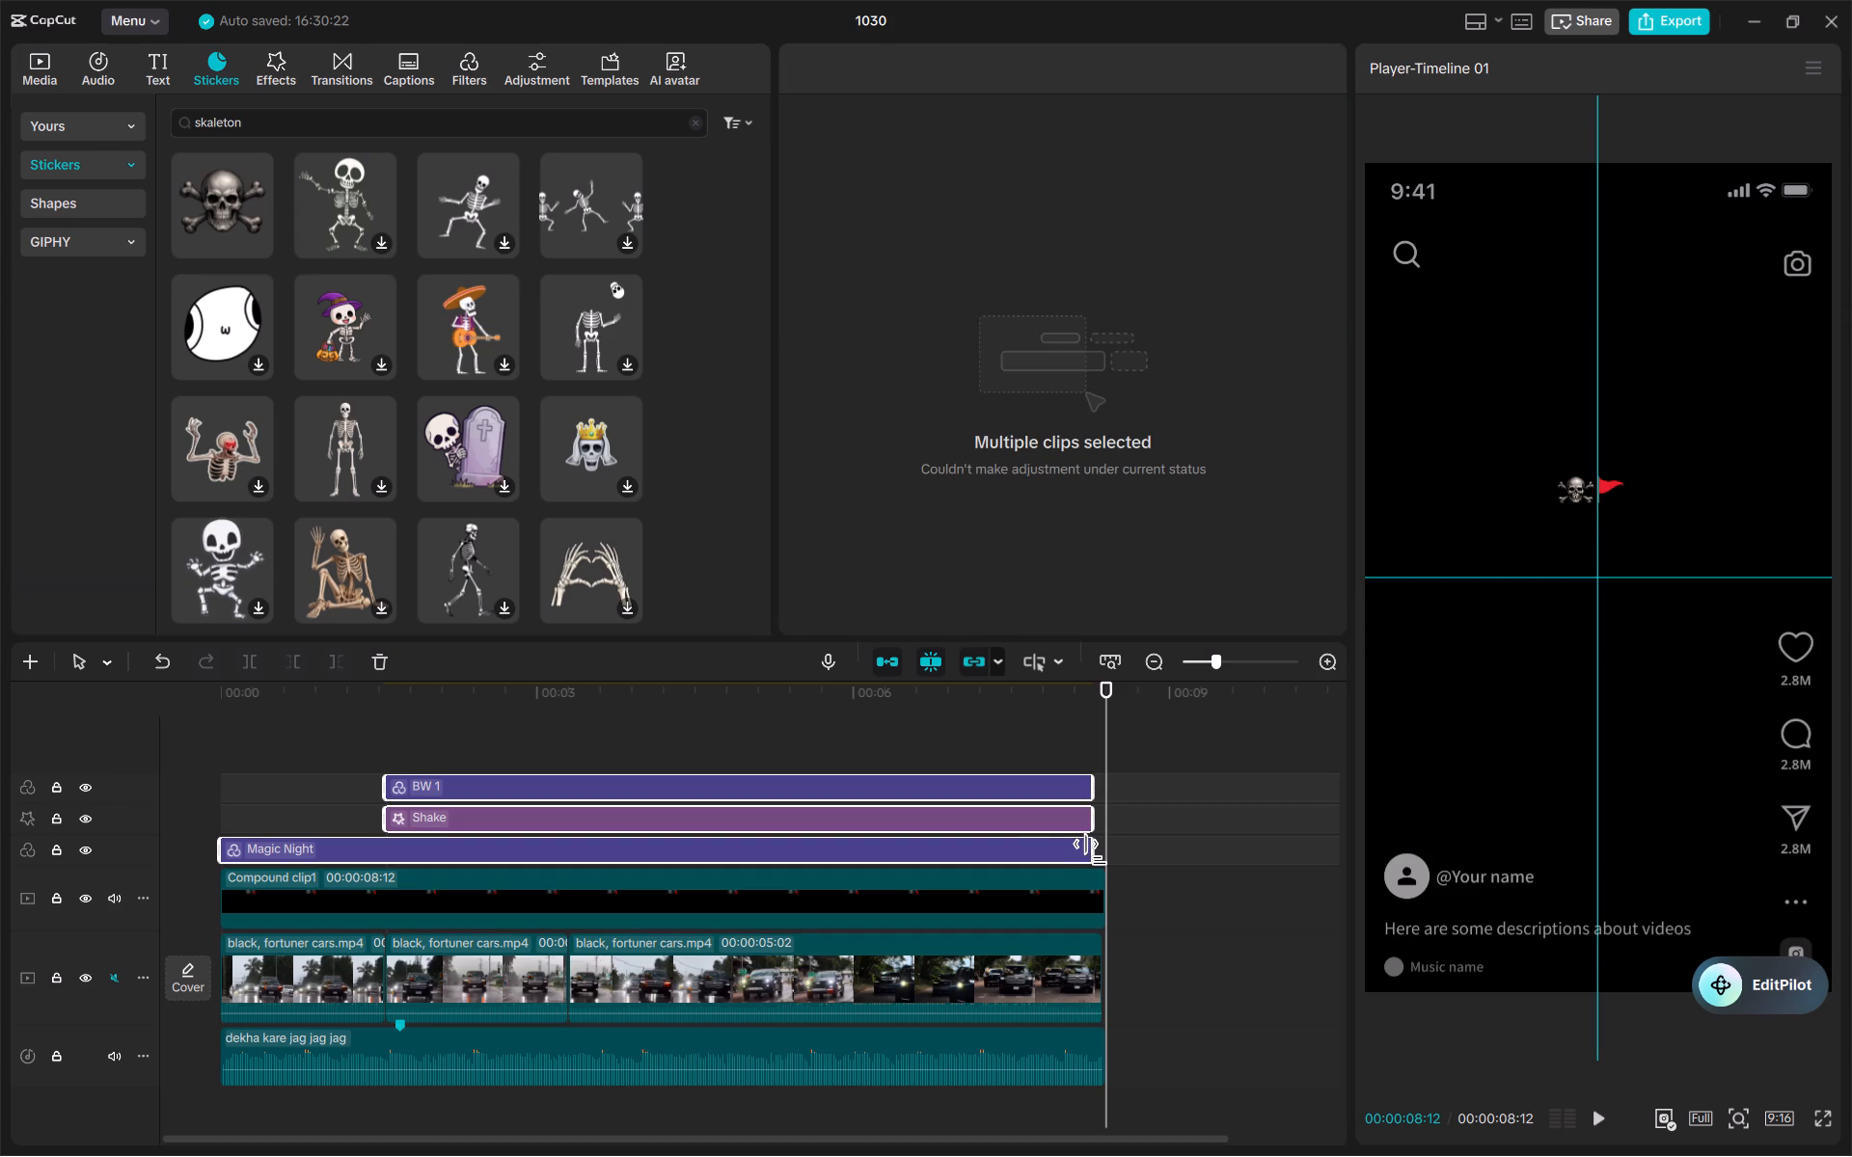
left_click_drag(1094, 852, 1109, 852)
Place the playhead at 00:00:08:12 and select the "dekha kare jag jag jag" audio clip to line up the track ends.
left_click(1005, 684)
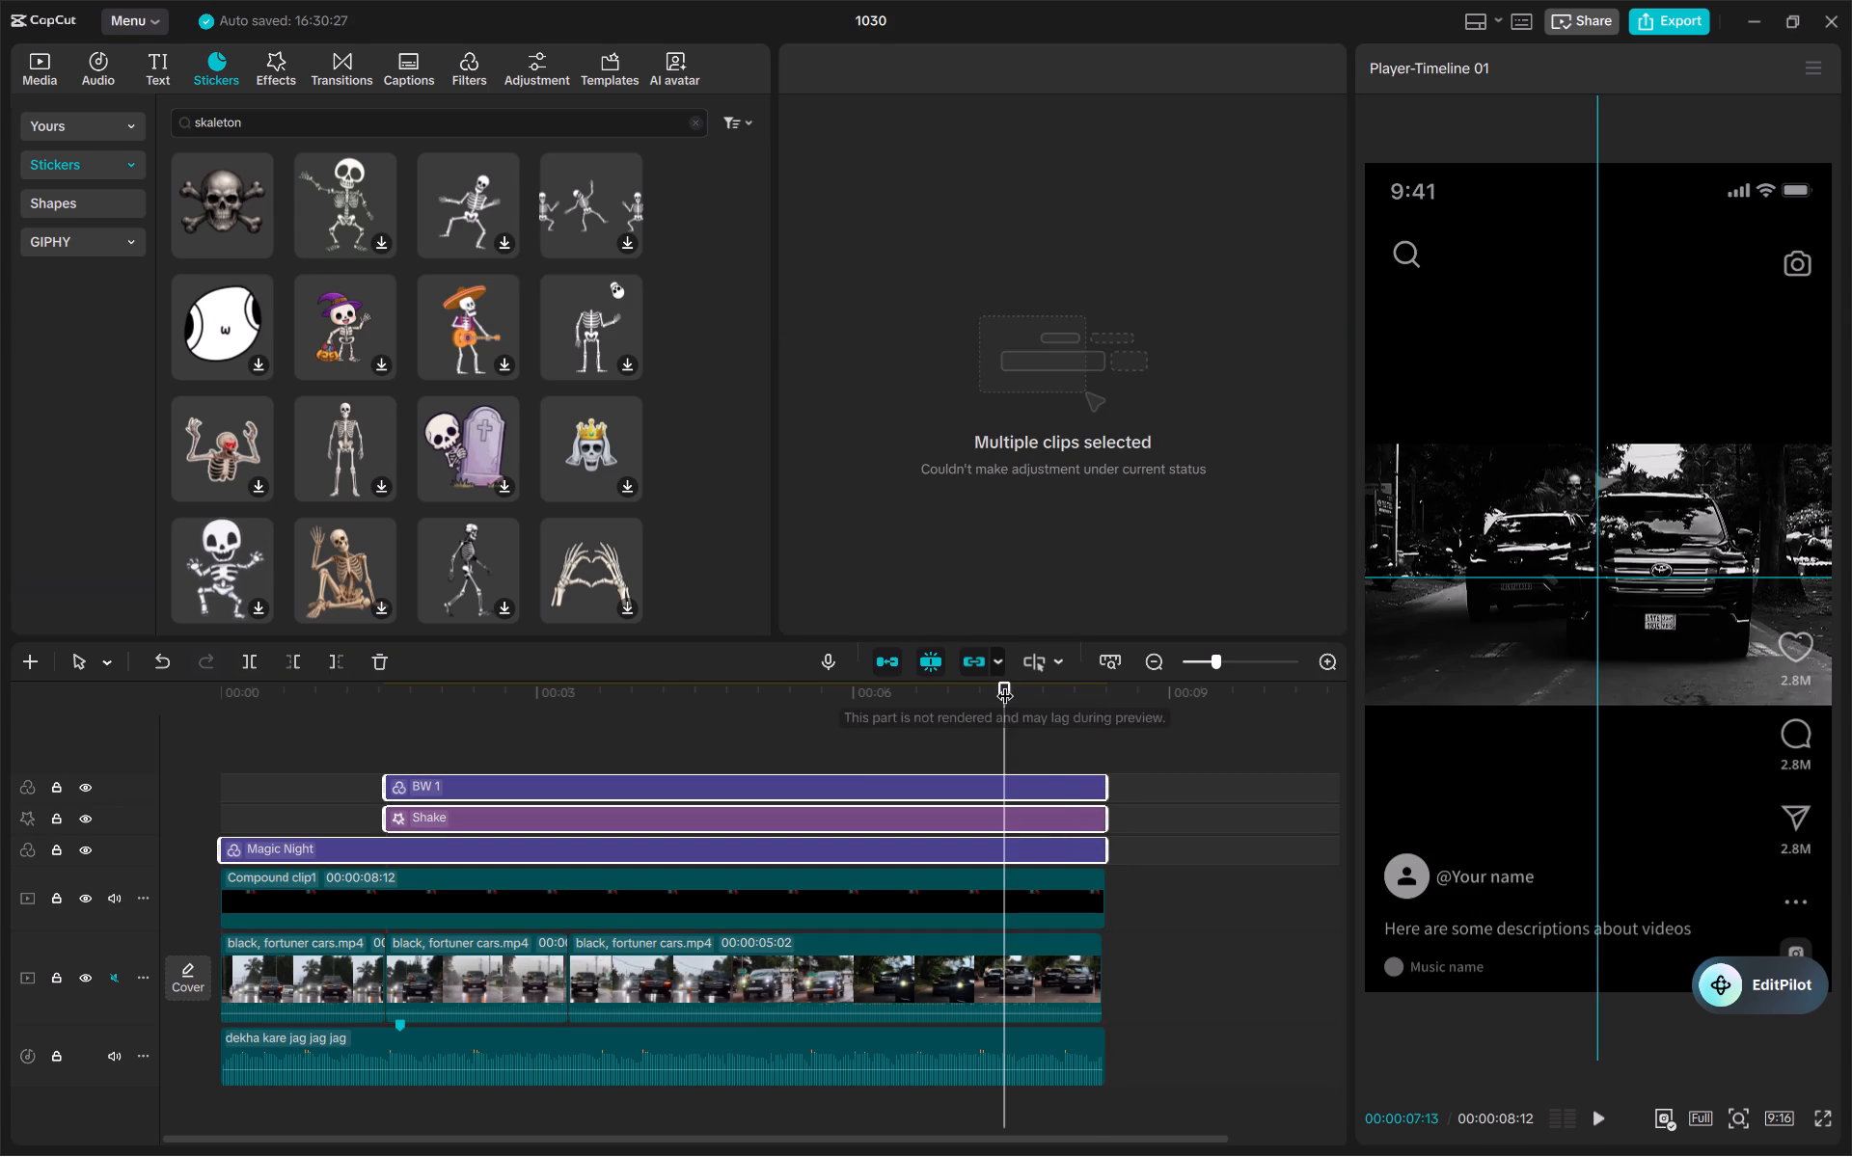
left_click(1102, 986)
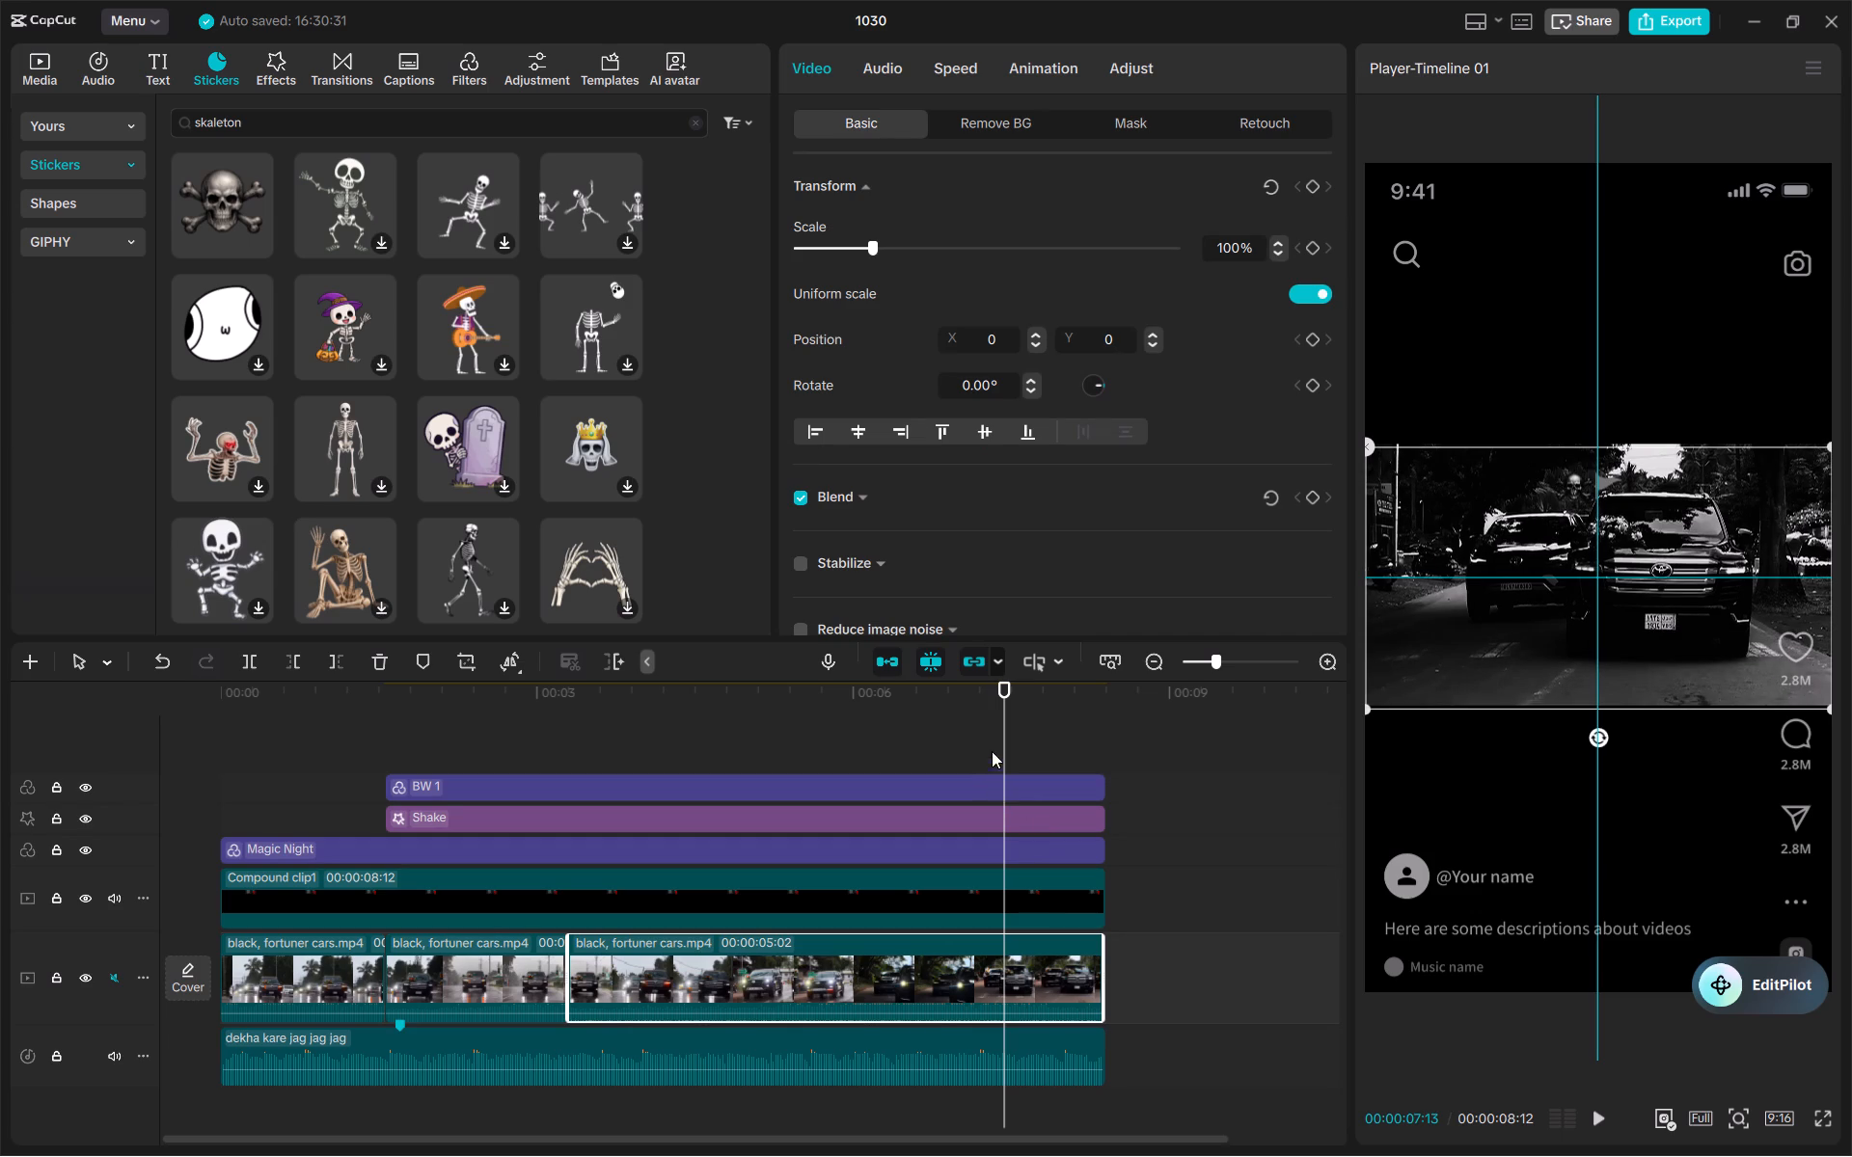
left_click_drag(998, 750, 1159, 786)
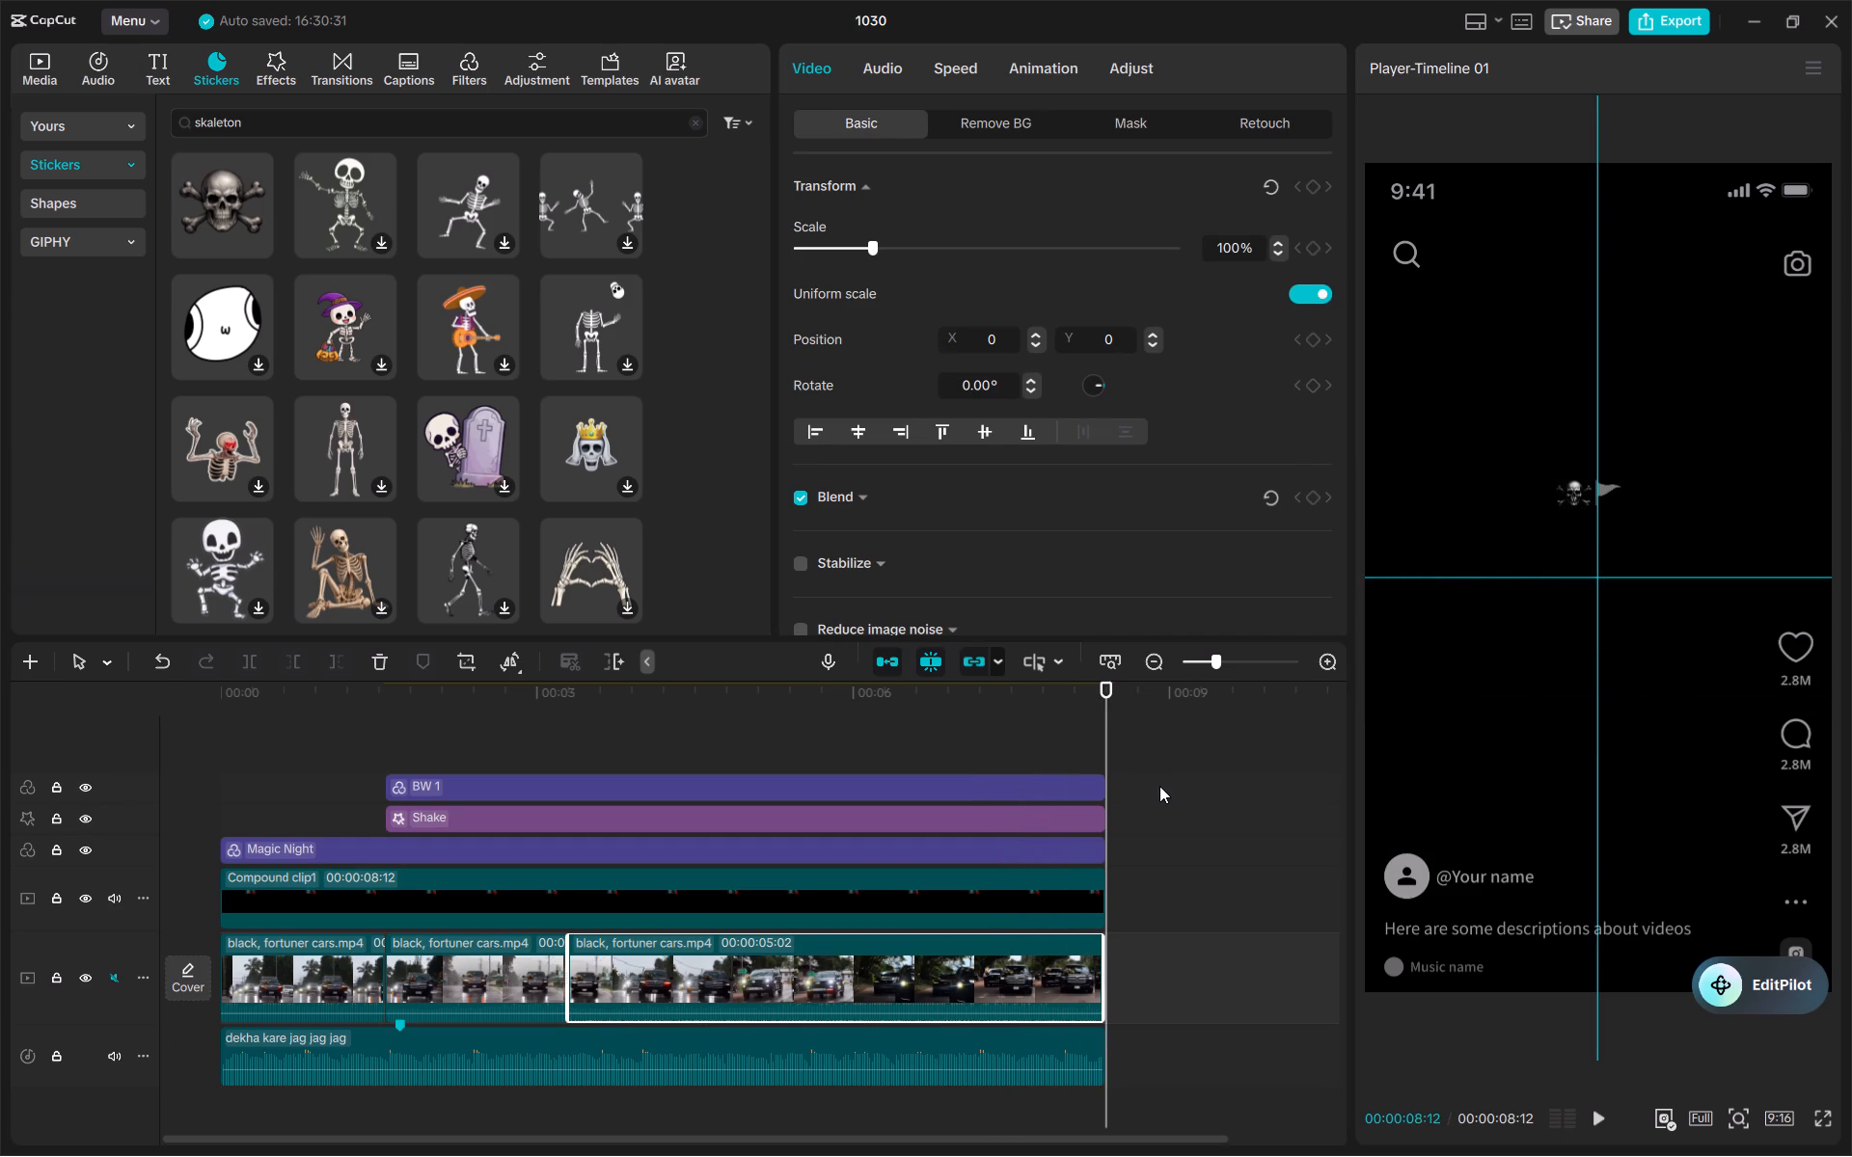
left_click(1078, 1070)
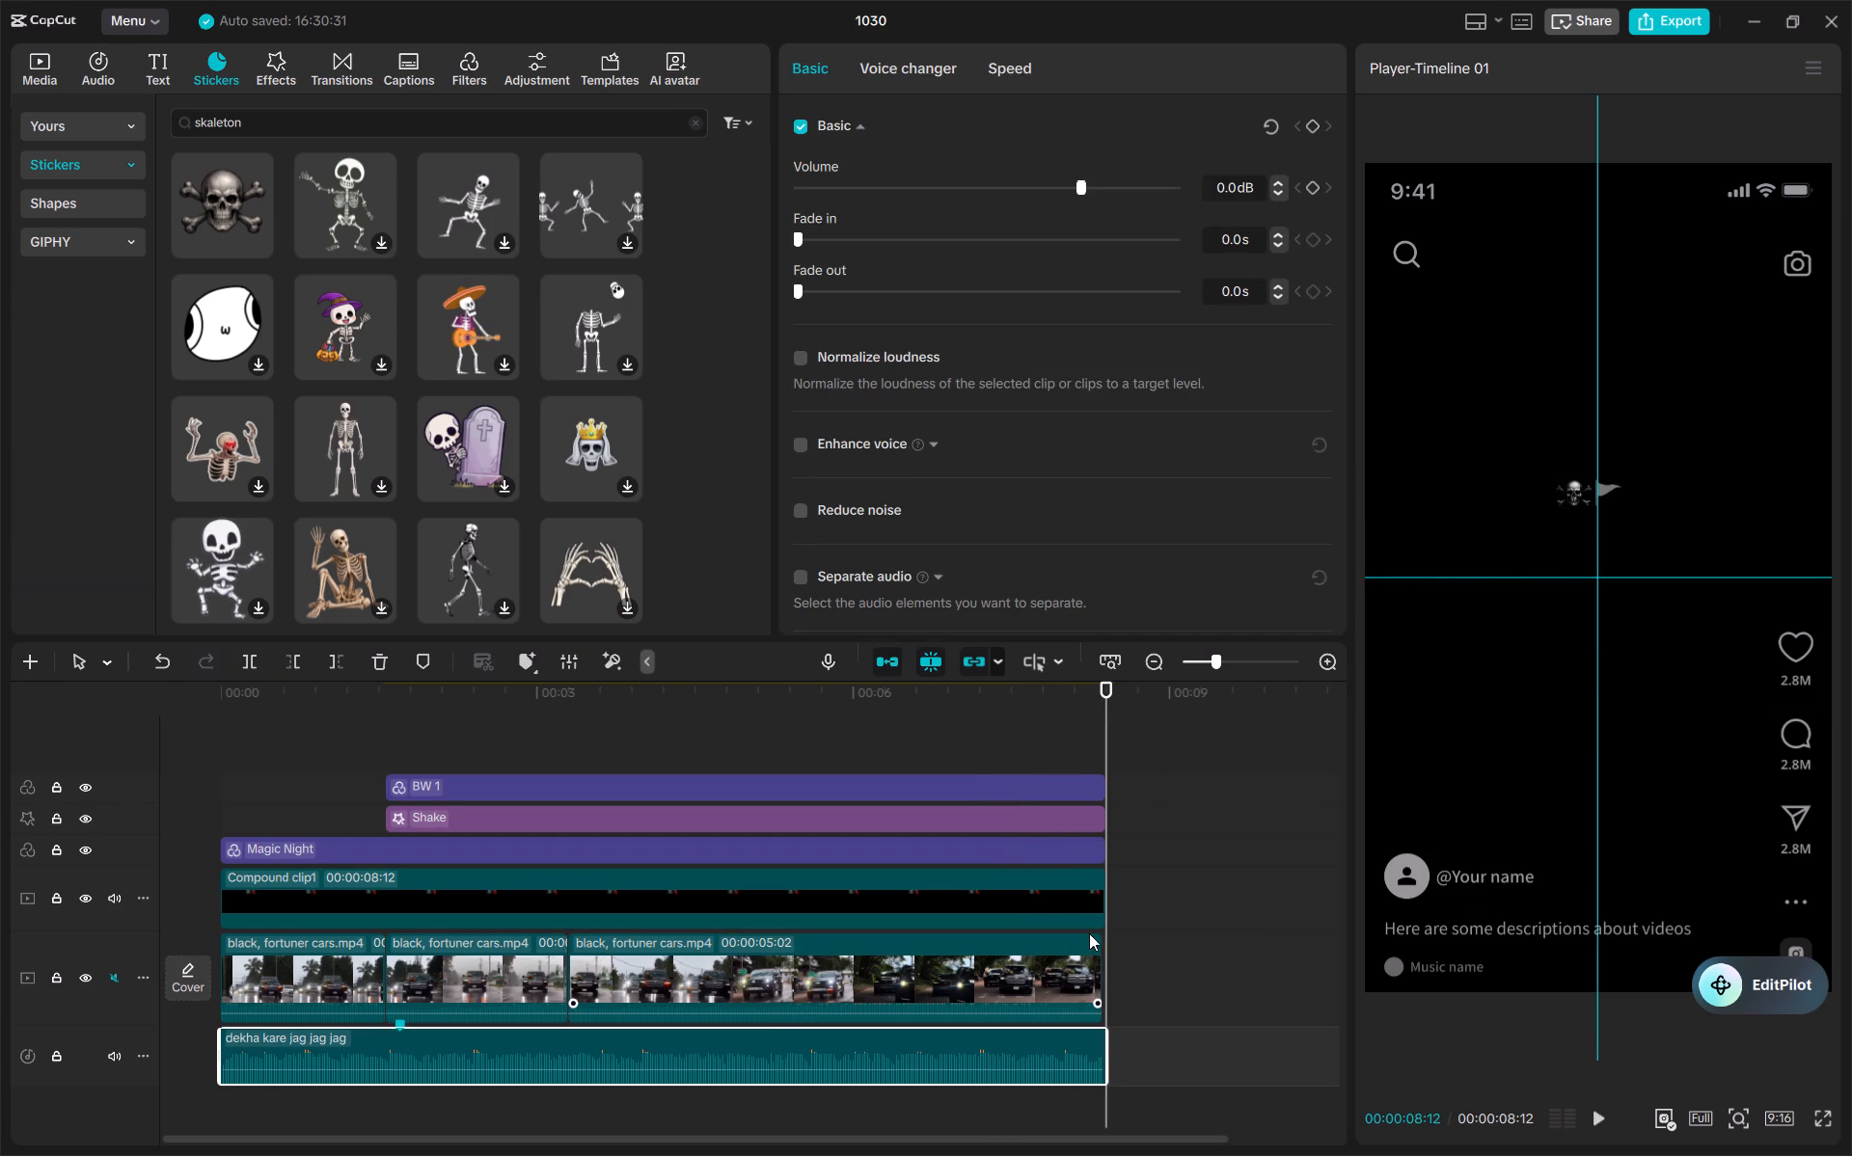
Extend the end of the last "black, fortuner cars.mp4" clip to the playhead at 00:00:08:12, making it 00:00:05:03 long.
left_click(1099, 981)
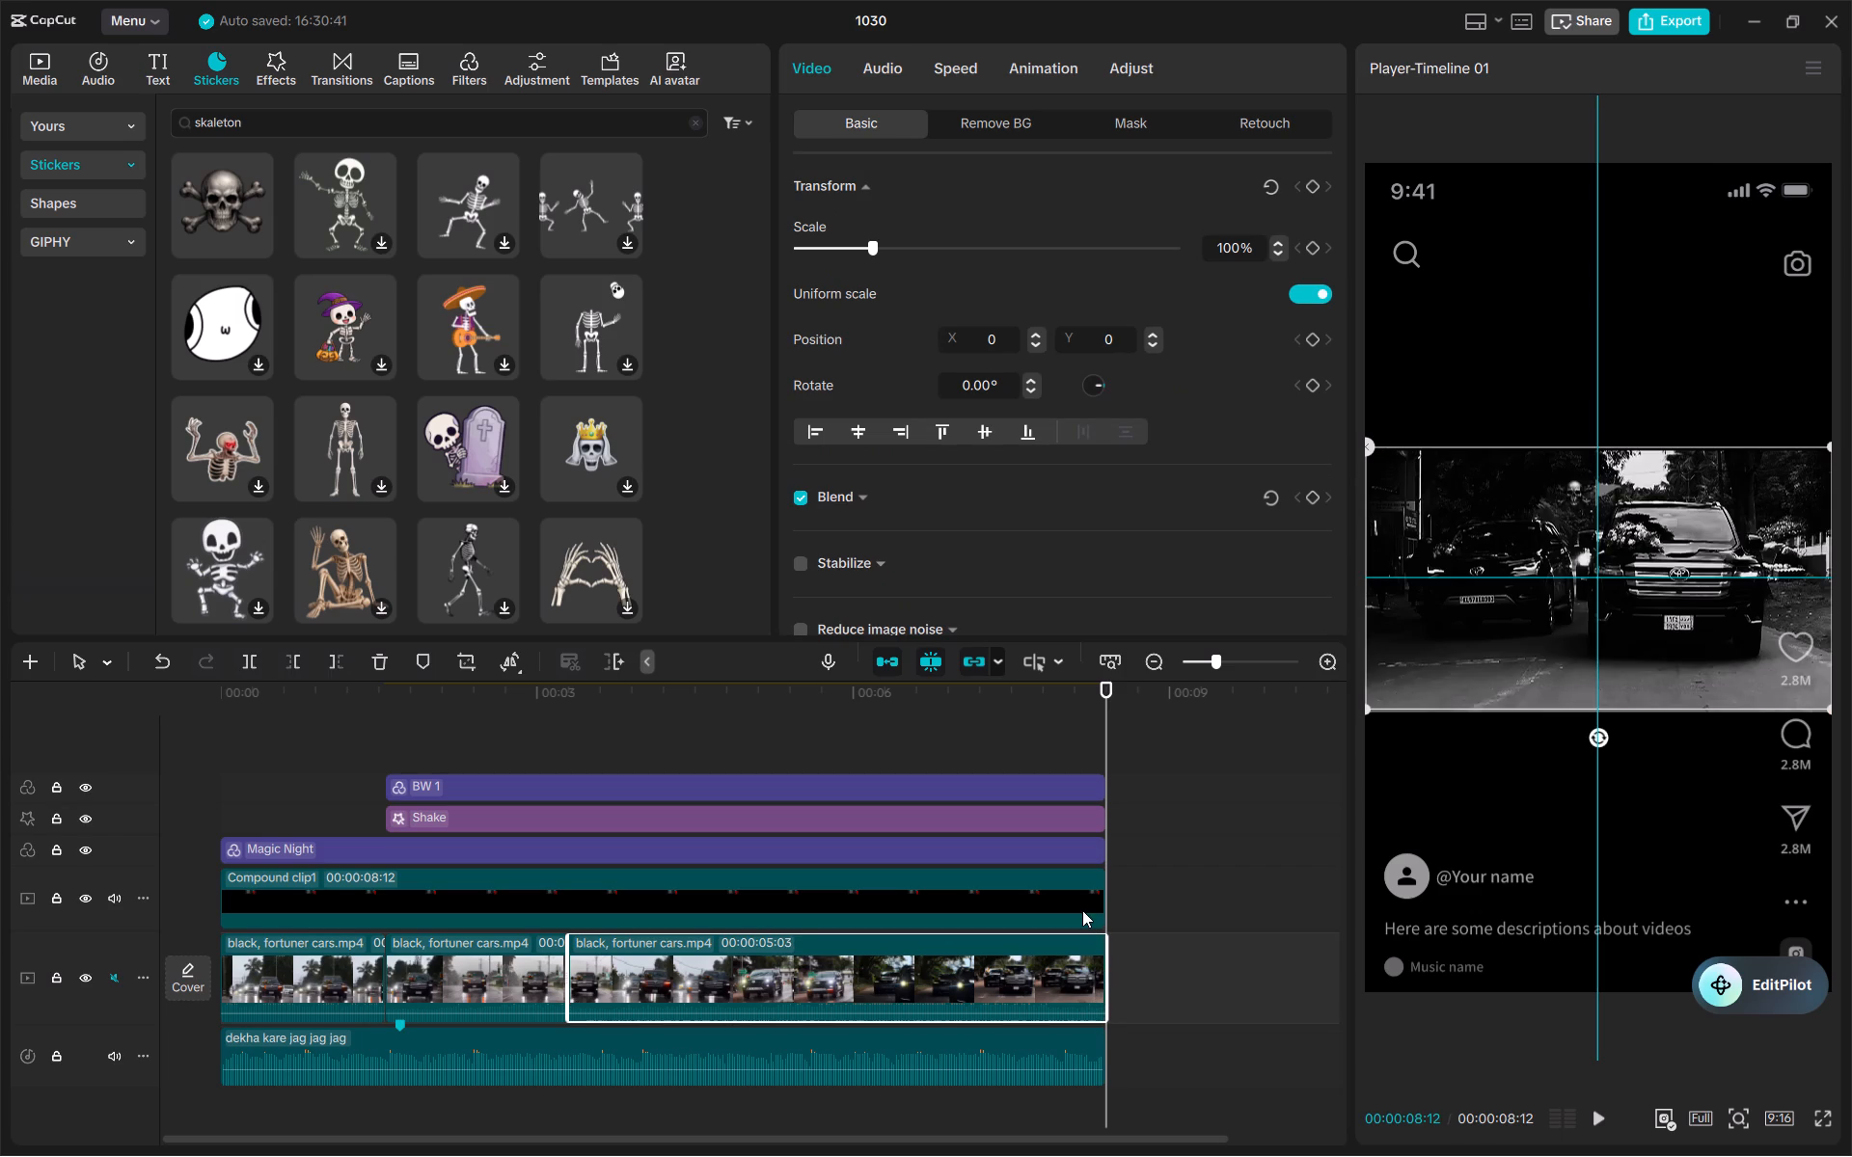
Play back the video's closing seconds and its opening part from the start to check the aligned edit.
left_click(982, 740)
left_click_drag(982, 740, 749, 752)
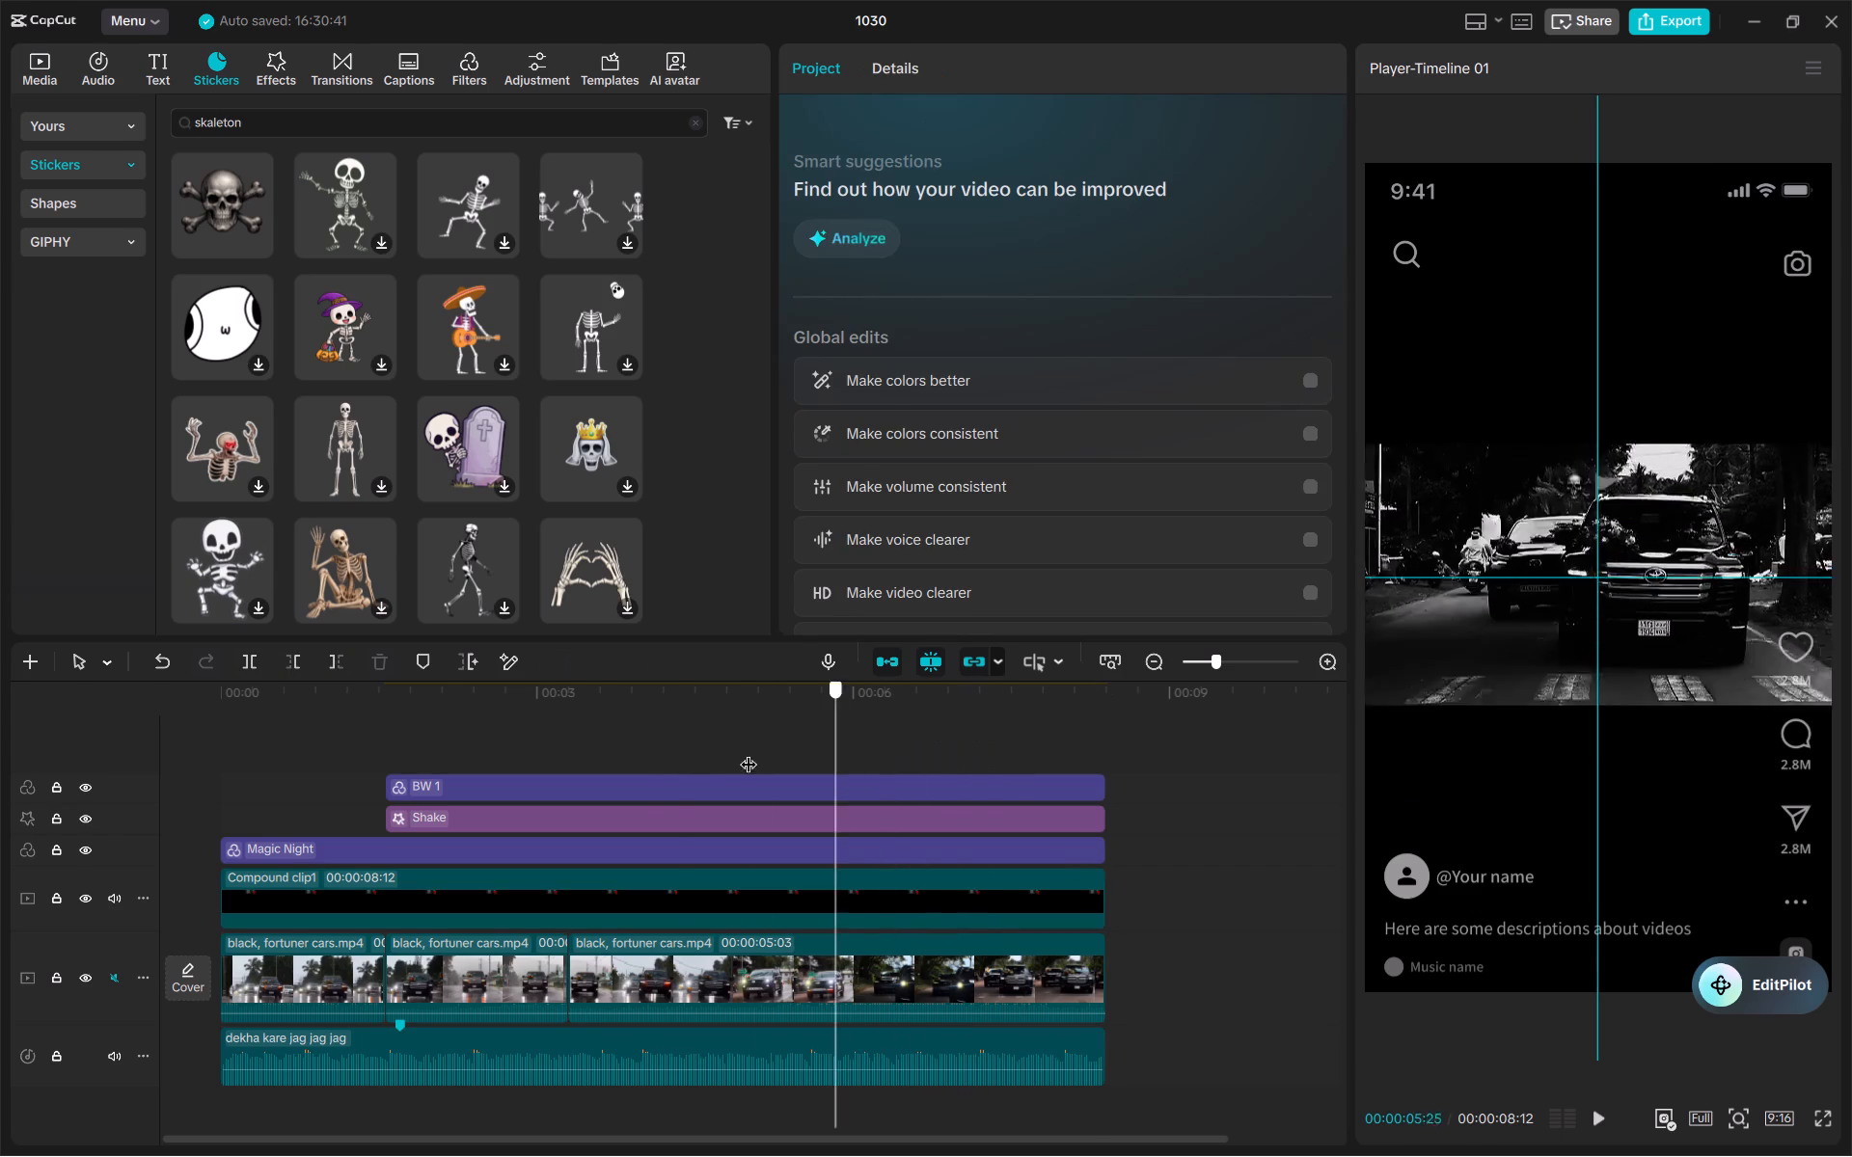
left_click_drag(749, 752, 665, 711)
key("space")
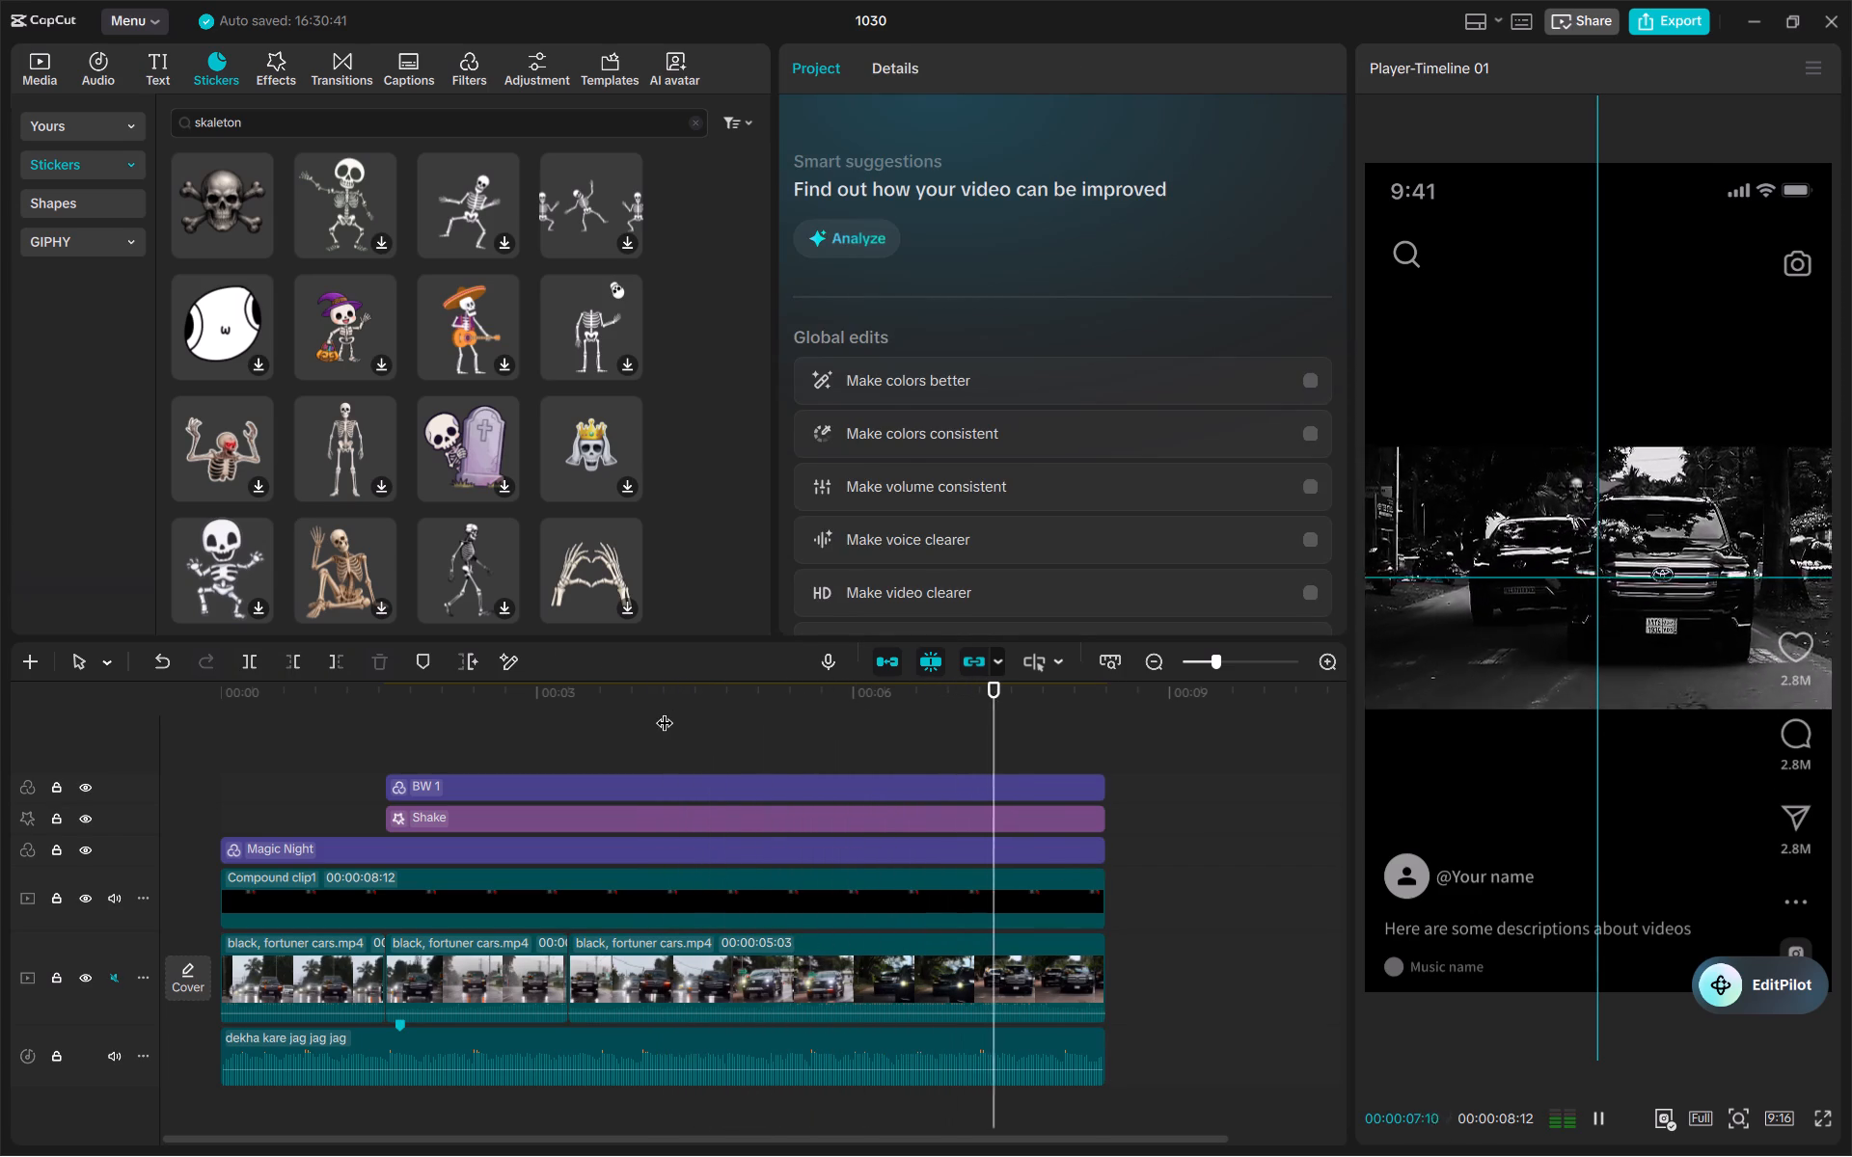
left_click(305, 714)
left_click_drag(305, 714, 218, 728)
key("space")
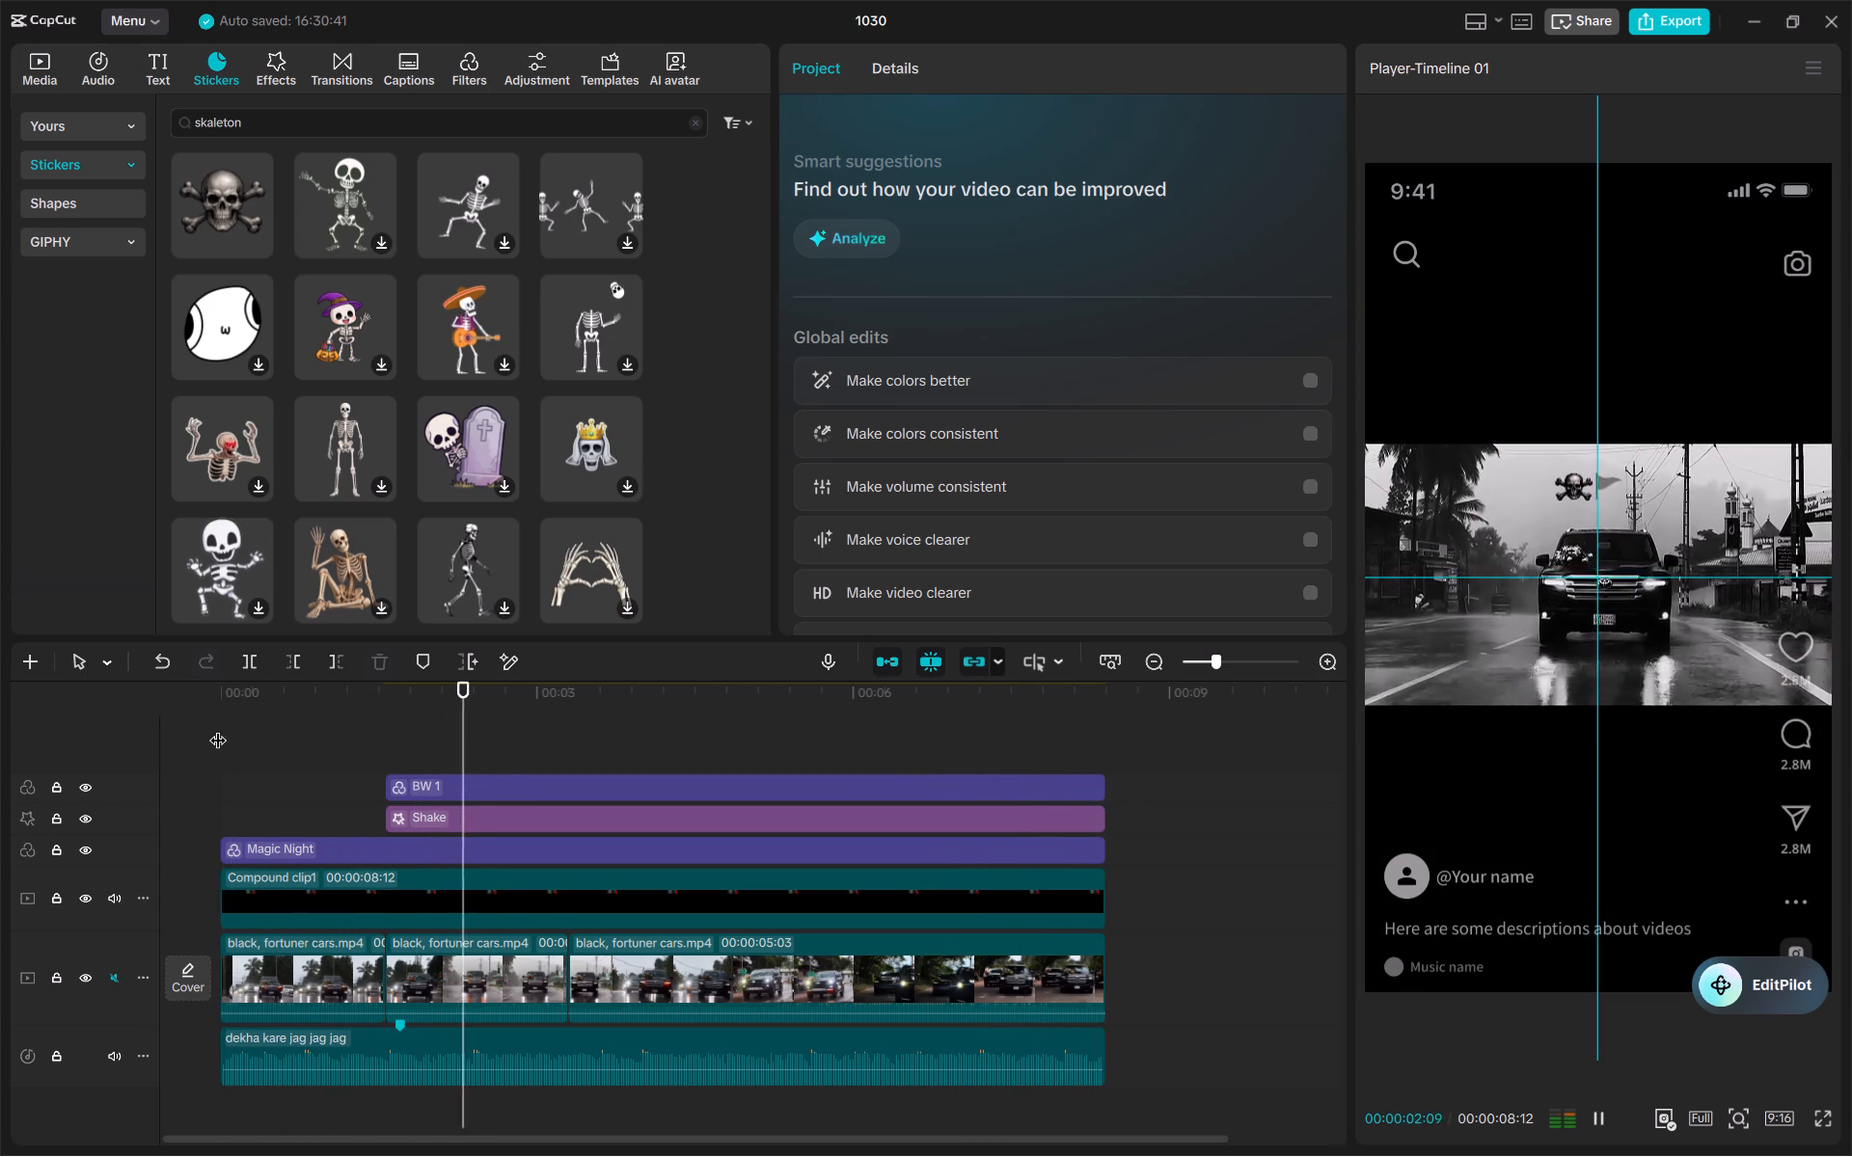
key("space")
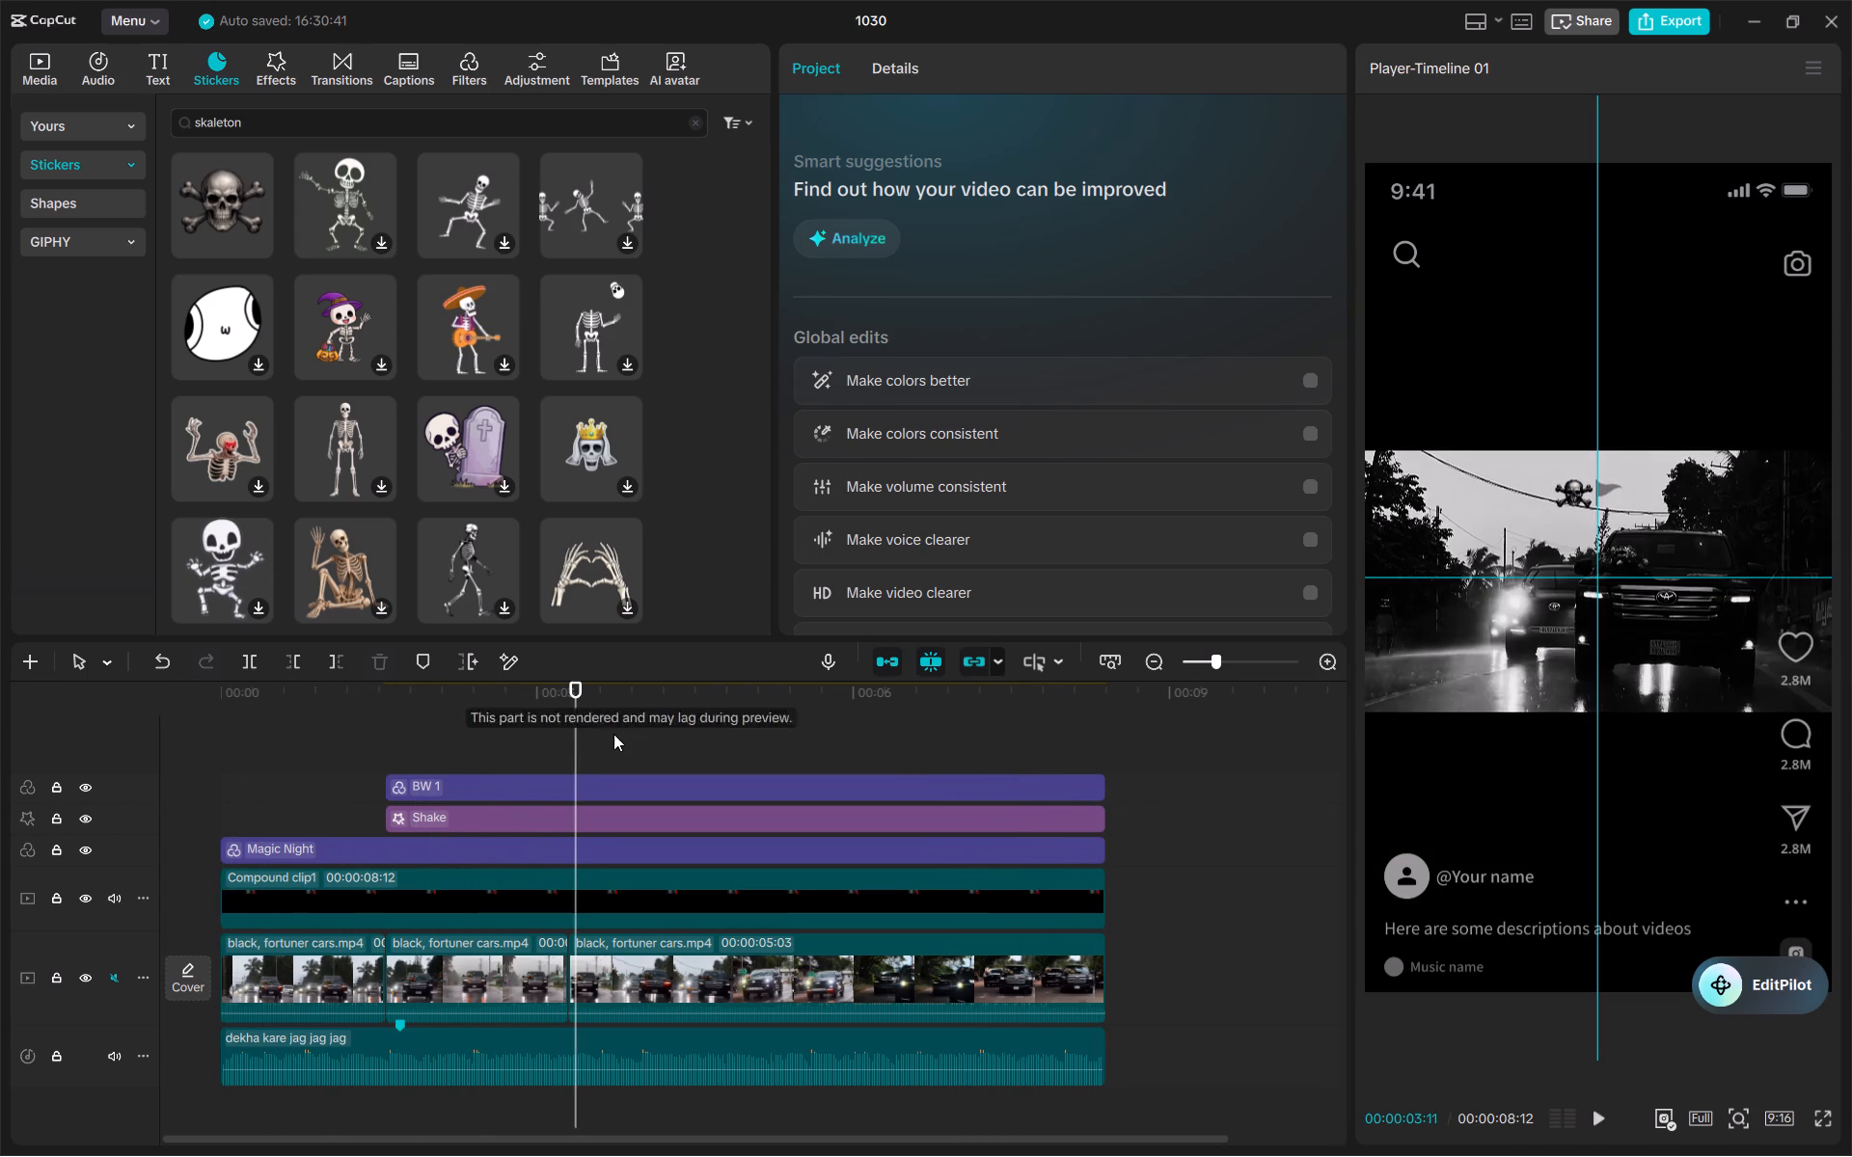
left_click(613, 734)
Leave the finished 1030 project and go back to the CapCut home page.
left_click(30, 65)
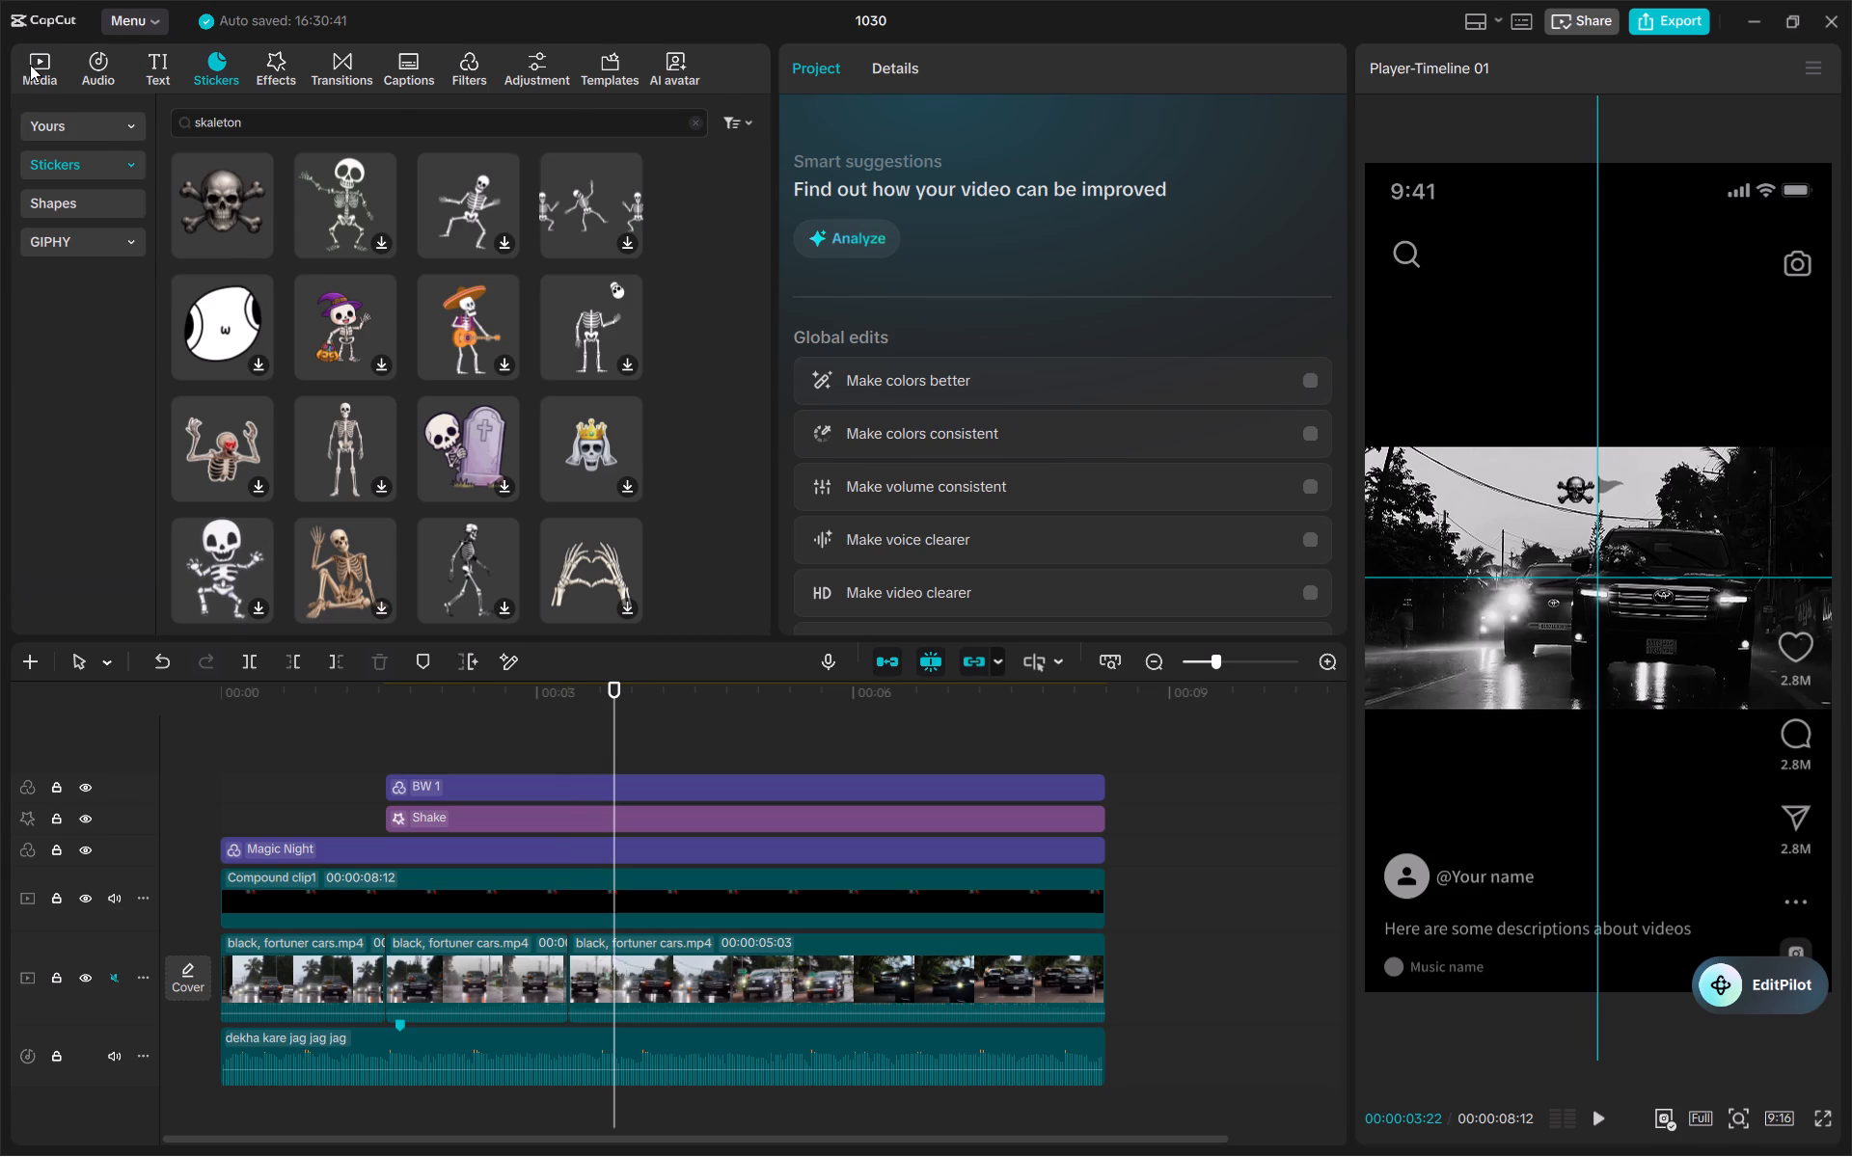
left_click(153, 16)
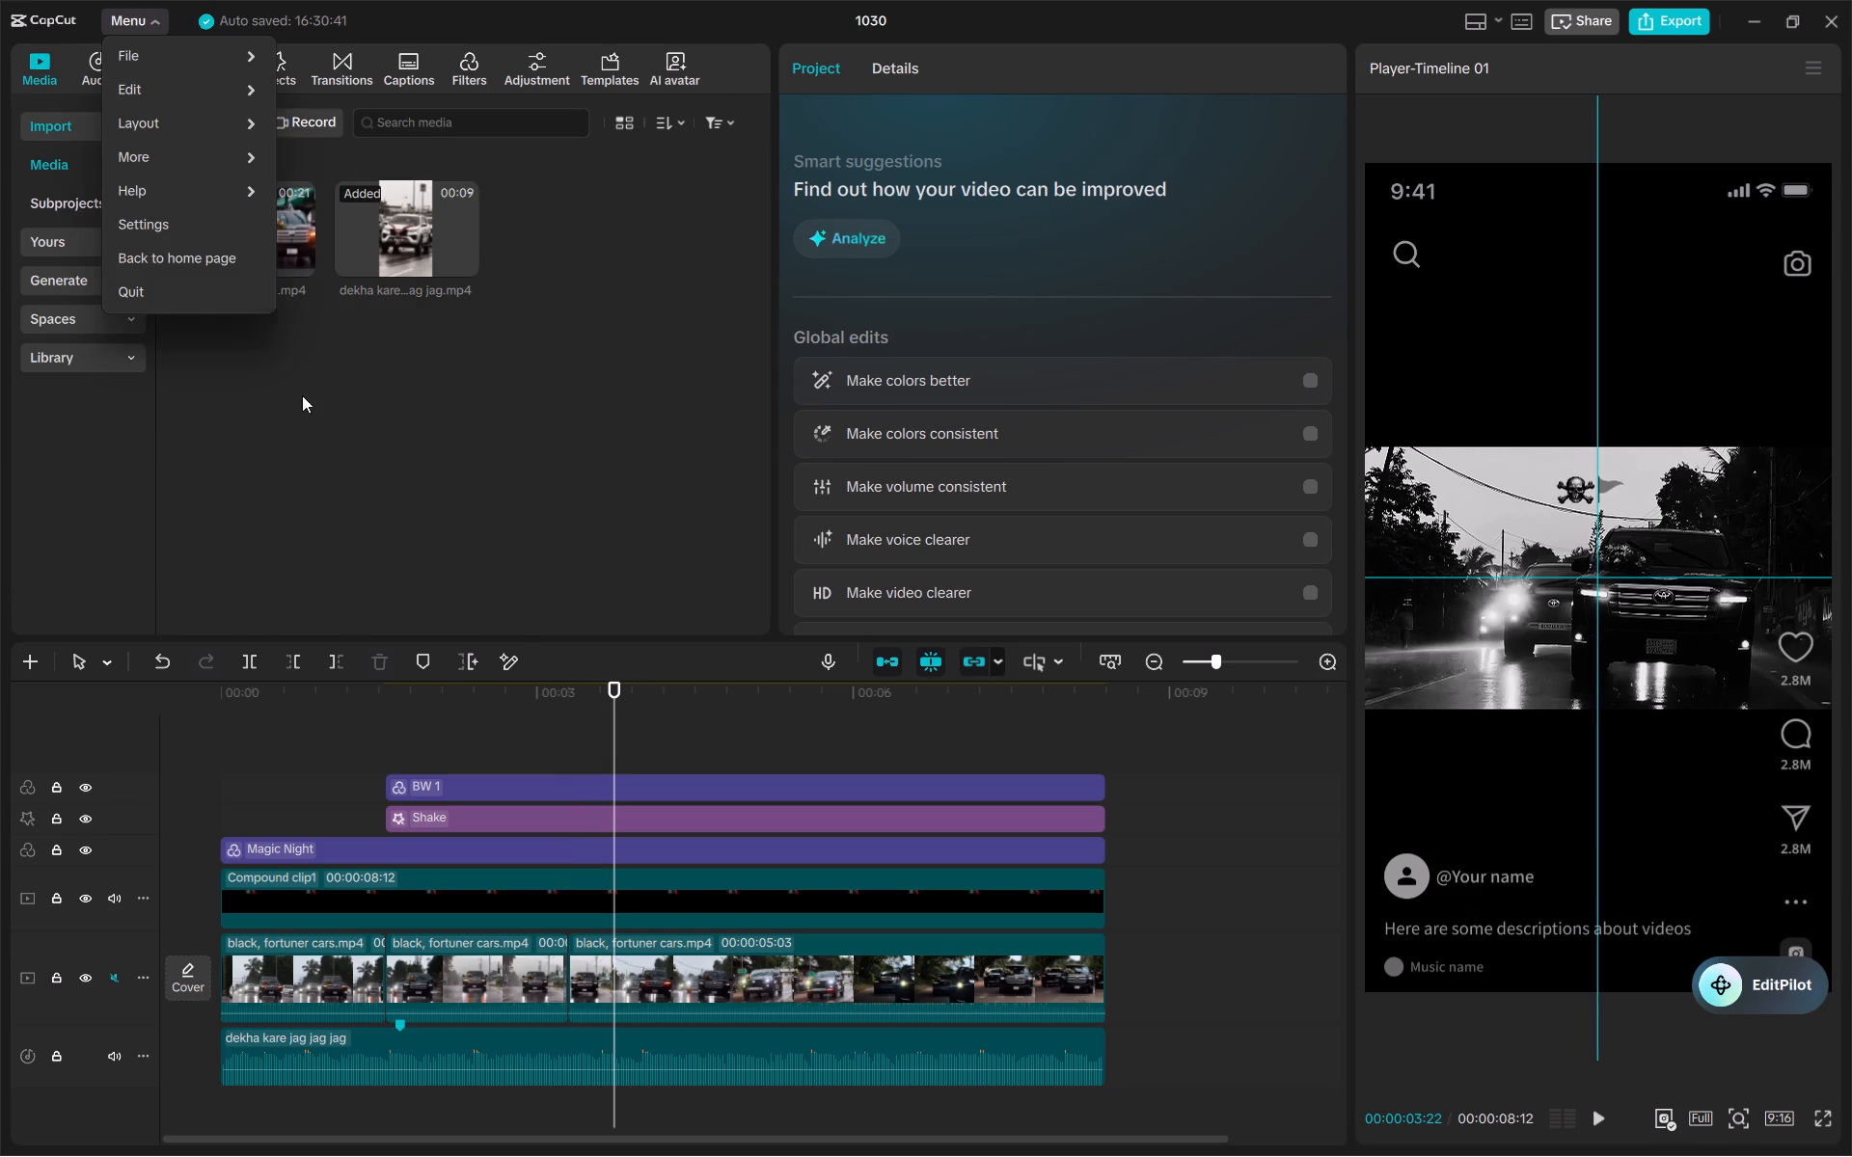
left_click(180, 260)
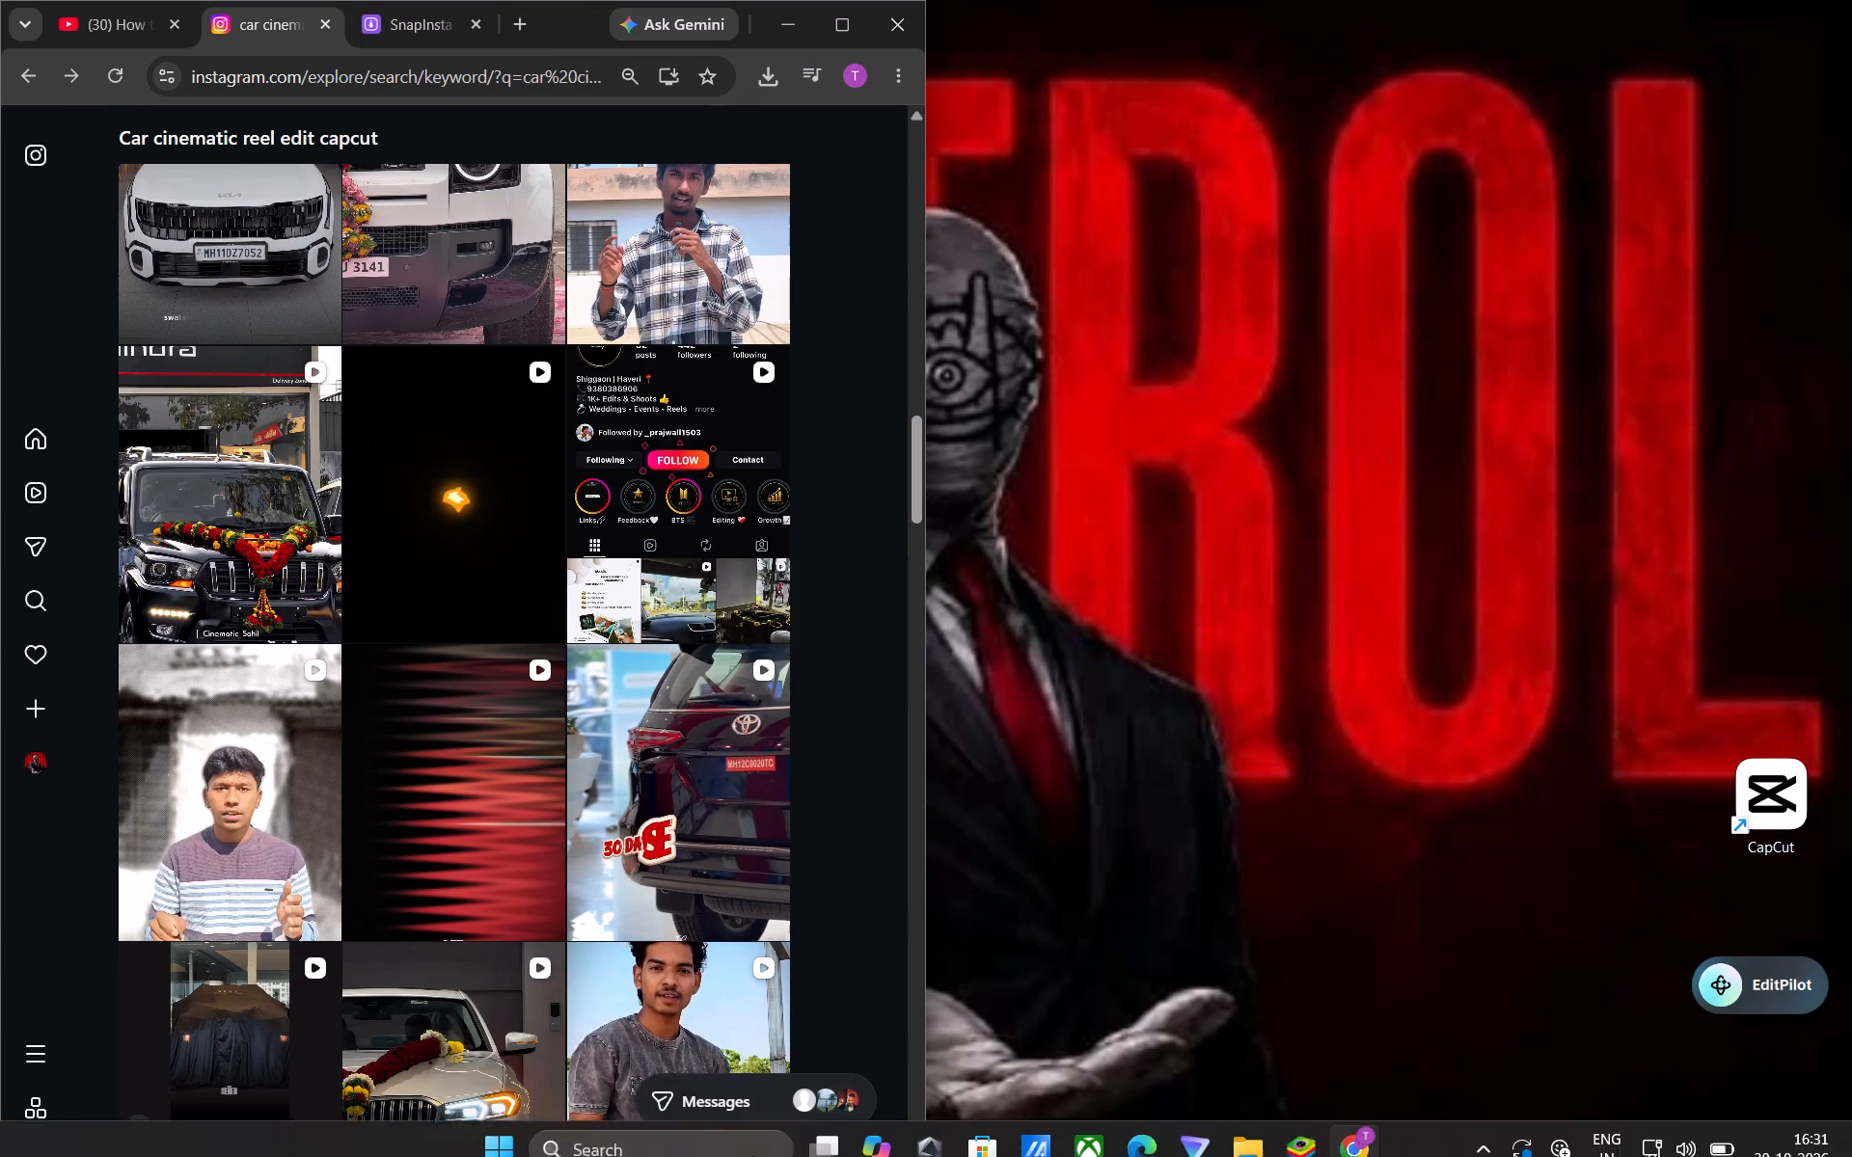
Switch to Instagram in Chrome, browse the car cinematic reel results, and open the search for a new query.
scroll(264, 587, "down", 3)
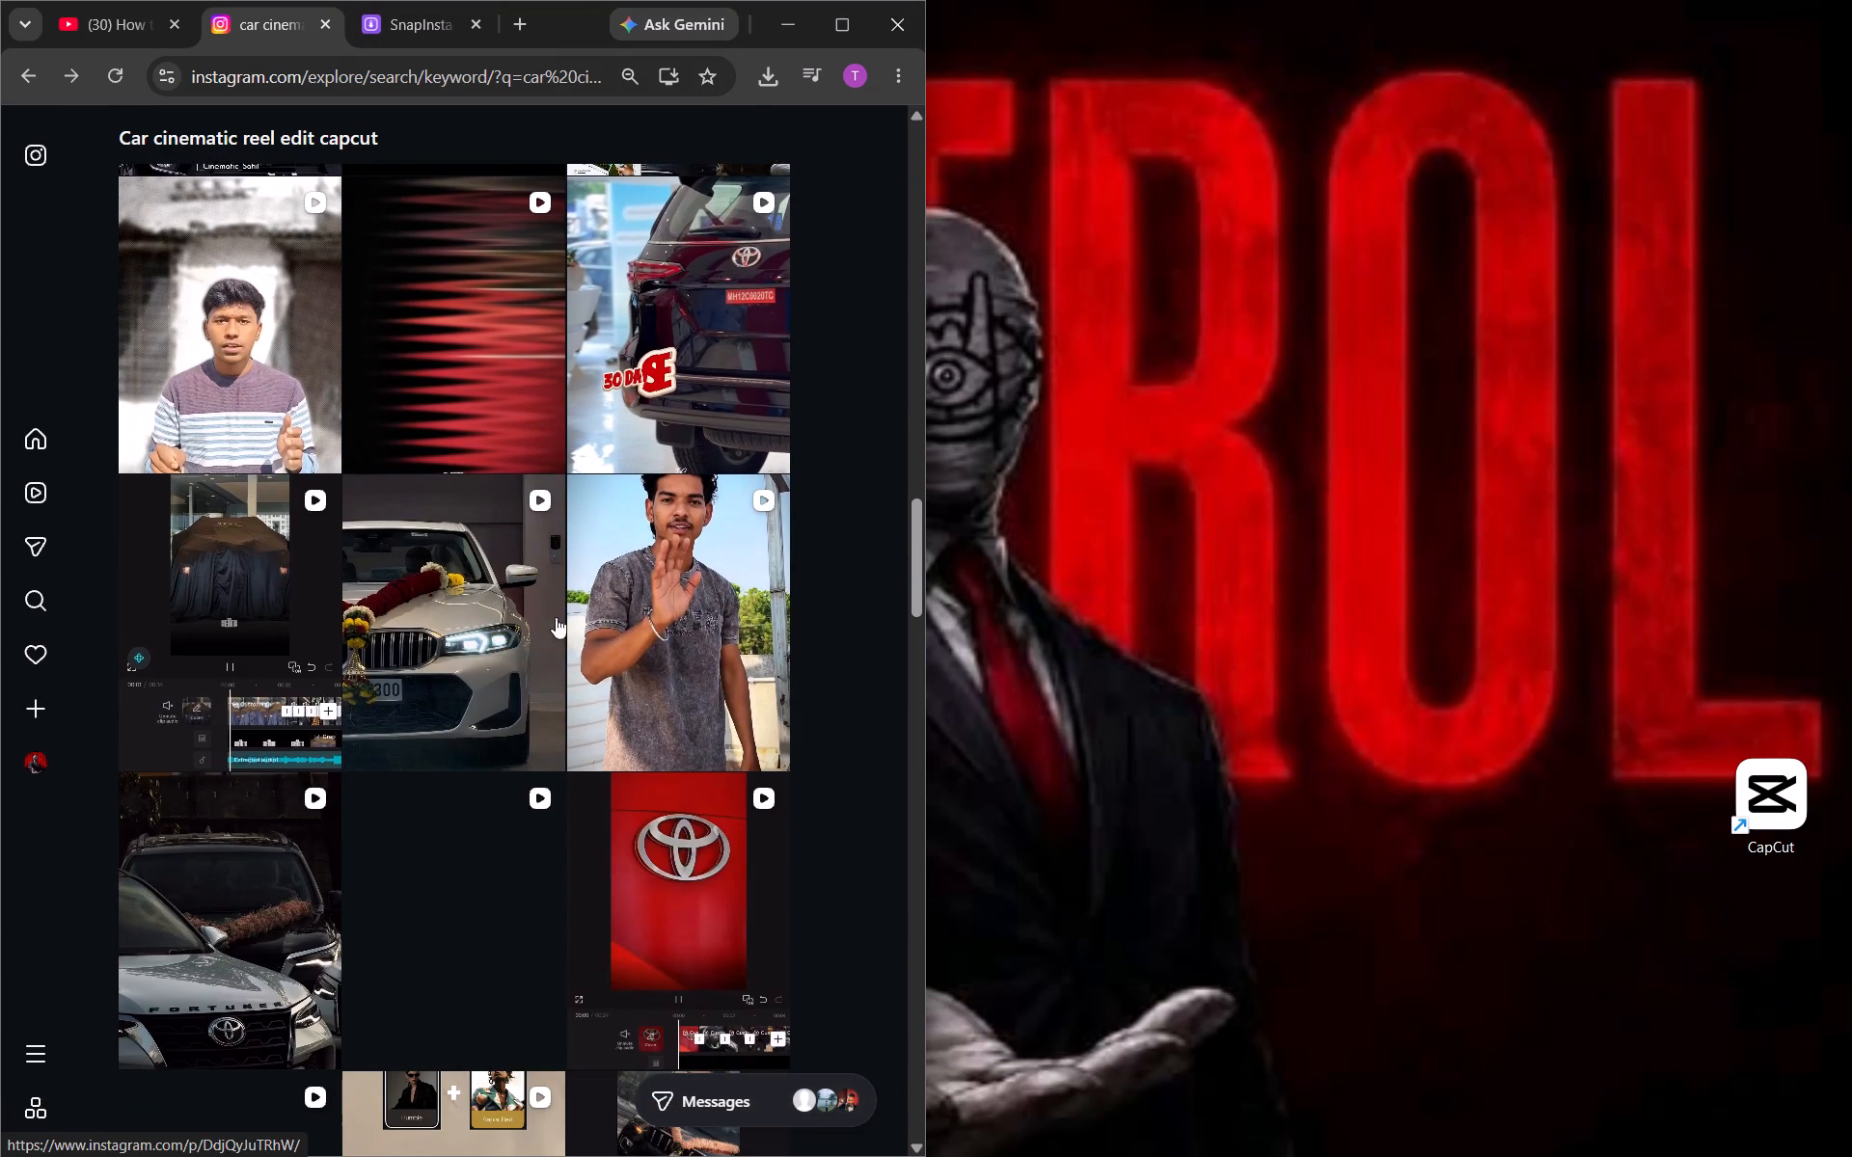
scroll(439, 653, "up", 6)
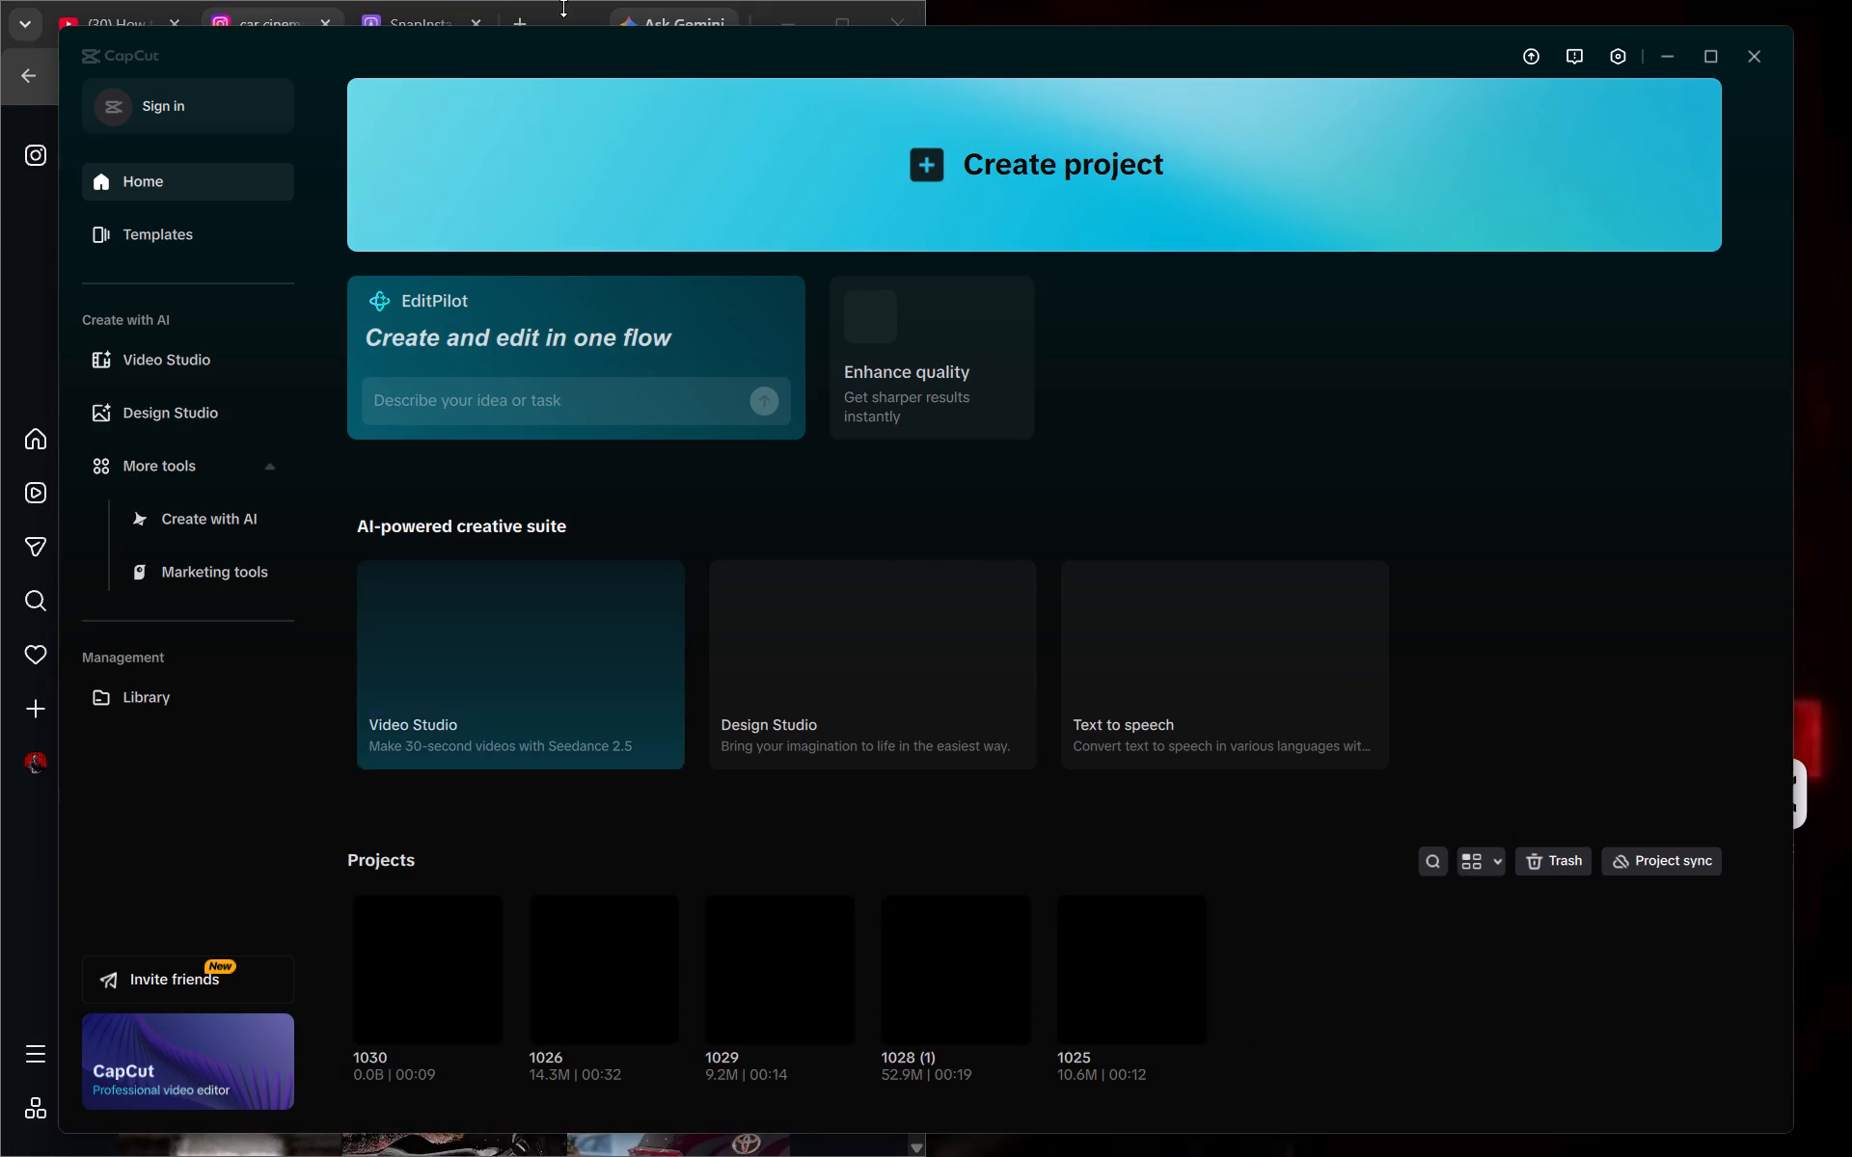
left_click(563, 7)
scroll(519, 302, "up", 12)
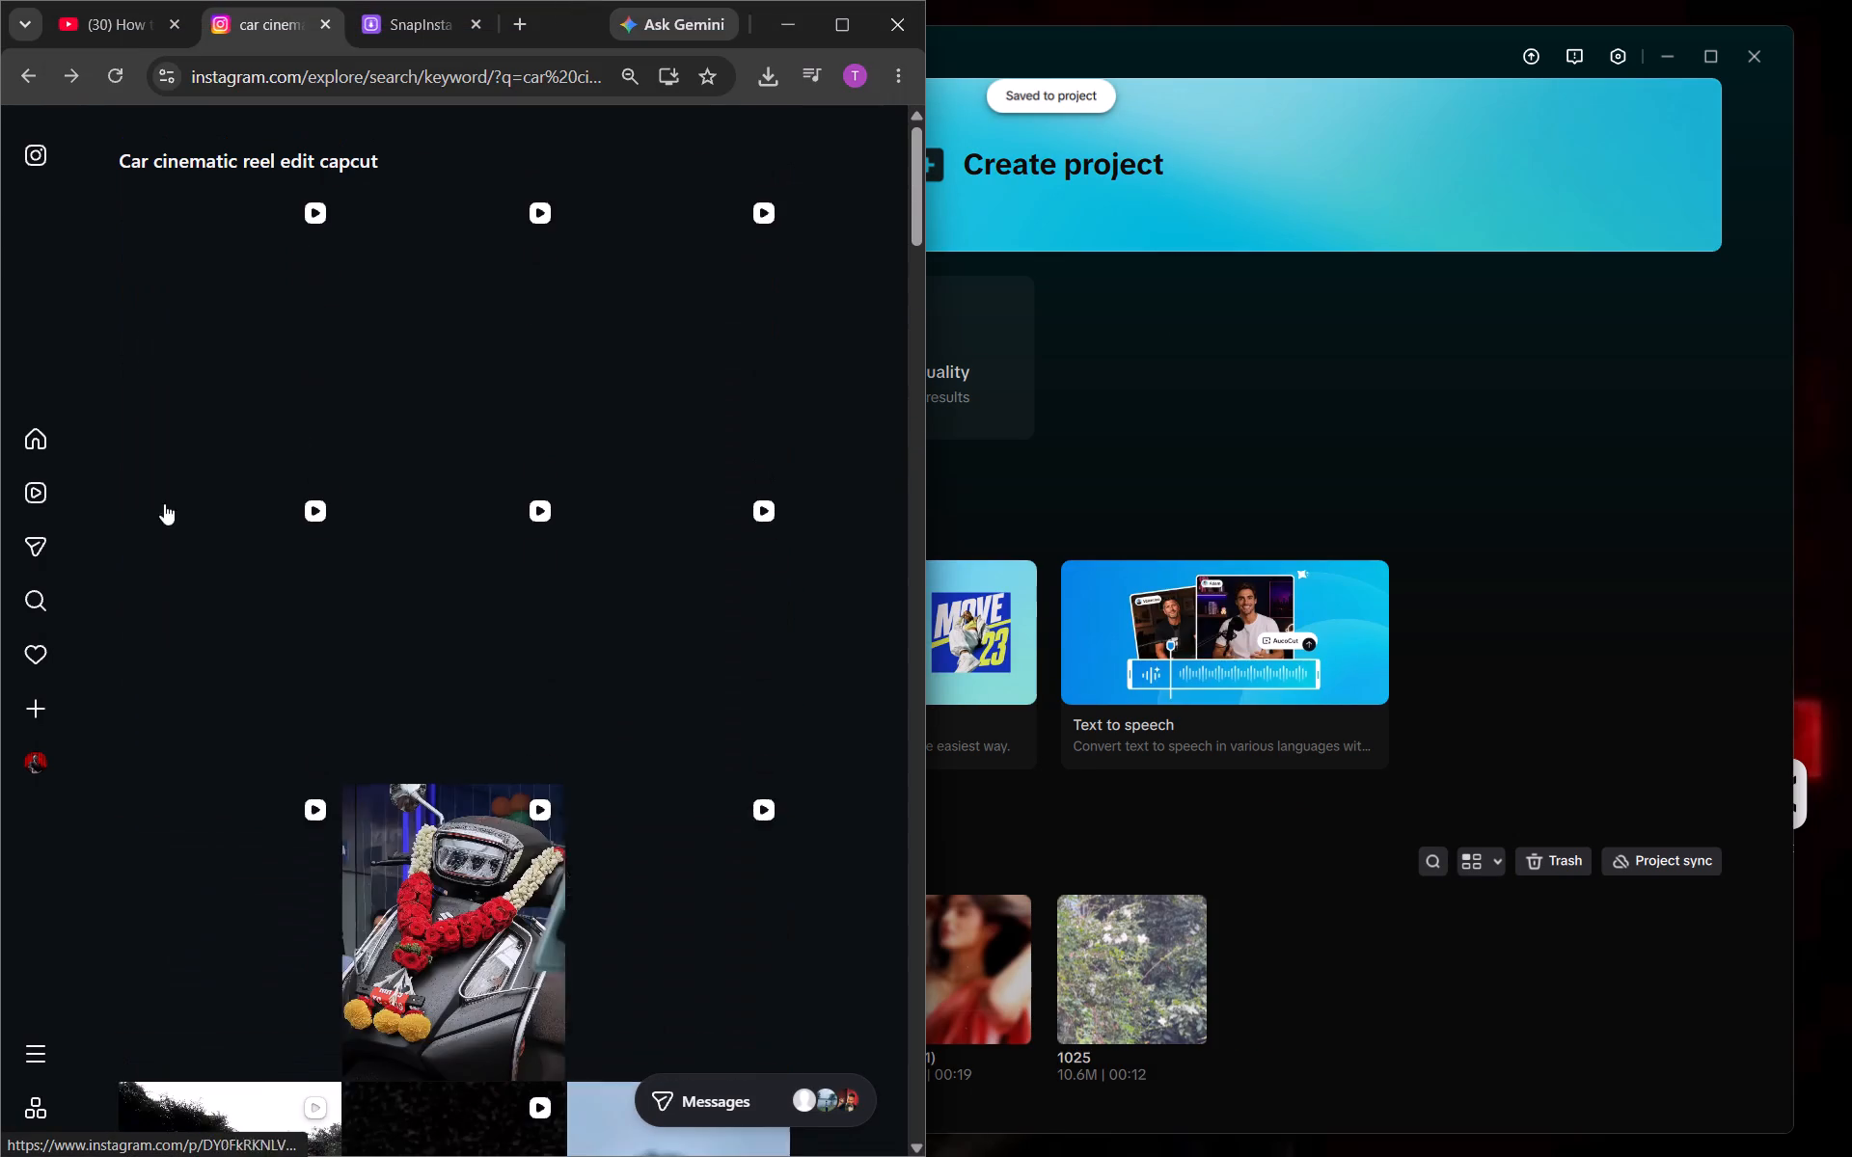
left_click(48, 595)
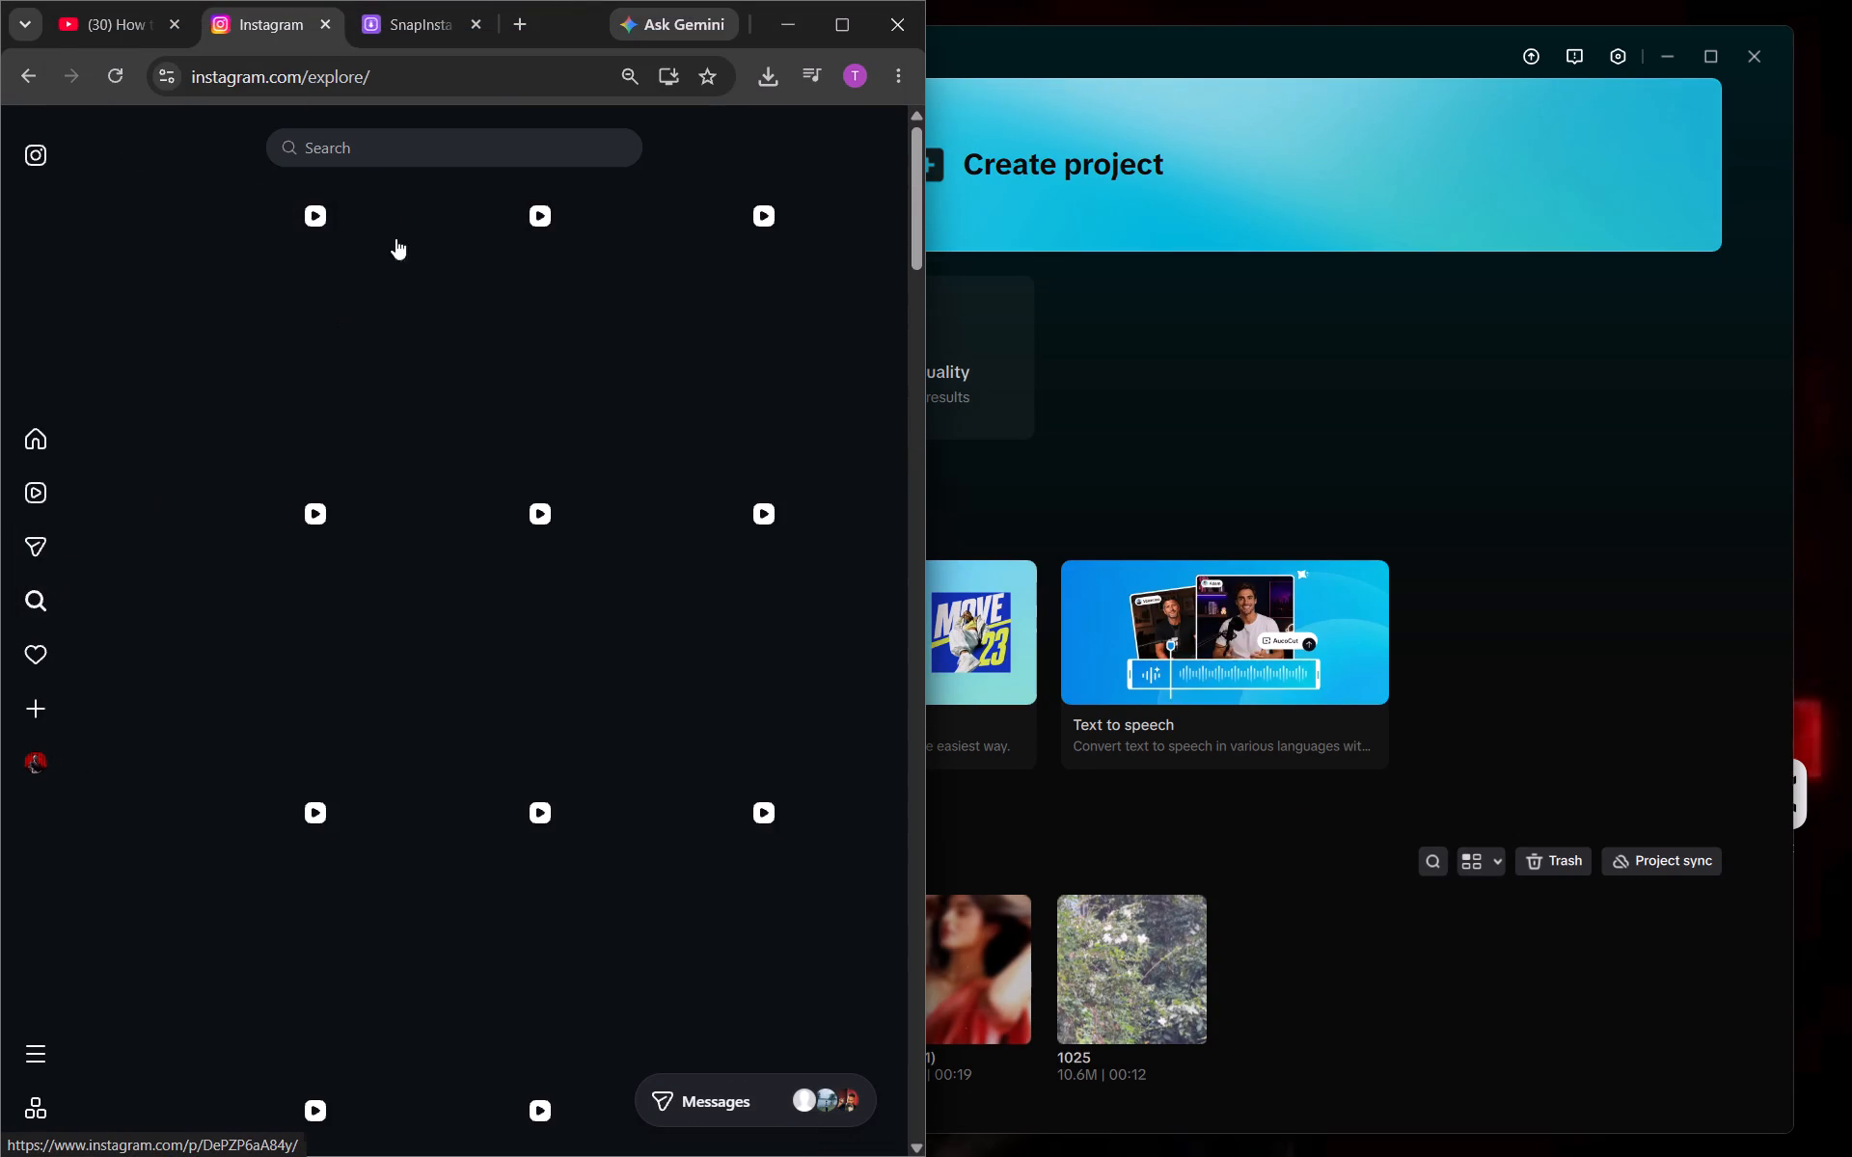
left_click(431, 154)
left_click(431, 154)
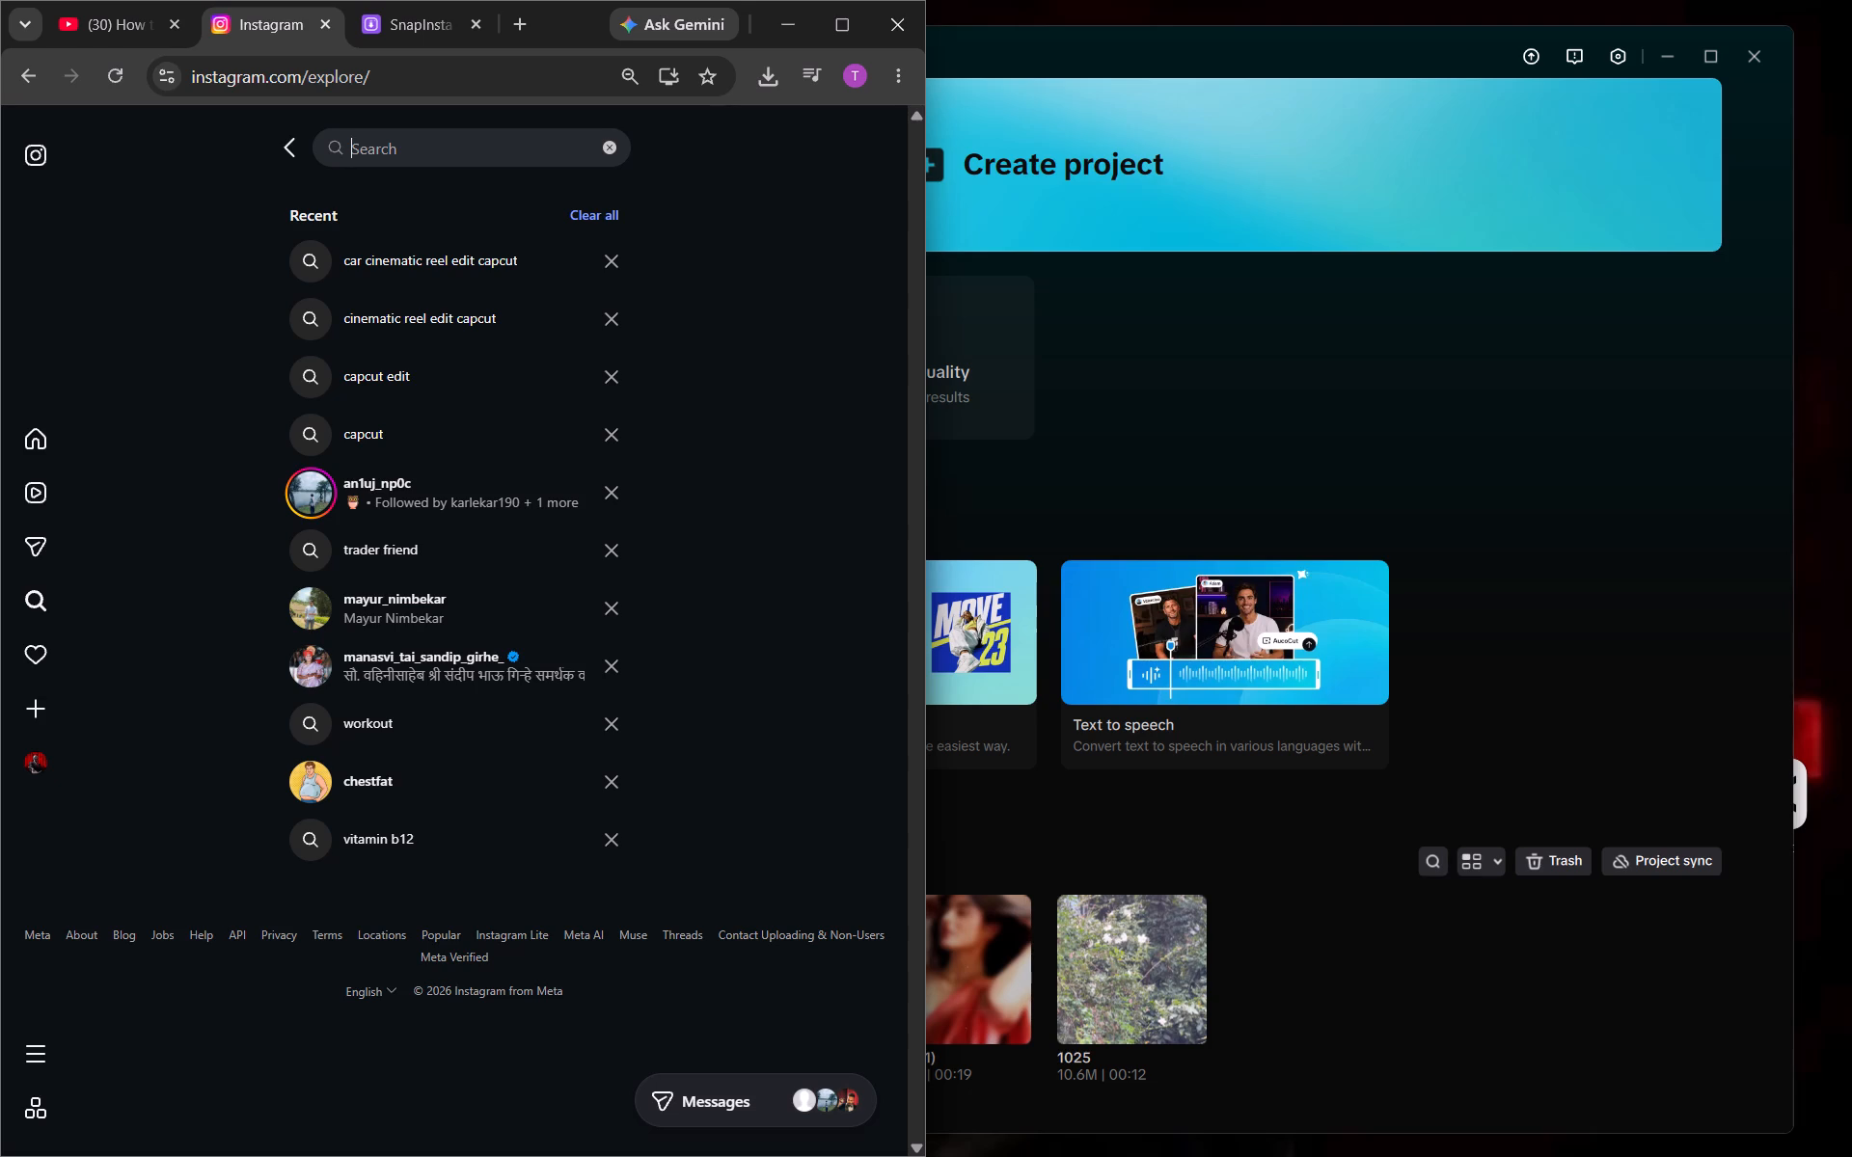
Switch to CapCut and create a new empty project.
left_click(1248, 244)
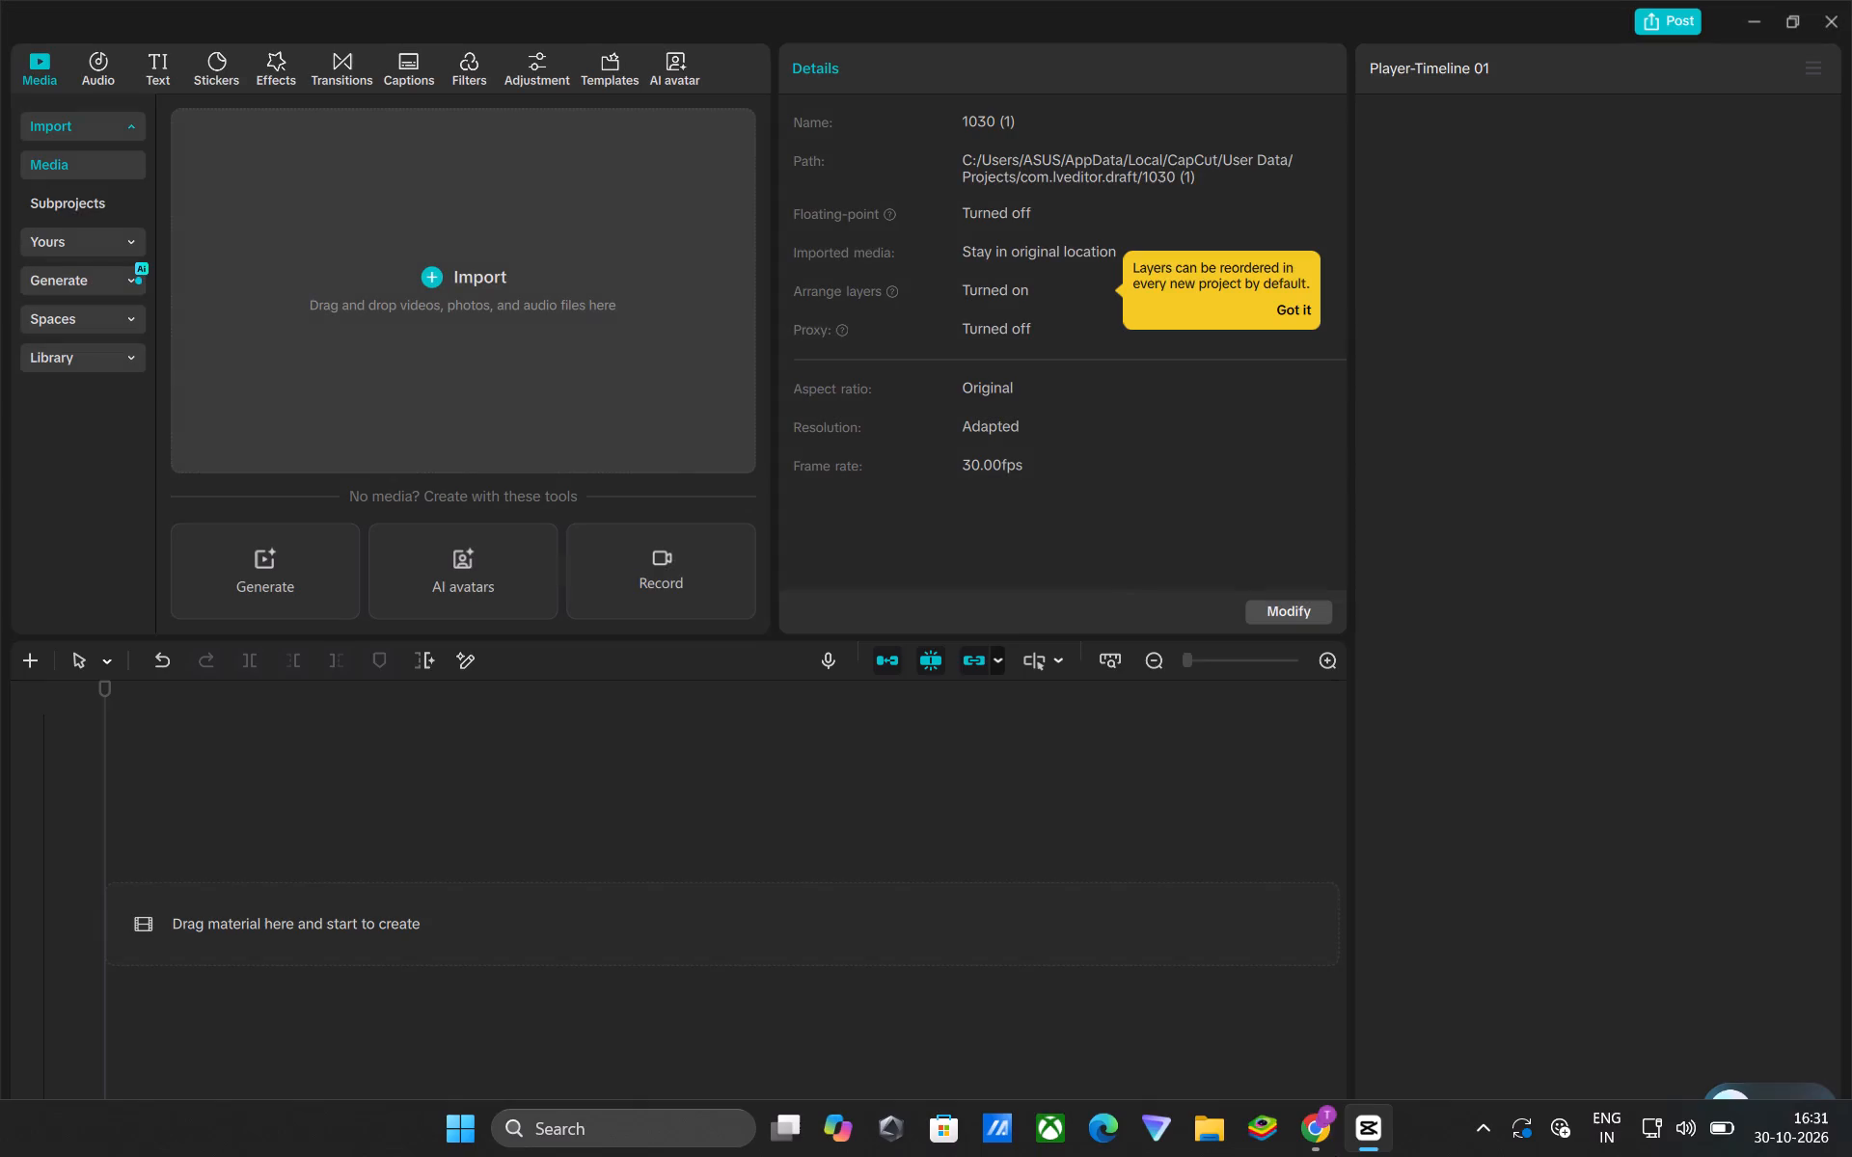
Return to Instagram in Chrome and start a new search.
left_click(1315, 1114)
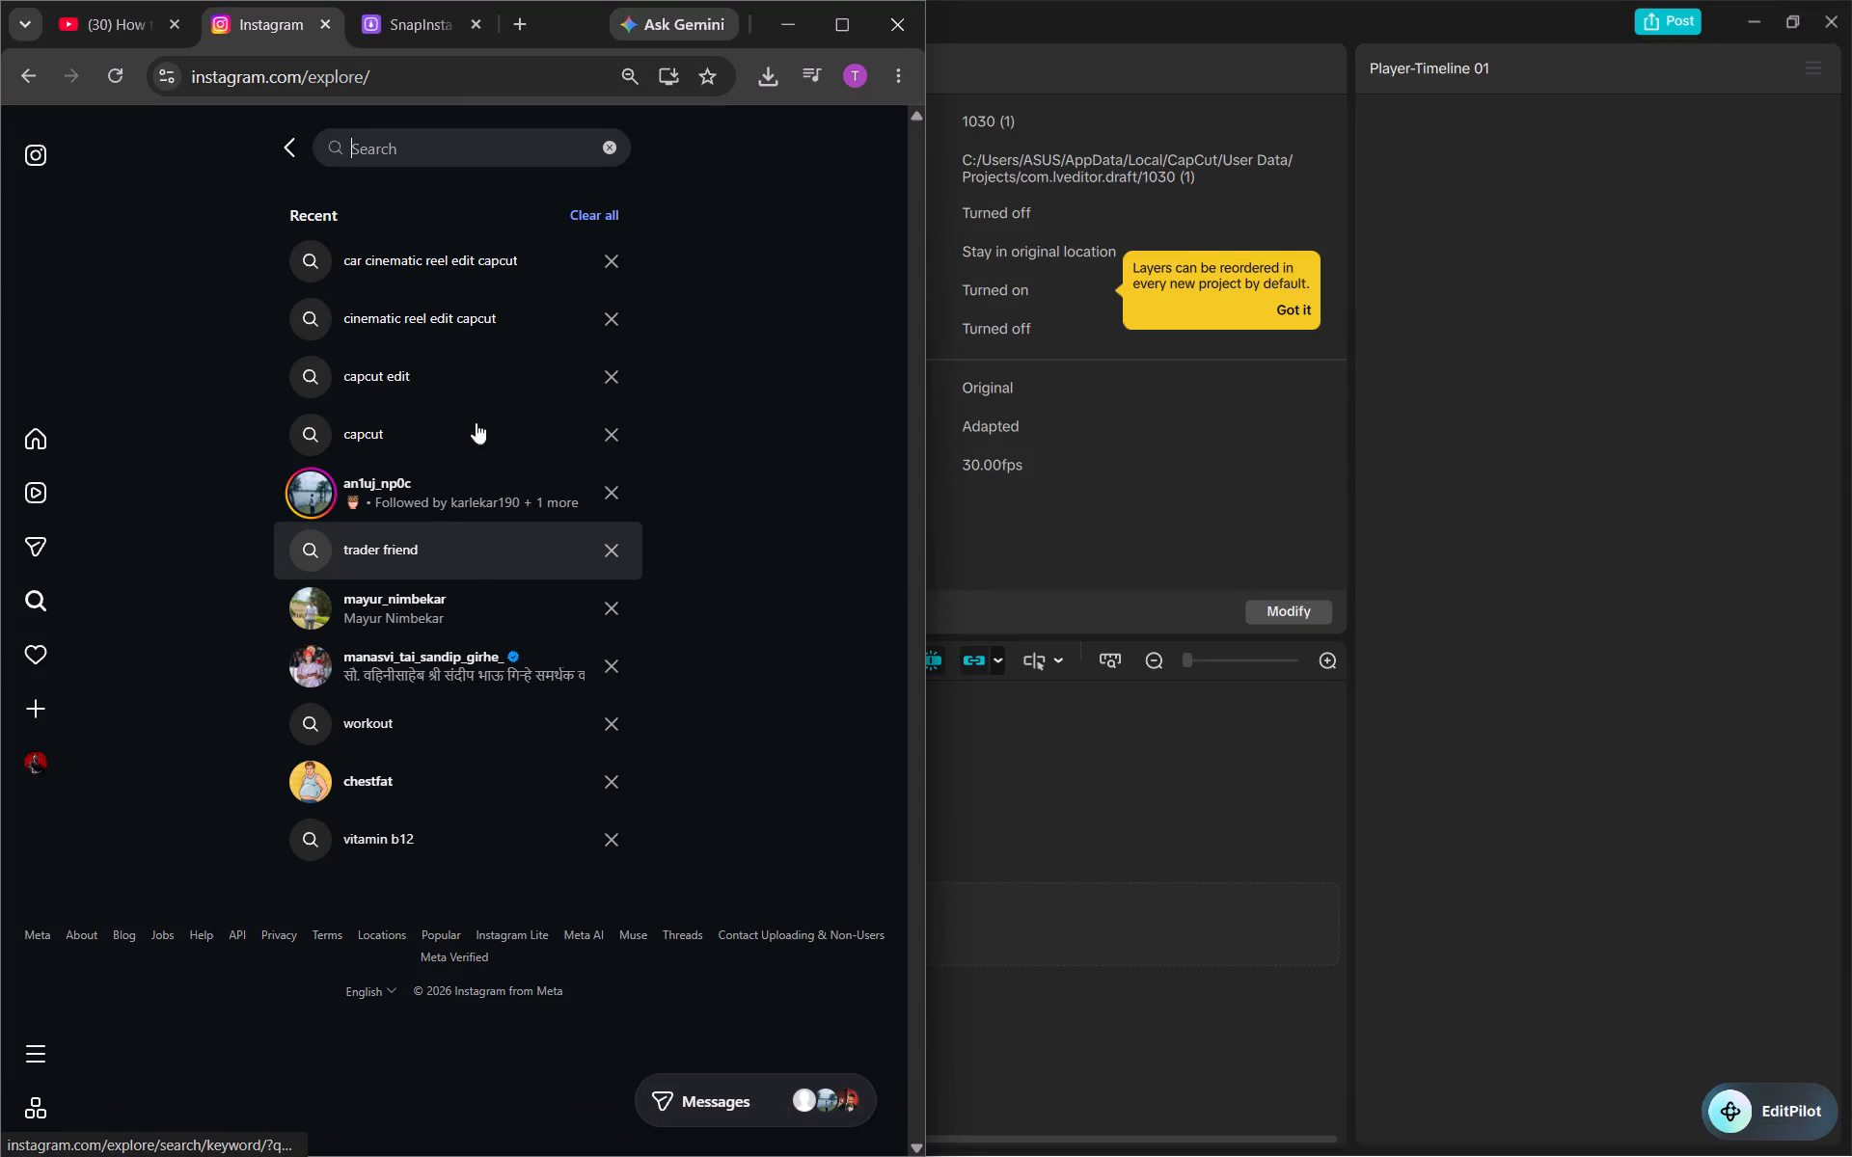
left_click(447, 155)
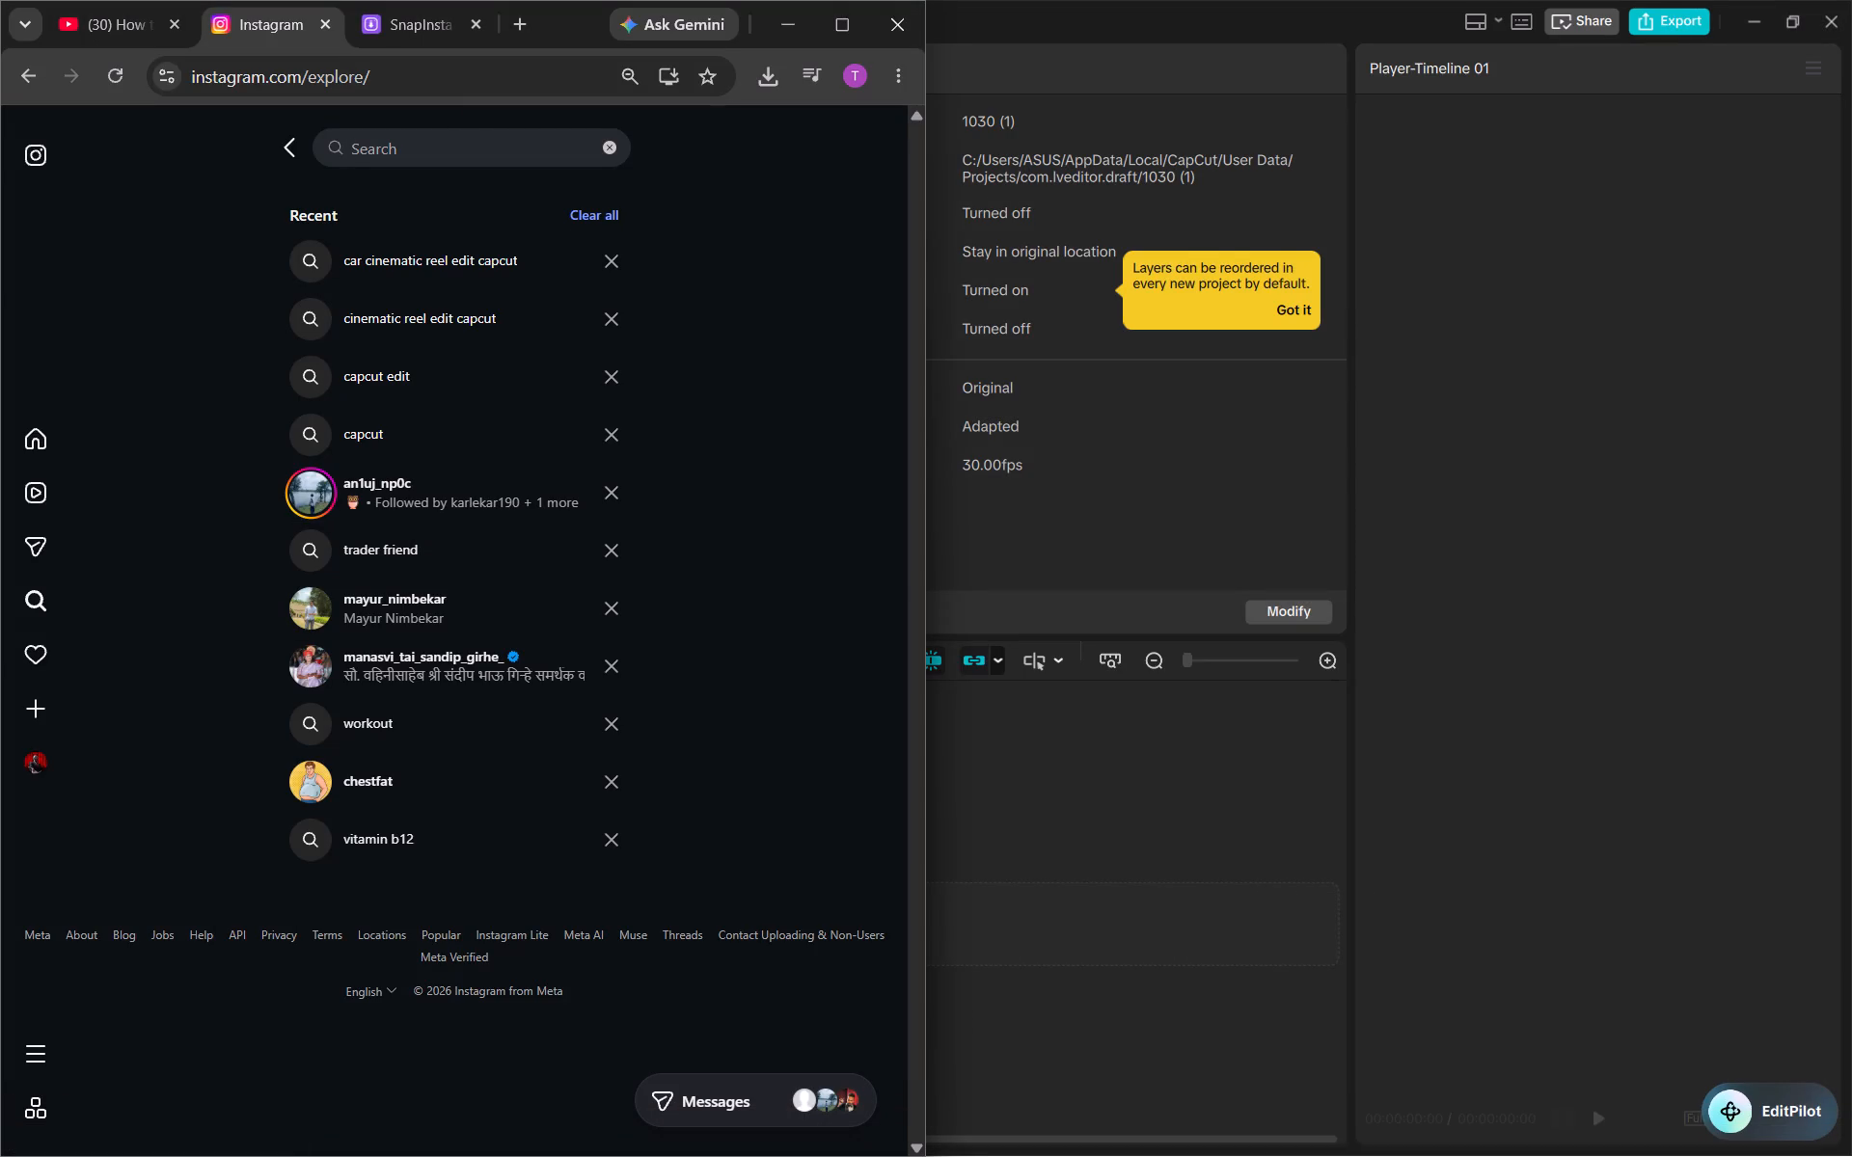
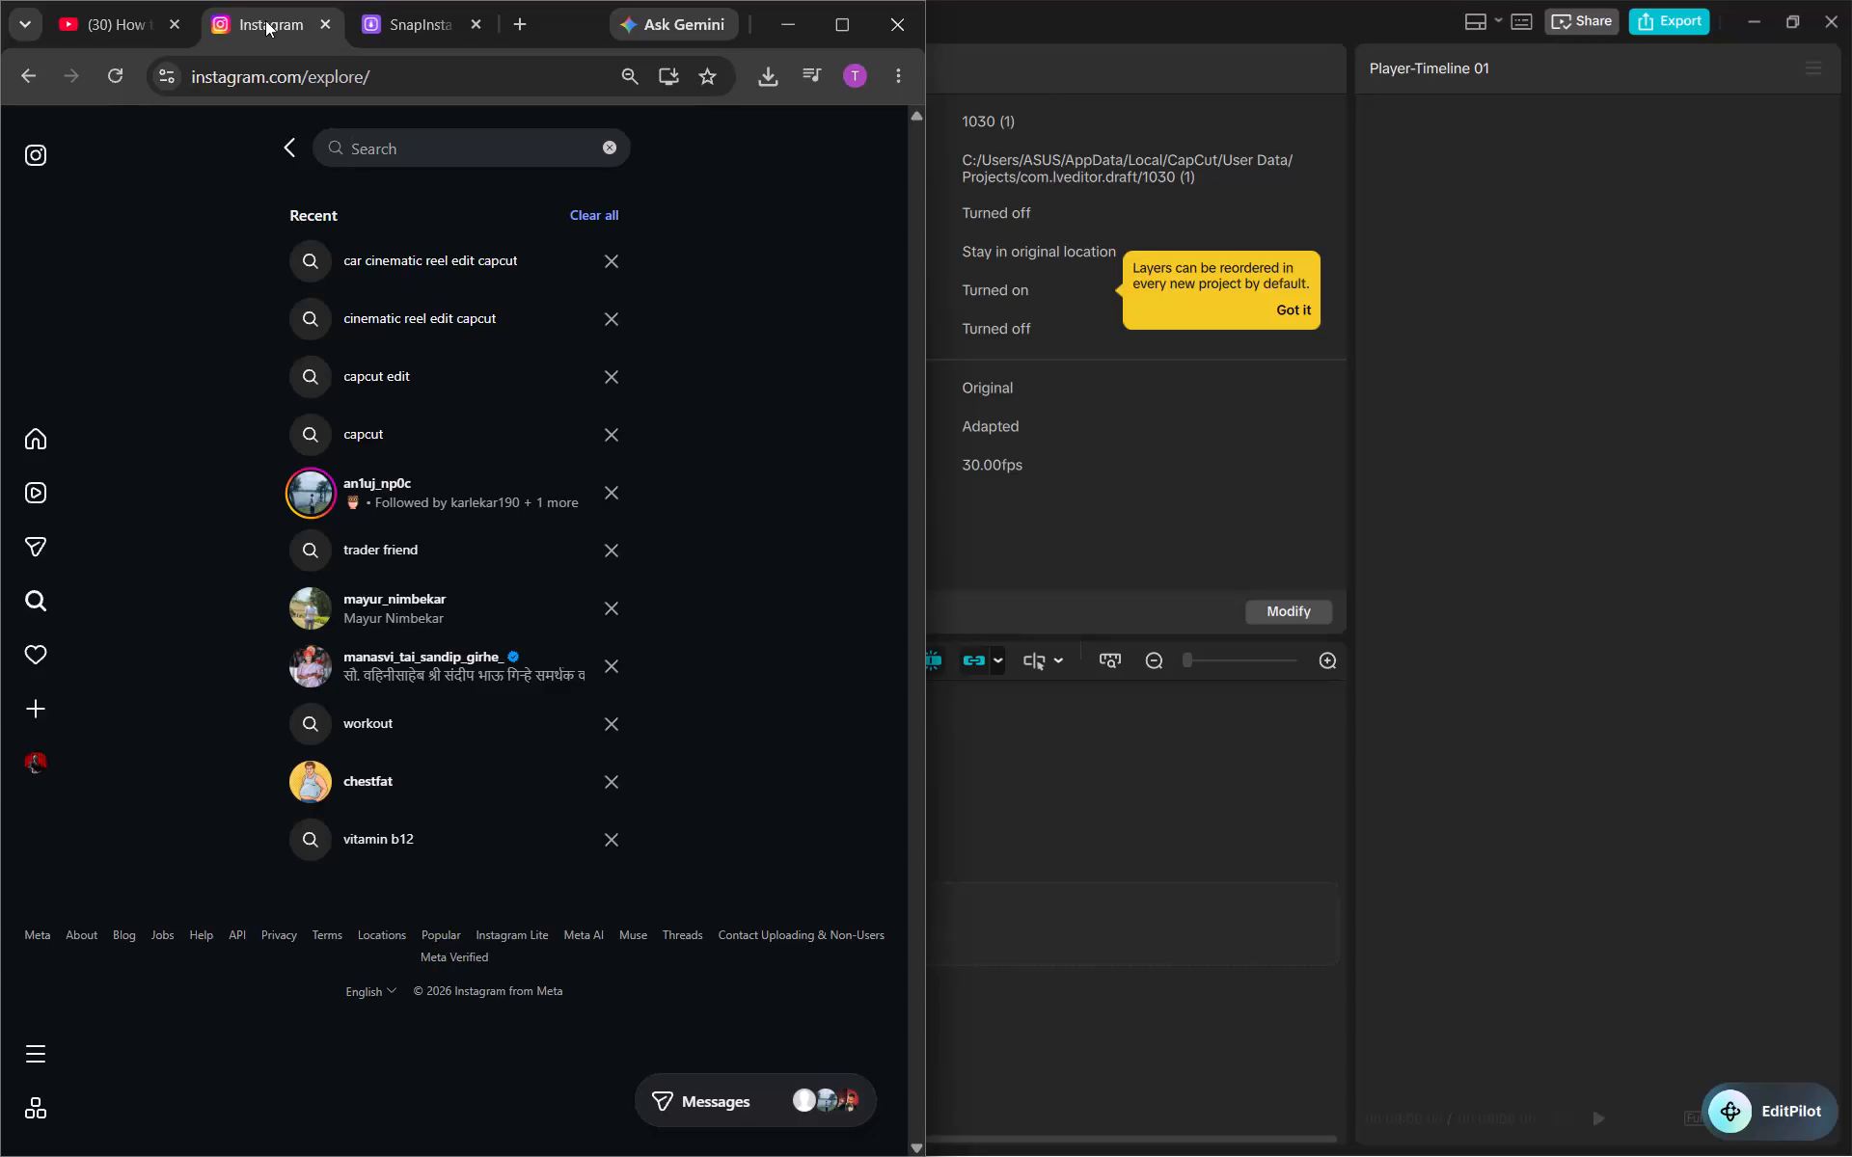
Reload the Instagram Explore page to get a fresh feed of reels to browse for the next reference.
key("ctrl+r")
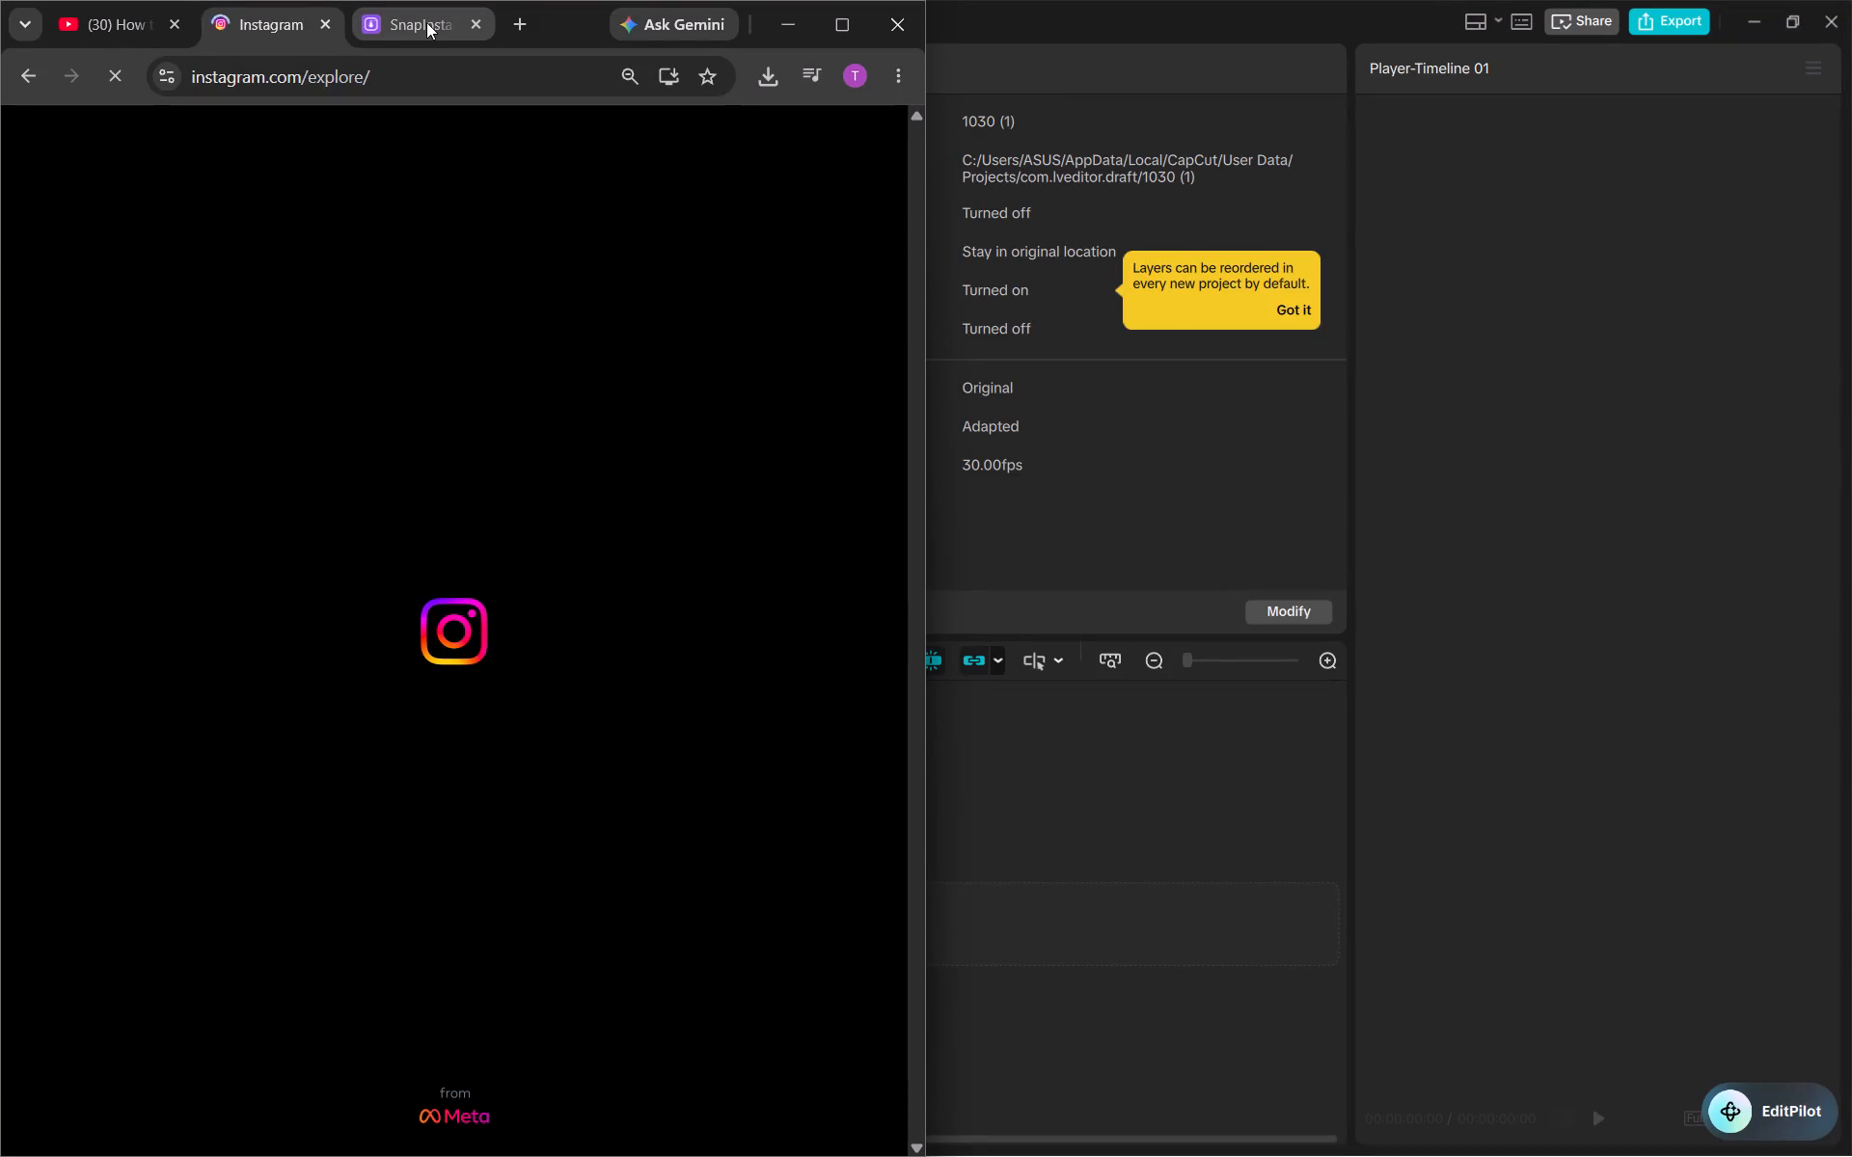
left_click(426, 22)
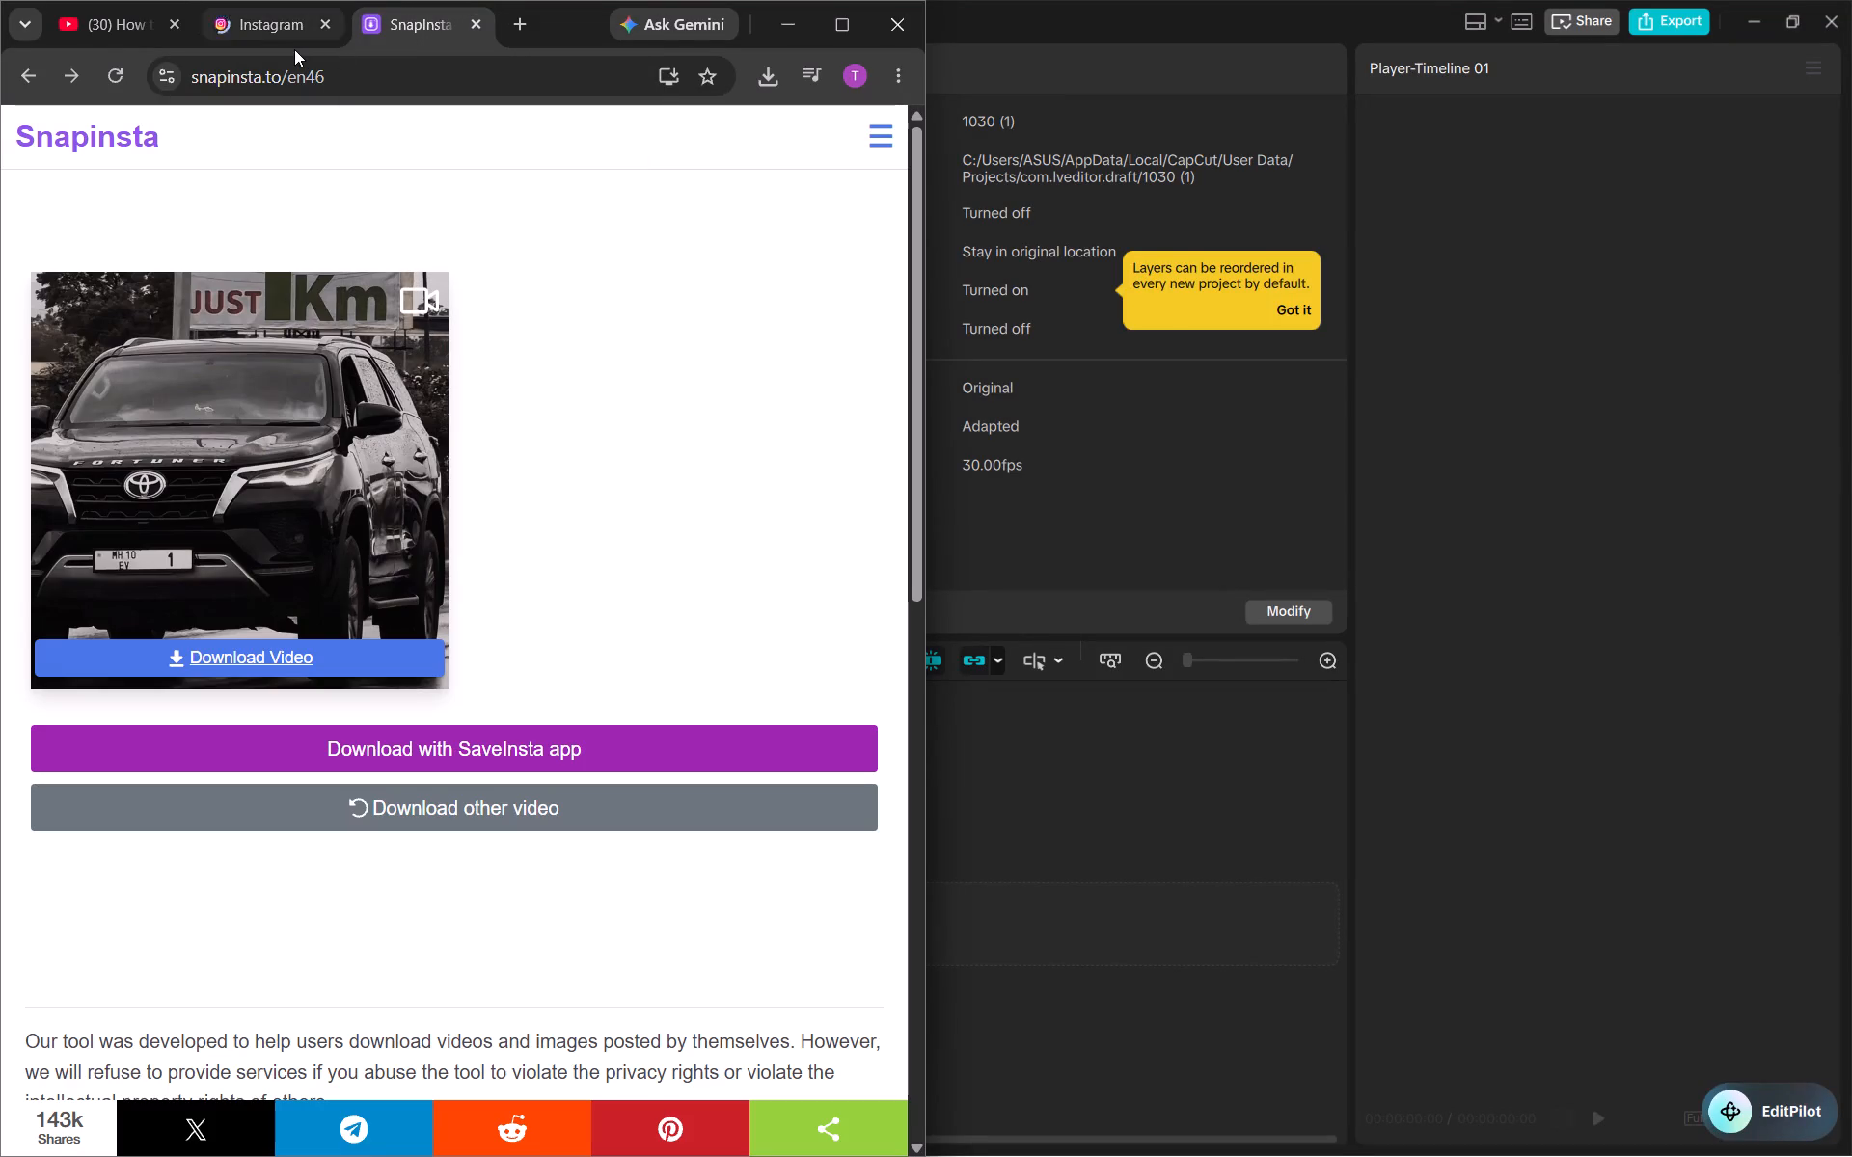
left_click(294, 47)
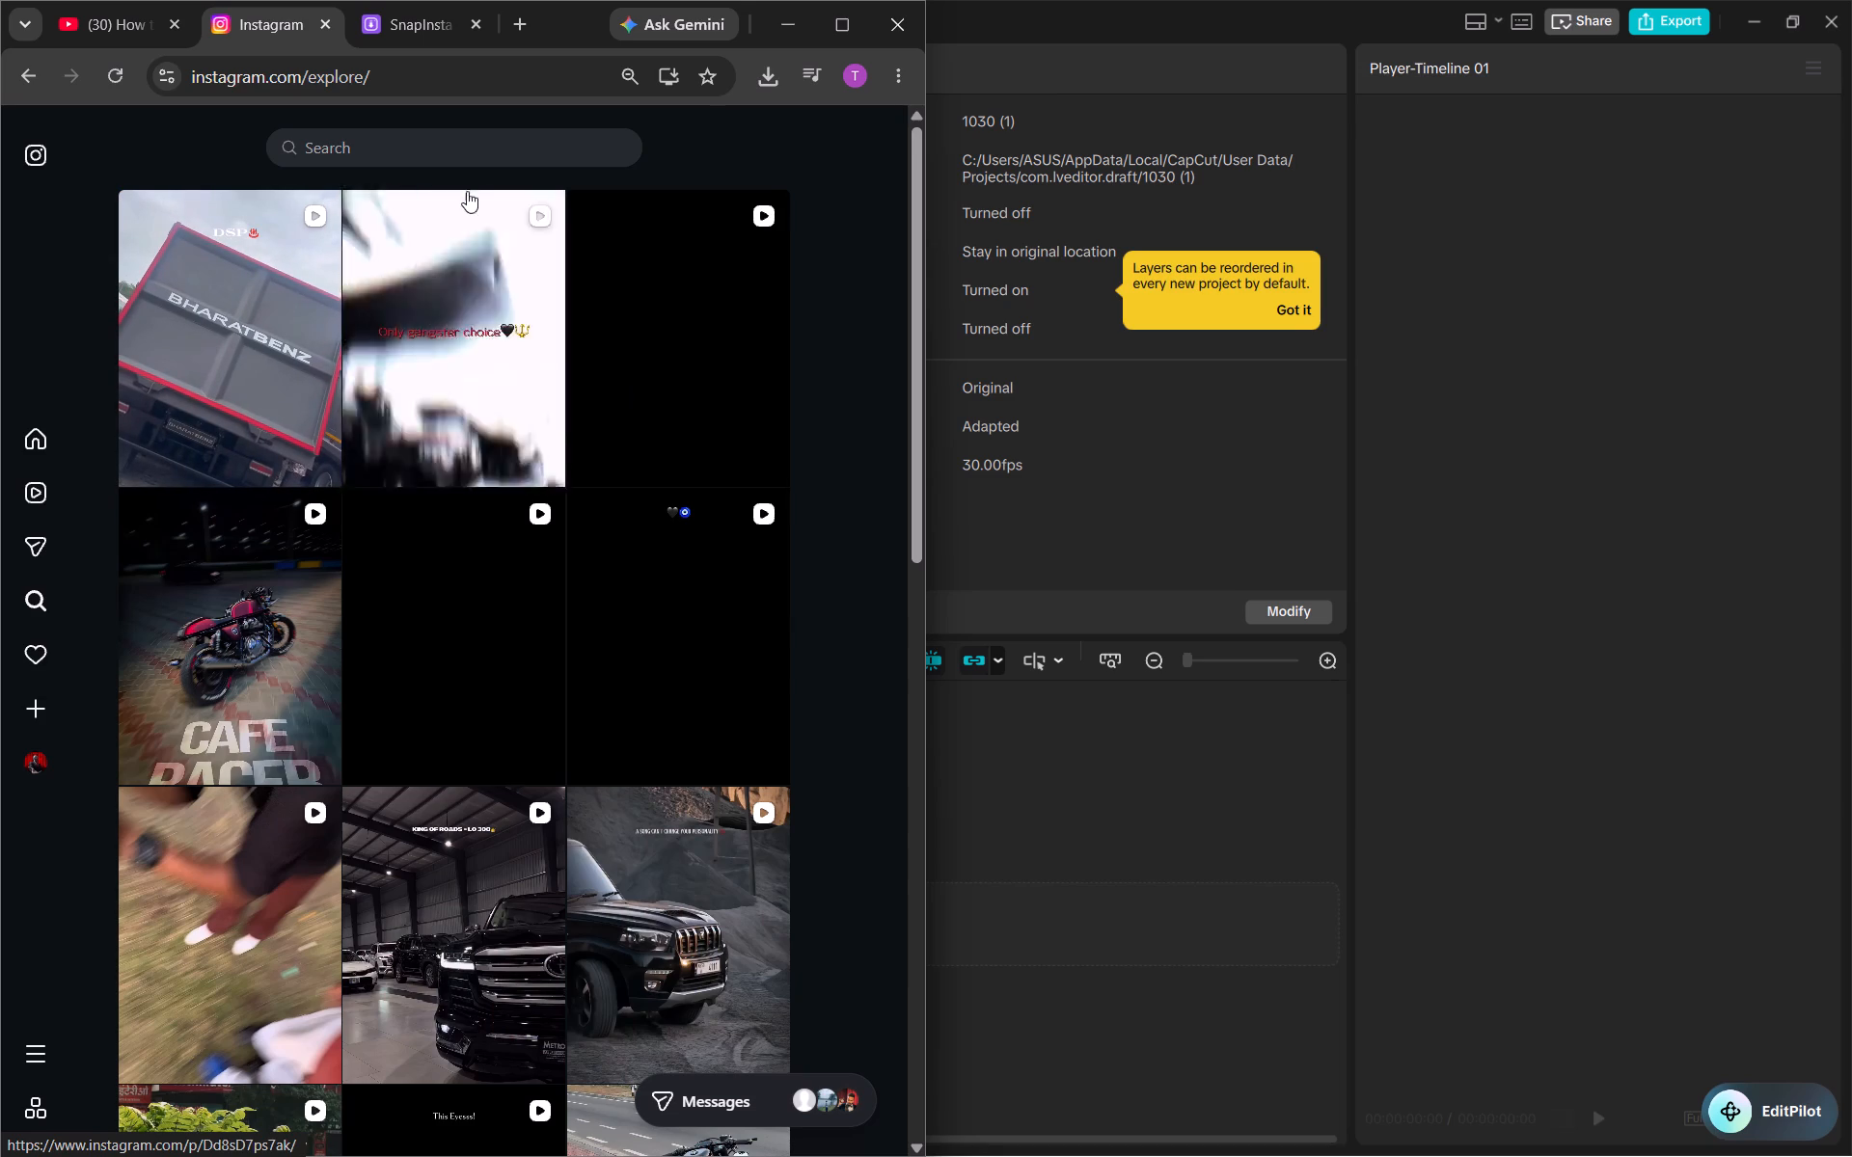
key("ctrl+r")
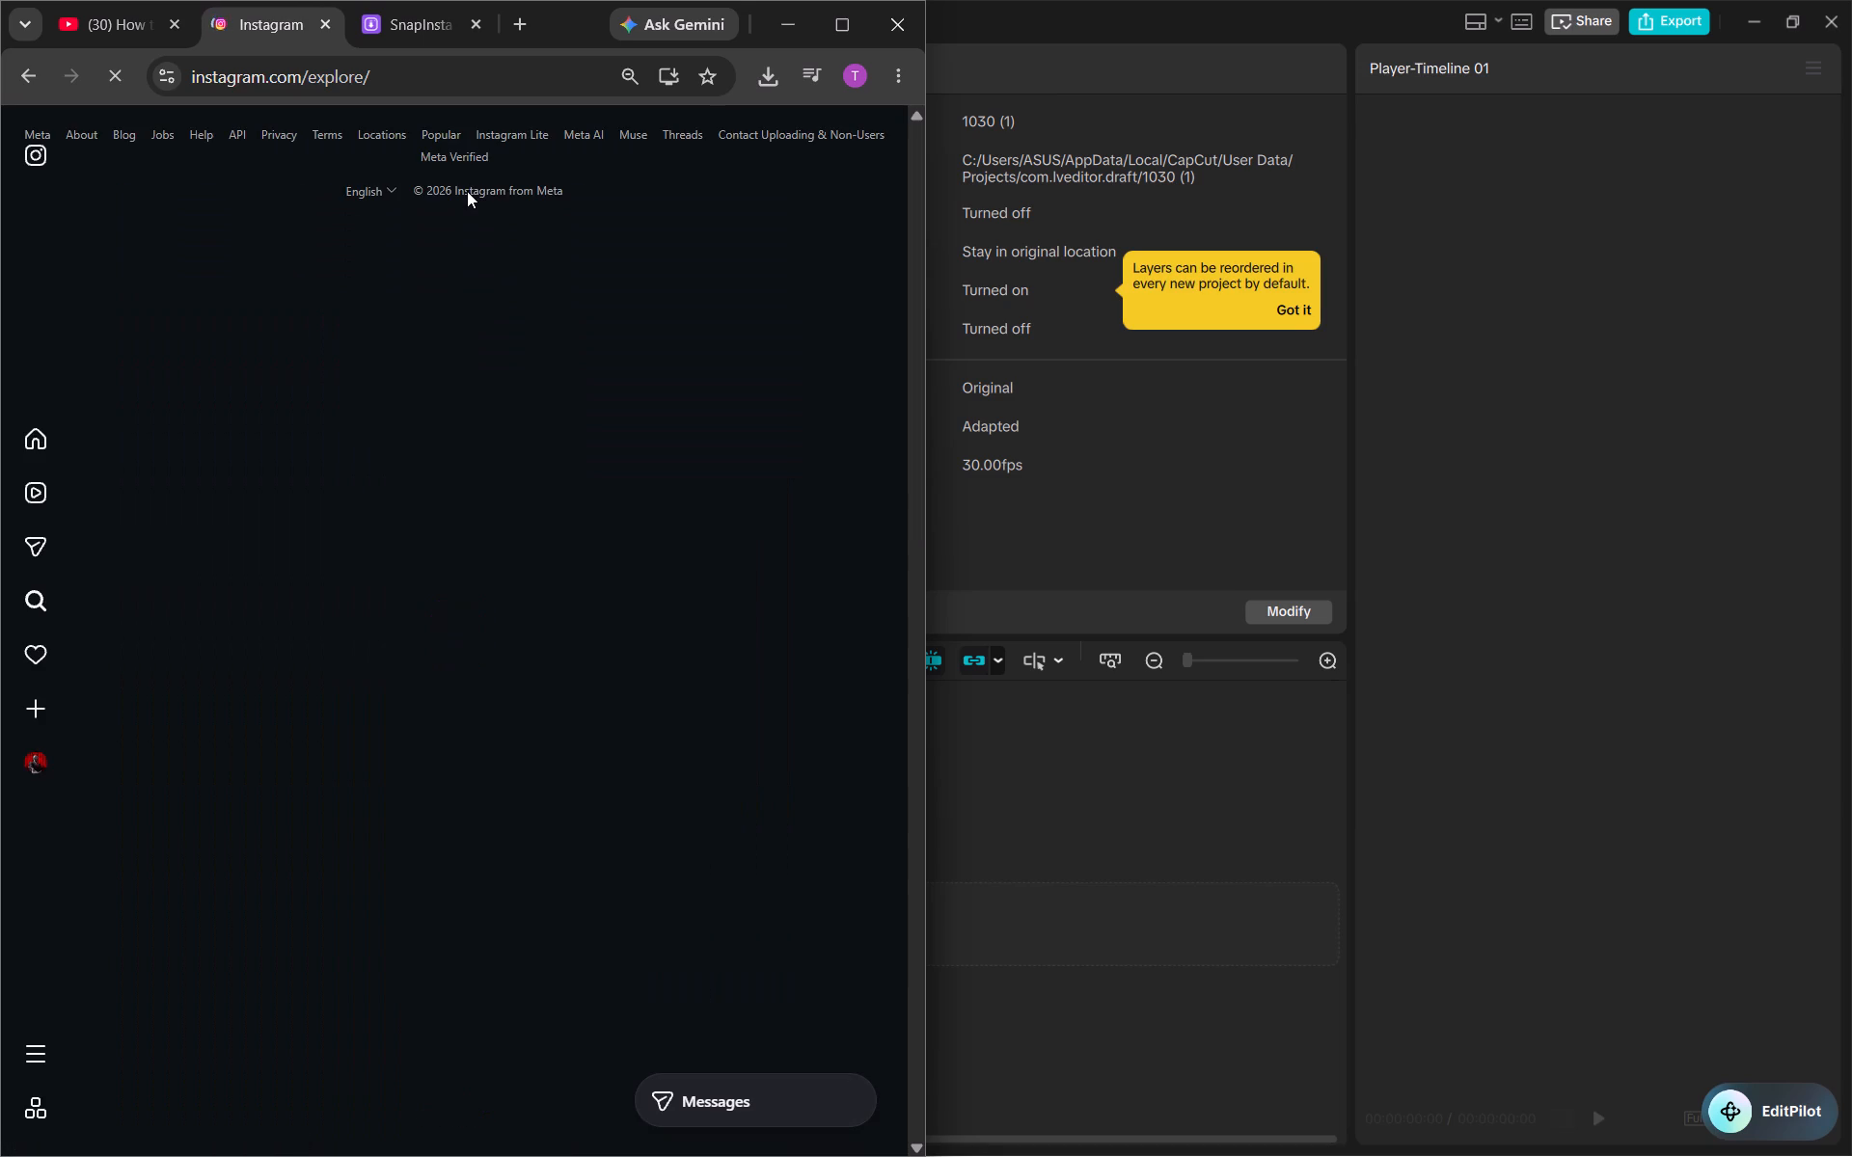